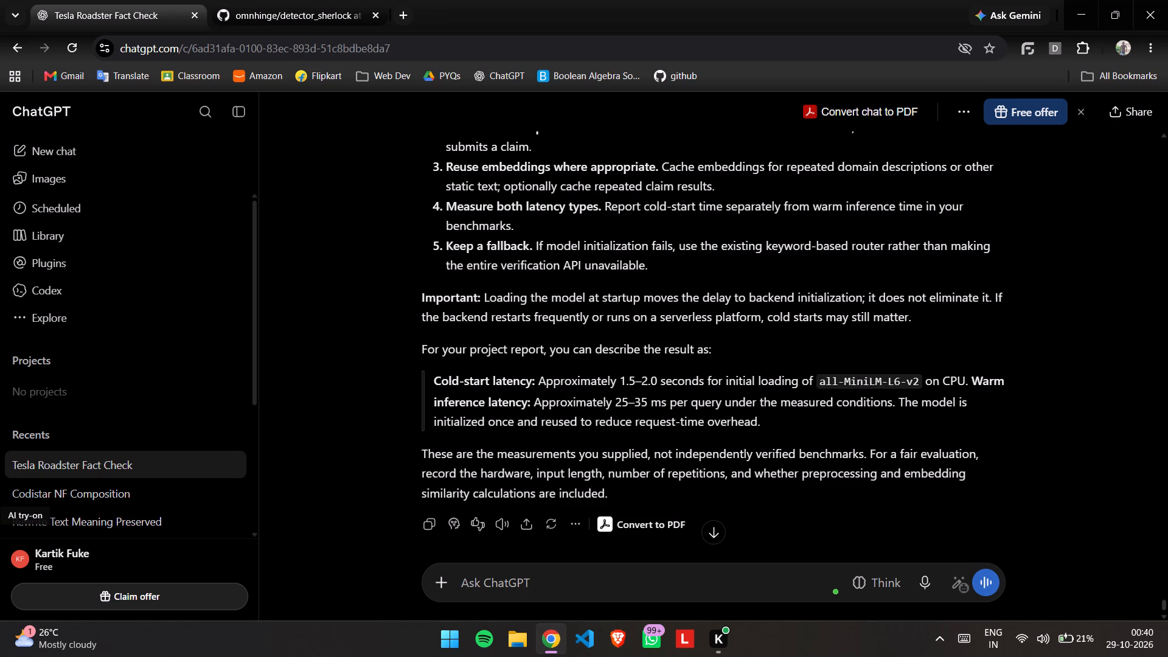
{"action": "type", "text": "word"}
{"action": "key", "text": "Return"}
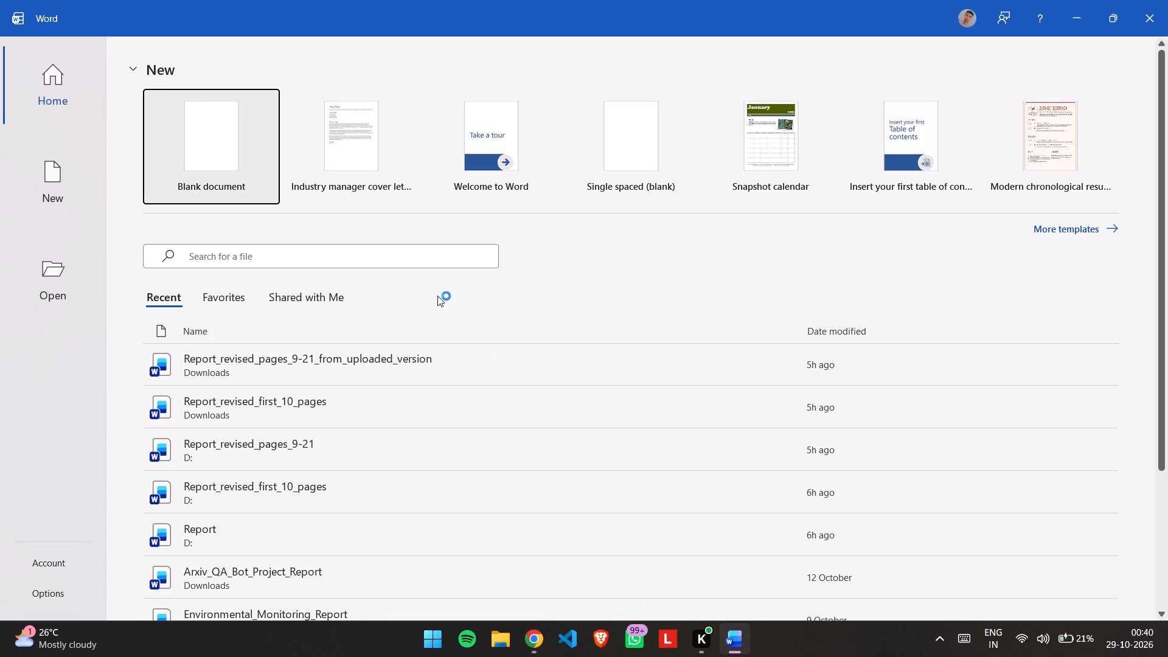
{"action": "left_click", "coordinate": [336, 361]}
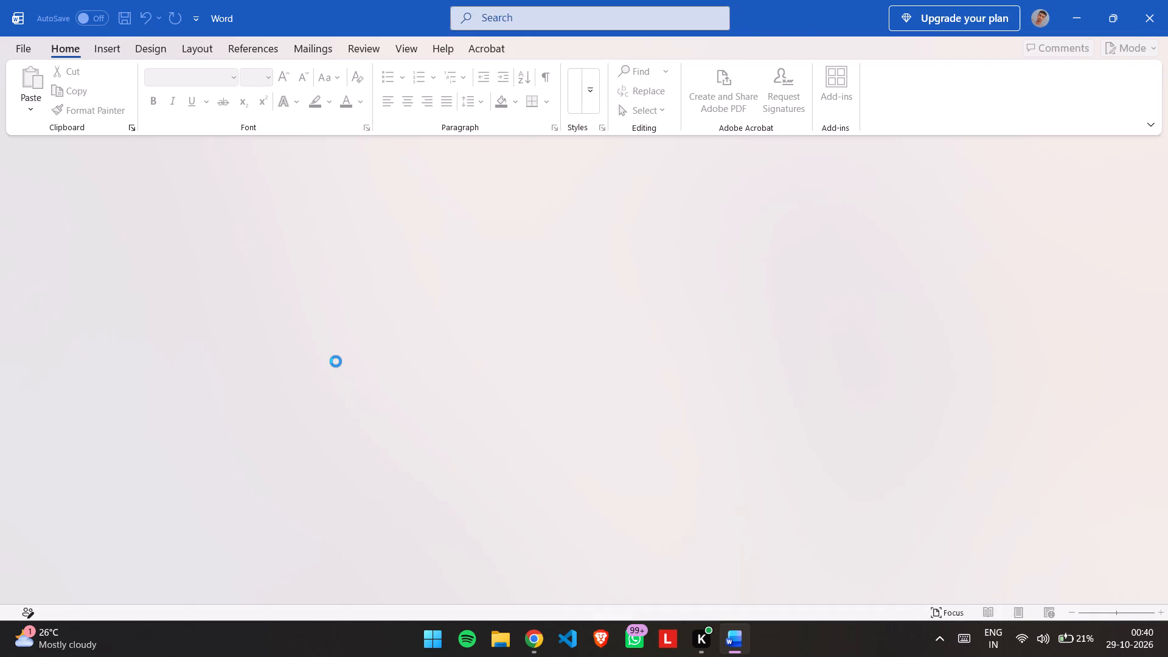
Skim the report from the certificate pages through the formulation, solubility, bioavailability and applications chapters up to Module II.
{"action": "scroll", "coordinate": [676, 327], "scroll_direction": "down", "scroll_amount": 6}
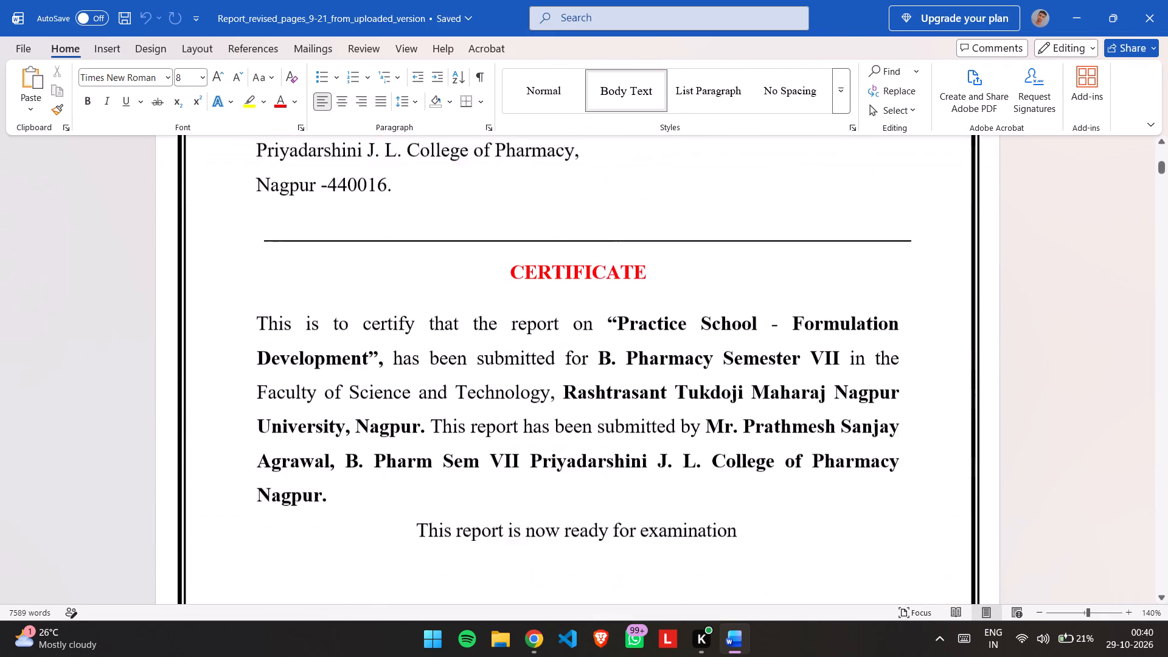
{"action": "scroll", "coordinate": [676, 327], "scroll_direction": "down", "scroll_amount": 3, "text": "ctrl"}
{"action": "scroll", "coordinate": [676, 327], "scroll_direction": "down", "scroll_amount": 4}
{"action": "scroll", "coordinate": [676, 327], "scroll_direction": "down", "scroll_amount": 4, "text": "ctrl"}
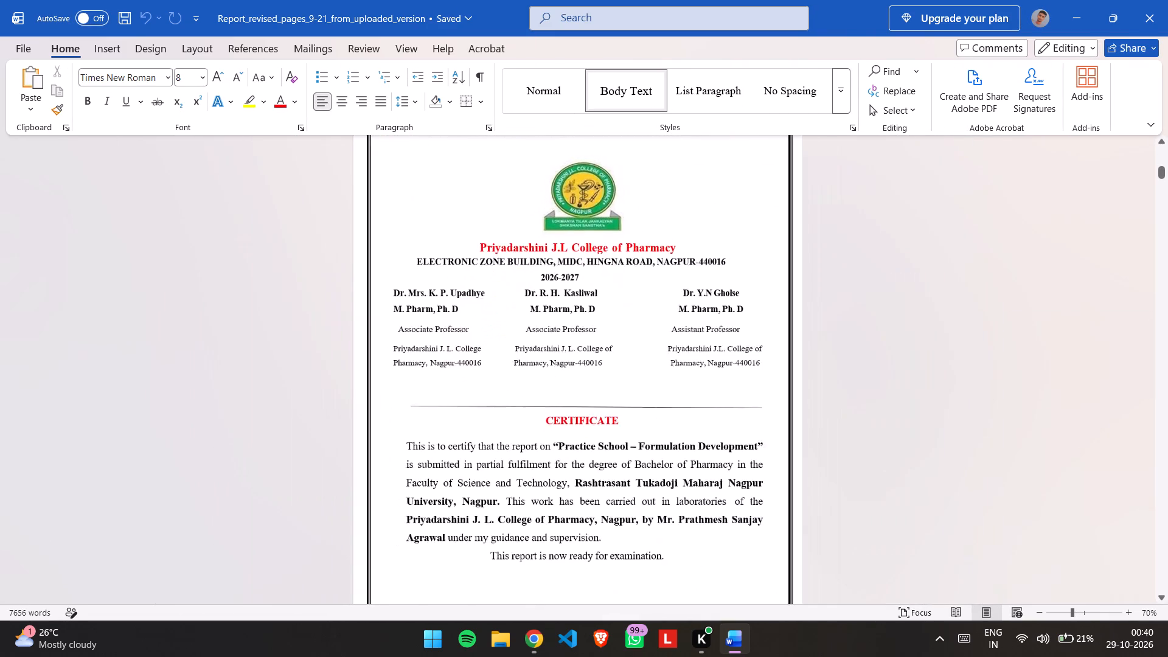
{"action": "scroll", "coordinate": [676, 327], "scroll_direction": "down", "scroll_amount": 12}
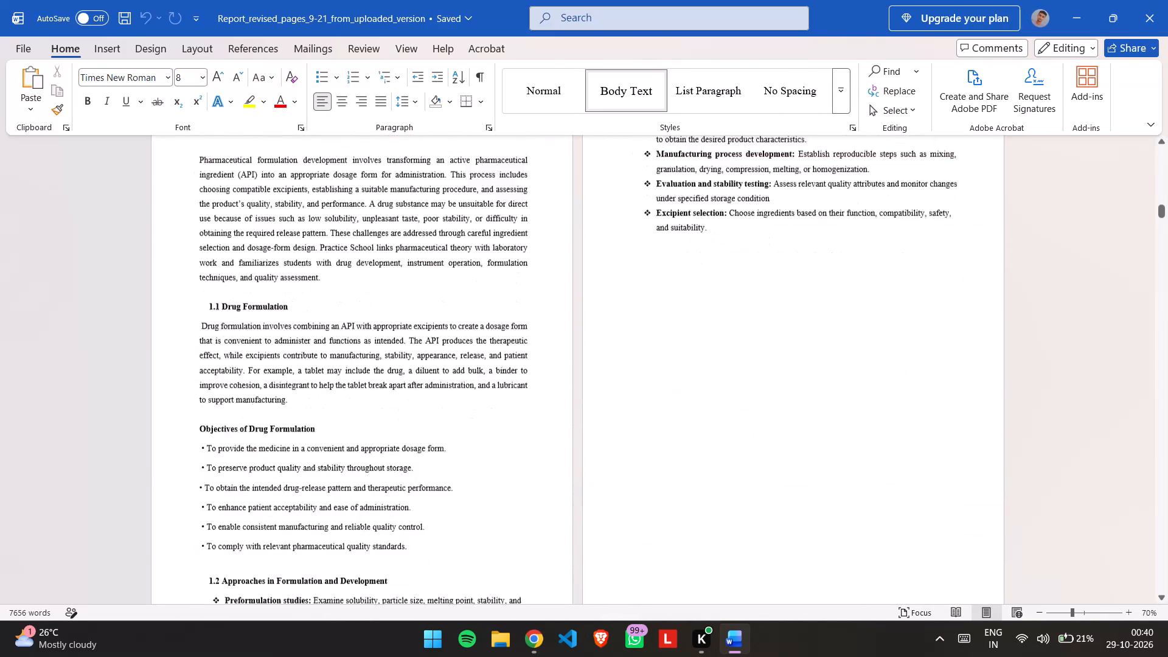
{"action": "scroll", "coordinate": [676, 327], "scroll_direction": "down", "scroll_amount": 10}
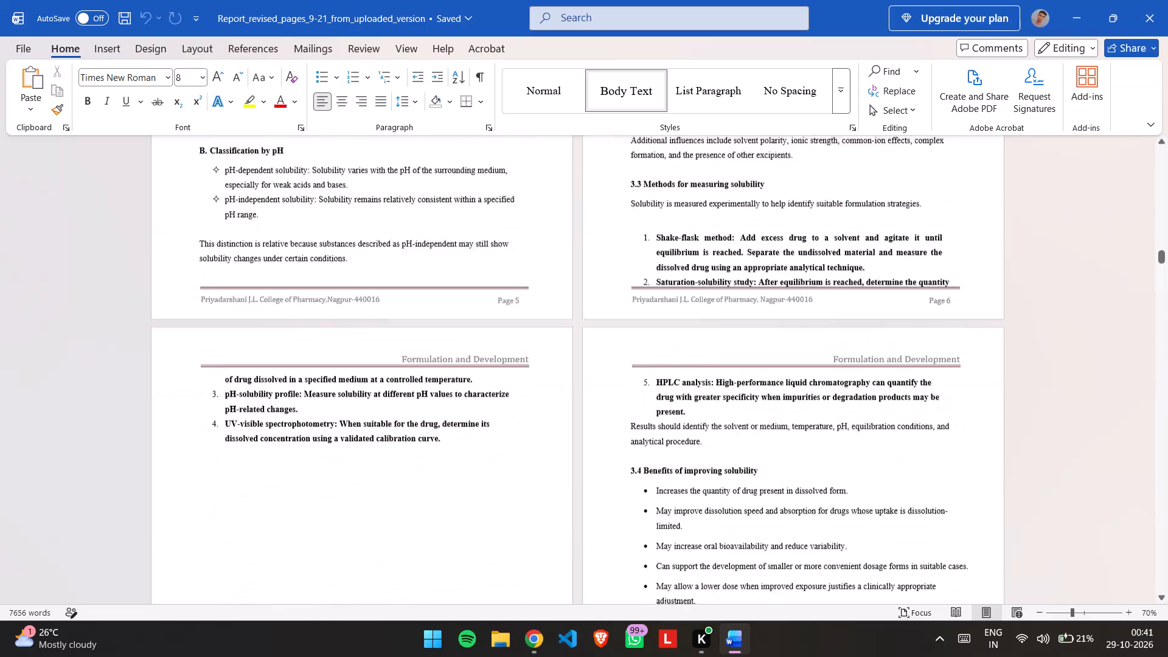
{"action": "scroll", "coordinate": [676, 327], "scroll_direction": "down", "scroll_amount": 3}
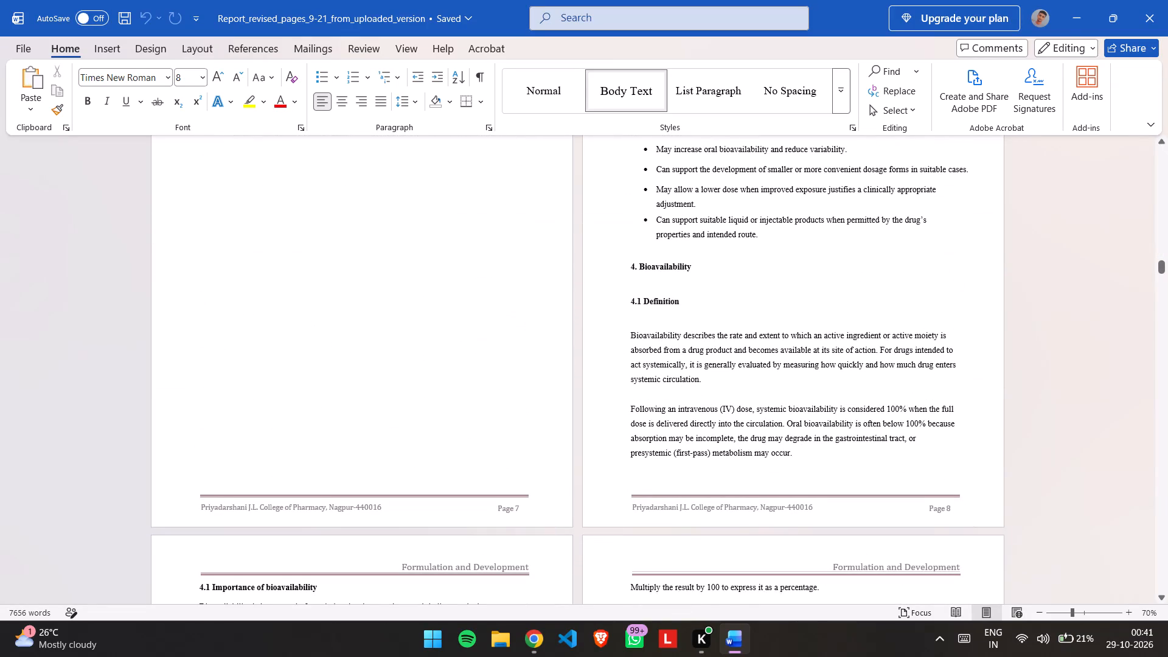
{"action": "scroll", "coordinate": [676, 327], "scroll_direction": "down", "scroll_amount": 3}
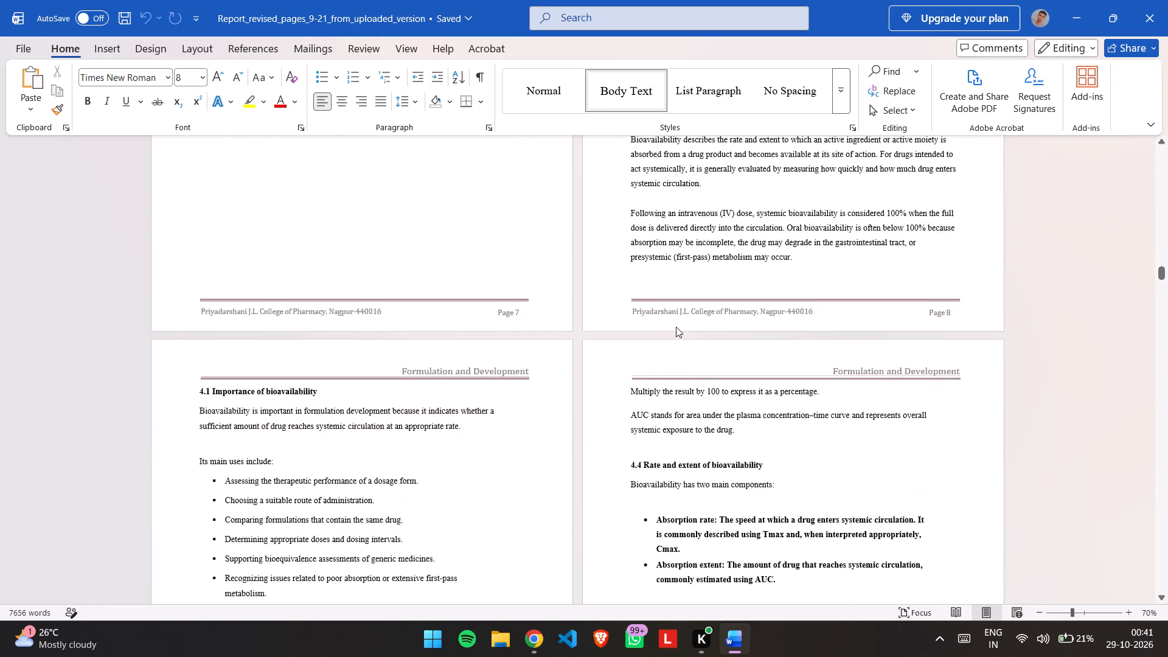
{"action": "scroll", "coordinate": [676, 327], "scroll_direction": "down", "scroll_amount": 6}
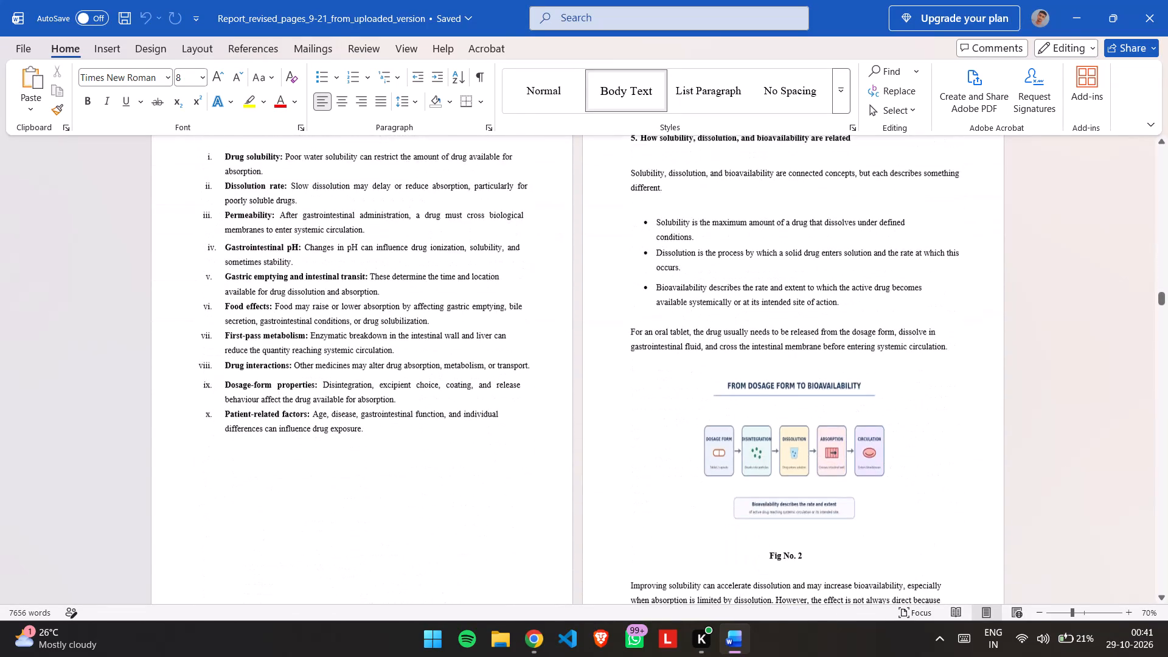
{"action": "scroll", "coordinate": [676, 327], "scroll_direction": "down", "scroll_amount": 2}
{"action": "scroll", "coordinate": [676, 327], "scroll_direction": "up", "scroll_amount": 1}
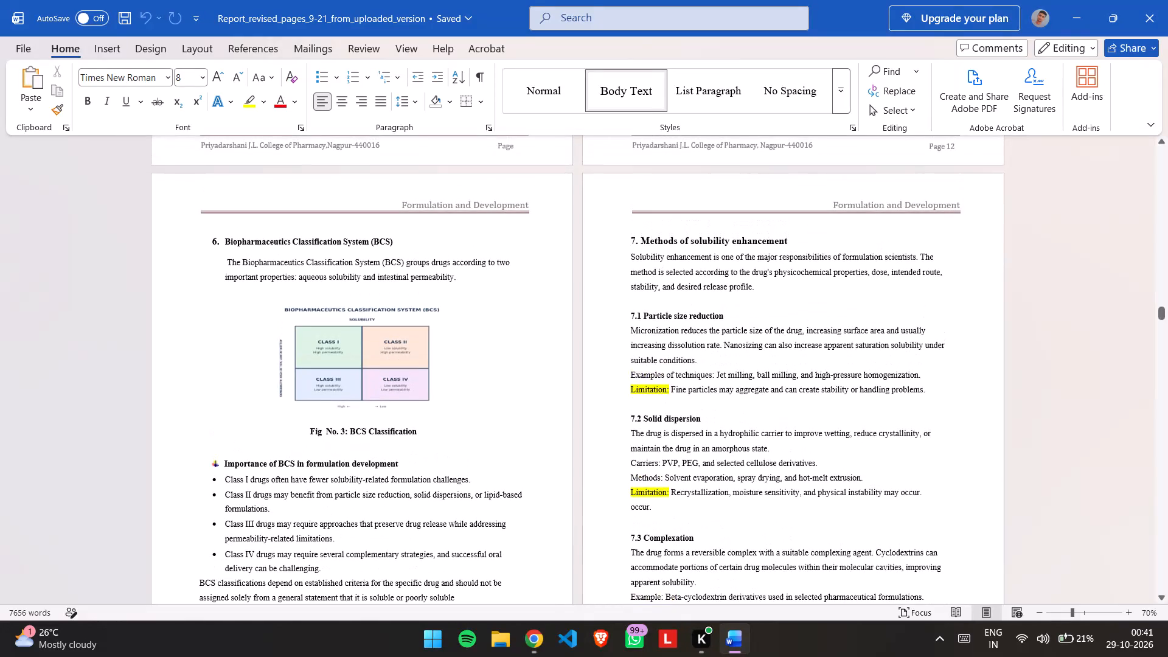
{"action": "scroll", "coordinate": [676, 327], "scroll_direction": "up", "scroll_amount": 3}
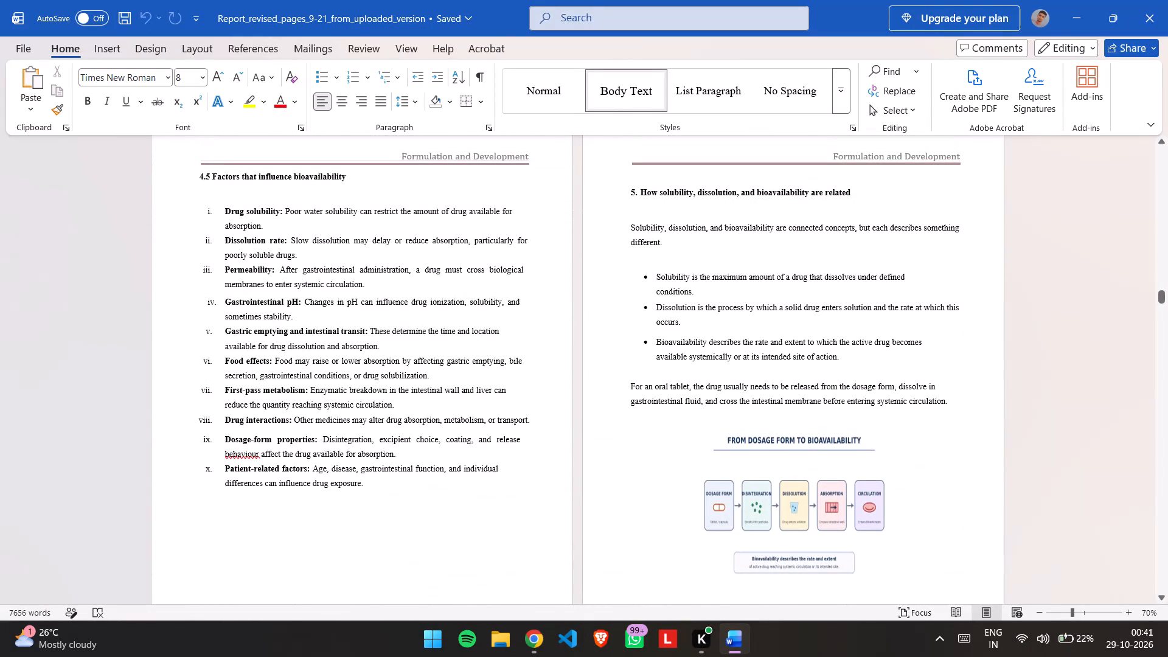
{"action": "scroll", "coordinate": [676, 327], "scroll_direction": "down", "scroll_amount": 4}
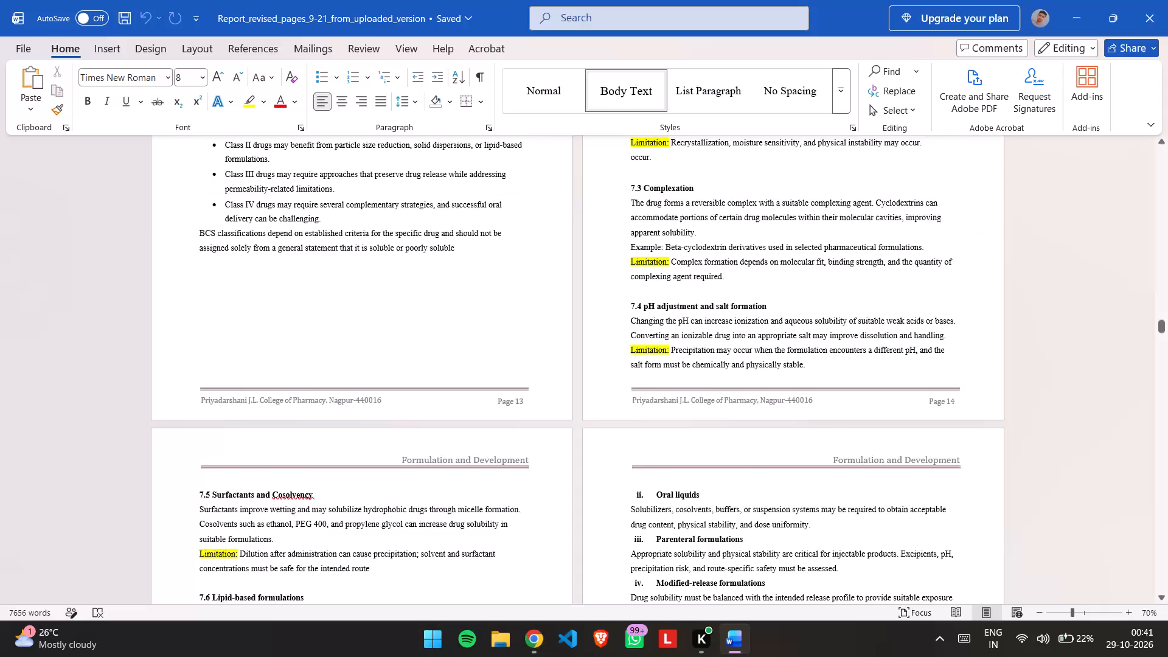
{"action": "scroll", "coordinate": [676, 327], "scroll_direction": "down", "scroll_amount": 3}
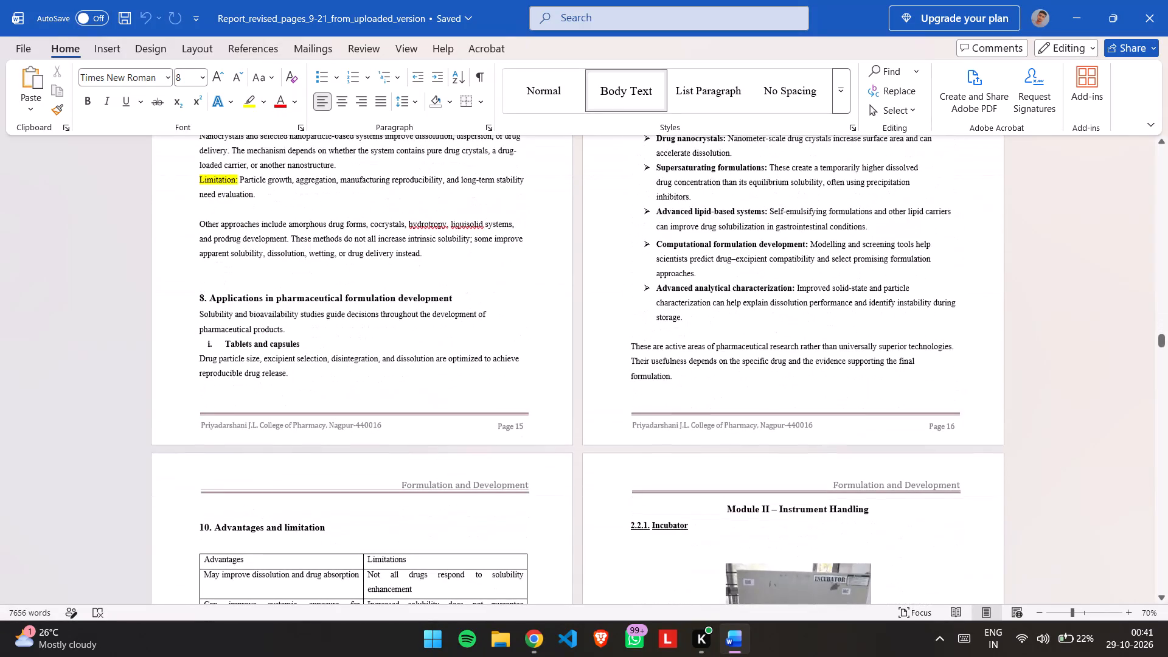
{"action": "scroll", "coordinate": [676, 327], "scroll_direction": "down", "scroll_amount": 2}
Examine the section 10 advantages and limitations table and the Module II Incubator section at 130% zoom, finally minimising the report.
{"action": "scroll", "coordinate": [676, 327], "scroll_direction": "up", "scroll_amount": 6, "text": "ctrl"}
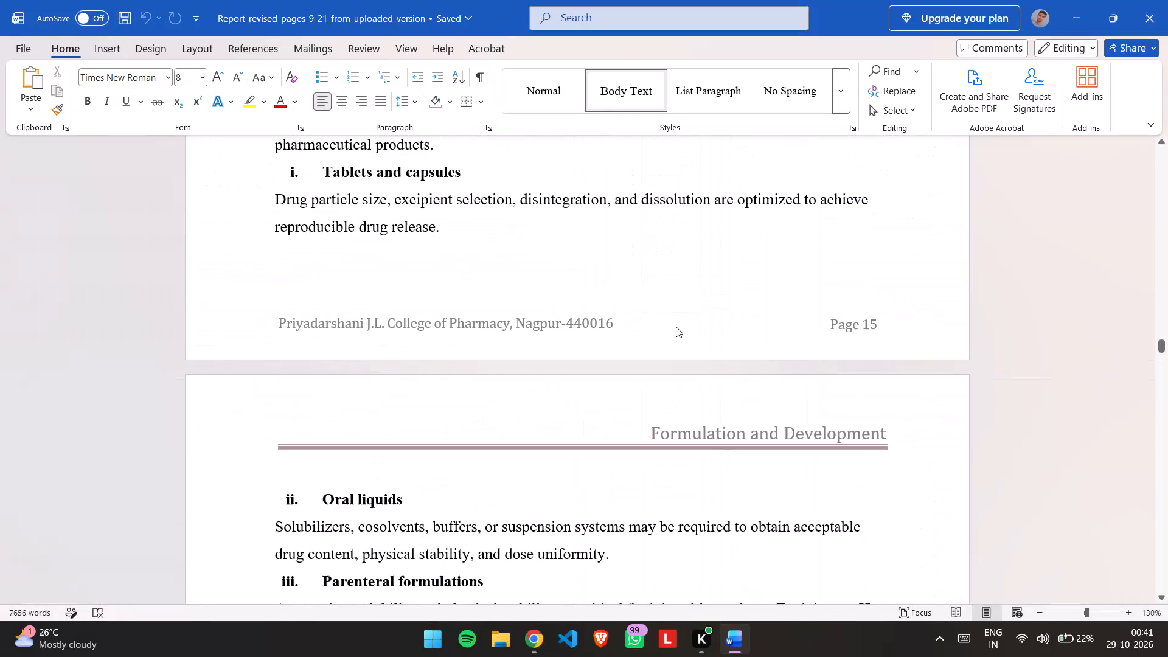
{"action": "scroll", "coordinate": [676, 327], "scroll_direction": "down", "scroll_amount": 4}
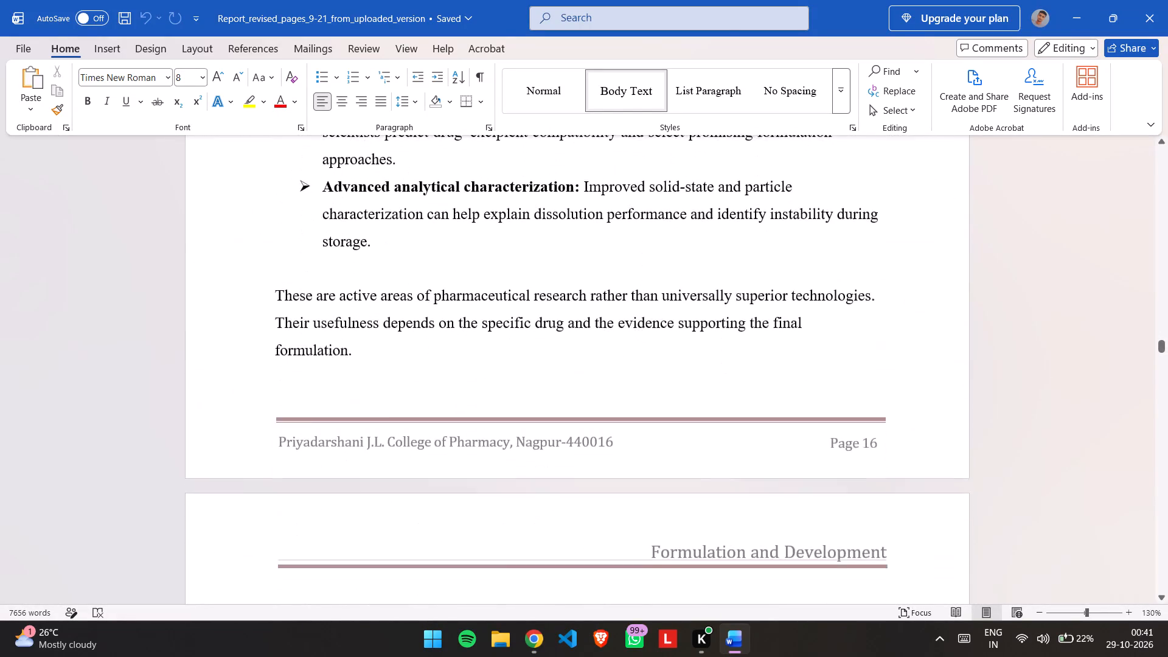
{"action": "scroll", "coordinate": [676, 327], "scroll_direction": "down", "scroll_amount": 8}
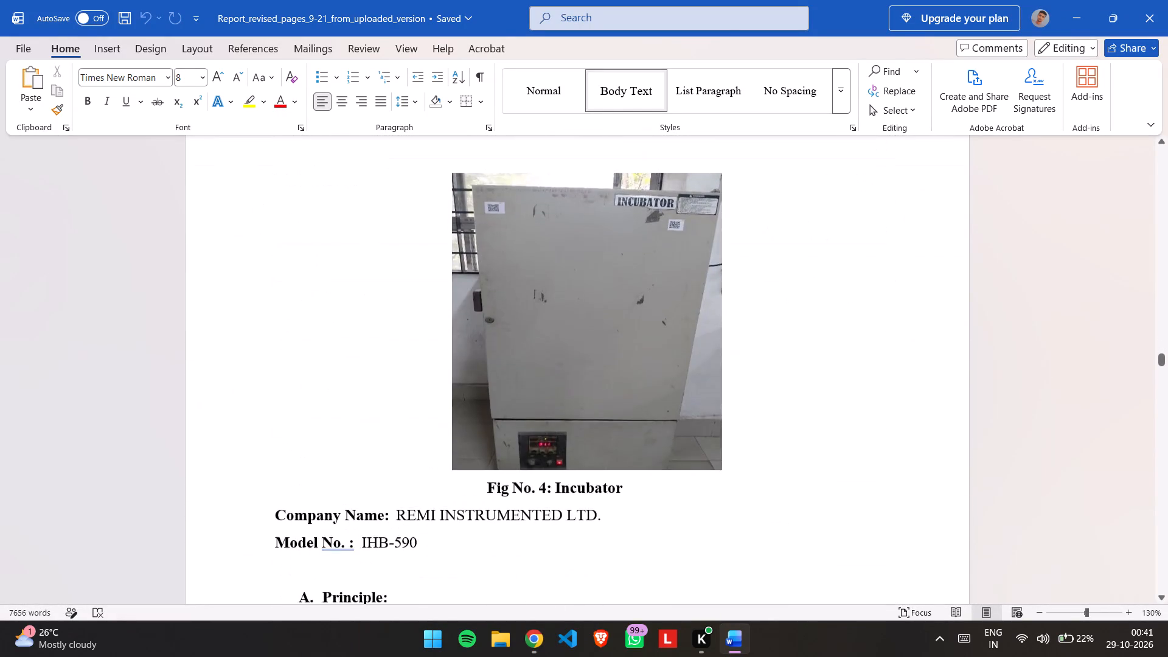
{"action": "scroll", "coordinate": [676, 327], "scroll_direction": "up", "scroll_amount": 7}
{"action": "scroll", "coordinate": [676, 327], "scroll_direction": "down", "scroll_amount": 2}
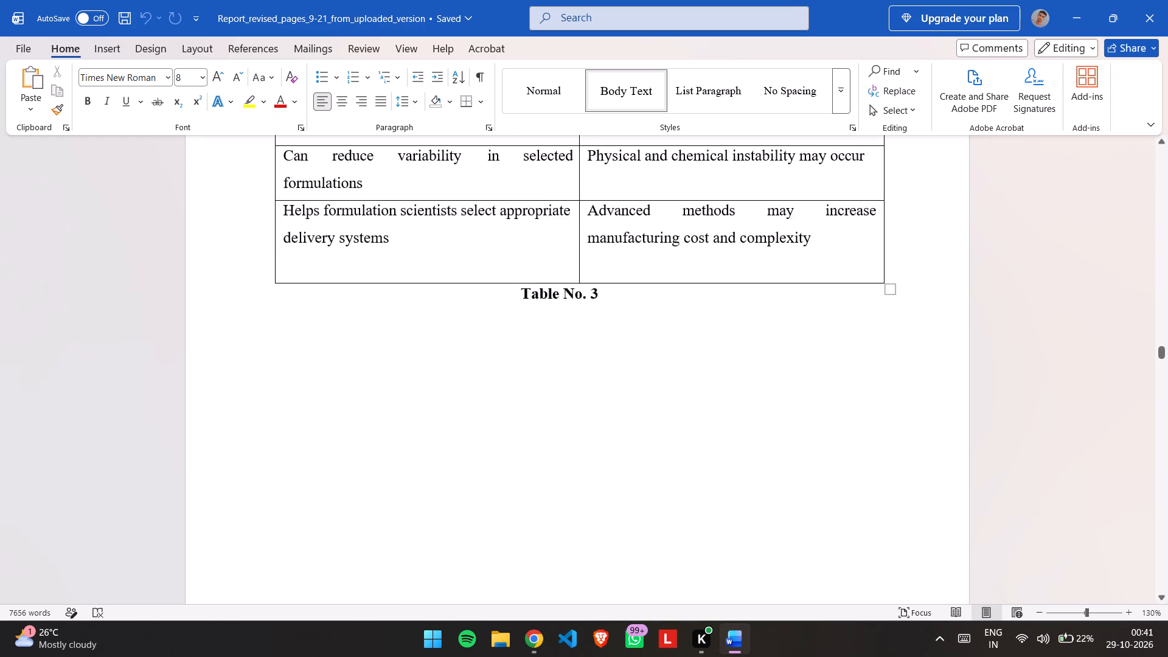
{"action": "scroll", "coordinate": [676, 327], "scroll_direction": "down", "scroll_amount": 4}
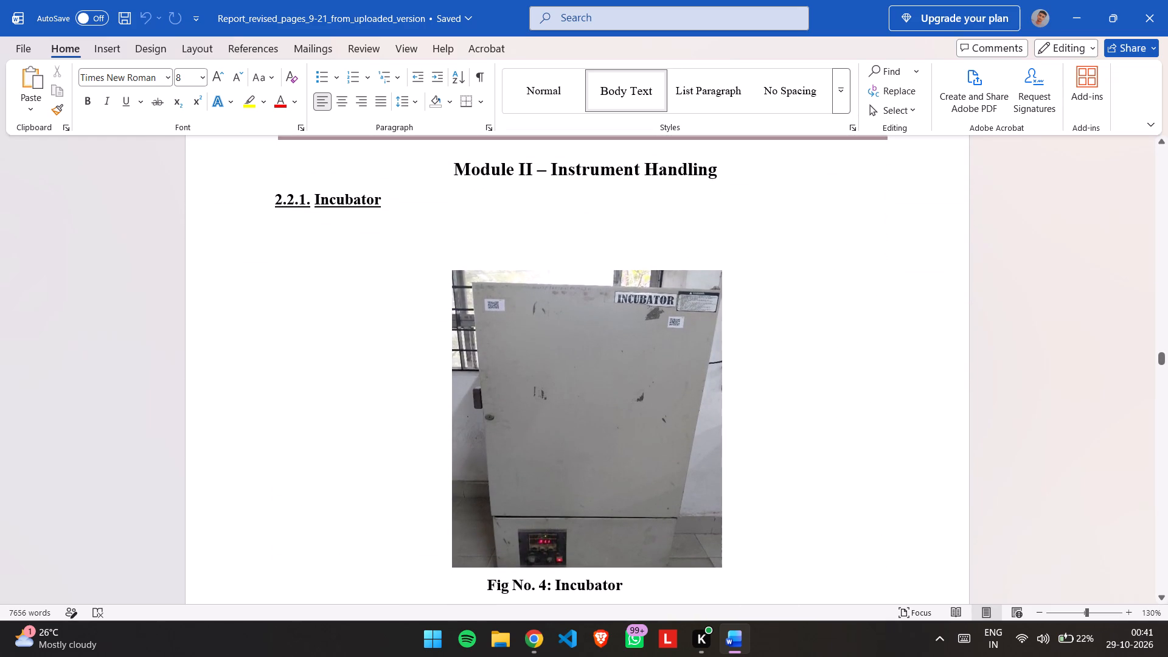
{"action": "scroll", "coordinate": [651, 409], "scroll_direction": "down", "scroll_amount": 2}
{"action": "scroll", "coordinate": [651, 409], "scroll_direction": "up", "scroll_amount": 1}
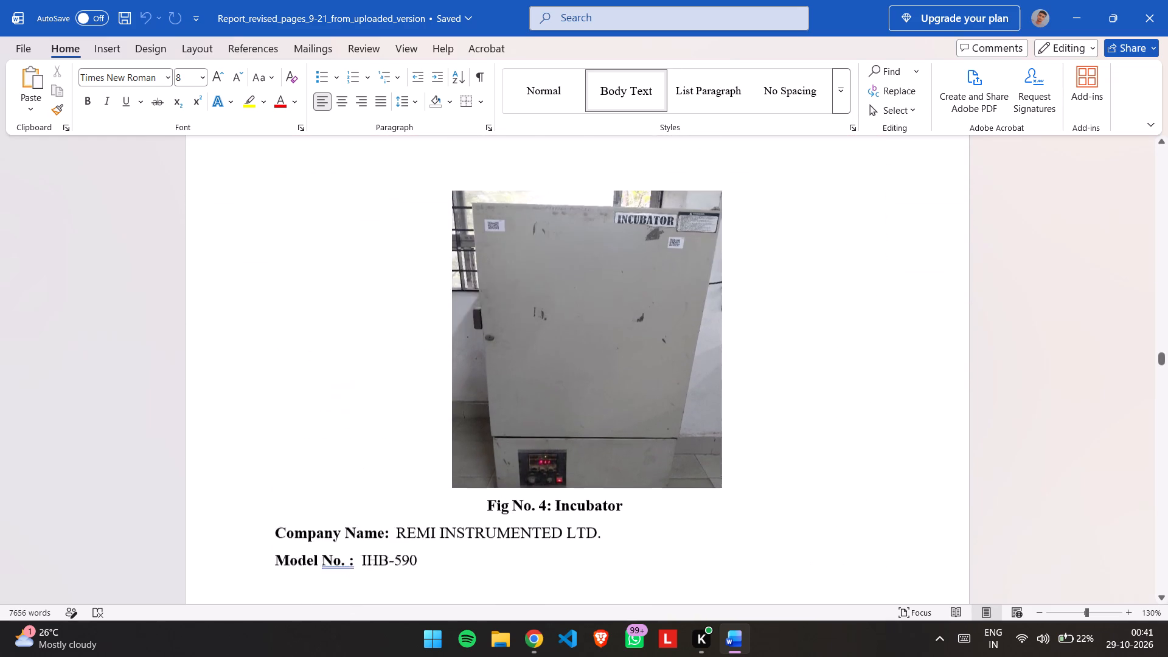
{"action": "scroll", "coordinate": [651, 409], "scroll_direction": "up", "scroll_amount": 1}
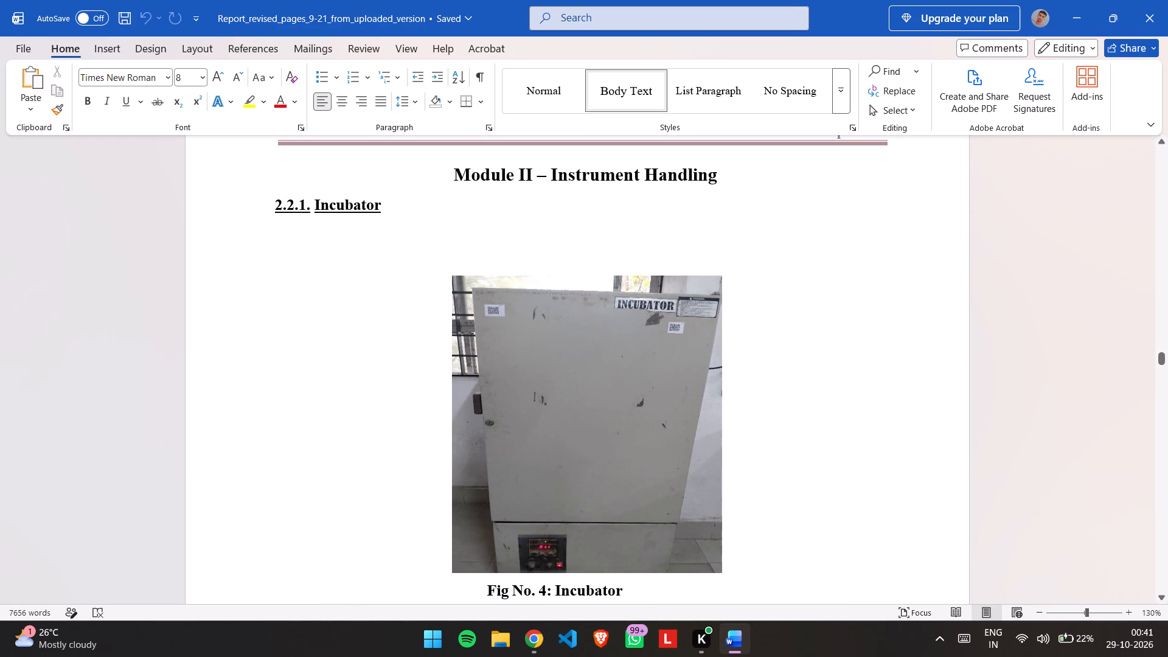
{"action": "scroll", "coordinate": [453, 265], "scroll_direction": "up", "scroll_amount": 5}
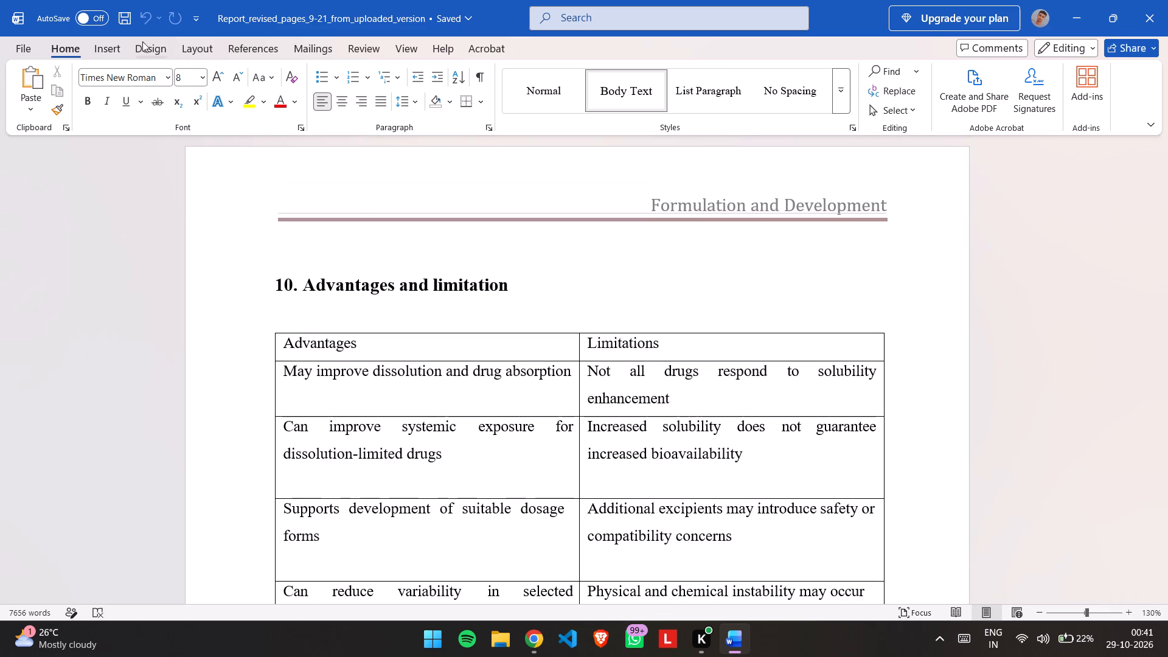
{"action": "scroll", "coordinate": [425, 308], "scroll_direction": "down", "scroll_amount": 4}
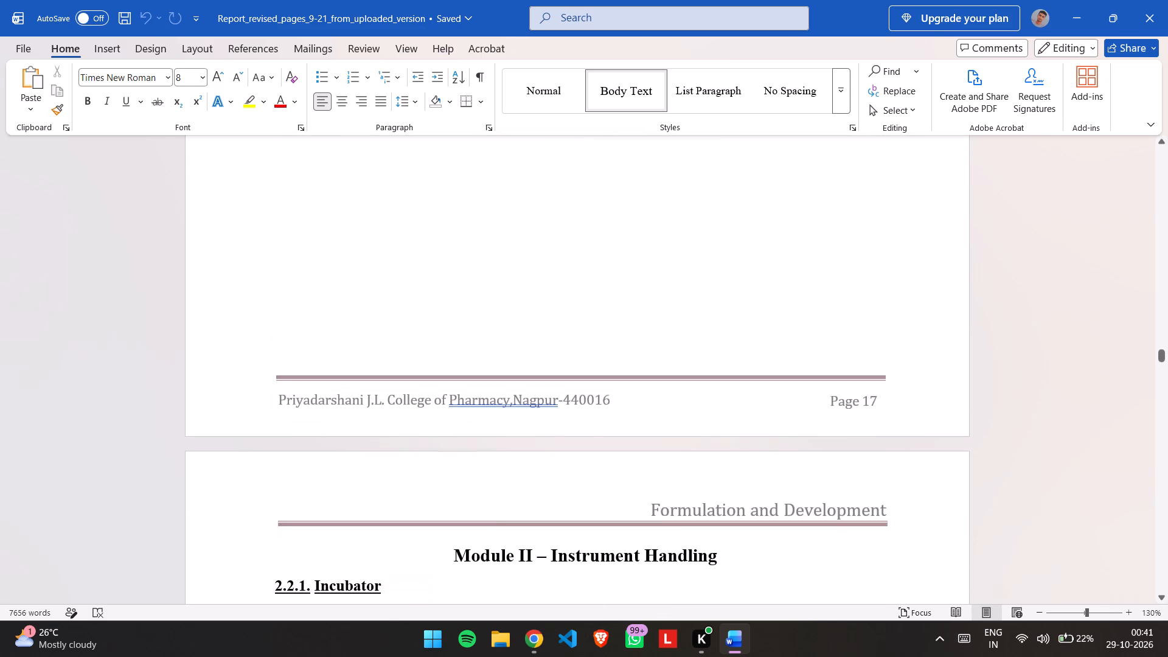
{"action": "scroll", "coordinate": [425, 308], "scroll_direction": "down", "scroll_amount": 2}
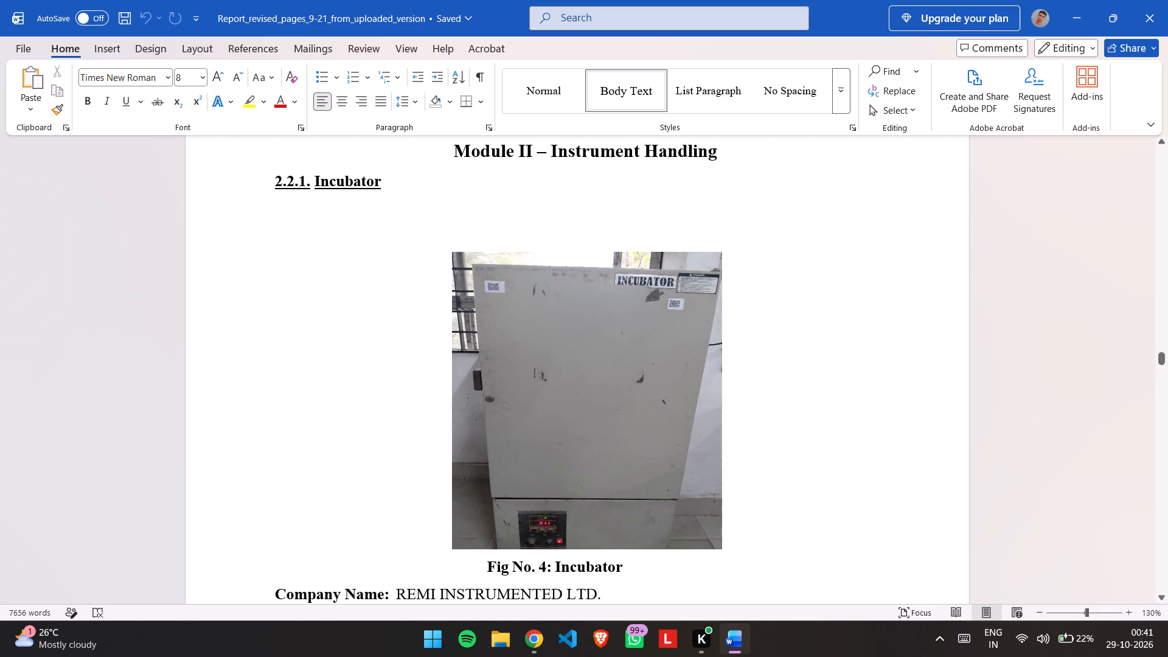
{"action": "left_click", "coordinate": [1073, 6]}
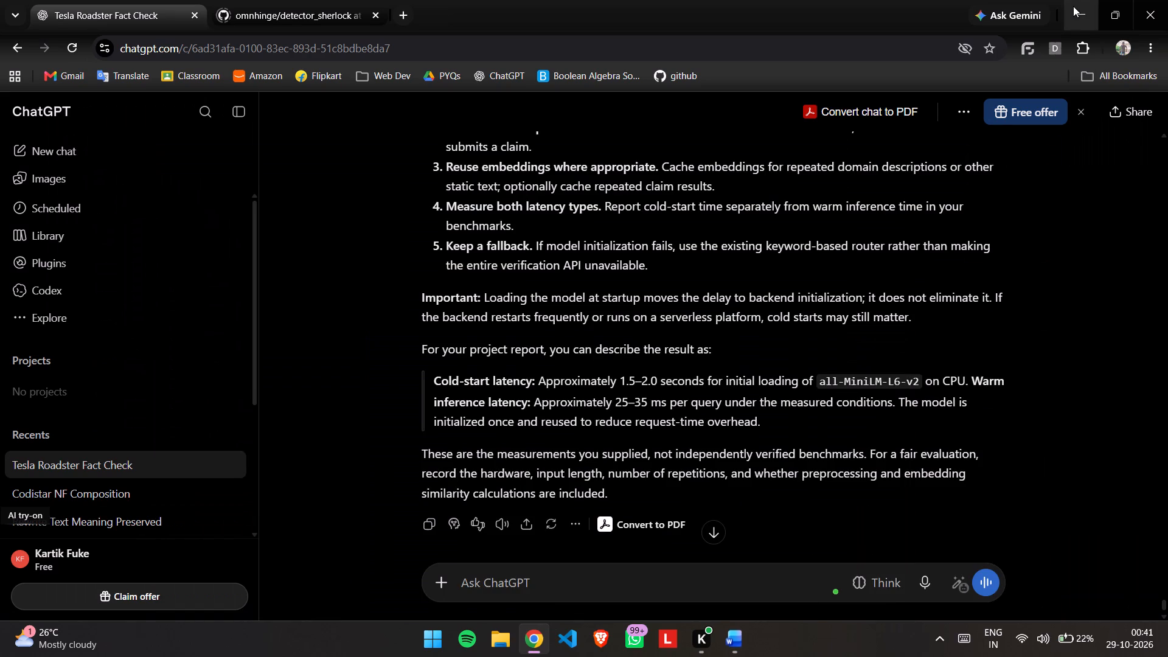
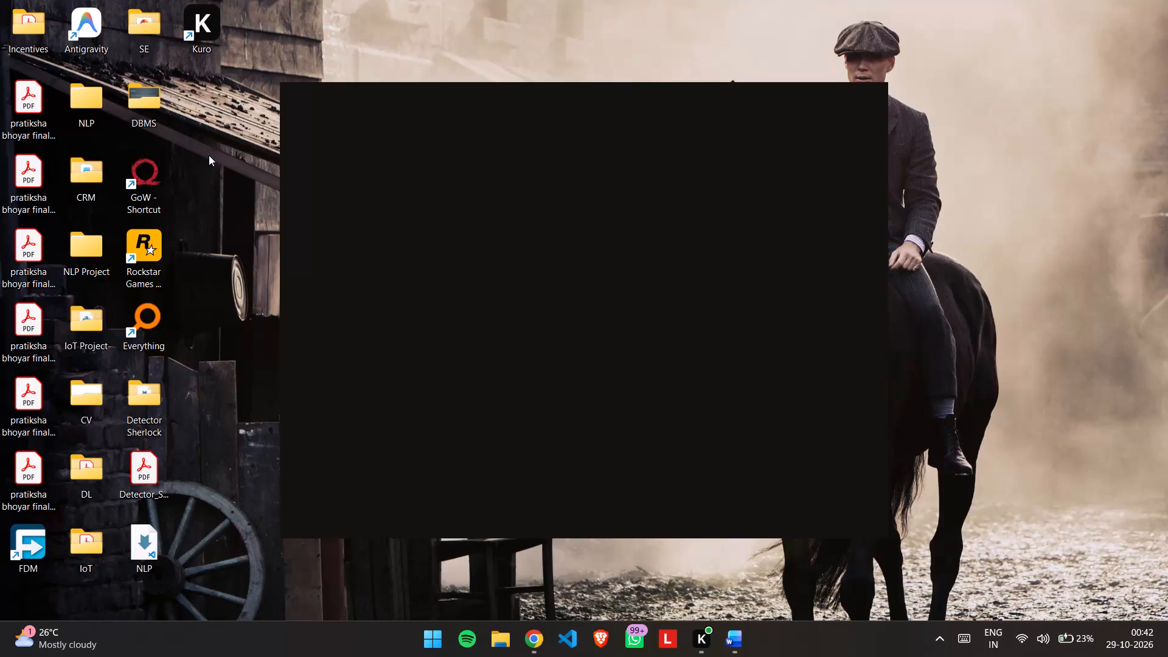
Return to Word and open the recent document Report from drive D:.
{"action": "left_click", "coordinate": [209, 155]}
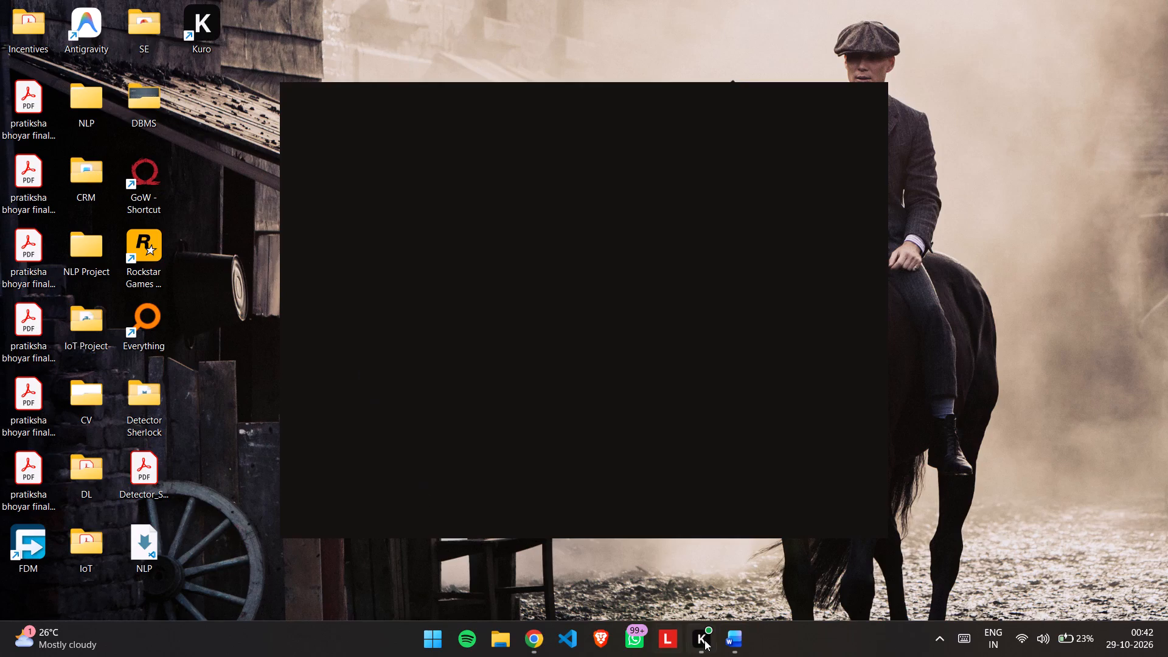
{"action": "left_click", "coordinate": [753, 656]}
{"action": "left_click", "coordinate": [743, 640]}
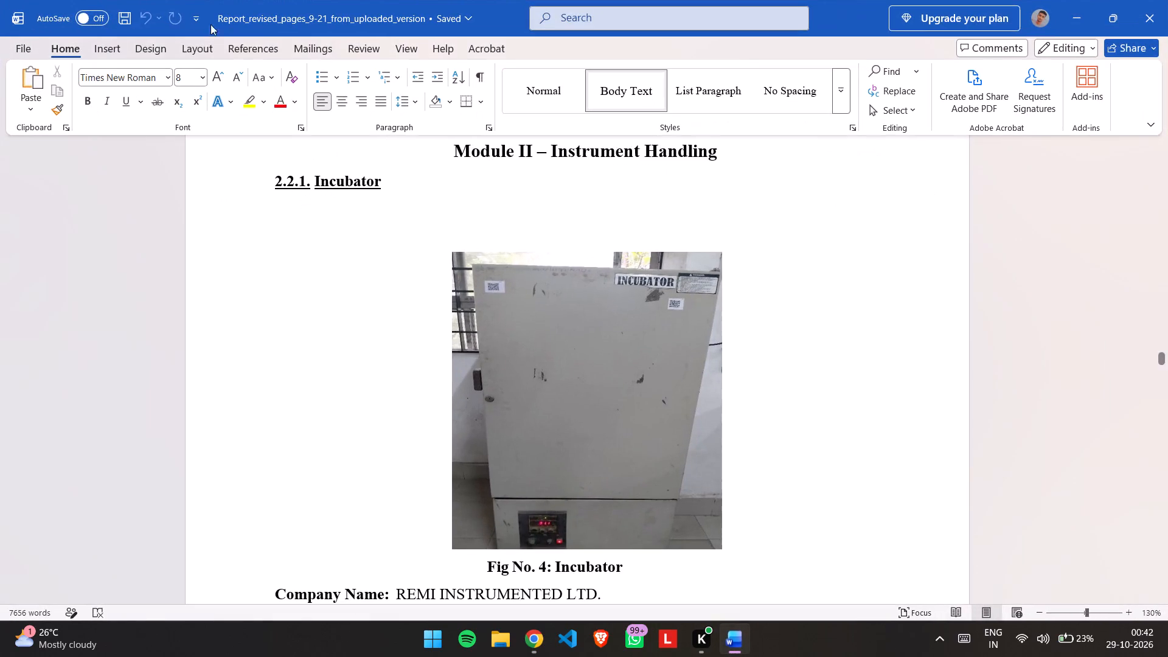
{"action": "left_click", "coordinate": [10, 48]}
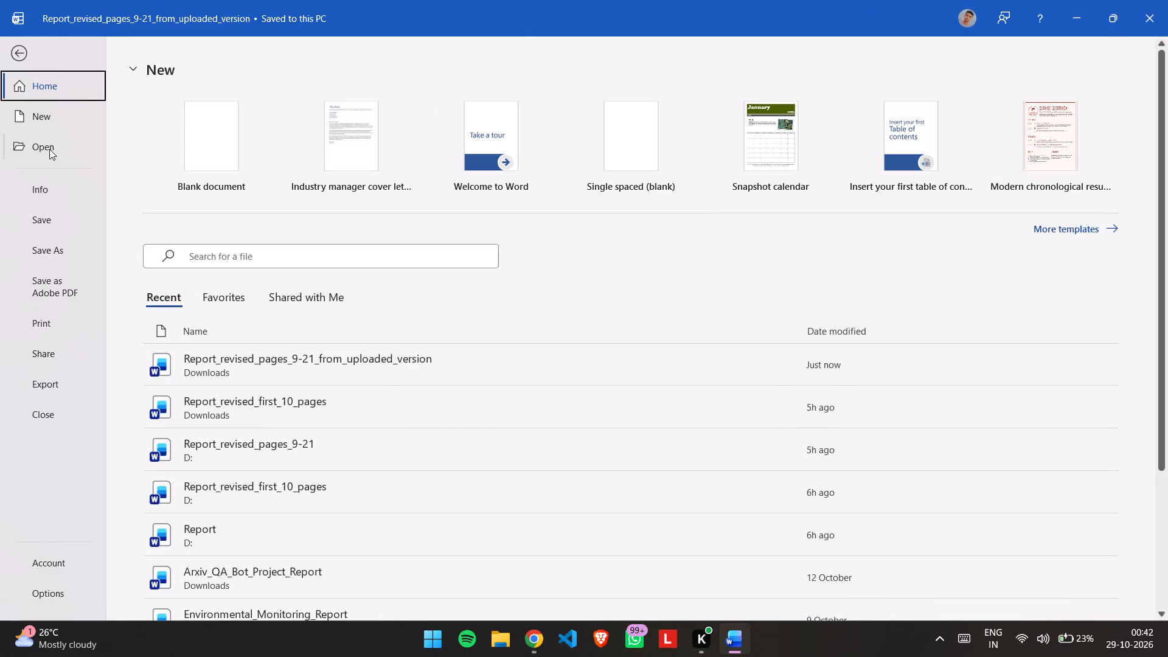
{"action": "left_click", "coordinate": [49, 149]}
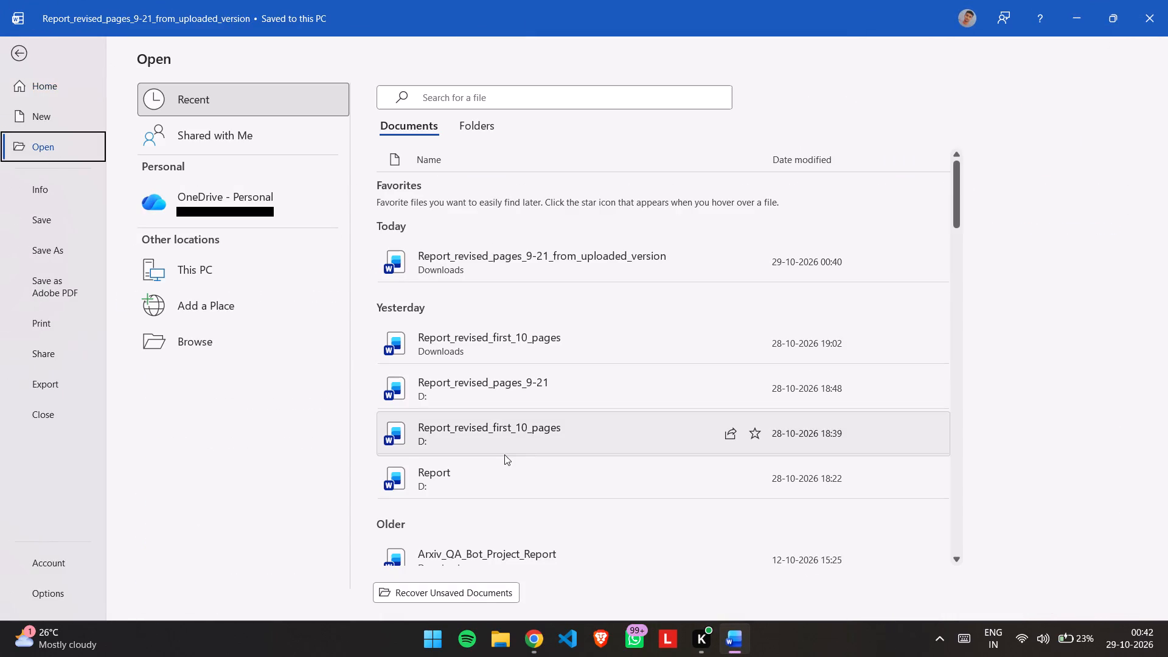
{"action": "left_click", "coordinate": [509, 463]}
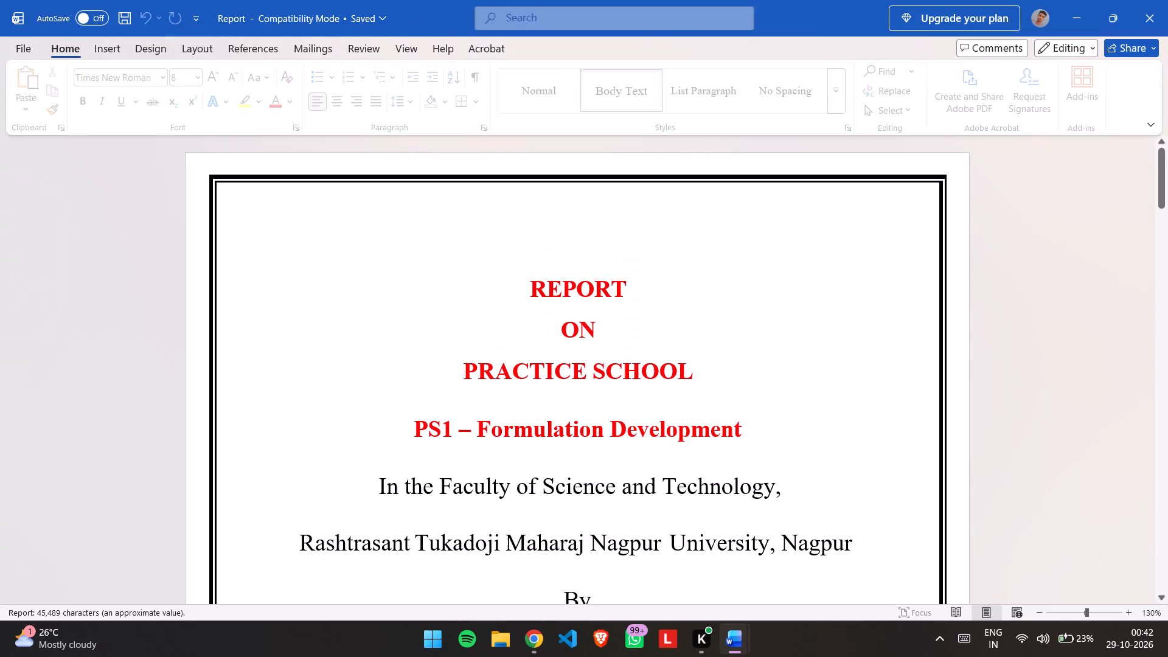
Skim the Practice School report from its cover page through the following pages.
{"action": "scroll", "coordinate": [509, 463], "scroll_direction": "down", "scroll_amount": 11}
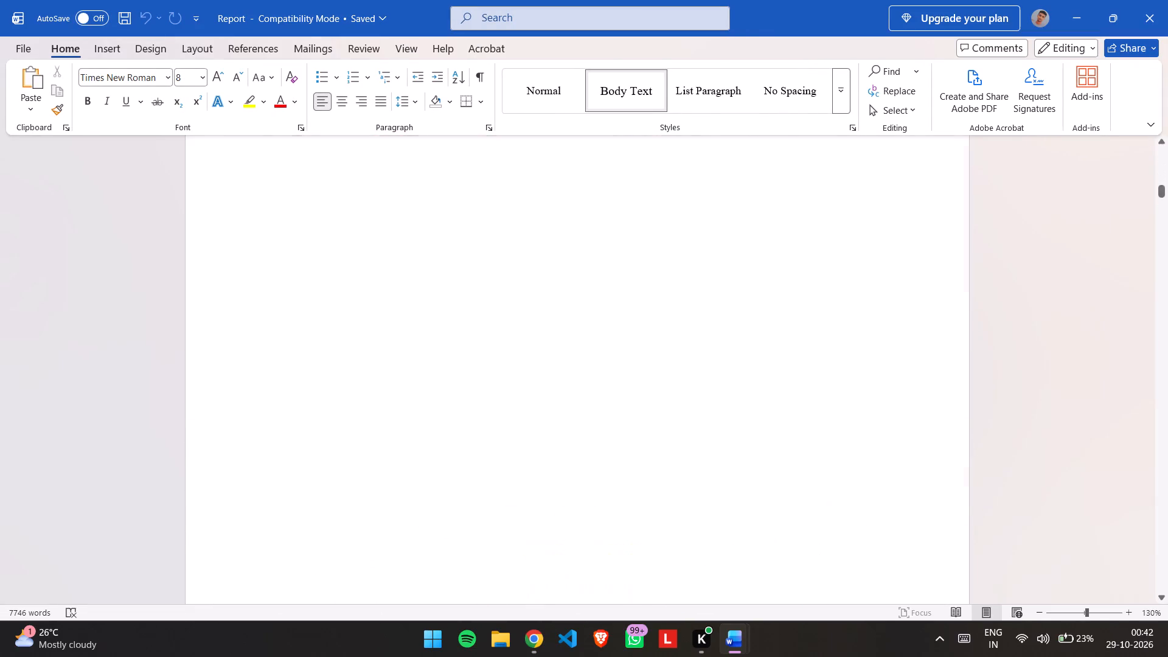
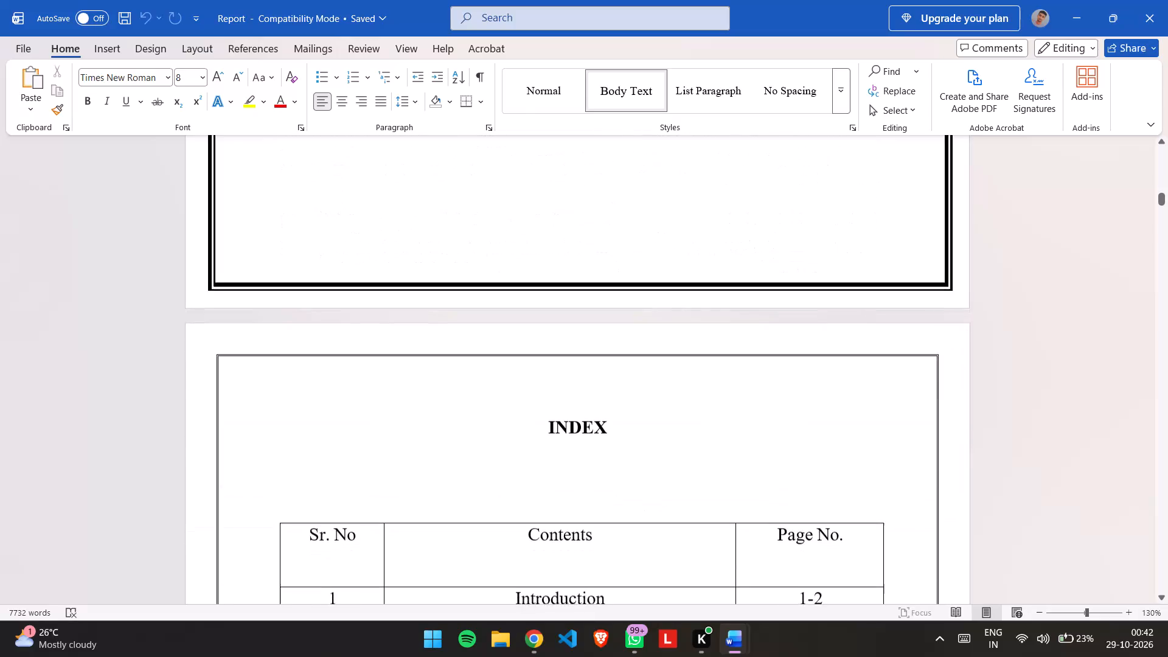
Skim the report from the index through the introduction and into the opening pages of the Research Methodology chapter.
{"action": "scroll", "coordinate": [687, 400], "scroll_direction": "down", "scroll_amount": 10}
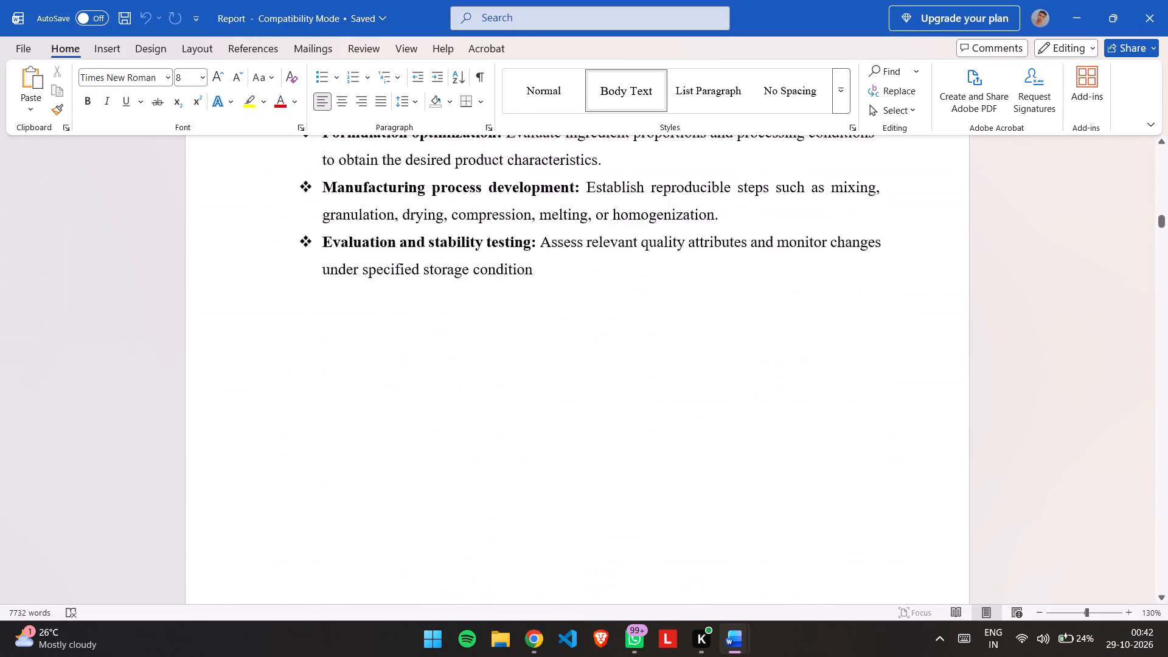
{"action": "scroll", "coordinate": [687, 400], "scroll_direction": "down", "scroll_amount": 3}
{"action": "scroll", "coordinate": [687, 400], "scroll_direction": "down", "scroll_amount": 2, "text": "ctrl"}
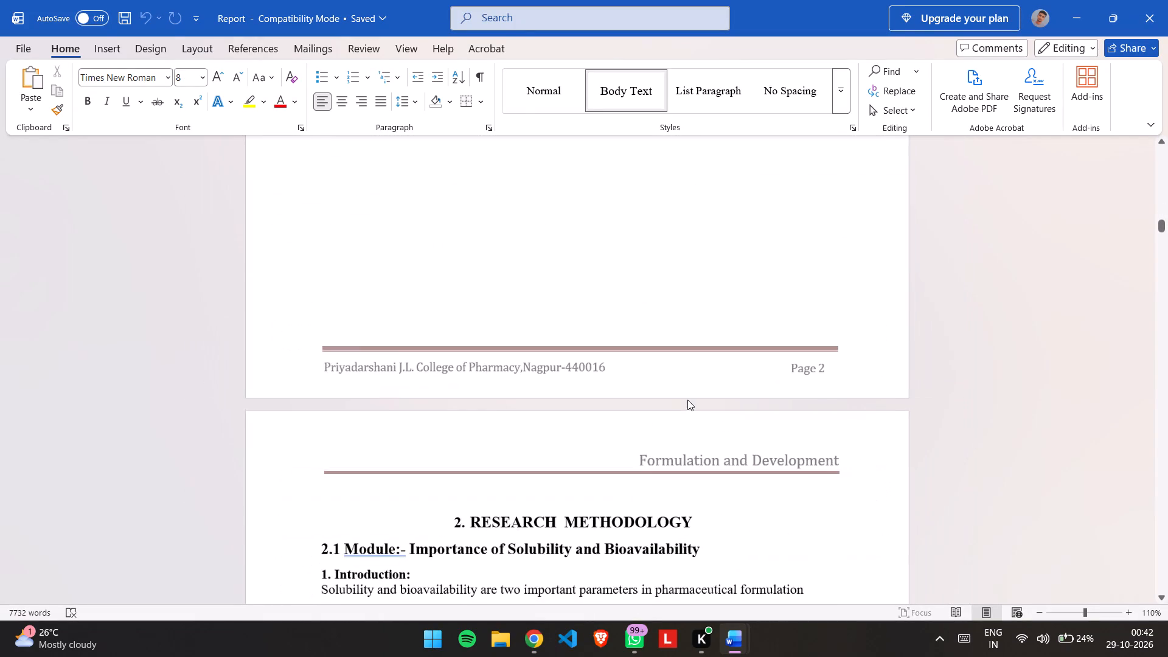
{"action": "scroll", "coordinate": [687, 400], "scroll_direction": "down", "scroll_amount": 6}
{"action": "scroll", "coordinate": [687, 400], "scroll_direction": "down", "scroll_amount": 2, "text": "ctrl"}
{"action": "scroll", "coordinate": [687, 400], "scroll_direction": "down", "scroll_amount": 5}
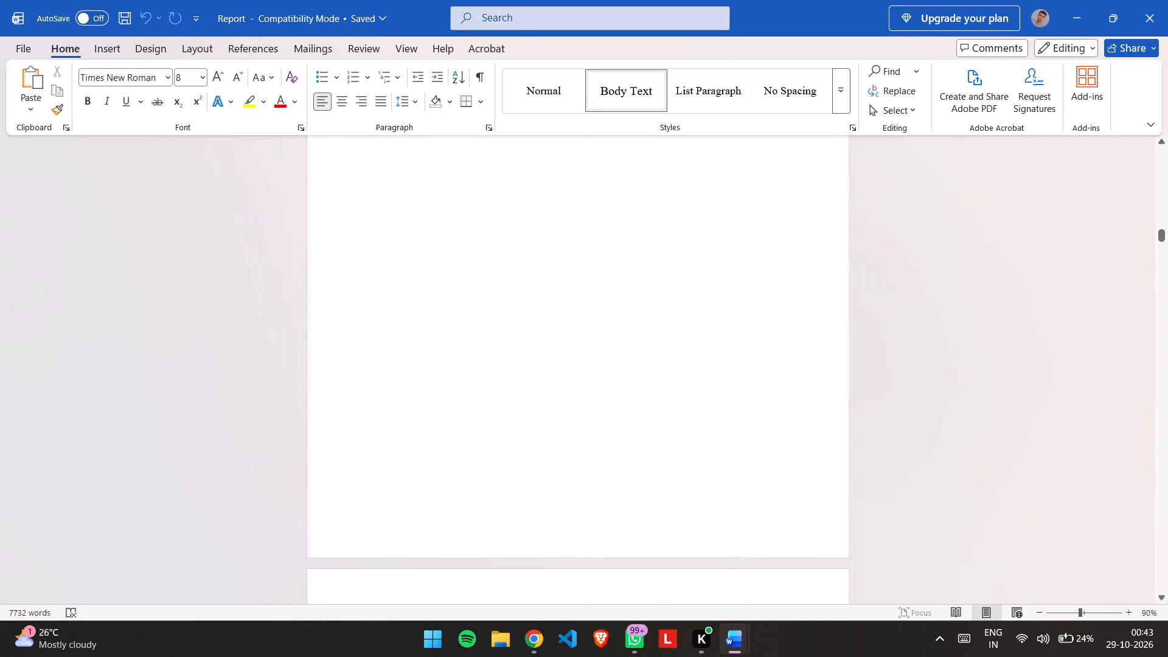
{"action": "scroll", "coordinate": [687, 400], "scroll_direction": "down", "scroll_amount": 4, "text": "ctrl"}
{"action": "scroll", "coordinate": [687, 400], "scroll_direction": "up", "scroll_amount": 7, "text": "ctrl"}
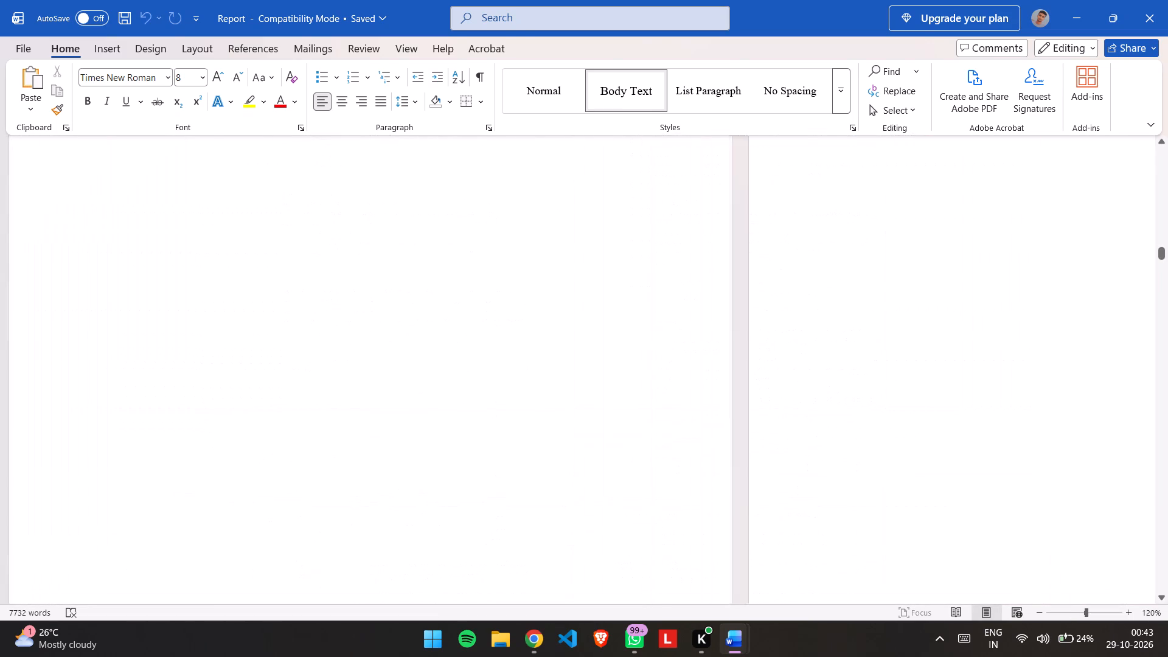
Read through the solubility and bioavailability sections, from the methods of determining solubility to the Biopharmaceutics Classification System.
{"action": "scroll", "coordinate": [687, 400], "scroll_direction": "down", "scroll_amount": 5}
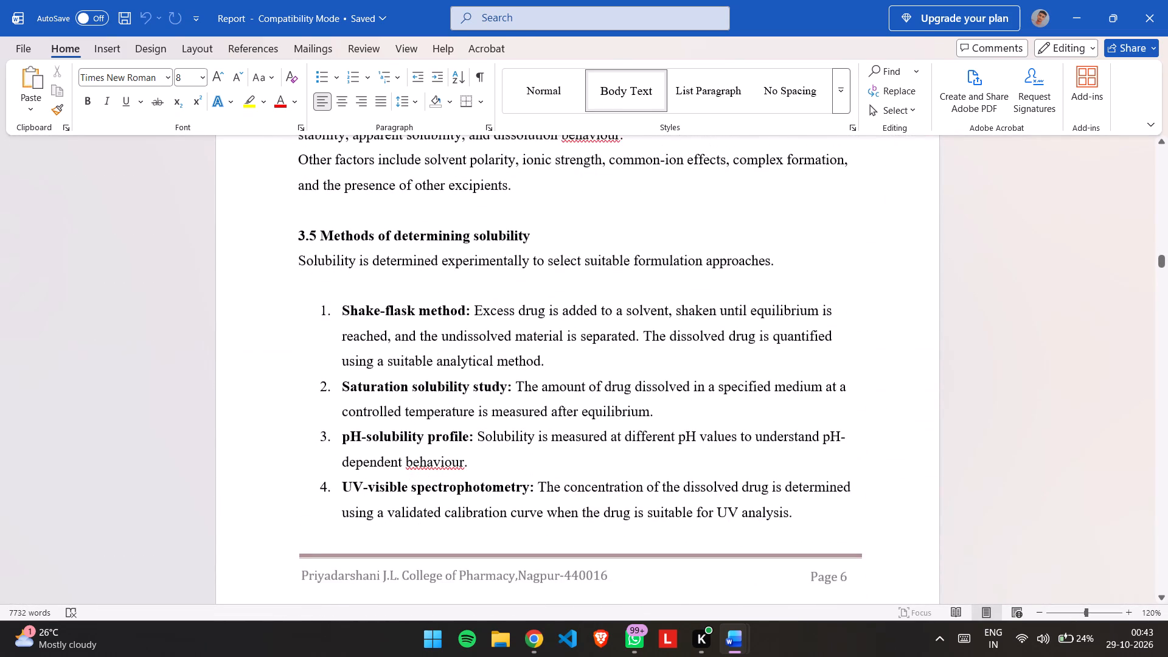
{"action": "scroll", "coordinate": [687, 400], "scroll_direction": "down", "scroll_amount": 6}
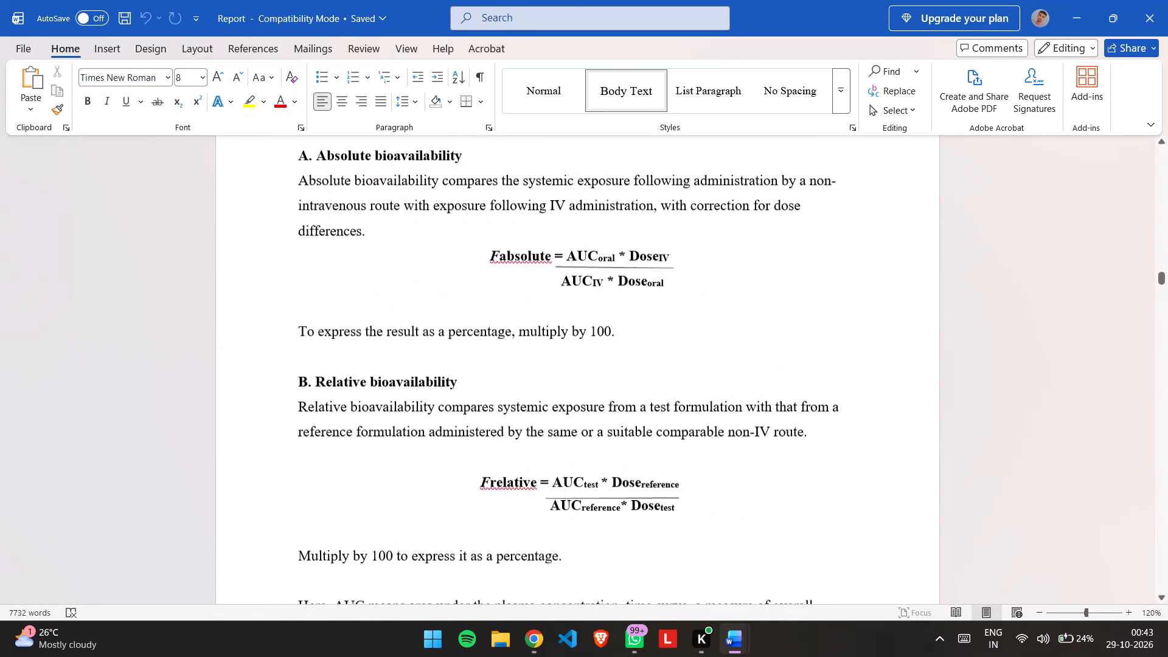
{"action": "scroll", "coordinate": [687, 400], "scroll_direction": "down", "scroll_amount": 4}
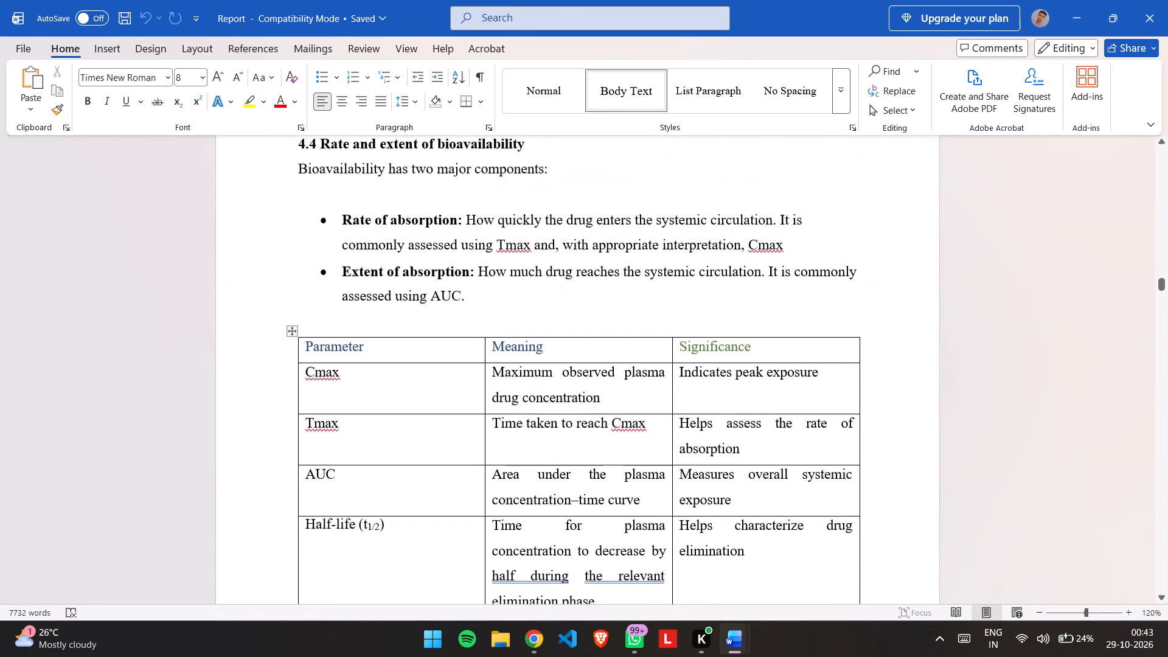
{"action": "scroll", "coordinate": [687, 400], "scroll_direction": "up", "scroll_amount": 1}
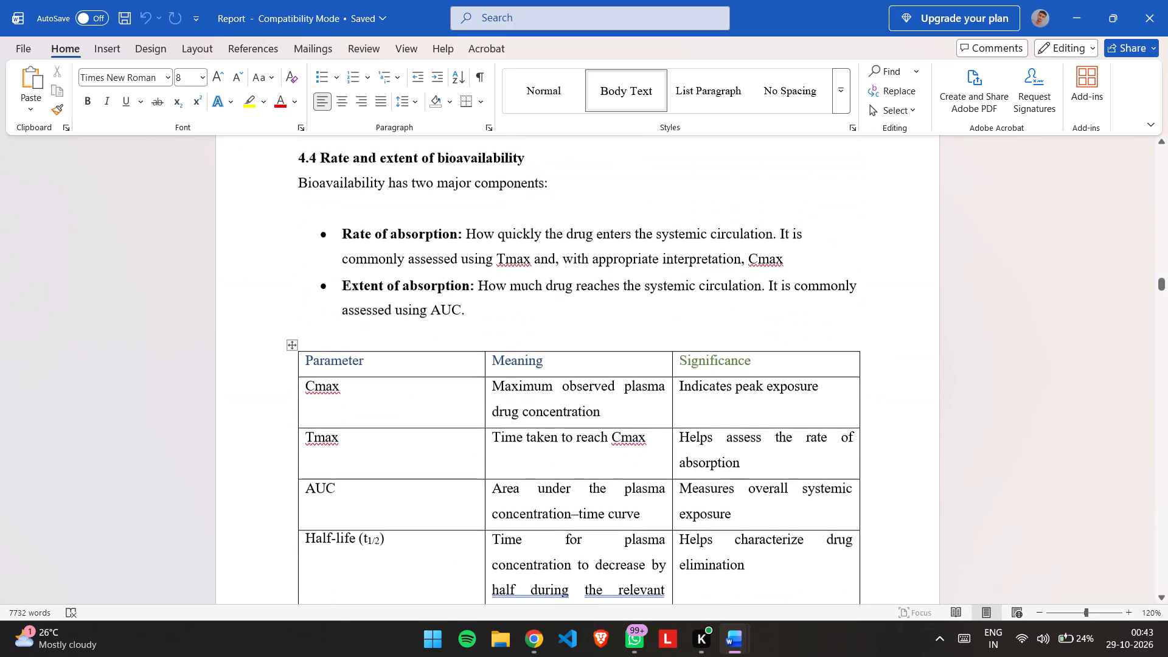
{"action": "scroll", "coordinate": [687, 400], "scroll_direction": "up", "scroll_amount": 1}
{"action": "scroll", "coordinate": [687, 400], "scroll_direction": "down", "scroll_amount": 3}
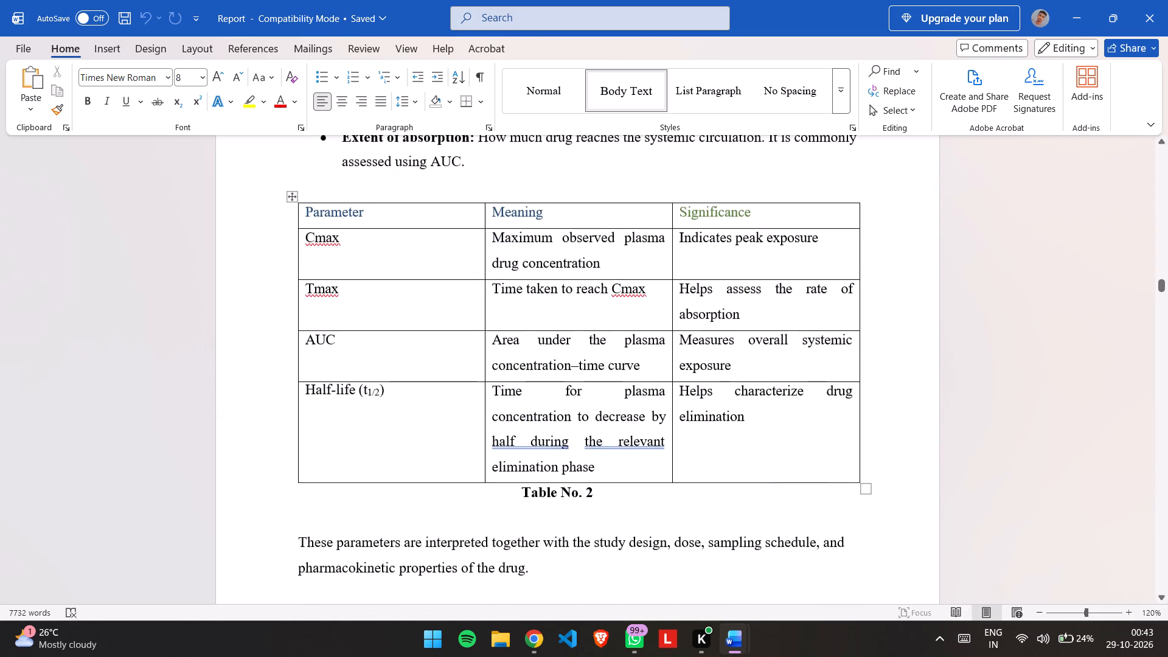
{"action": "scroll", "coordinate": [687, 400], "scroll_direction": "down", "scroll_amount": 5}
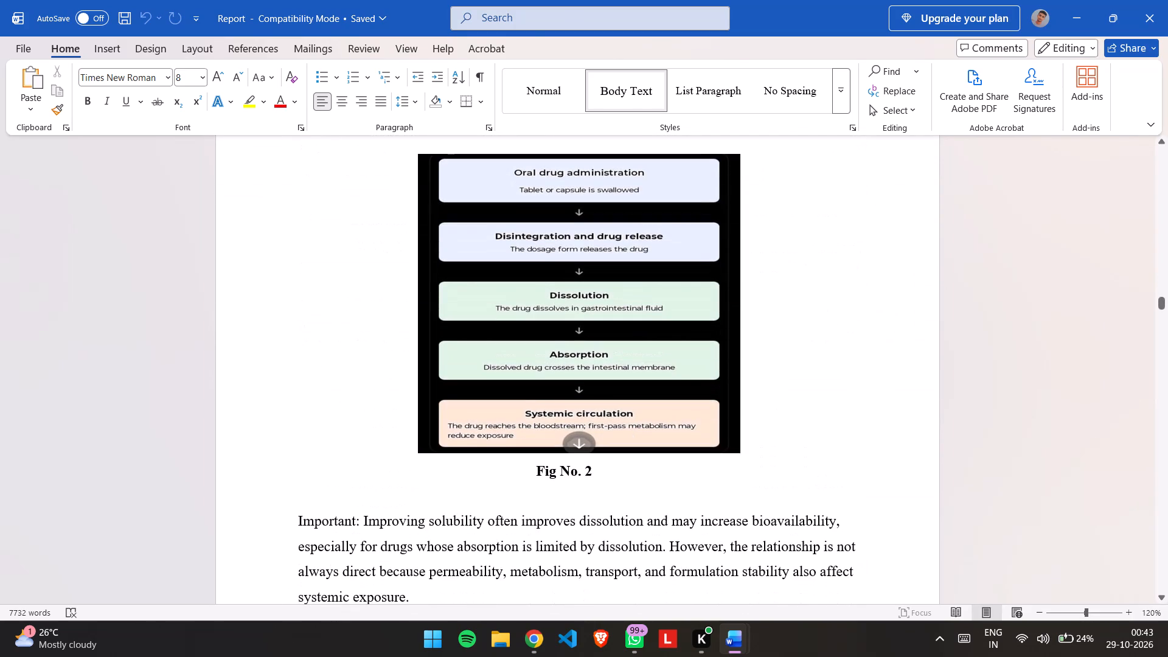
{"action": "scroll", "coordinate": [687, 400], "scroll_direction": "down", "scroll_amount": 3}
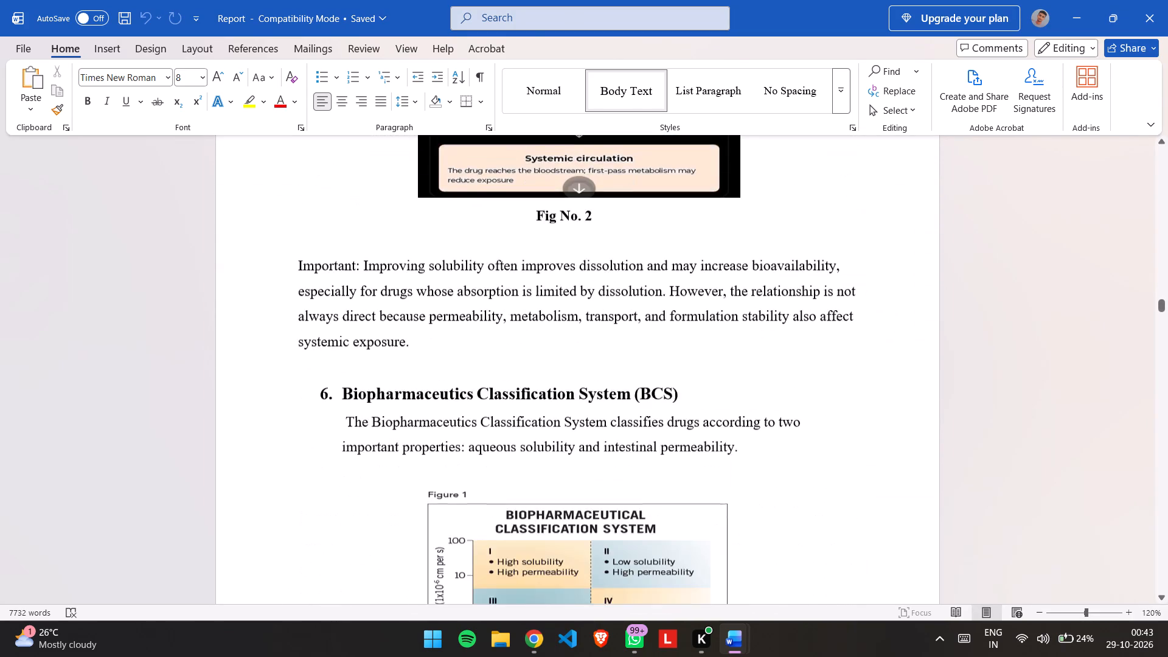
Look over the sections from solubility enhancement methods through advantages and limitation to the start of Module II – Instrument Handling.
{"action": "scroll", "coordinate": [687, 400], "scroll_direction": "down", "scroll_amount": 5}
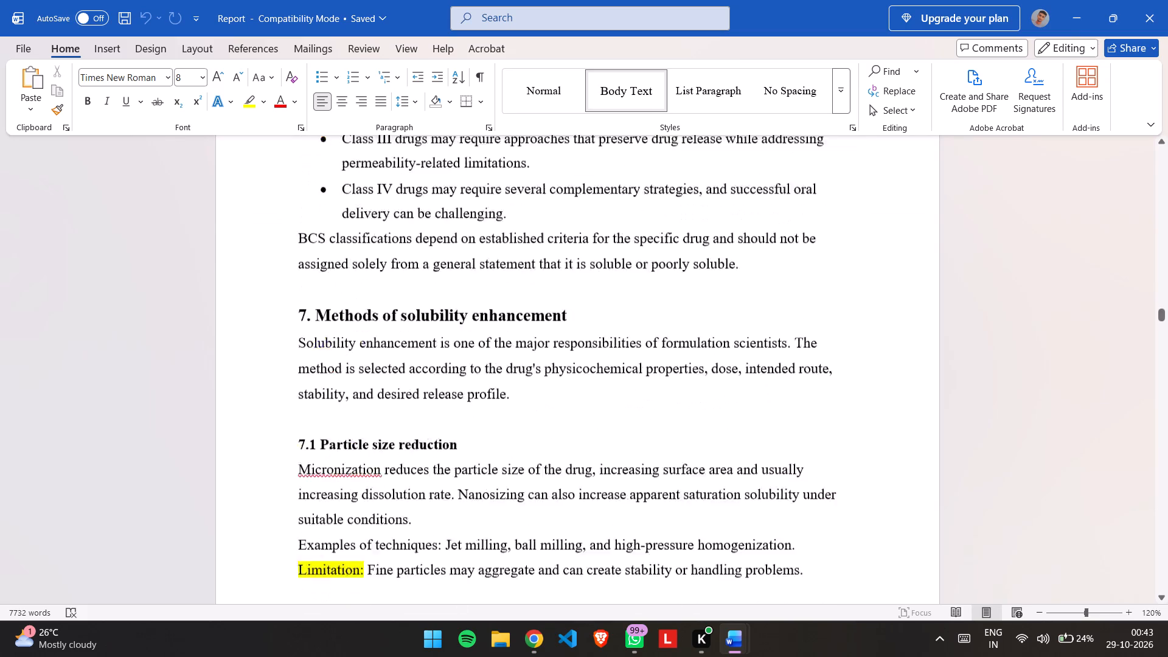
{"action": "scroll", "coordinate": [687, 400], "scroll_direction": "down", "scroll_amount": 6}
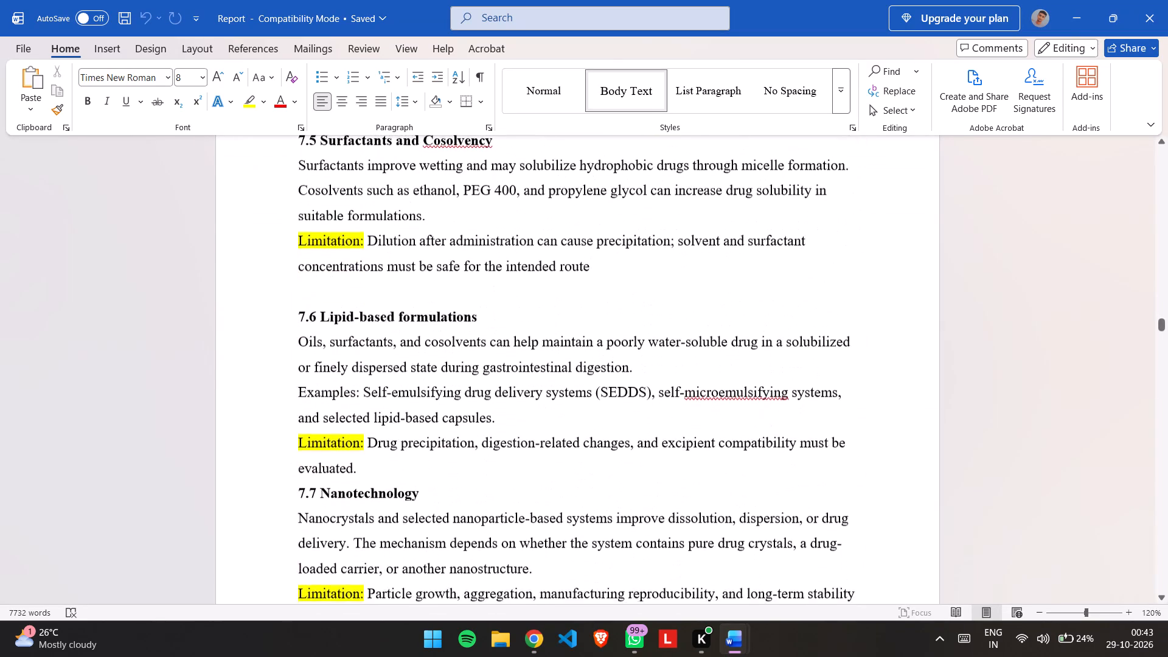
{"action": "scroll", "coordinate": [687, 400], "scroll_direction": "down", "scroll_amount": 6}
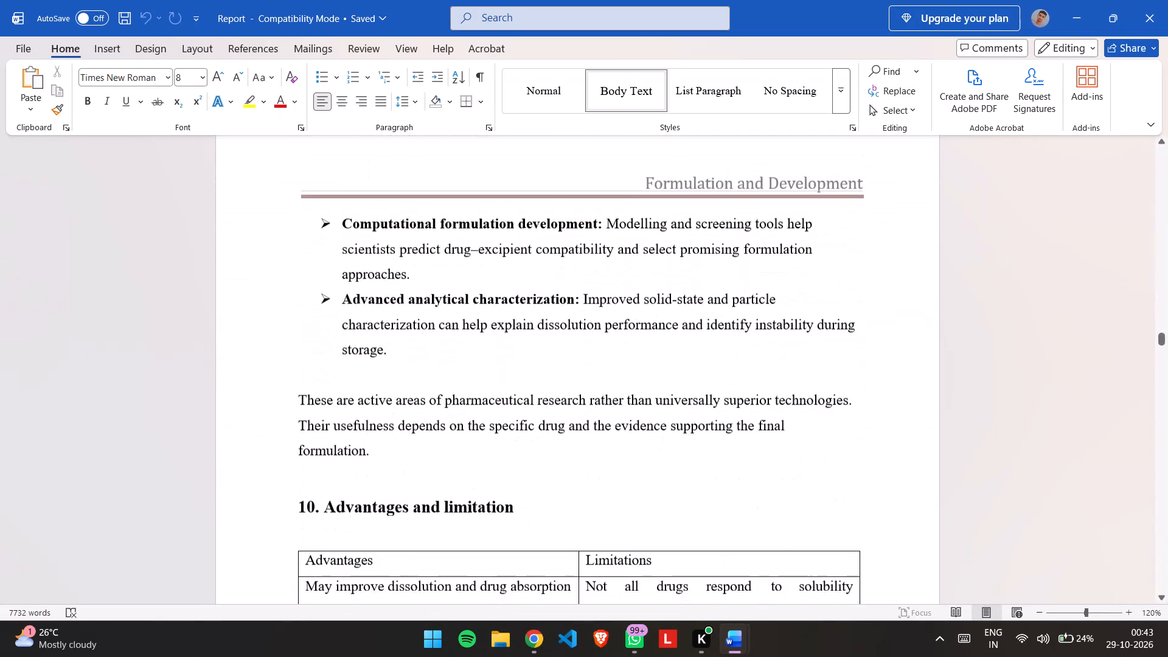
{"action": "left_click", "coordinate": [273, 338]}
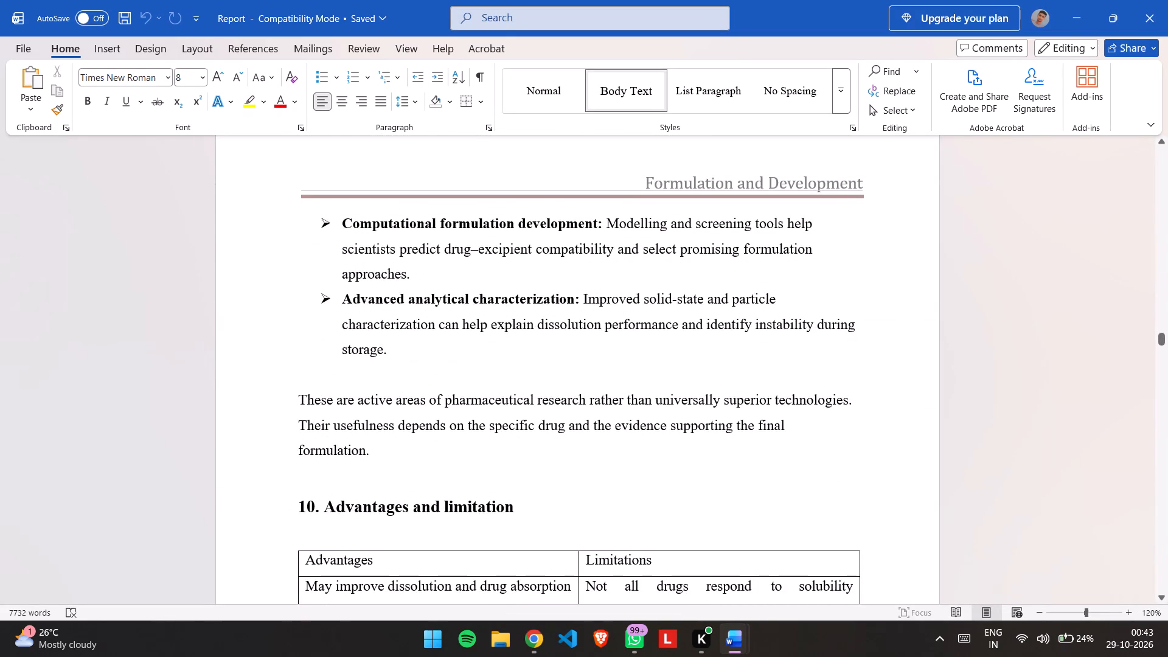
{"action": "scroll", "coordinate": [273, 338], "scroll_direction": "down", "scroll_amount": 5}
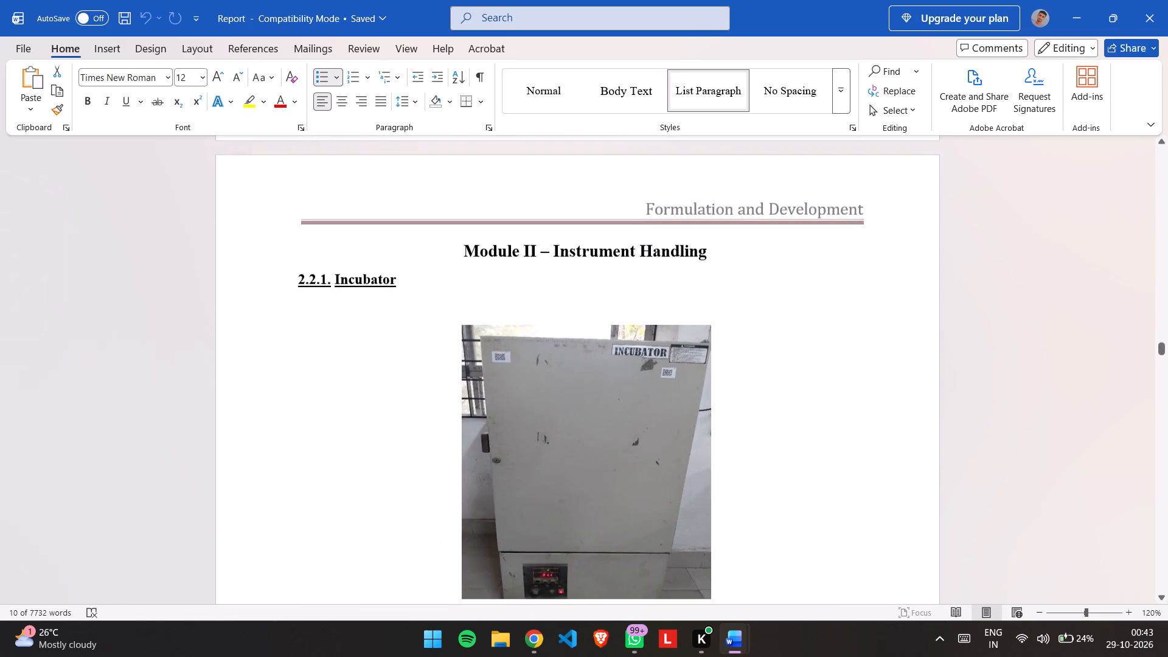
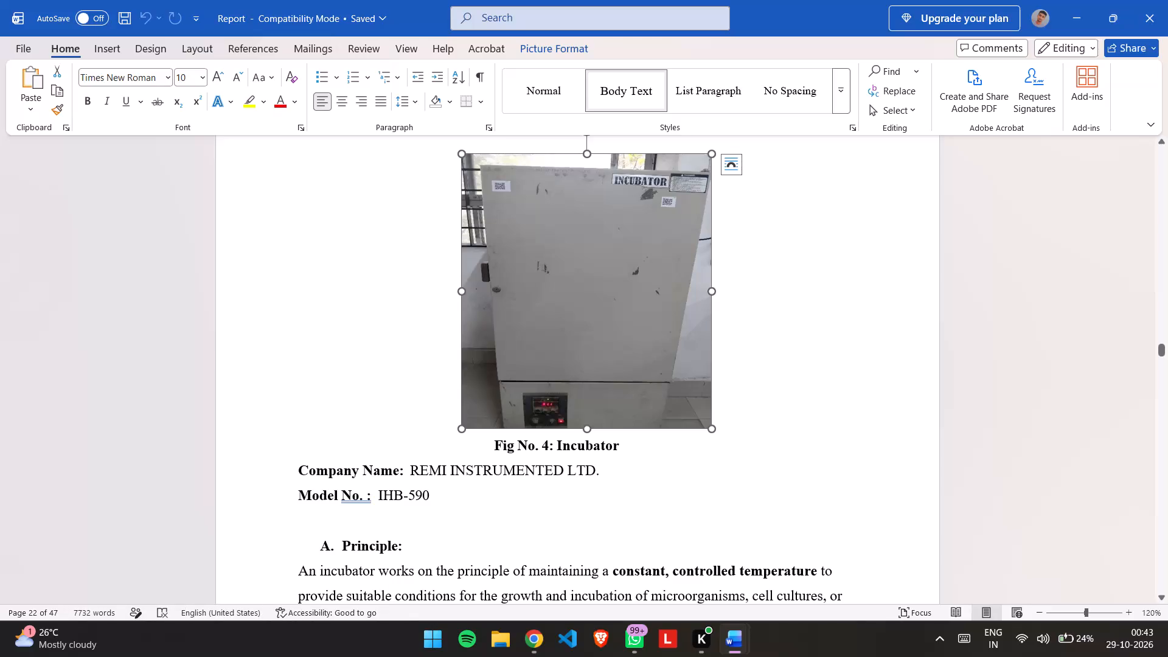
Bring up the available picture options for the incubator photo in Fig No. 4.
{"action": "right_click", "coordinate": [603, 316]}
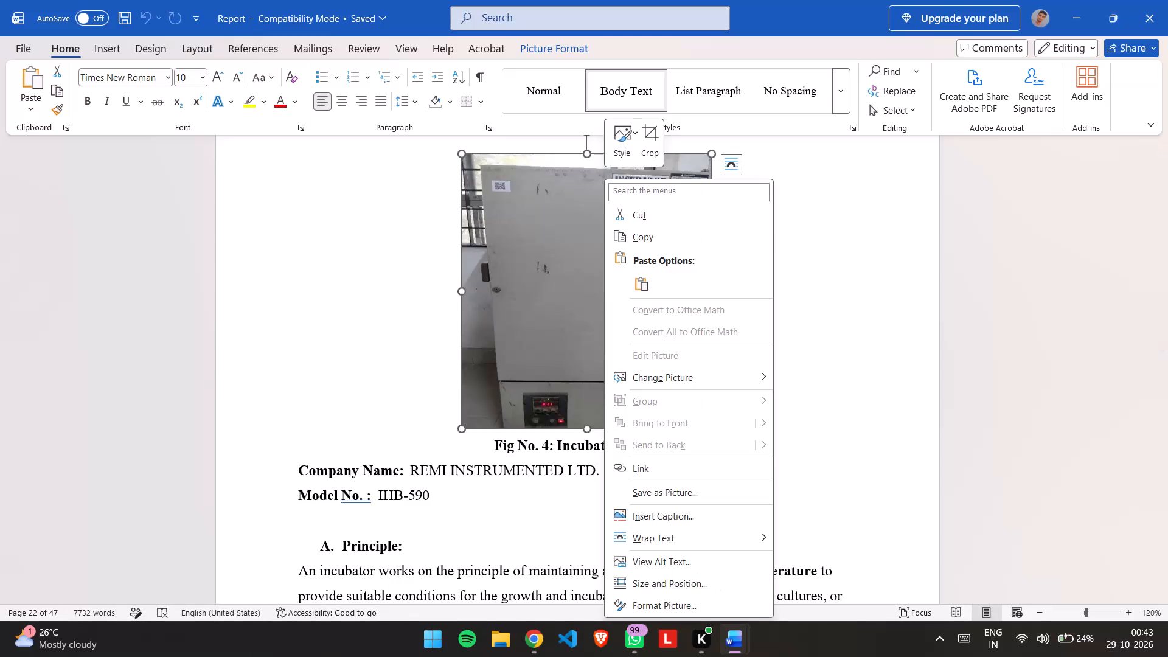
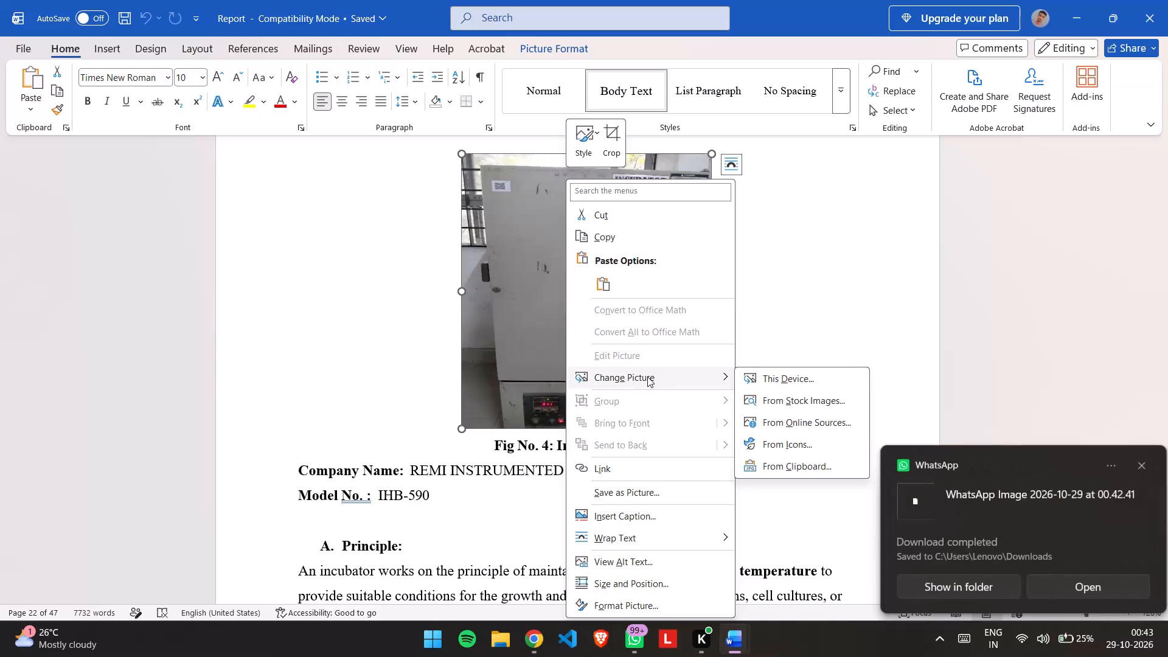
Replace the incubator picture above the Fig No. 4 caption with "WhatsApp Image 2026-10-29 at 00.42.40" from the Downloads folder.
{"action": "left_click", "coordinate": [754, 377]}
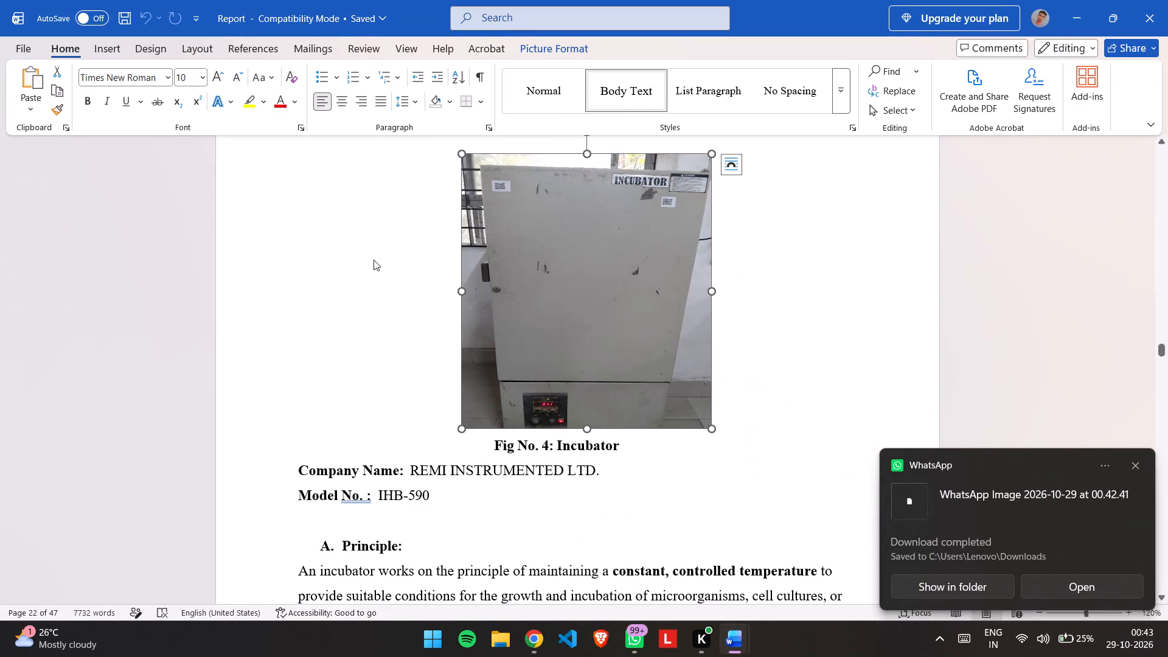
{"action": "left_click", "coordinate": [78, 190]}
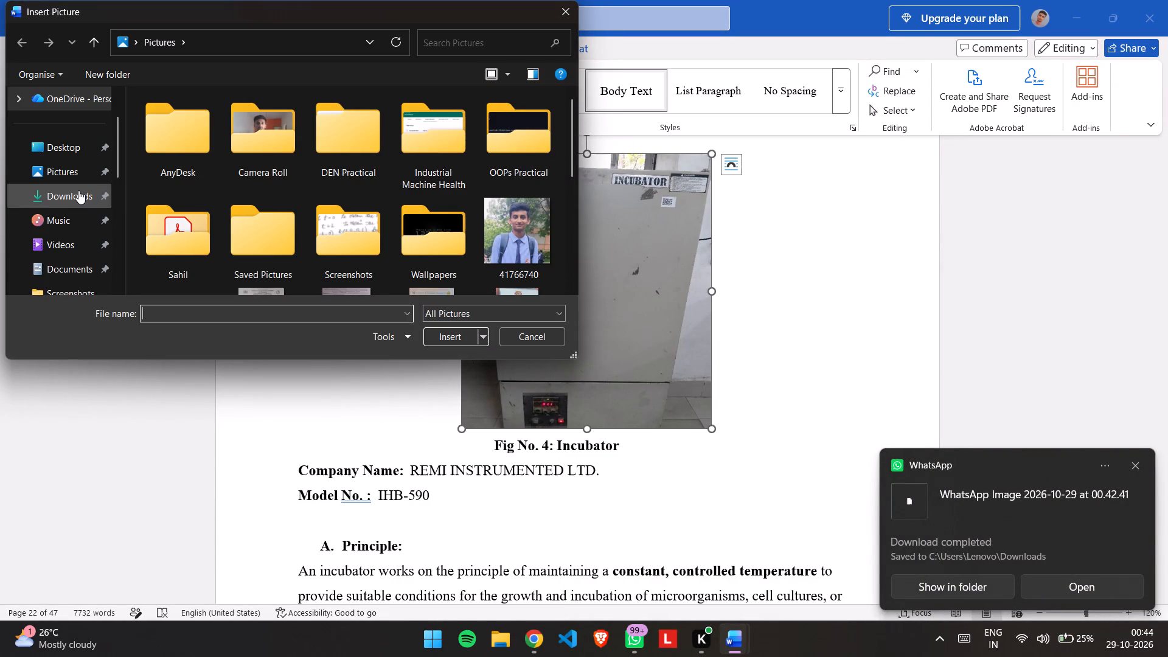
{"action": "left_click", "coordinate": [201, 164]}
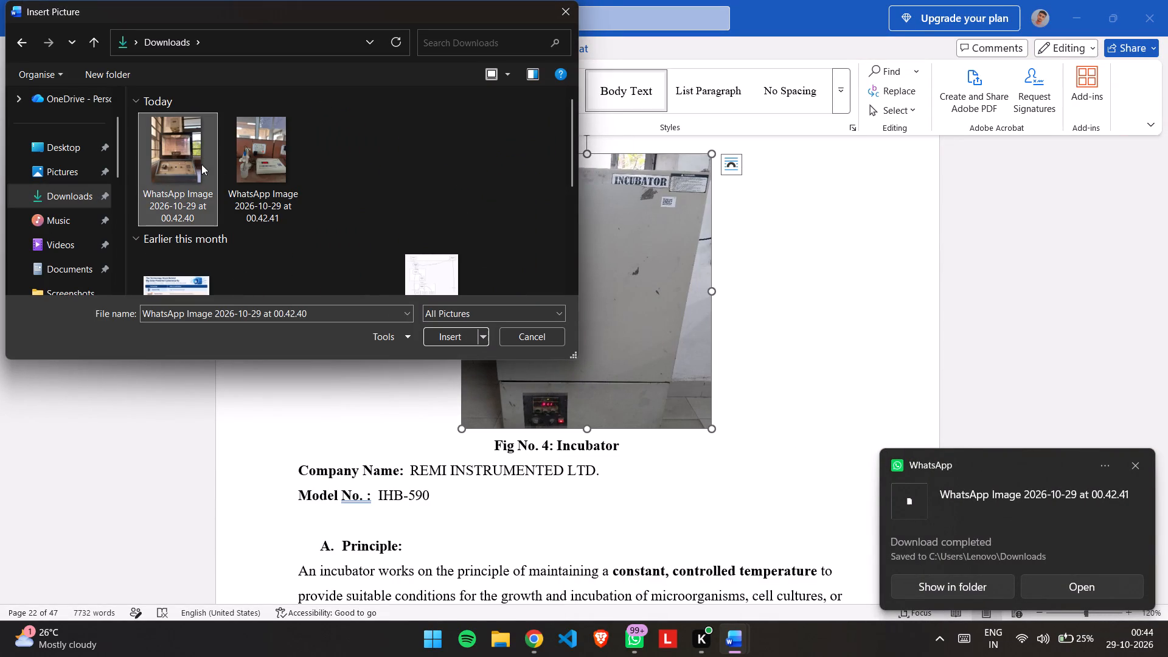
{"action": "key", "text": "Return"}
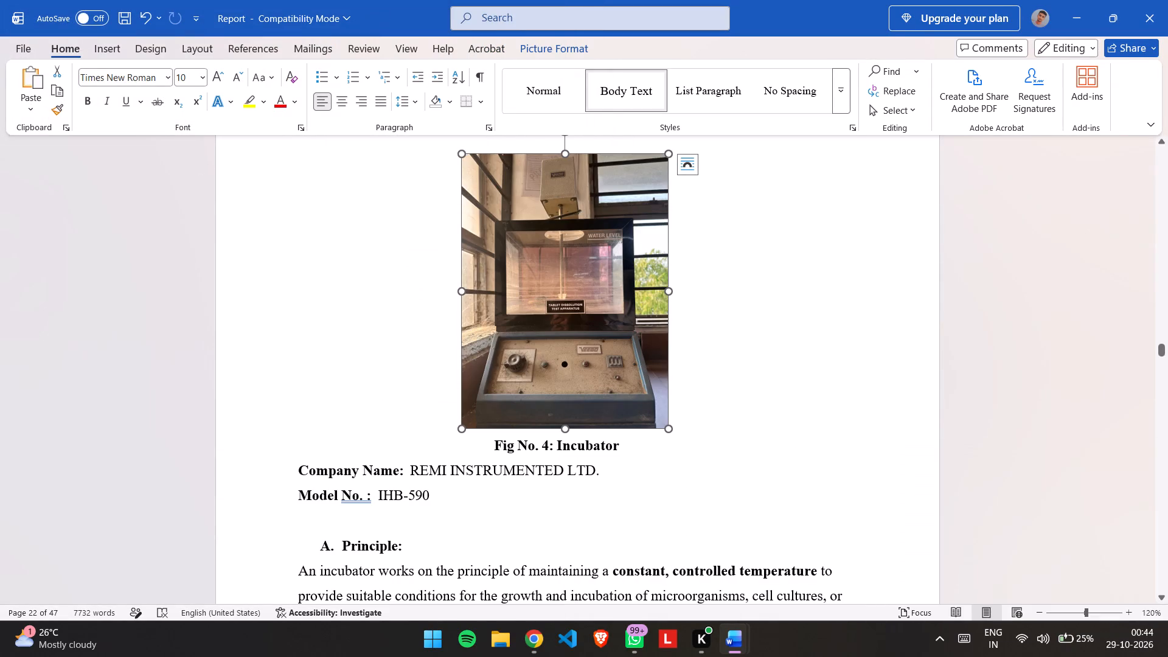
Delete the title word "Incubator" from heading 2.2.1 under Module II – Instrument Handling, keeping the heading number.
{"action": "scroll", "coordinate": [774, 411], "scroll_direction": "up", "scroll_amount": 1}
{"action": "left_click", "coordinate": [397, 255]}
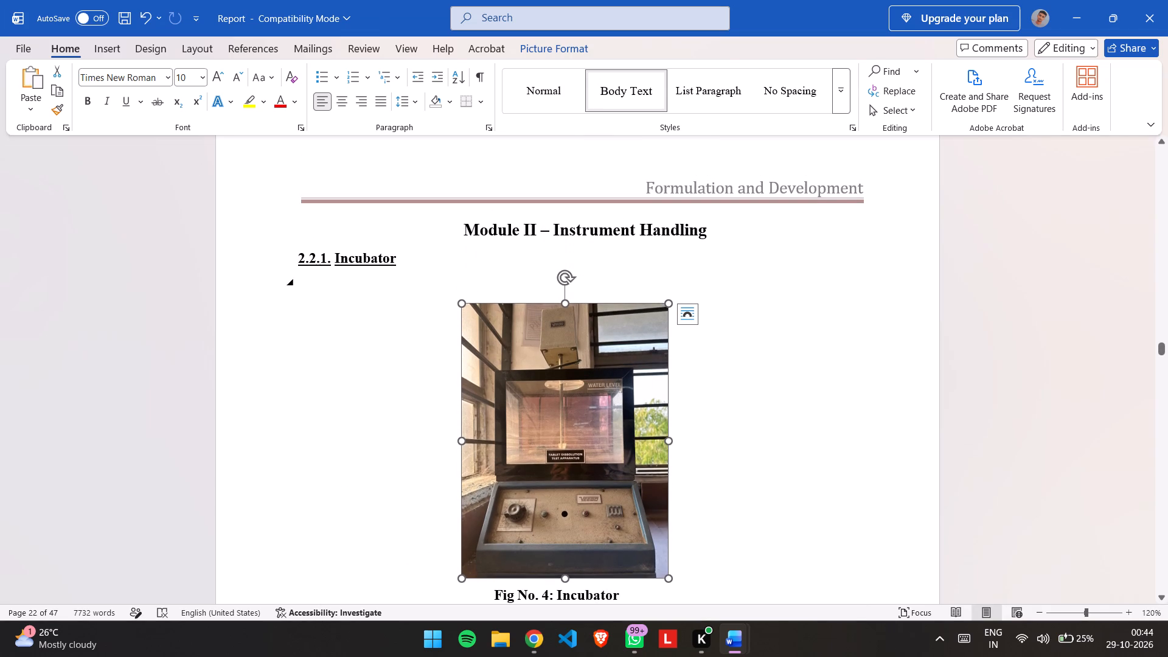
{"action": "key", "text": "BackSpace"}
{"action": "key", "text": "BackSpace"}
{"action": "key", "text": "BackSpace"}
{"action": "key", "text": "BackSpace"}
{"action": "key", "text": "BackSpace"}
{"action": "key", "text": "BackSpace"}
{"action": "key", "text": "BackSpace"}
{"action": "key", "text": "BackSpace"}
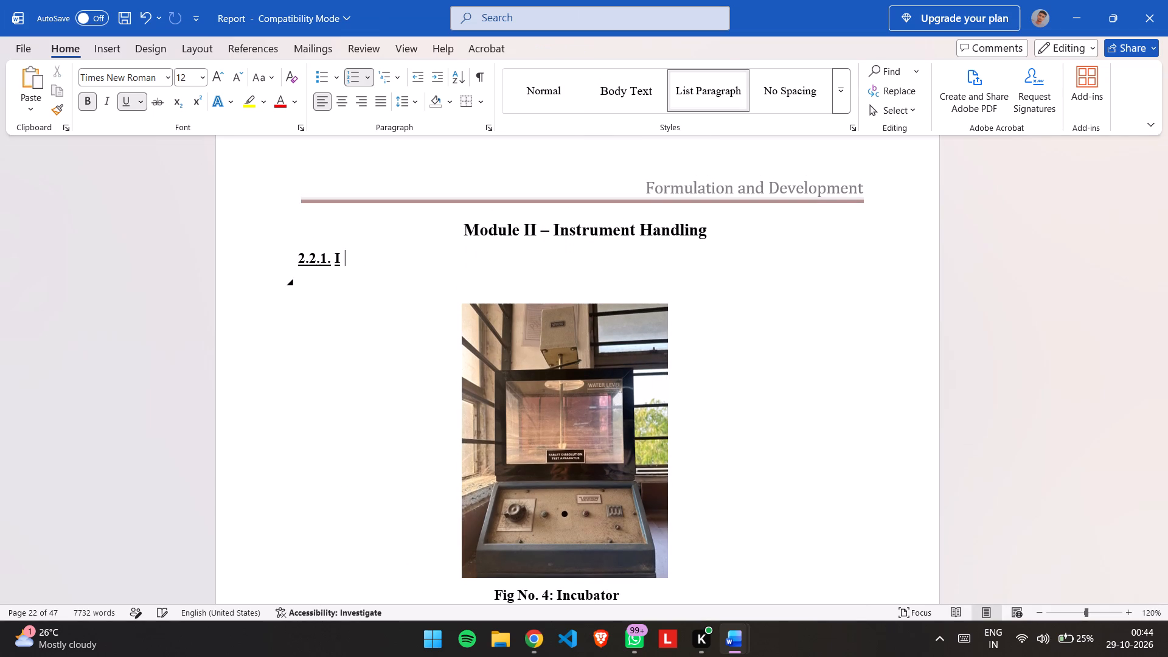
{"action": "key", "text": "BackSpace"}
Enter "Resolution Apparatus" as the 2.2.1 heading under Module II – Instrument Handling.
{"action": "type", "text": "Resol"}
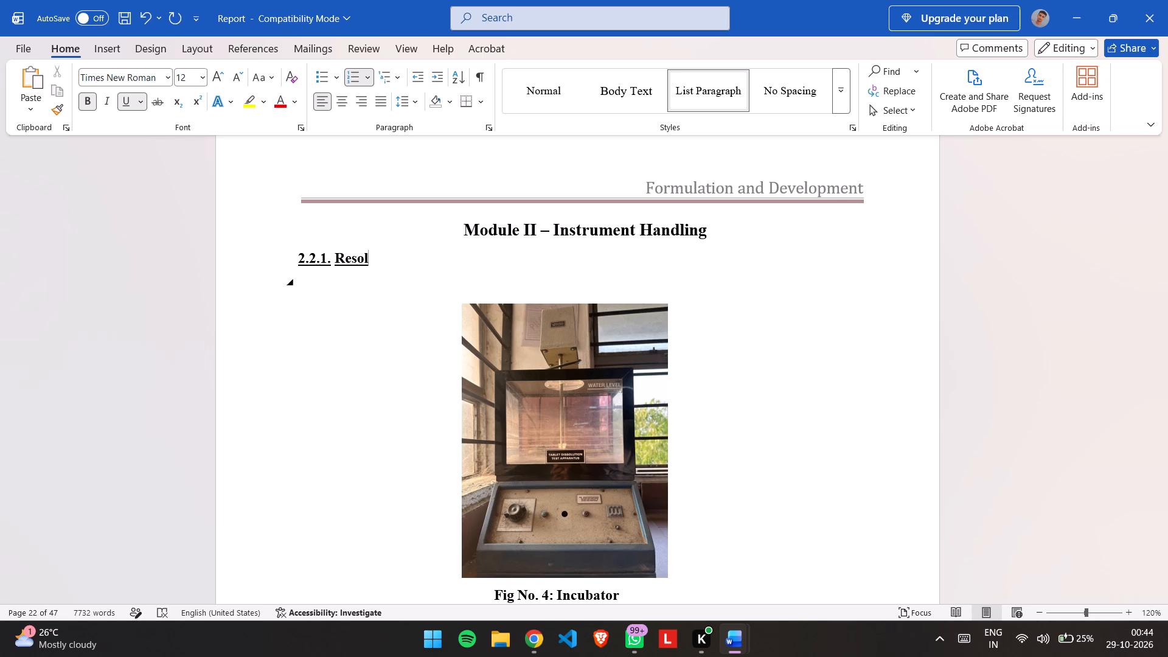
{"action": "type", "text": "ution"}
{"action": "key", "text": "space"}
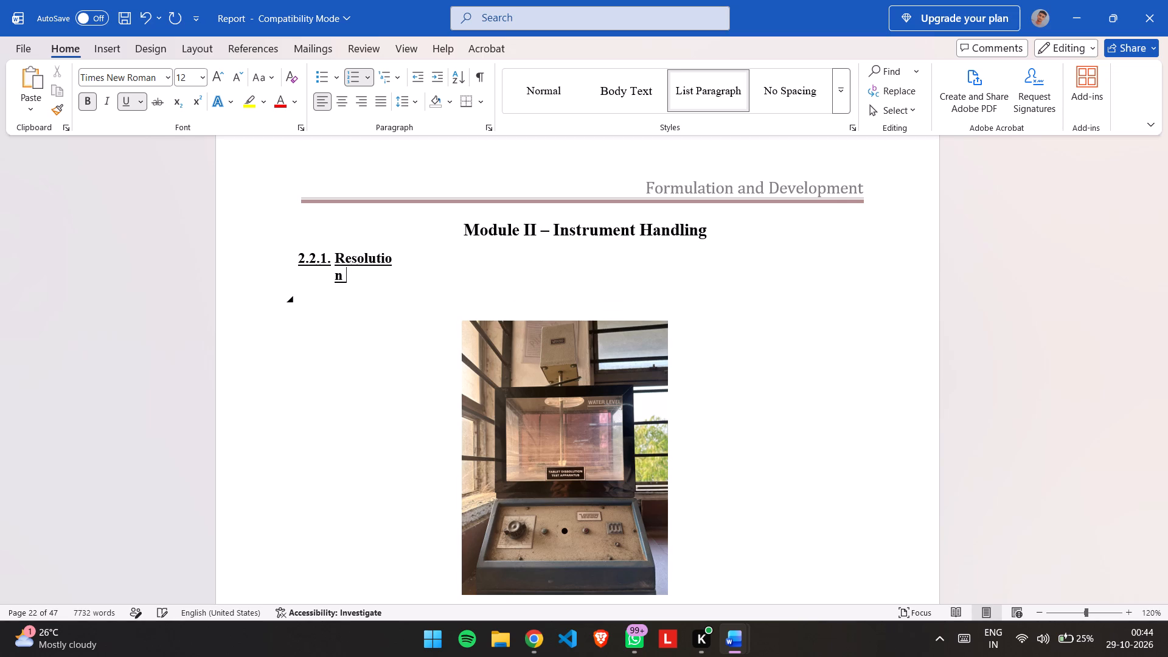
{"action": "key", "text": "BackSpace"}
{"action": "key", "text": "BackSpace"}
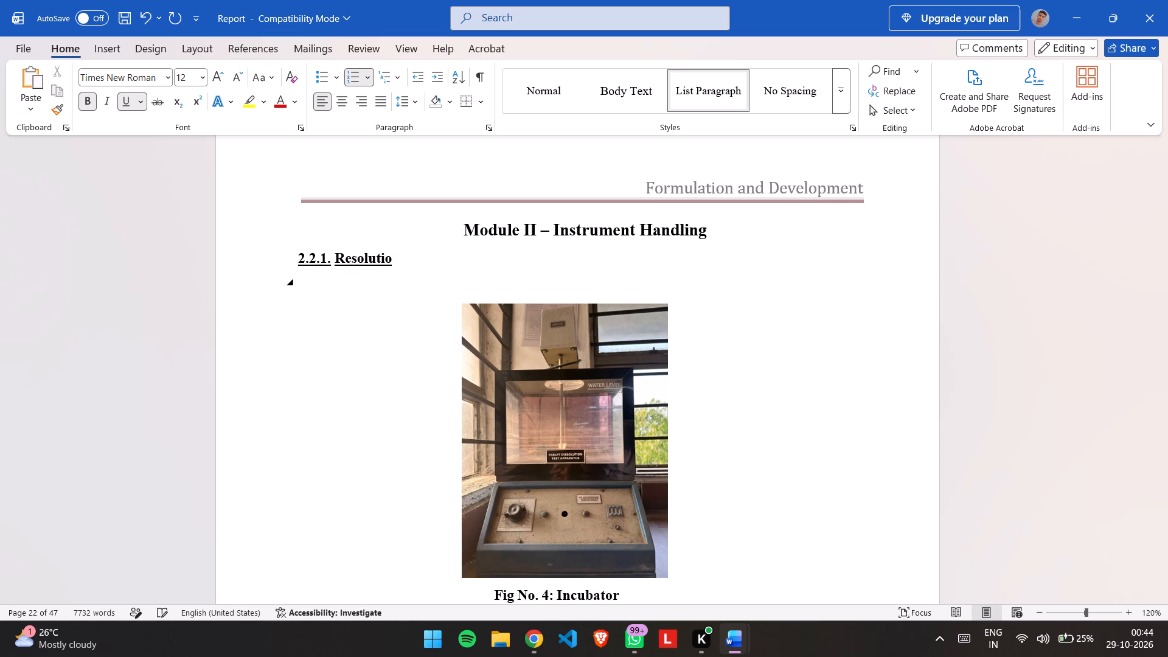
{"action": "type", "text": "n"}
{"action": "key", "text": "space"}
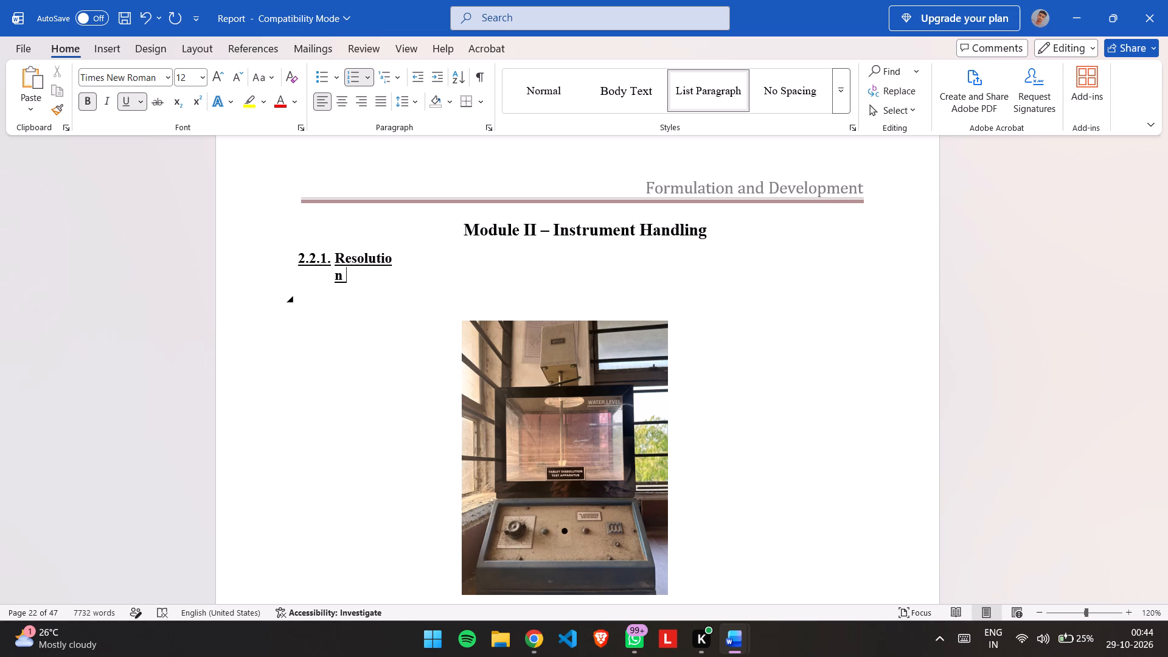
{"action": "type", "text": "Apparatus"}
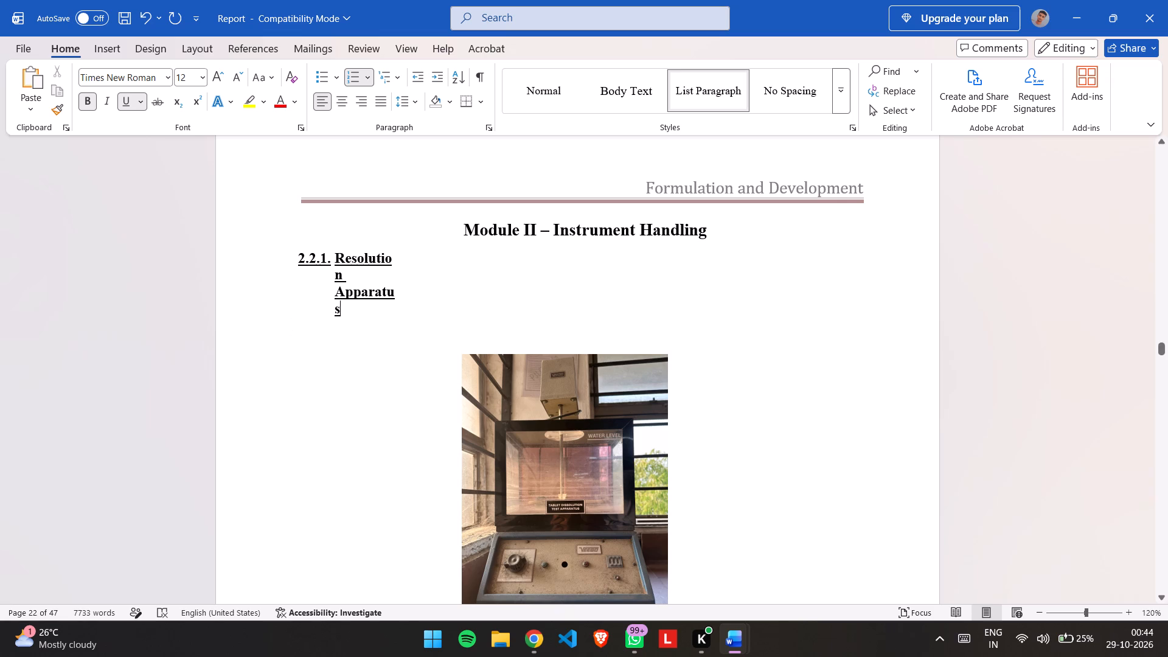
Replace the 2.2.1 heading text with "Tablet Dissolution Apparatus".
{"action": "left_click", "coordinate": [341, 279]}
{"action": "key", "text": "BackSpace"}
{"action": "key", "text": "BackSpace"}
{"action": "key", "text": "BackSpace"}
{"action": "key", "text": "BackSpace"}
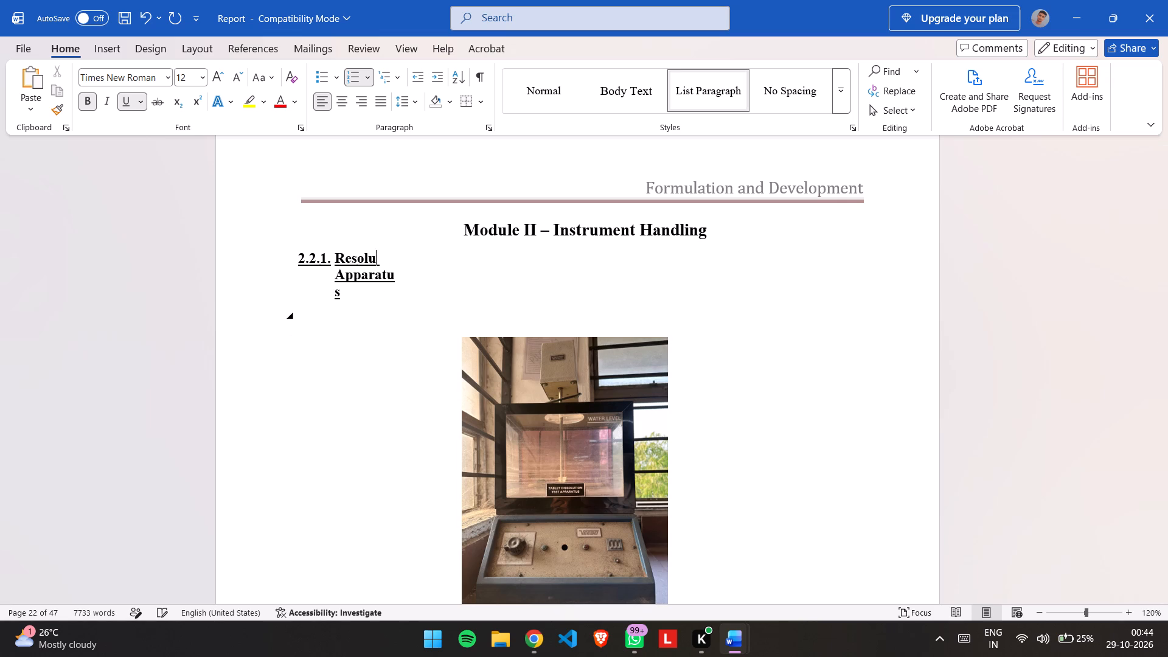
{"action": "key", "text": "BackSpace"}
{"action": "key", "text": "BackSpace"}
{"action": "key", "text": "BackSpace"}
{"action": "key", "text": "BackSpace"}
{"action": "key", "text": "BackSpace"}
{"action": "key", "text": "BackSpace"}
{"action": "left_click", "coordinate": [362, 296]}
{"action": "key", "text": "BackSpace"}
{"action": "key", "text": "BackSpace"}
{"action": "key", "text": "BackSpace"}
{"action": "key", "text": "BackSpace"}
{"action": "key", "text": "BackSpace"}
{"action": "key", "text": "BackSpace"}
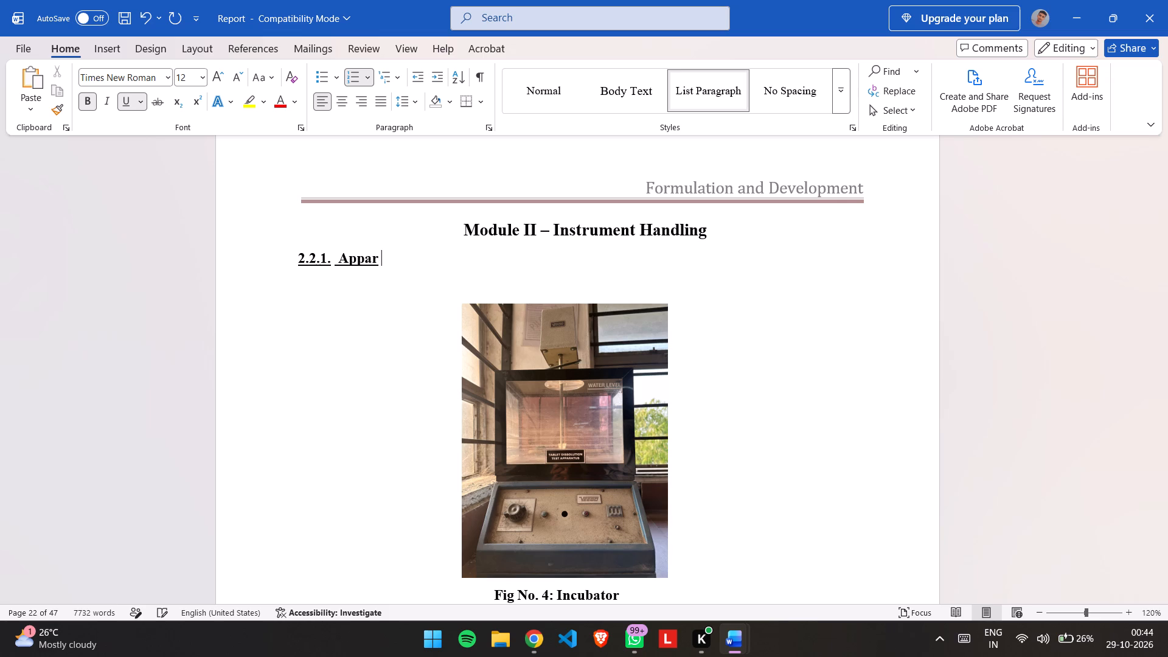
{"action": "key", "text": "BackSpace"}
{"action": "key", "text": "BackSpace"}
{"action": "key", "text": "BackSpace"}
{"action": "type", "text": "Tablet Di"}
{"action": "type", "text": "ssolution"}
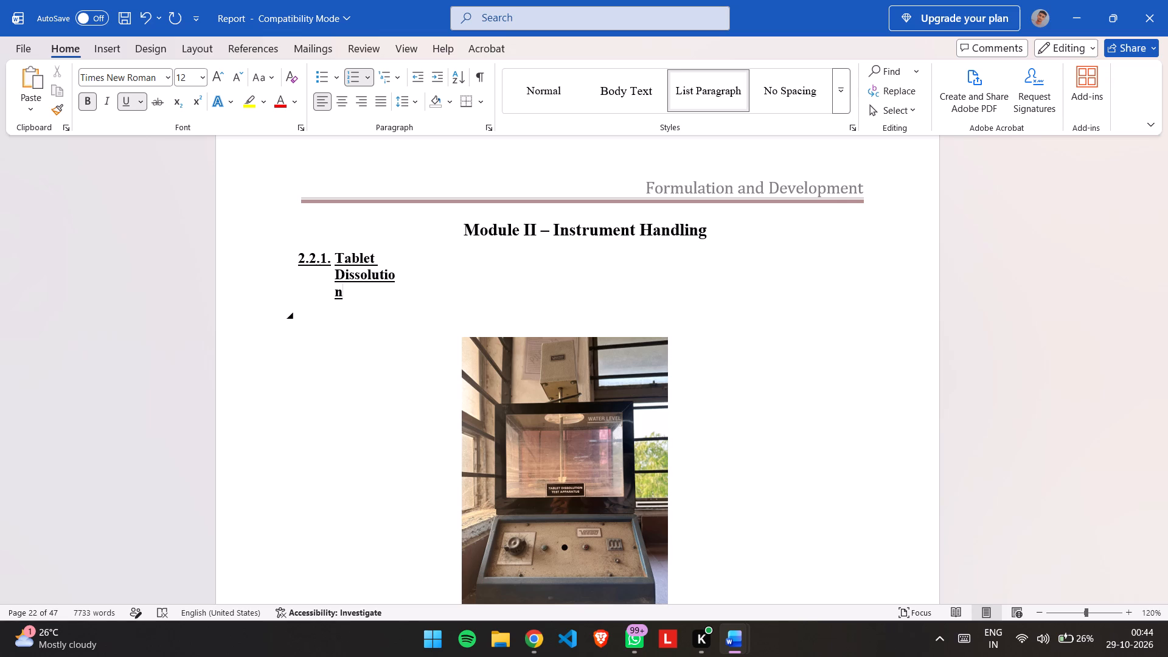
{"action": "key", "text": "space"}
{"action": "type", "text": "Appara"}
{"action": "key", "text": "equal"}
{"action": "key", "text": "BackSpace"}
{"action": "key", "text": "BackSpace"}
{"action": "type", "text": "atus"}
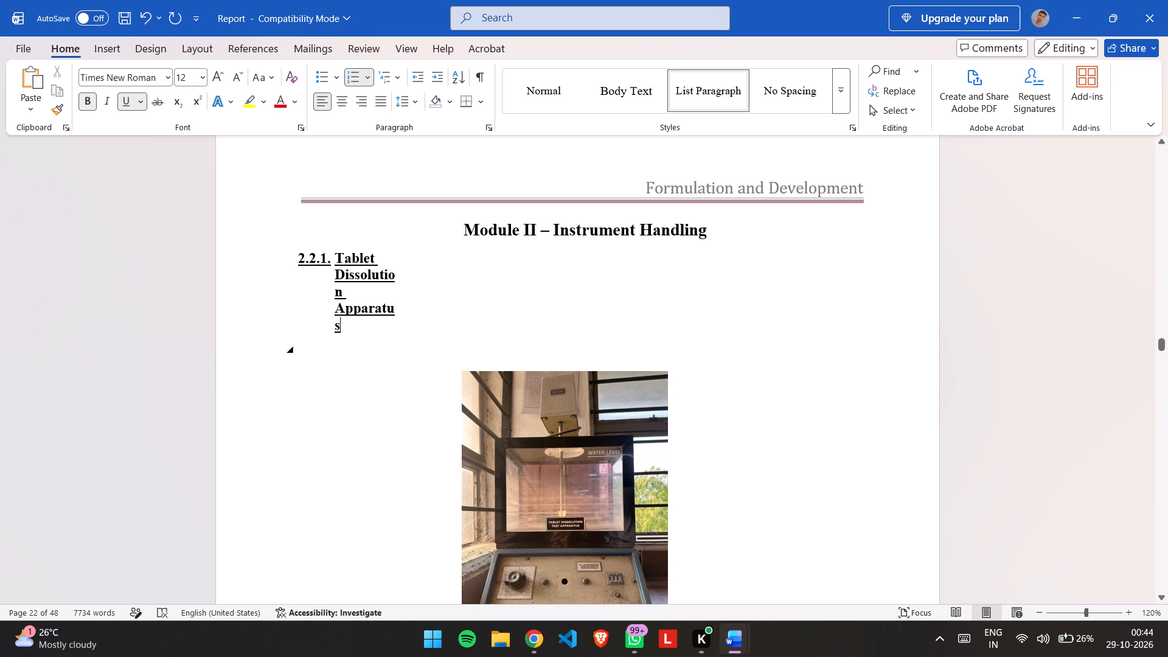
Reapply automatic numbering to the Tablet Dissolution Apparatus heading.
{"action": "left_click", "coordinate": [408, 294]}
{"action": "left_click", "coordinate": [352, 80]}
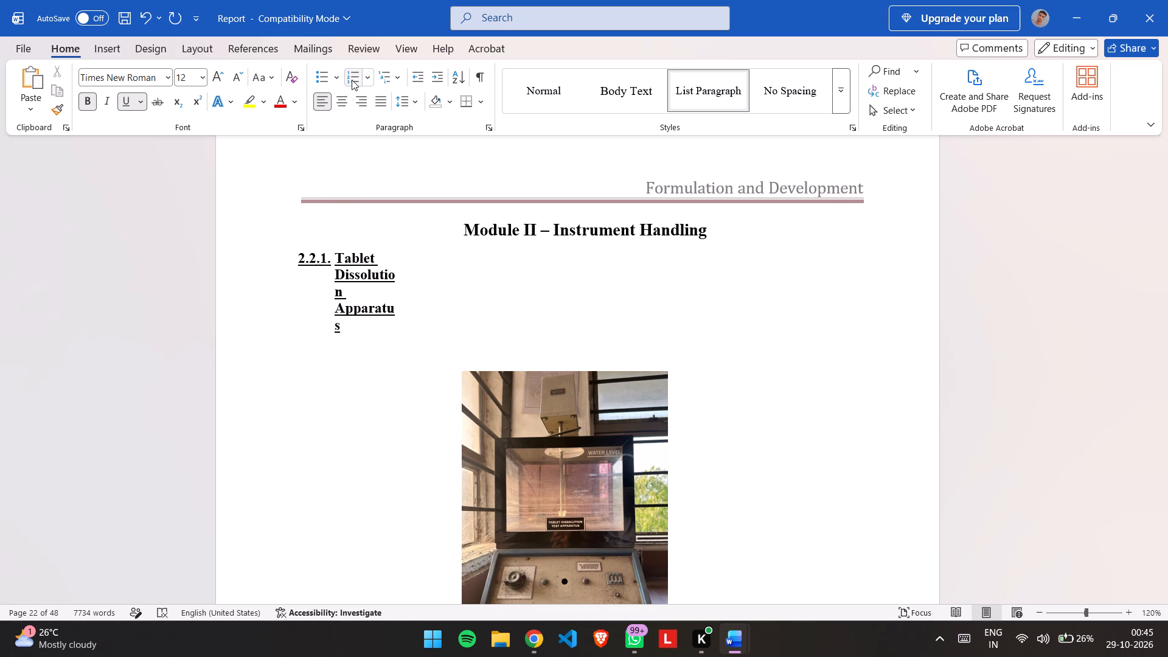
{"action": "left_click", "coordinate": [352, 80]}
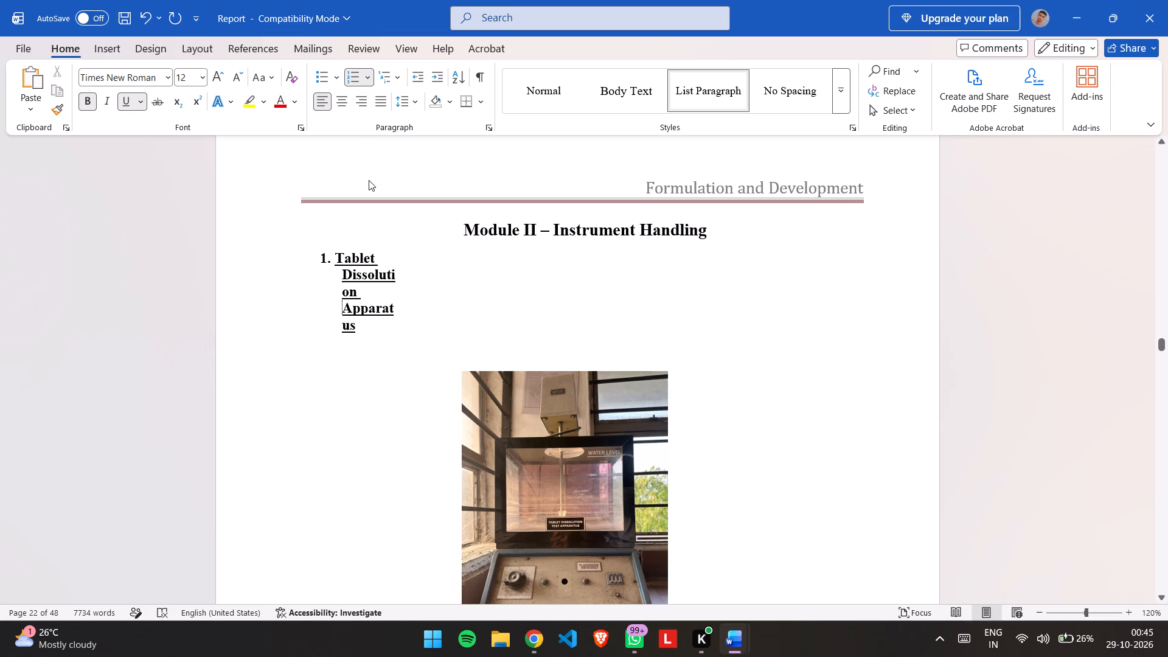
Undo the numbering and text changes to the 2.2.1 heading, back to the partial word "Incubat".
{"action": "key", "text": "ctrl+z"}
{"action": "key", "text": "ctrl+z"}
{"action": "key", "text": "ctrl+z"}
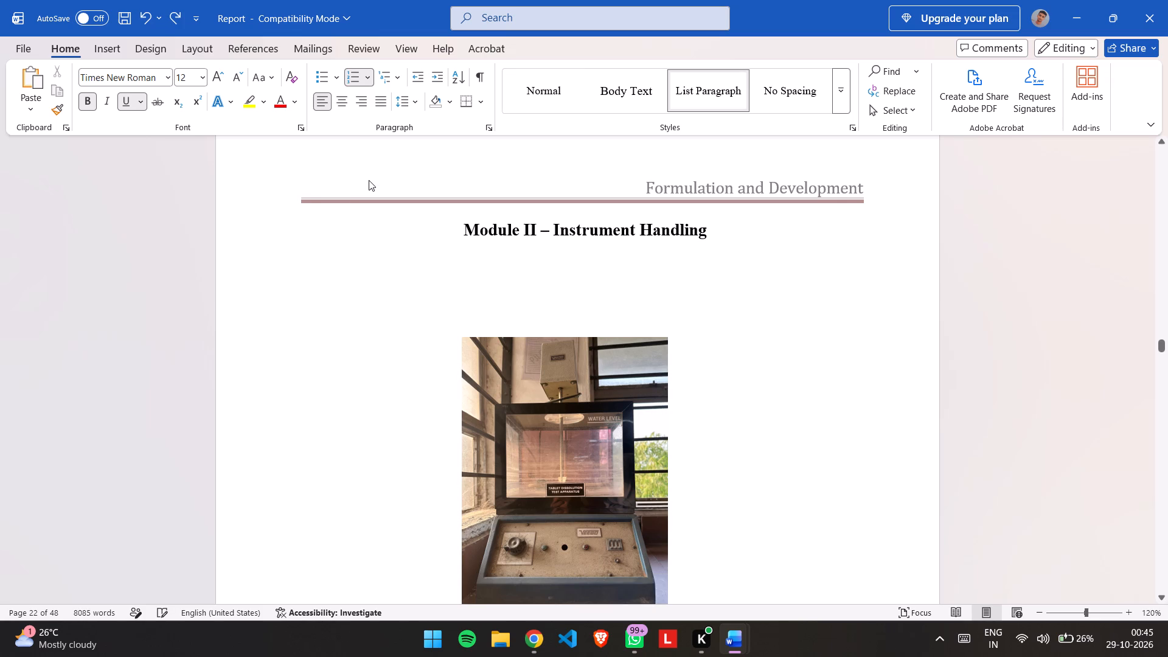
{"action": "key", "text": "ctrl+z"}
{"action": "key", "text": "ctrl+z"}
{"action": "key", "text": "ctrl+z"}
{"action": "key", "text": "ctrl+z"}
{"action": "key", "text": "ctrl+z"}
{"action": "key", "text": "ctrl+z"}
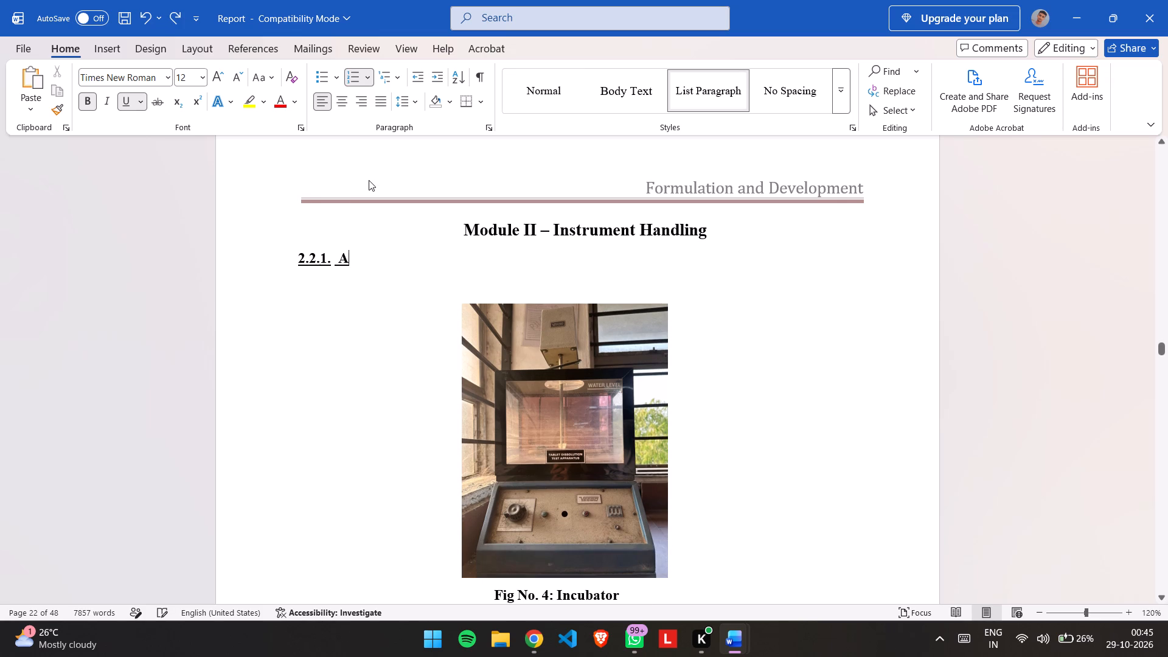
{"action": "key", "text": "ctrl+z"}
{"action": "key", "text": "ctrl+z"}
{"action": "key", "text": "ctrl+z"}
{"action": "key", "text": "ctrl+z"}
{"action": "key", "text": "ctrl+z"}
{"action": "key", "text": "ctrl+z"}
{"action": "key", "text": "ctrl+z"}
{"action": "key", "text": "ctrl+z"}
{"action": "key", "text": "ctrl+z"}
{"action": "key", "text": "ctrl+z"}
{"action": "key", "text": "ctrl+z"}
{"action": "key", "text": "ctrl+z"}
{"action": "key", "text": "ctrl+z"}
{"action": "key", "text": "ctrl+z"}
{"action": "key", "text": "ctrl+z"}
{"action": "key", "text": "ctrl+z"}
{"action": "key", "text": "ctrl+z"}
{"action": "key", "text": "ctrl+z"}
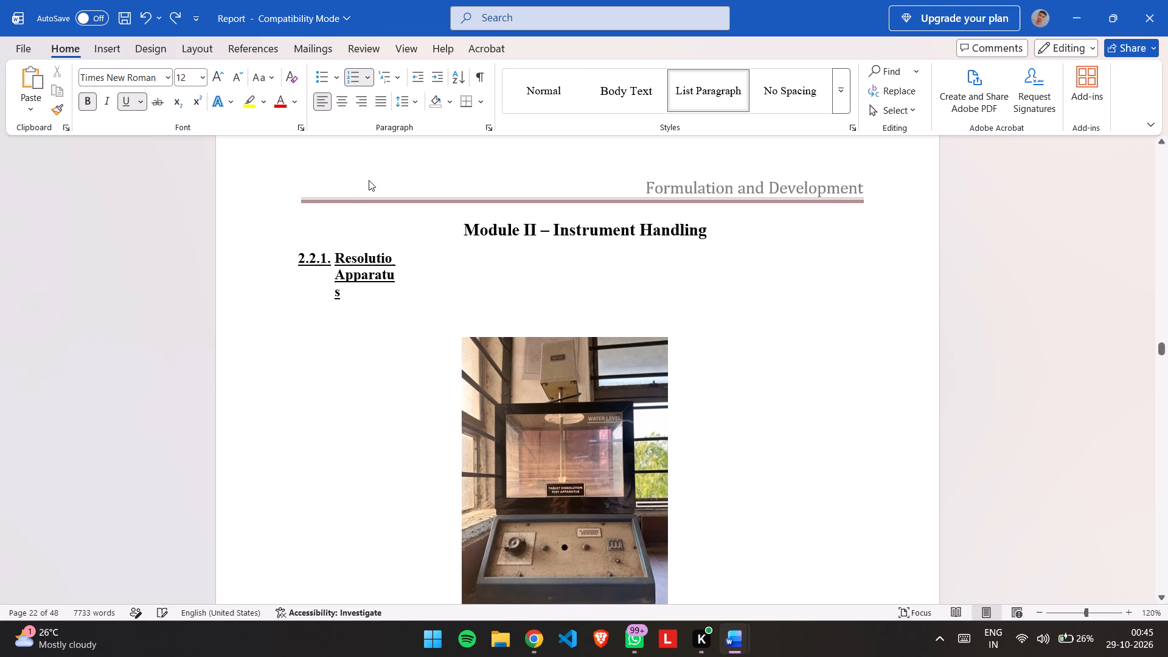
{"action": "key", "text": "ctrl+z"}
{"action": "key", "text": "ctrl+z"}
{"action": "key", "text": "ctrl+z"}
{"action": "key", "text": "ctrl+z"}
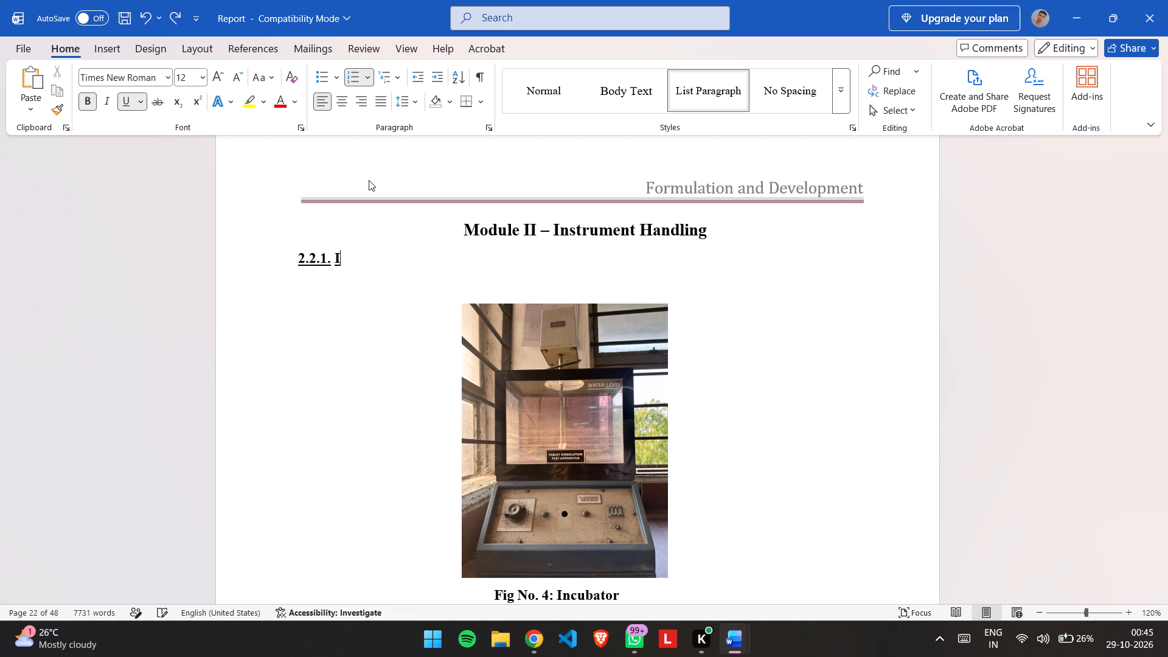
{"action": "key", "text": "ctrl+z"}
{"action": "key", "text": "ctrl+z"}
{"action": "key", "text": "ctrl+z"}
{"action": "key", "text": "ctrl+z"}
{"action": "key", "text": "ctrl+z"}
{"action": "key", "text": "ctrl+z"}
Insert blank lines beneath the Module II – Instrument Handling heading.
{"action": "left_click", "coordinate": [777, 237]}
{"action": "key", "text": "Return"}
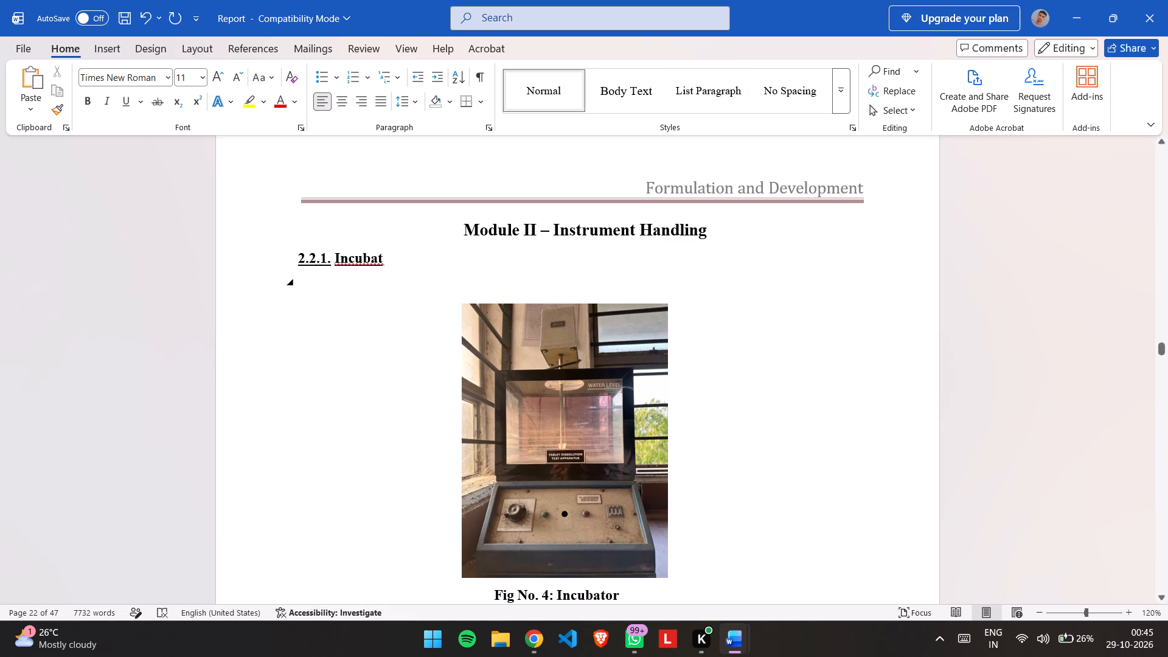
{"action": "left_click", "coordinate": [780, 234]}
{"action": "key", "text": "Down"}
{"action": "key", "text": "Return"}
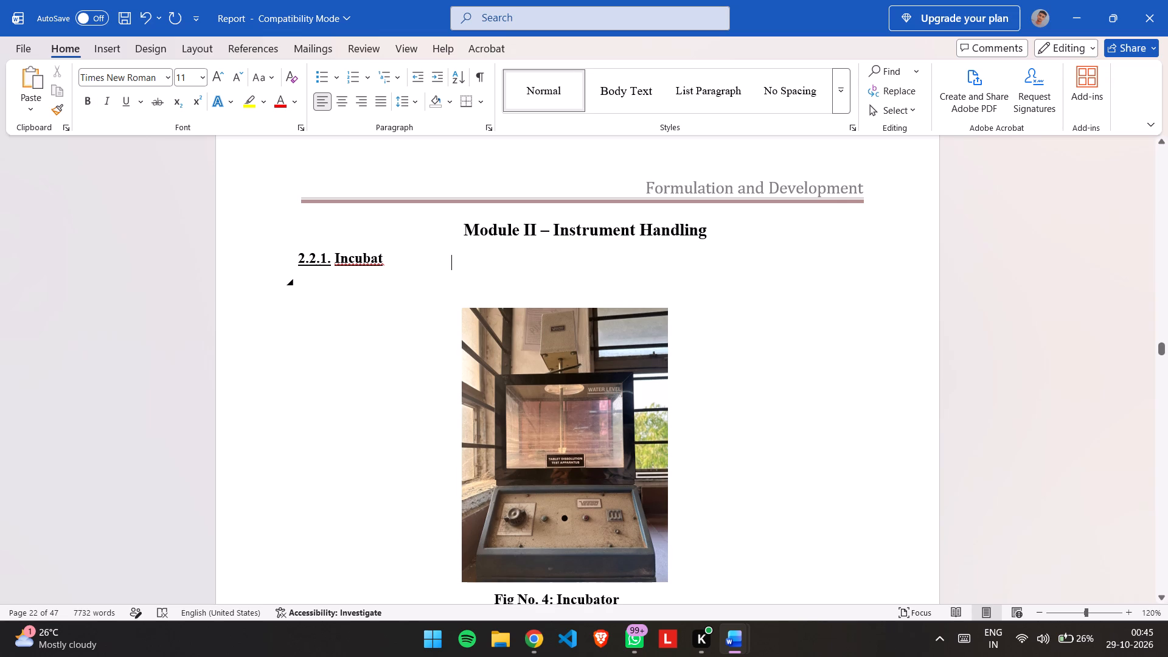
Apply the Normal style to the 2.2.1 Incubat heading.
{"action": "left_click", "coordinate": [321, 277]}
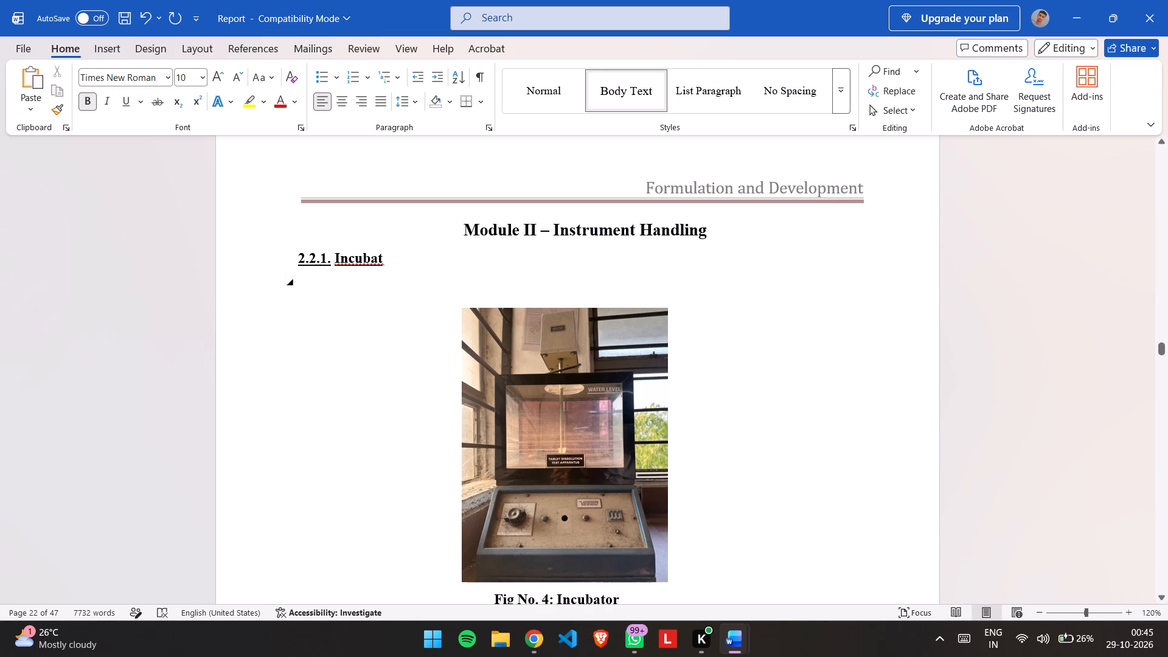
{"action": "left_click", "coordinate": [344, 266]}
{"action": "left_click", "coordinate": [383, 260]}
{"action": "scroll", "coordinate": [383, 260], "scroll_direction": "down", "scroll_amount": 1}
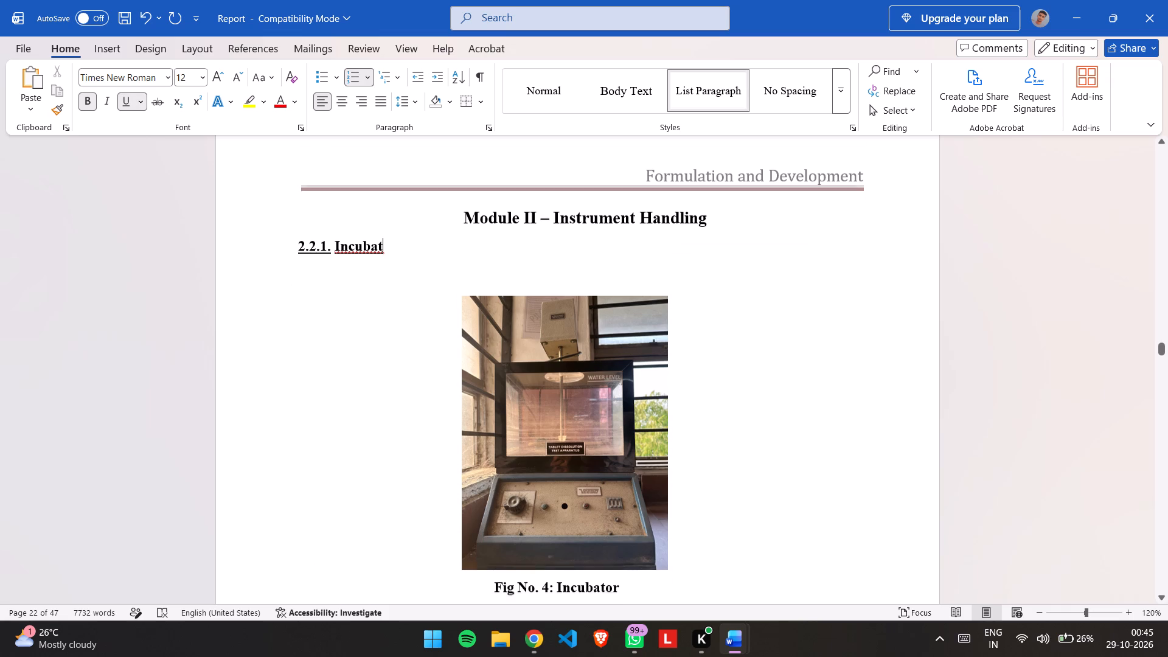
{"action": "scroll", "coordinate": [383, 260], "scroll_direction": "down", "scroll_amount": 1}
{"action": "scroll", "coordinate": [383, 260], "scroll_direction": "up", "scroll_amount": 1}
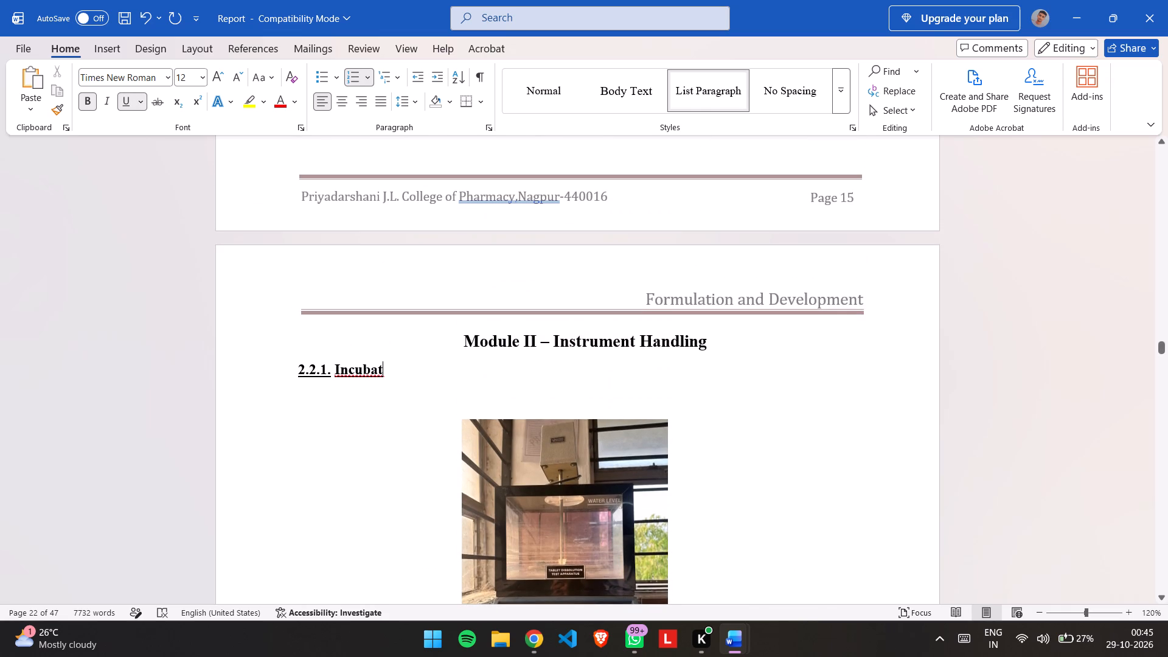
{"action": "left_click", "coordinate": [555, 100]}
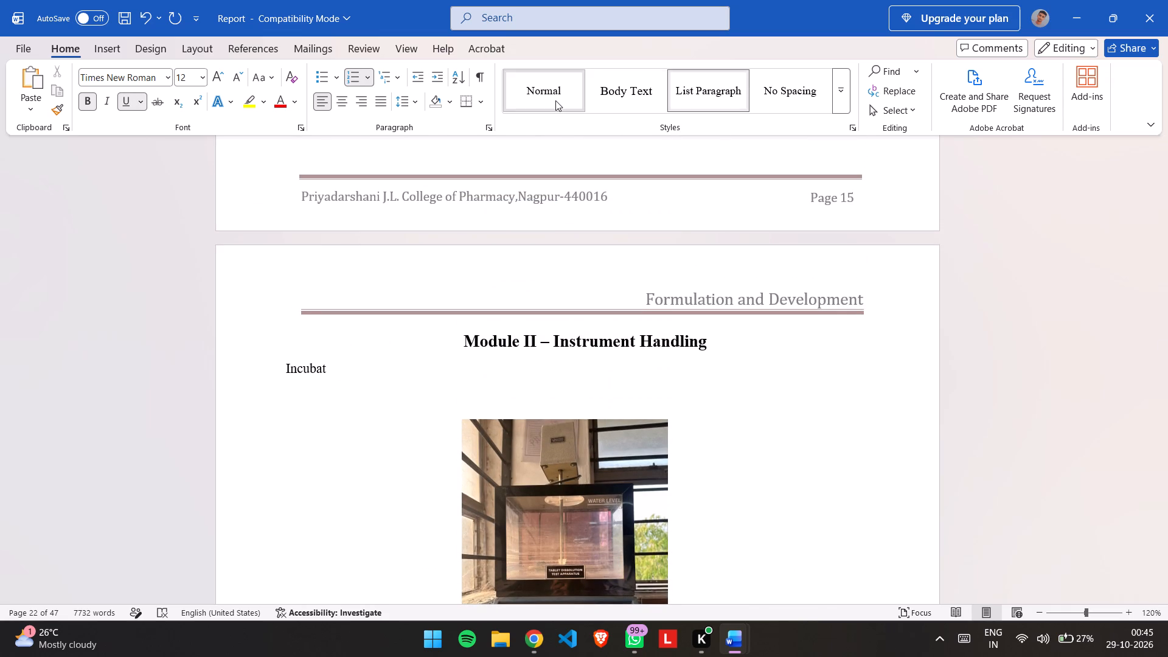
{"action": "double_click", "coordinate": [555, 100]}
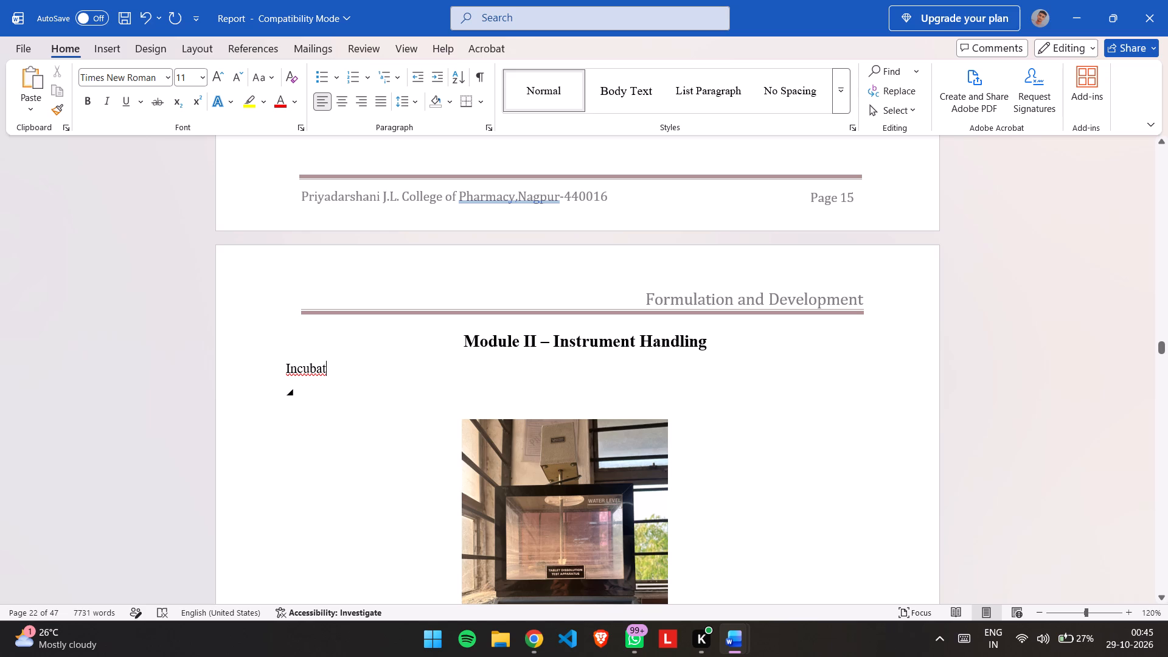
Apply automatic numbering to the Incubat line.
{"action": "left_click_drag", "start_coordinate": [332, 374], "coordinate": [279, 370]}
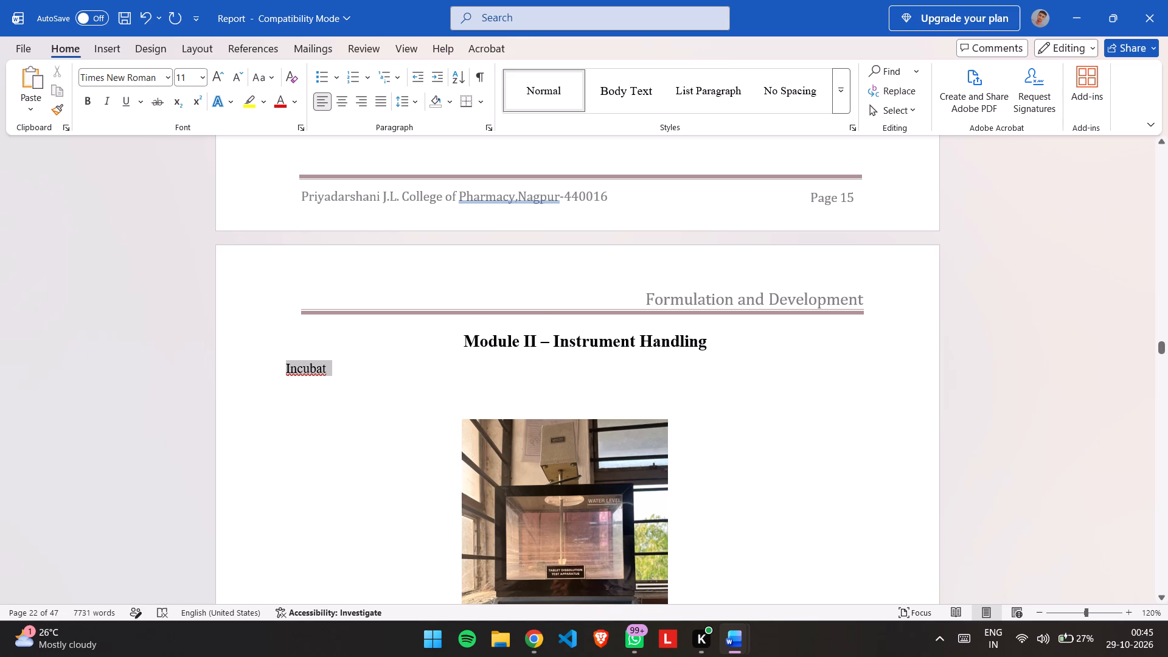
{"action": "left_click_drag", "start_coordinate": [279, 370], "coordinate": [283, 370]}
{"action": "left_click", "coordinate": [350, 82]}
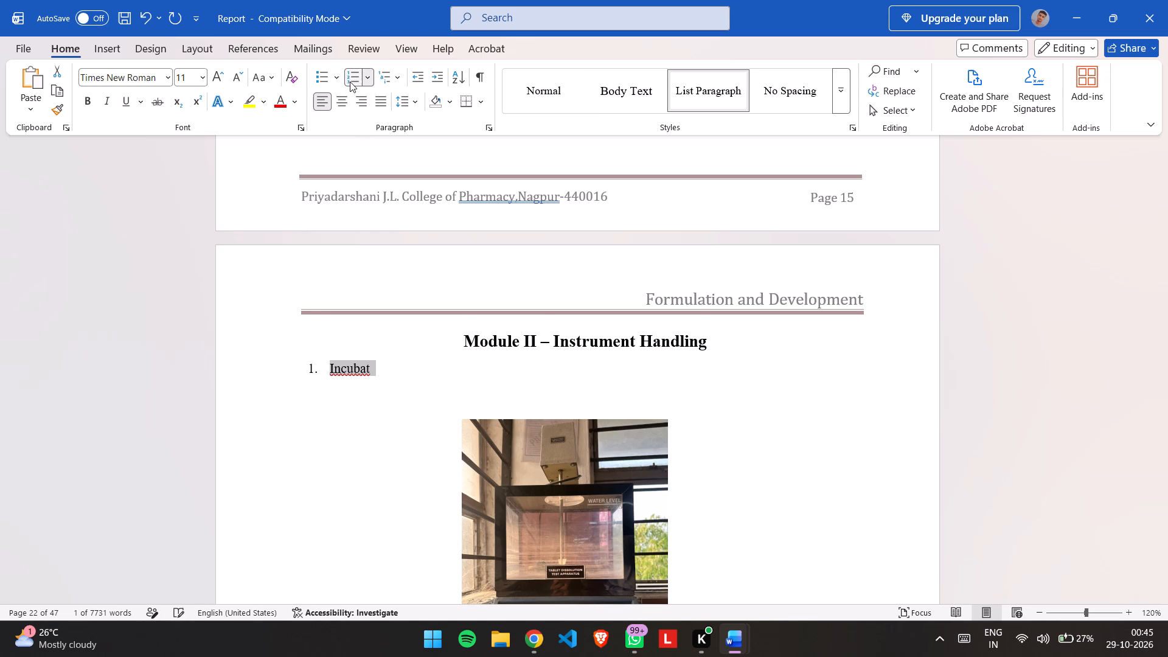
Delete the surplus blank lines around the Module II – Instrument Handling heading.
{"action": "double_click", "coordinate": [313, 370]}
{"action": "key", "text": "Down"}
{"action": "key", "text": "Delete"}
{"action": "key", "text": "Down"}
{"action": "key", "text": "Delete"}
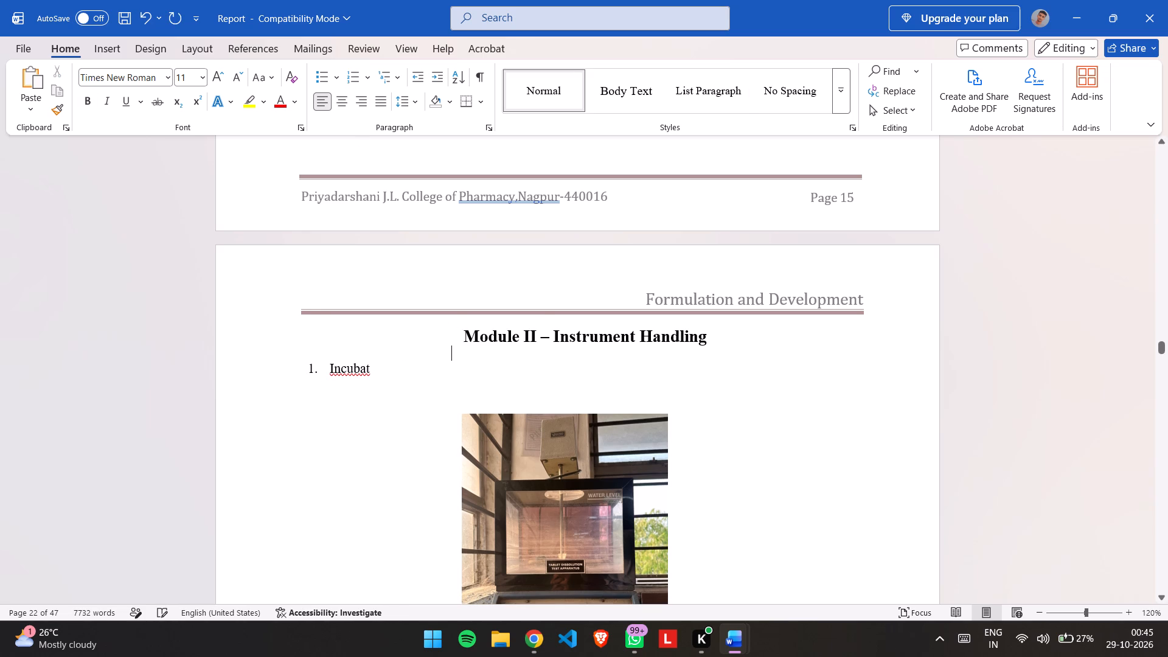
{"action": "key", "text": "End"}
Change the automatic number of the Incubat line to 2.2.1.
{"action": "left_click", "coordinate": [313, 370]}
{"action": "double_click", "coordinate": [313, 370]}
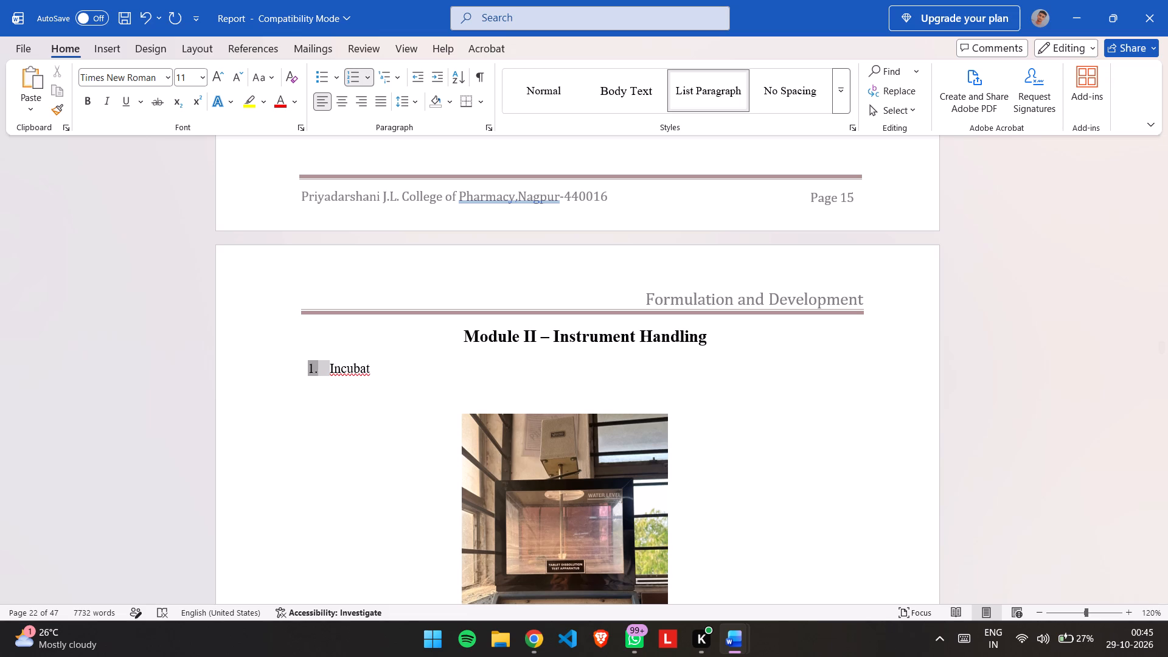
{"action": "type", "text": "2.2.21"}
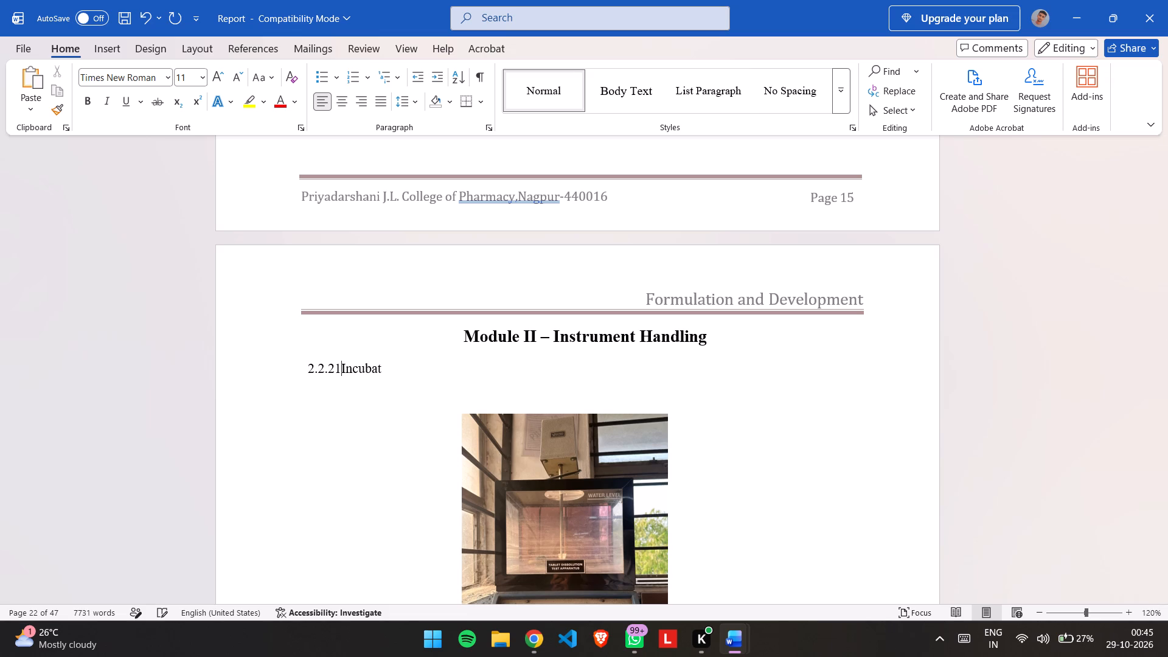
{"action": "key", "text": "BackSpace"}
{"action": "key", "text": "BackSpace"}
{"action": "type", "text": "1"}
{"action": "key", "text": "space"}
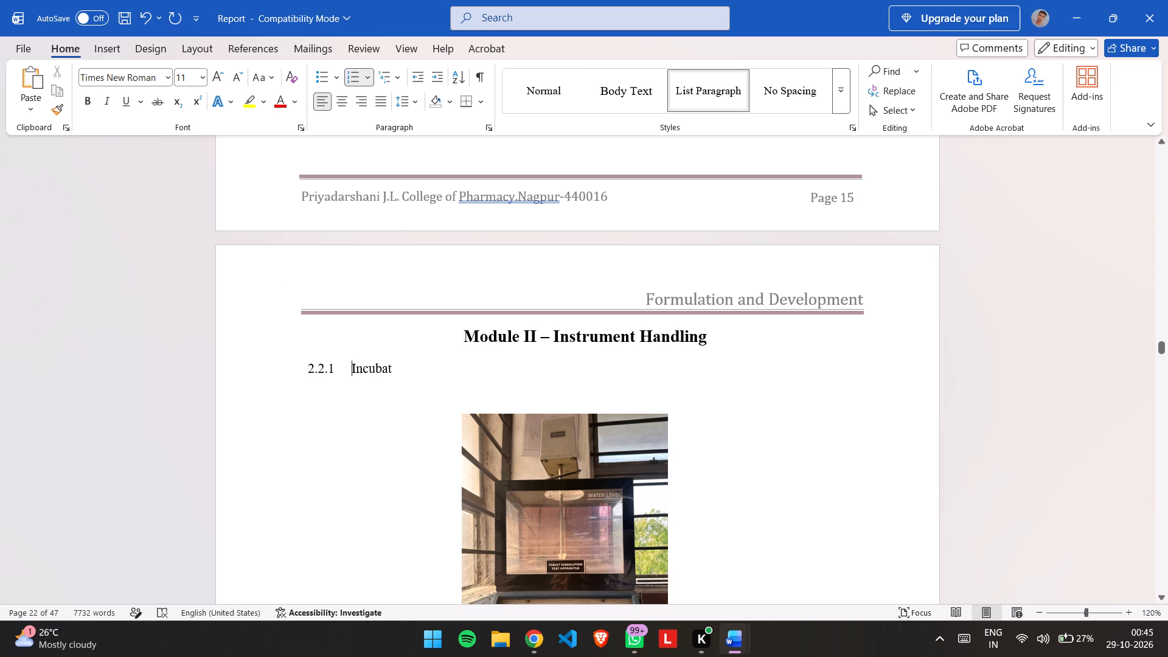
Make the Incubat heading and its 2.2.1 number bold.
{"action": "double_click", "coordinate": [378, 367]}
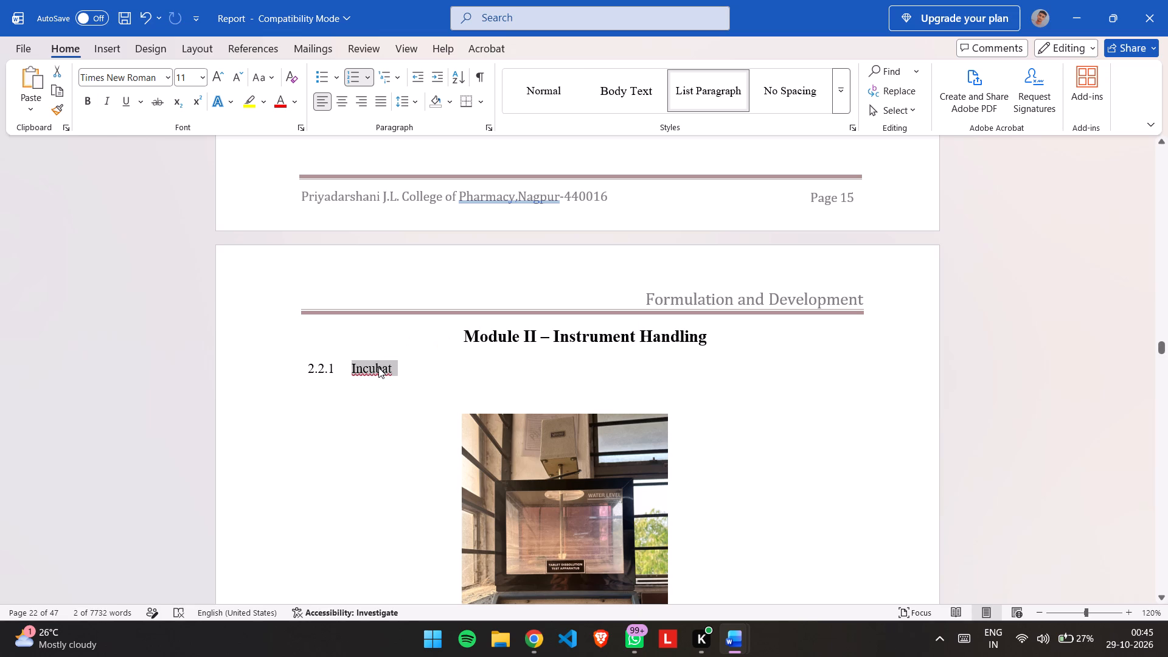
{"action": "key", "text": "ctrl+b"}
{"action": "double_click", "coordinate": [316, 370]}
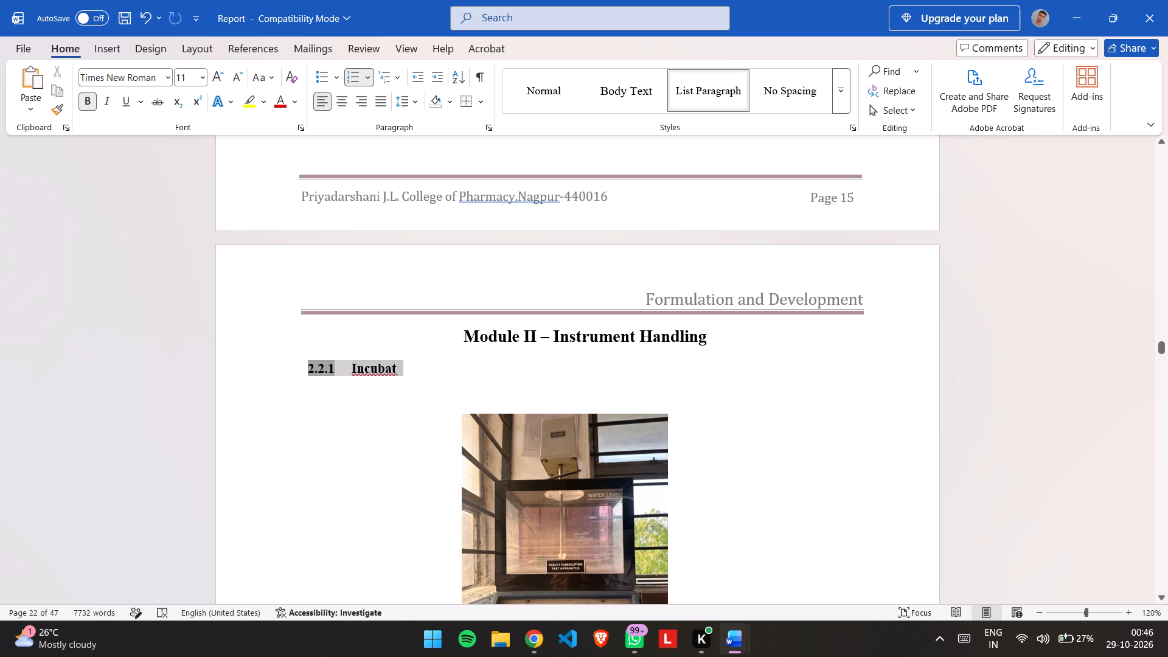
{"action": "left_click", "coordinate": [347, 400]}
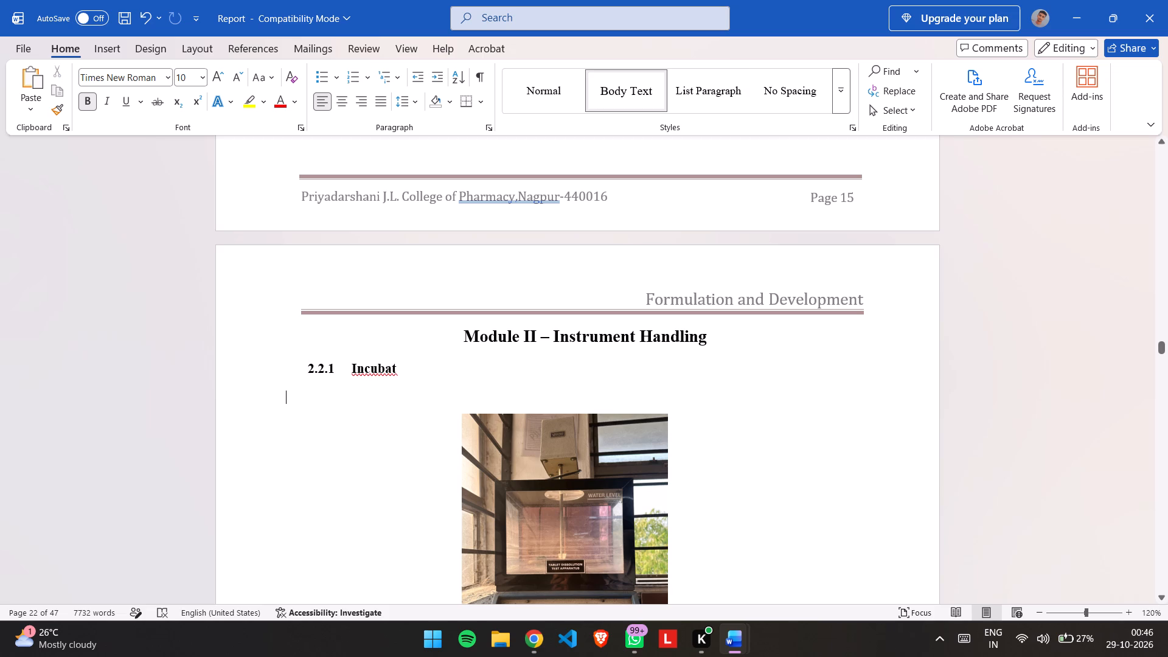
Replace the Incubat heading text with "Tablet Di", keeping its 2.2.1 number.
{"action": "left_click", "coordinate": [404, 367]}
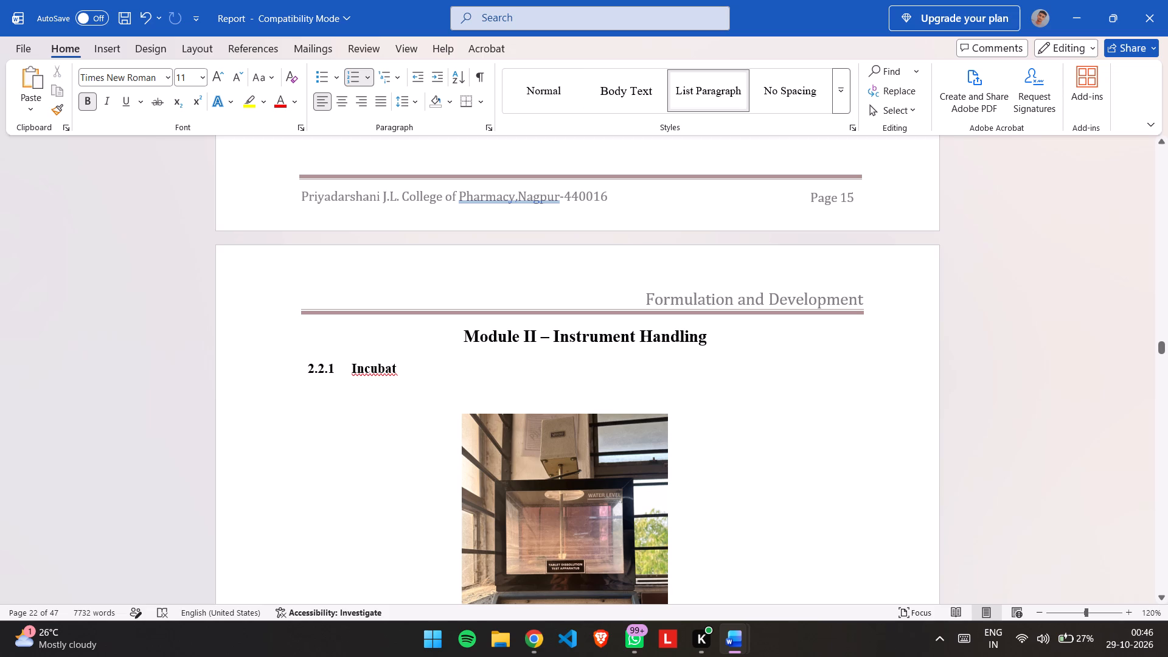
{"action": "key", "text": "BackSpace"}
{"action": "key", "text": "BackSpace"}
{"action": "key", "text": "BackSpace"}
{"action": "key", "text": "BackSpace"}
{"action": "key", "text": "BackSpace"}
{"action": "key", "text": "BackSpace"}
{"action": "key", "text": "BackSpace"}
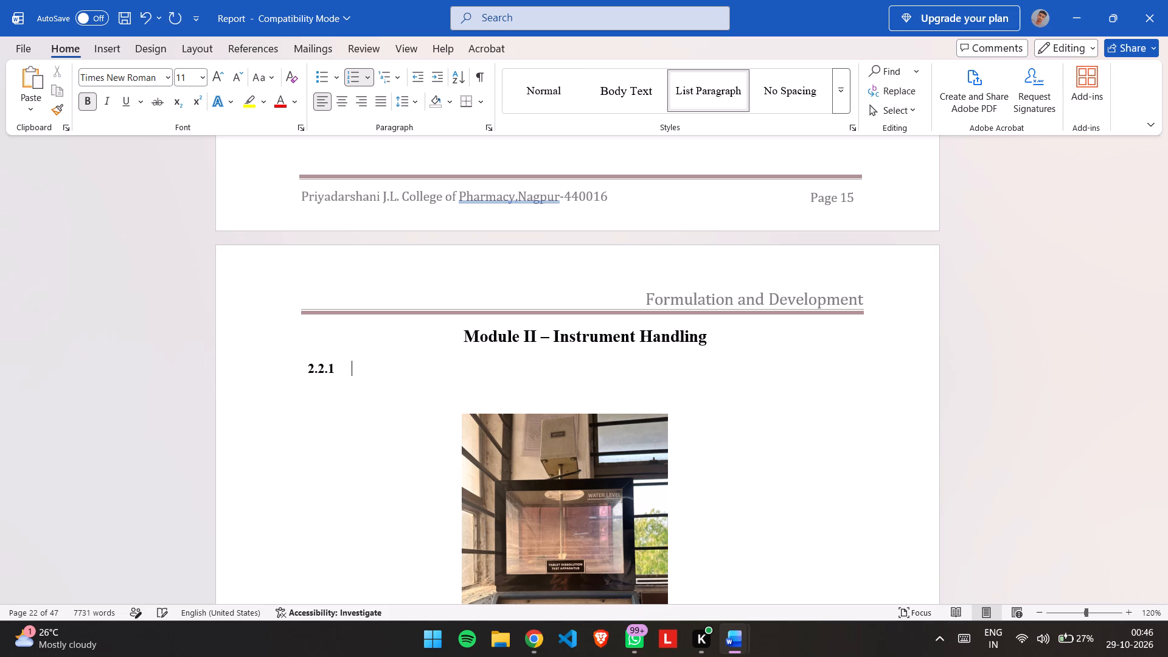
{"action": "key", "text": "BackSpace"}
{"action": "key", "text": "ctrl+z"}
{"action": "type", "text": "Tablet Di"}
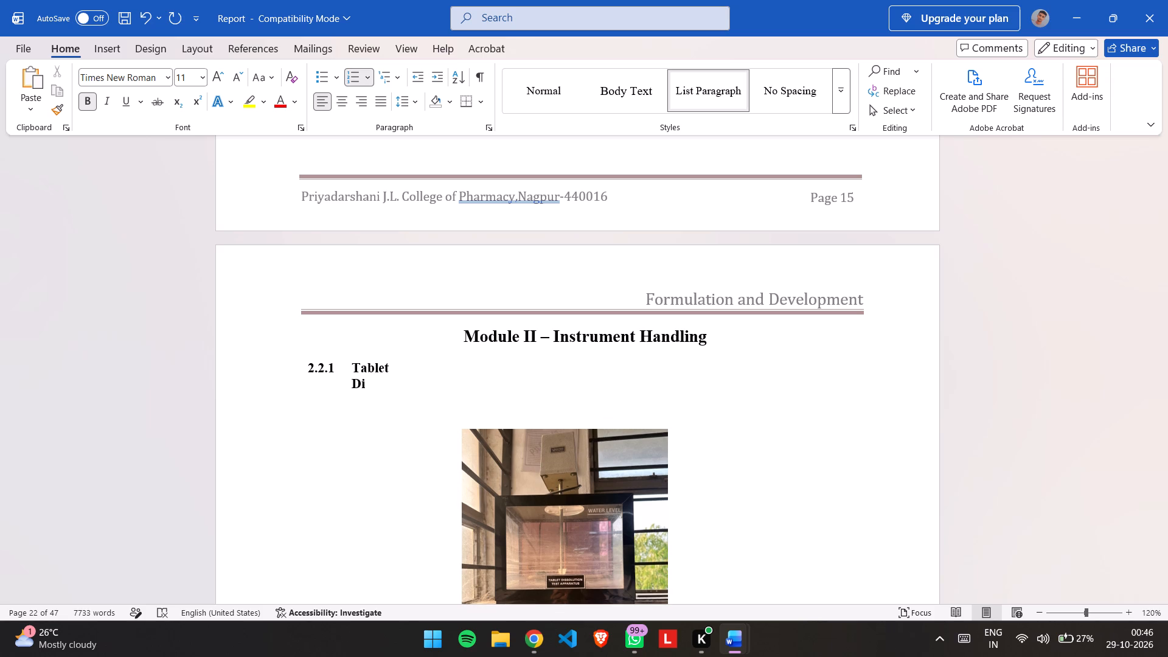
Insert two blank lines between the 2.2.1 Tablet Di heading and the apparatus picture.
{"action": "left_click", "coordinate": [448, 414]}
{"action": "key", "text": "Return"}
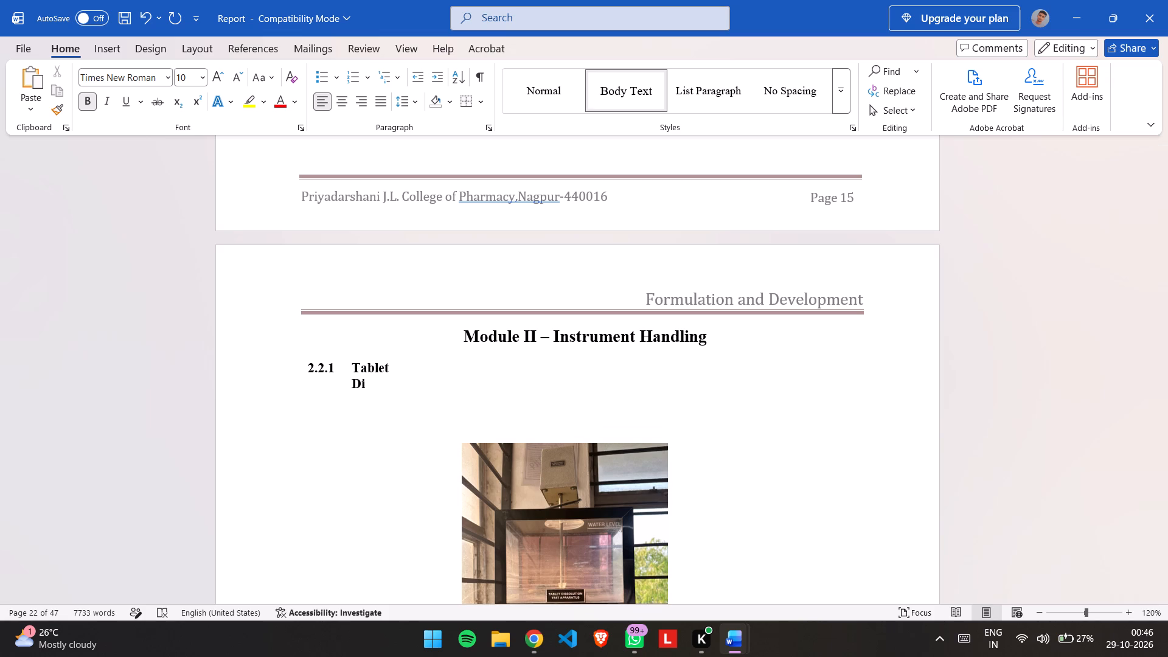
{"action": "key", "text": "Return"}
{"action": "left_click", "coordinate": [437, 393]}
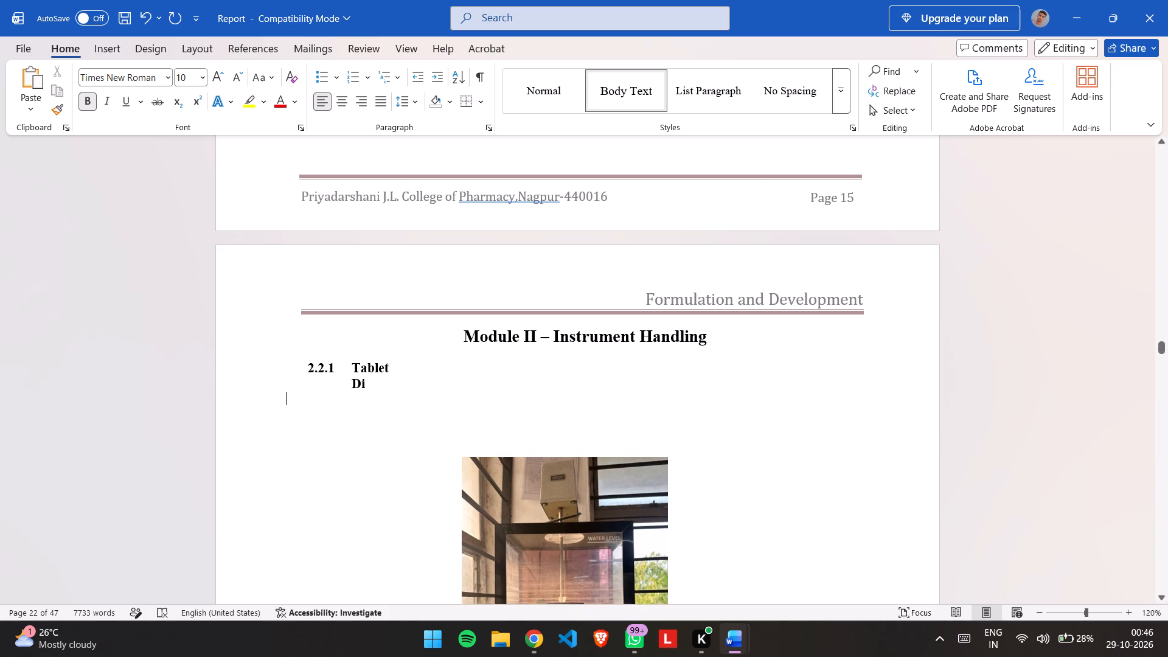
{"action": "key", "text": "BackSpace"}
{"action": "key", "text": "ctrl+z"}
Delete the letters "Di" from the end of the 2.2.1 Tablet heading.
{"action": "left_click", "coordinate": [383, 380]}
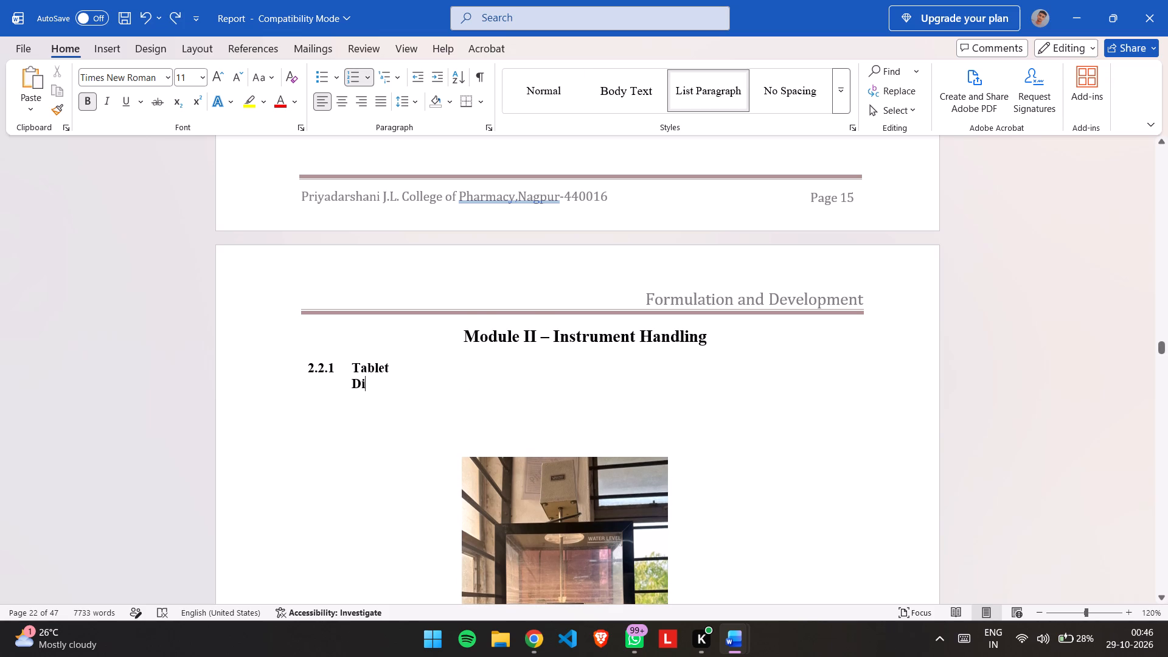
{"action": "key", "text": "BackSpace"}
{"action": "key", "text": "BackSpace"}
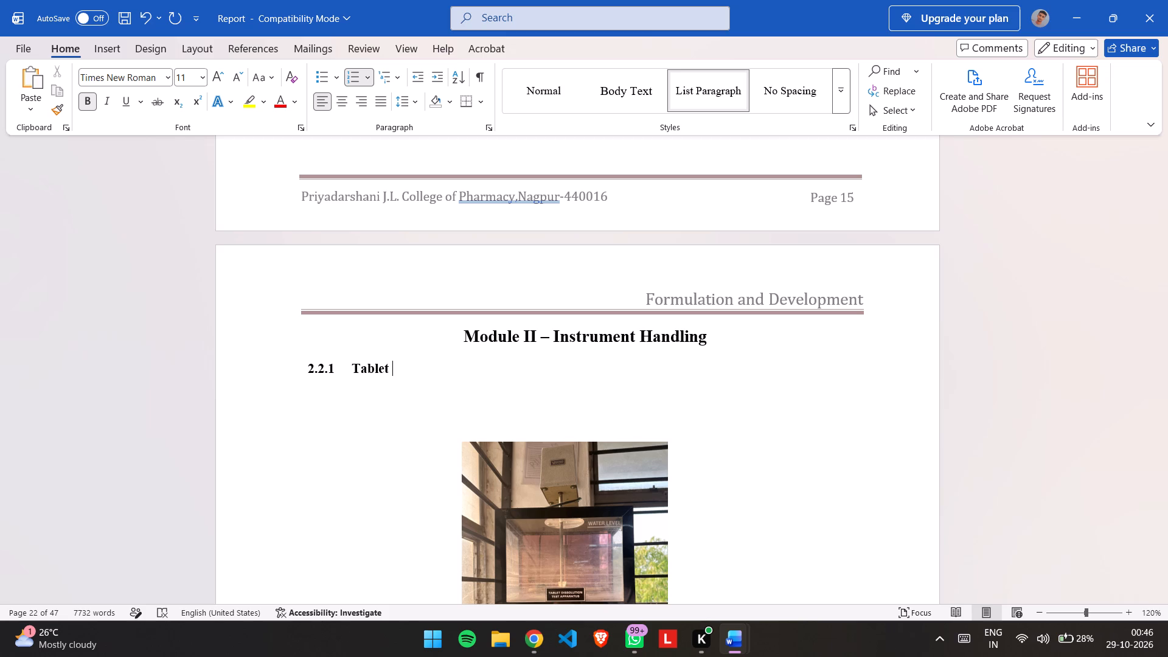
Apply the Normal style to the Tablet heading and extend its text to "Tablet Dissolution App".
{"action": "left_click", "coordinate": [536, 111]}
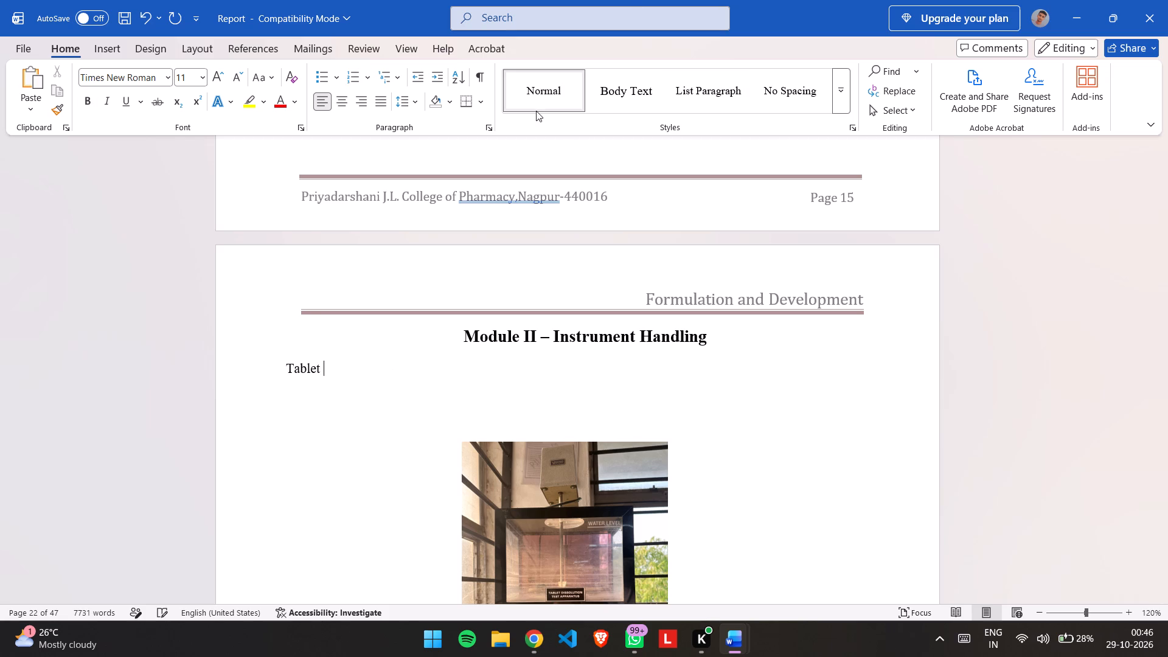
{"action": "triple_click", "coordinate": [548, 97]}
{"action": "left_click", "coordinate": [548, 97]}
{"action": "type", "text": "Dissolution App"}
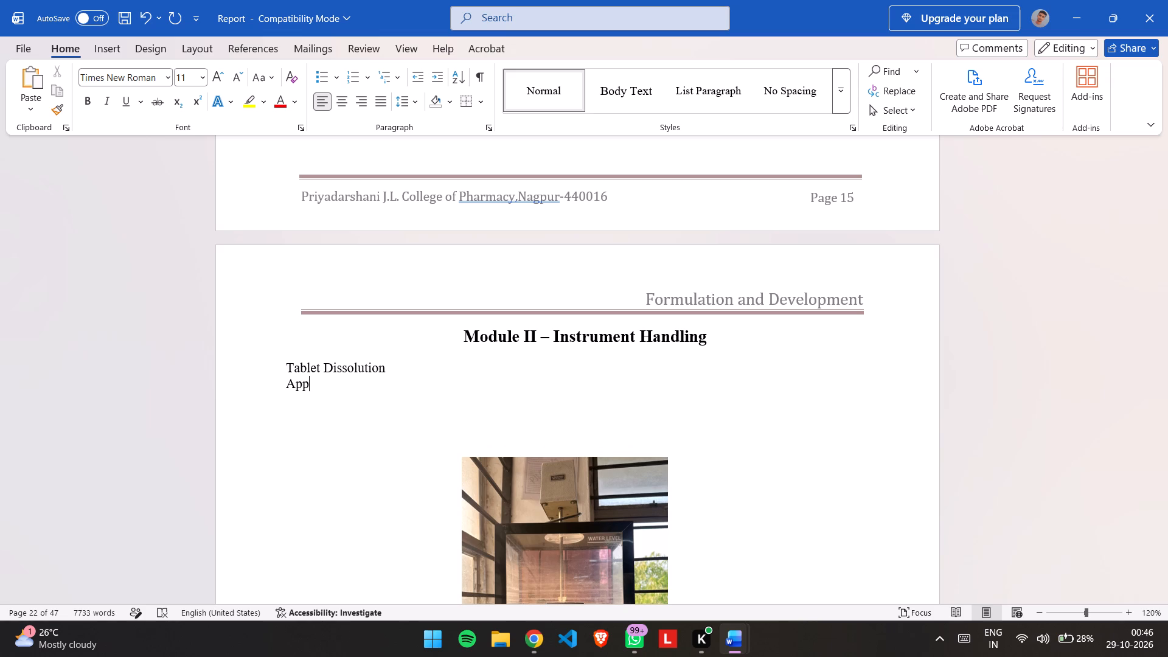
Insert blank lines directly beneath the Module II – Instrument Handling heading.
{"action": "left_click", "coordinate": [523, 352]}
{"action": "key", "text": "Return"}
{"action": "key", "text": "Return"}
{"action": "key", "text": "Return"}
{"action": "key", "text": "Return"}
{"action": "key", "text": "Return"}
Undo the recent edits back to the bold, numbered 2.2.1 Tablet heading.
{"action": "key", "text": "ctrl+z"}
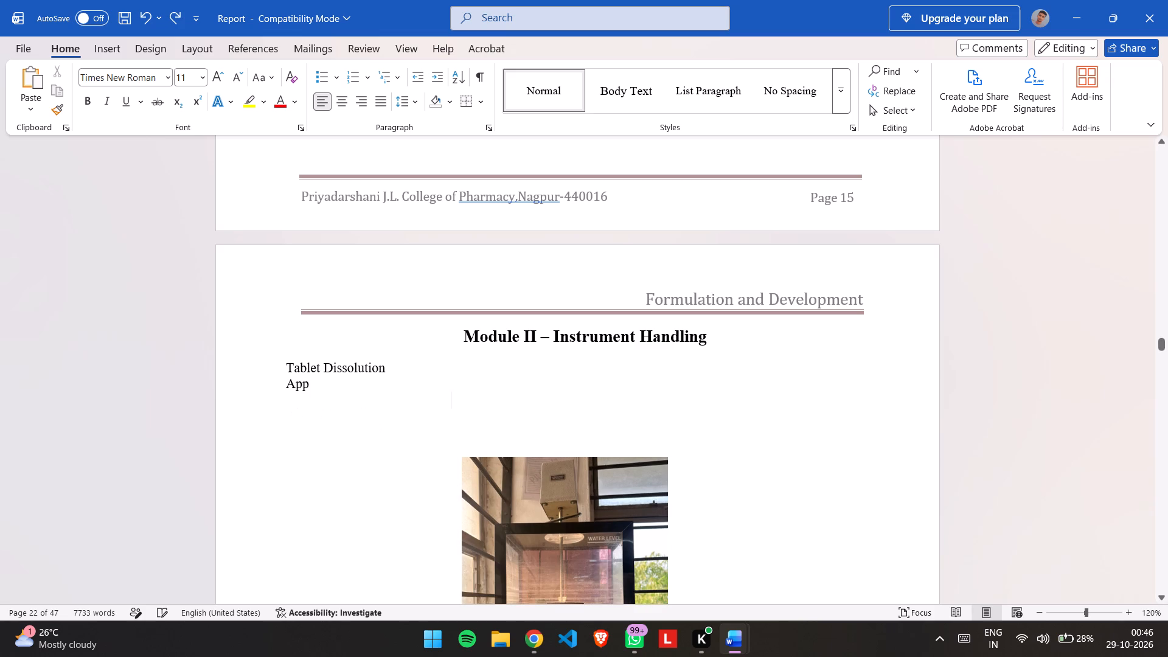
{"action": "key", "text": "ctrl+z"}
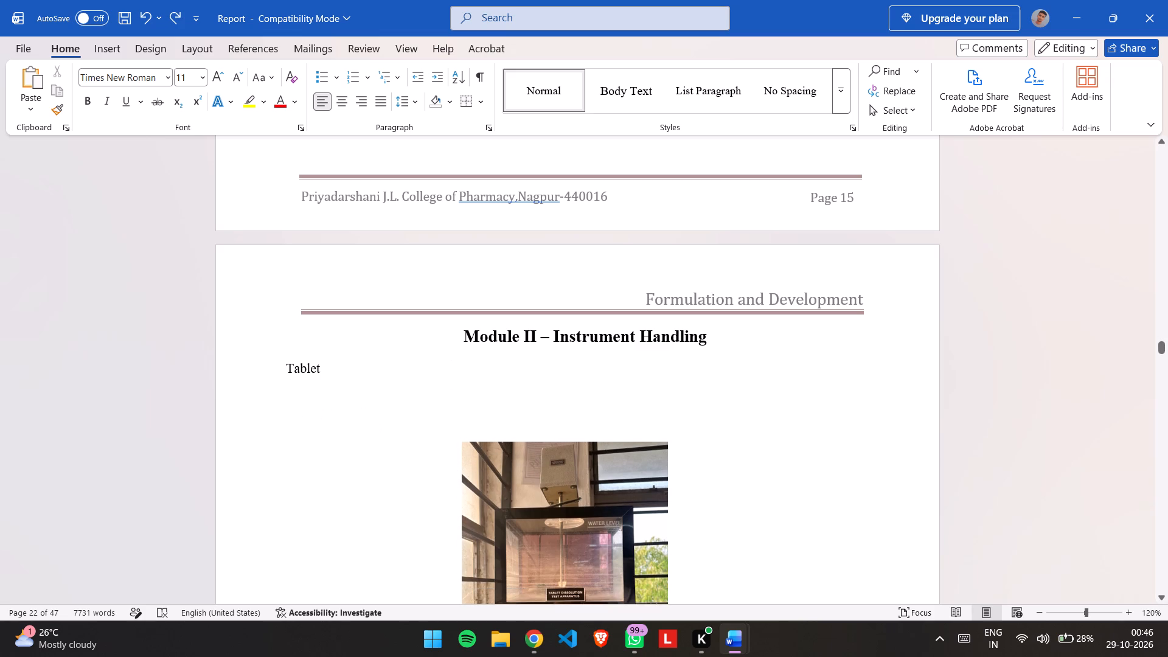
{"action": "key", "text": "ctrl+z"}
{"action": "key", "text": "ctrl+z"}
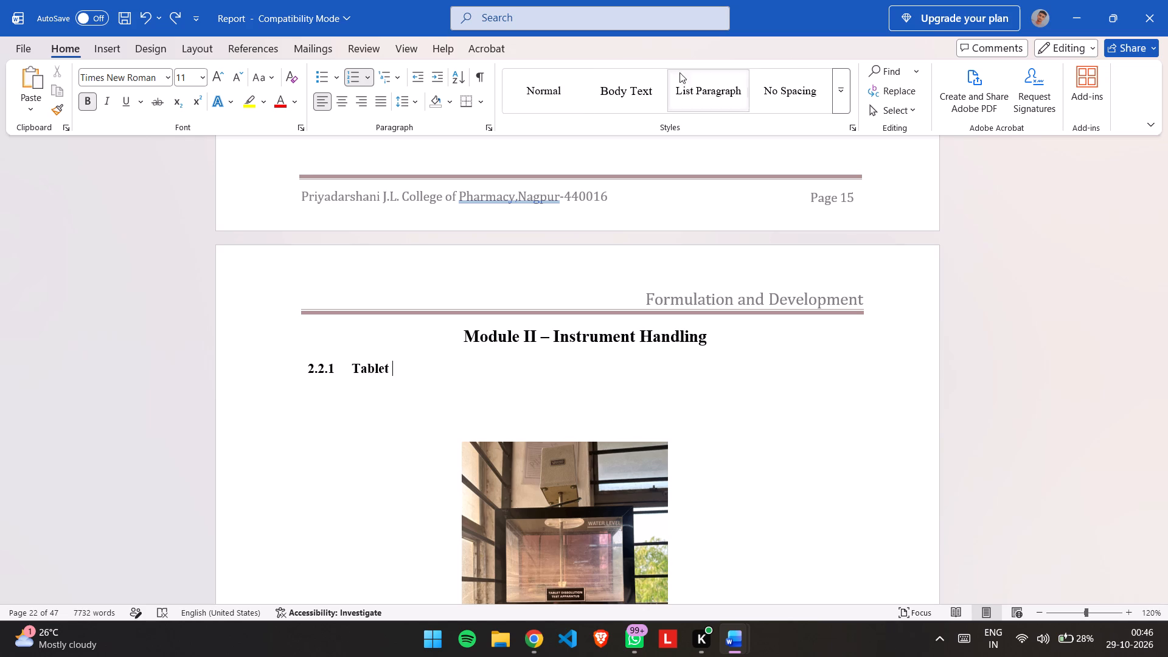
Apply the Normal style to the 2.2.1 Tablet heading.
{"action": "left_click", "coordinate": [580, 82]}
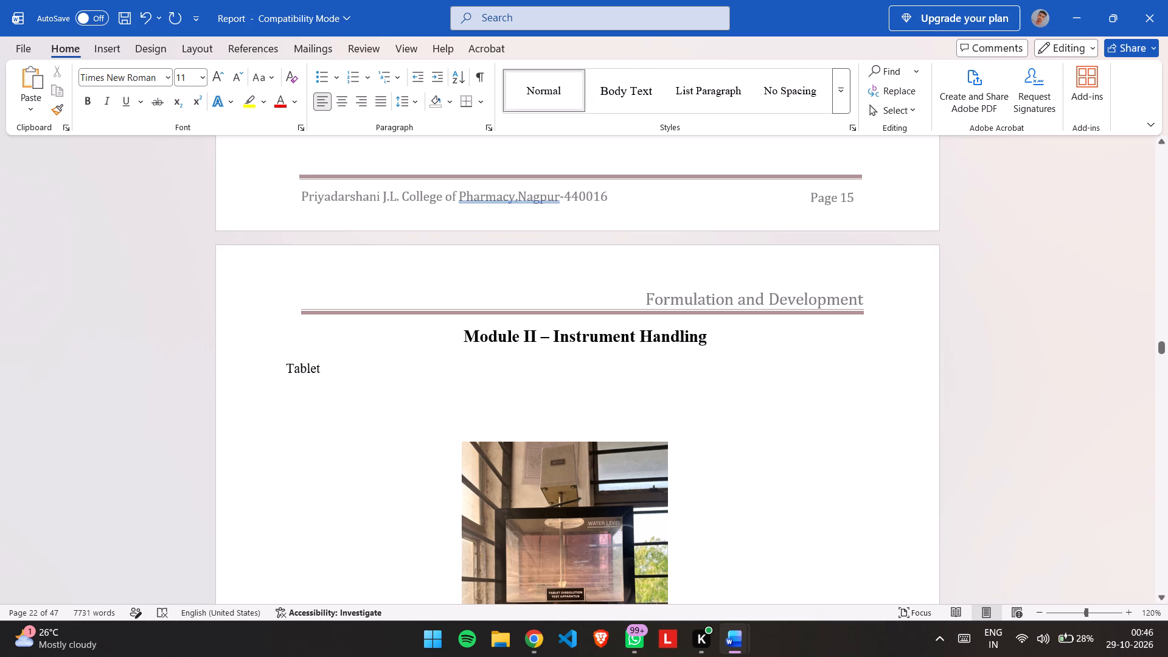
Delete the tablet dissolution apparatus picture above the Fig No. 4 caption.
{"action": "scroll", "coordinate": [522, 479], "scroll_direction": "down", "scroll_amount": 3}
{"action": "scroll", "coordinate": [522, 479], "scroll_direction": "up", "scroll_amount": 2}
{"action": "left_click", "coordinate": [552, 464]}
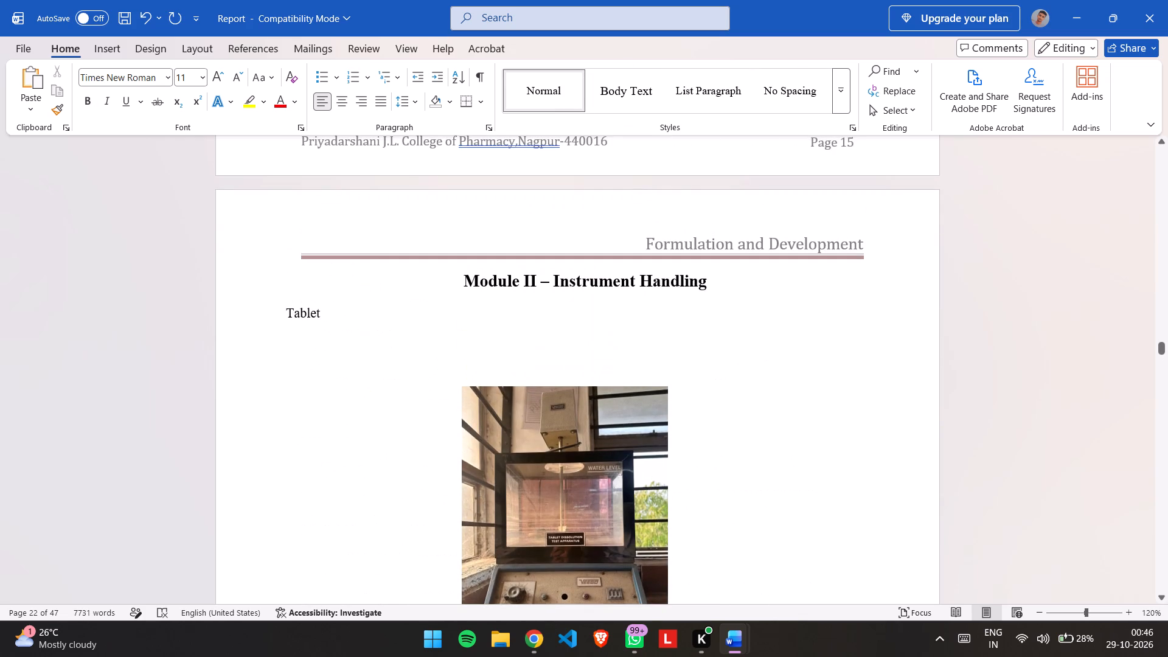
{"action": "key", "text": "Delete"}
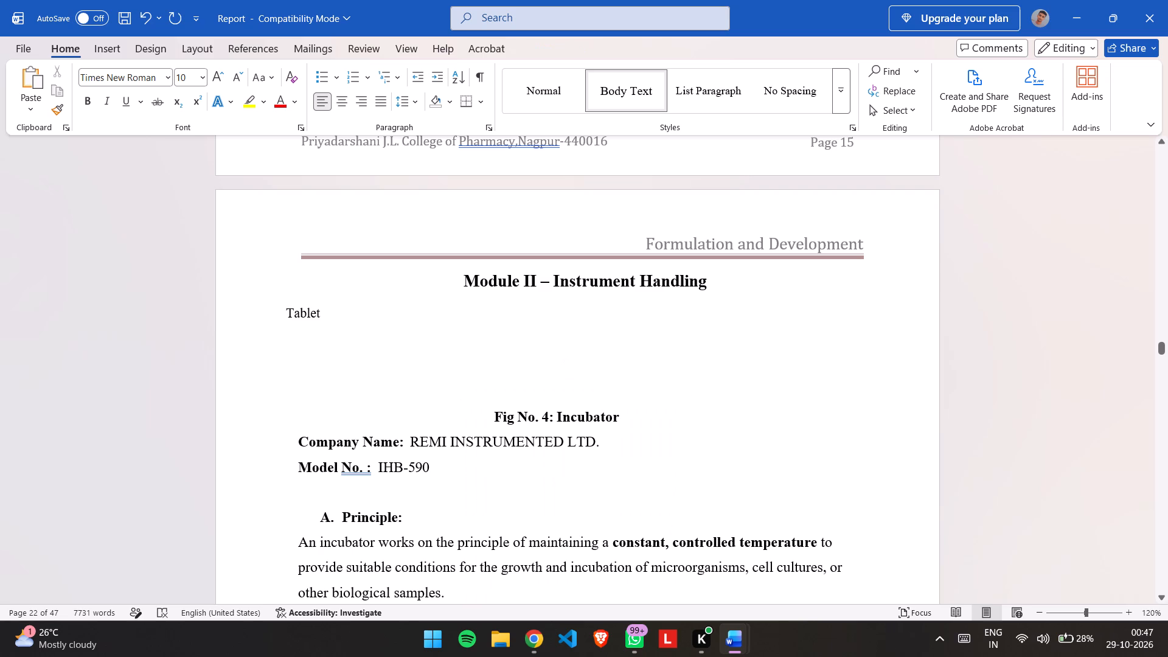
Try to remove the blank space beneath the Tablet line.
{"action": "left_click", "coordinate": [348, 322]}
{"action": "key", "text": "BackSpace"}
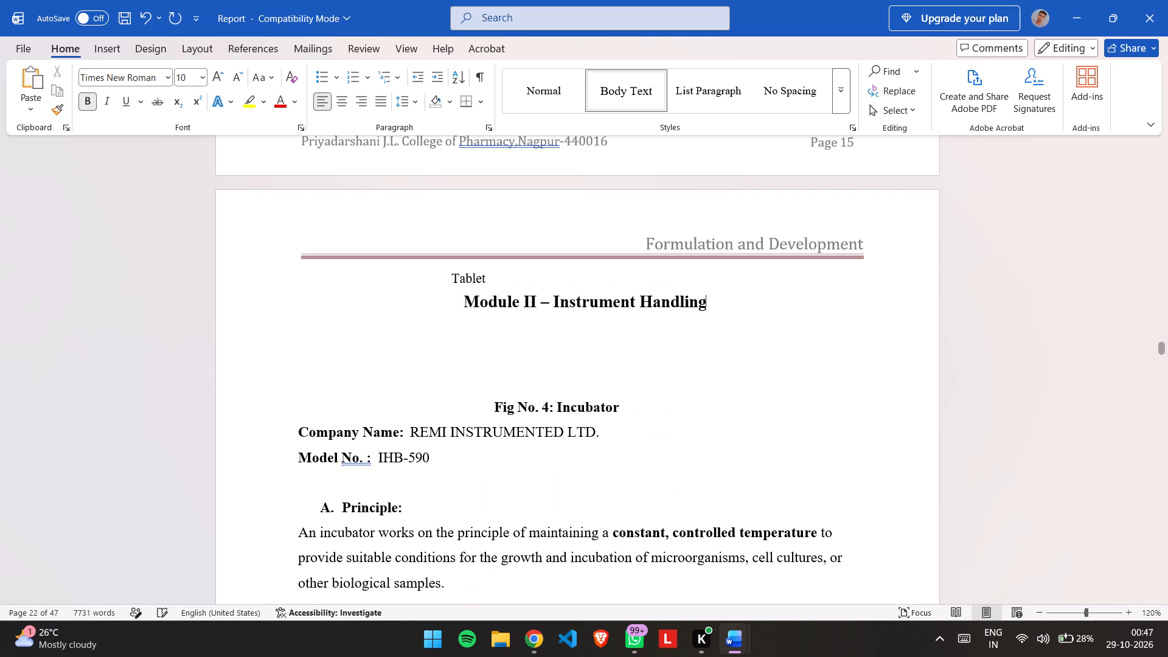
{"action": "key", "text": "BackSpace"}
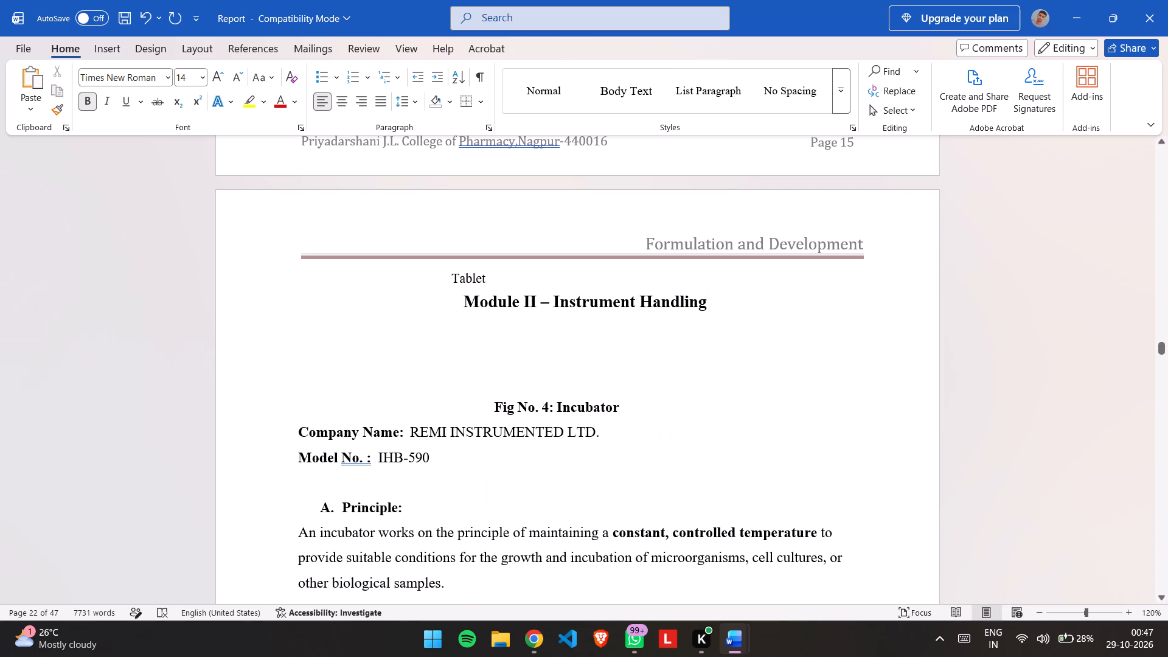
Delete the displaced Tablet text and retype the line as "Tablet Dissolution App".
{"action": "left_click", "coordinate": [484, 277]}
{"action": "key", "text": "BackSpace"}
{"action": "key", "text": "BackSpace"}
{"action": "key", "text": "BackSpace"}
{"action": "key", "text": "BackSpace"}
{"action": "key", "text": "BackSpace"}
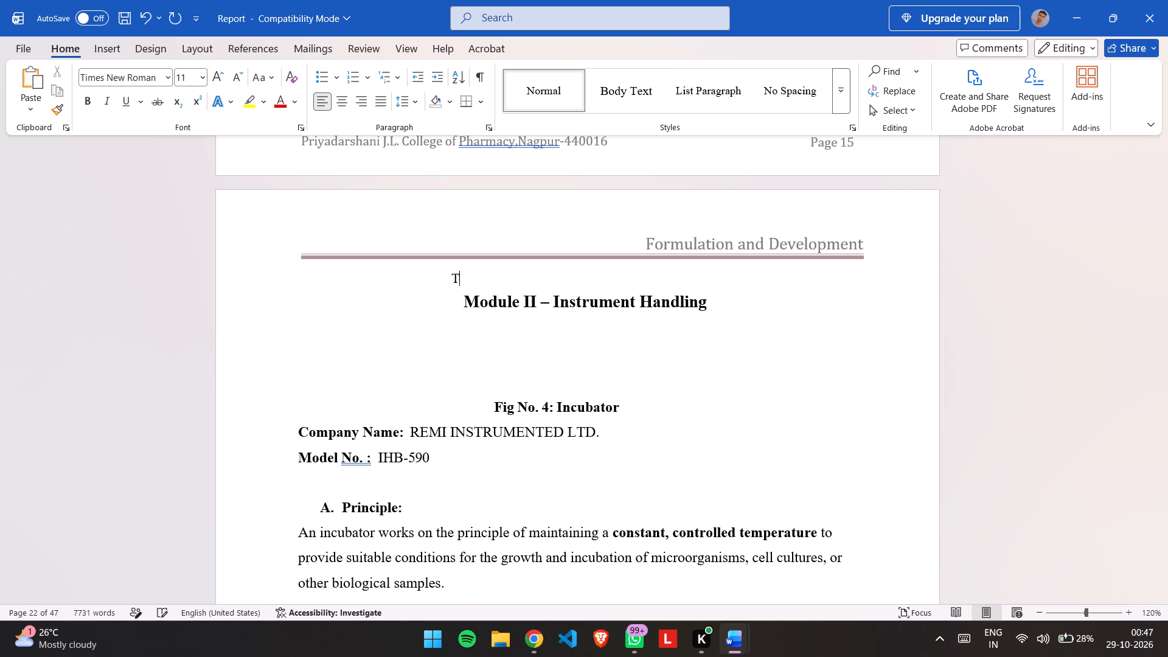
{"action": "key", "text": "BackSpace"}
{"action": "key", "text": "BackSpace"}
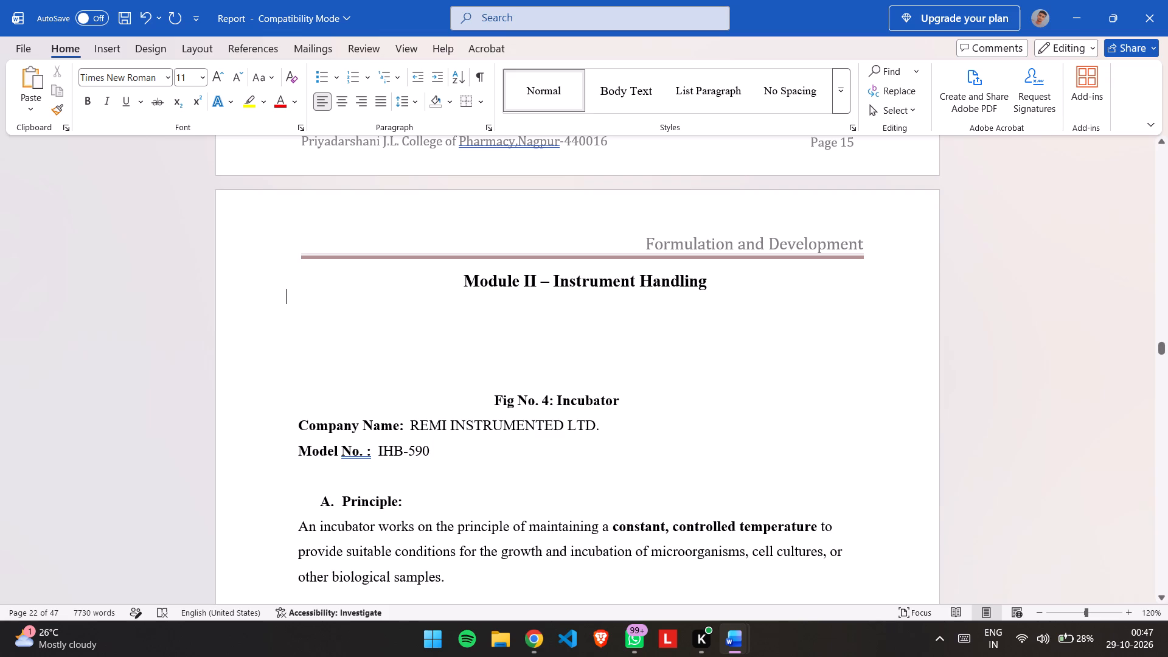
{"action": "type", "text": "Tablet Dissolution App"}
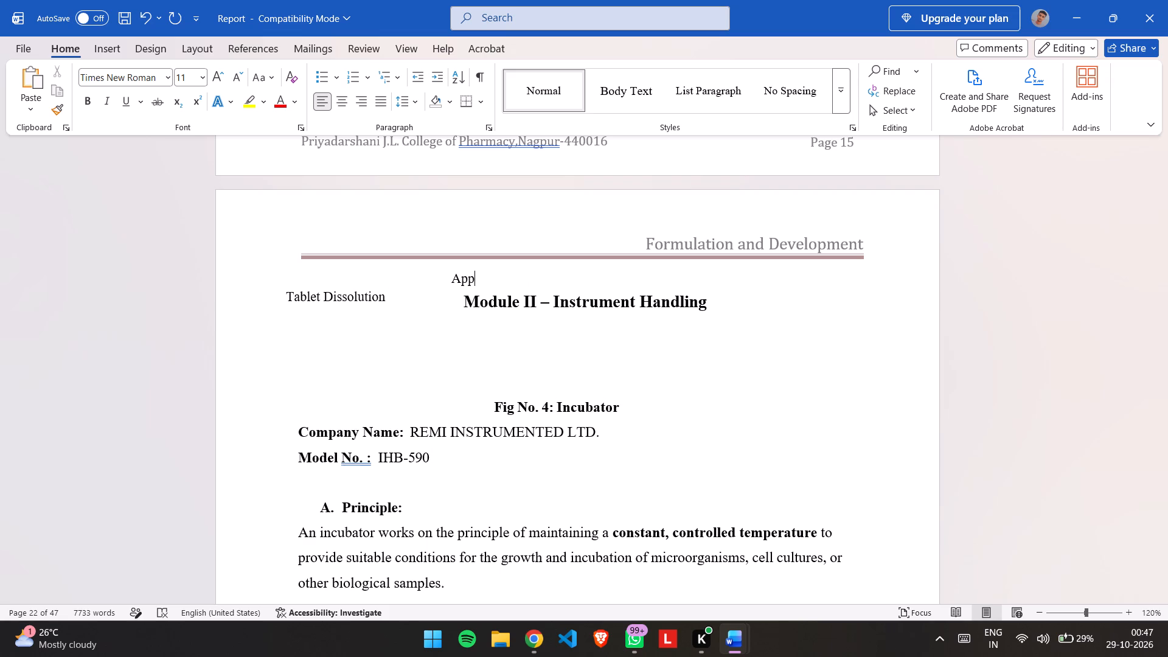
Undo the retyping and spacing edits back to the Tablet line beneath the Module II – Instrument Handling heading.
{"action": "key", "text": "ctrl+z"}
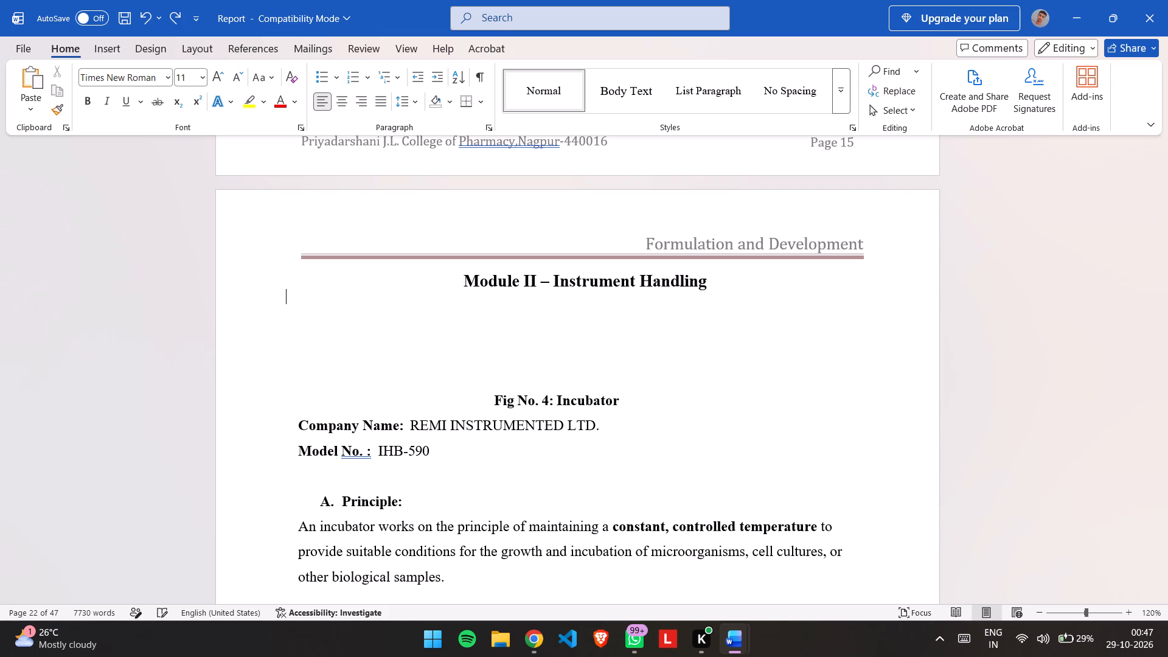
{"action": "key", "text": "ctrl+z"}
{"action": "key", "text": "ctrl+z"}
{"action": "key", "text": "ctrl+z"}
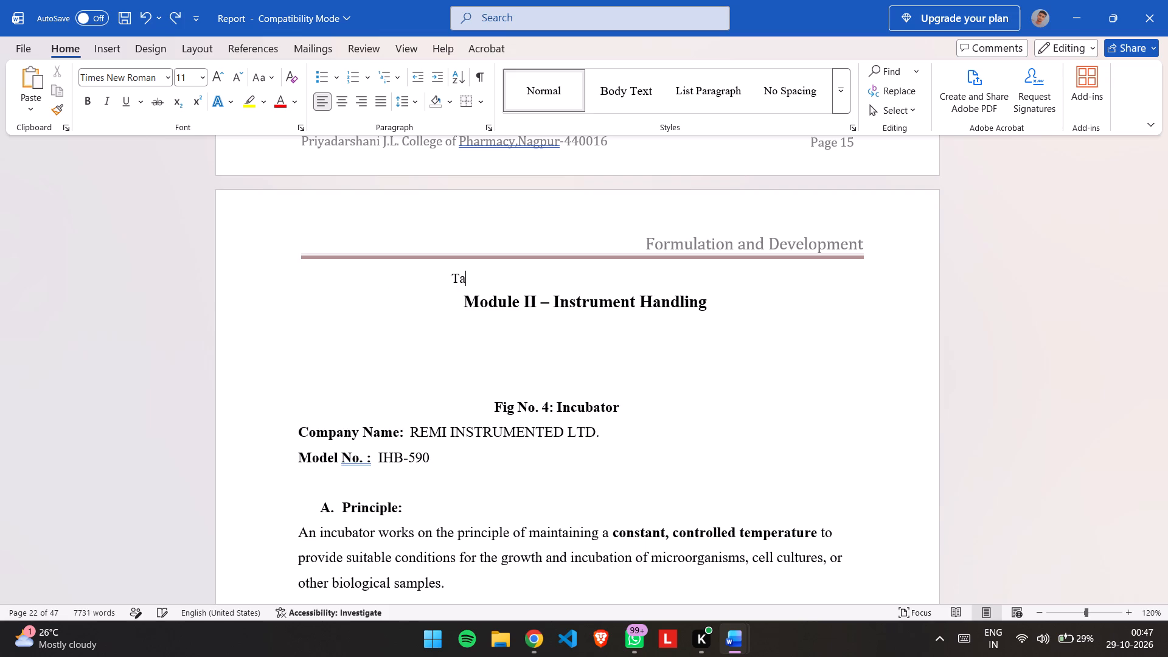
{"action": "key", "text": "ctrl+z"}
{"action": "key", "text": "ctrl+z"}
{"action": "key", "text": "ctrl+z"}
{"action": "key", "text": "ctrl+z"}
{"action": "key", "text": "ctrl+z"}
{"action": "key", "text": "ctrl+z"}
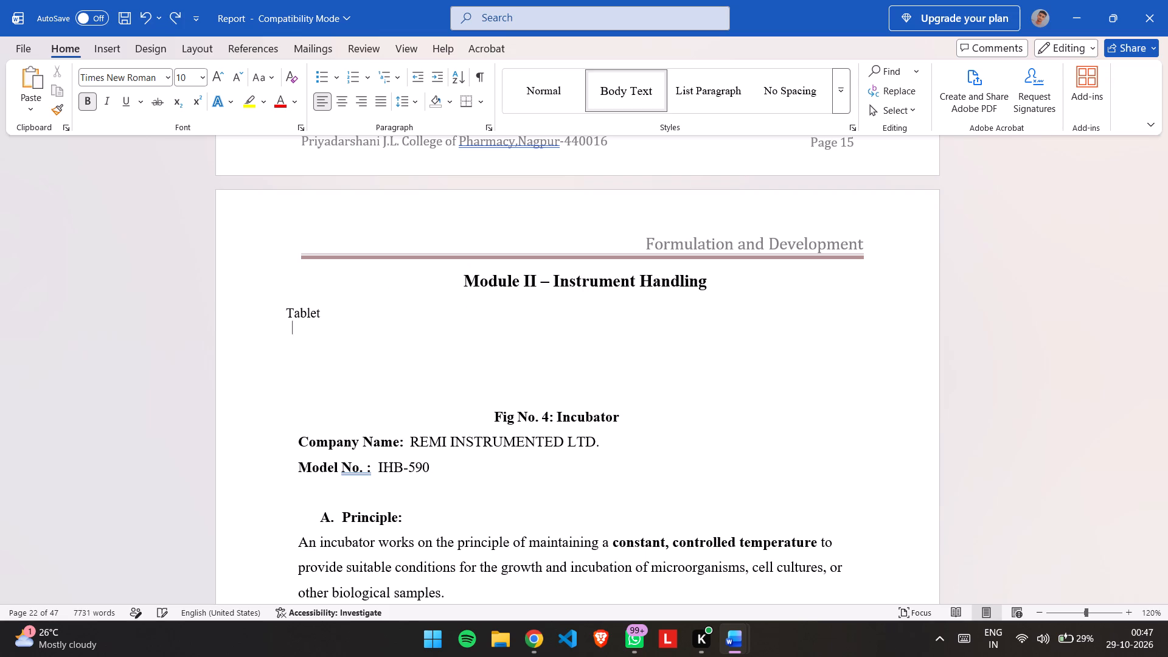
Undo the deletion of the apparatus picture and the removal of the Tablet line's 2.2.1 numbering.
{"action": "key", "text": "ctrl+z"}
{"action": "key", "text": "ctrl+z"}
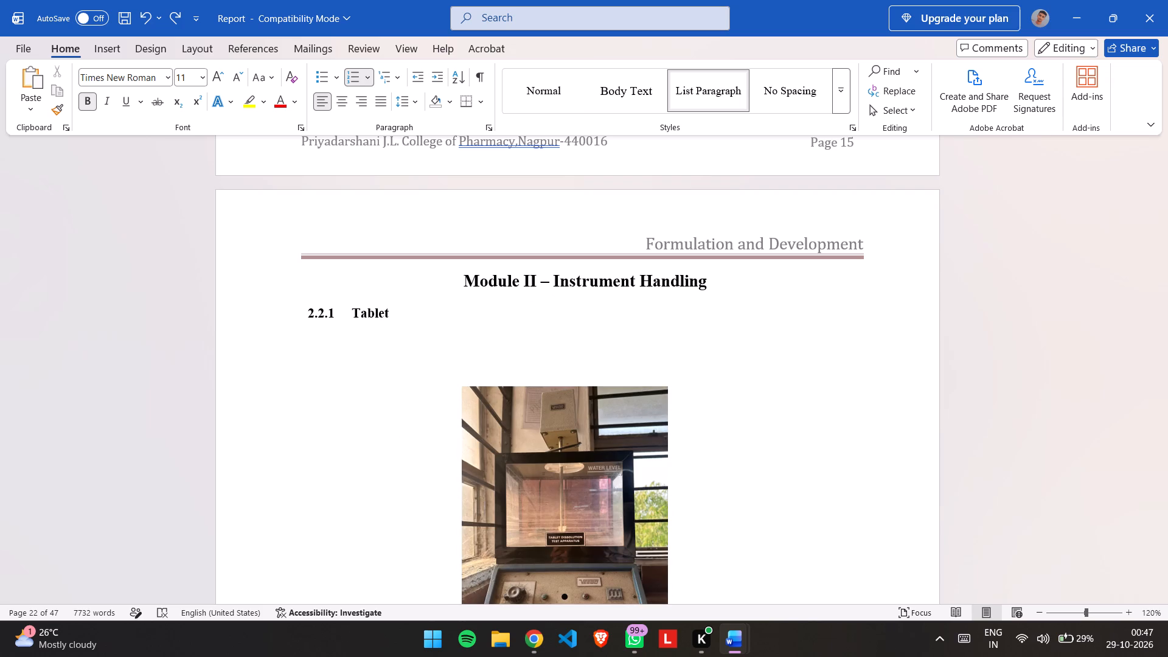
{"action": "scroll", "coordinate": [529, 311], "scroll_direction": "down", "scroll_amount": 3}
{"action": "scroll", "coordinate": [529, 311], "scroll_direction": "up", "scroll_amount": 1}
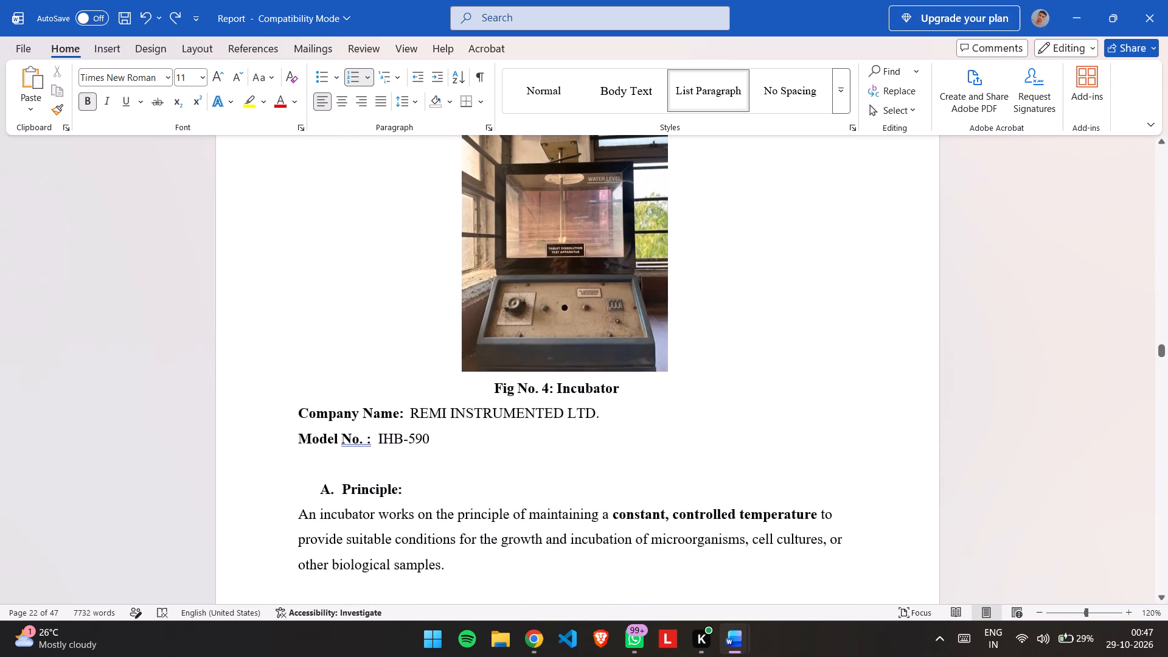
{"action": "scroll", "coordinate": [529, 311], "scroll_direction": "up", "scroll_amount": 2}
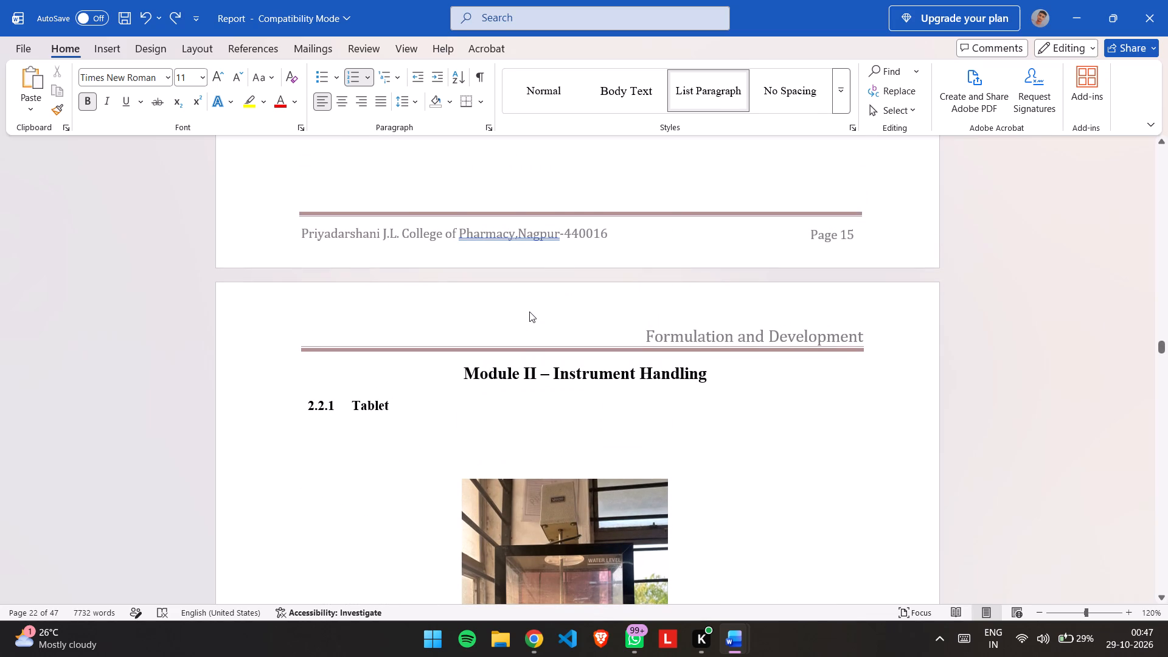
{"action": "scroll", "coordinate": [529, 311], "scroll_direction": "down", "scroll_amount": 1}
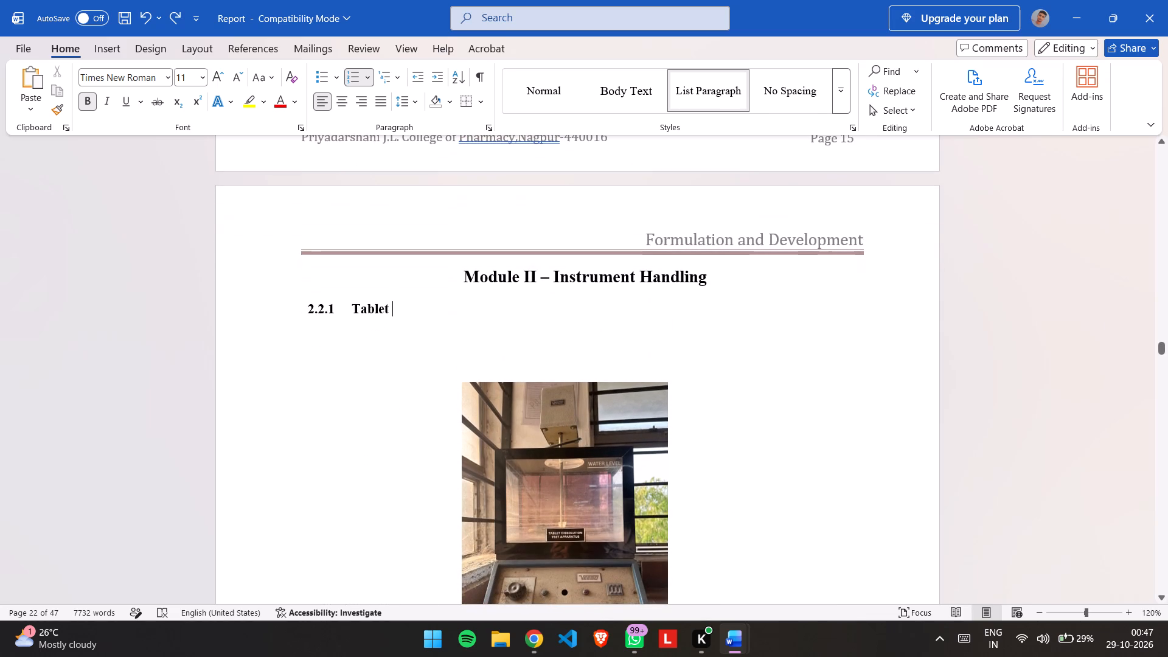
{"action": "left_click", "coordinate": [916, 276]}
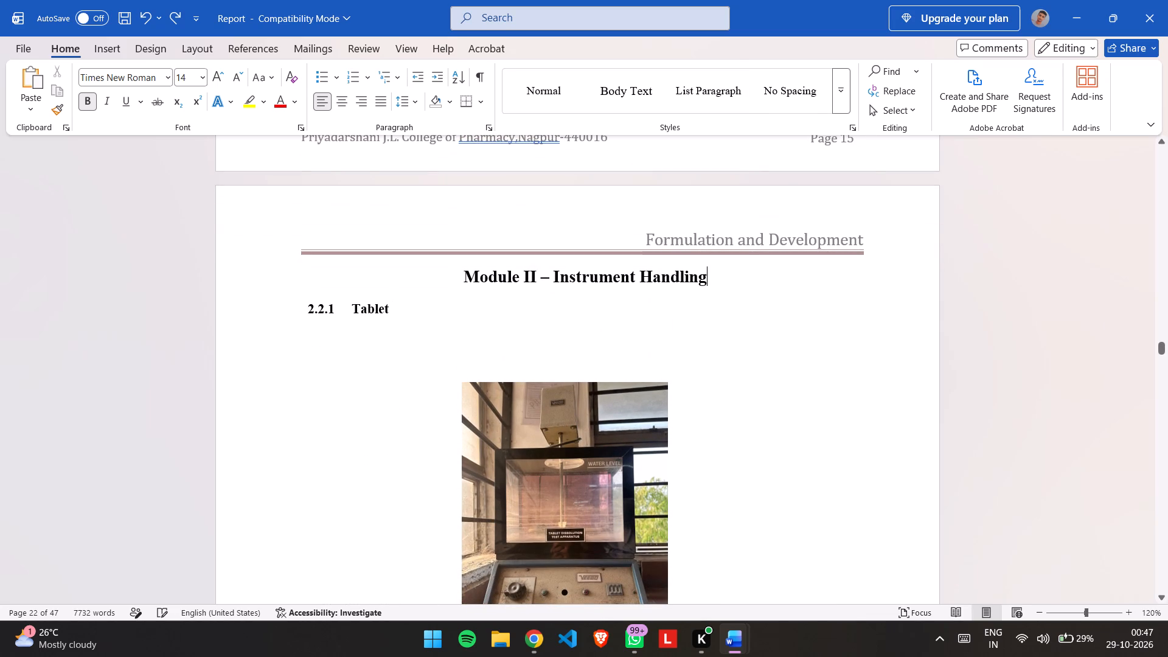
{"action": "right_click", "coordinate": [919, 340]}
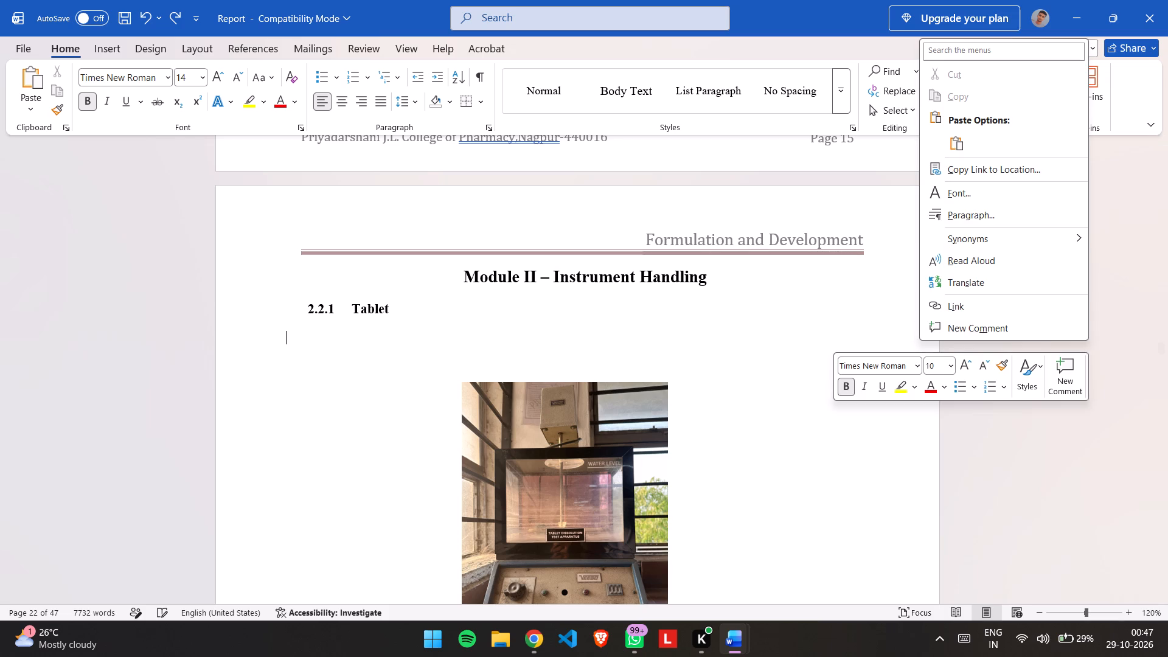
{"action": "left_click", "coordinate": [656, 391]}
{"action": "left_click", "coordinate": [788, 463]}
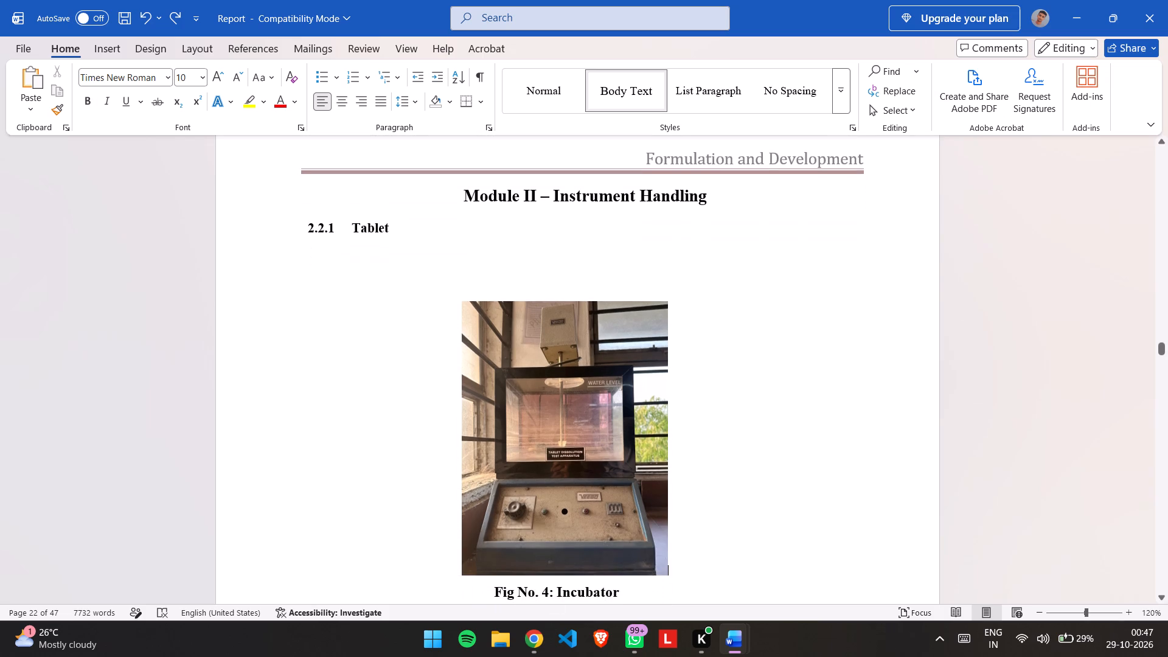
Enter "Tablet Dissolution Apparatus" on the blank line directly beneath the 2.2.1 Tablet heading.
{"action": "scroll", "coordinate": [788, 463], "scroll_direction": "up", "scroll_amount": 1}
{"action": "left_click", "coordinate": [301, 469]}
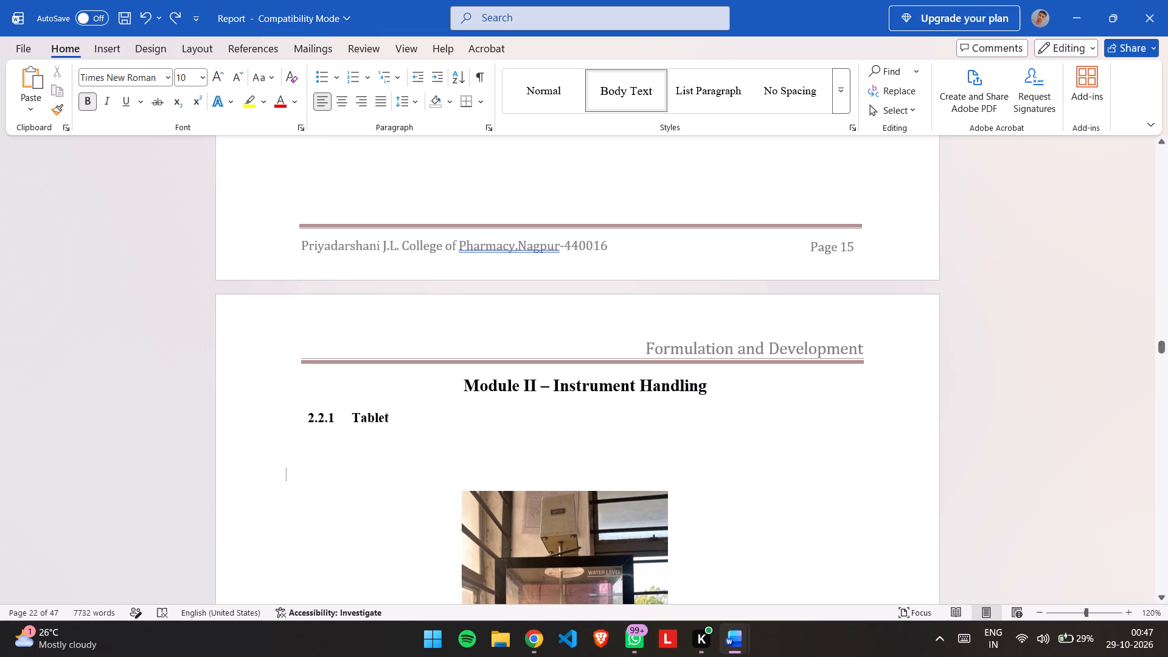
{"action": "left_click", "coordinate": [438, 452]}
{"action": "left_click", "coordinate": [507, 447]}
{"action": "type", "text": "Tablet"}
{"action": "key", "text": "space"}
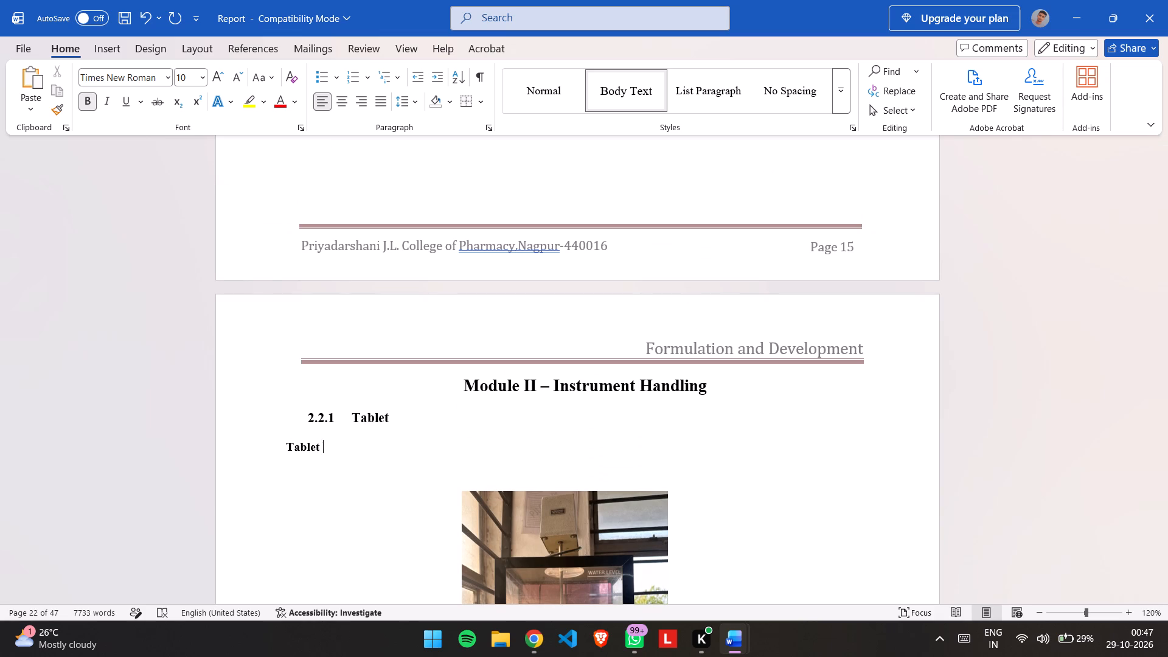
{"action": "type", "text": "ddjbbjbbjnnknjkknkknkn"}
{"action": "key", "text": "BackSpace"}
{"action": "key", "text": "BackSpace"}
{"action": "key", "text": "BackSpace"}
{"action": "key", "text": "BackSpace"}
{"action": "key", "text": "BackSpace"}
{"action": "key", "text": "BackSpace"}
{"action": "key", "text": "BackSpace"}
{"action": "key", "text": "BackSpace"}
{"action": "key", "text": "BackSpace"}
{"action": "key", "text": "BackSpace"}
{"action": "key", "text": "BackSpace"}
{"action": "key", "text": "BackSpace"}
{"action": "key", "text": "BackSpace"}
{"action": "key", "text": "BackSpace"}
{"action": "key", "text": "BackSpace"}
{"action": "key", "text": "BackSpace"}
{"action": "key", "text": "BackSpace"}
{"action": "key", "text": "BackSpace"}
{"action": "key", "text": "BackSpace"}
{"action": "key", "text": "BackSpace"}
{"action": "key", "text": "BackSpace"}
{"action": "key", "text": "BackSpace"}
{"action": "key", "text": "space"}
{"action": "type", "text": "Dissolution AP"}
{"action": "key", "text": "p"}
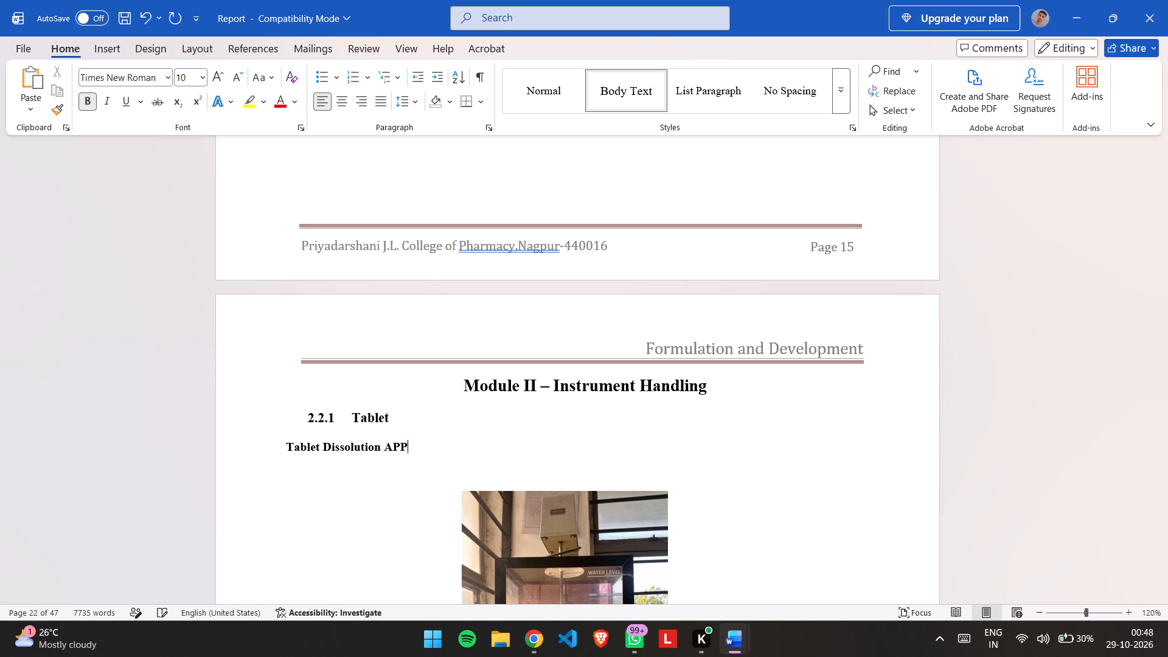
{"action": "key", "text": "BackSpace"}
{"action": "key", "text": "BackSpace"}
{"action": "type", "text": "pparatus"}
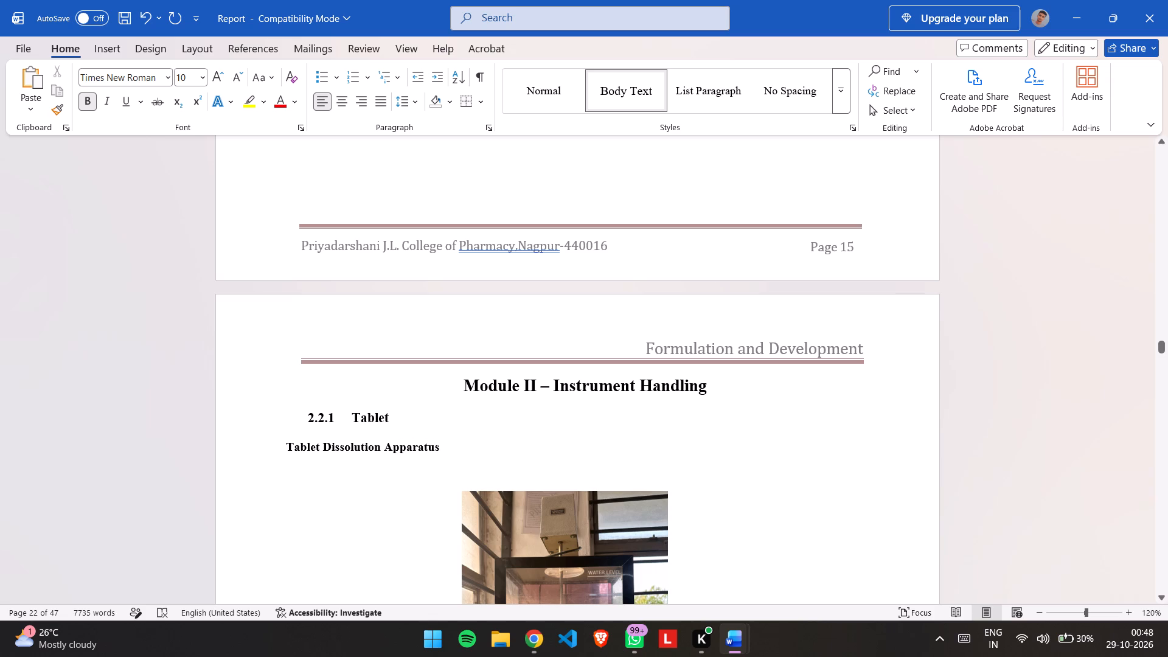
Delete the old 2.2.1 Tablet line under the Module II – Instrument Handling heading.
{"action": "left_click_drag", "start_coordinate": [408, 422], "coordinate": [307, 422]}
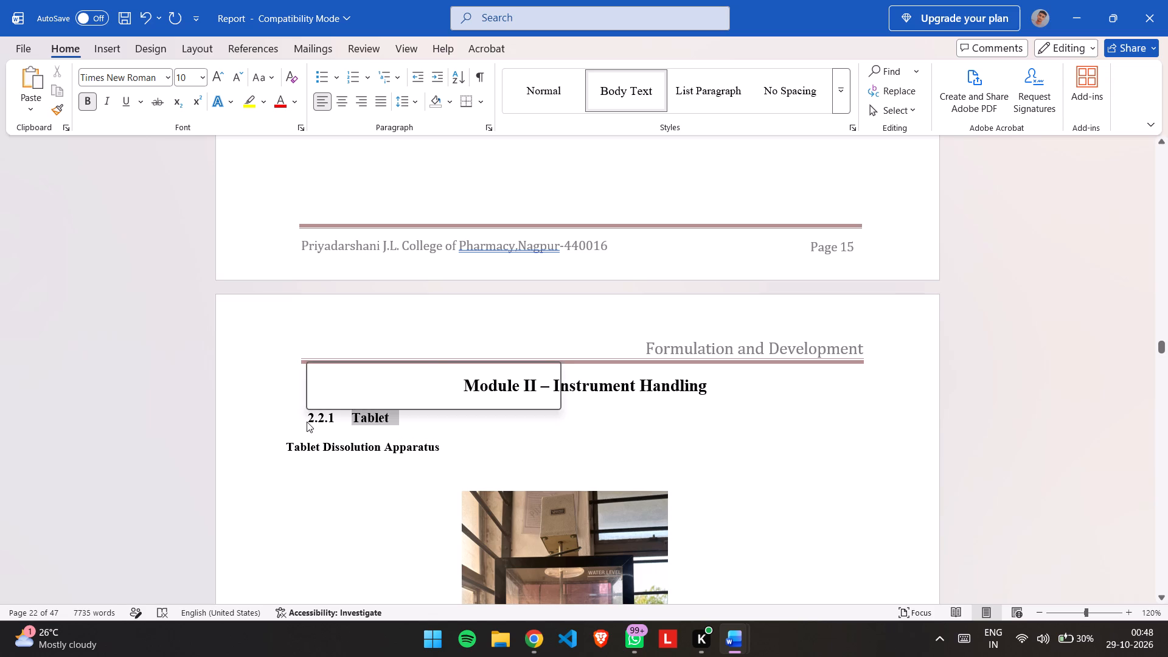
{"action": "key", "text": "BackSpace"}
{"action": "key", "text": "BackSpace"}
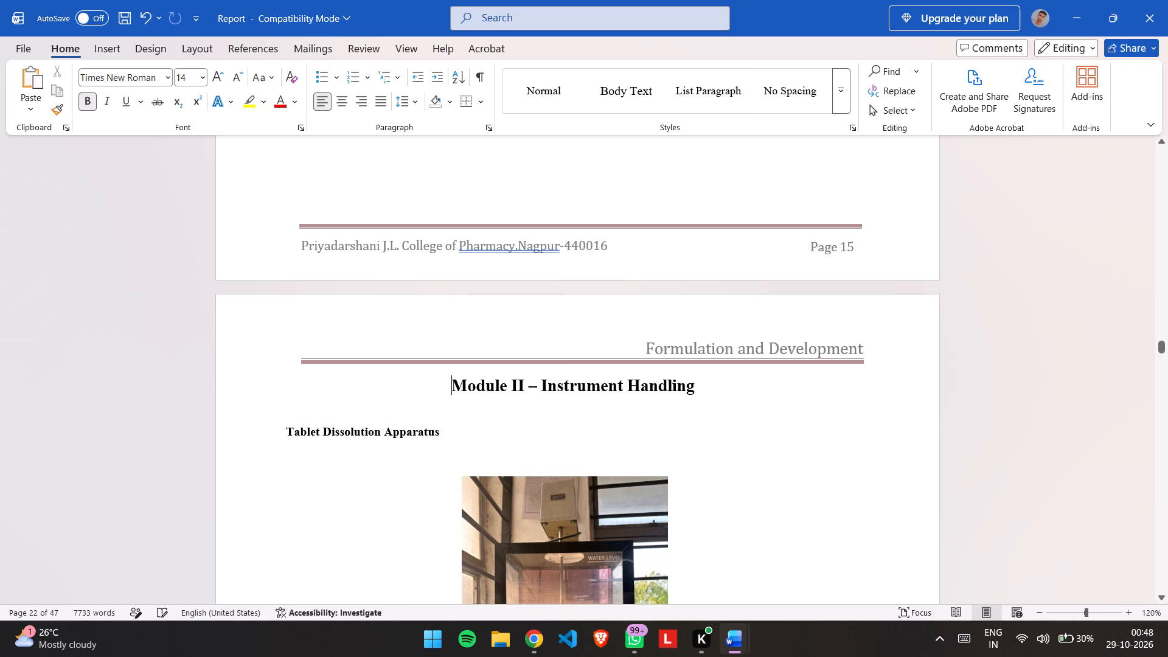
Apply numbering to the Tablet Dissolution Apparatus line and set its number to 2.2.1.
{"action": "scroll", "coordinate": [307, 422], "scroll_direction": "down", "scroll_amount": 1}
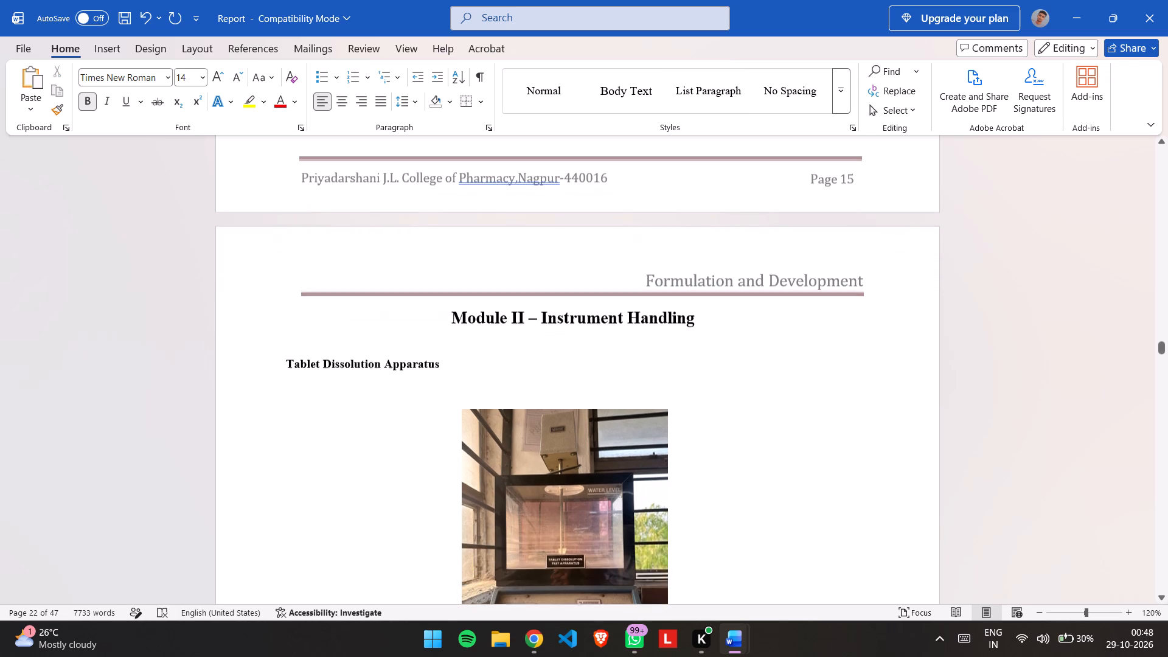
{"action": "left_click", "coordinate": [283, 332]}
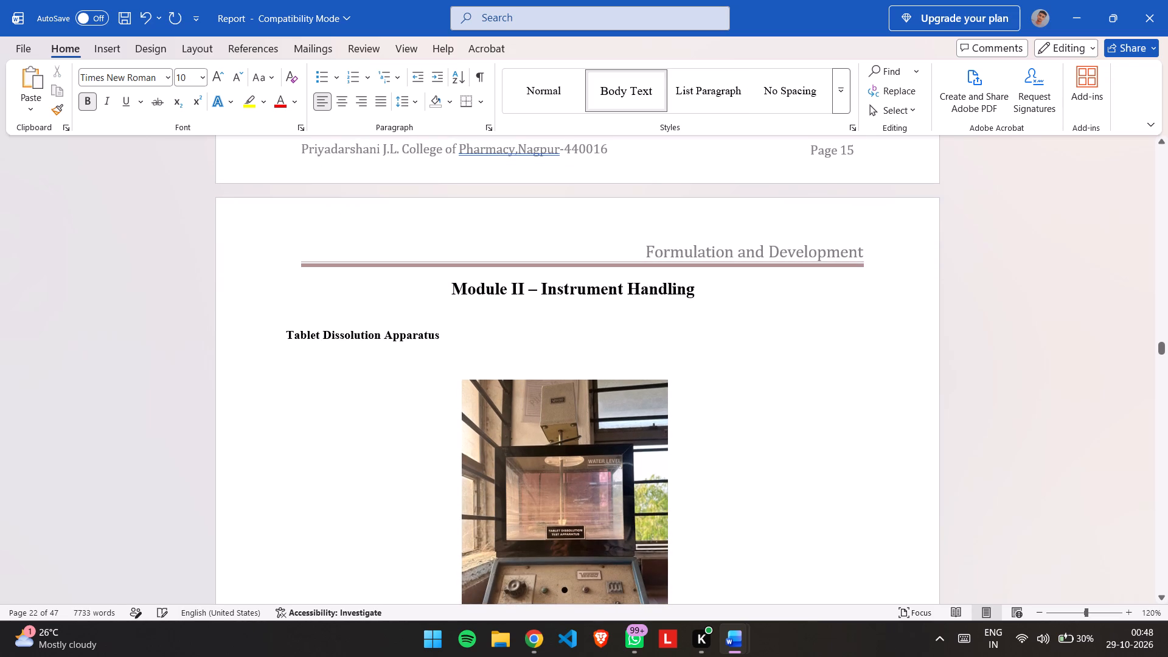
{"action": "left_click", "coordinate": [287, 332]}
{"action": "left_click", "coordinate": [345, 75]}
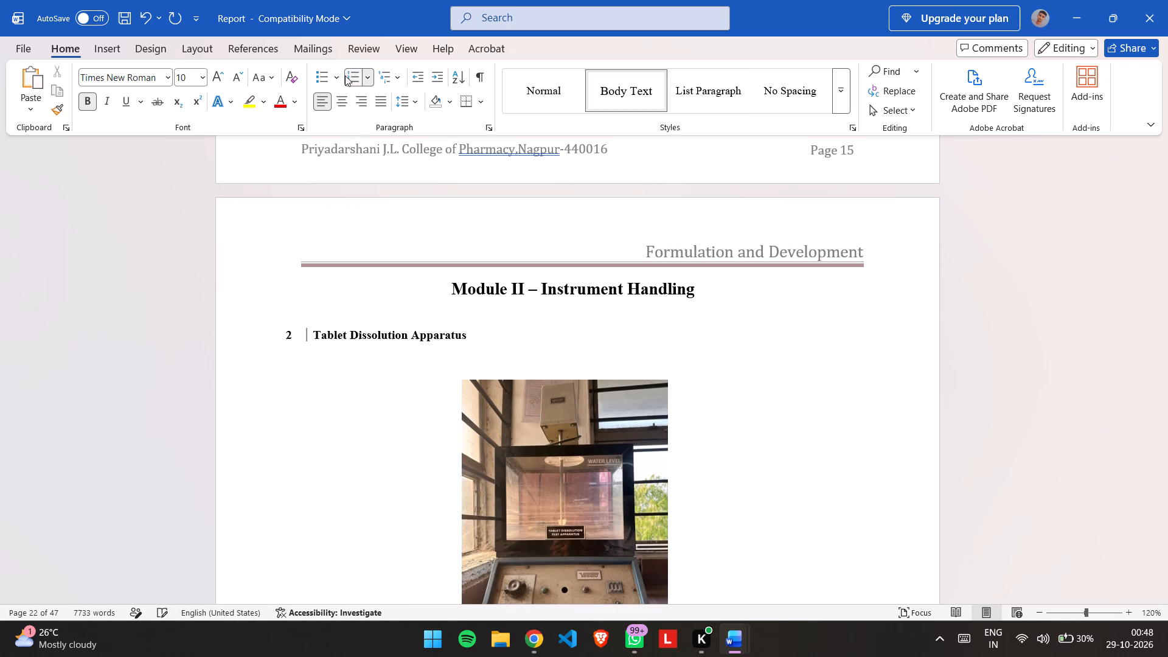
{"action": "double_click", "coordinate": [287, 336]}
{"action": "type", "text": "2.2.1"}
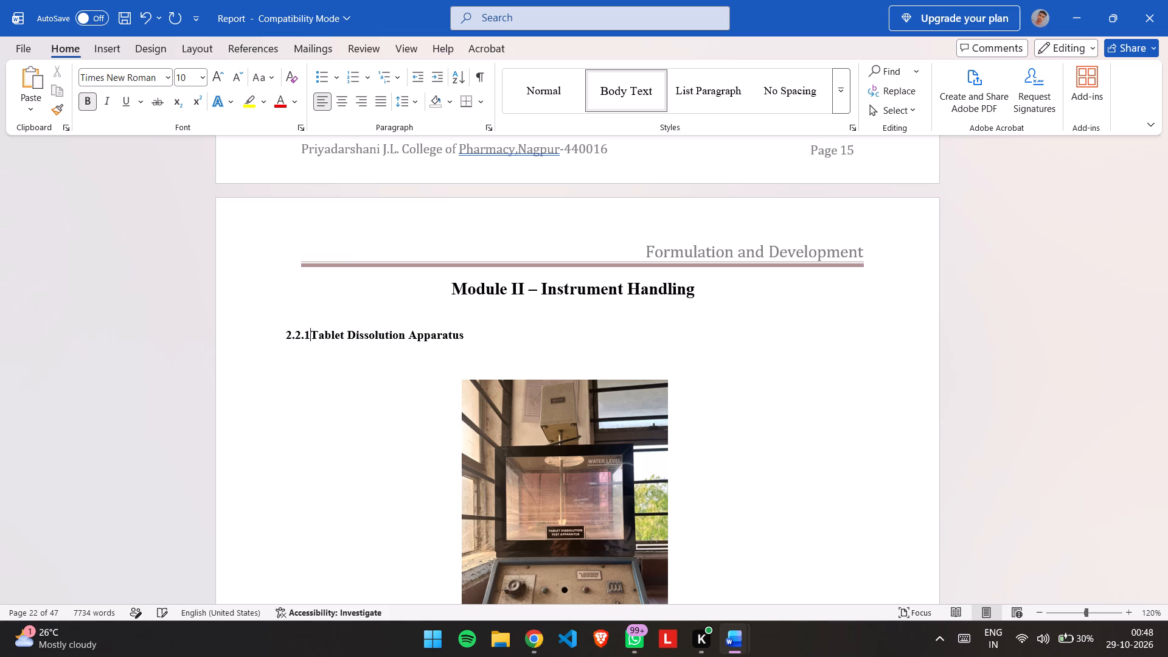
{"action": "key", "text": "space"}
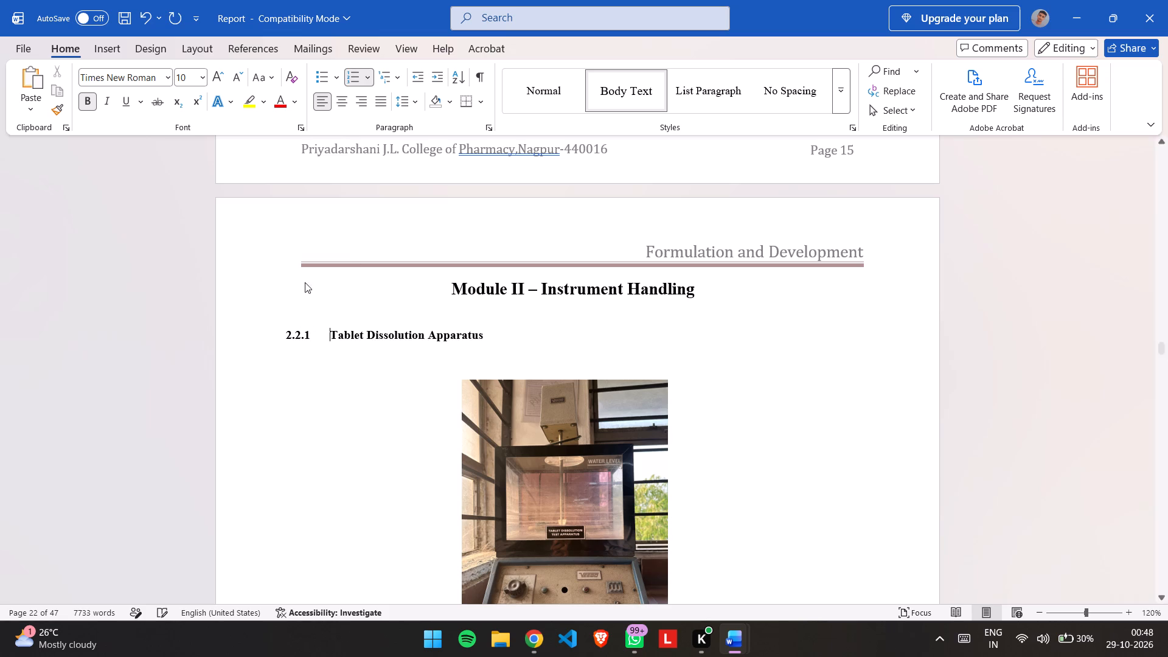
Set the font size of the Tablet Dissolution Apparatus heading to 12.
{"action": "left_click", "coordinate": [201, 84]}
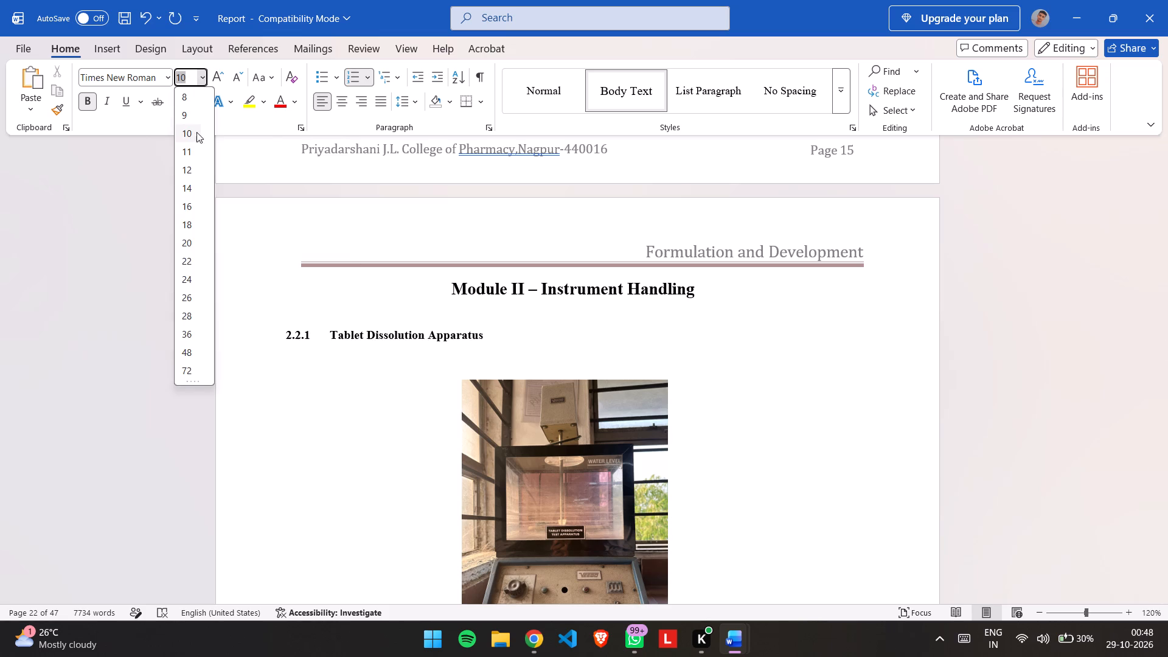
{"action": "left_click", "coordinate": [190, 167]}
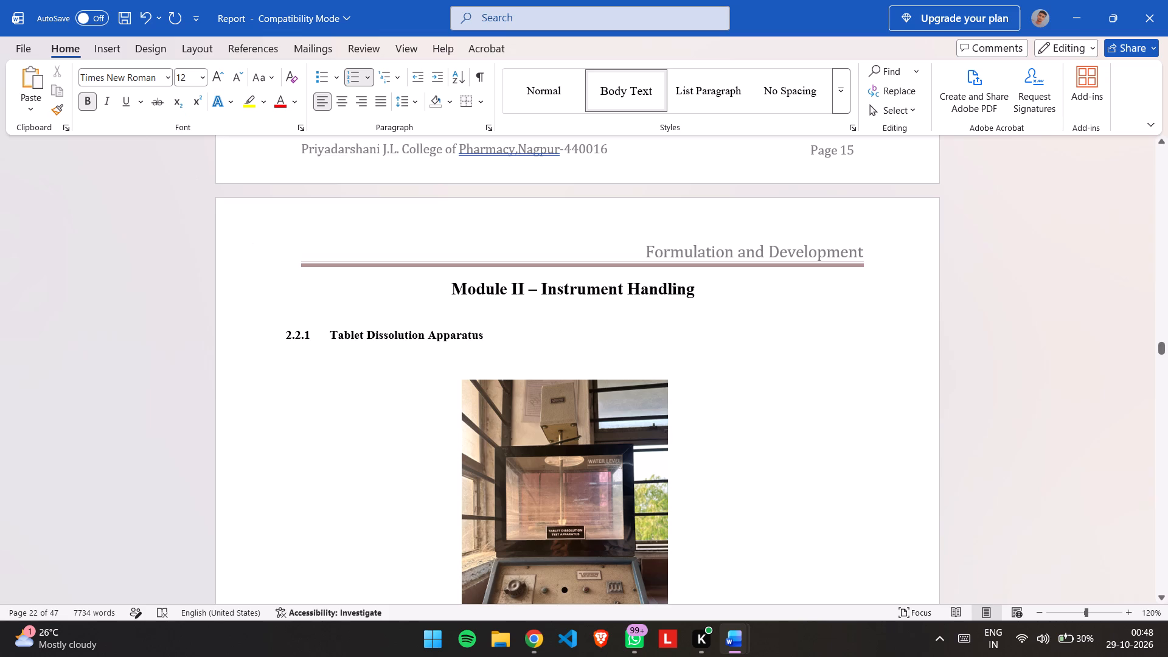
{"action": "double_click", "coordinate": [374, 339]}
{"action": "left_click_drag", "start_coordinate": [495, 337], "coordinate": [328, 327]}
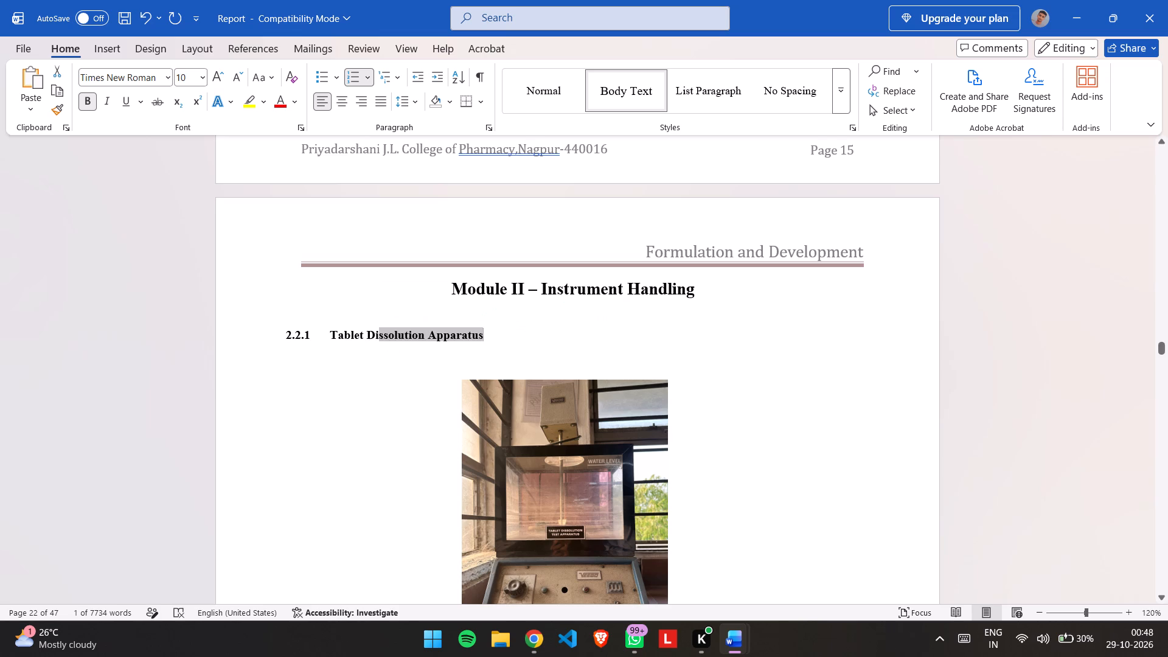
{"action": "left_click_drag", "start_coordinate": [328, 327], "coordinate": [284, 335]}
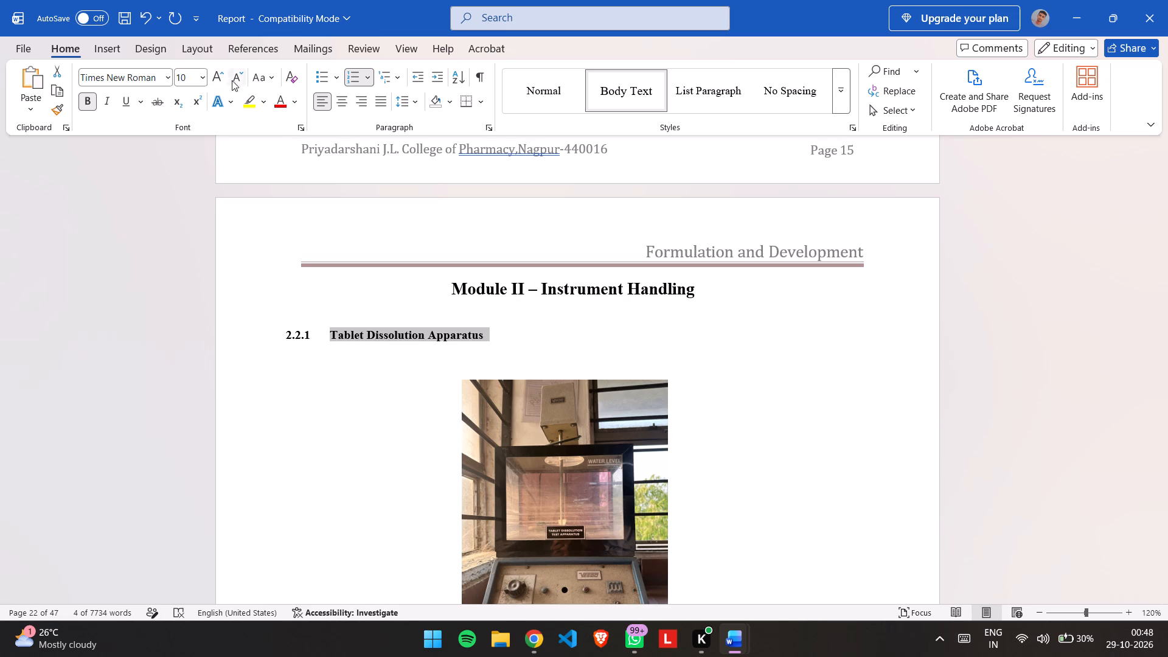
{"action": "left_click", "coordinate": [205, 75]}
{"action": "left_click", "coordinate": [185, 174]}
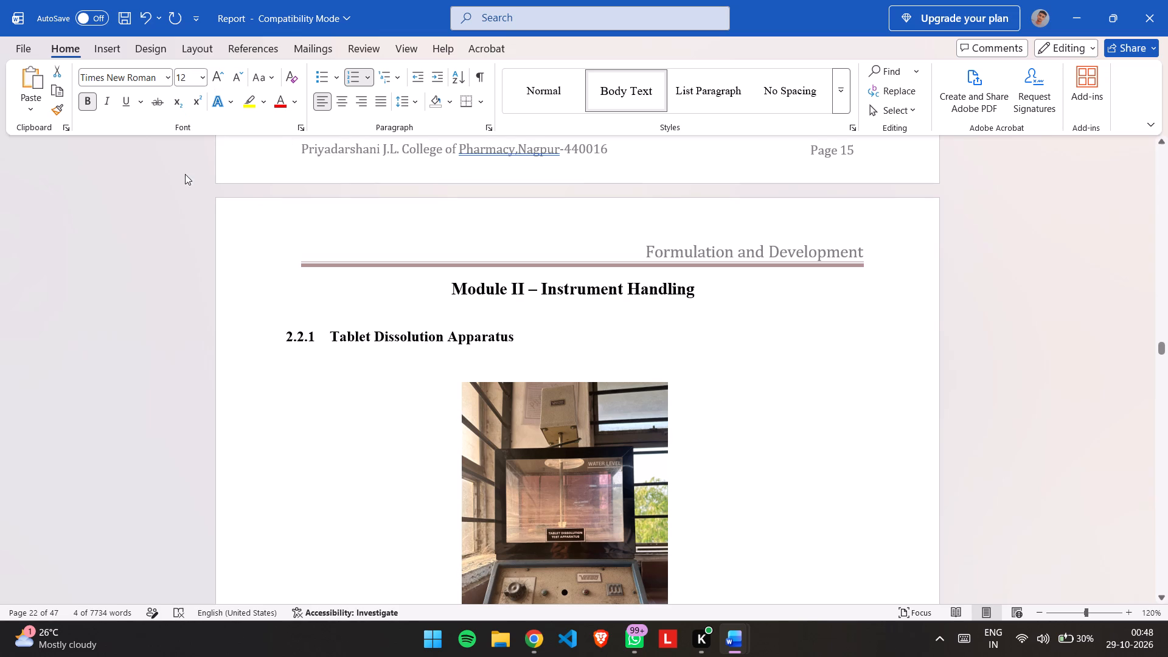
{"action": "left_click", "coordinate": [387, 371]}
Remove the blank line between the Tablet Dissolution Apparatus heading and the apparatus picture.
{"action": "scroll", "coordinate": [387, 371], "scroll_direction": "down", "scroll_amount": 2}
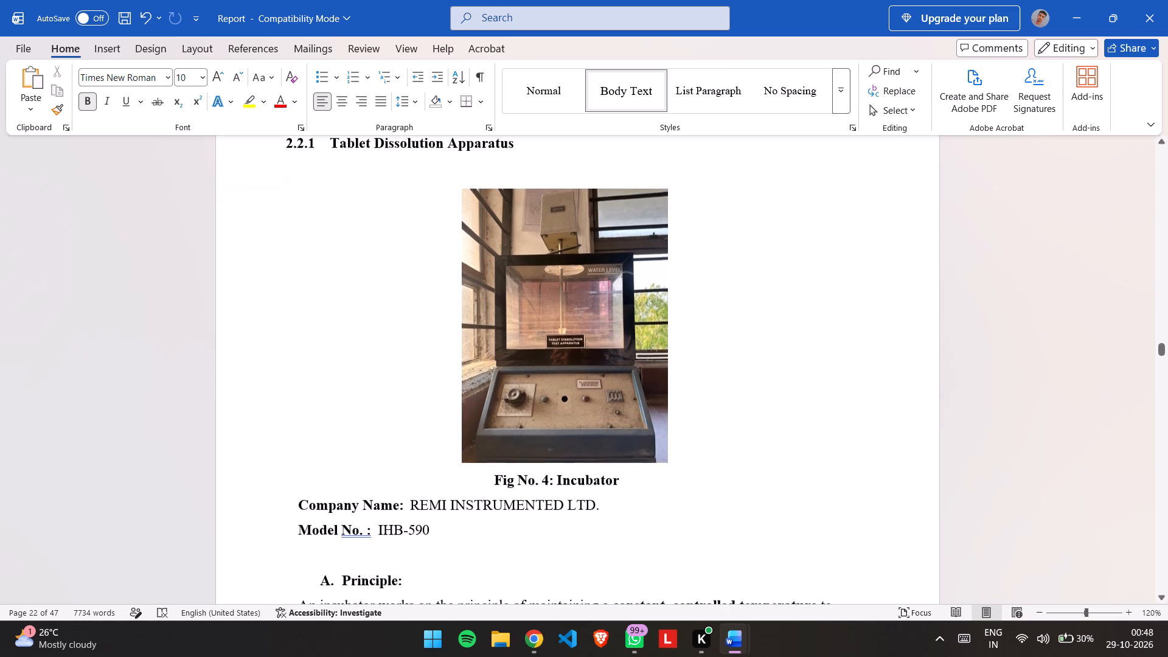
{"action": "scroll", "coordinate": [504, 352], "scroll_direction": "down", "scroll_amount": 1}
{"action": "scroll", "coordinate": [504, 352], "scroll_direction": "up", "scroll_amount": 1}
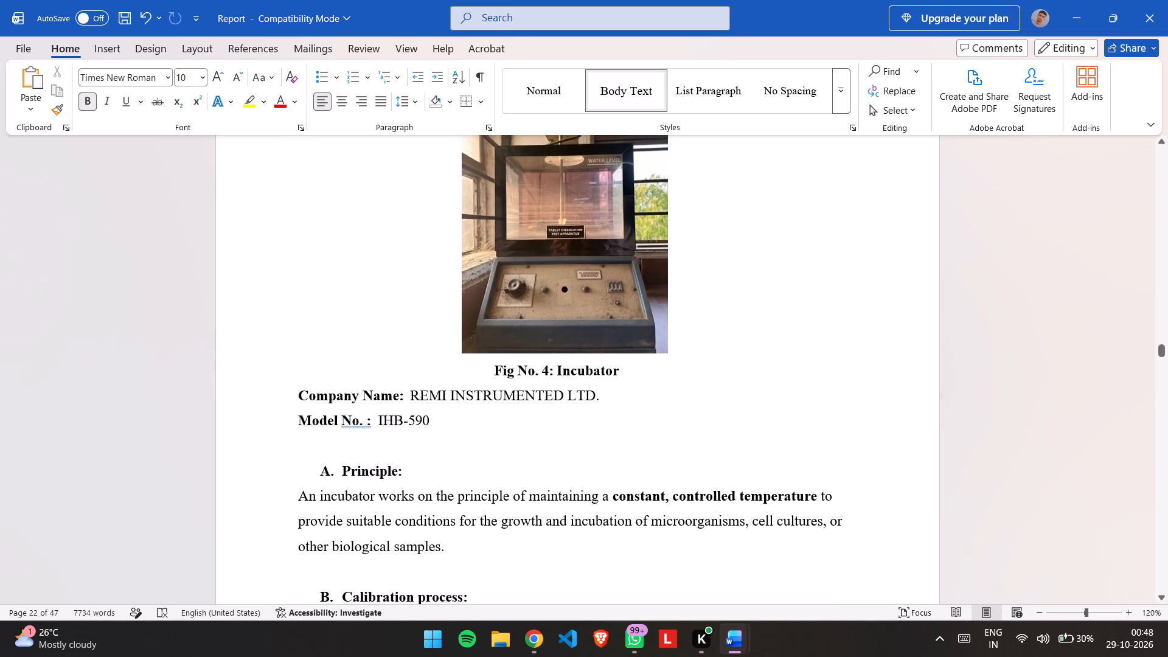
{"action": "double_click", "coordinate": [588, 370]}
{"action": "scroll", "coordinate": [588, 370], "scroll_direction": "up", "scroll_amount": 1}
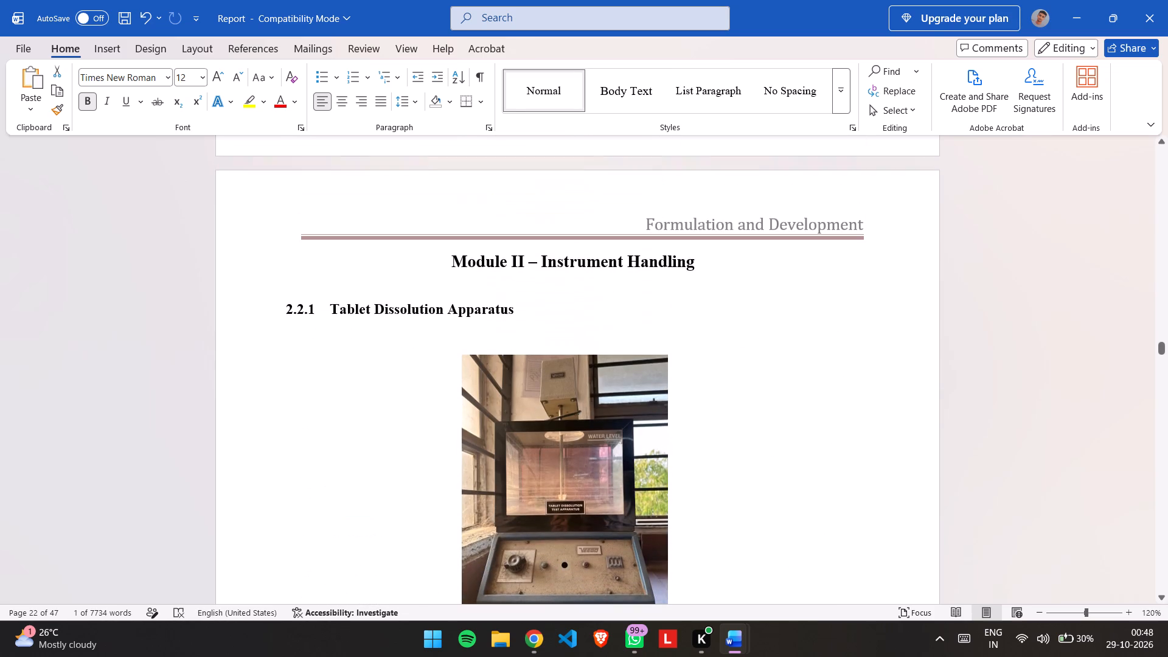
{"action": "left_click", "coordinate": [511, 305]}
{"action": "left_click", "coordinate": [525, 330]}
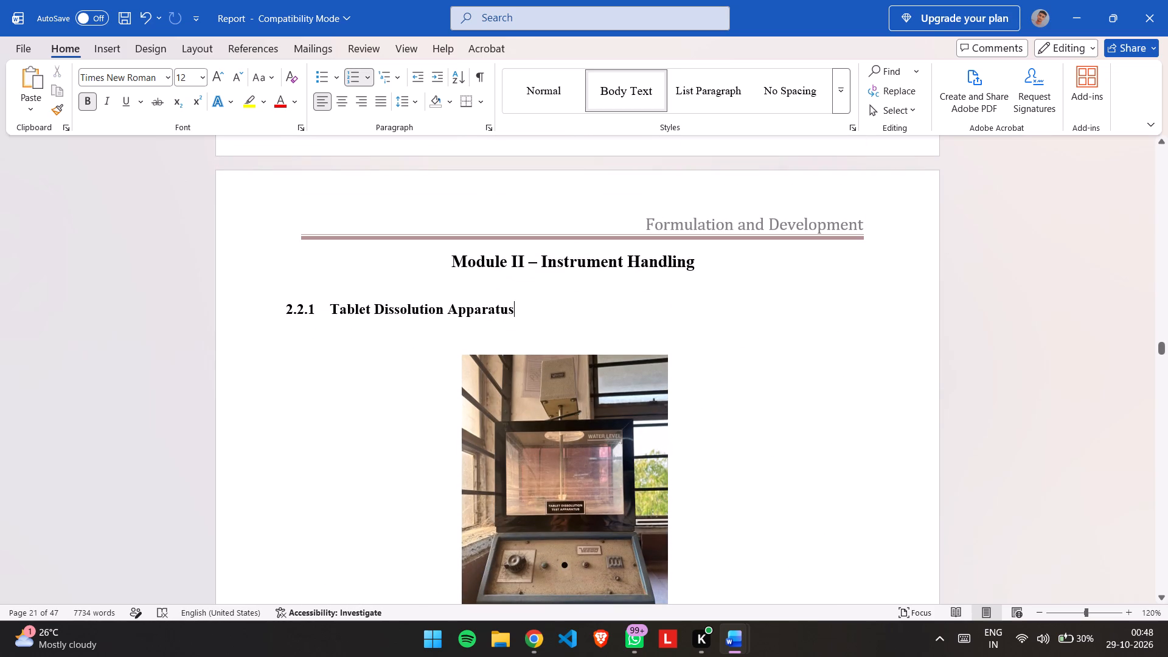
{"action": "key", "text": "BackSpace"}
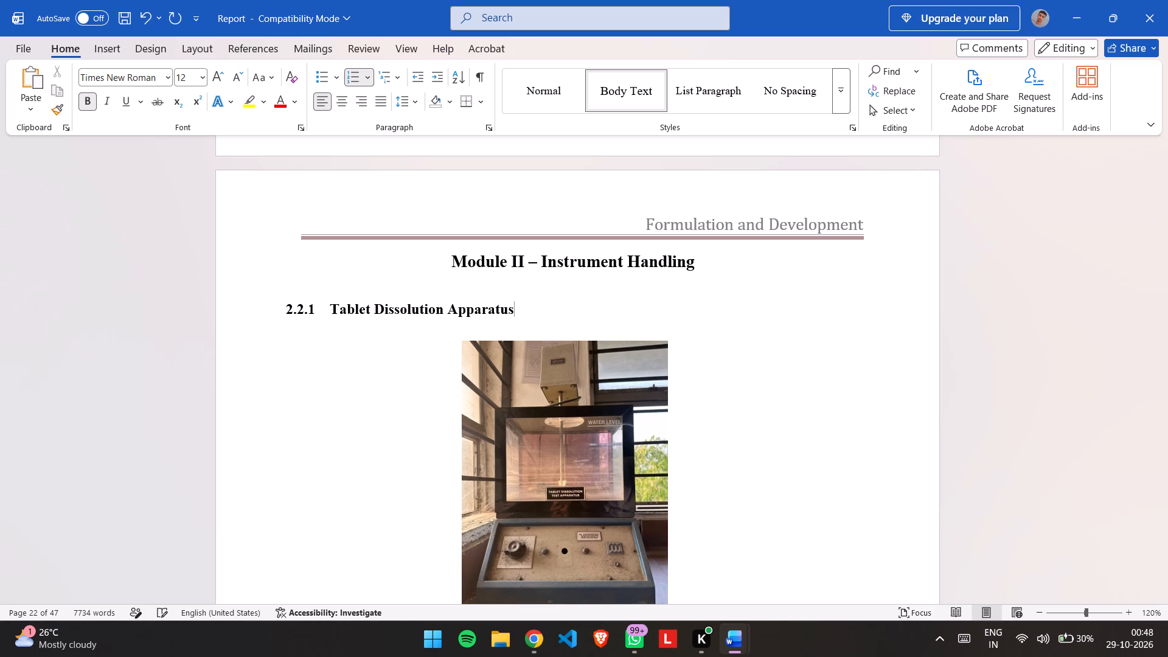
{"action": "left_click", "coordinate": [453, 335]}
Copy the heading text "Tablet Dissolution Apparatus" and paste it over "Incubator" in the Fig No. 4 caption.
{"action": "left_click_drag", "start_coordinate": [521, 309], "coordinate": [372, 304]}
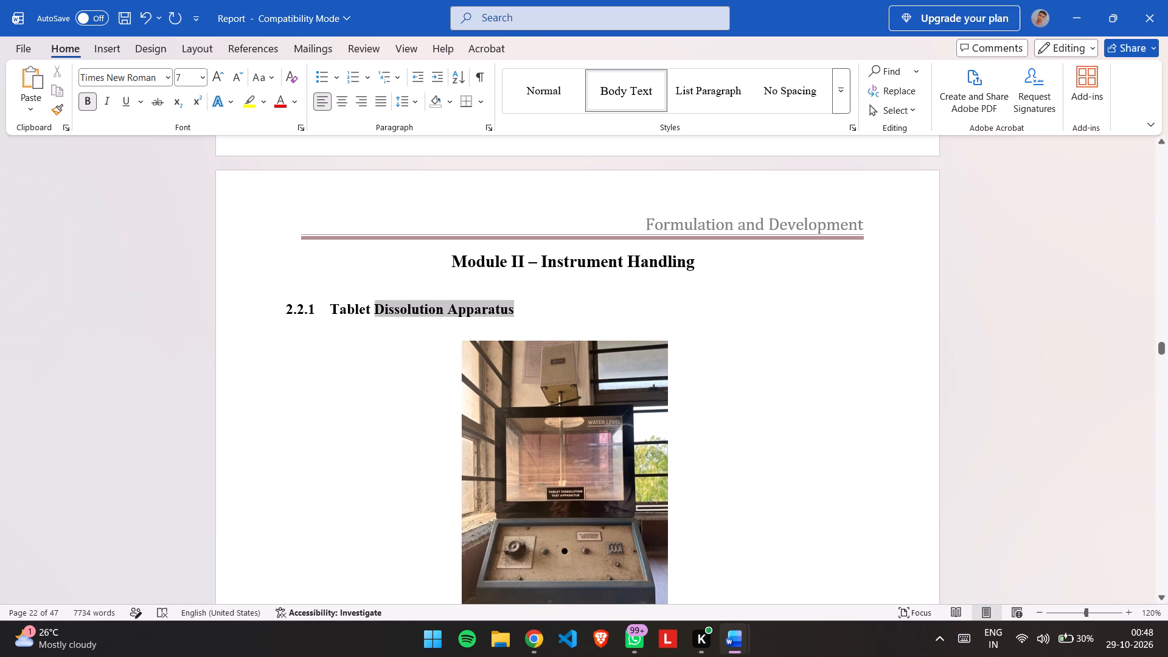
{"action": "left_click_drag", "start_coordinate": [372, 304], "coordinate": [353, 302]}
{"action": "key", "text": "ctrl+c"}
{"action": "key", "text": "ctrl+c"}
{"action": "key", "text": "ctrl+c"}
{"action": "key", "text": "ctrl+c"}
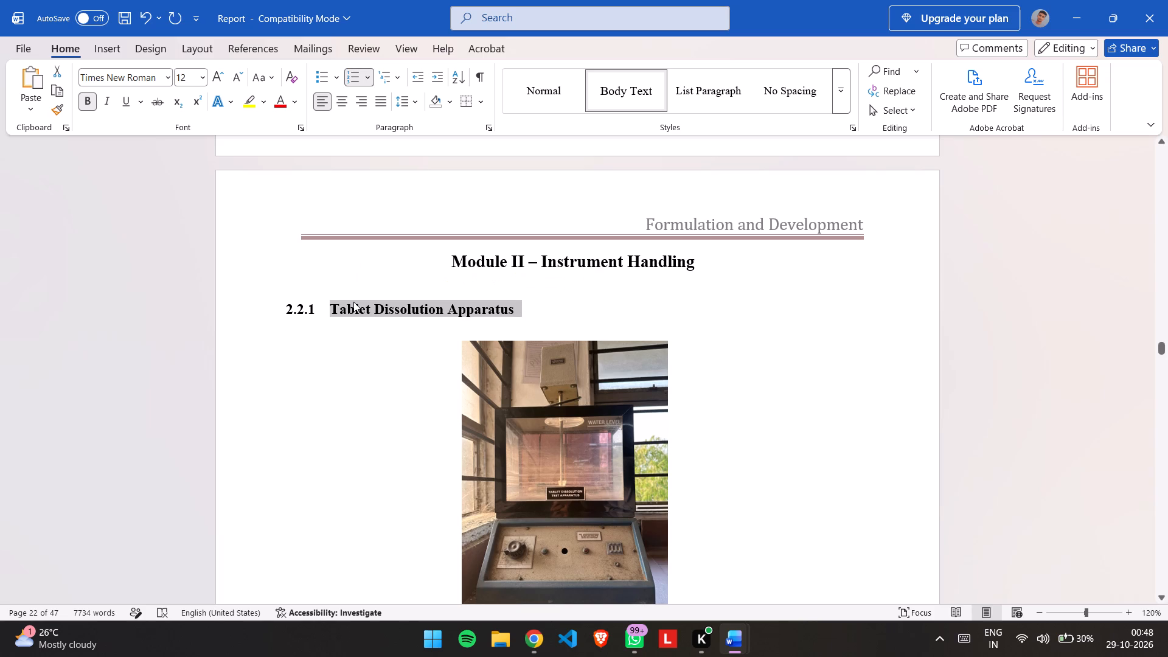
{"action": "scroll", "coordinate": [353, 302], "scroll_direction": "down", "scroll_amount": 2}
{"action": "double_click", "coordinate": [603, 338]}
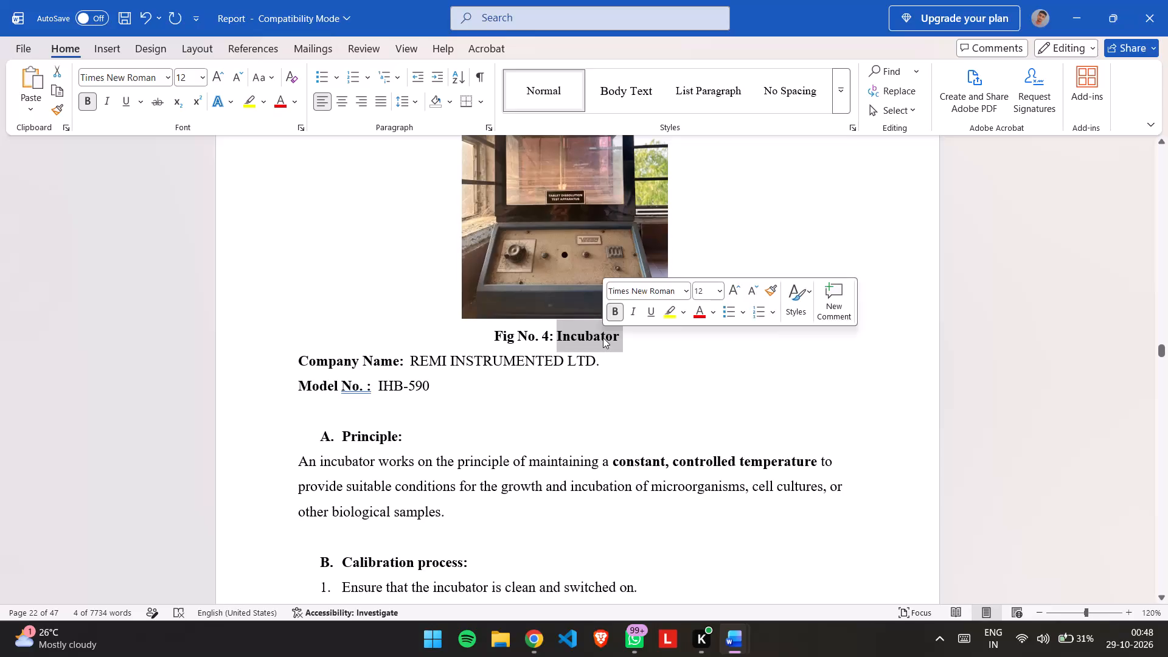
{"action": "key", "text": "ctrl+v"}
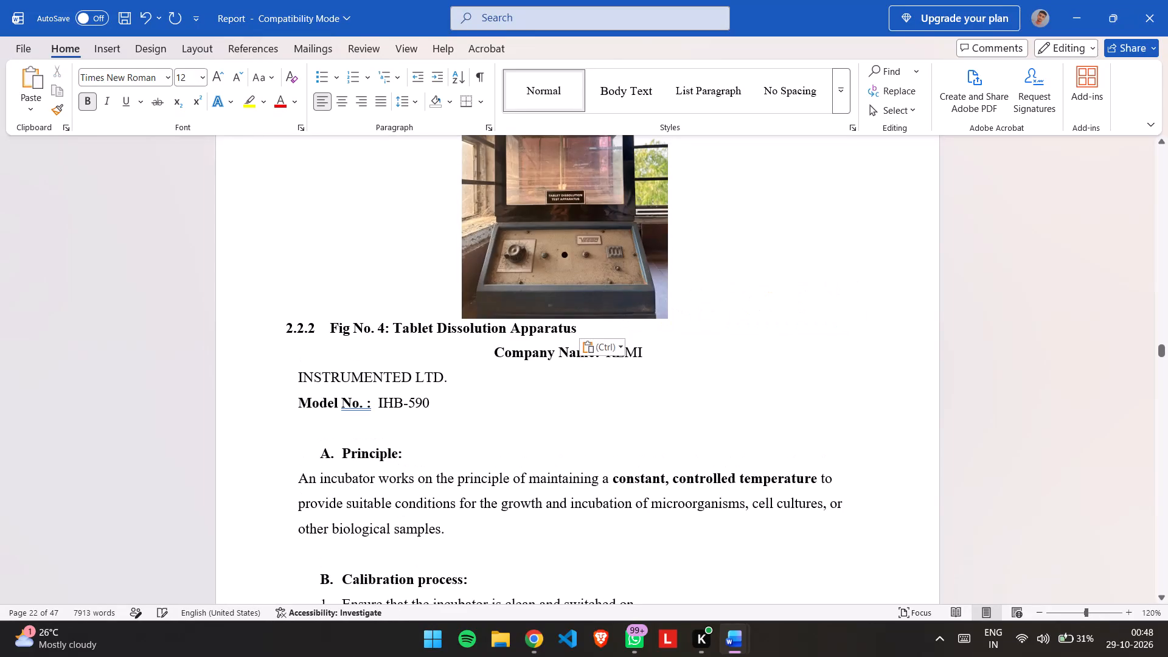
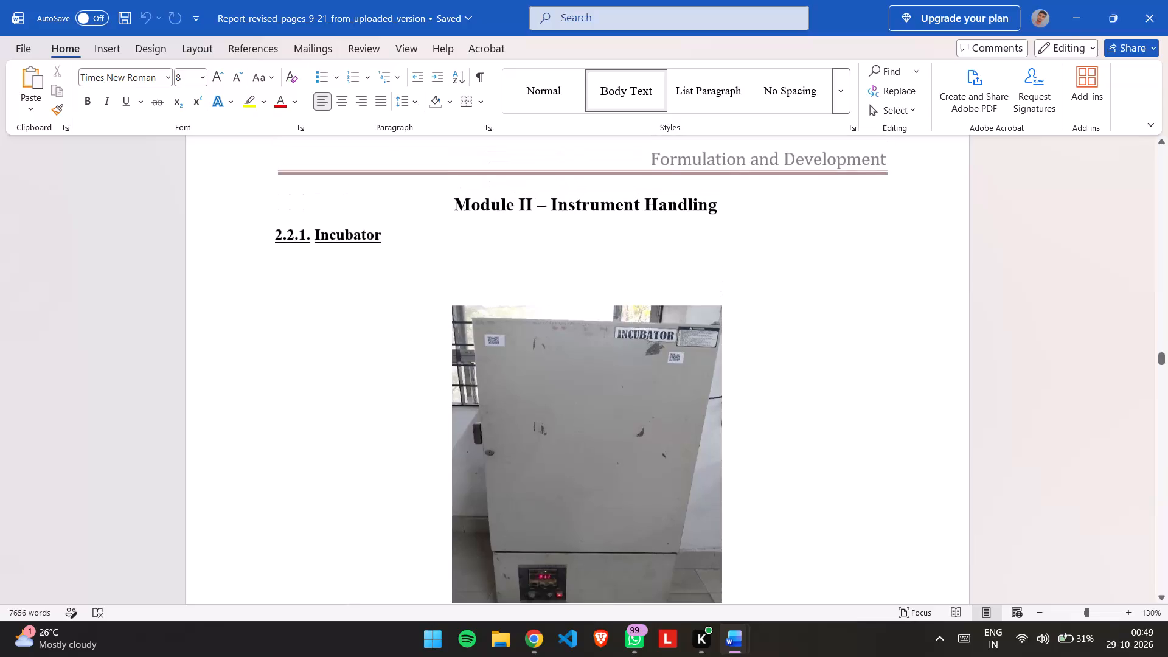
Return to the Report document and remove the automatic numbering from the Fig No. 4 caption below the apparatus picture.
{"action": "scroll", "coordinate": [577, 360], "scroll_direction": "down", "scroll_amount": 1}
{"action": "key", "text": "alt+Tab"}
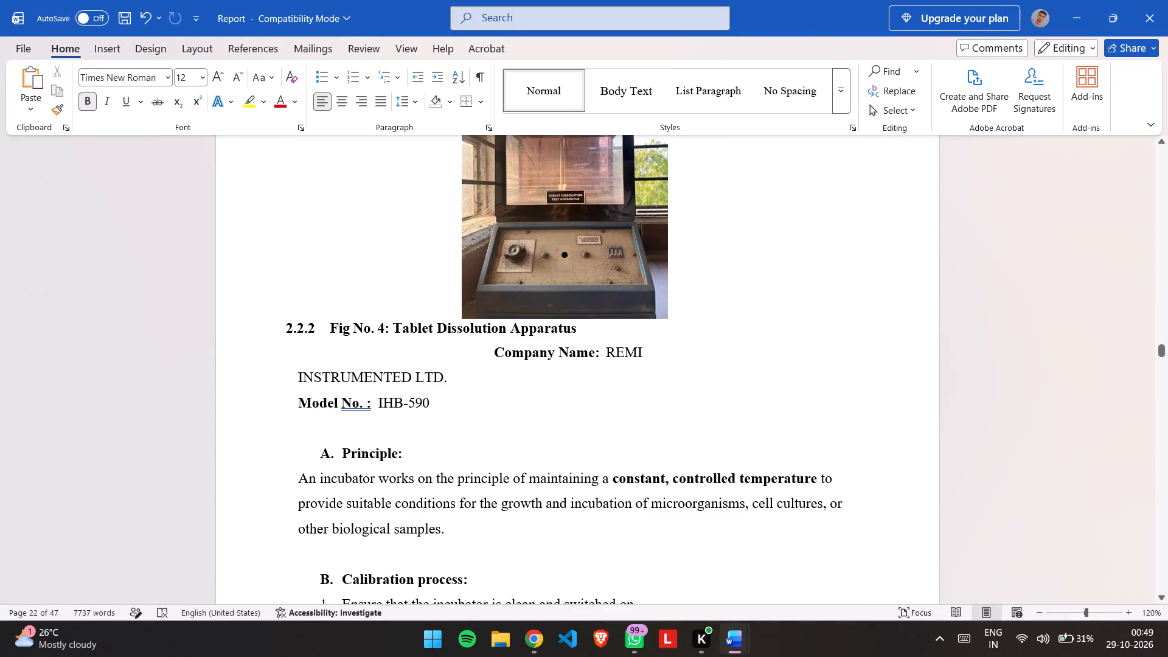
{"action": "left_click", "coordinate": [316, 330]}
{"action": "left_click_drag", "start_coordinate": [316, 330], "coordinate": [263, 336]}
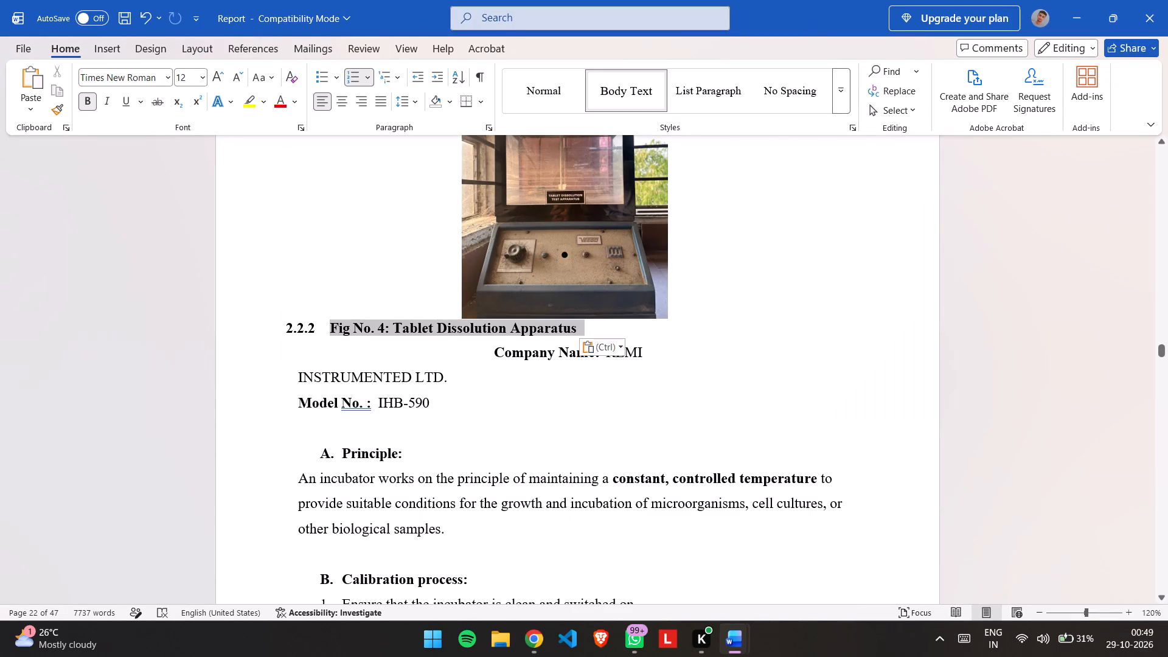
{"action": "left_click_drag", "start_coordinate": [263, 336], "coordinate": [324, 330]}
{"action": "key", "text": "BackSpace"}
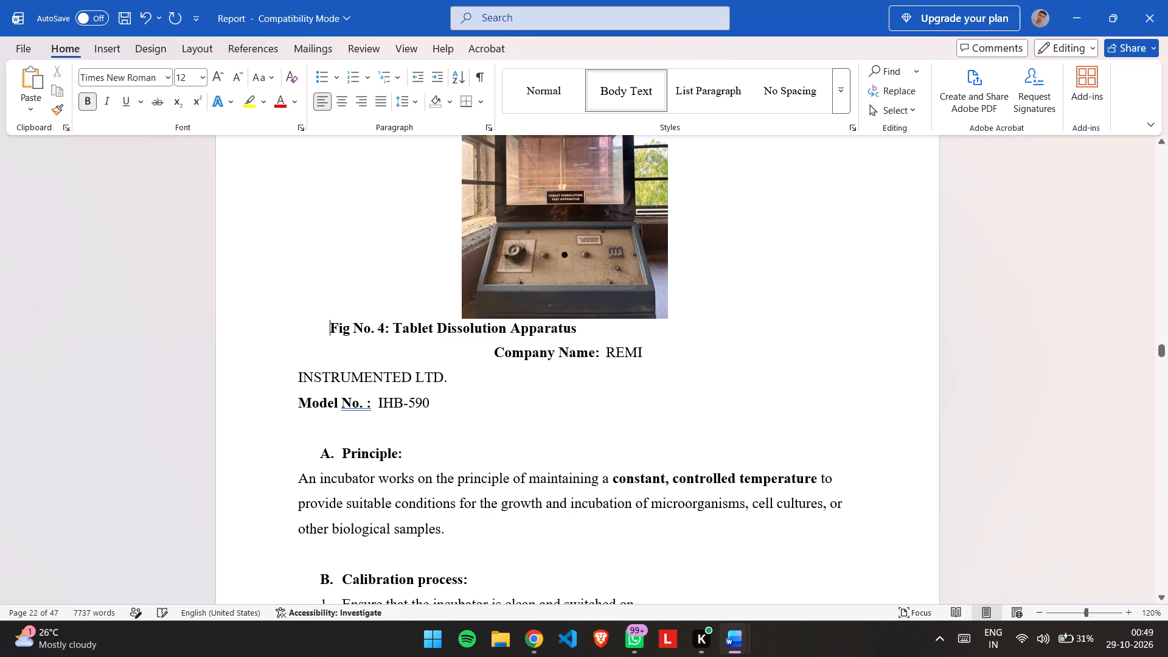
Indent the Fig No. 4: Tablet Dissolution Apparatus caption until it sits centred beneath the picture.
{"action": "key", "text": "Tab"}
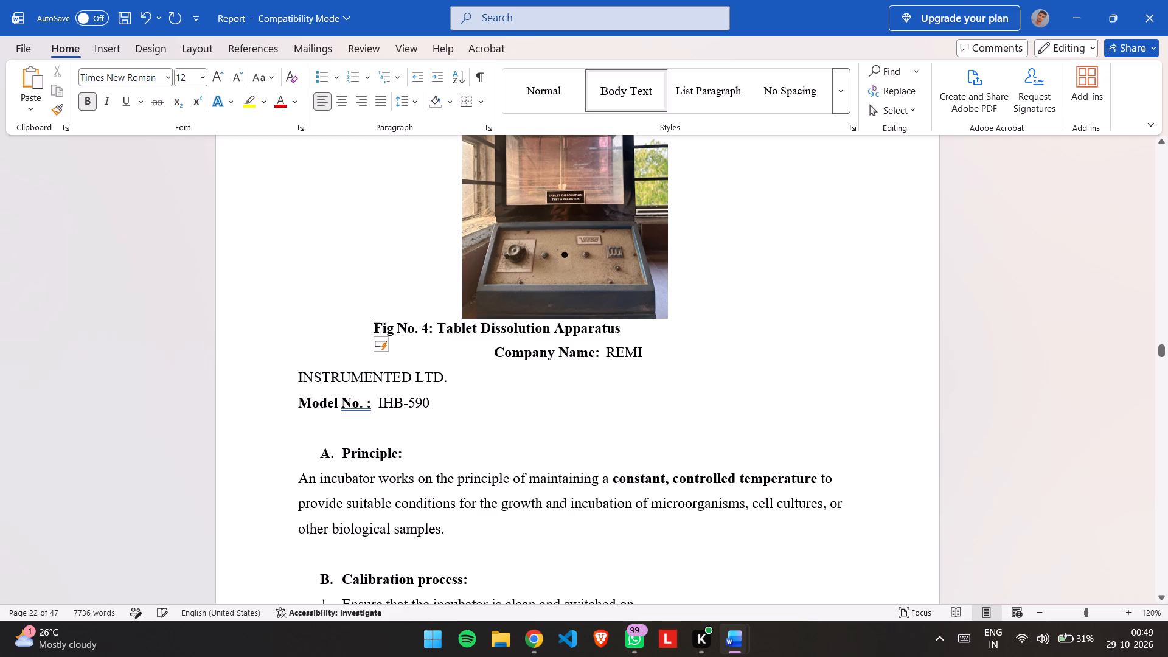
{"action": "key", "text": "Tab"}
{"action": "key", "text": "Tab"}
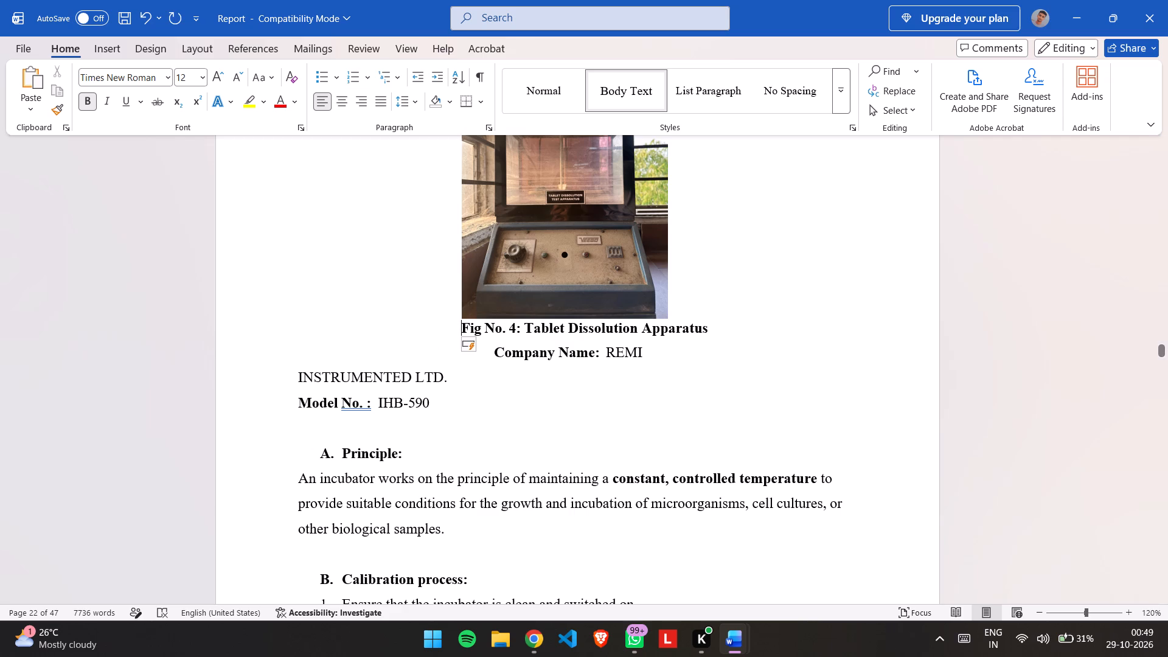
{"action": "key", "text": "BackSpace"}
{"action": "key", "text": "space"}
{"action": "key", "text": "space"}
{"action": "key", "text": "space"}
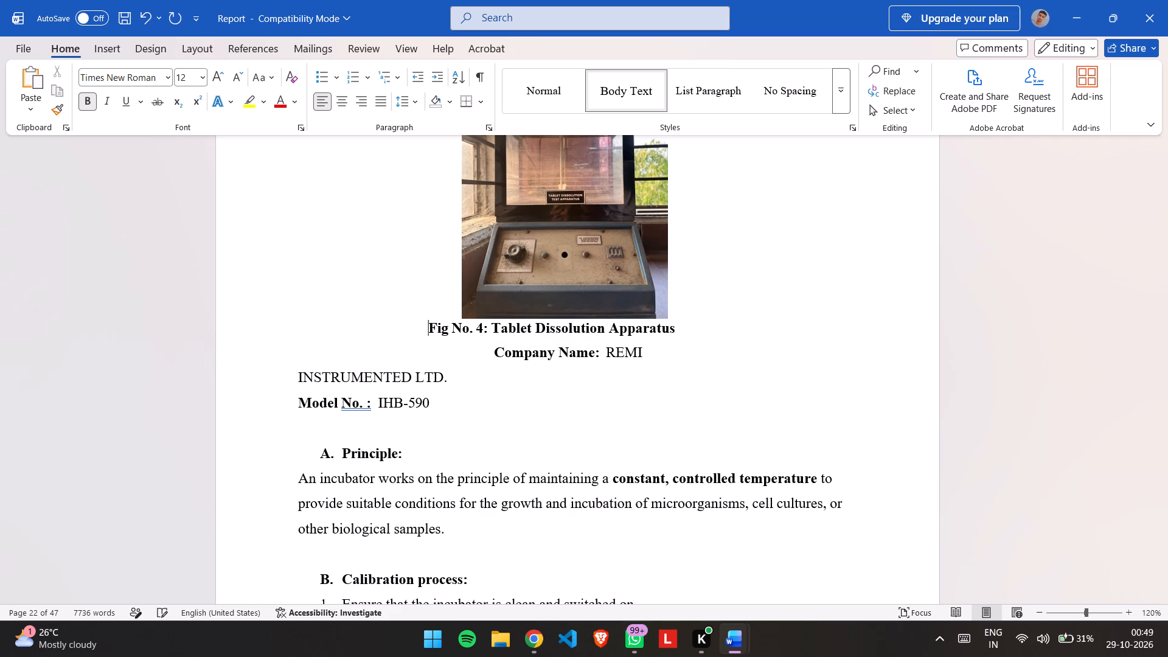
{"action": "key", "text": "space"}
{"action": "key", "text": "space"}
{"action": "key", "text": "space"}
{"action": "key", "text": "space"}
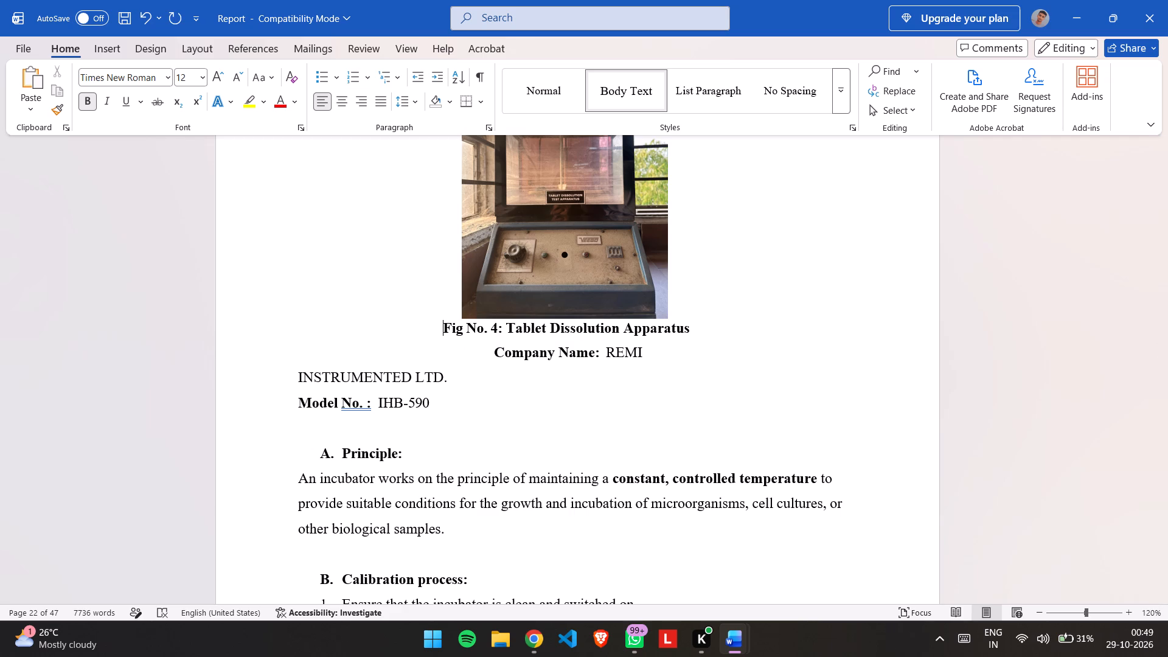
Replace the instrument's company name below the caption with "Veego Instruments Corp. Ltd.".
{"action": "double_click", "coordinate": [630, 350]}
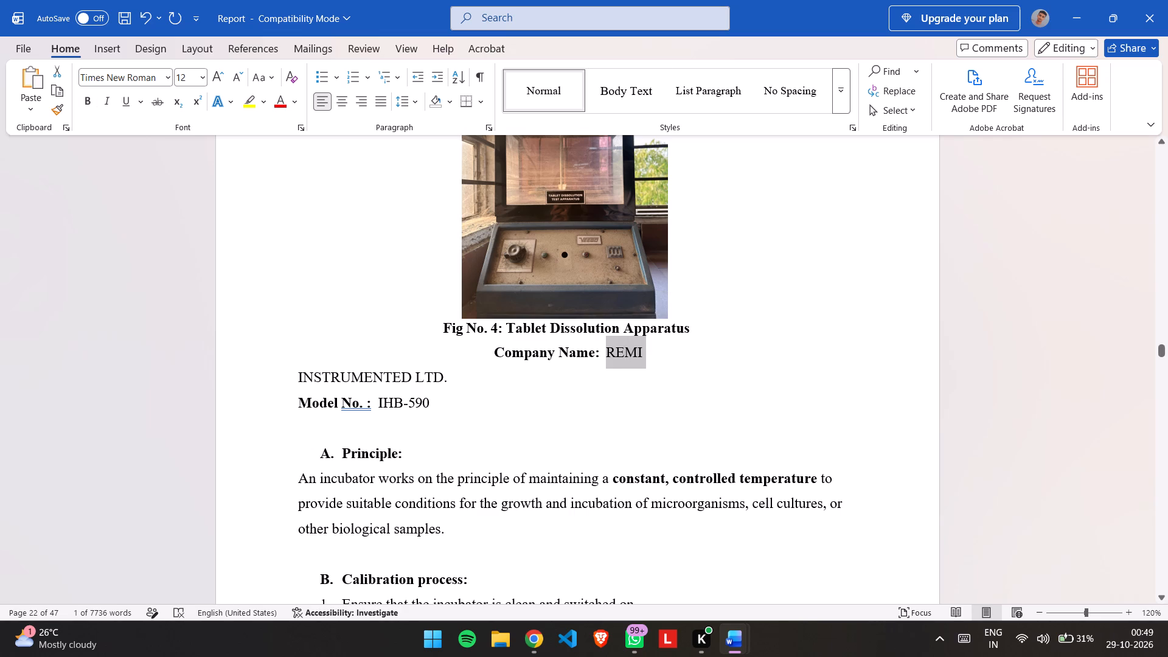
{"action": "type", "text": "Veego"}
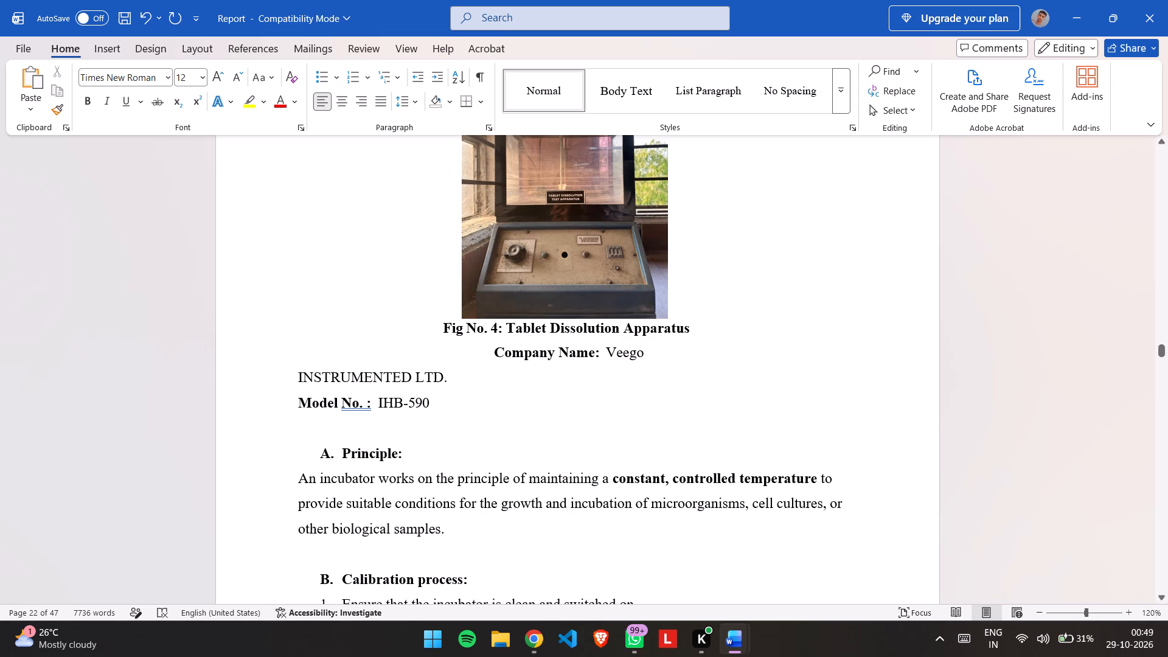
{"action": "left_click", "coordinate": [452, 377]}
{"action": "key", "text": "BackSpace"}
{"action": "key", "text": "BackSpace"}
{"action": "key", "text": "BackSpace"}
{"action": "key", "text": "BackSpace"}
{"action": "key", "text": "BackSpace"}
{"action": "key", "text": "BackSpace"}
{"action": "key", "text": "BackSpace"}
{"action": "key", "text": "BackSpace"}
{"action": "key", "text": "BackSpace"}
{"action": "key", "text": "BackSpace"}
{"action": "key", "text": "BackSpace"}
{"action": "key", "text": "BackSpace"}
{"action": "key", "text": "BackSpace"}
{"action": "key", "text": "BackSpace"}
{"action": "key", "text": "BackSpace"}
{"action": "key", "text": "BackSpace"}
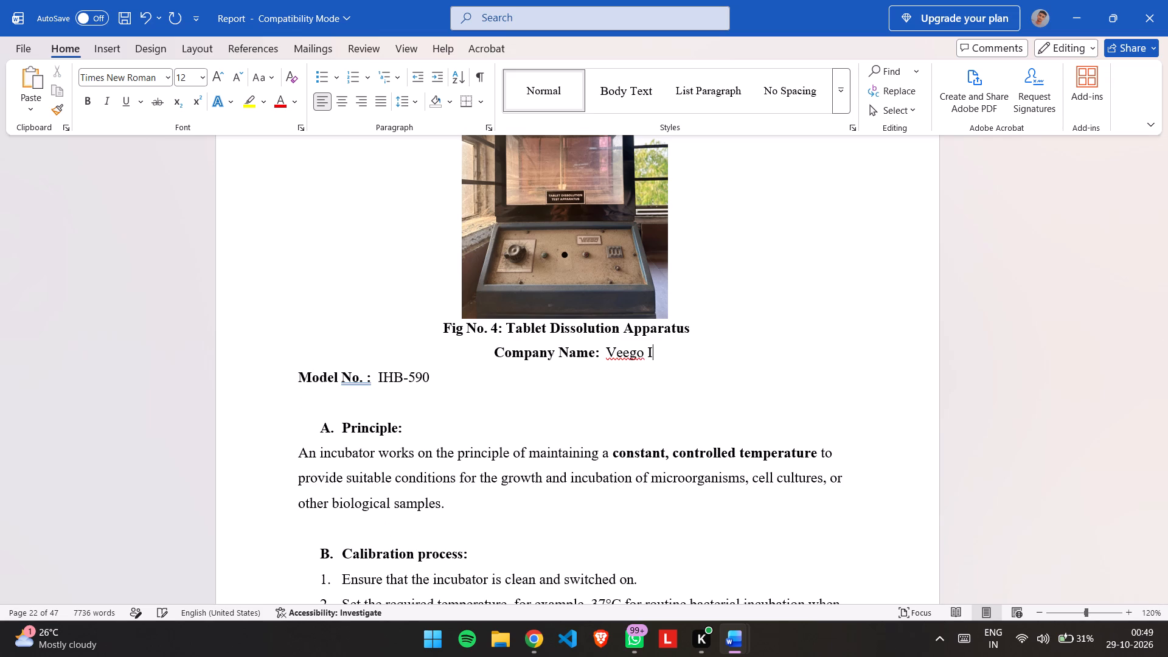
{"action": "key", "text": "BackSpace"}
{"action": "type", "text": "Instruments Corp. Ltd."}
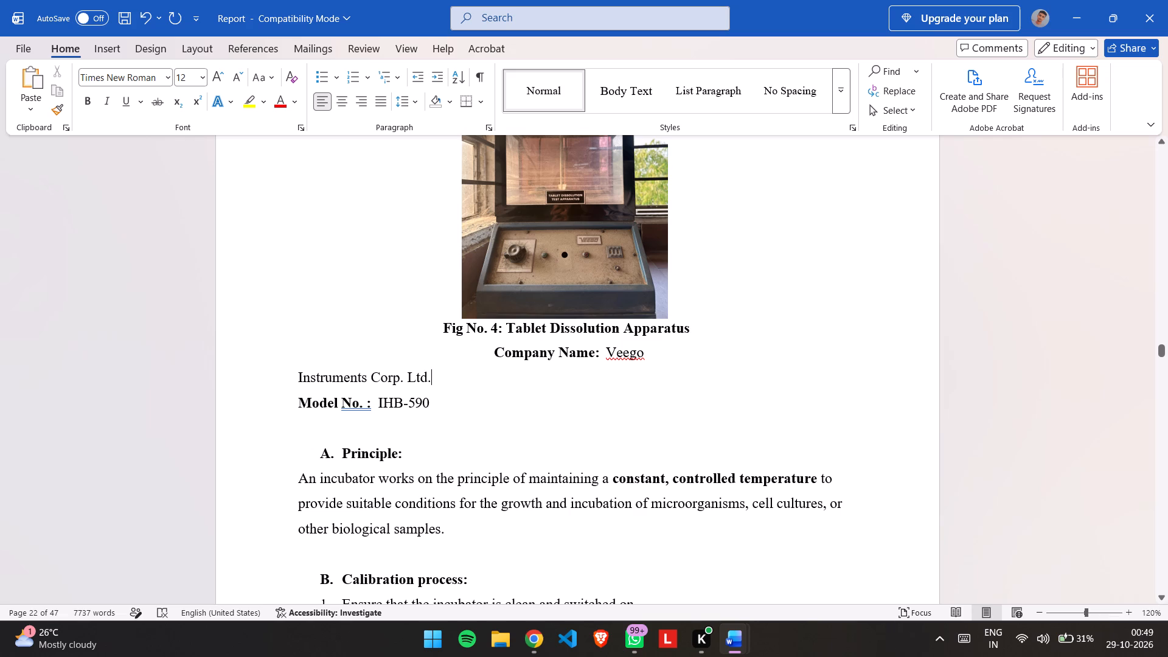
Remove the gap before "Company Name:" so the line starts at the text margin.
{"action": "left_click", "coordinate": [494, 350]}
{"action": "key", "text": "BackSpace"}
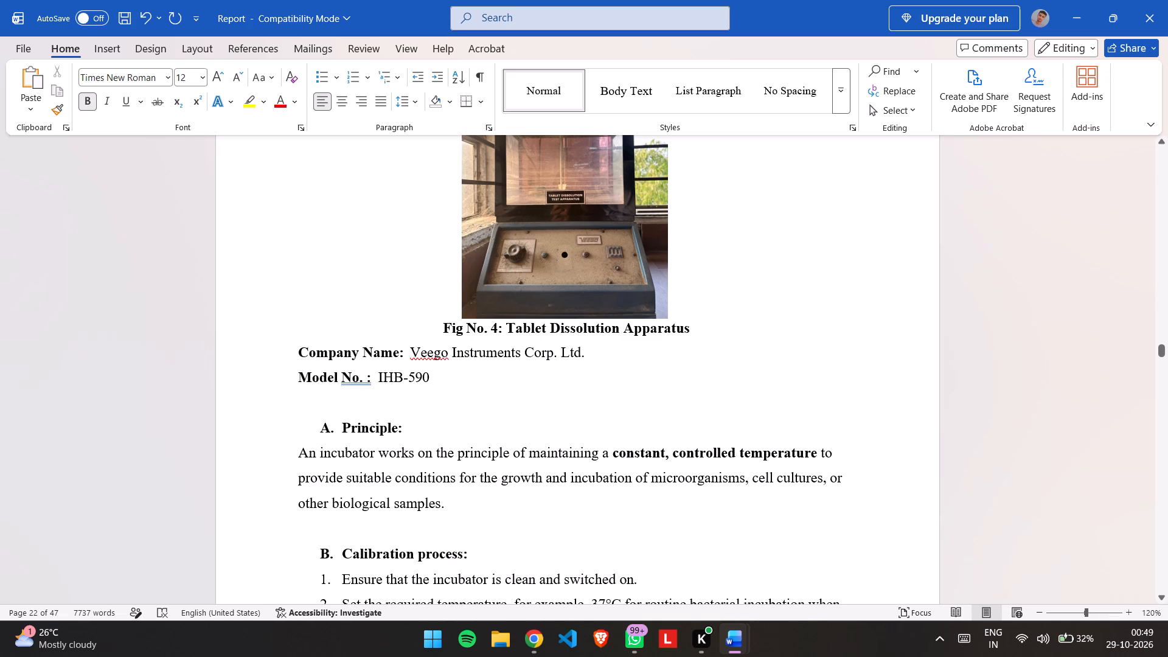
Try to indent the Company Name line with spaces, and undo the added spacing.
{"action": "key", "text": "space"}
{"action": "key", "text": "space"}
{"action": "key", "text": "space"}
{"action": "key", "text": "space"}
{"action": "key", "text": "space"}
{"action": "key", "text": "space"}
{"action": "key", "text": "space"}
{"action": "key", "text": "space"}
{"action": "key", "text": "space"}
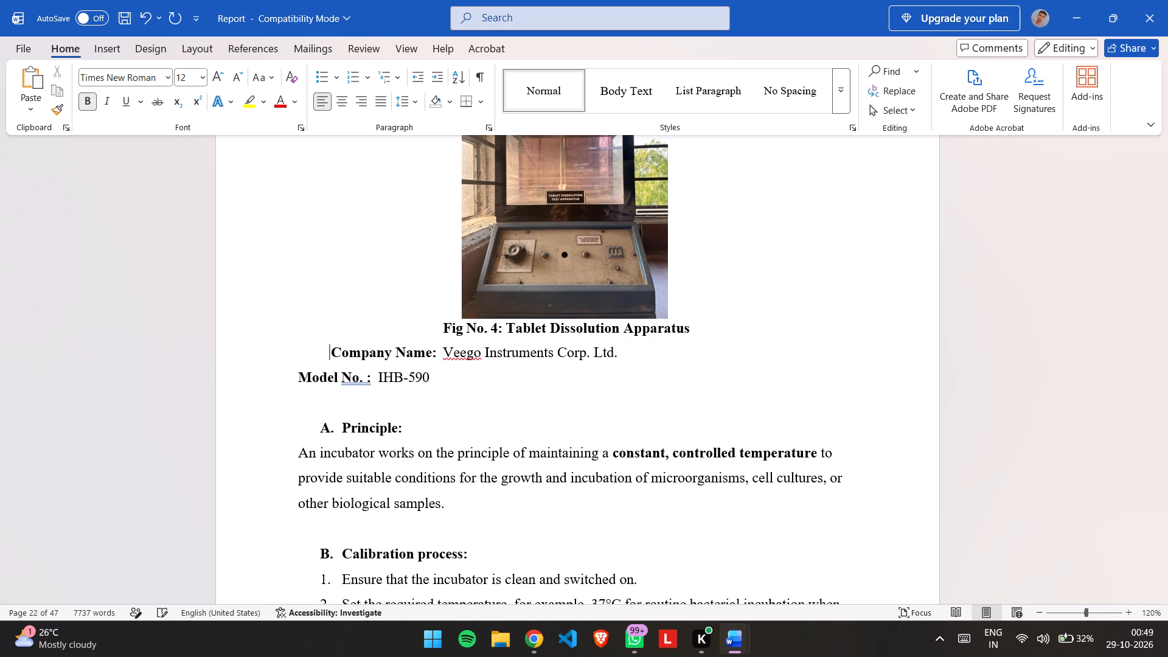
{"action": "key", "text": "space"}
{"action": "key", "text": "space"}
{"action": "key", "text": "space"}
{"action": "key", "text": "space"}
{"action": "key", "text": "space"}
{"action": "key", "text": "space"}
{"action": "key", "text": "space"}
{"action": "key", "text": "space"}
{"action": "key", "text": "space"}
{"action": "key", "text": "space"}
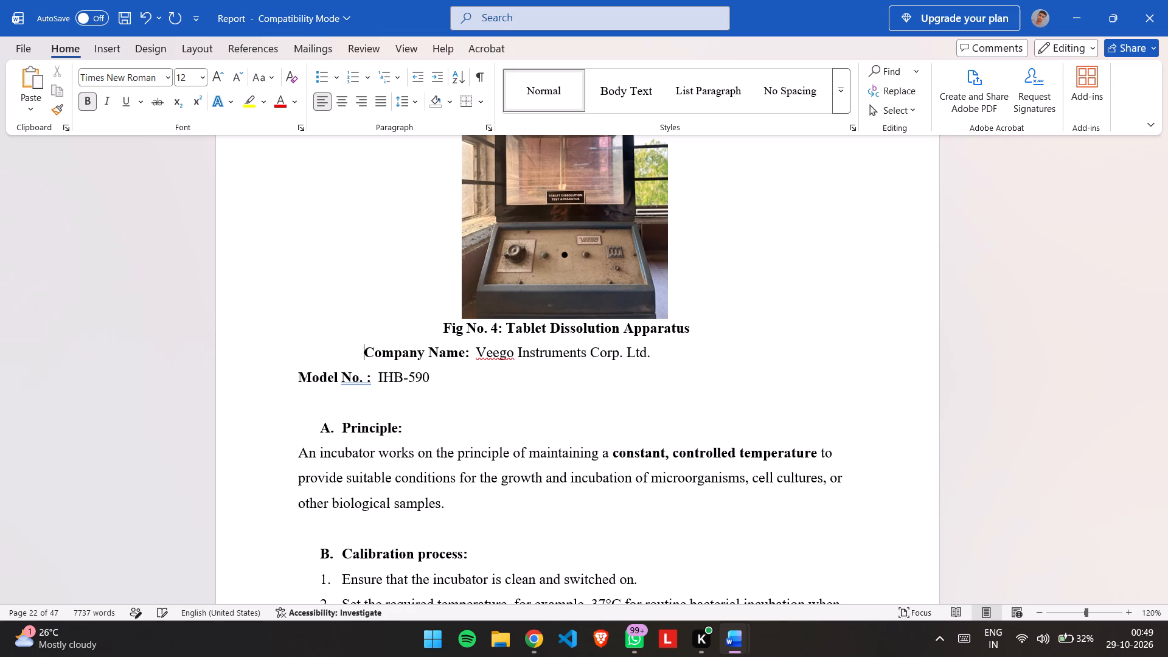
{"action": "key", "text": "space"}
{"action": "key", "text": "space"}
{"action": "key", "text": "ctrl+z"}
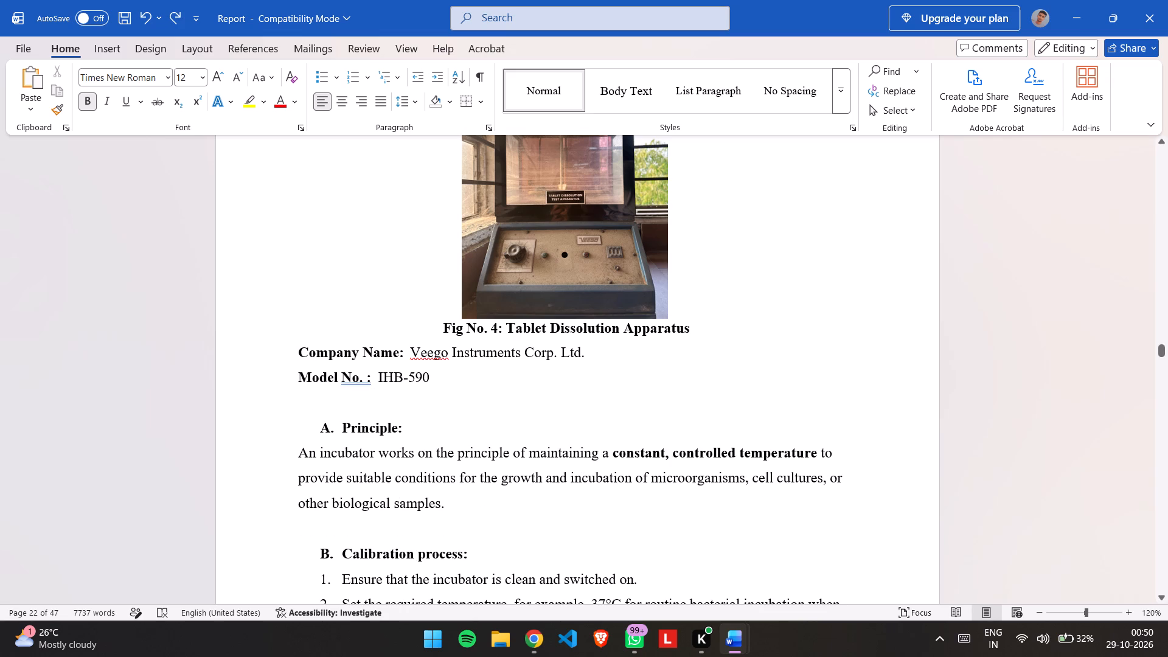
Set the instrument's Model No. to VDA-8D.
{"action": "scroll", "coordinate": [414, 383], "scroll_direction": "down", "scroll_amount": 1}
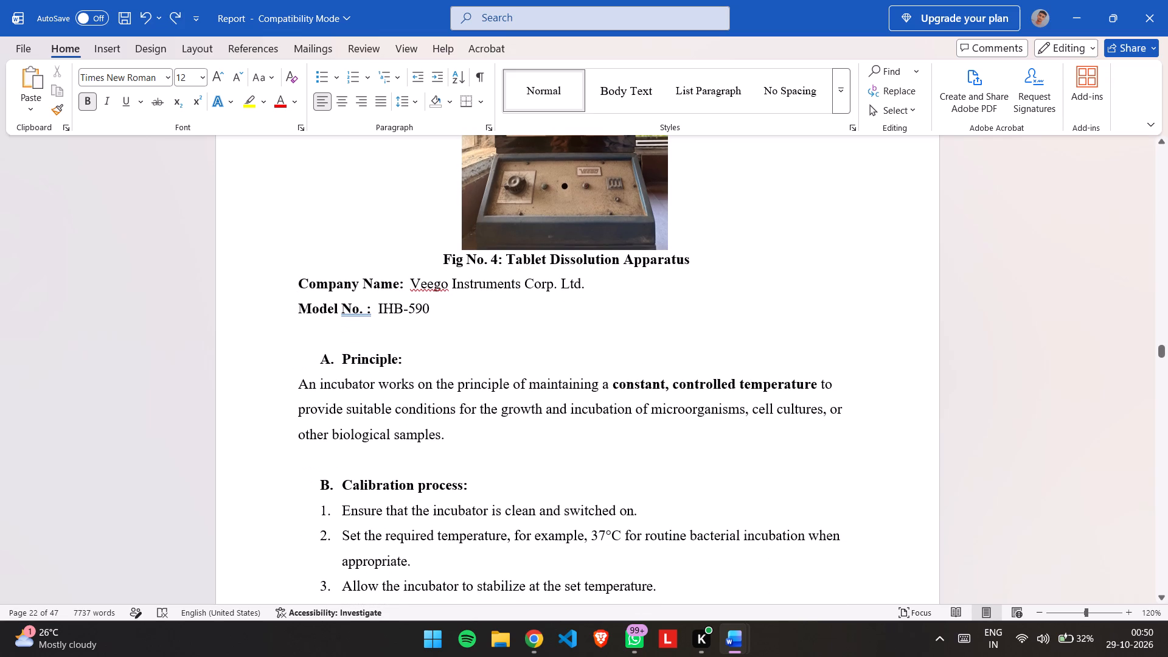
{"action": "left_click", "coordinate": [438, 309]}
{"action": "type", "text": "]]]"}
{"action": "key", "text": "BackSpace"}
{"action": "key", "text": "BackSpace"}
{"action": "key", "text": "BackSpace"}
{"action": "key", "text": "BackSpace"}
{"action": "key", "text": "BackSpace"}
{"action": "key", "text": "BackSpace"}
{"action": "key", "text": "BackSpace"}
{"action": "key", "text": "BackSpace"}
{"action": "key", "text": "BackSpace"}
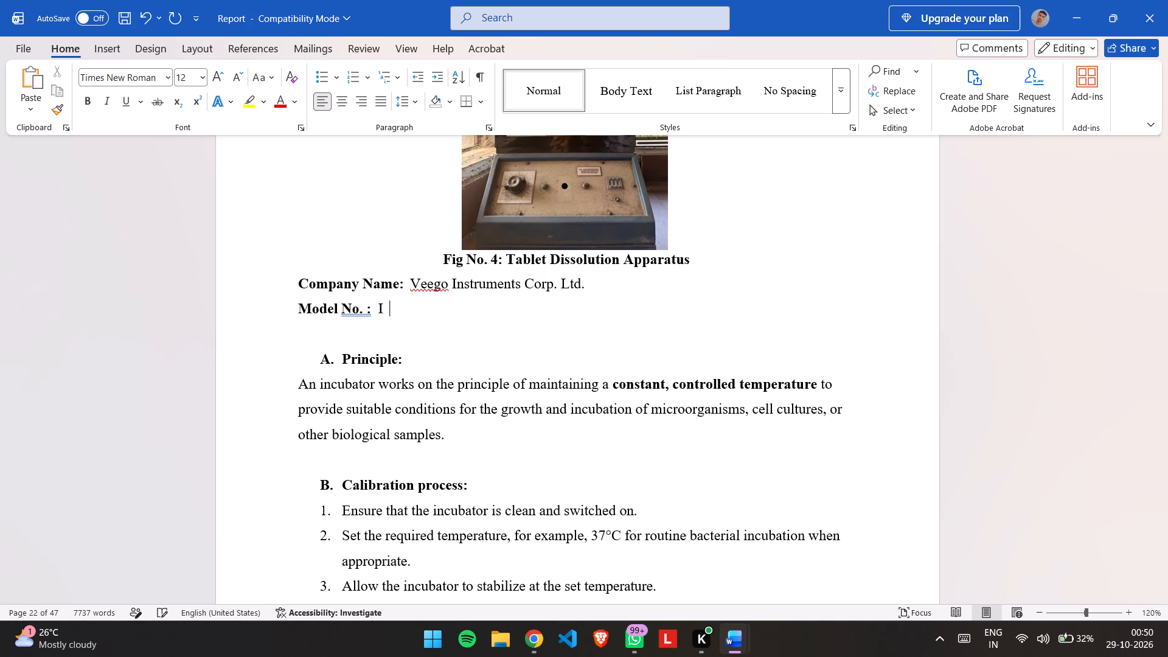
{"action": "key", "text": "BackSpace"}
{"action": "type", "text": "VDS"}
{"action": "key", "text": "shift+BackSpace"}
{"action": "key", "text": "shift+a"}
{"action": "key", "text": "minus"}
{"action": "type", "text": "8D"}
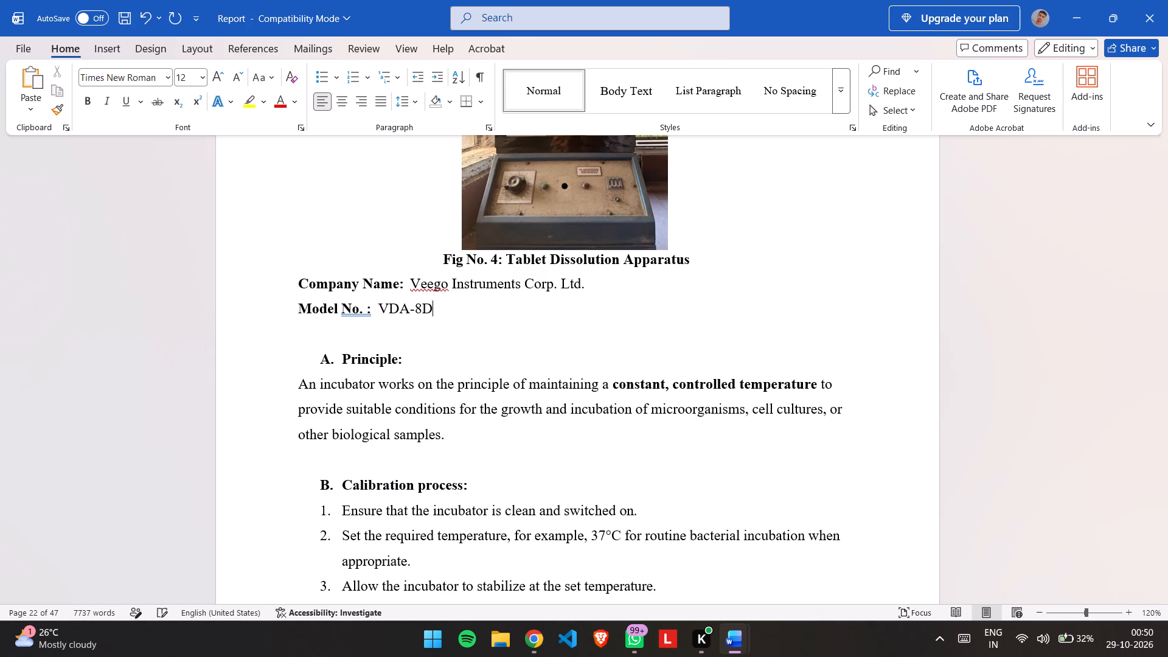
Review the Principle, Calibration process and Standard Operating Procedure text of section 2.2.1, glancing at the revised reference document.
{"action": "scroll", "coordinate": [438, 309], "scroll_direction": "down", "scroll_amount": 1}
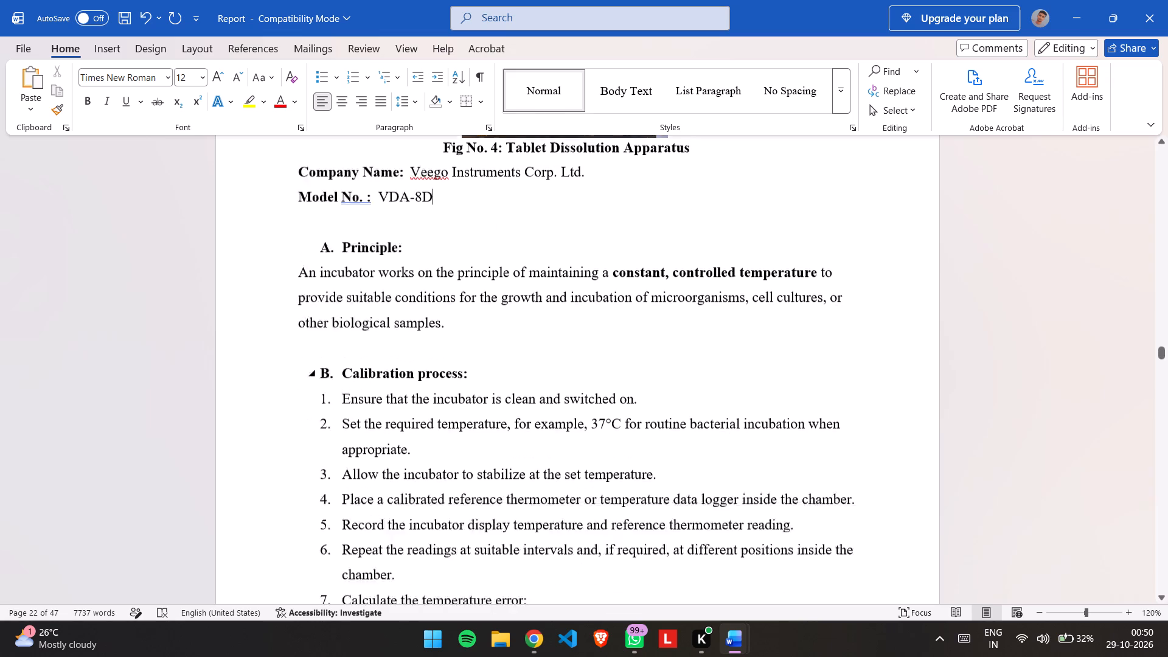
{"action": "scroll", "coordinate": [438, 309], "scroll_direction": "down", "scroll_amount": 1}
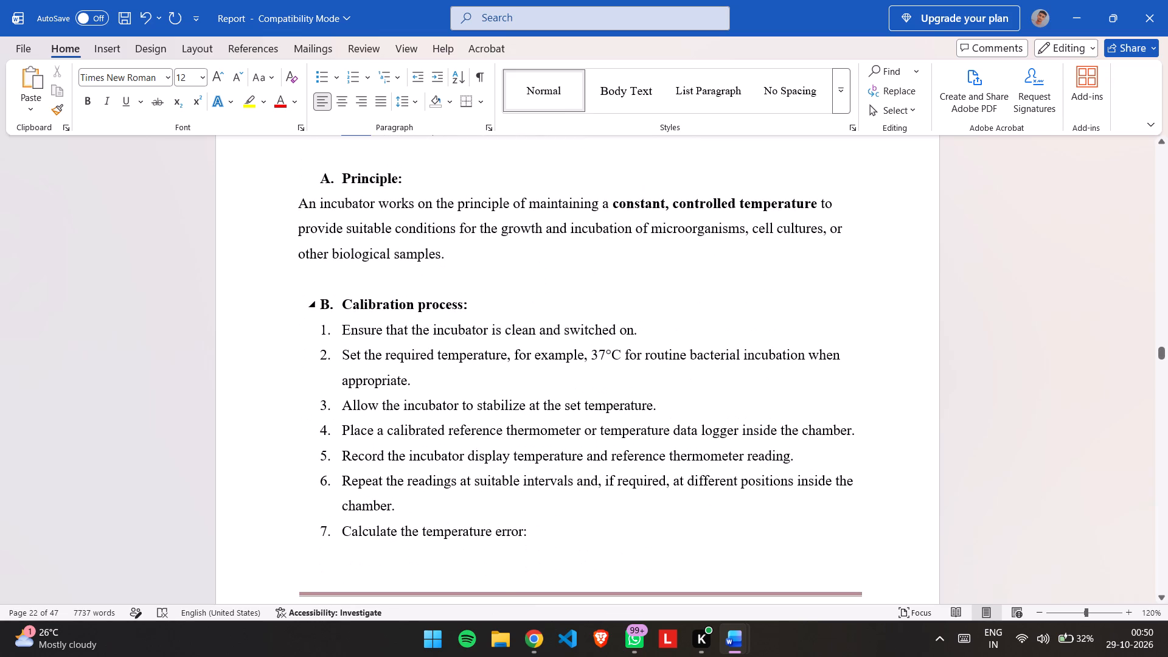
{"action": "scroll", "coordinate": [438, 309], "scroll_direction": "down", "scroll_amount": 1}
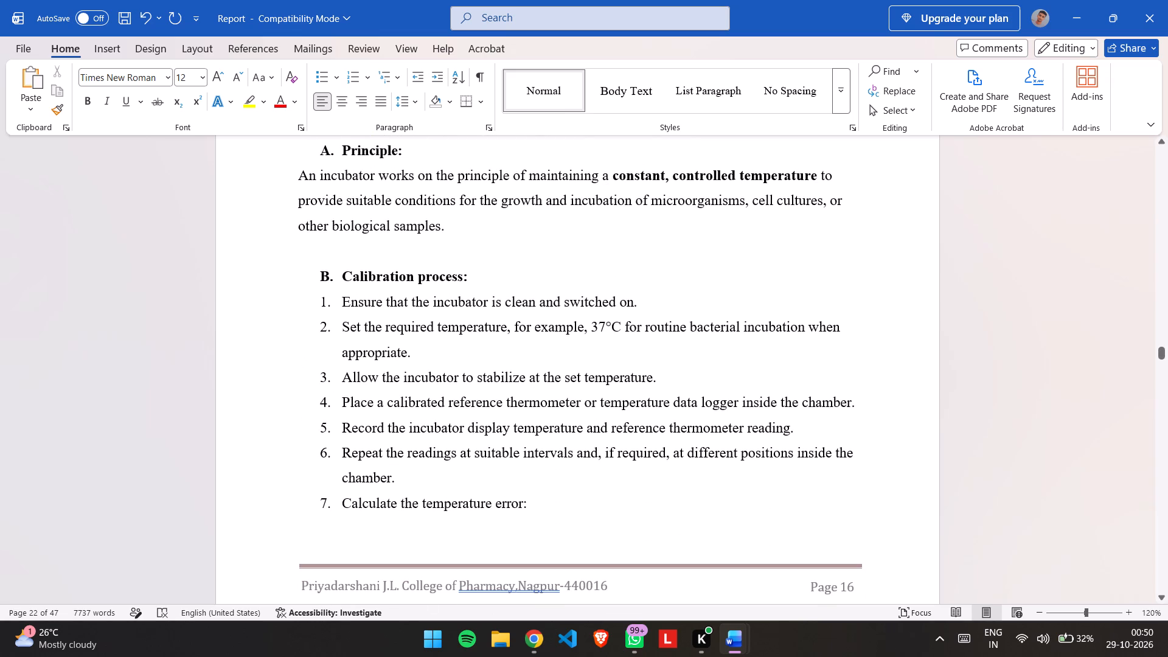
{"action": "scroll", "coordinate": [438, 309], "scroll_direction": "up", "scroll_amount": 3}
{"action": "scroll", "coordinate": [438, 309], "scroll_direction": "down", "scroll_amount": 2}
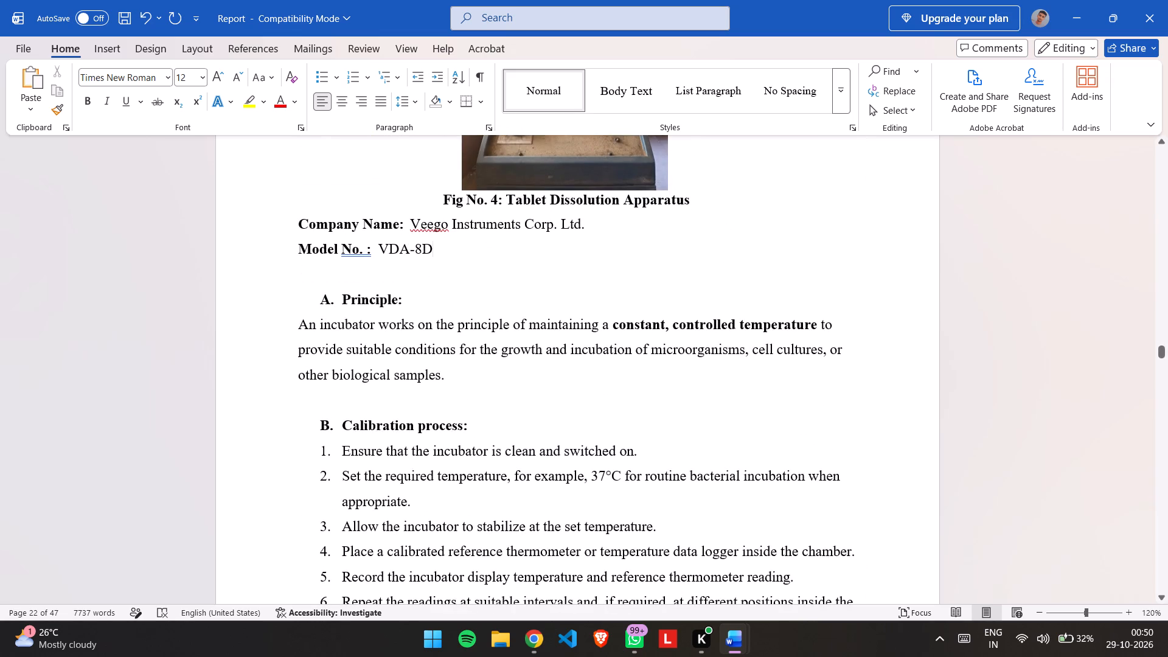
{"action": "scroll", "coordinate": [438, 309], "scroll_direction": "down", "scroll_amount": 1}
{"action": "key", "text": "alt+Tab"}
{"action": "scroll", "coordinate": [438, 309], "scroll_direction": "up", "scroll_amount": 1}
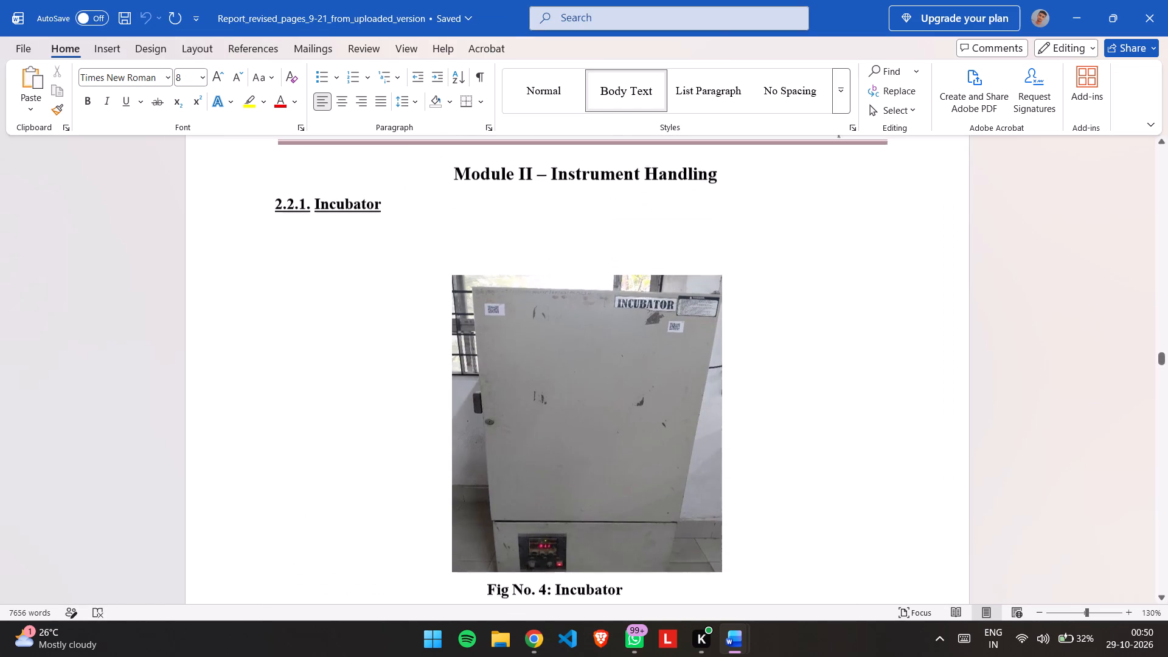
{"action": "scroll", "coordinate": [438, 309], "scroll_direction": "up", "scroll_amount": 1}
{"action": "key", "text": "alt+Tab"}
{"action": "scroll", "coordinate": [438, 309], "scroll_direction": "up", "scroll_amount": 2}
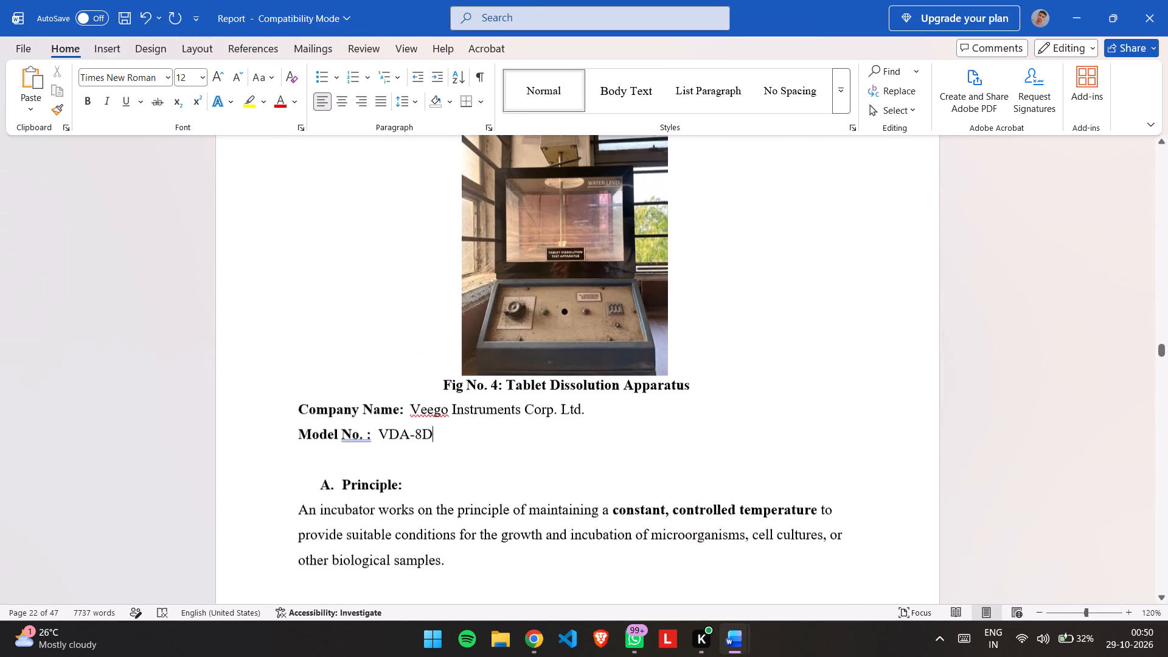
{"action": "scroll", "coordinate": [438, 309], "scroll_direction": "up", "scroll_amount": 1}
{"action": "scroll", "coordinate": [438, 309], "scroll_direction": "down", "scroll_amount": 1}
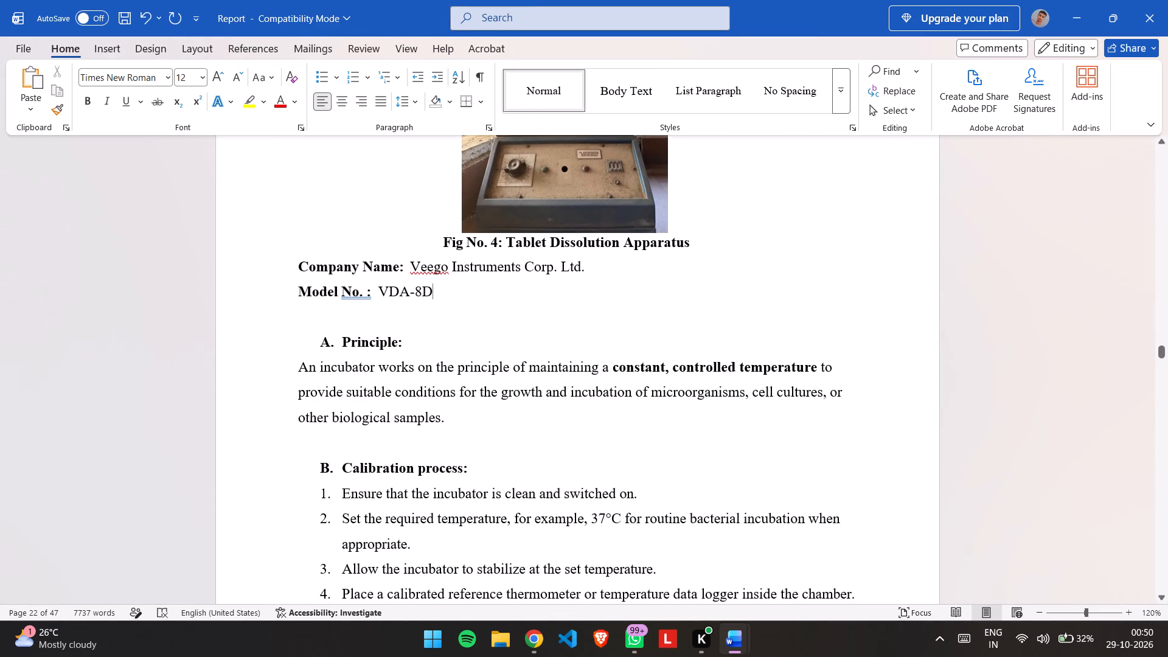
{"action": "scroll", "coordinate": [438, 309], "scroll_direction": "down", "scroll_amount": 1}
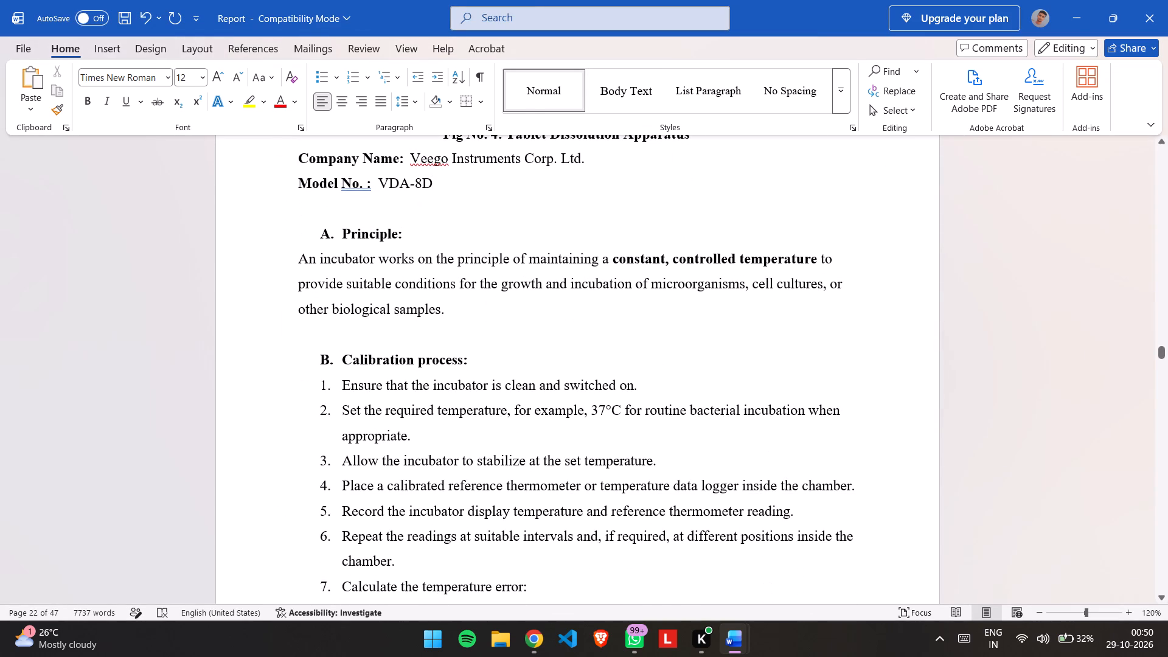
{"action": "scroll", "coordinate": [438, 309], "scroll_direction": "down", "scroll_amount": 1}
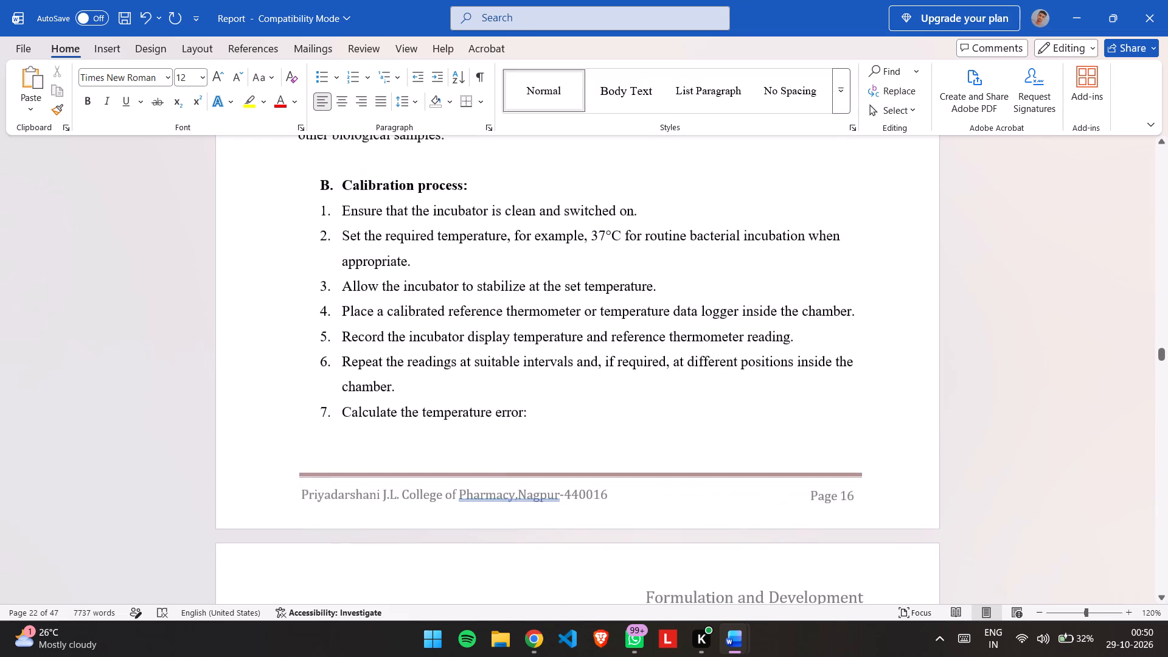
{"action": "scroll", "coordinate": [438, 309], "scroll_direction": "up", "scroll_amount": 1}
{"action": "scroll", "coordinate": [438, 309], "scroll_direction": "down", "scroll_amount": 3}
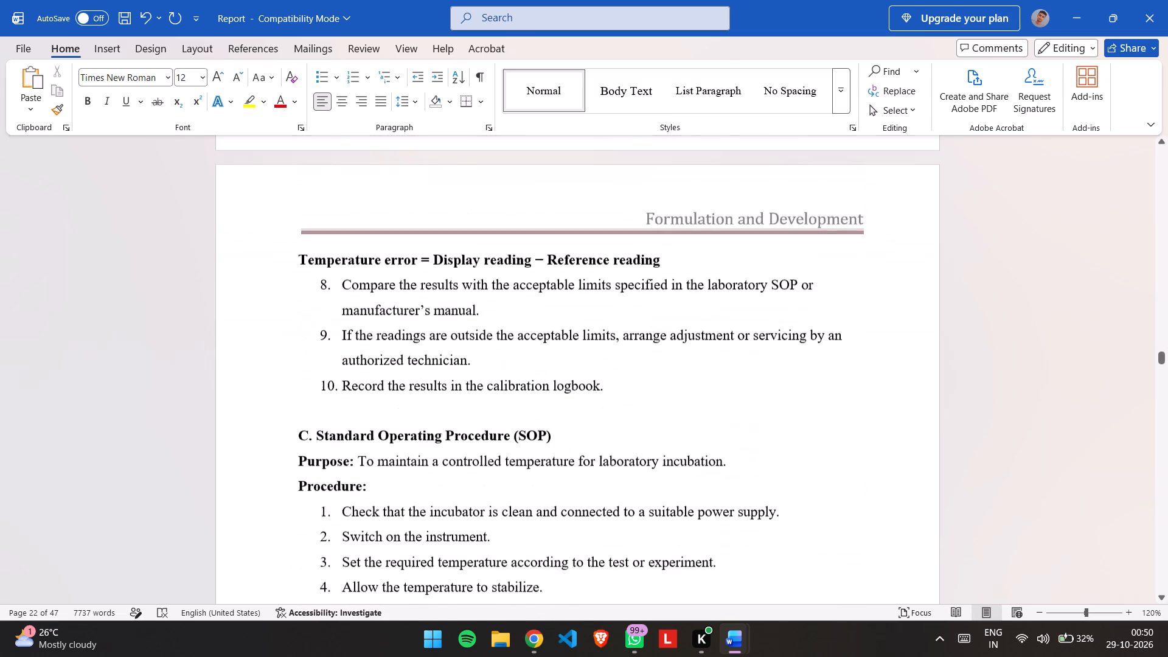
{"action": "scroll", "coordinate": [438, 309], "scroll_direction": "down", "scroll_amount": 2}
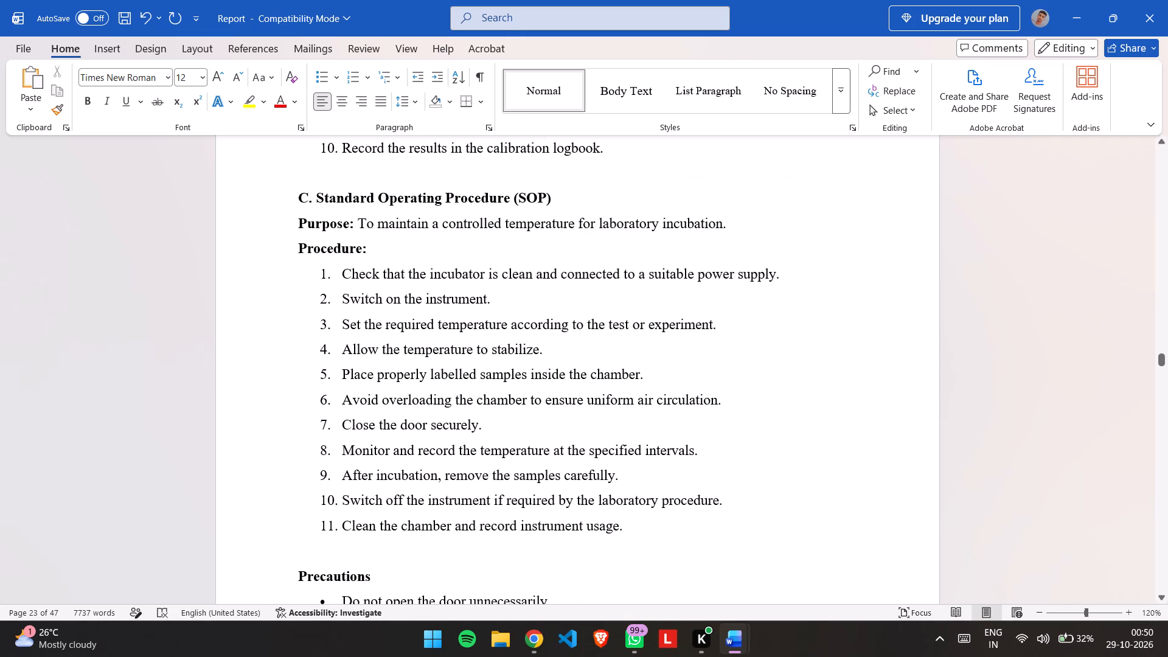
Save the report with the corrected instrument details.
{"action": "scroll", "coordinate": [438, 309], "scroll_direction": "down", "scroll_amount": 1}
{"action": "key", "text": "ctrl+s"}
{"action": "key", "text": "ctrl+s"}
{"action": "key", "text": "ctrl+s"}
{"action": "key", "text": "ctrl+s"}
{"action": "key", "text": "ctrl+s"}
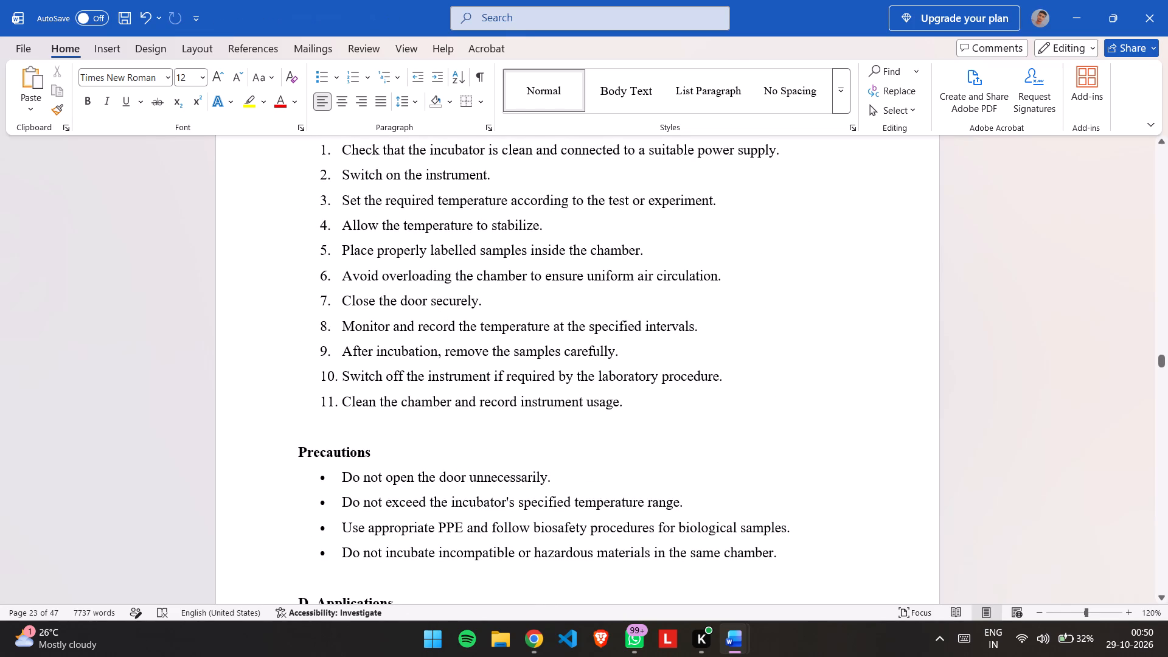
{"action": "key", "text": "ctrl+s"}
{"action": "key", "text": "ctrl+s"}
Review the first instrument's Precautions and Applications up to the Sonicator heading, and its Principle and Calibration process text.
{"action": "scroll", "coordinate": [438, 309], "scroll_direction": "down", "scroll_amount": 2}
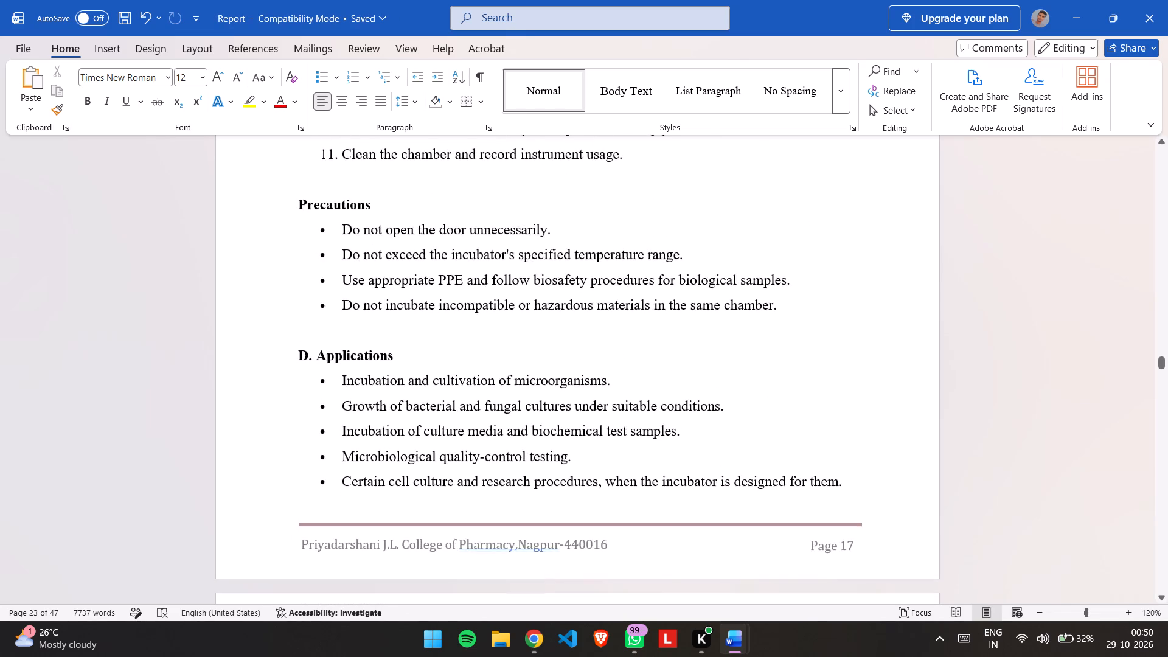
{"action": "scroll", "coordinate": [438, 309], "scroll_direction": "down", "scroll_amount": 2}
{"action": "scroll", "coordinate": [438, 309], "scroll_direction": "up", "scroll_amount": 5}
{"action": "scroll", "coordinate": [438, 309], "scroll_direction": "down", "scroll_amount": 5}
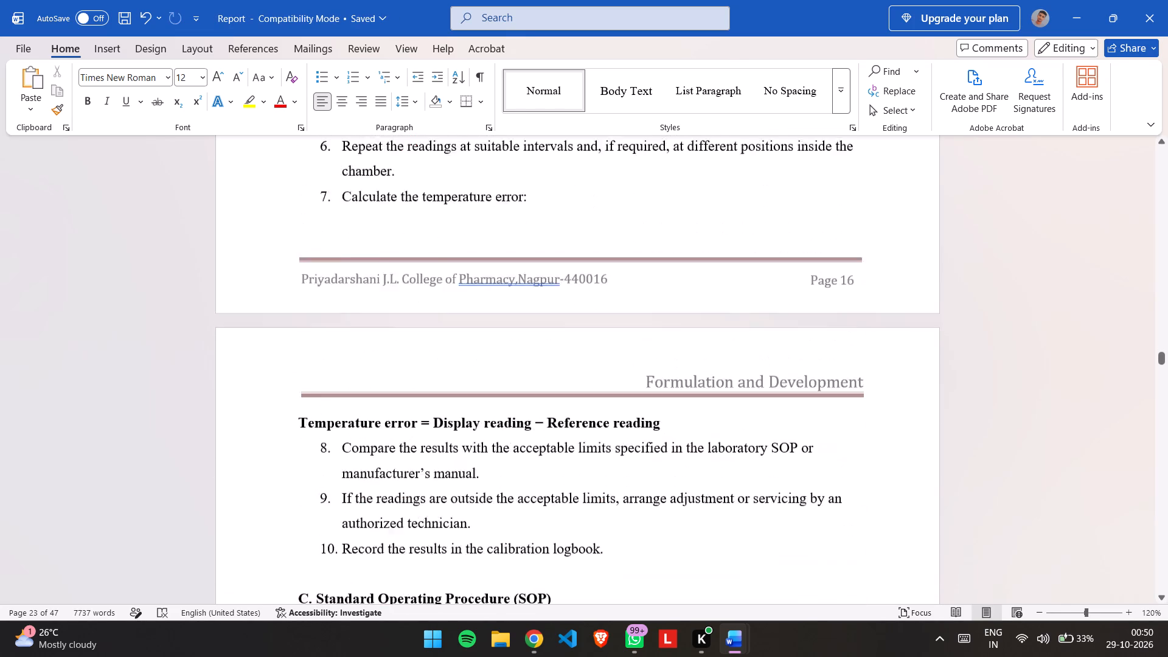
{"action": "scroll", "coordinate": [438, 309], "scroll_direction": "down", "scroll_amount": 3}
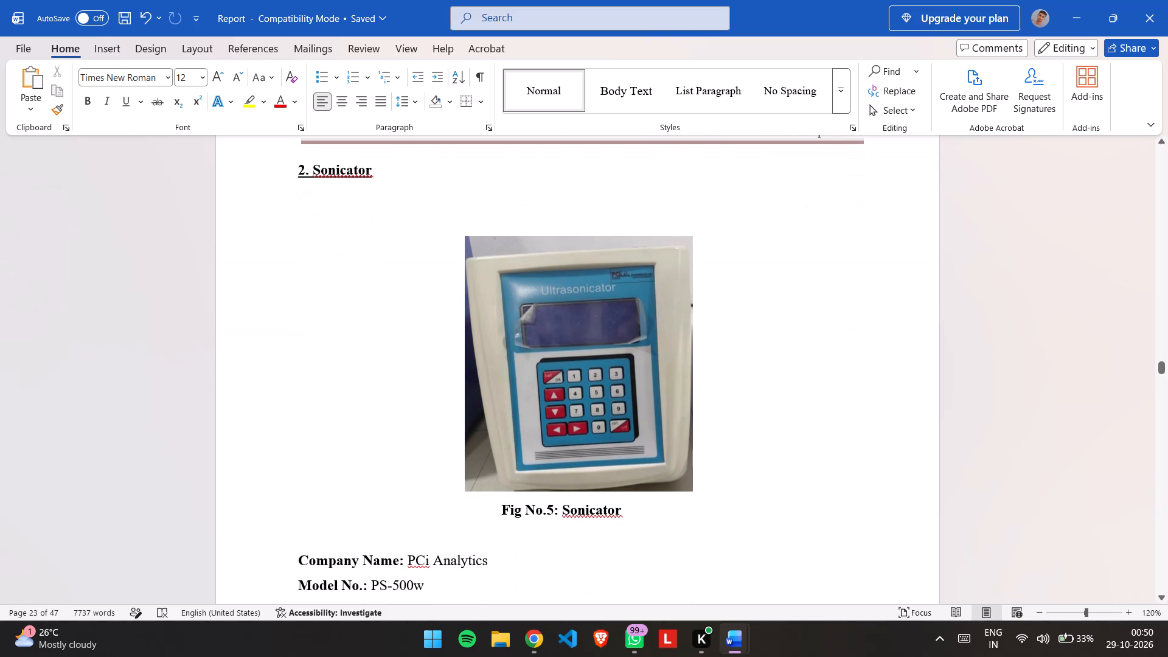
{"action": "scroll", "coordinate": [438, 309], "scroll_direction": "up", "scroll_amount": 2}
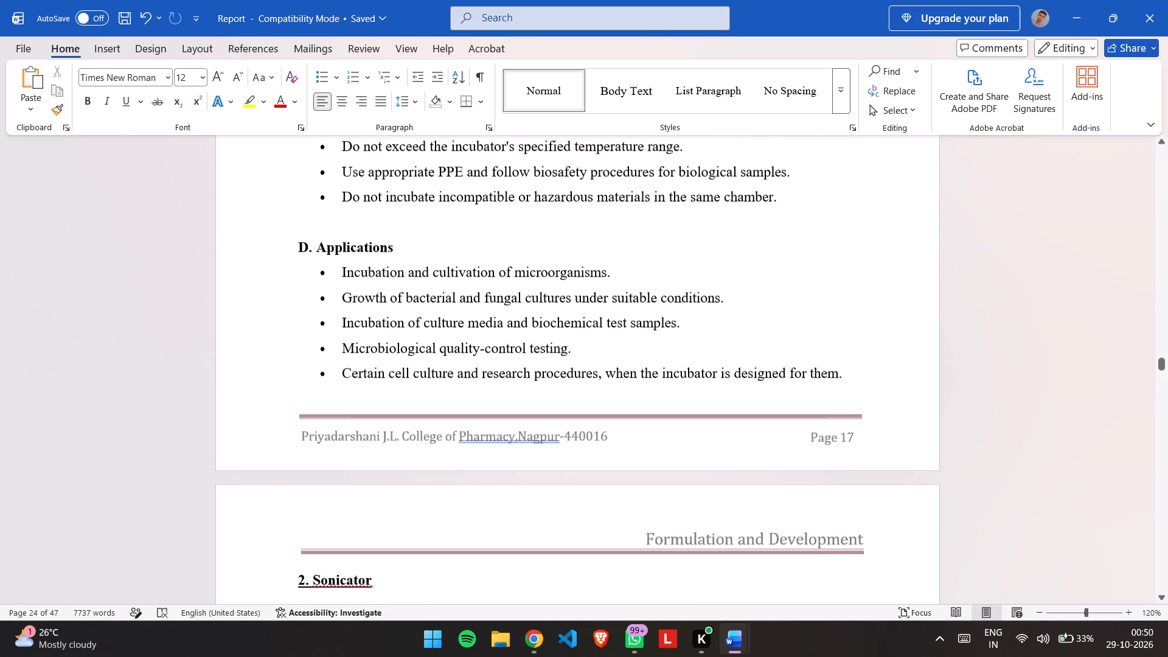
{"action": "scroll", "coordinate": [438, 309], "scroll_direction": "up", "scroll_amount": 2}
{"action": "scroll", "coordinate": [438, 309], "scroll_direction": "down", "scroll_amount": 3}
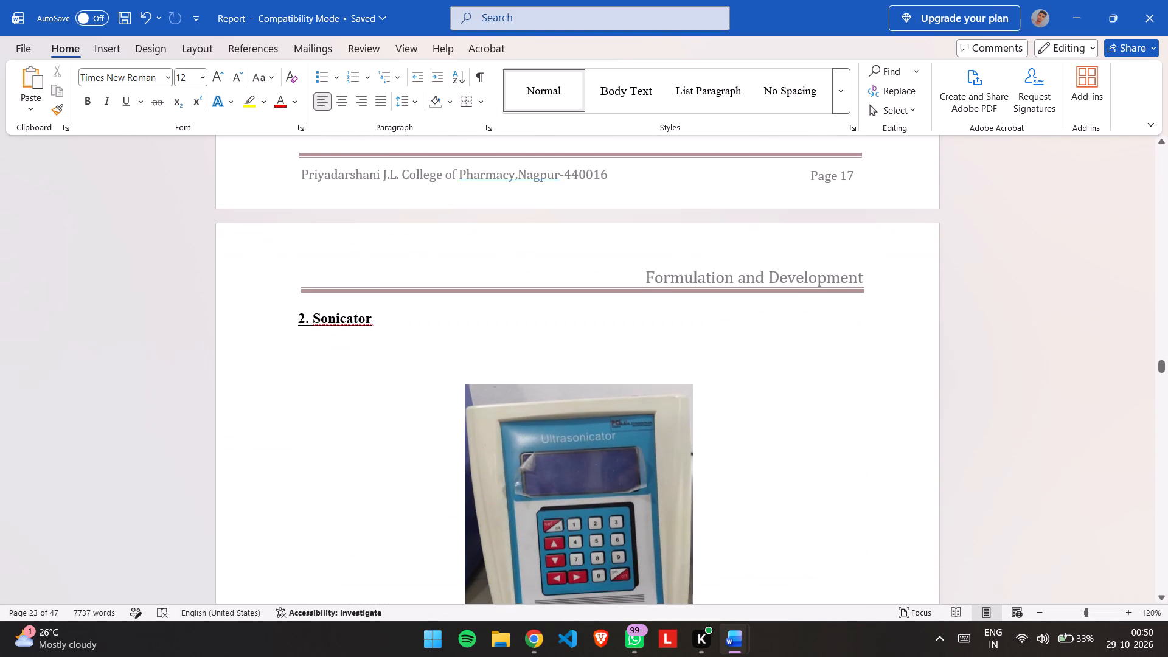
{"action": "left_click", "coordinate": [269, 176]}
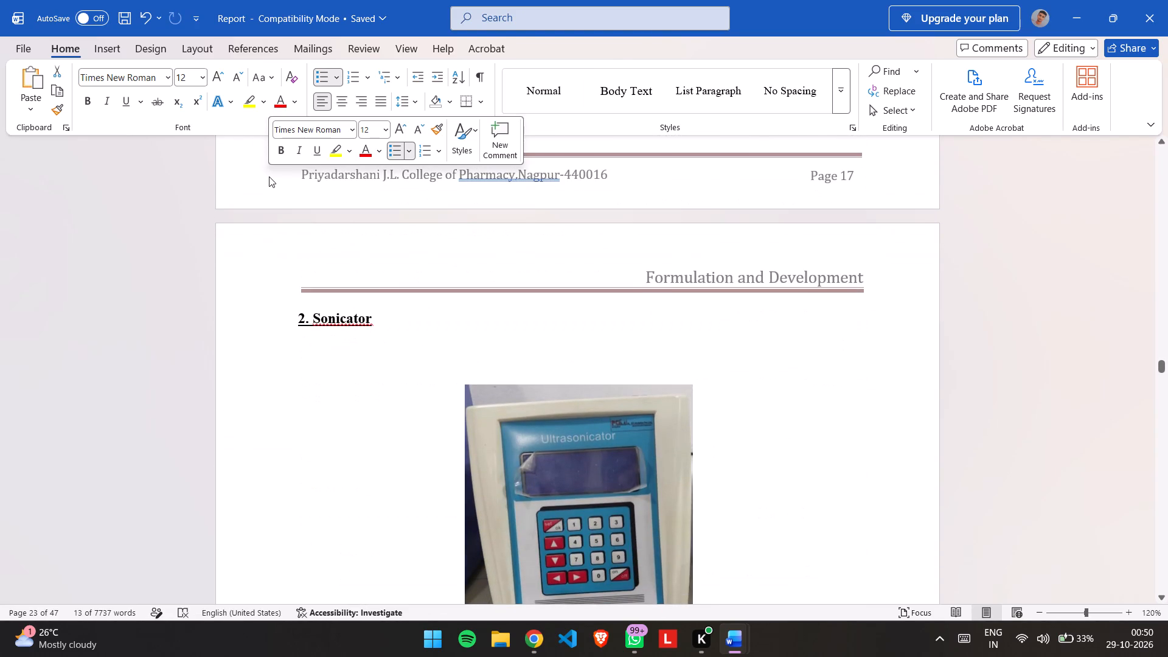
{"action": "scroll", "coordinate": [269, 176], "scroll_direction": "up", "scroll_amount": 2}
{"action": "left_click", "coordinate": [264, 330]}
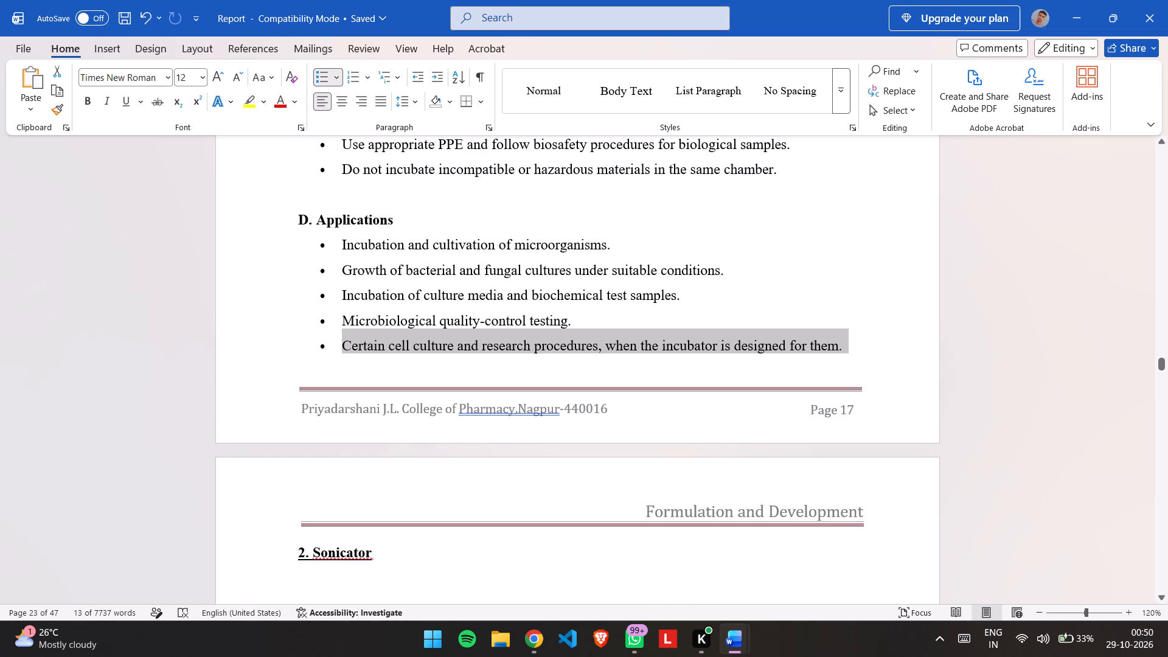
{"action": "scroll", "coordinate": [264, 330], "scroll_direction": "up", "scroll_amount": 5}
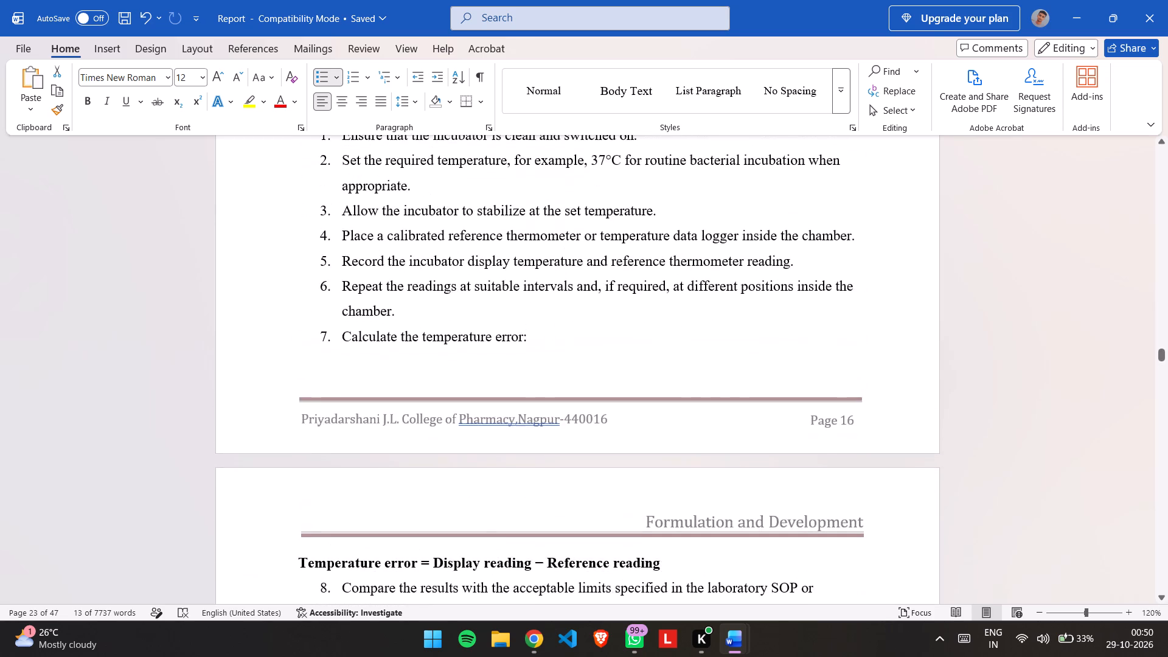
{"action": "scroll", "coordinate": [264, 330], "scroll_direction": "up", "scroll_amount": 2}
{"action": "scroll", "coordinate": [264, 330], "scroll_direction": "down", "scroll_amount": 3}
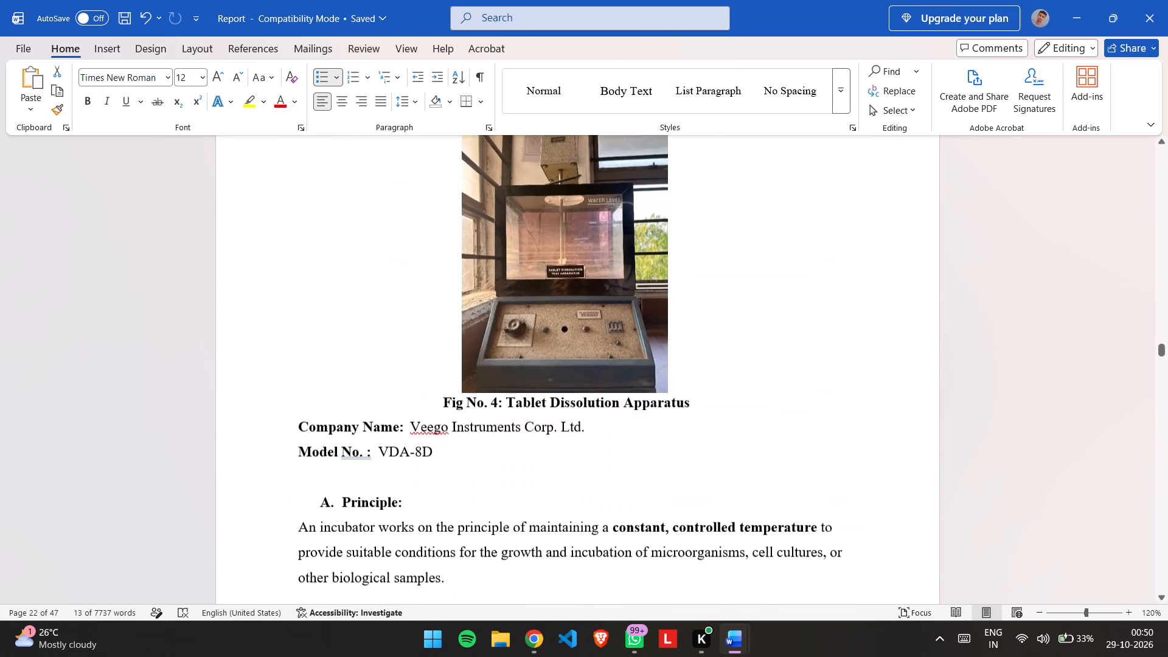
{"action": "scroll", "coordinate": [264, 330], "scroll_direction": "down", "scroll_amount": 2}
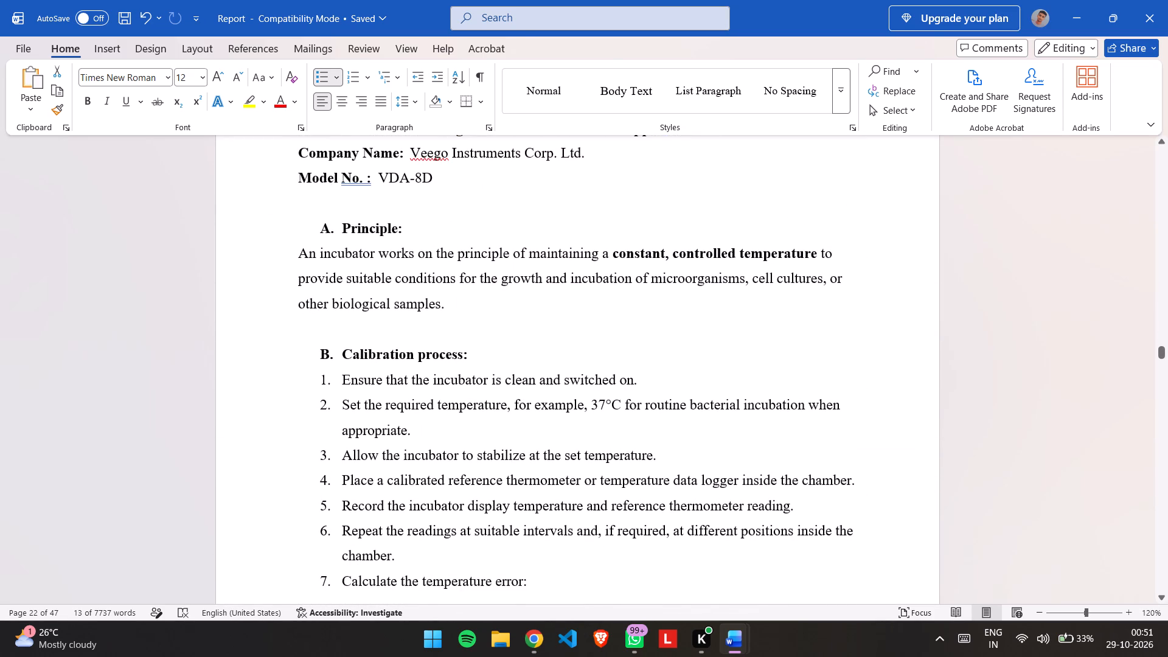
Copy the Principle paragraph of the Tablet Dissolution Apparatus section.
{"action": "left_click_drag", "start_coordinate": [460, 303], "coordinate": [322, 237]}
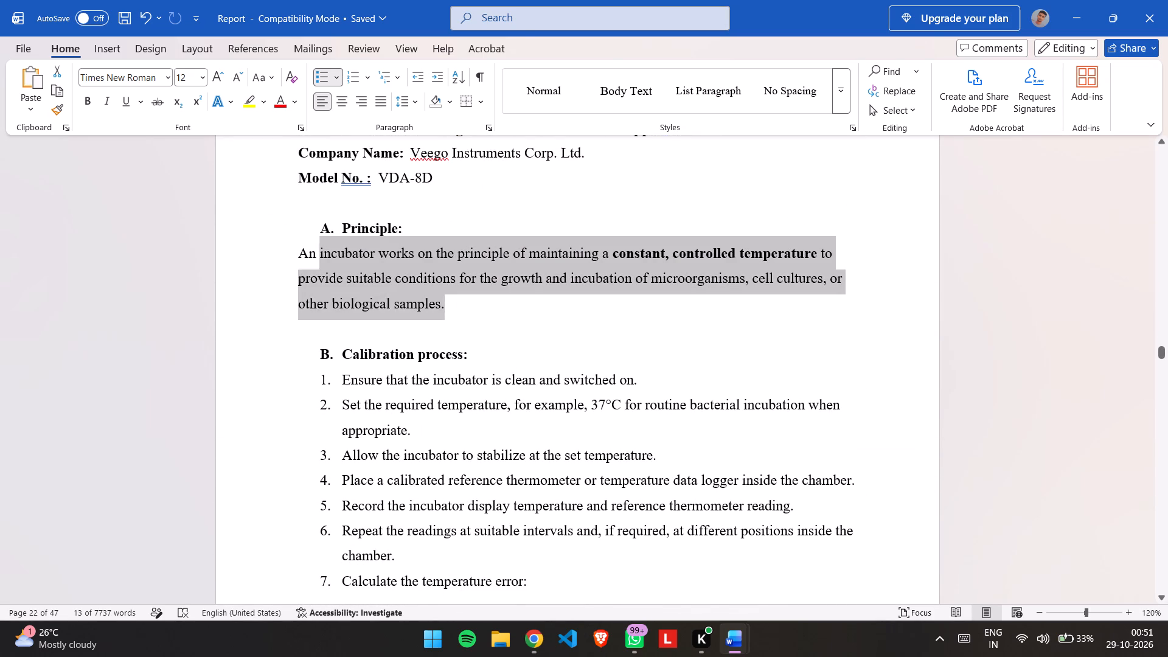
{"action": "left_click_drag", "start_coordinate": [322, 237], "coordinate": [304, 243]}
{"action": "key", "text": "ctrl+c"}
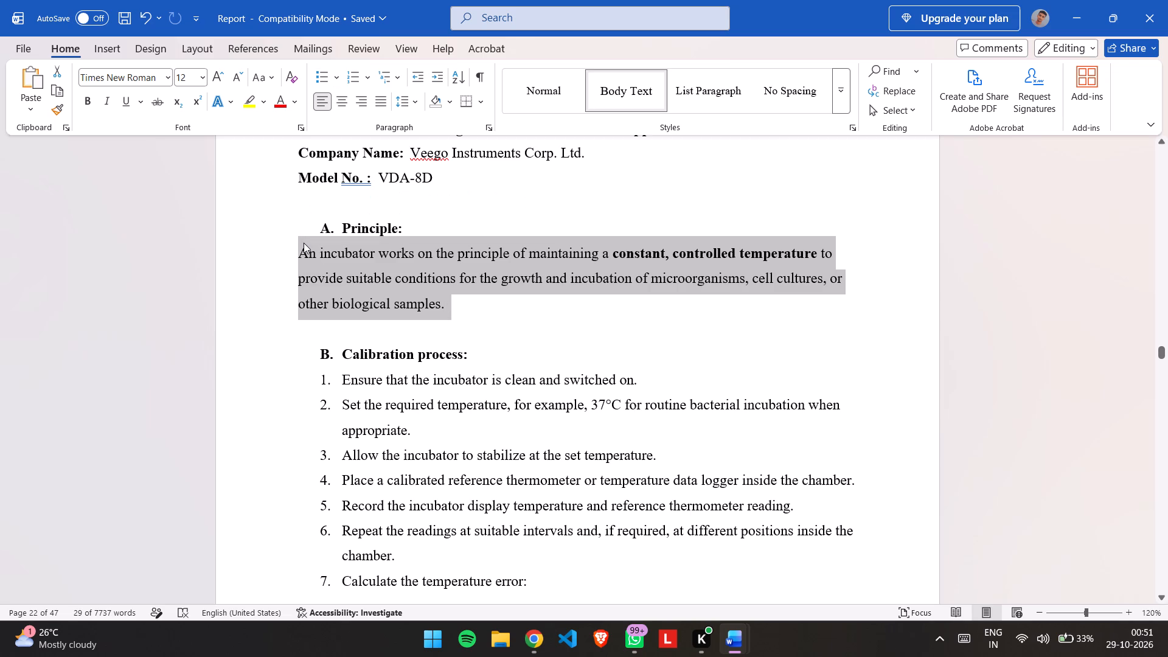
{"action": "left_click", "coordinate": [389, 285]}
Examine the extent of the incubator text between the Principle heading and the Sonicator section.
{"action": "scroll", "coordinate": [389, 285], "scroll_direction": "down", "scroll_amount": 1}
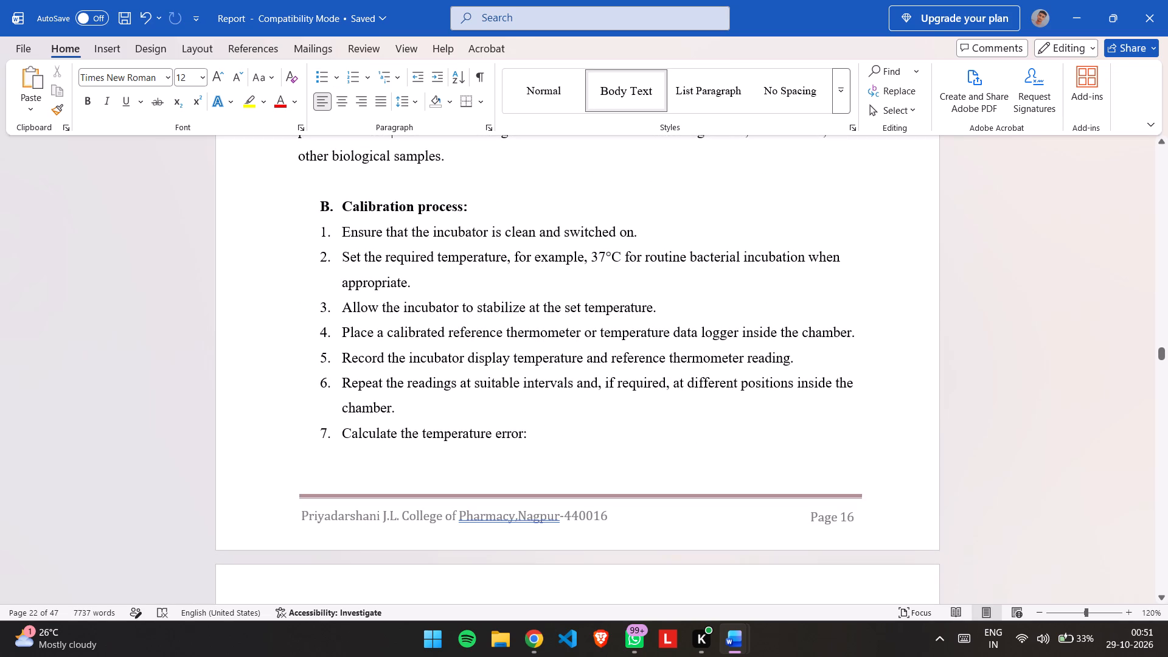
{"action": "scroll", "coordinate": [389, 285], "scroll_direction": "up", "scroll_amount": 1}
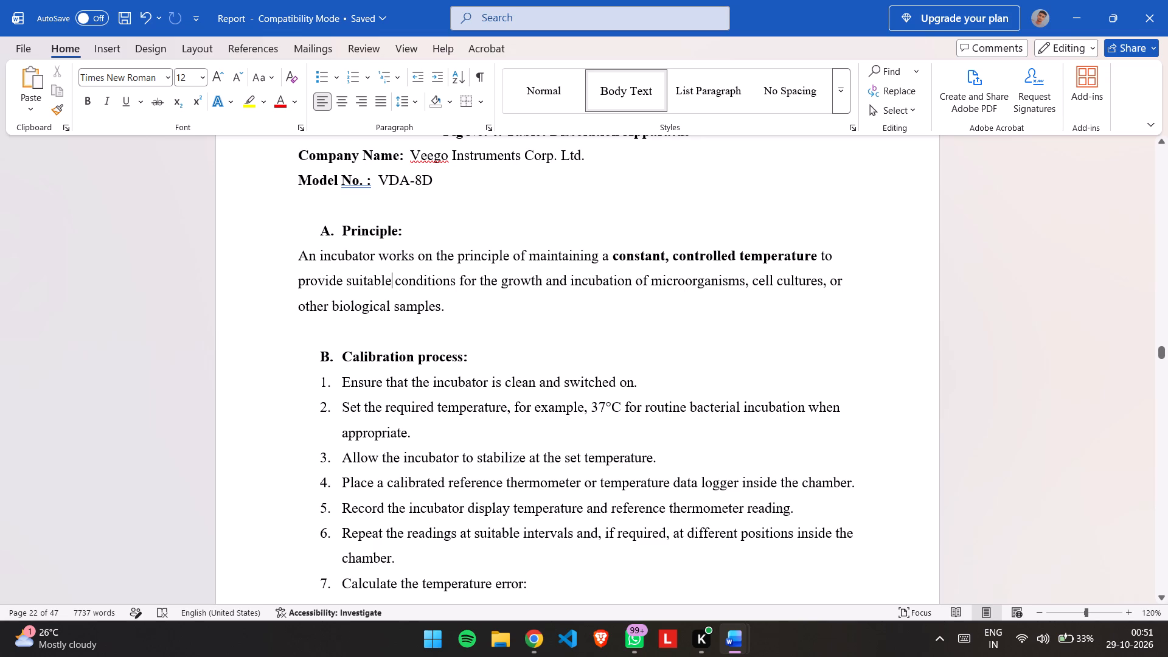
{"action": "scroll", "coordinate": [389, 285], "scroll_direction": "down", "scroll_amount": 2}
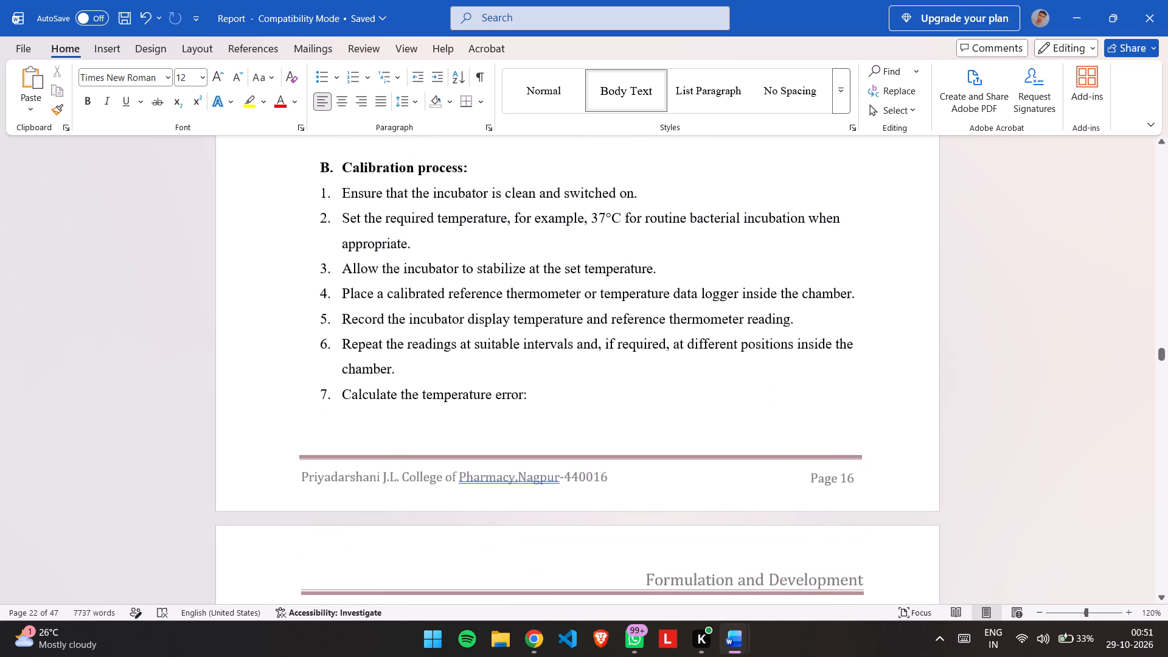
{"action": "scroll", "coordinate": [389, 285], "scroll_direction": "down", "scroll_amount": 3}
{"action": "scroll", "coordinate": [389, 285], "scroll_direction": "up", "scroll_amount": 1}
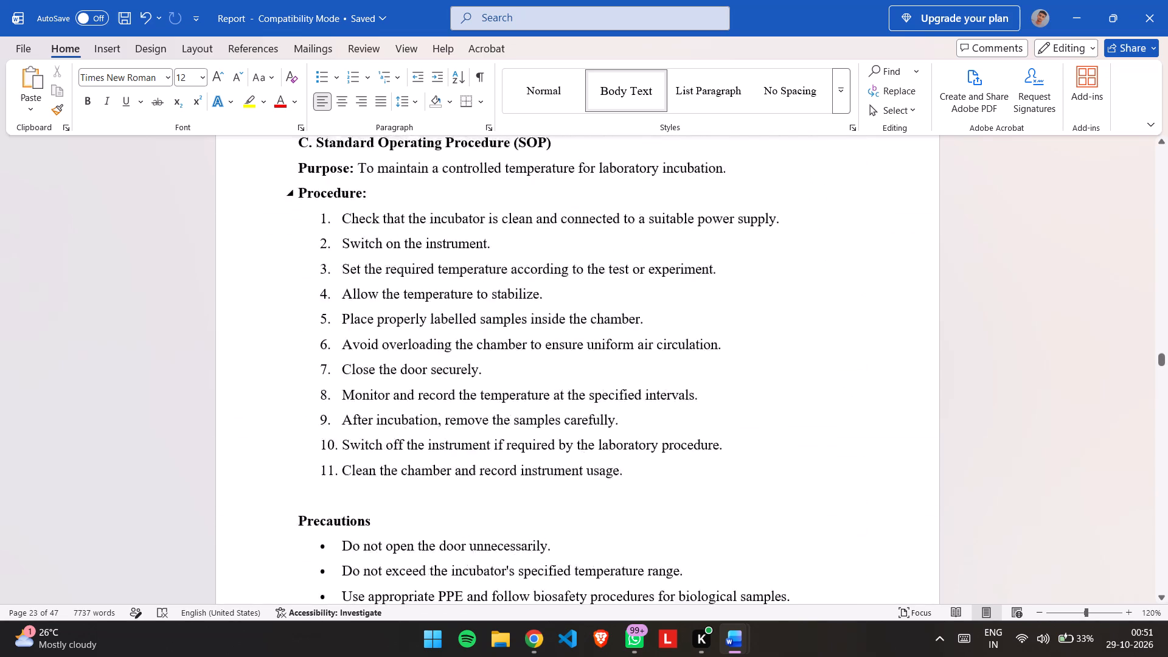
{"action": "scroll", "coordinate": [389, 285], "scroll_direction": "up", "scroll_amount": 1}
{"action": "scroll", "coordinate": [389, 285], "scroll_direction": "down", "scroll_amount": 2}
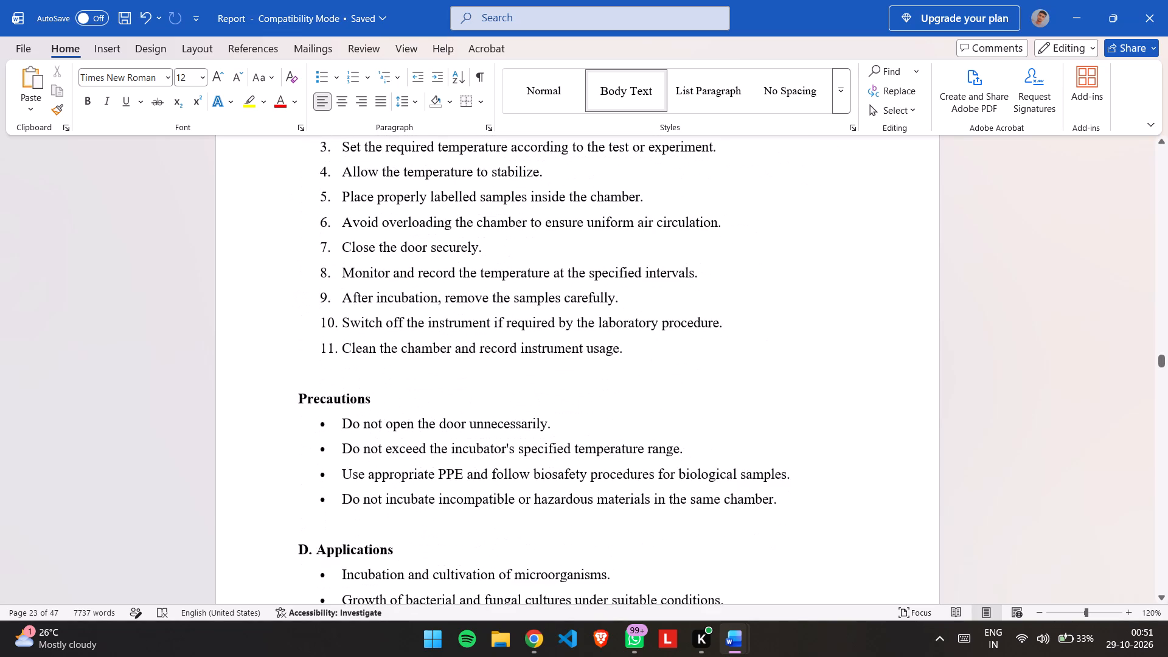
{"action": "scroll", "coordinate": [389, 285], "scroll_direction": "down", "scroll_amount": 2}
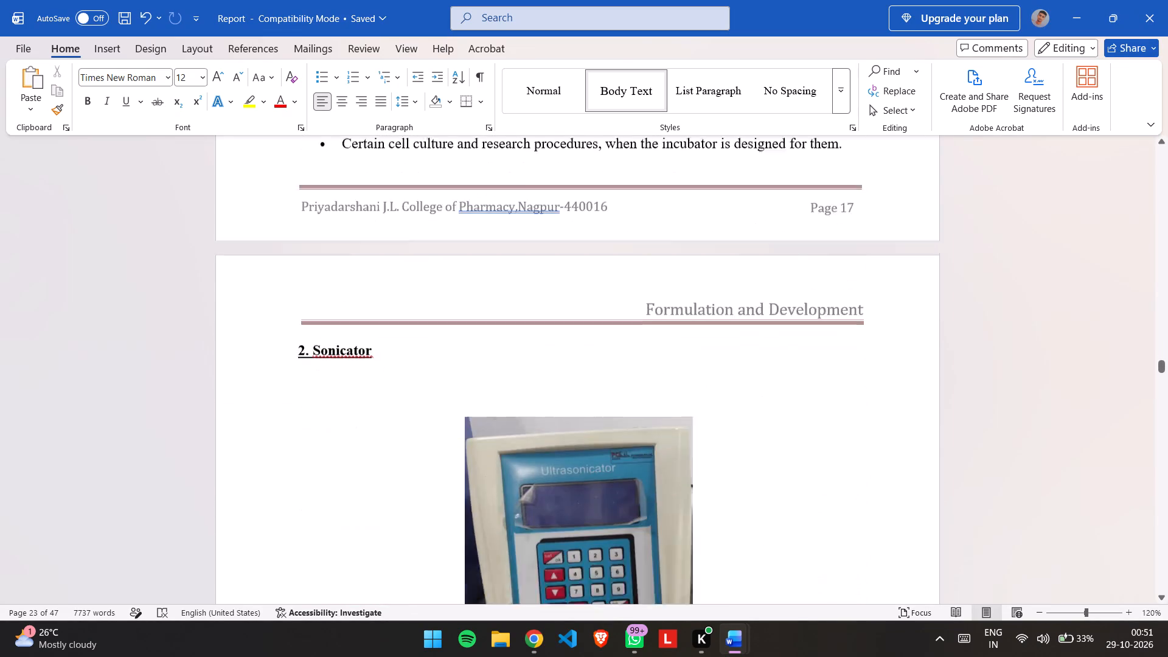
{"action": "scroll", "coordinate": [389, 285], "scroll_direction": "up", "scroll_amount": 7}
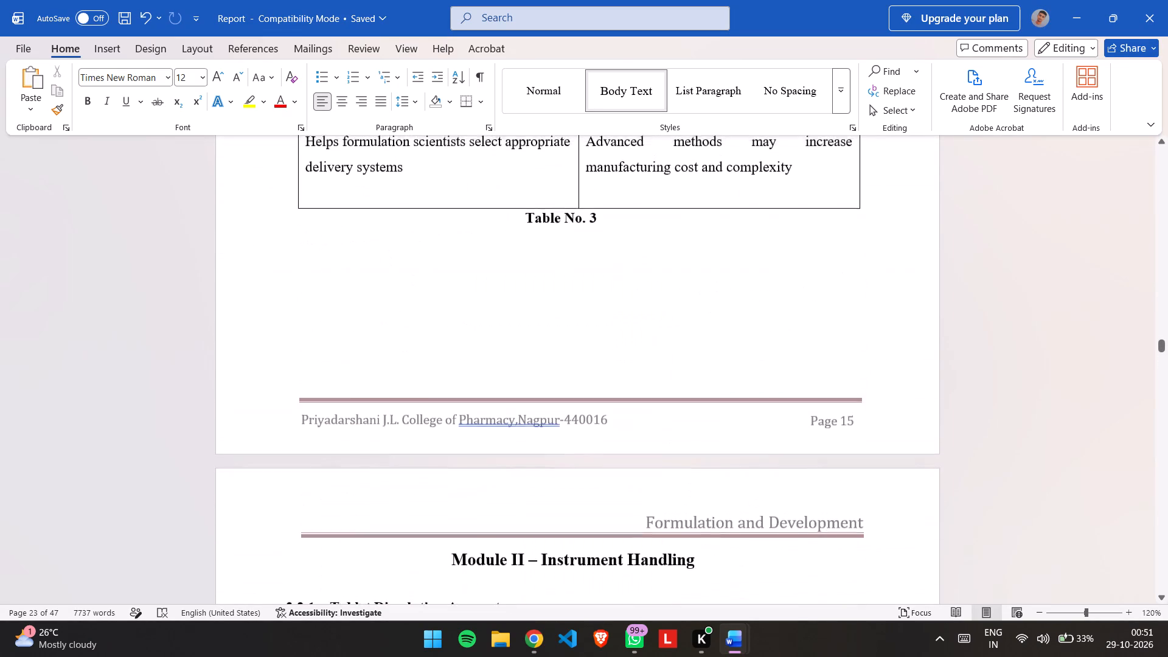
{"action": "scroll", "coordinate": [389, 285], "scroll_direction": "down", "scroll_amount": 4}
{"action": "scroll", "coordinate": [389, 285], "scroll_direction": "up", "scroll_amount": 1}
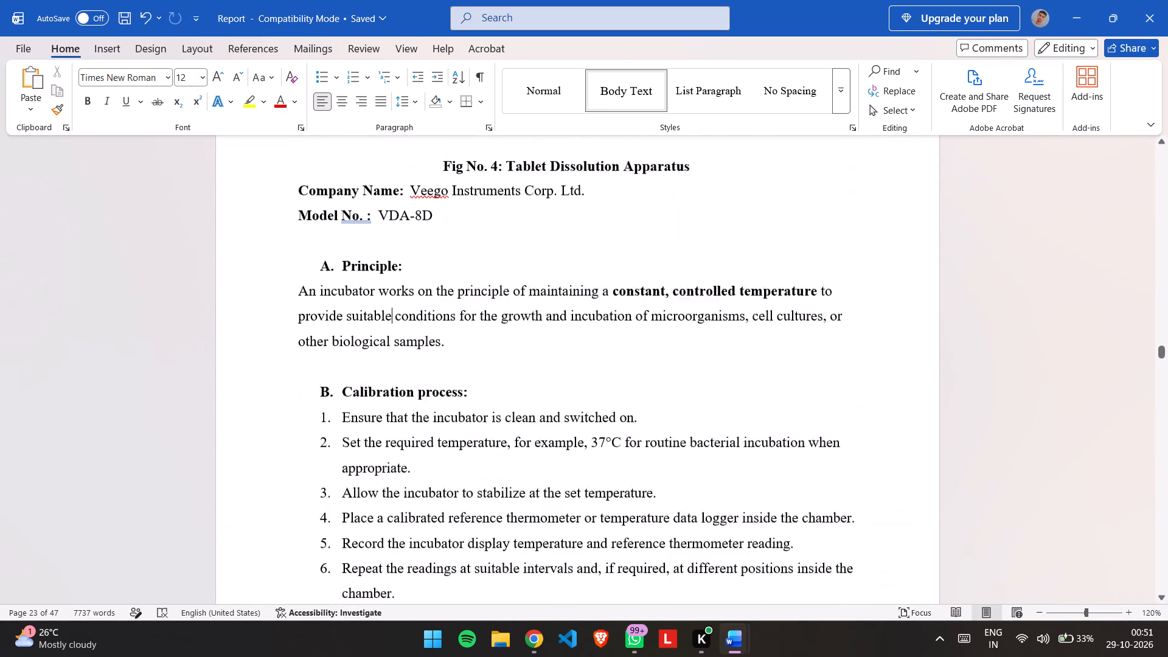
{"action": "scroll", "coordinate": [389, 285], "scroll_direction": "up", "scroll_amount": 1}
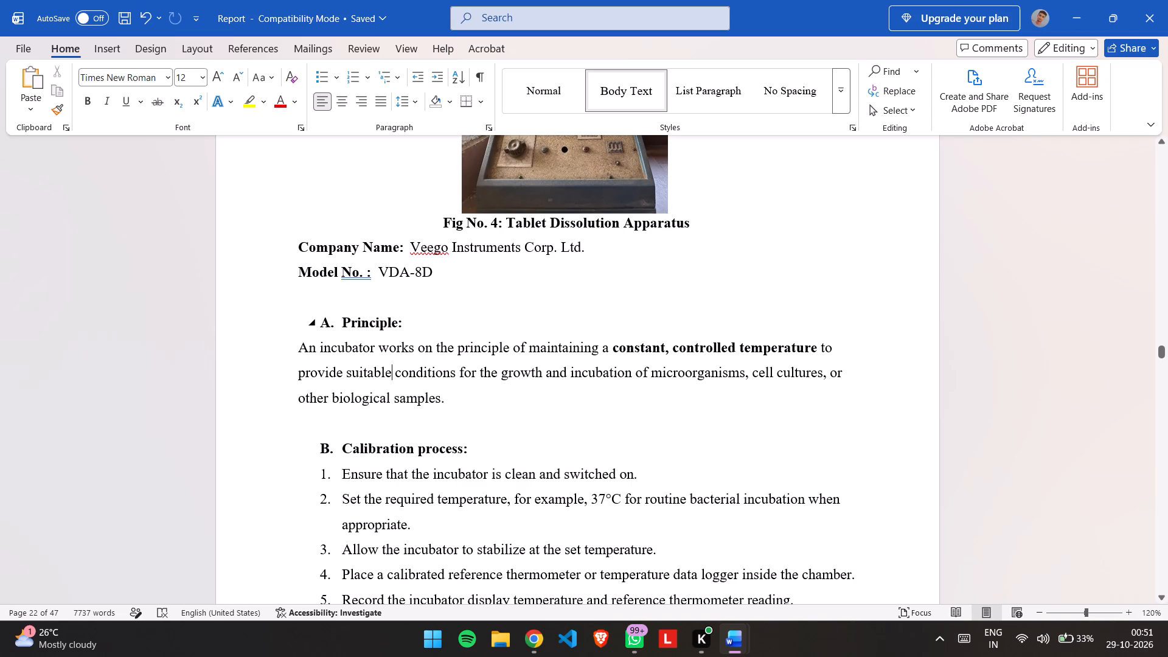
{"action": "left_click_drag", "start_coordinate": [316, 314], "coordinate": [370, 441]}
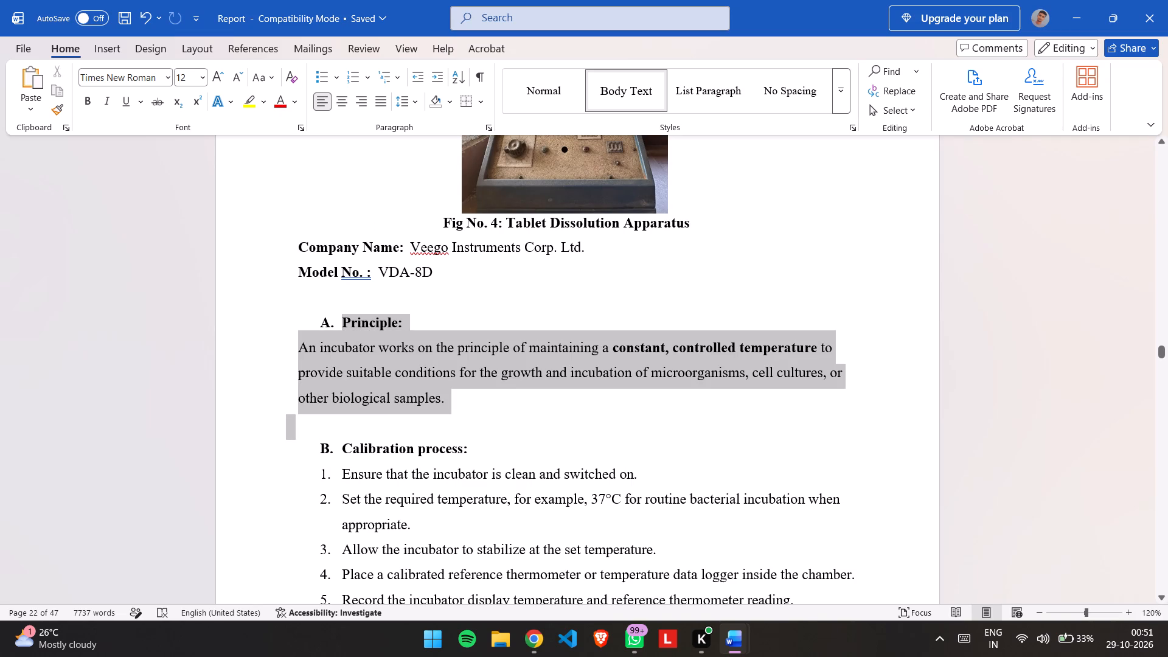
{"action": "left_click_drag", "start_coordinate": [370, 441], "coordinate": [425, 462]}
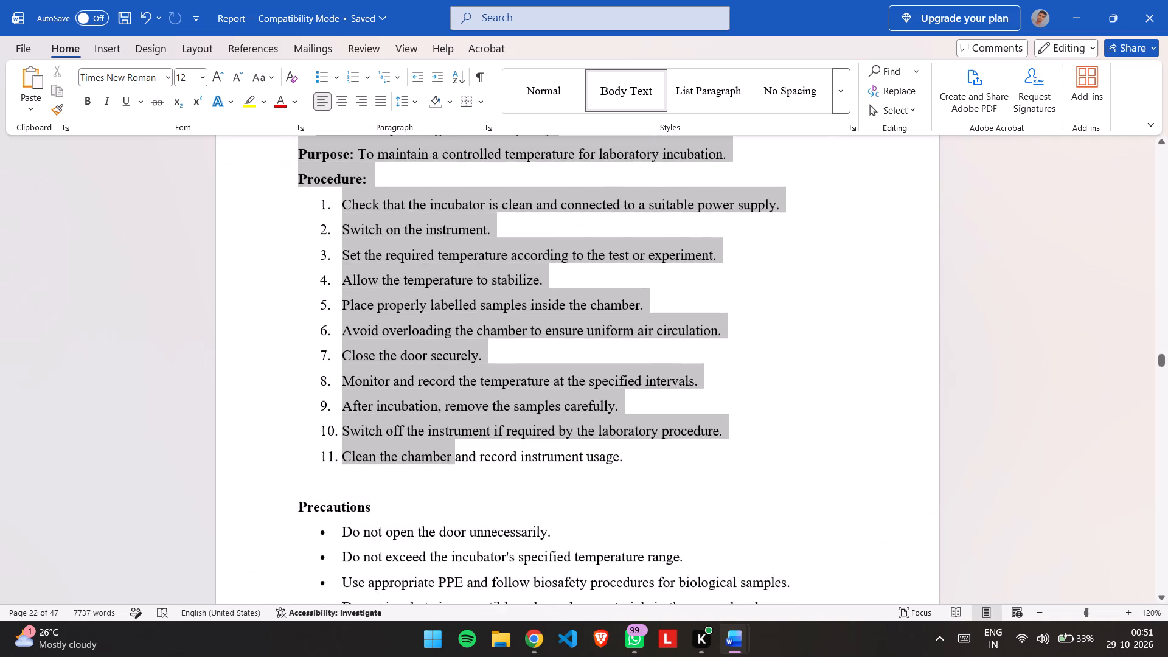
{"action": "left_click_drag", "start_coordinate": [425, 462], "coordinate": [578, 206]}
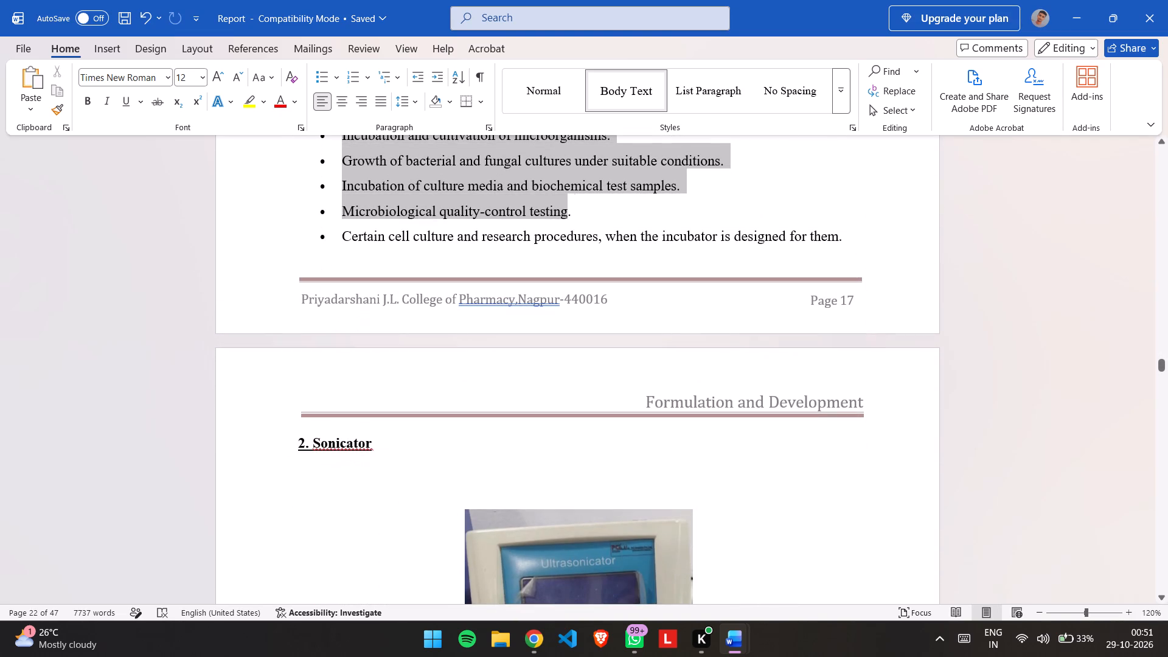
{"action": "left_click_drag", "start_coordinate": [578, 206], "coordinate": [855, 238]}
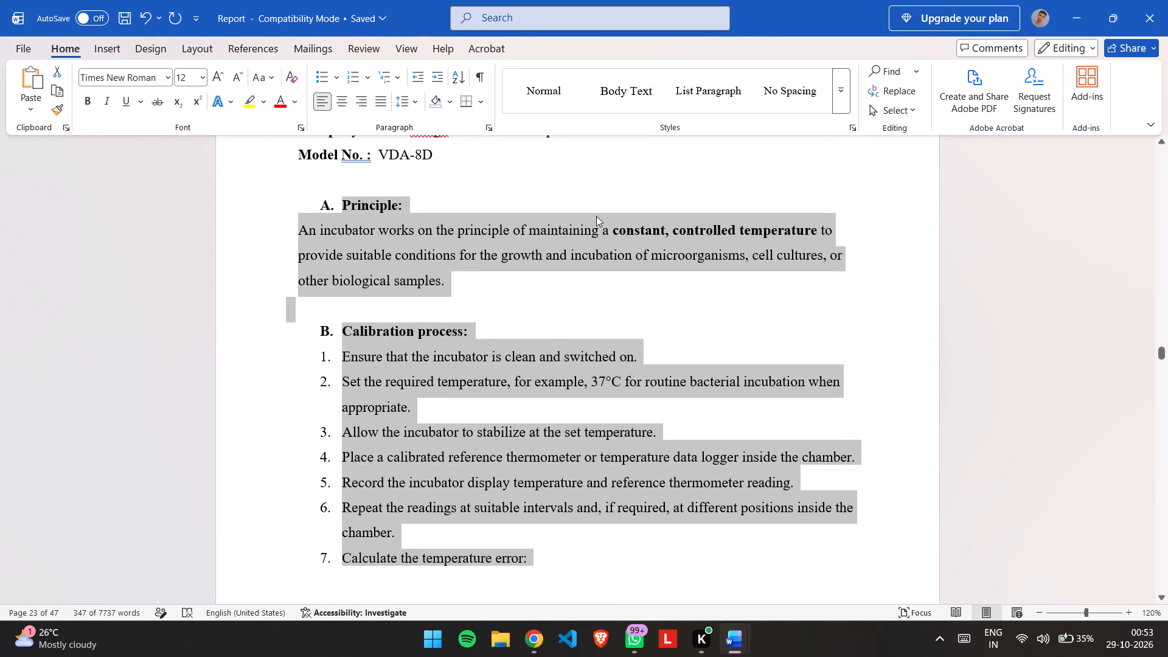
{"action": "left_click", "coordinate": [448, 285]}
{"action": "left_click_drag", "start_coordinate": [444, 285], "coordinate": [312, 236]}
{"action": "key", "text": "ctrl+v"}
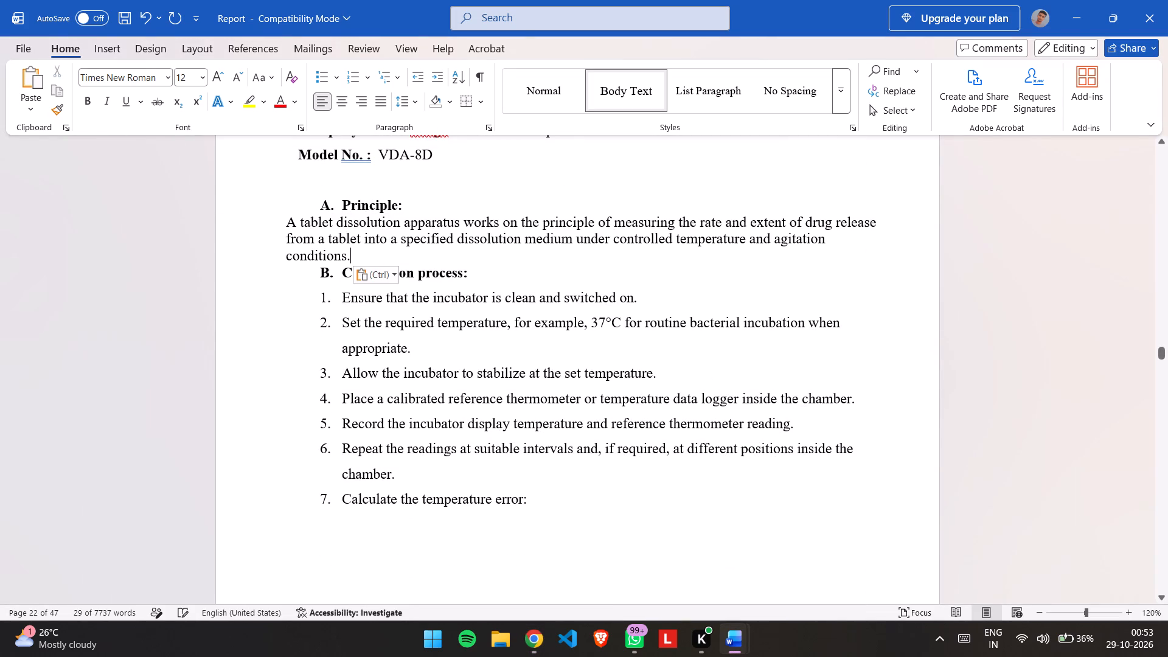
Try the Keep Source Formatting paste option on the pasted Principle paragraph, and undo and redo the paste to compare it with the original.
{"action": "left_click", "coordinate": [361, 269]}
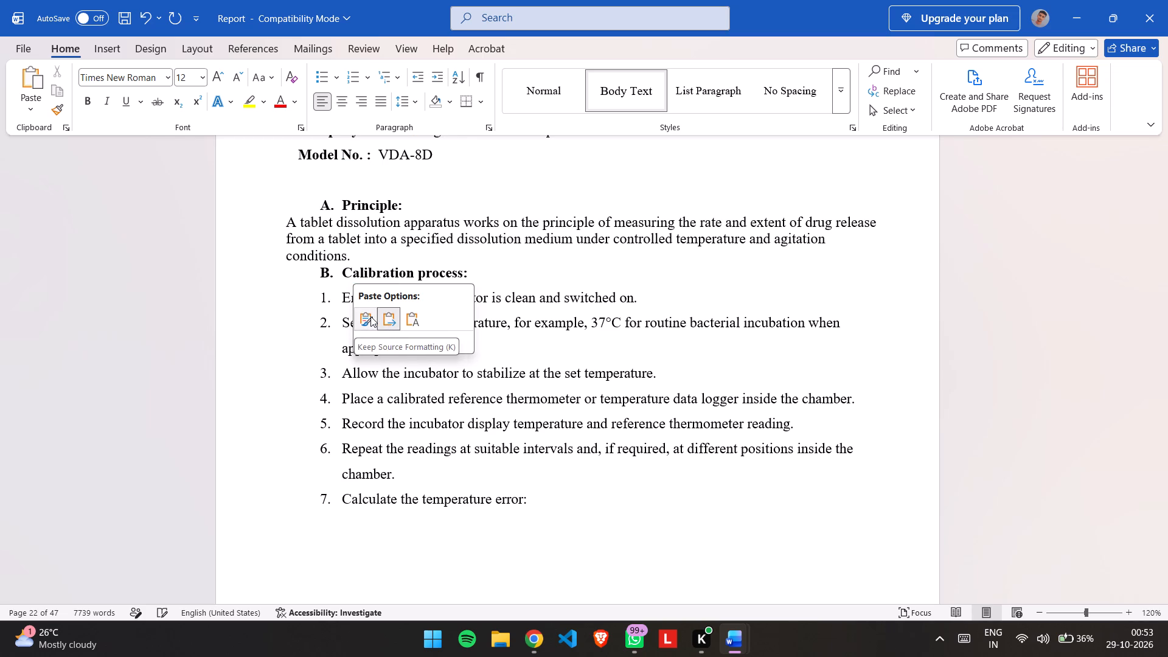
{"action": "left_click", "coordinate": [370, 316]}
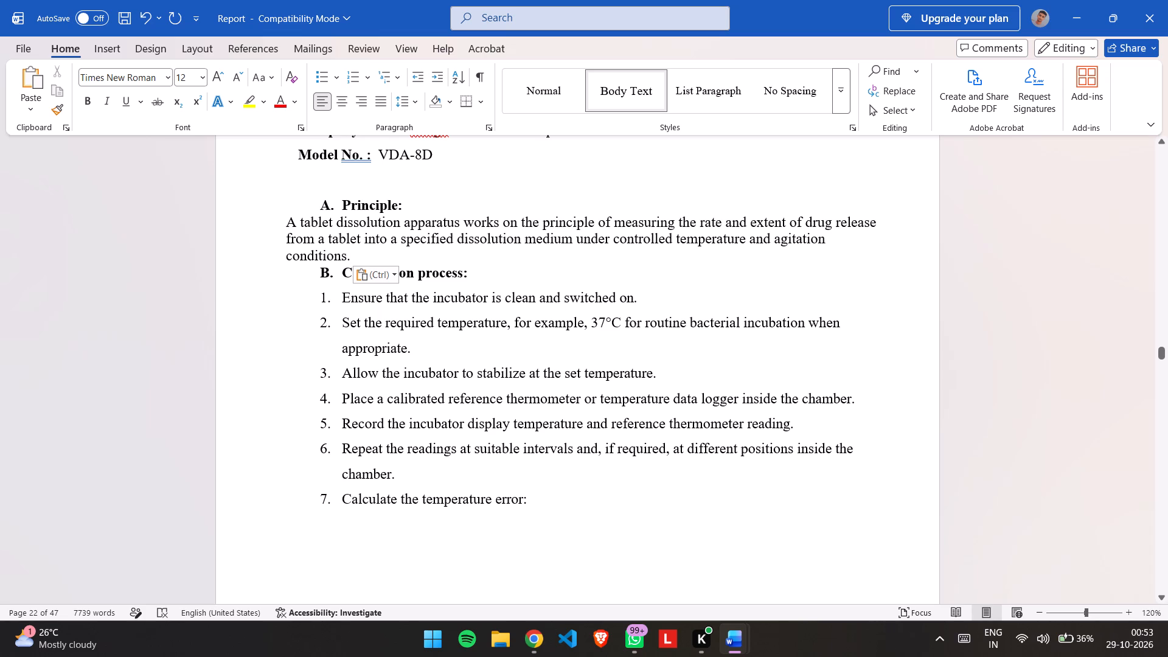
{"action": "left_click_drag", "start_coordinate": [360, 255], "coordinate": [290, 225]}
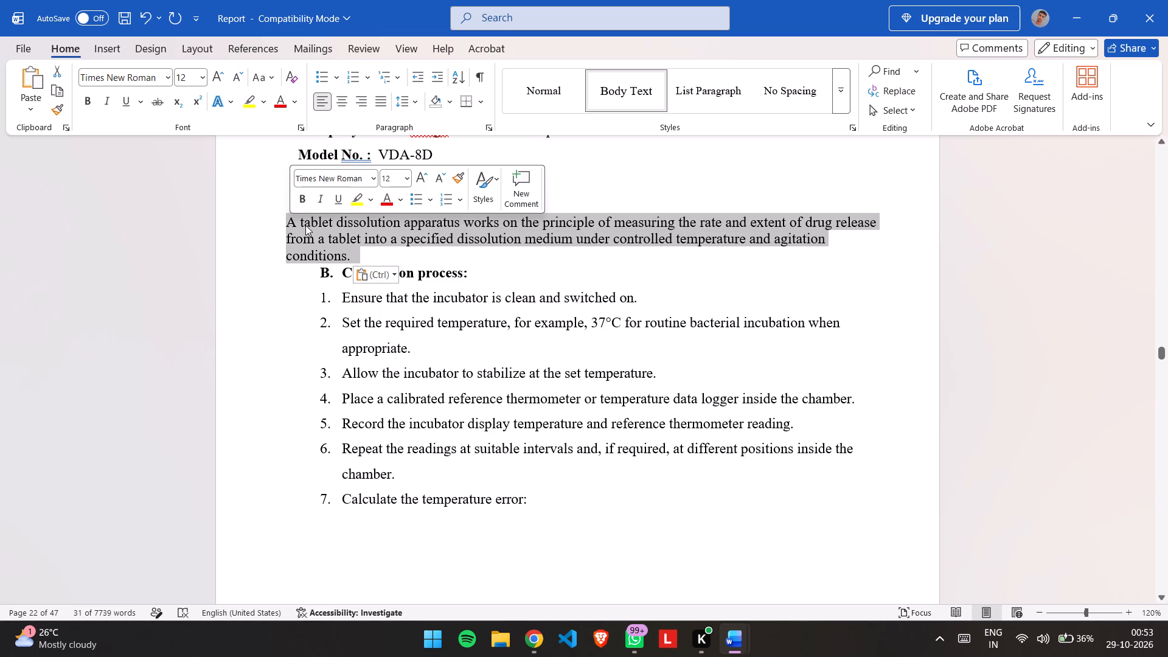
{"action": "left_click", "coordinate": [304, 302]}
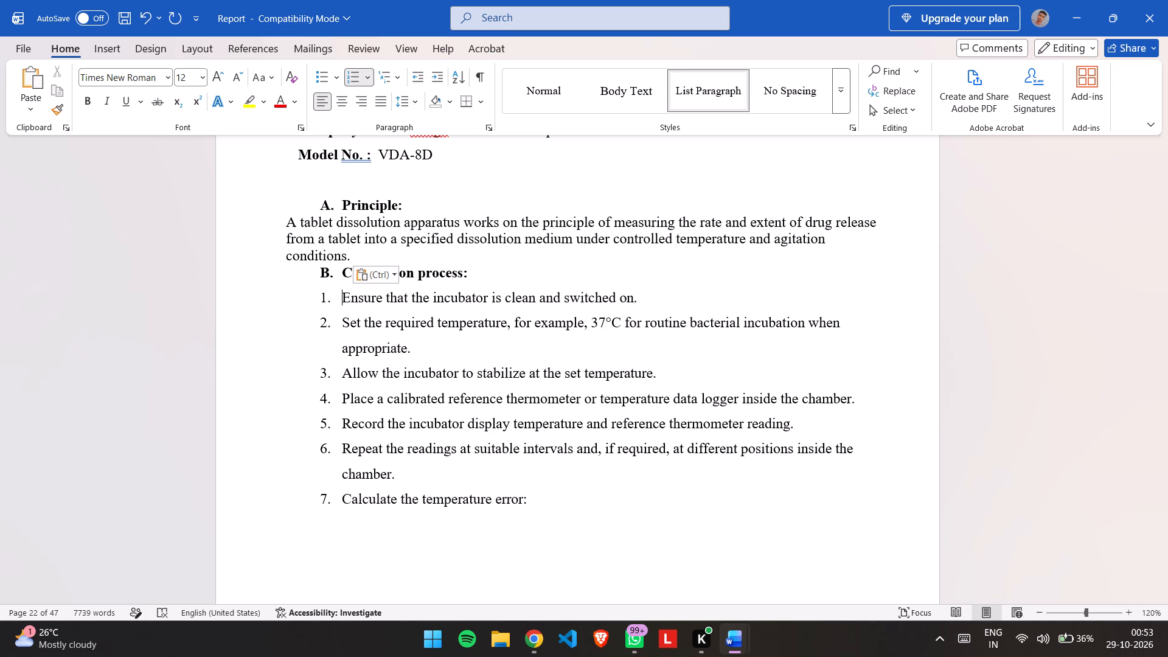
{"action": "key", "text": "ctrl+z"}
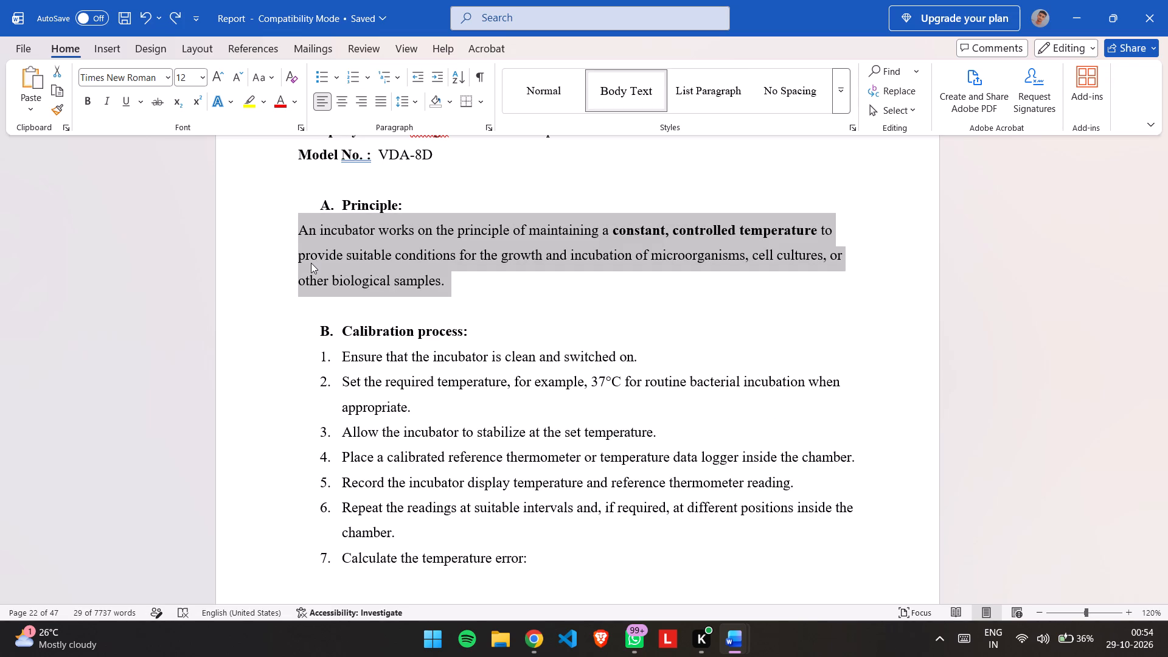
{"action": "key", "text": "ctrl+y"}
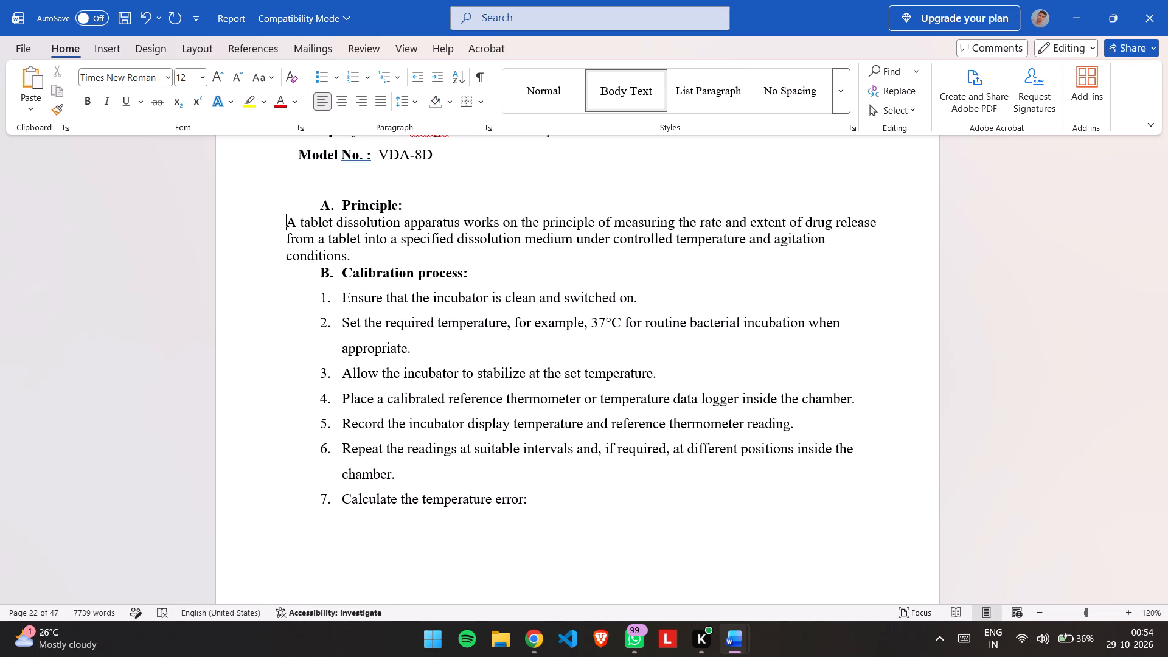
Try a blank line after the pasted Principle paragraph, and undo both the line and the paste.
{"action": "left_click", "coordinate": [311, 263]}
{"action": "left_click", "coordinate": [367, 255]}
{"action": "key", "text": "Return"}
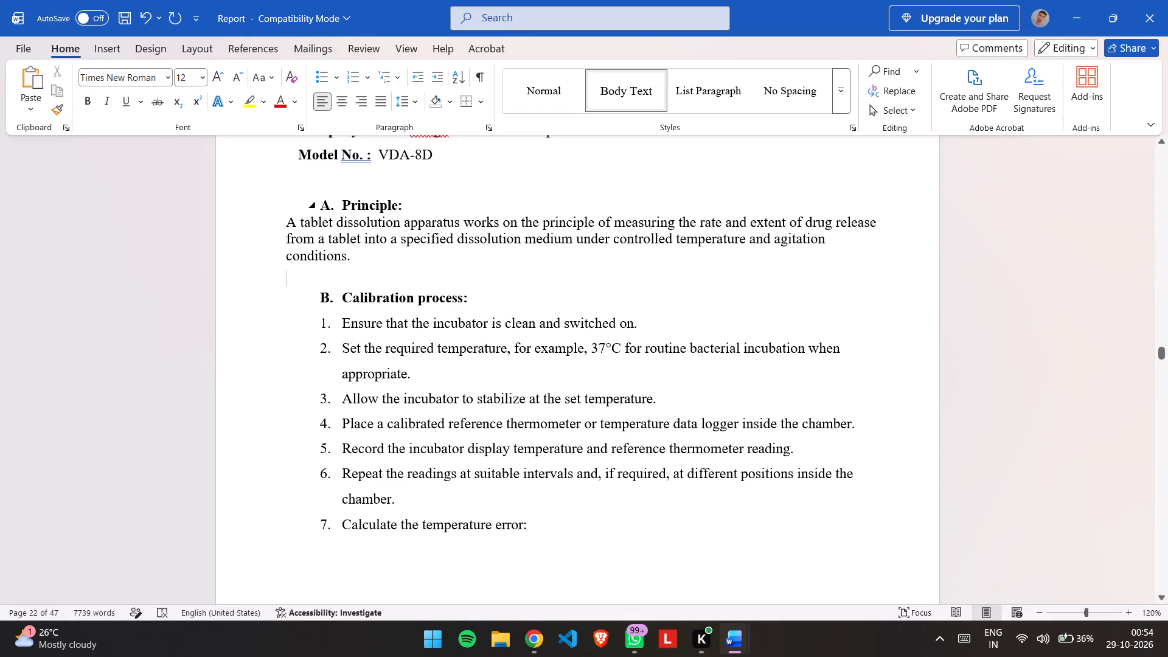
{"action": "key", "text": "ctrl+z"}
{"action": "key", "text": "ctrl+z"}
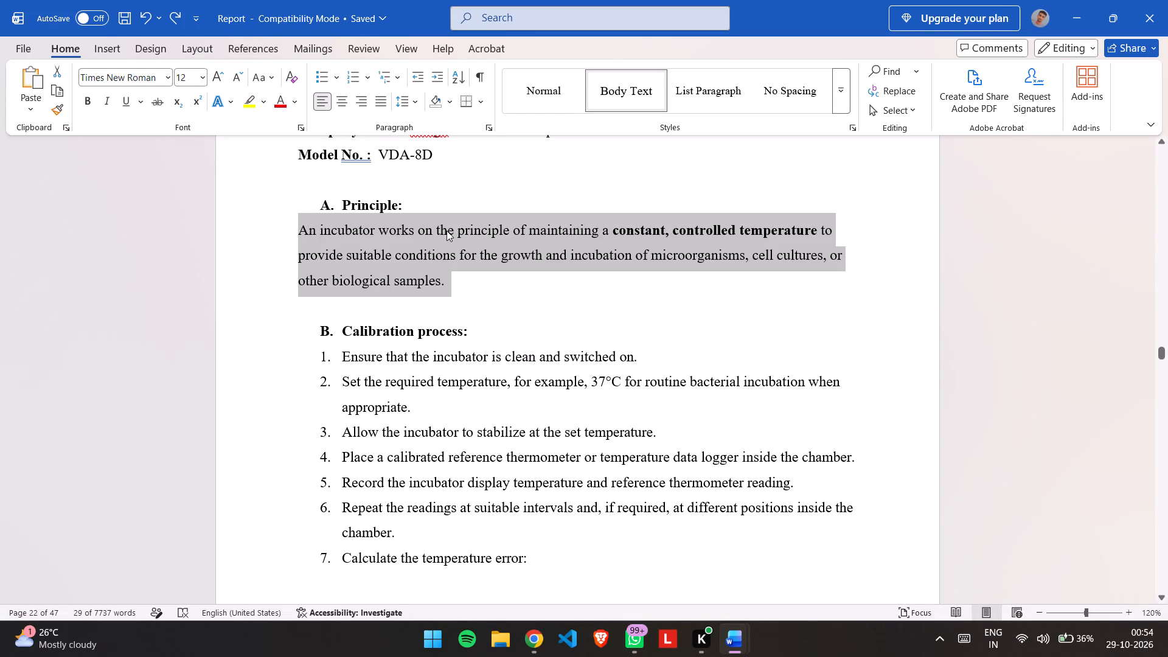
Replace the incubator paragraph under Principle with the copied tablet dissolution paragraph again, using the Keep Source Formatting paste option.
{"action": "left_click", "coordinate": [466, 254]}
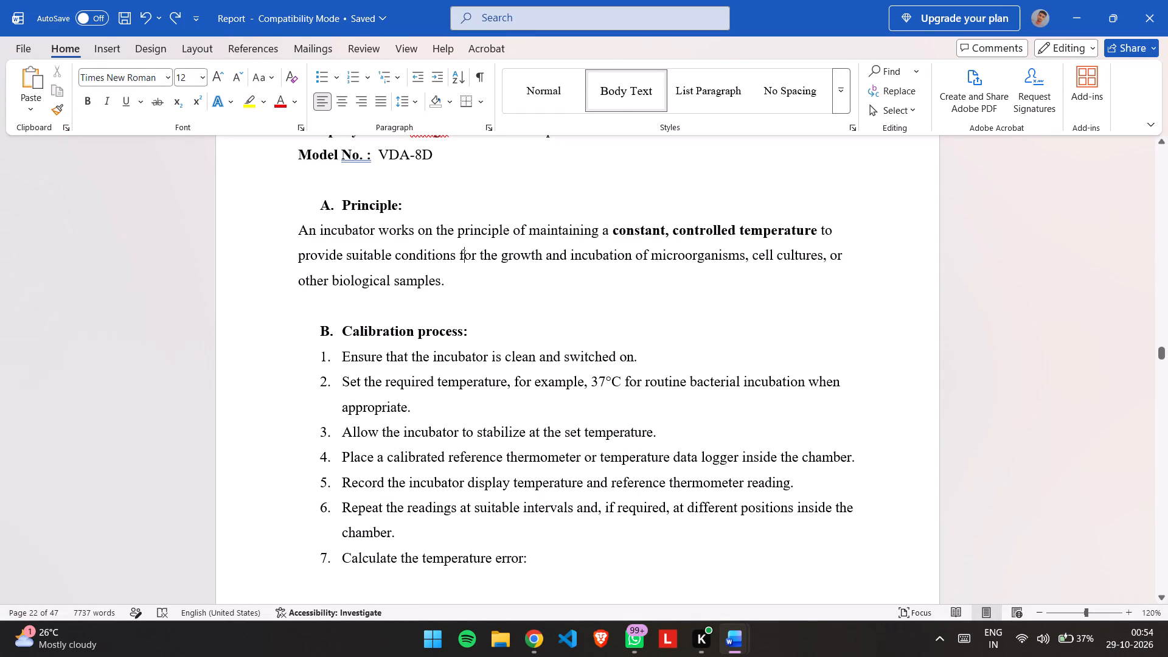
{"action": "left_click_drag", "start_coordinate": [299, 233], "coordinate": [428, 285]}
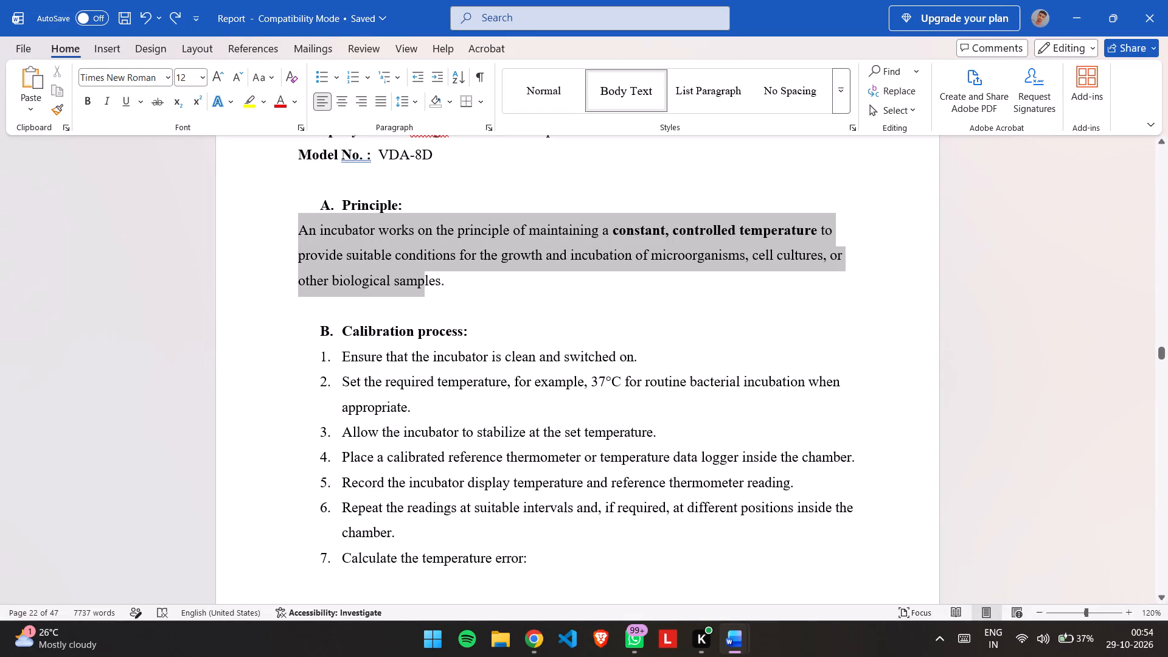
{"action": "left_click_drag", "start_coordinate": [428, 285], "coordinate": [449, 283]}
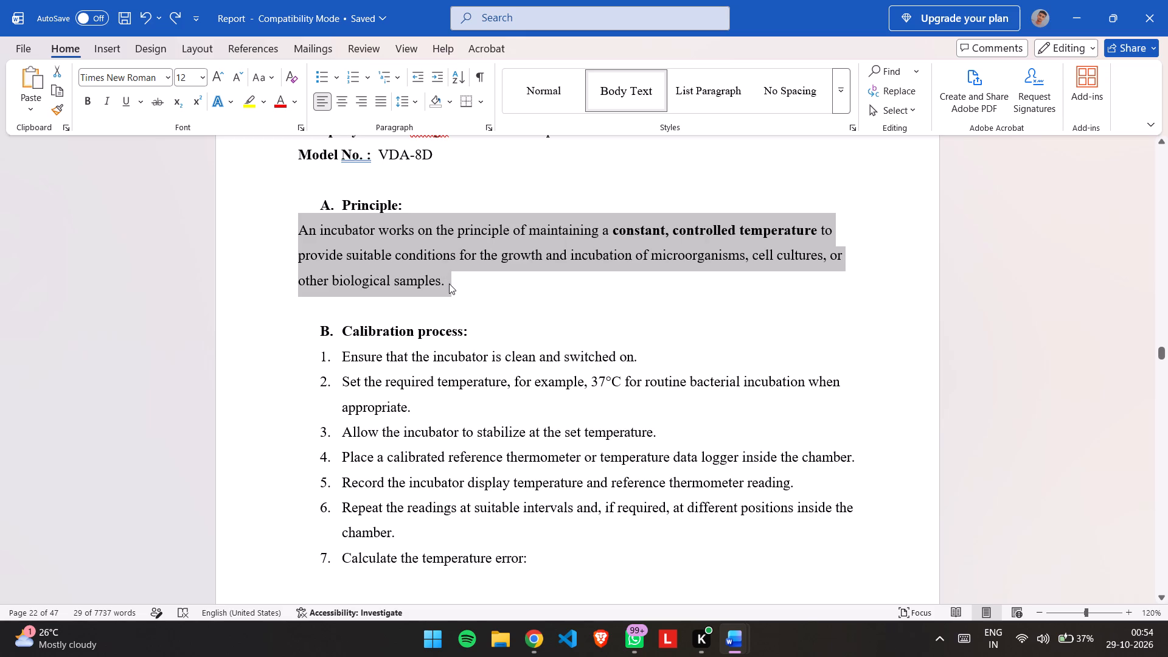
{"action": "key", "text": "ctrl+v"}
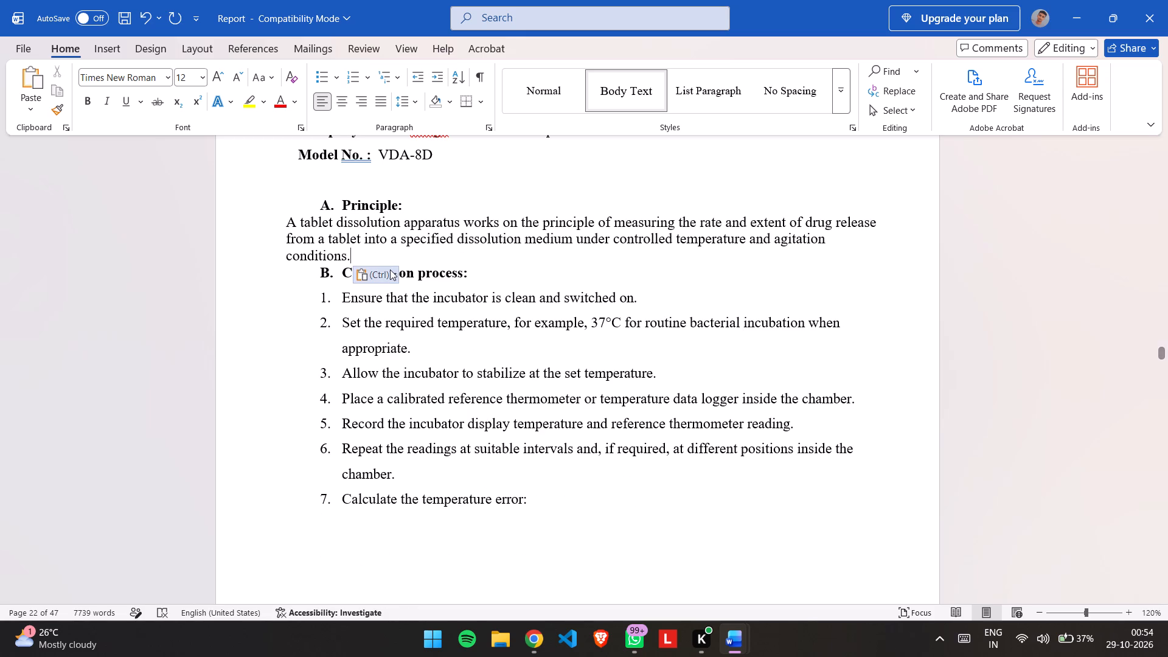
{"action": "left_click", "coordinate": [383, 271]}
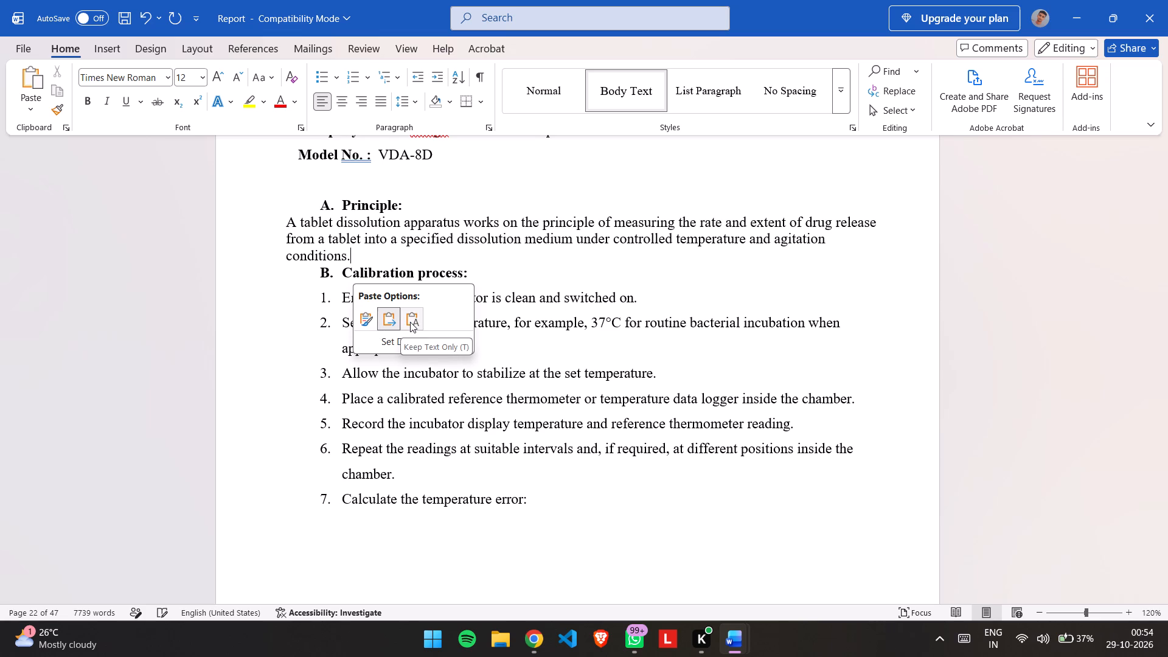
{"action": "left_click", "coordinate": [367, 322]}
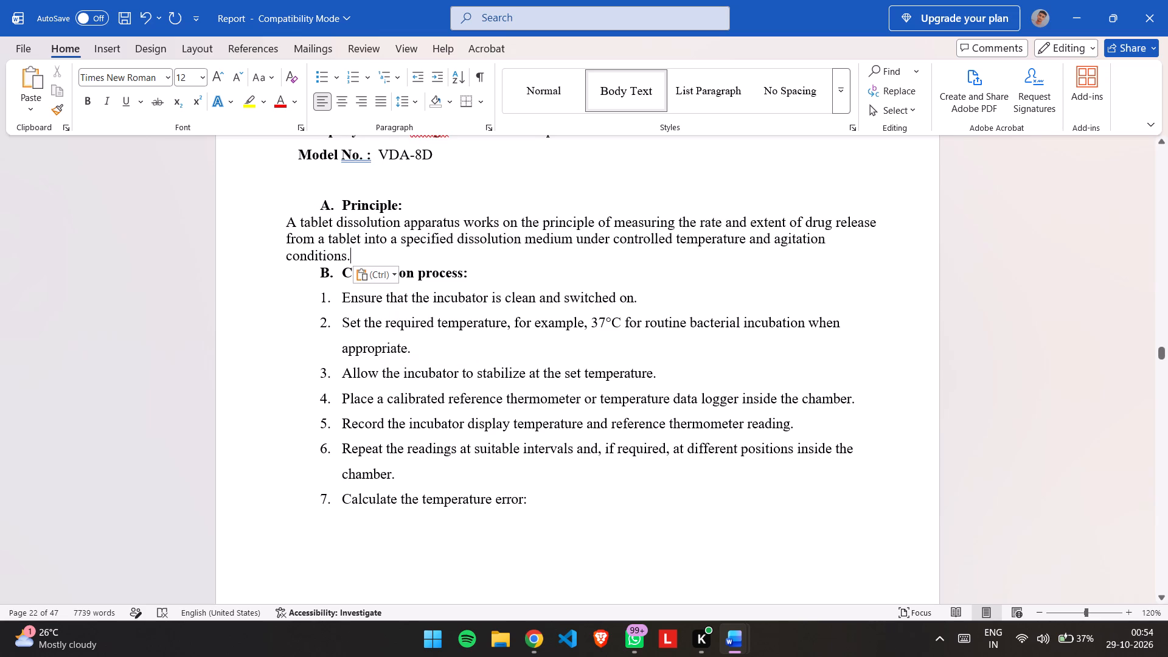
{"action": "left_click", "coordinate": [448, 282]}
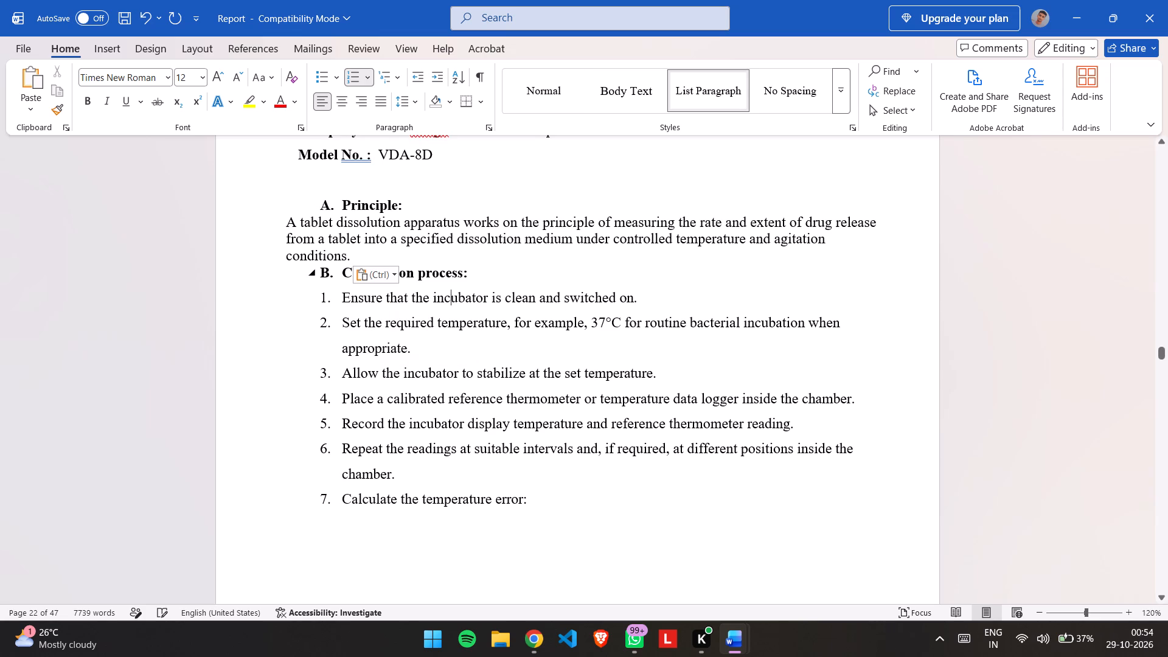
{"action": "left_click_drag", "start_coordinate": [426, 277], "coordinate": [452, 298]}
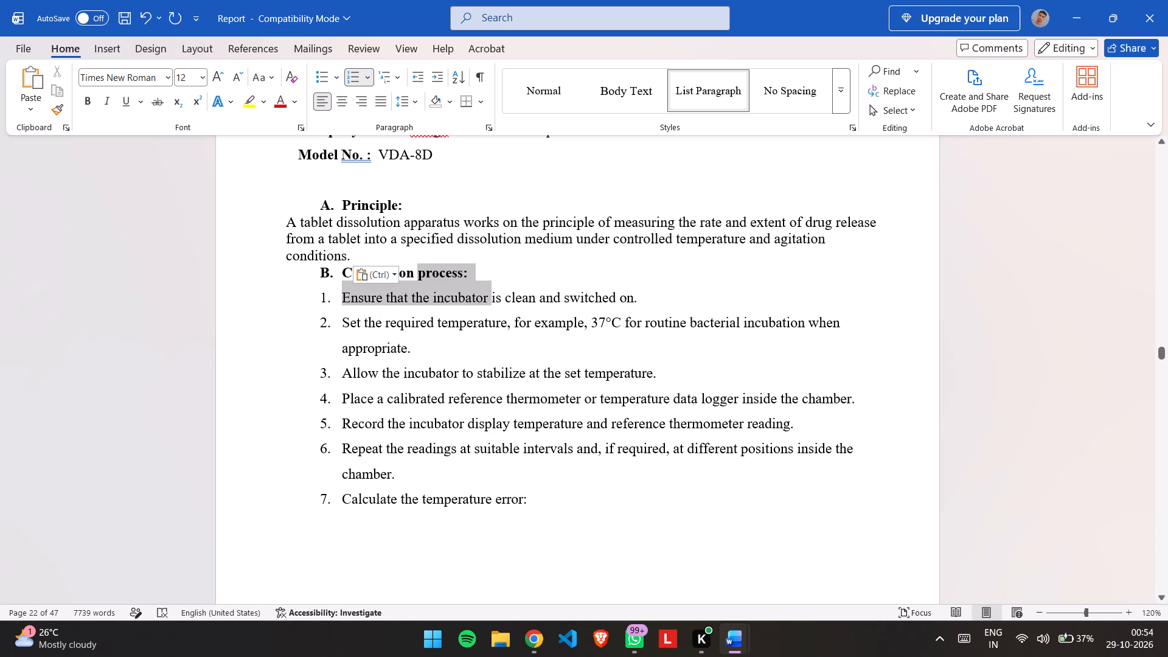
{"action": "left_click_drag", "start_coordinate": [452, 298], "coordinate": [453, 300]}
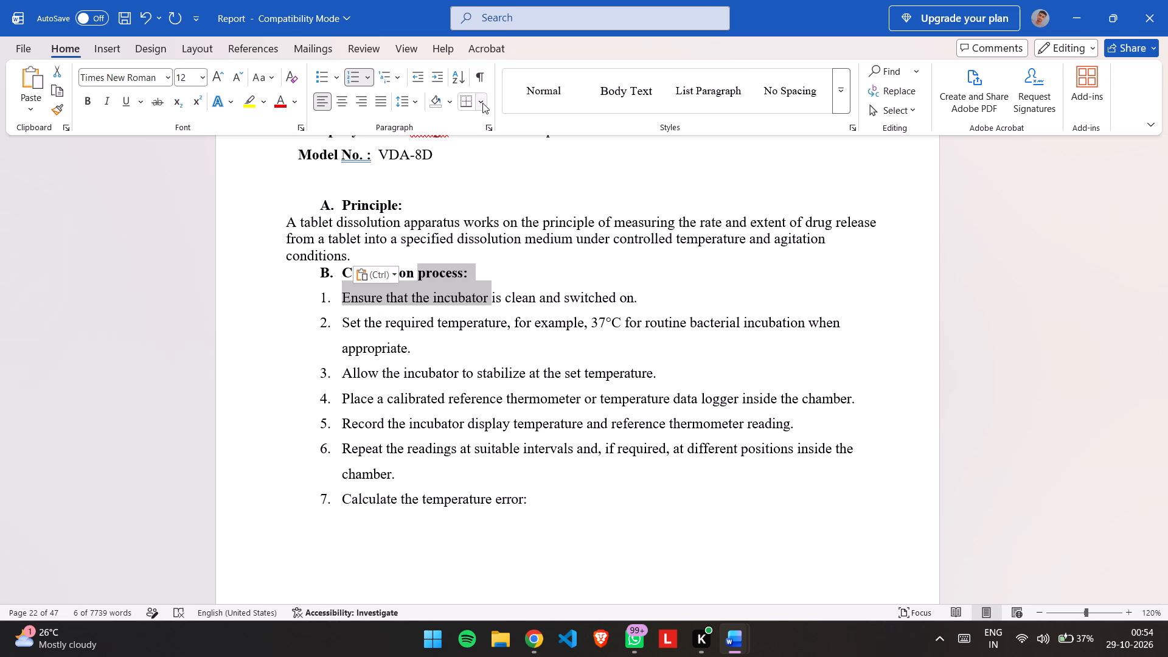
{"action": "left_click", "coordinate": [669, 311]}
Set the line spacing of the Principle heading and its tablet dissolution paragraph to 1.5.
{"action": "scroll", "coordinate": [669, 311], "scroll_direction": "up", "scroll_amount": 1}
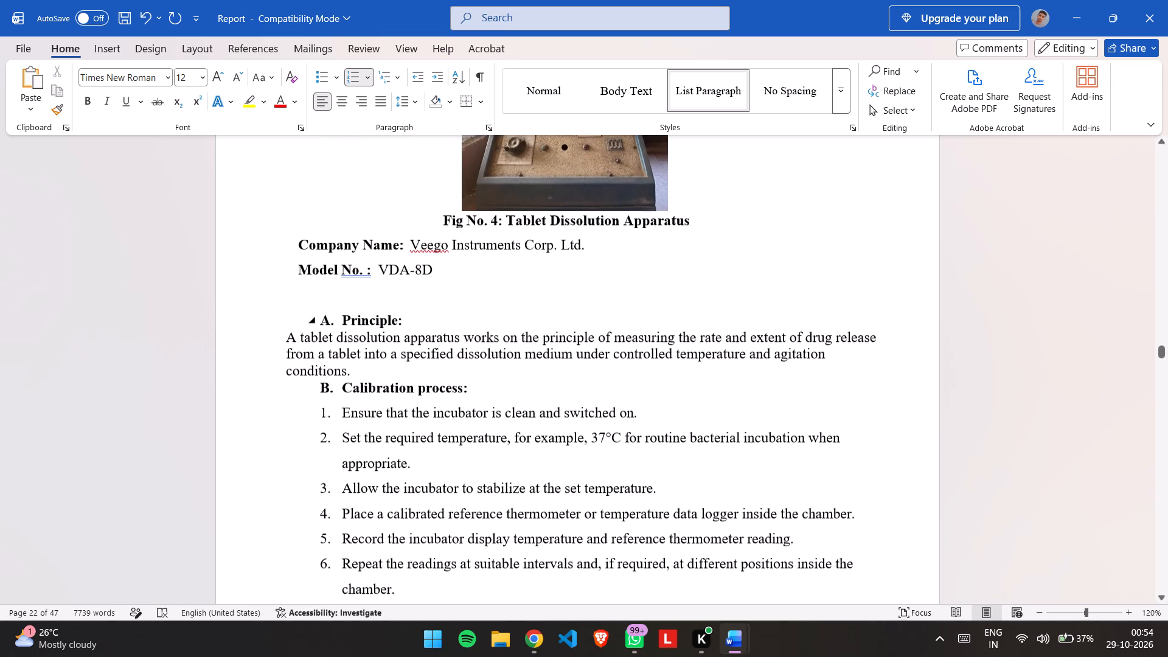
{"action": "left_click_drag", "start_coordinate": [300, 315], "coordinate": [361, 372]}
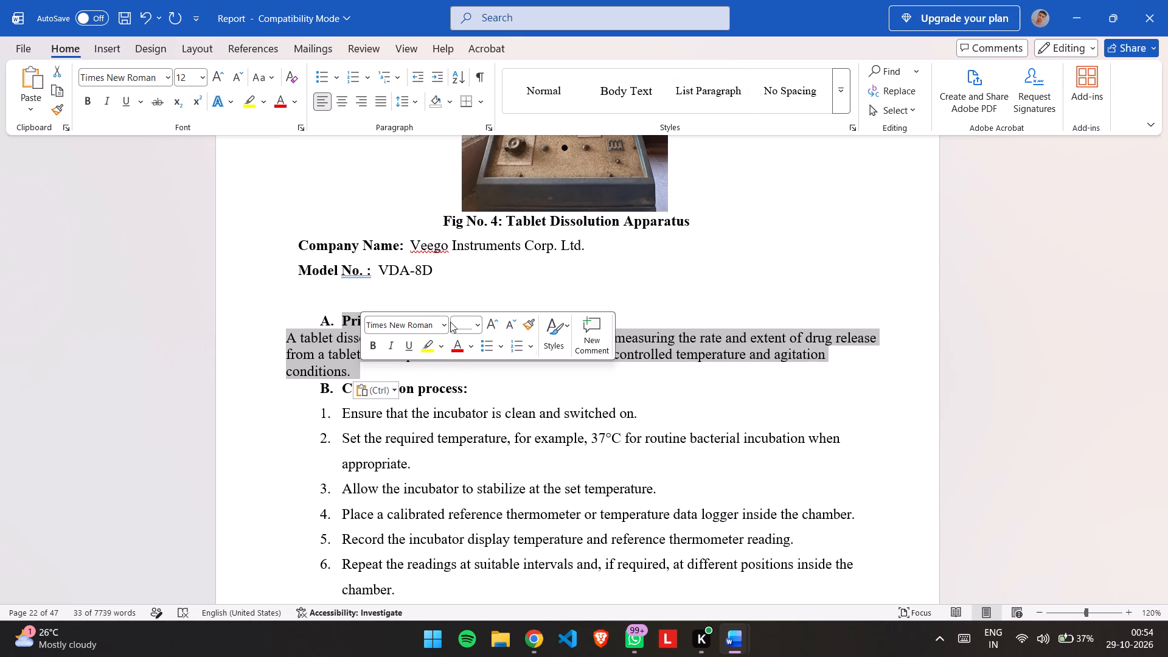
{"action": "left_click", "coordinate": [399, 78]}
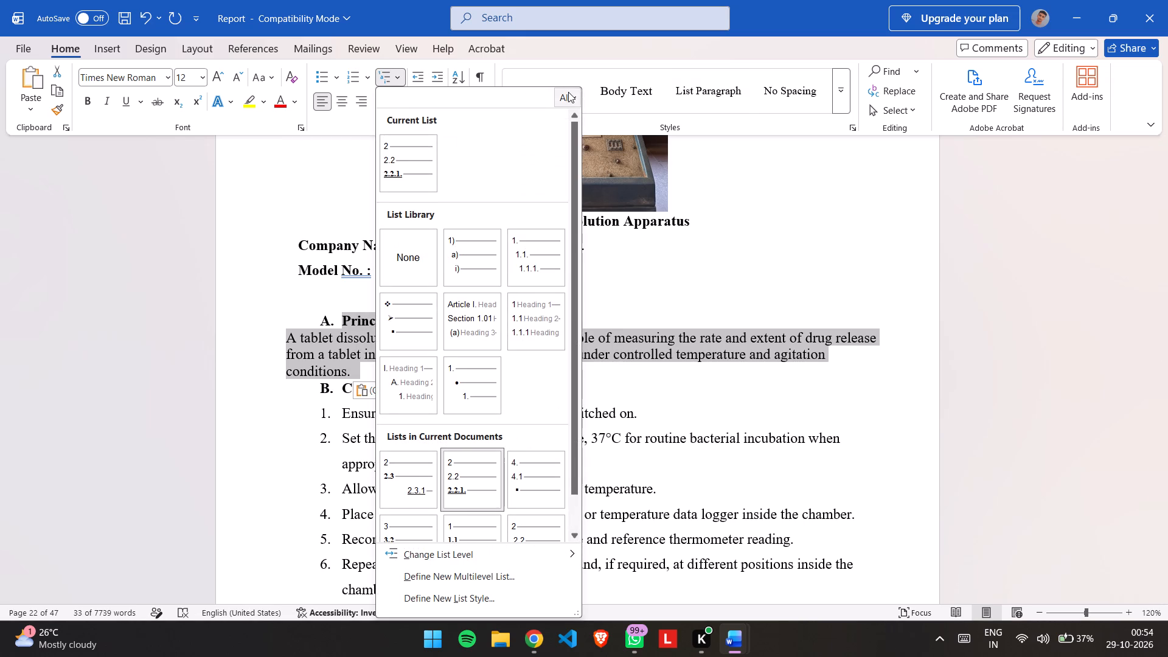
{"action": "left_click", "coordinate": [539, 46]}
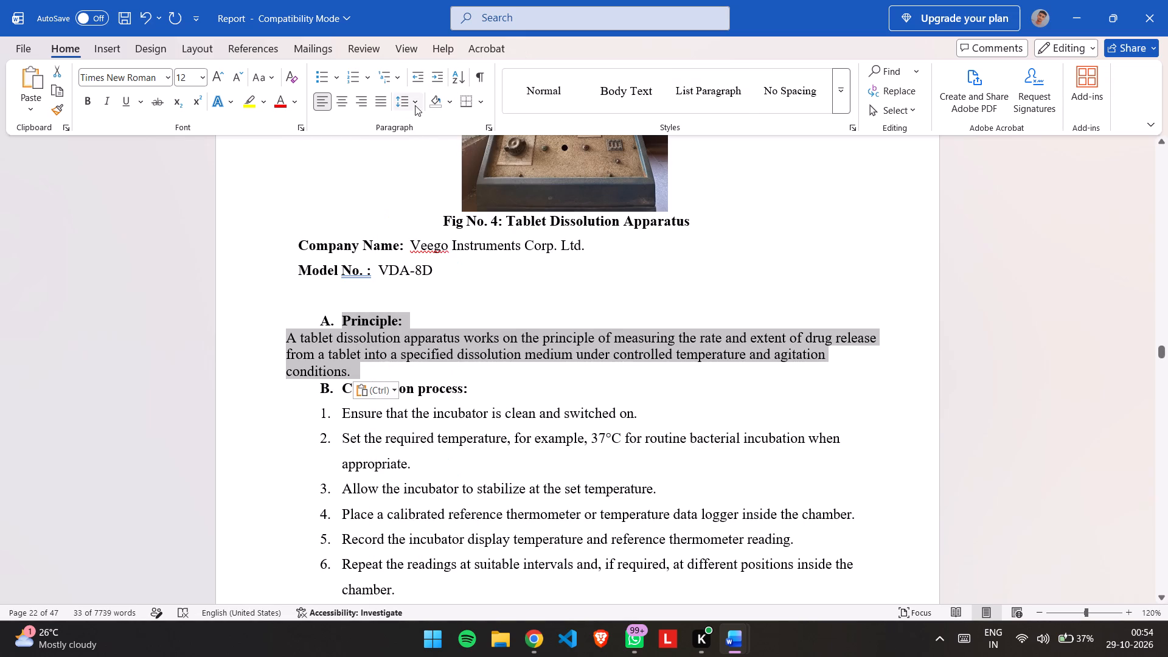
{"action": "left_click", "coordinate": [415, 105]}
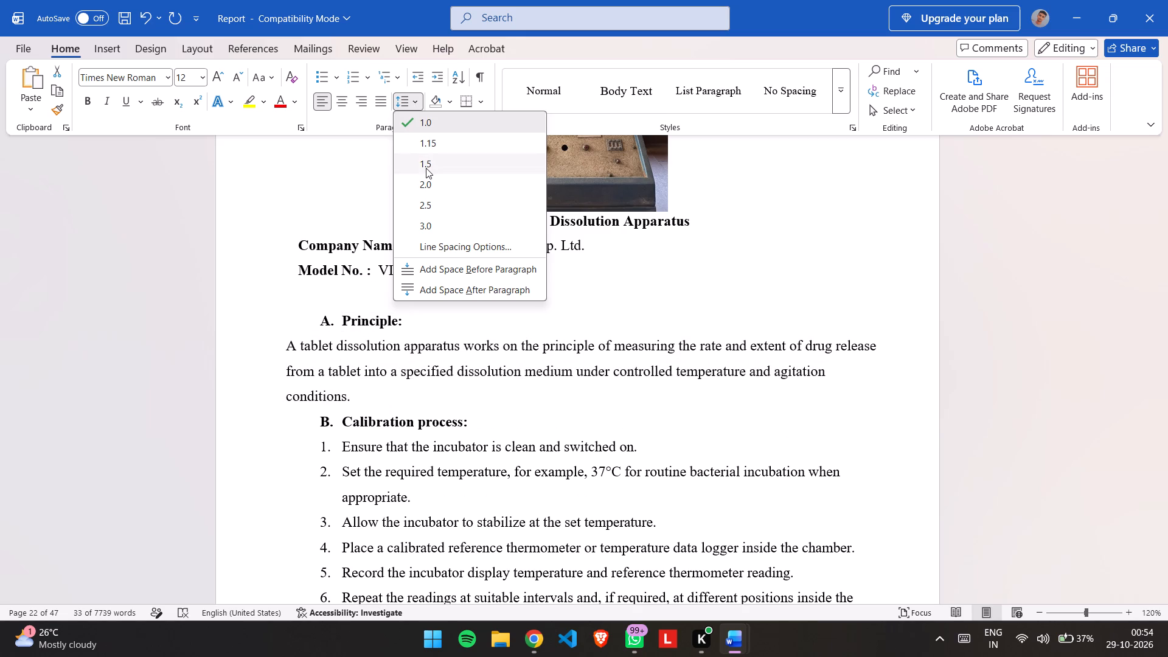
{"action": "left_click", "coordinate": [426, 168]}
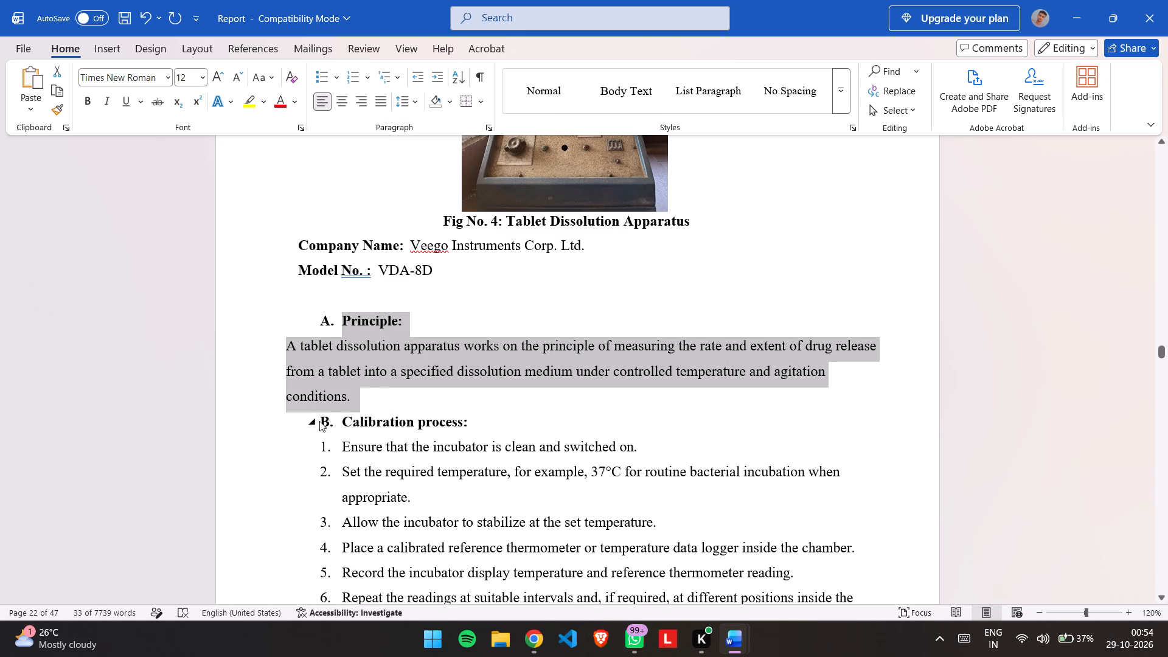
Apply 1.5 line spacing from the end of the Principle paragraph through the Calibration process heading.
{"action": "left_click", "coordinate": [293, 417]}
{"action": "left_click_drag", "start_coordinate": [285, 400], "coordinate": [372, 407]}
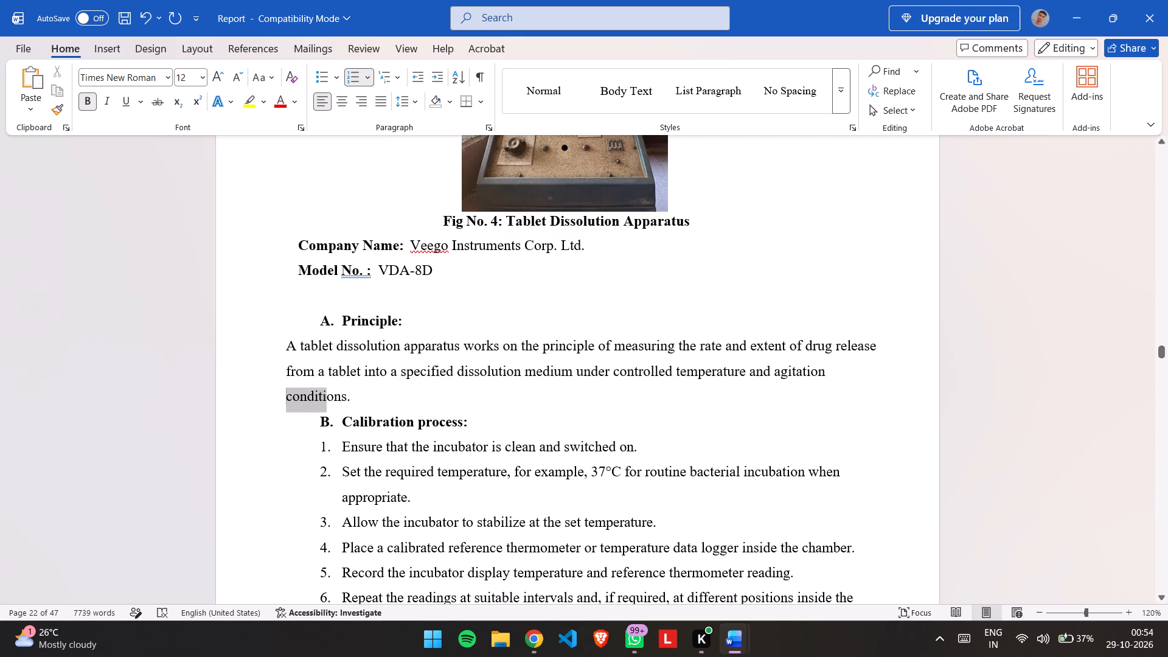
{"action": "left_click_drag", "start_coordinate": [372, 407], "coordinate": [450, 416]}
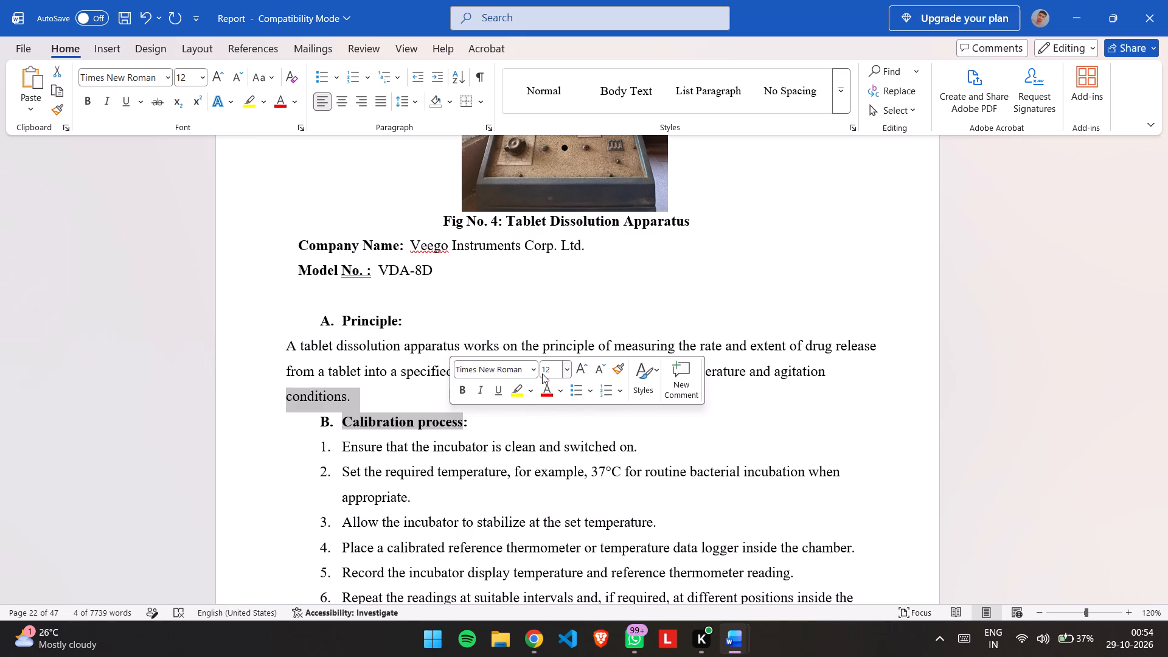
{"action": "left_click", "coordinate": [420, 102]}
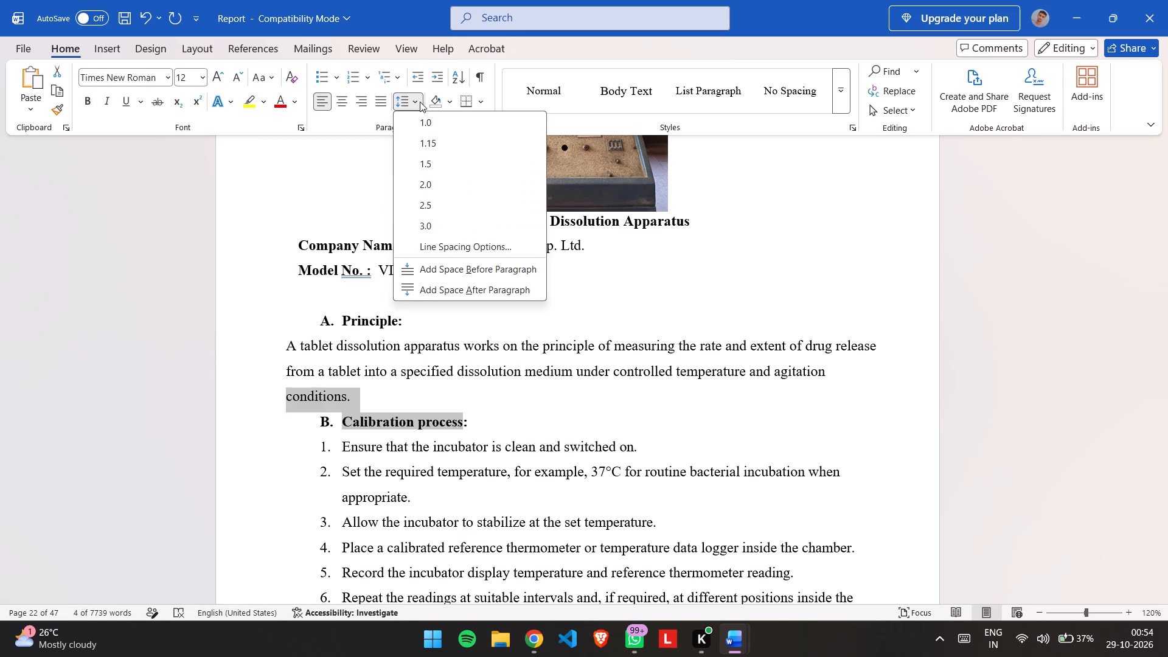
{"action": "left_click", "coordinate": [420, 170]}
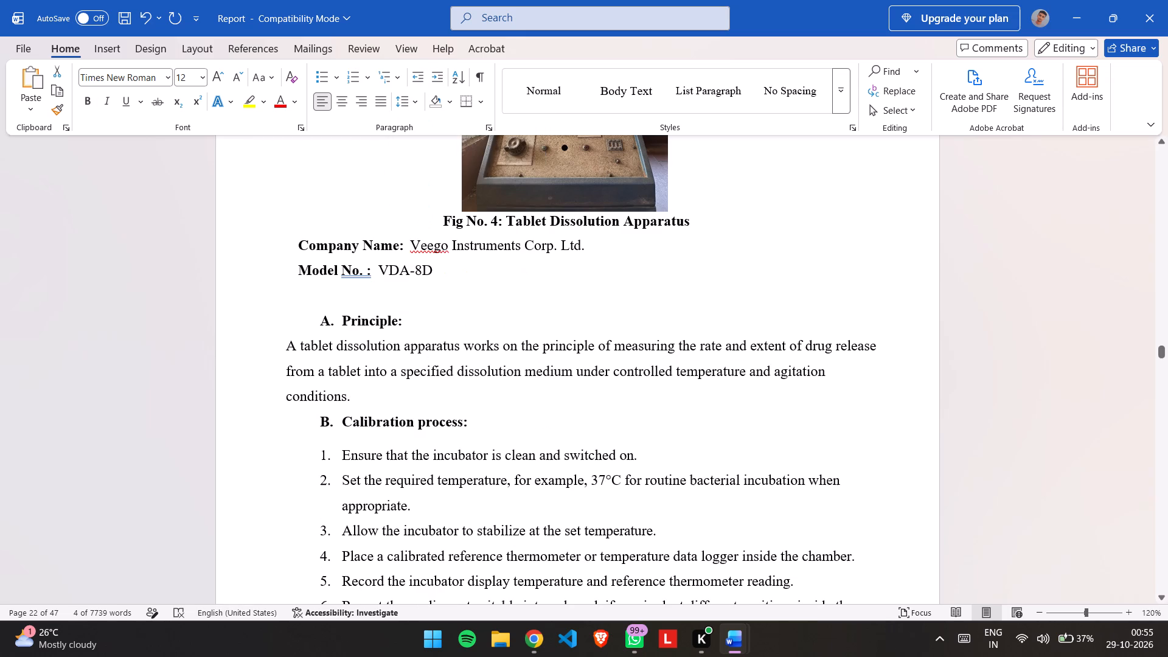
{"action": "left_click", "coordinate": [438, 322]}
Check the line spacing used in the earlier Advanced analytical characterization bullet and return to the Tablet Dissolution Apparatus section.
{"action": "scroll", "coordinate": [438, 322], "scroll_direction": "down", "scroll_amount": 1}
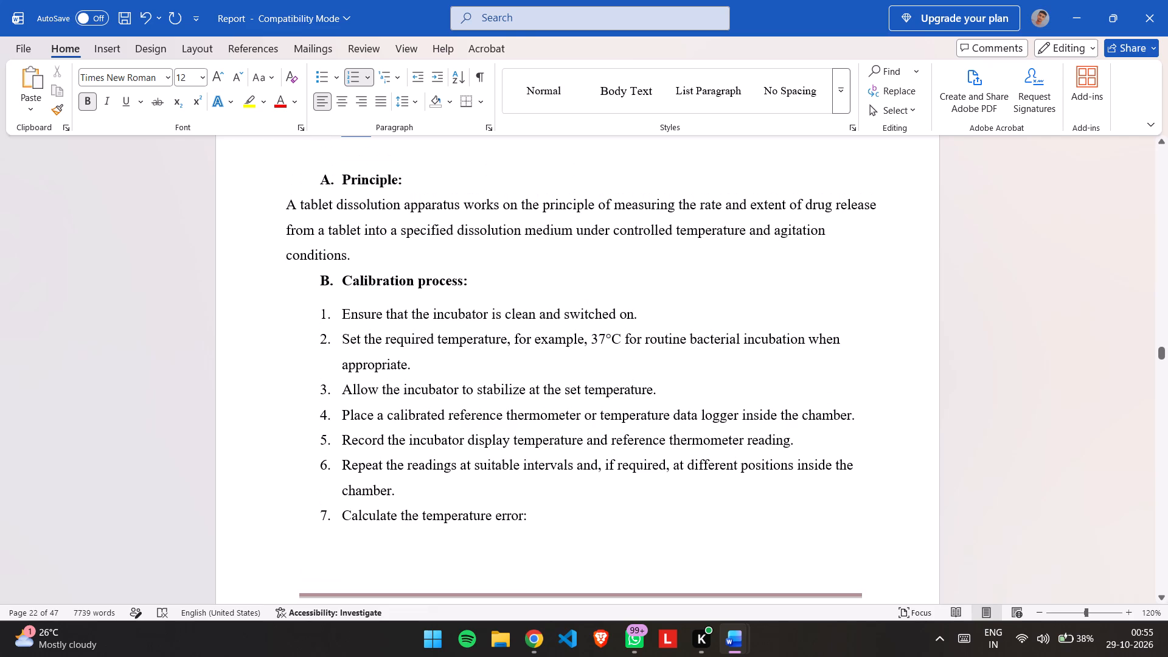
{"action": "scroll", "coordinate": [438, 322], "scroll_direction": "up", "scroll_amount": 2}
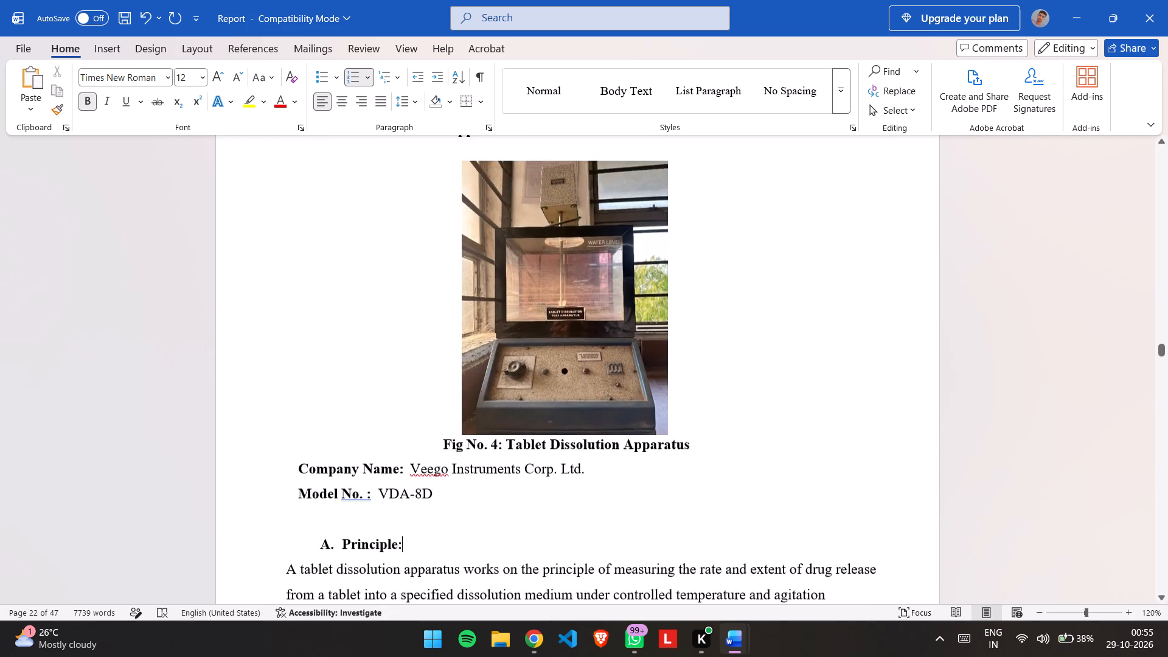
{"action": "scroll", "coordinate": [438, 322], "scroll_direction": "up", "scroll_amount": 5}
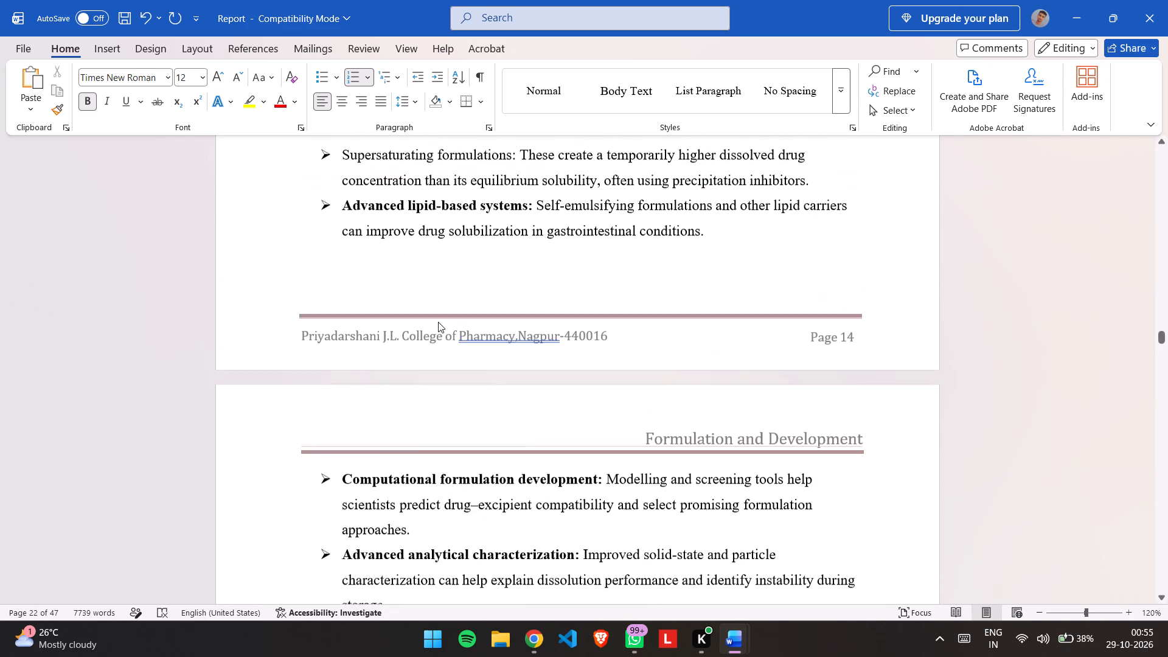
{"action": "scroll", "coordinate": [438, 322], "scroll_direction": "down", "scroll_amount": 1}
{"action": "scroll", "coordinate": [445, 369], "scroll_direction": "up", "scroll_amount": 1}
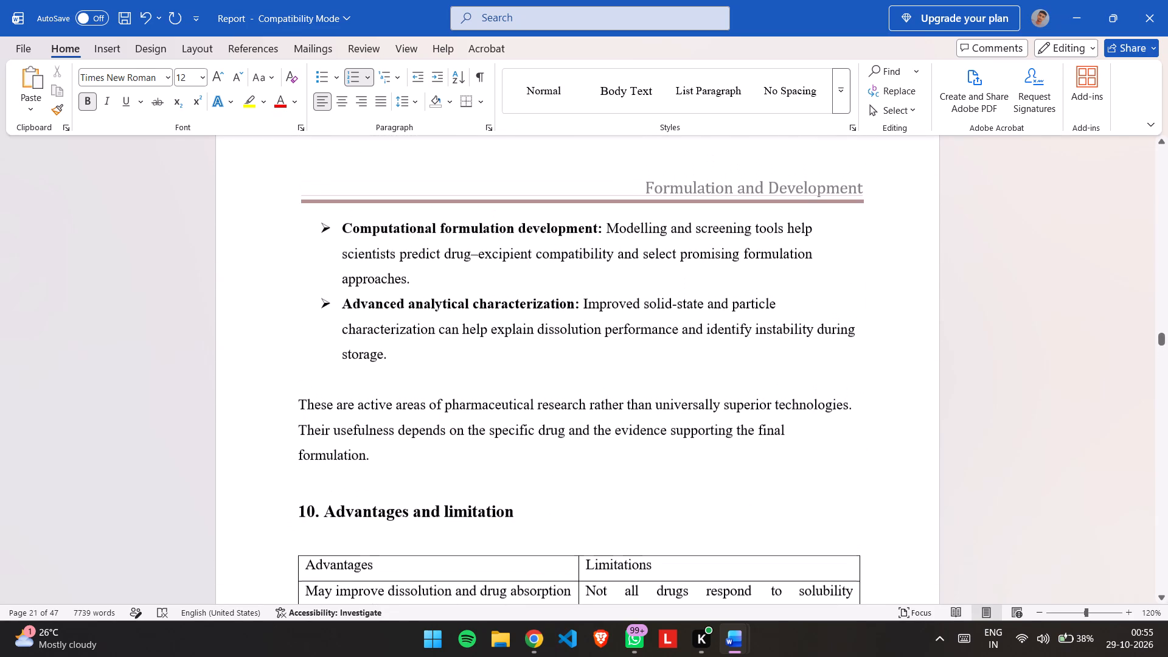
{"action": "left_click_drag", "start_coordinate": [676, 301], "coordinate": [696, 336]}
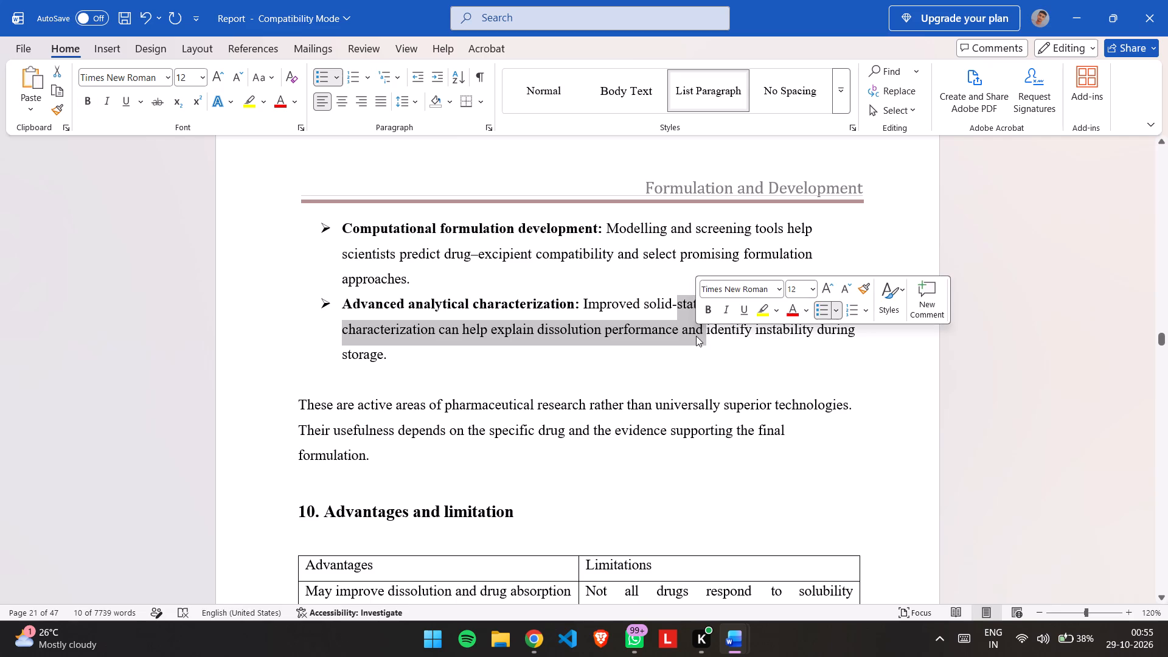
{"action": "left_click", "coordinate": [420, 102]}
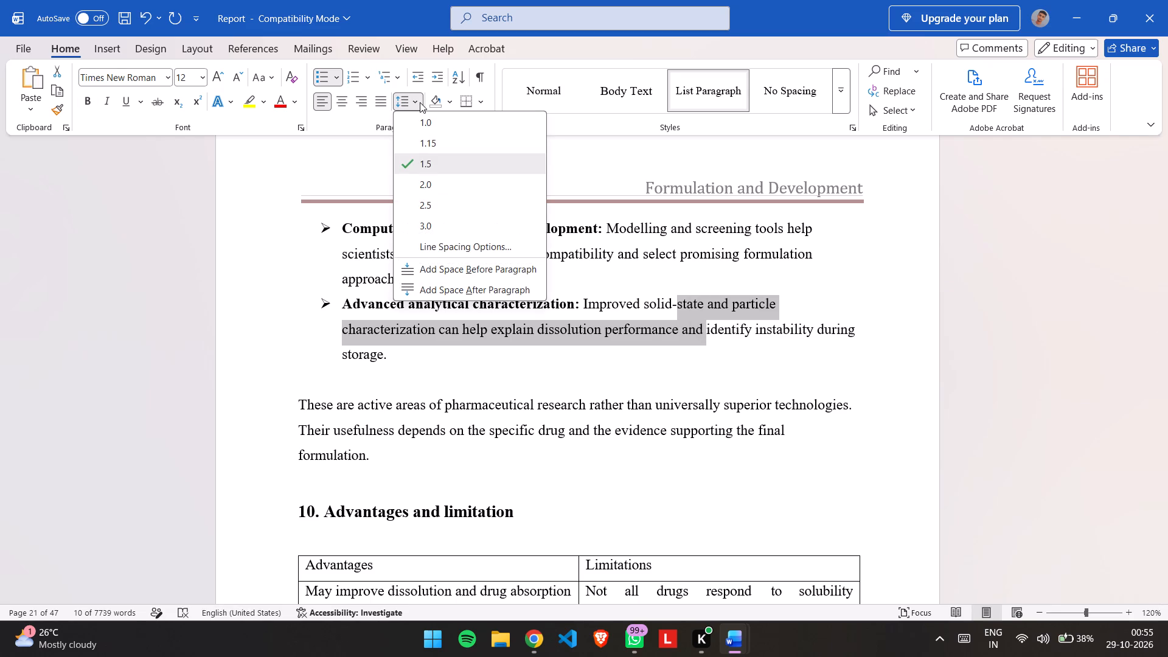
{"action": "left_click", "coordinate": [1031, 339]}
{"action": "scroll", "coordinate": [1031, 339], "scroll_direction": "down", "scroll_amount": 5}
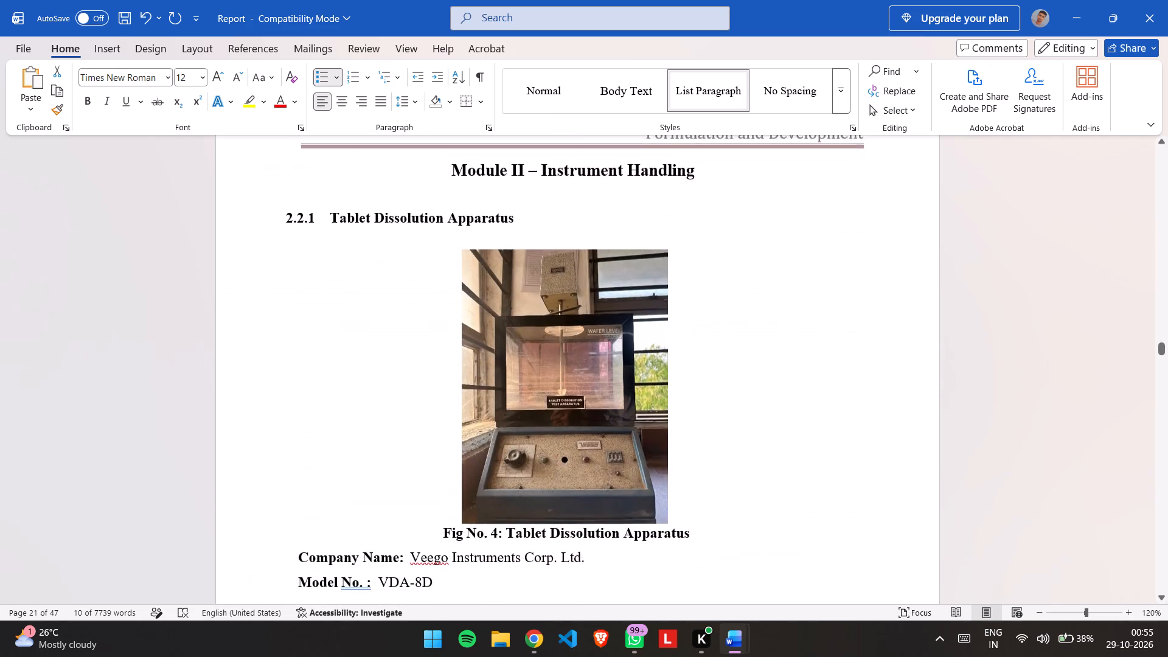
Compare the spacing around the Principle and Calibration process headings in Report with the Incubator section of Report_revised_pages_9-21_from_uploaded_version.
{"action": "scroll", "coordinate": [1031, 339], "scroll_direction": "down", "scroll_amount": 5}
{"action": "scroll", "coordinate": [1031, 339], "scroll_direction": "up", "scroll_amount": 1}
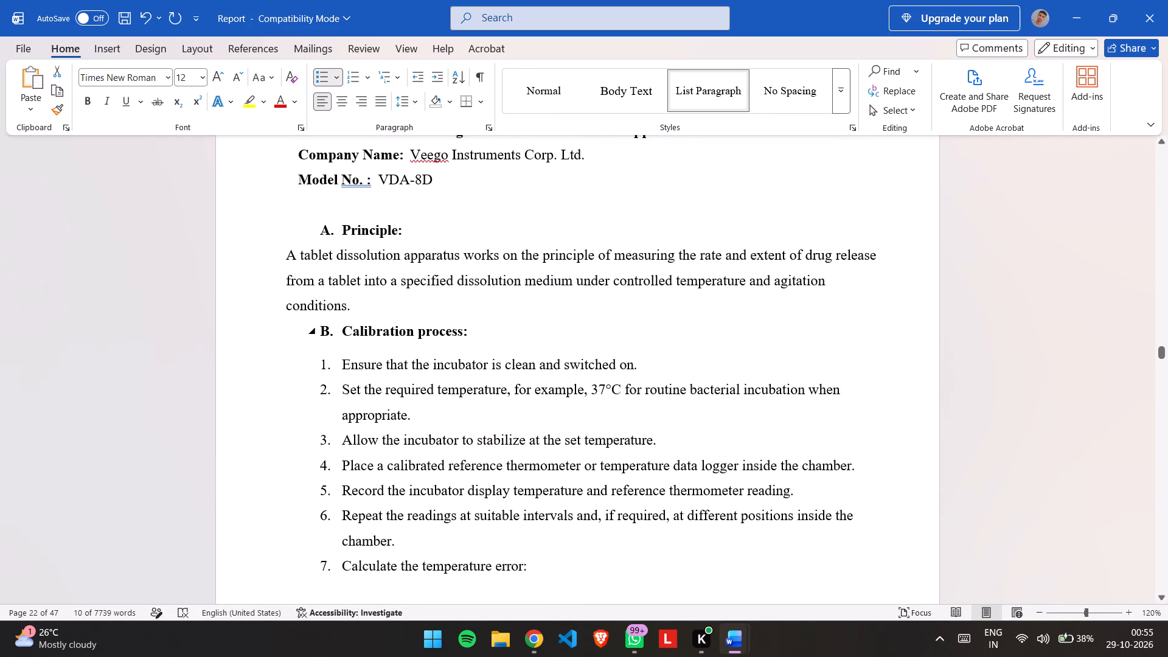
{"action": "key", "text": "alt+Tab"}
{"action": "key", "text": "alt+Tab"}
{"action": "key", "text": "alt+Tab"}
{"action": "key", "text": "alt+Tab"}
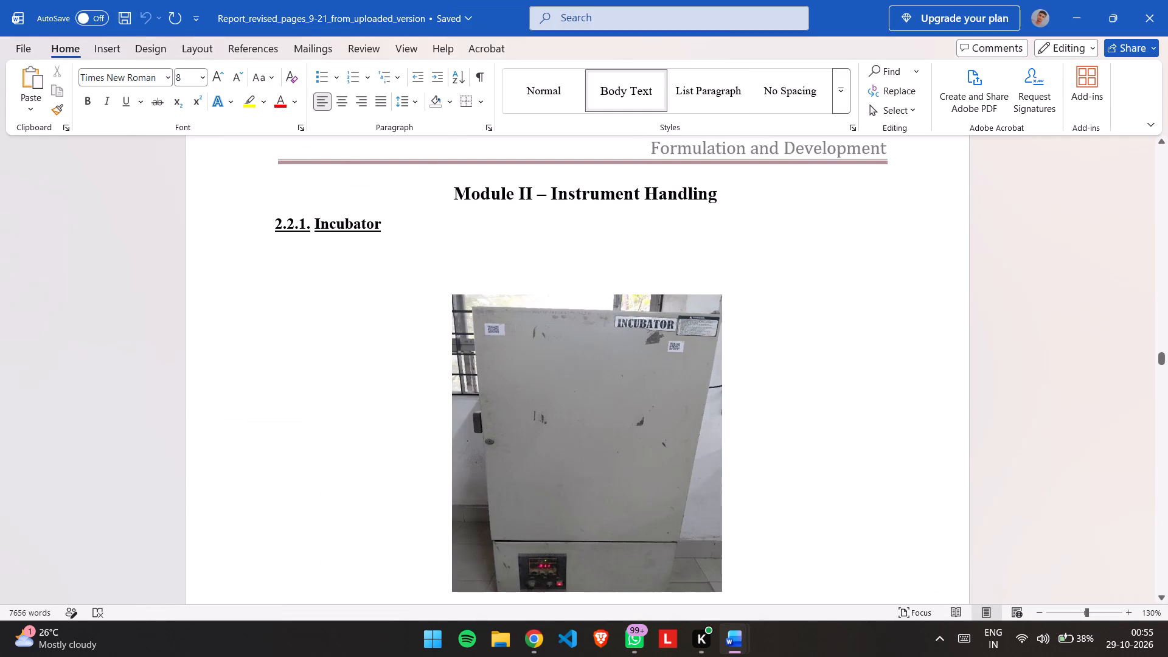
{"action": "scroll", "coordinate": [397, 340], "scroll_direction": "down", "scroll_amount": 4}
{"action": "scroll", "coordinate": [397, 340], "scroll_direction": "up", "scroll_amount": 1}
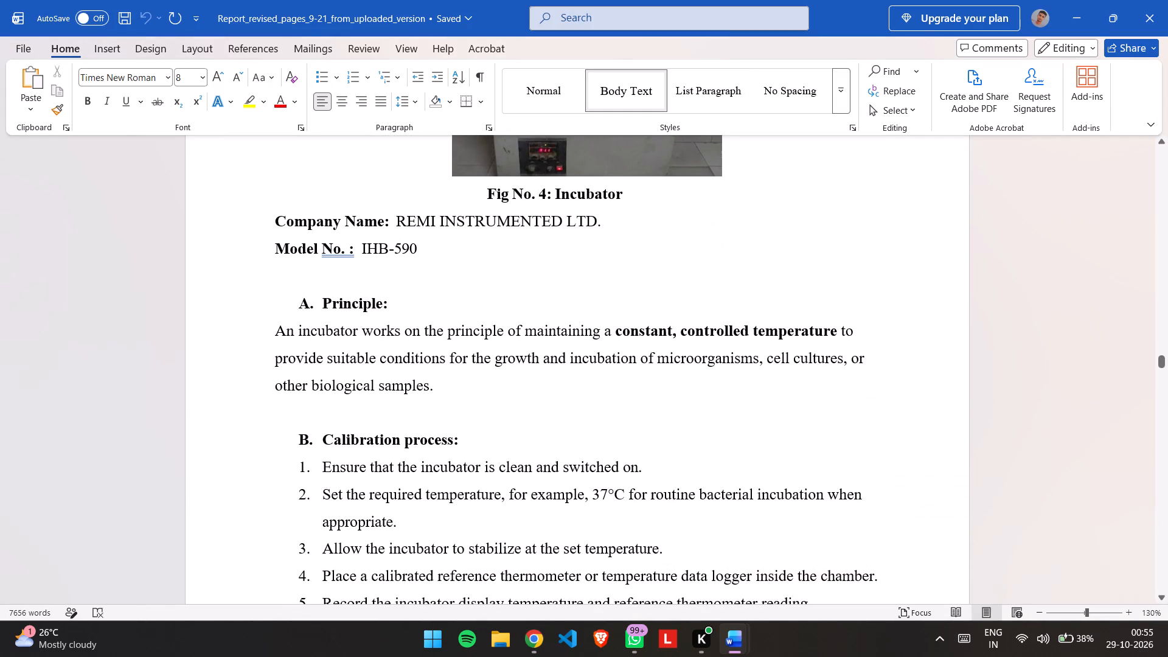
{"action": "key", "text": "alt+Tab"}
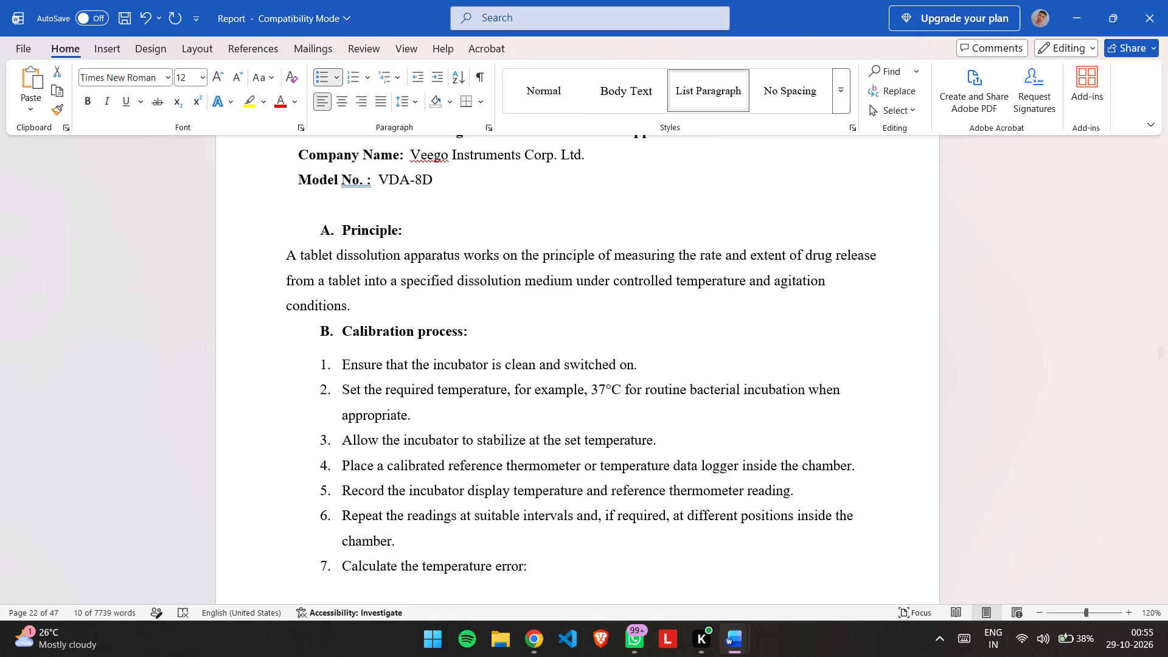
{"action": "key", "text": "alt+Tab"}
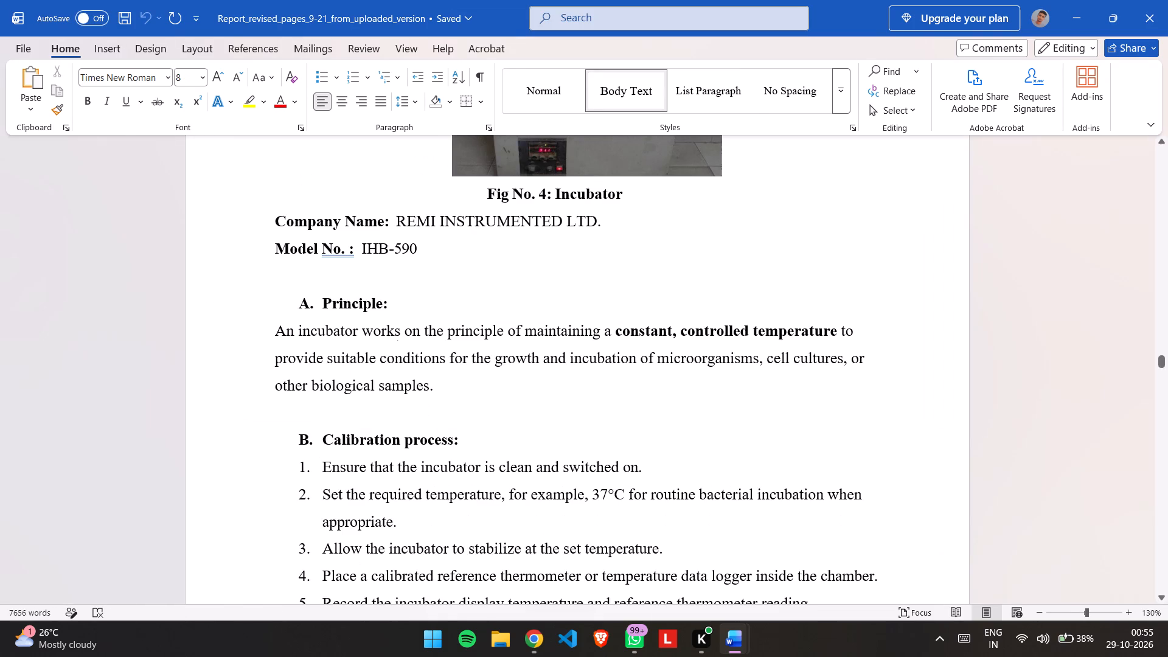
{"action": "key", "text": "alt+Tab"}
{"action": "key", "text": "alt+Tab"}
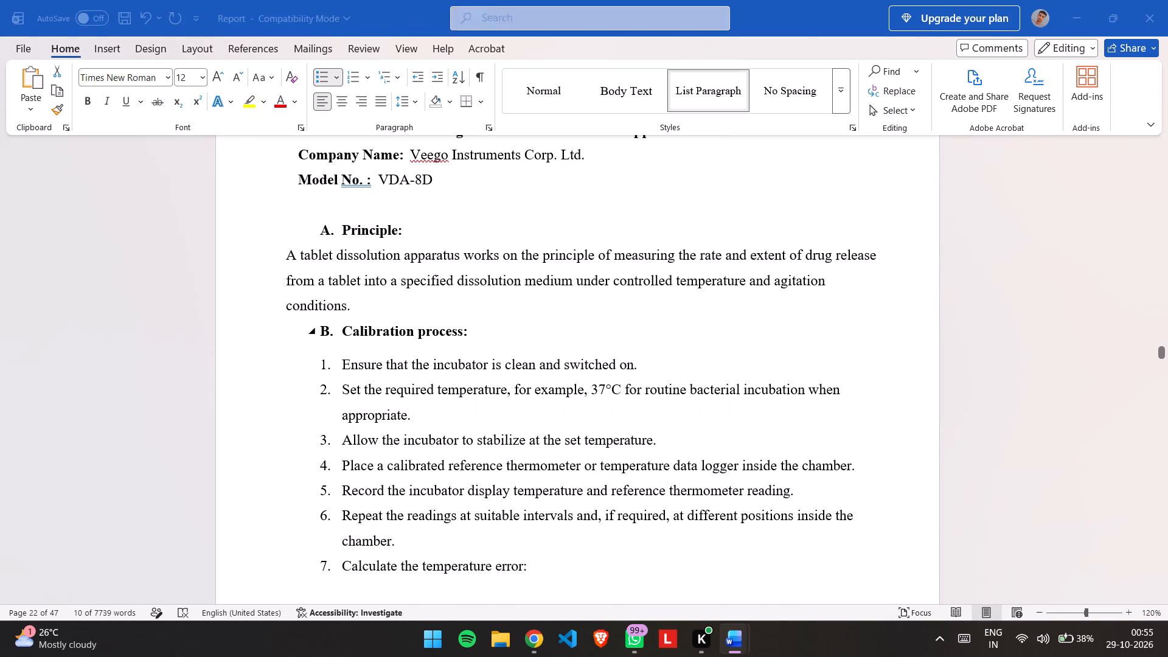
{"action": "key", "text": "alt+Tab"}
{"action": "key", "text": "alt+Tab"}
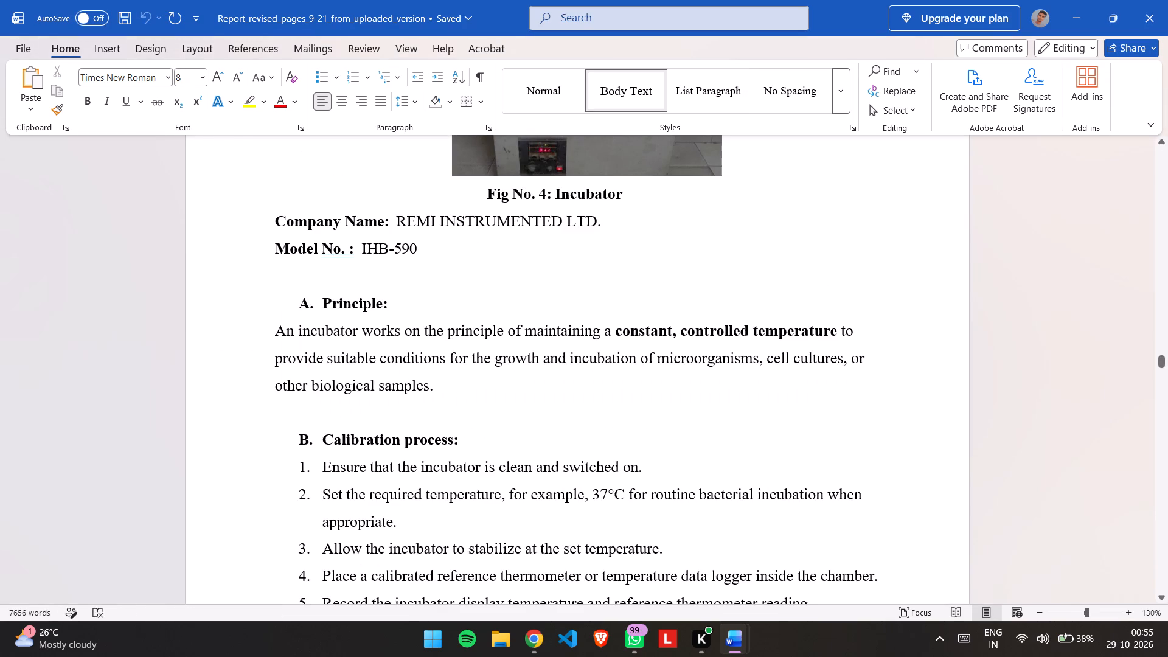
Check the line spacing from the Calibration process heading to its first item in the revised document, and return to Report.
{"action": "left_click_drag", "start_coordinate": [287, 422], "coordinate": [402, 460]}
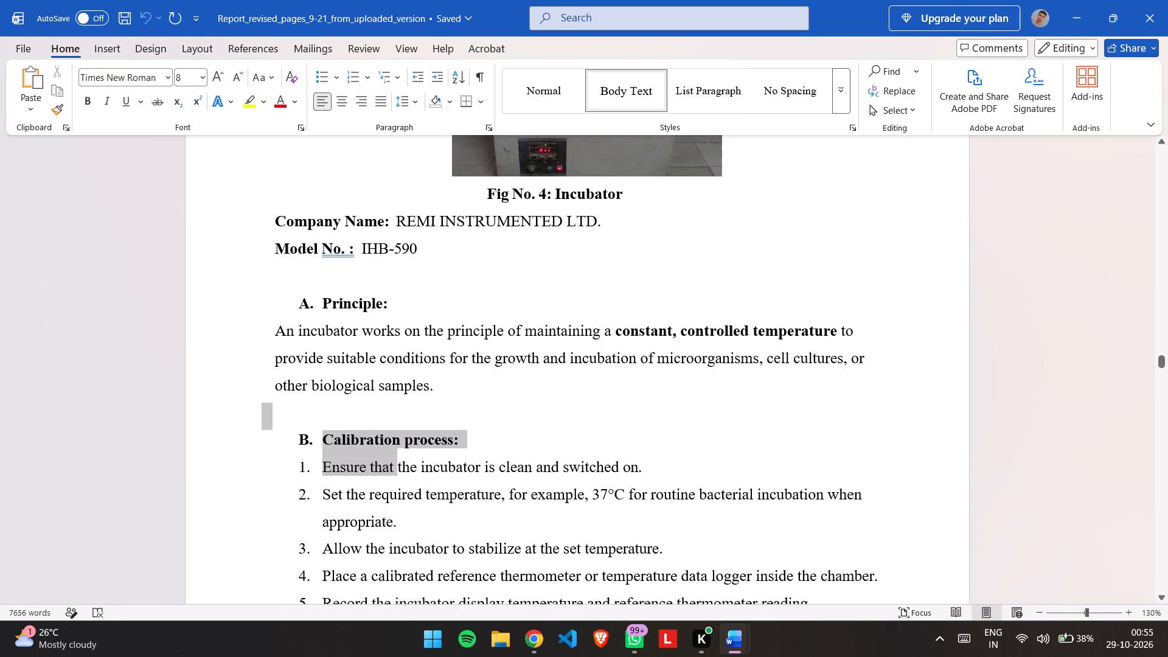
{"action": "left_click_drag", "start_coordinate": [402, 460], "coordinate": [449, 467]}
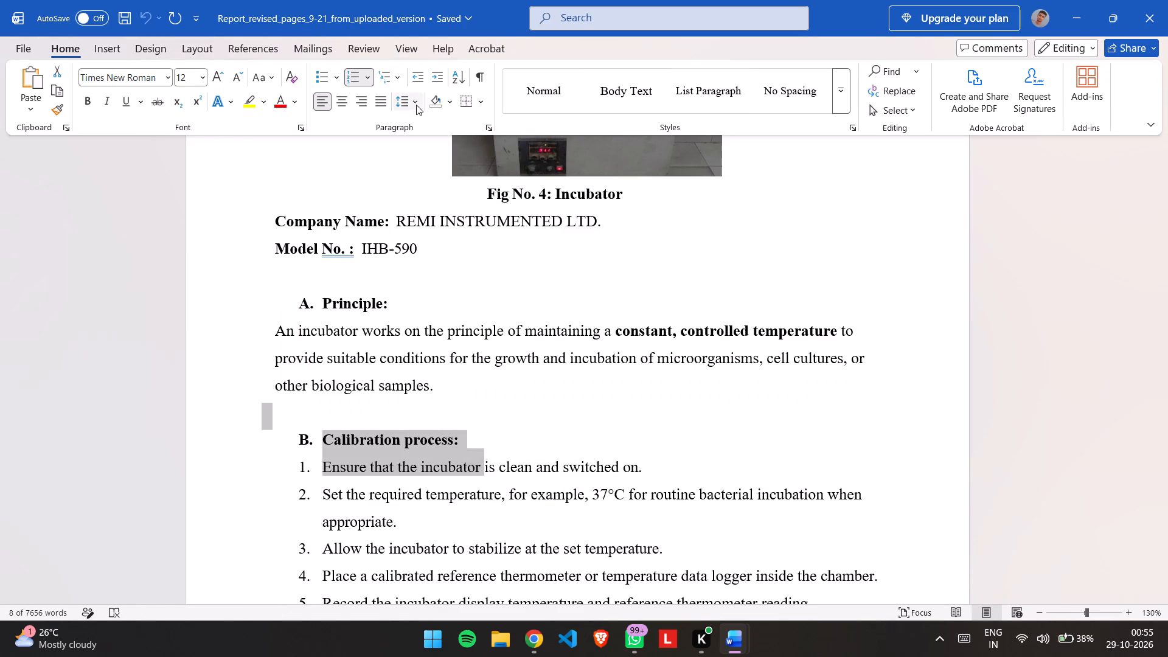
{"action": "left_click", "coordinate": [416, 105]}
{"action": "left_click", "coordinate": [416, 105]}
{"action": "key", "text": "alt+Tab"}
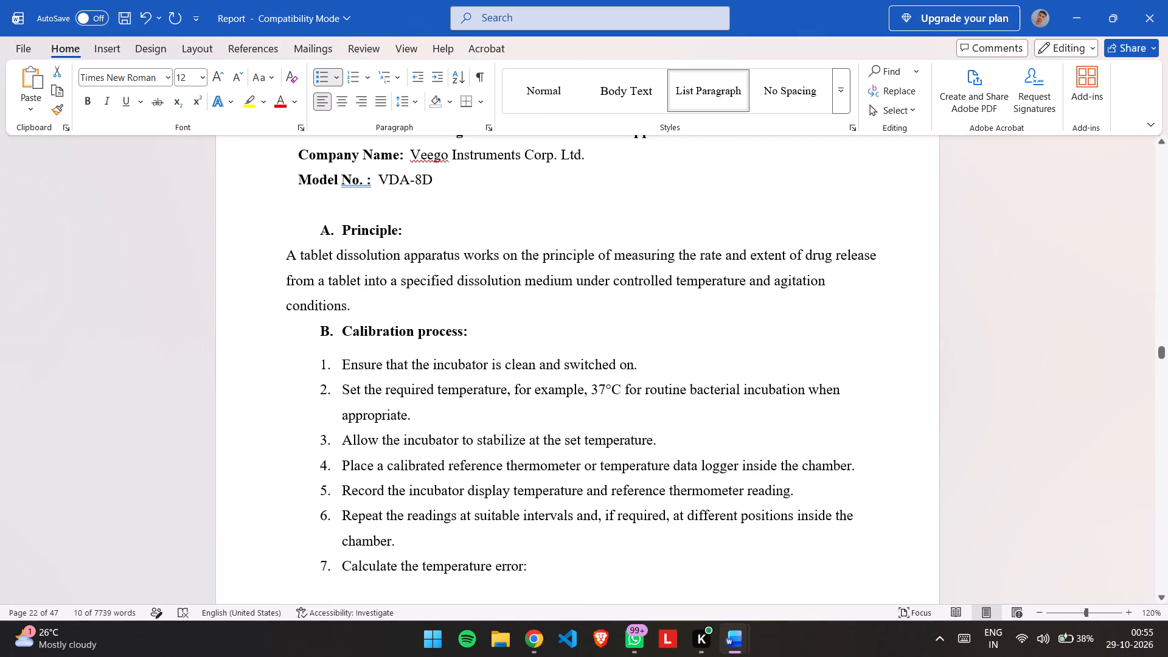
Set the line spacing of the Calibration process heading and its first numbered item in Report to 1.0.
{"action": "left_click_drag", "start_coordinate": [302, 327], "coordinate": [588, 371]}
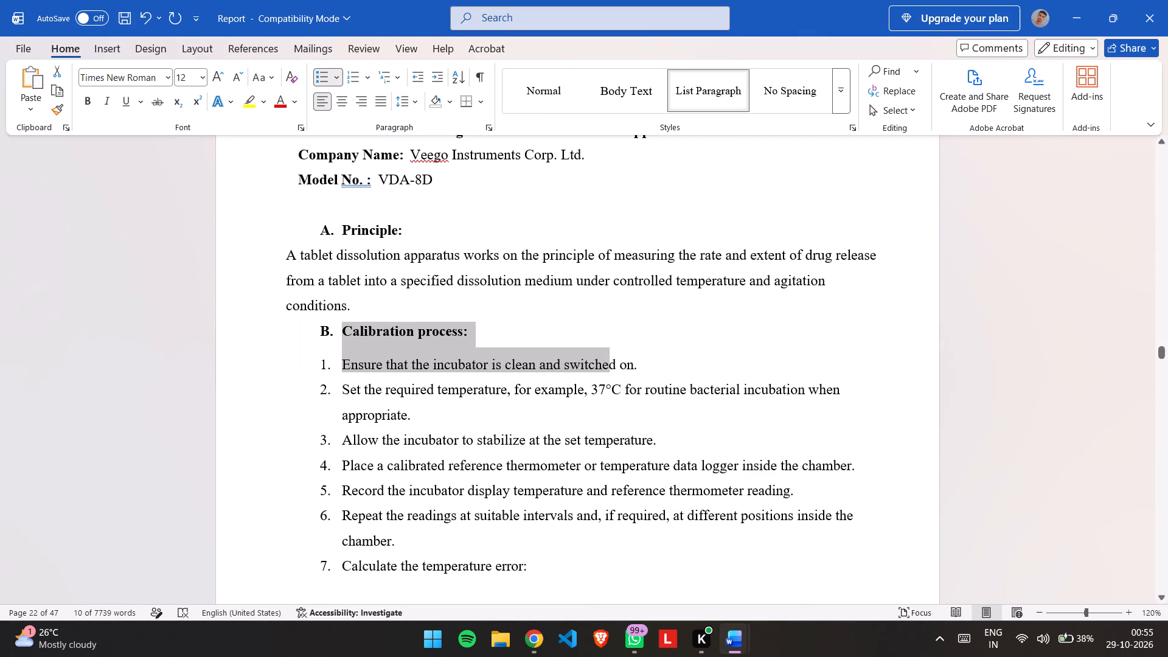
{"action": "left_click_drag", "start_coordinate": [588, 371], "coordinate": [634, 367]}
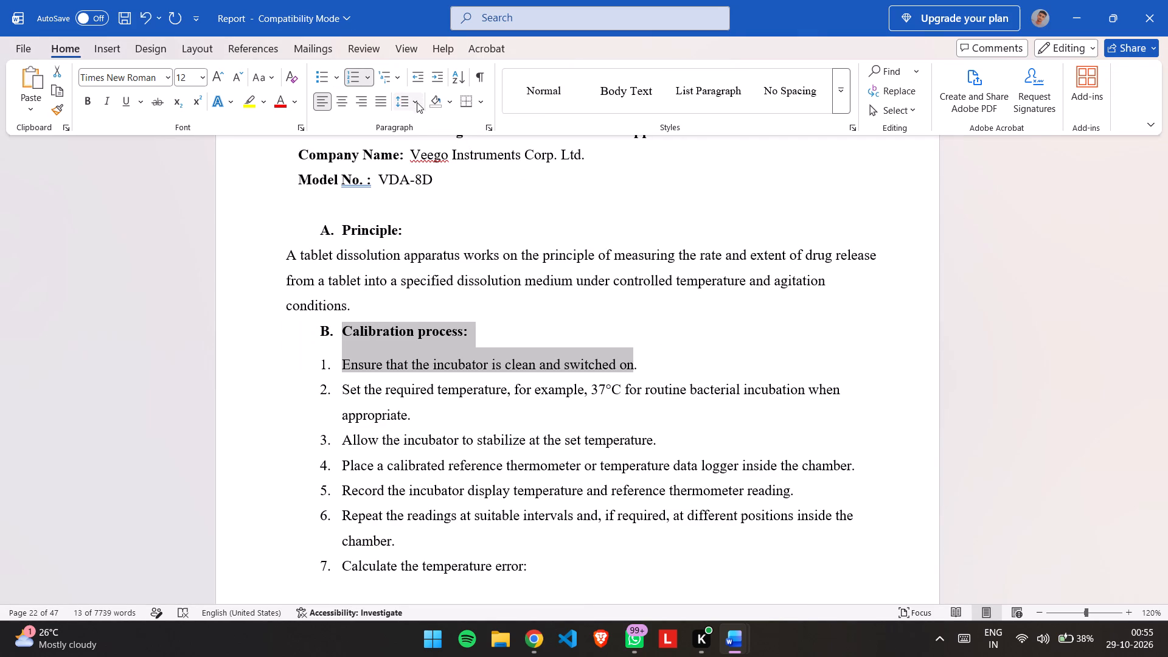
{"action": "left_click", "coordinate": [417, 102]}
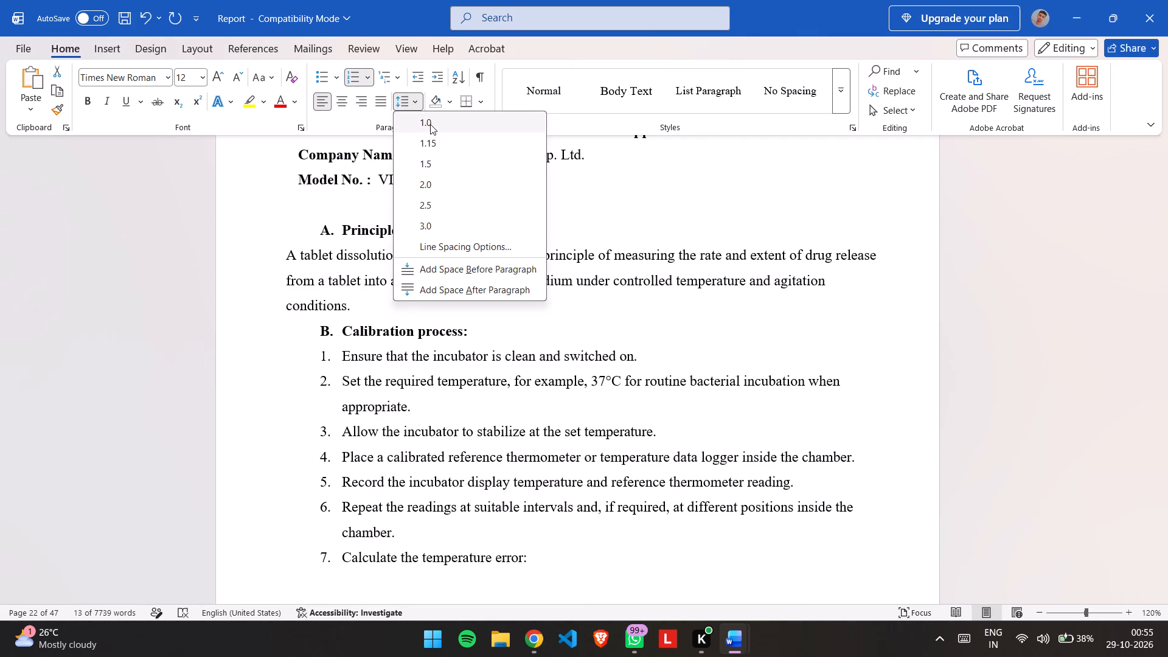
{"action": "left_click", "coordinate": [430, 123]}
{"action": "left_click", "coordinate": [1042, 417]}
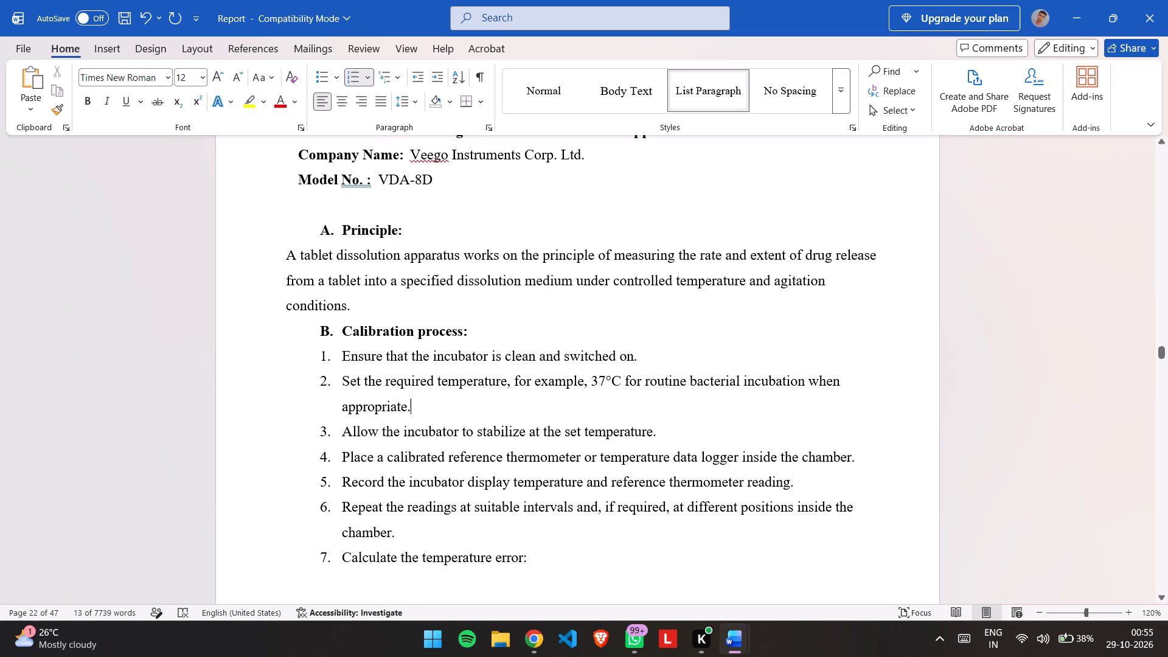
Switch to Report_revised_pages_9-21_from_uploaded_version to compare its Calibration process spacing again.
{"action": "key", "text": "alt+Tab"}
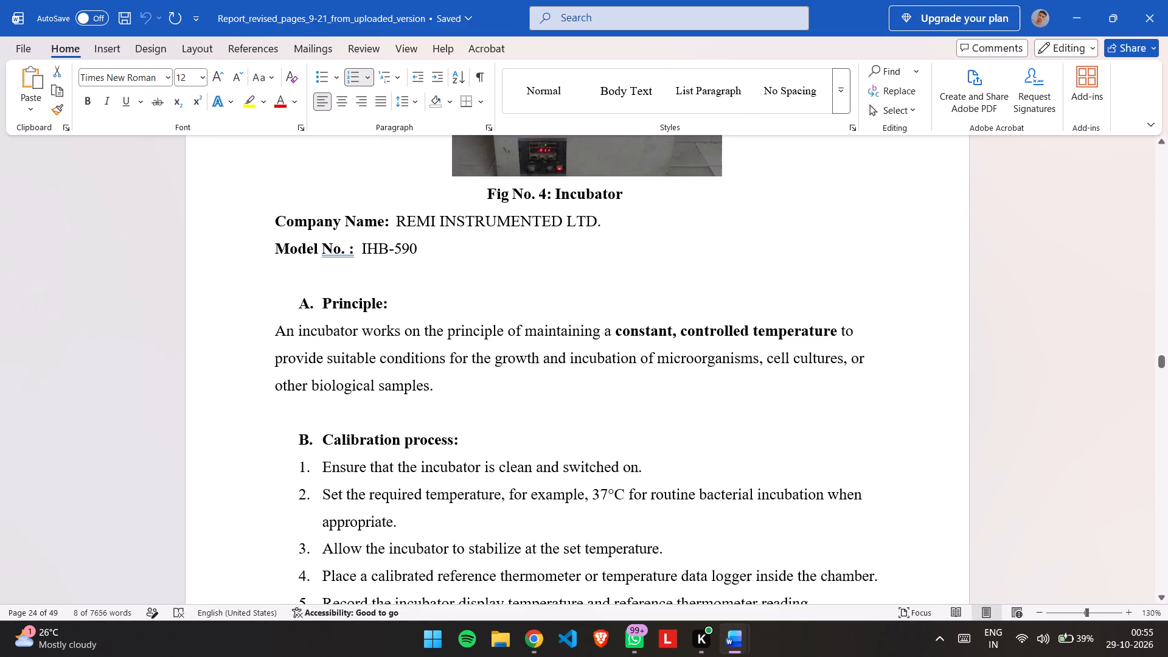
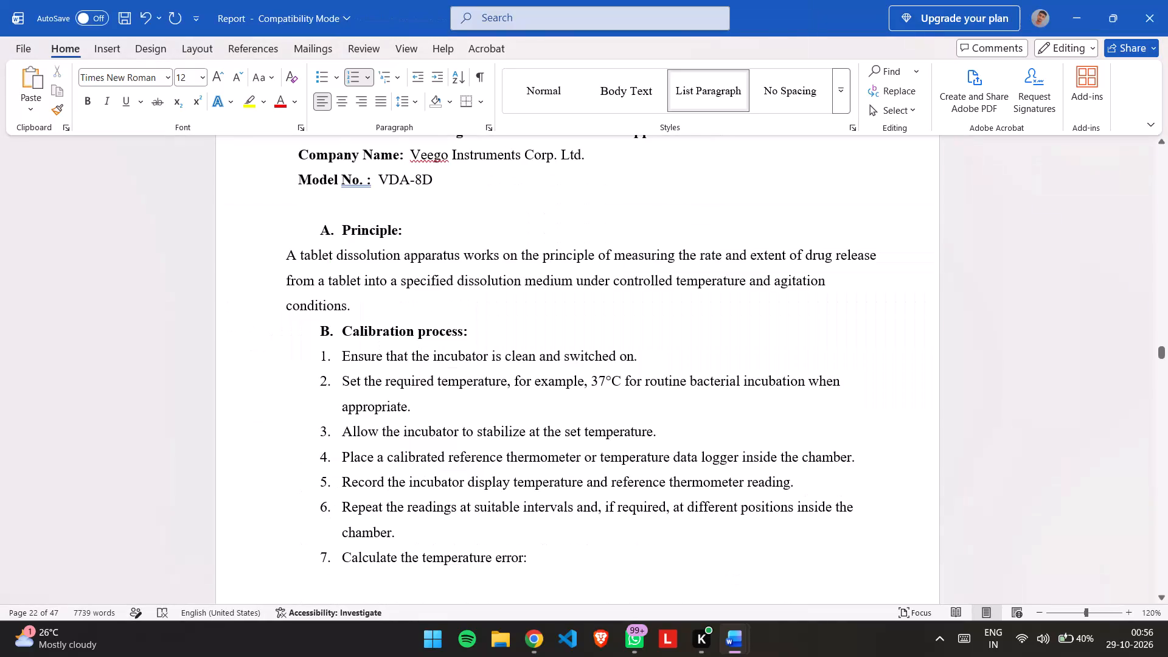
{"action": "key", "text": "alt+Tab"}
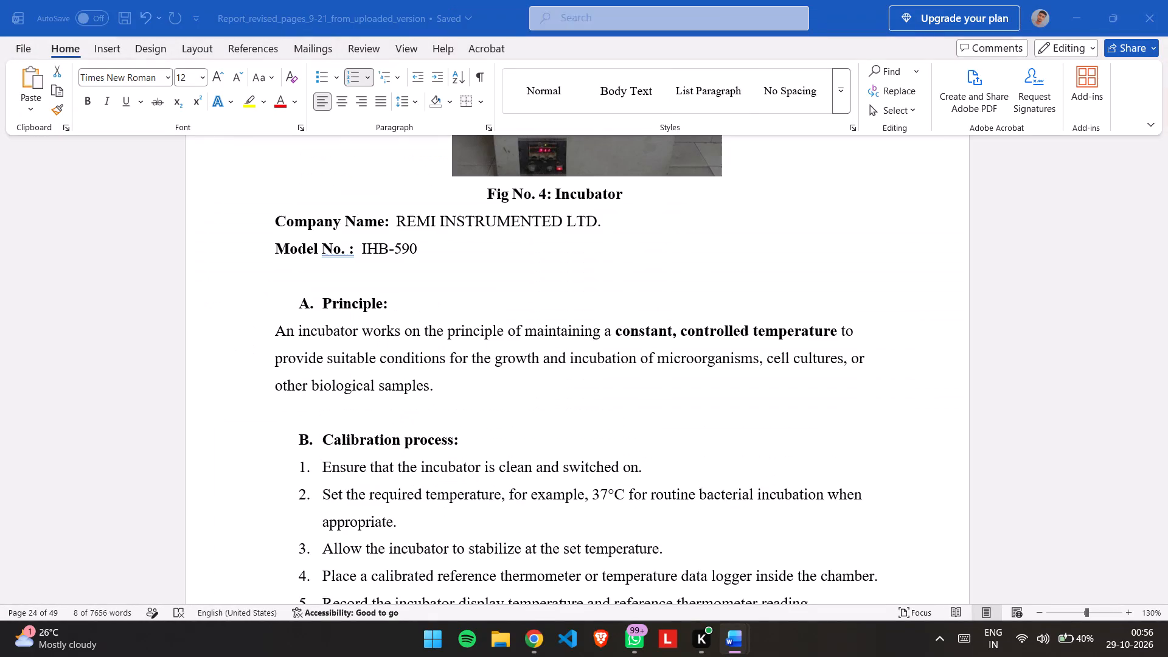
{"action": "left_click", "coordinate": [506, 388]}
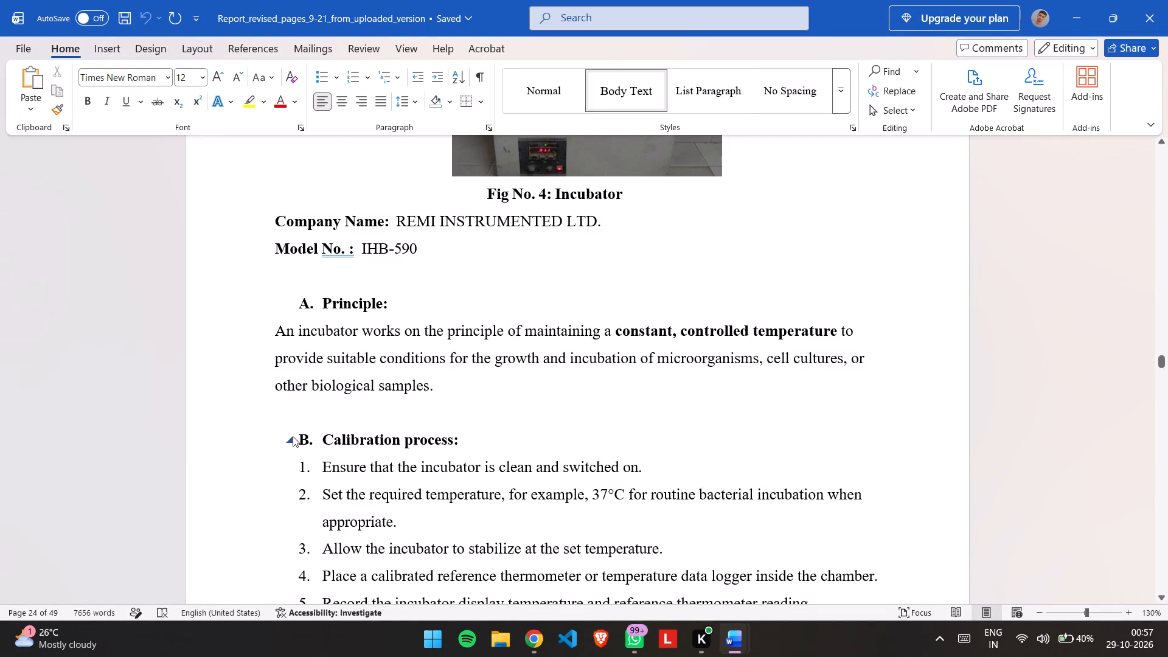
{"action": "left_click_drag", "start_coordinate": [276, 438], "coordinate": [396, 466]}
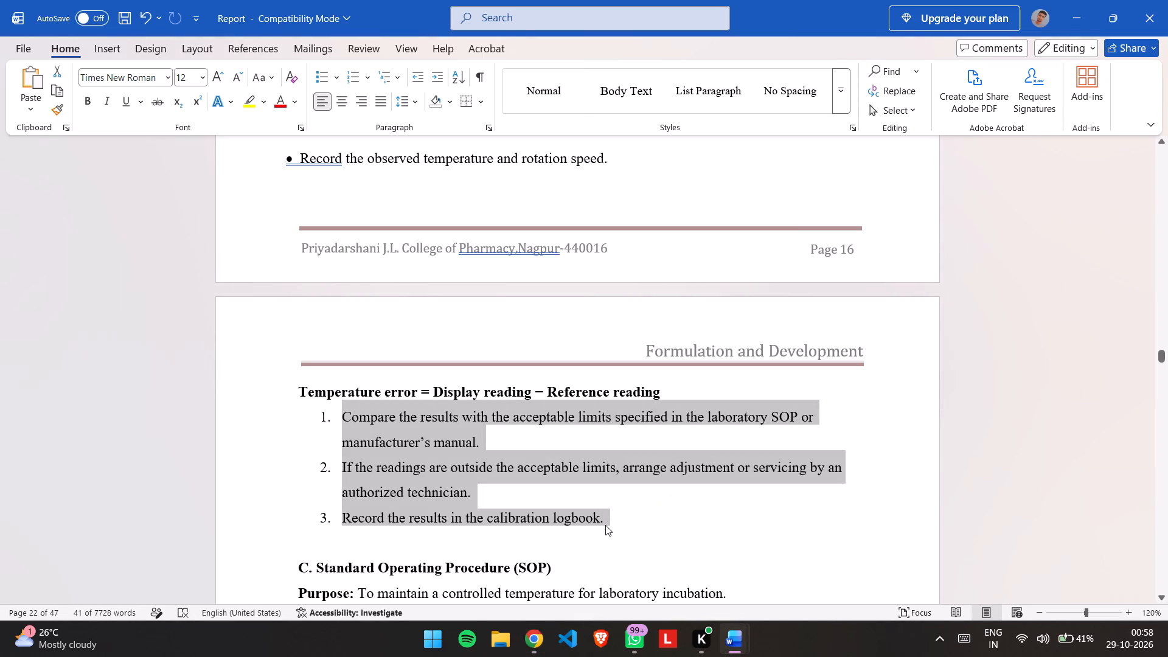
{"action": "key", "text": "ctrl+v"}
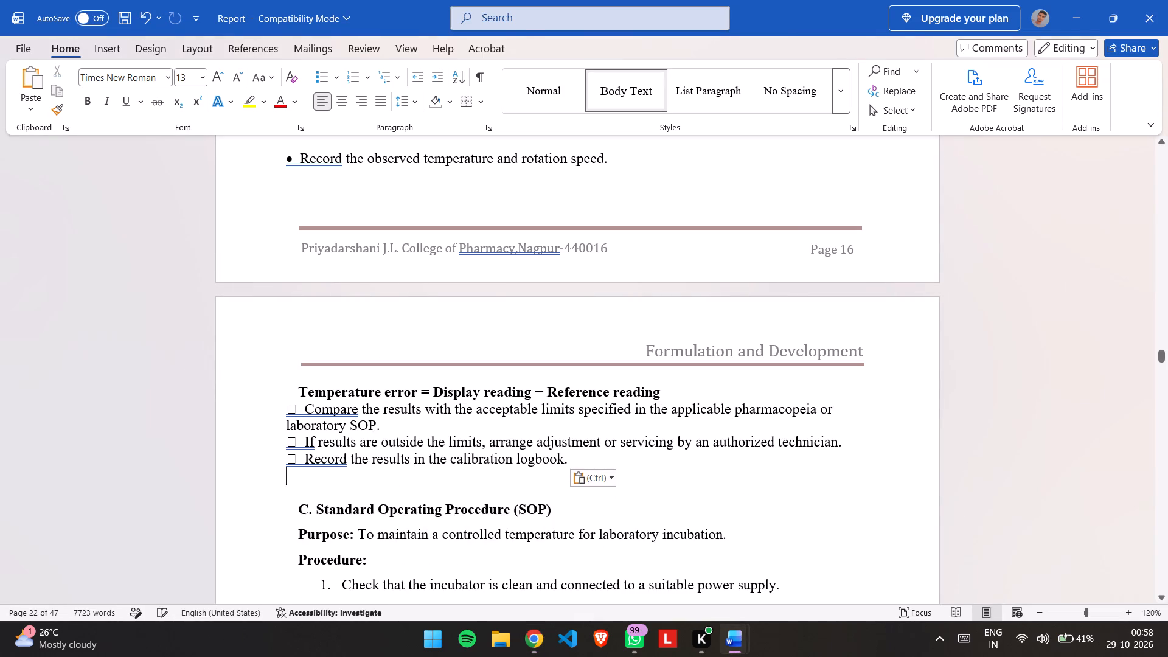
{"action": "left_click", "coordinate": [604, 481]}
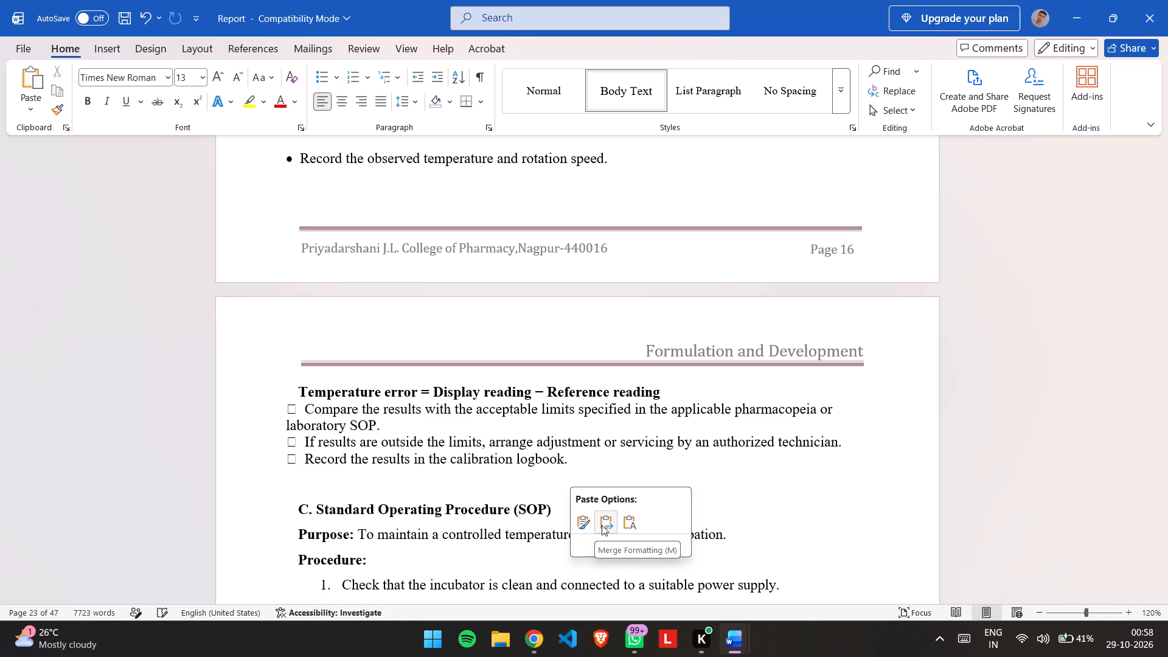
{"action": "left_click", "coordinate": [602, 525]}
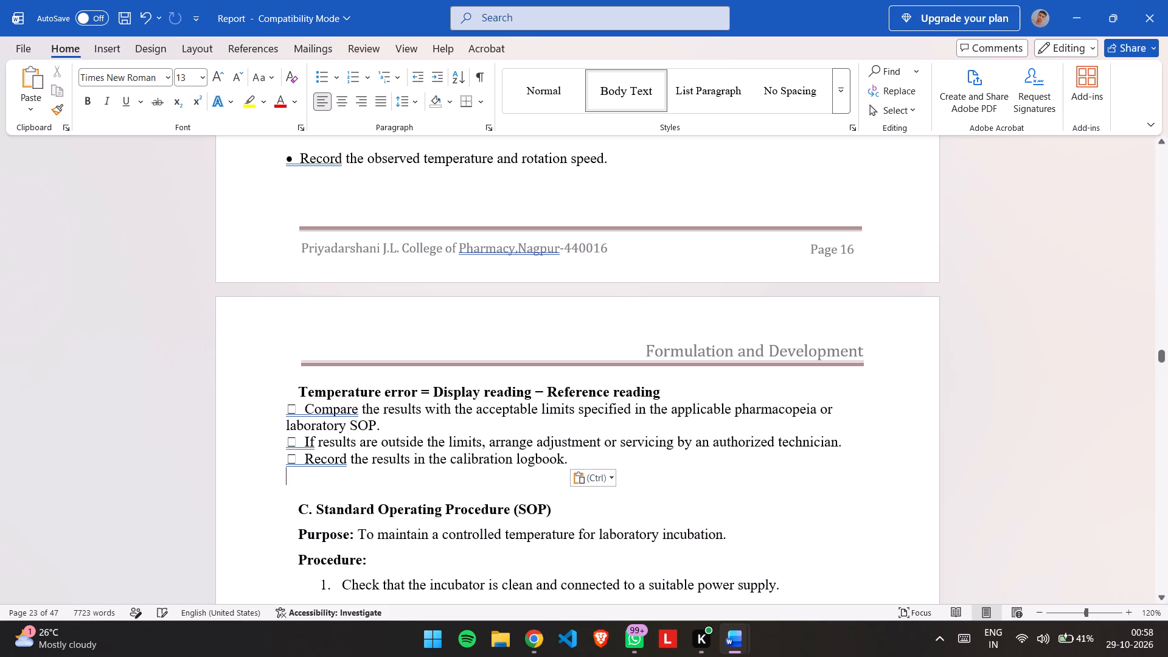
Delete the leftover line "Temperature error = Display reading − Reference reading" above the last three Calibration process items.
{"action": "left_click_drag", "start_coordinate": [663, 392], "coordinate": [336, 386]}
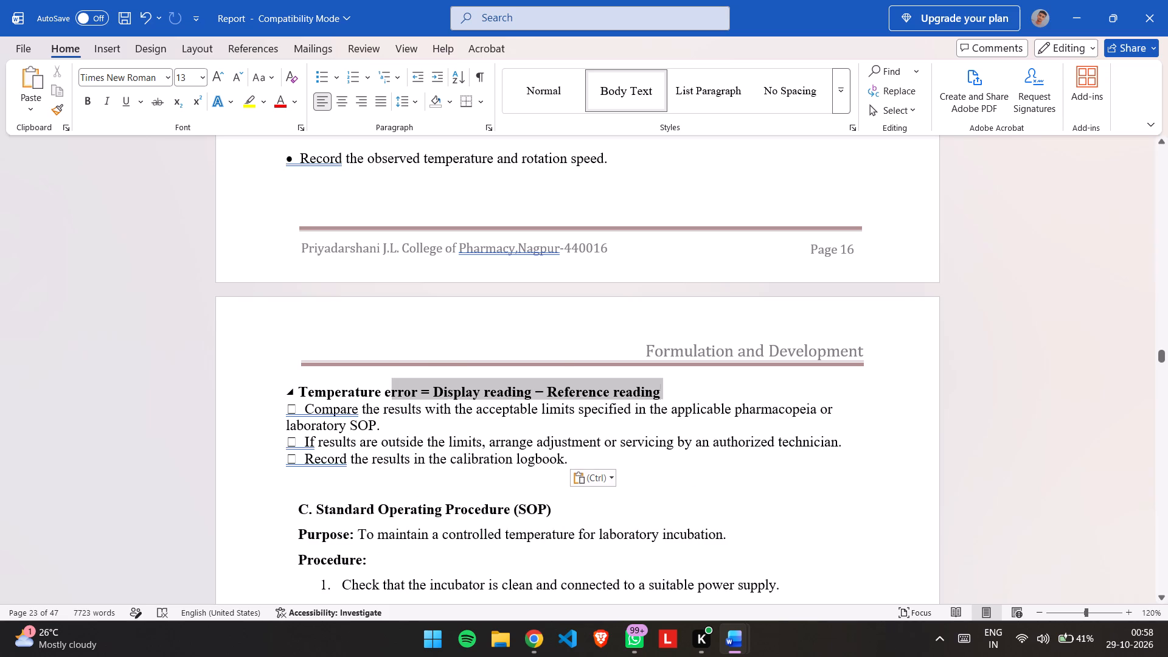
{"action": "left_click_drag", "start_coordinate": [336, 386], "coordinate": [308, 384]}
{"action": "key", "text": "BackSpace"}
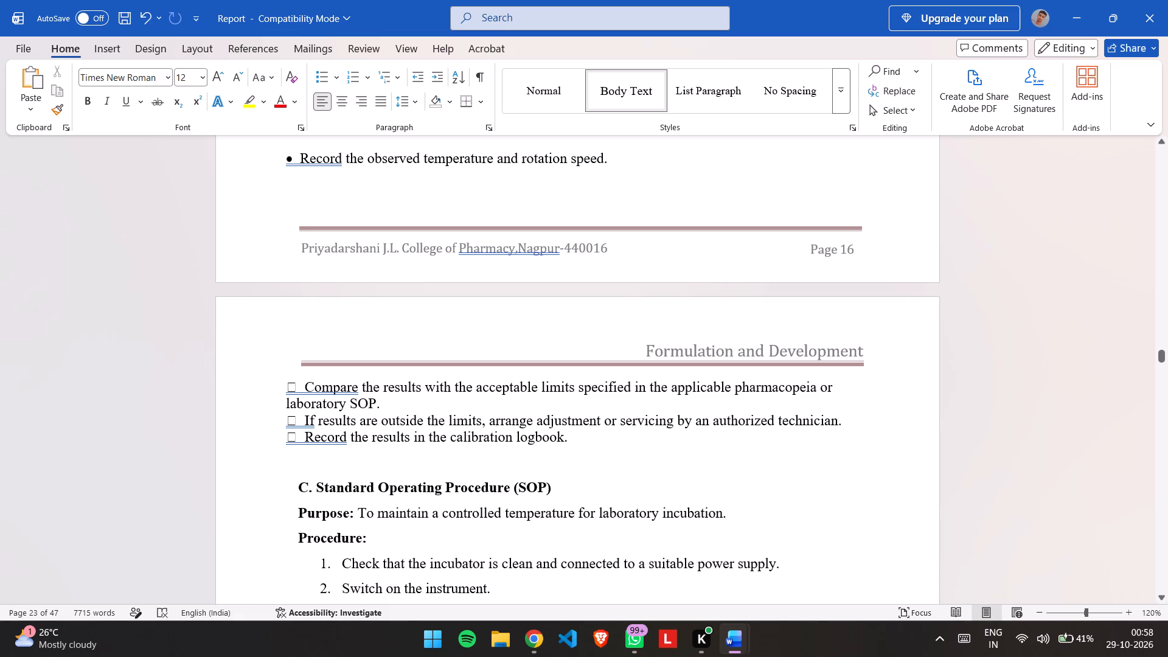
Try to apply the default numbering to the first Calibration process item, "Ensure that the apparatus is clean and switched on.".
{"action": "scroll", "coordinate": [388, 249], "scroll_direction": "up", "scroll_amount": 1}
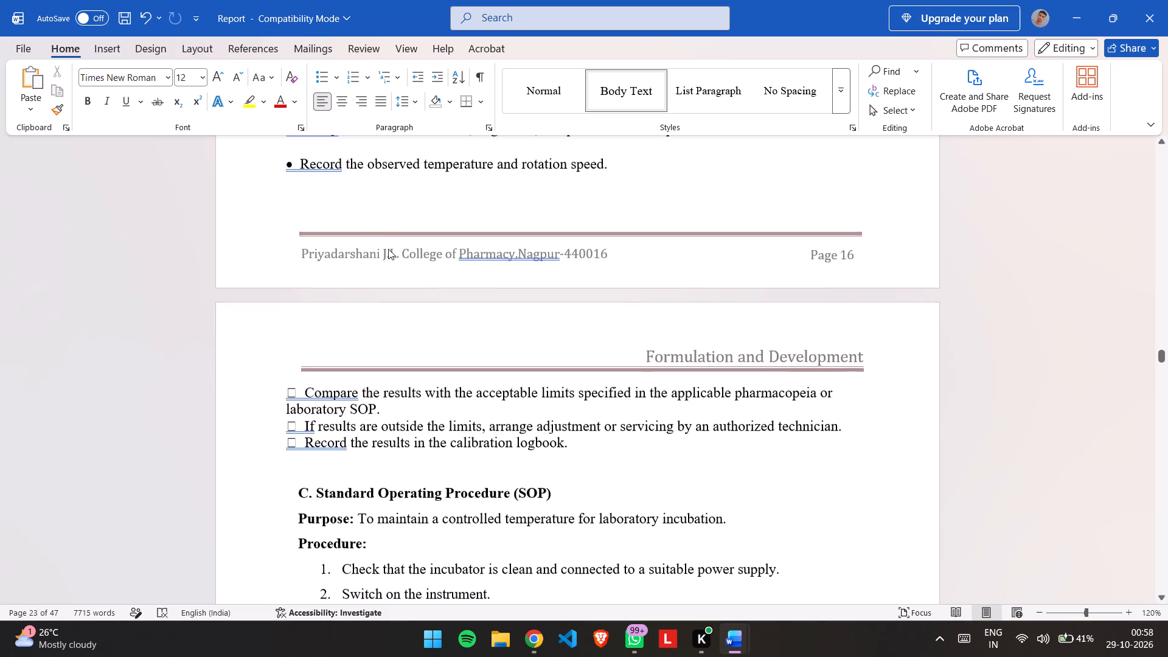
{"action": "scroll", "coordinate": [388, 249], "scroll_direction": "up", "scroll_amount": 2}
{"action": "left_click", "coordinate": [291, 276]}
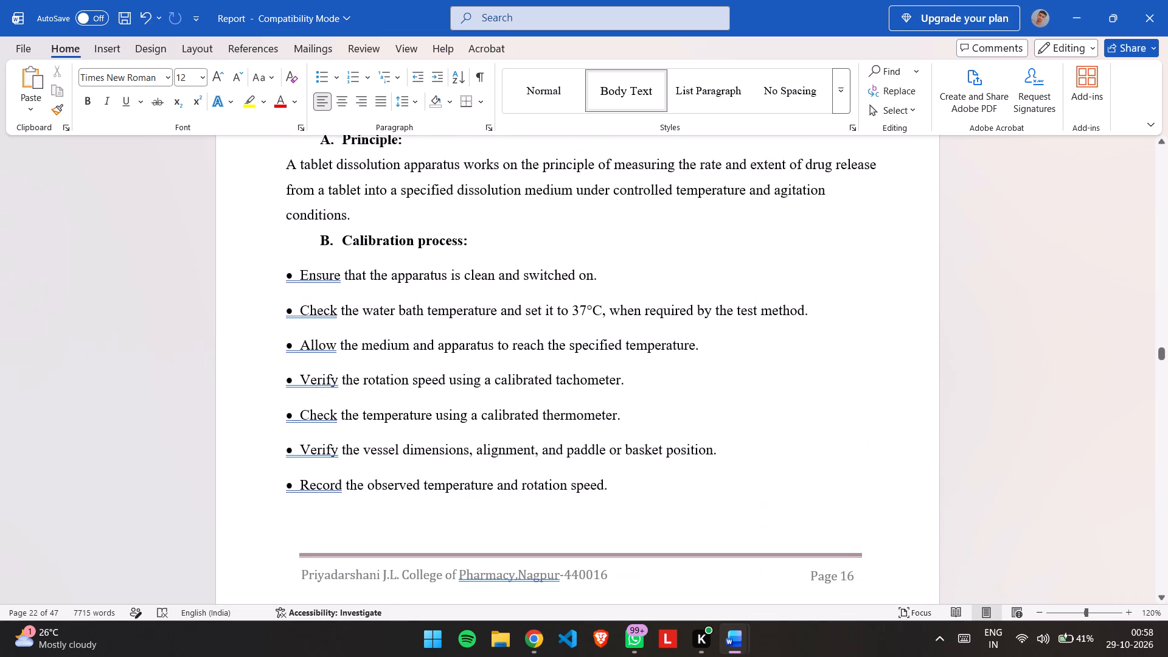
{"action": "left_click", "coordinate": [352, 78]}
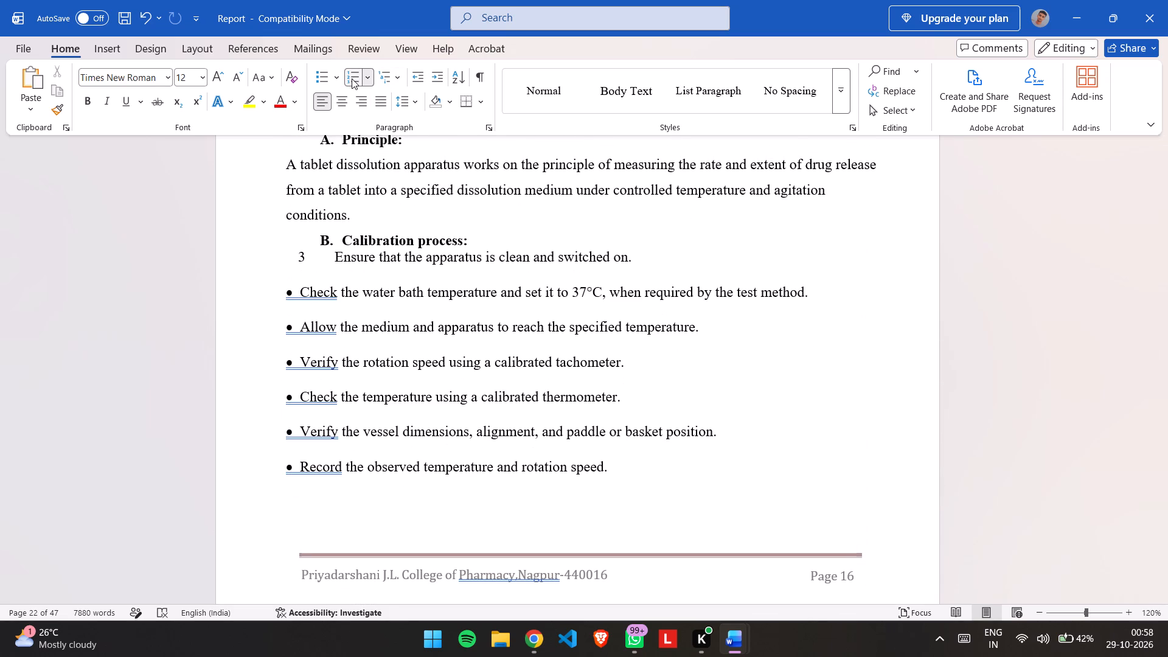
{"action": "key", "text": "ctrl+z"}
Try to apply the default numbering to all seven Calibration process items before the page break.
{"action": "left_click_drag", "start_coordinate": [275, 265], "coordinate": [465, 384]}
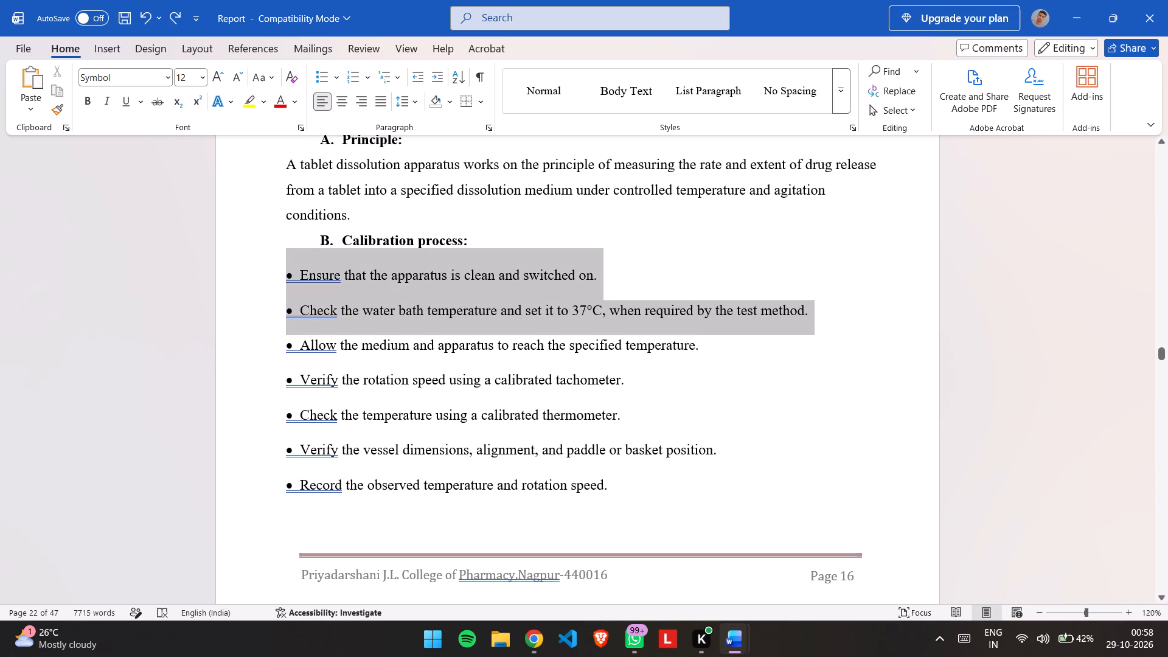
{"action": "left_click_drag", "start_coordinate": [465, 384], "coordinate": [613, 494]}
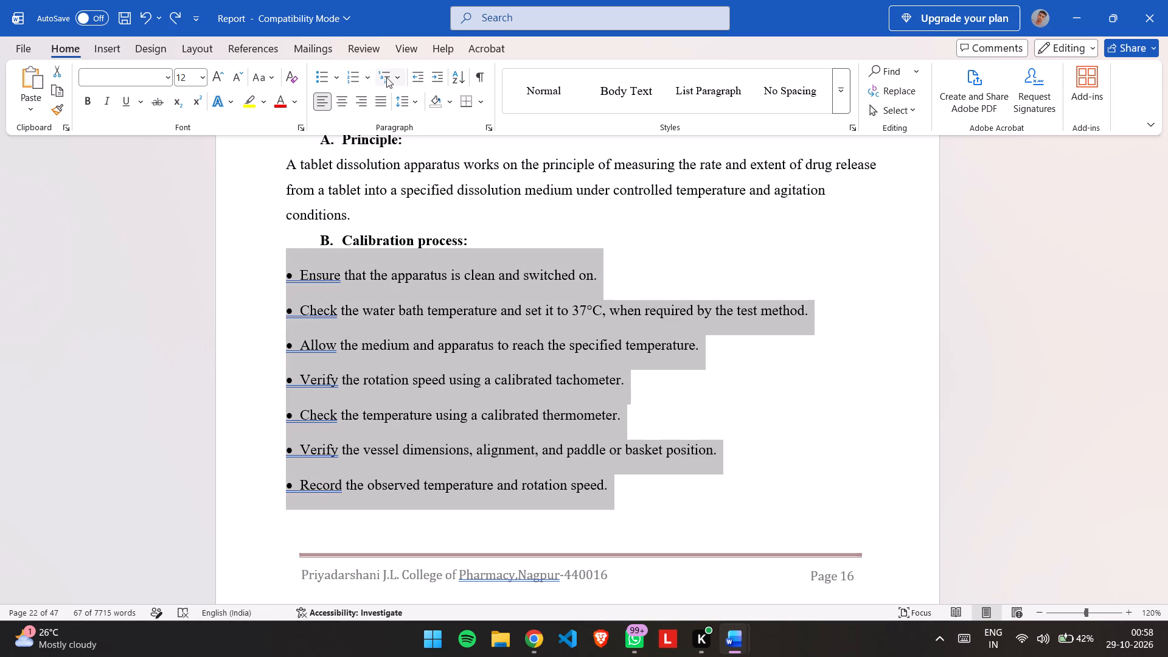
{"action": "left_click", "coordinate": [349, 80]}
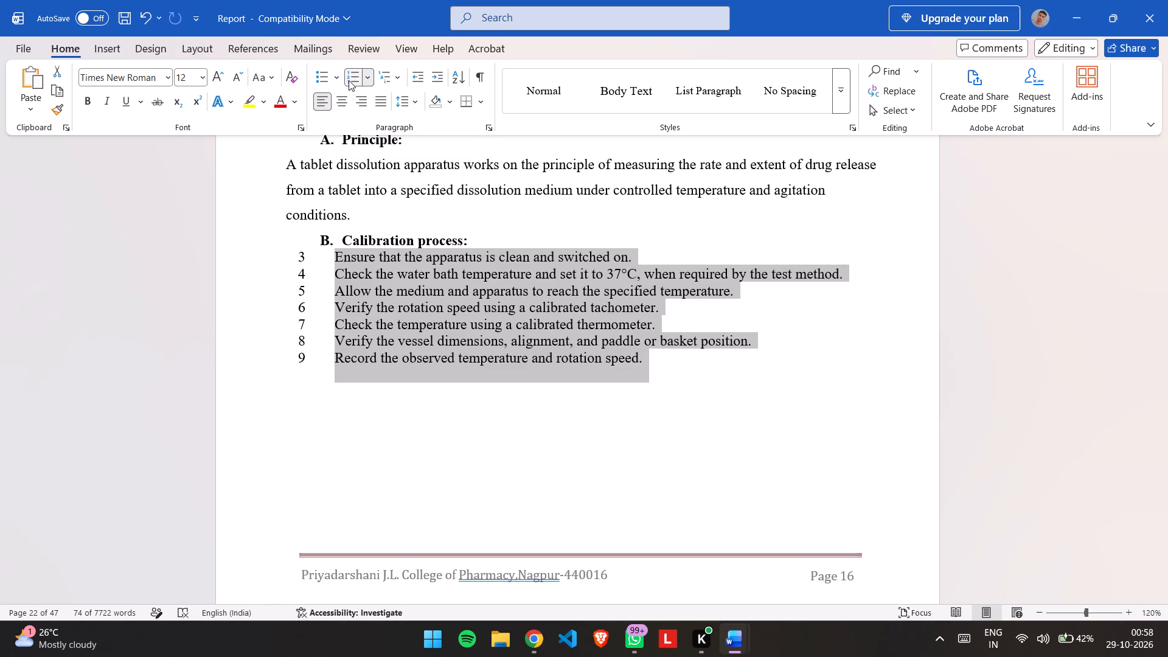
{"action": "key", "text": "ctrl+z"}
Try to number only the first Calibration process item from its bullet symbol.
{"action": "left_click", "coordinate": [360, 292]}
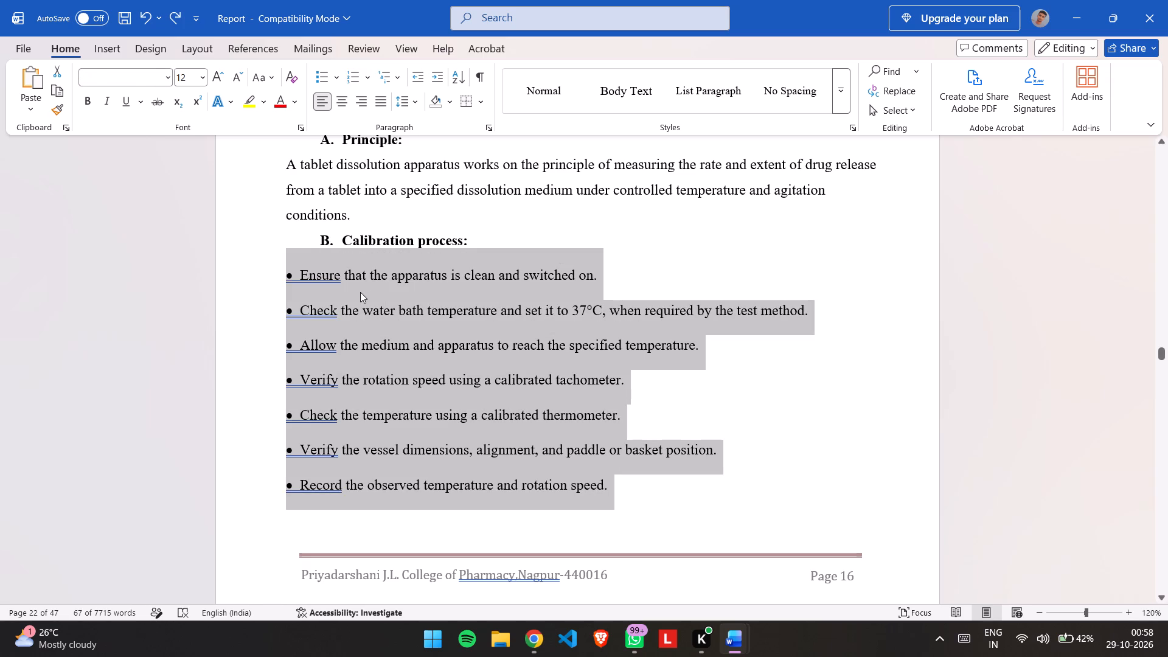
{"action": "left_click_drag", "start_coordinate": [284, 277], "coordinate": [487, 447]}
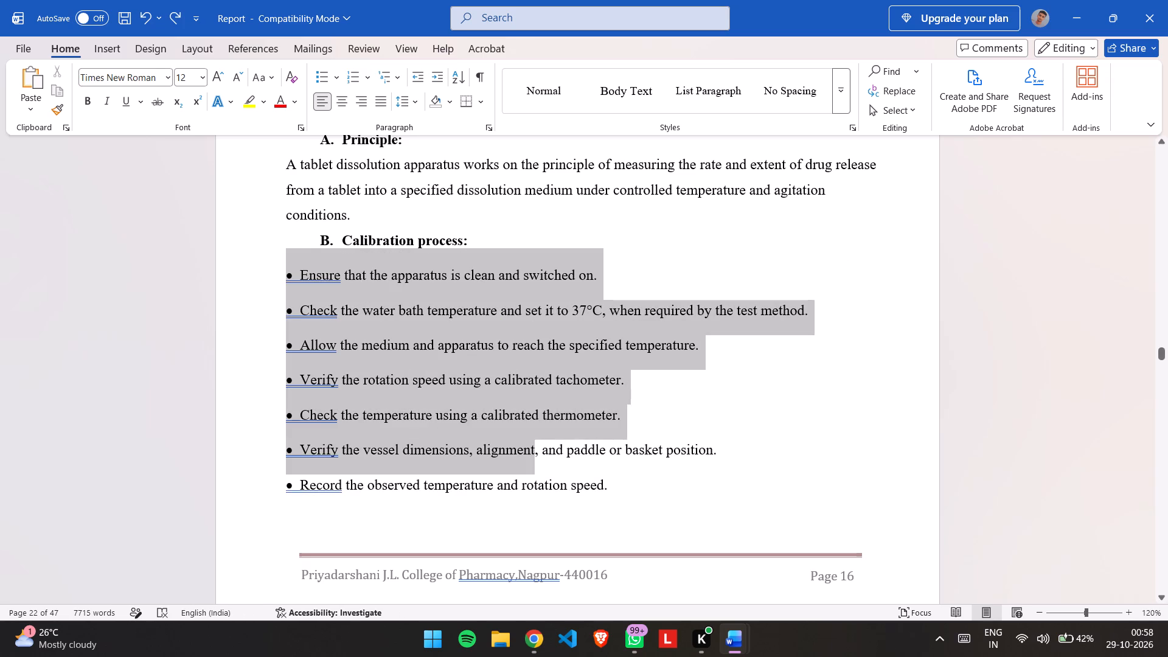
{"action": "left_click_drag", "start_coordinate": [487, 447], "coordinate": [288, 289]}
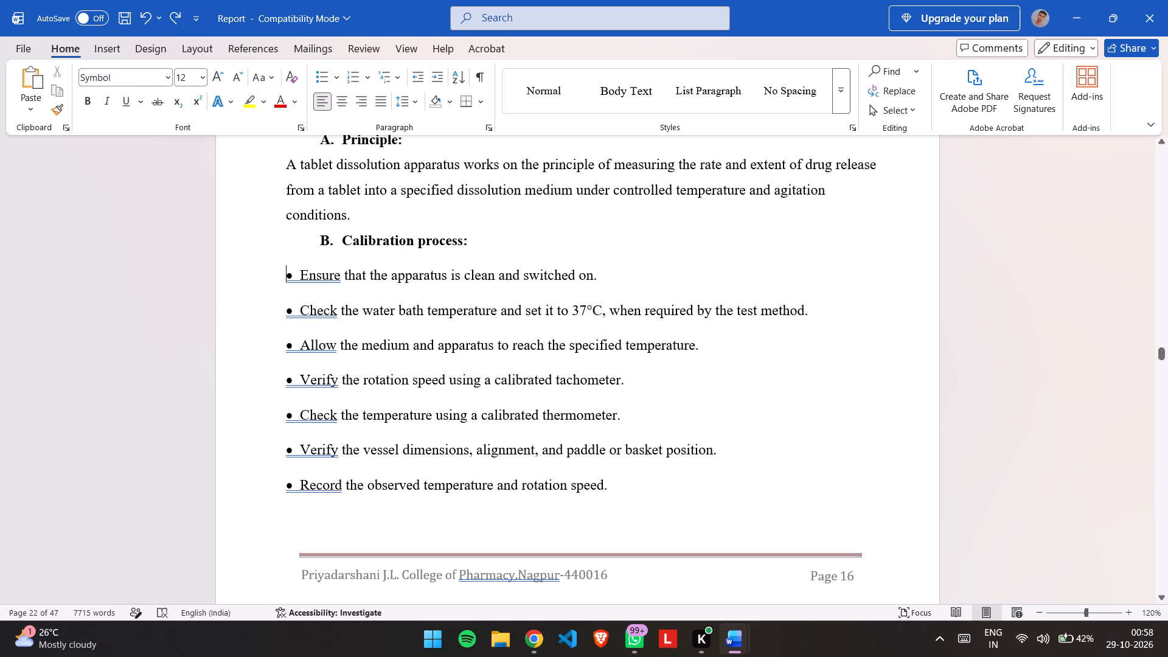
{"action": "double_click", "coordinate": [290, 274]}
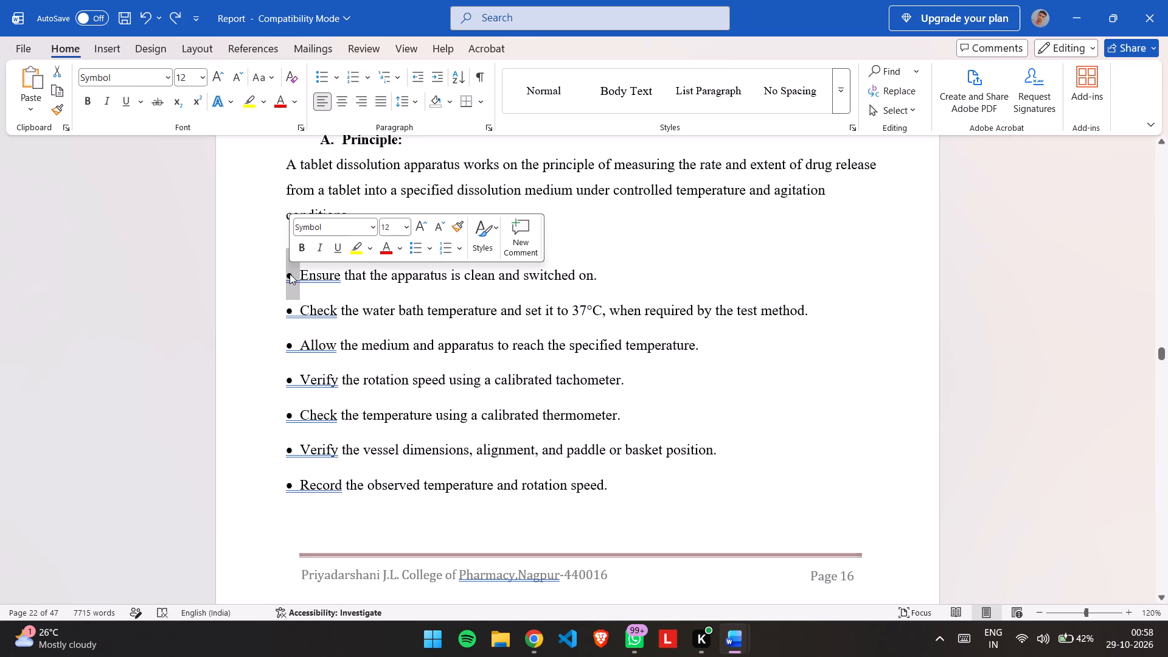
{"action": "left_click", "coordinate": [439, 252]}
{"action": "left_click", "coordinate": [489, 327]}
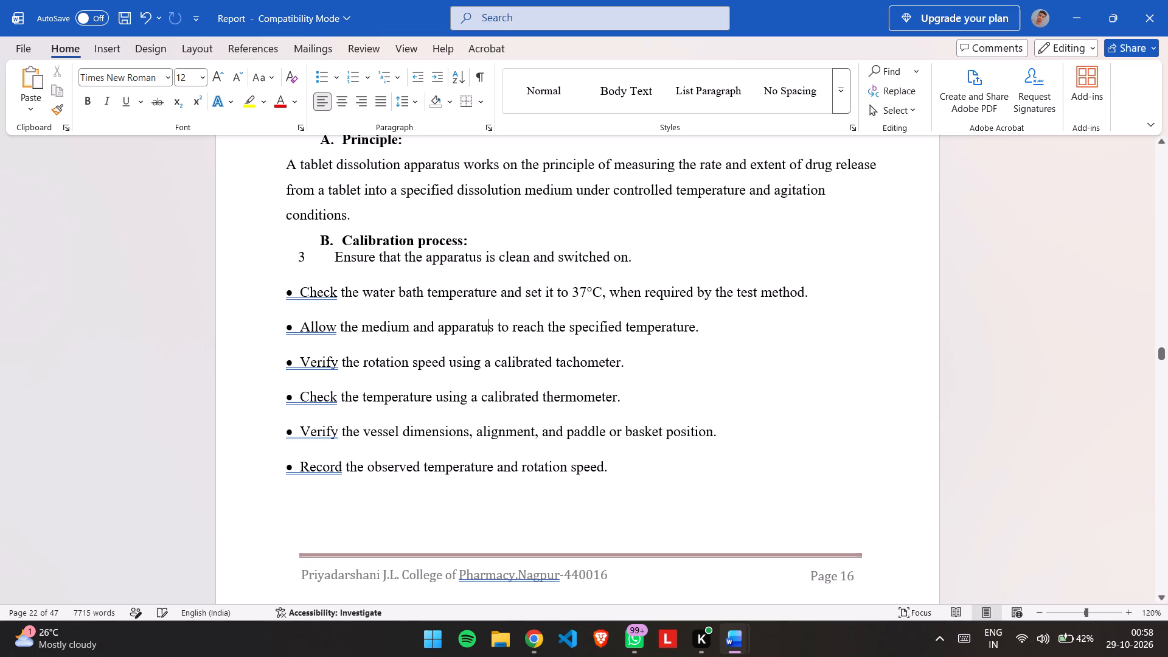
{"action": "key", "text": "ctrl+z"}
Convert the seven bulleted Calibration process items before the page break into a numbered list in the 1) 2) 3) format.
{"action": "scroll", "coordinate": [489, 327], "scroll_direction": "up", "scroll_amount": 1}
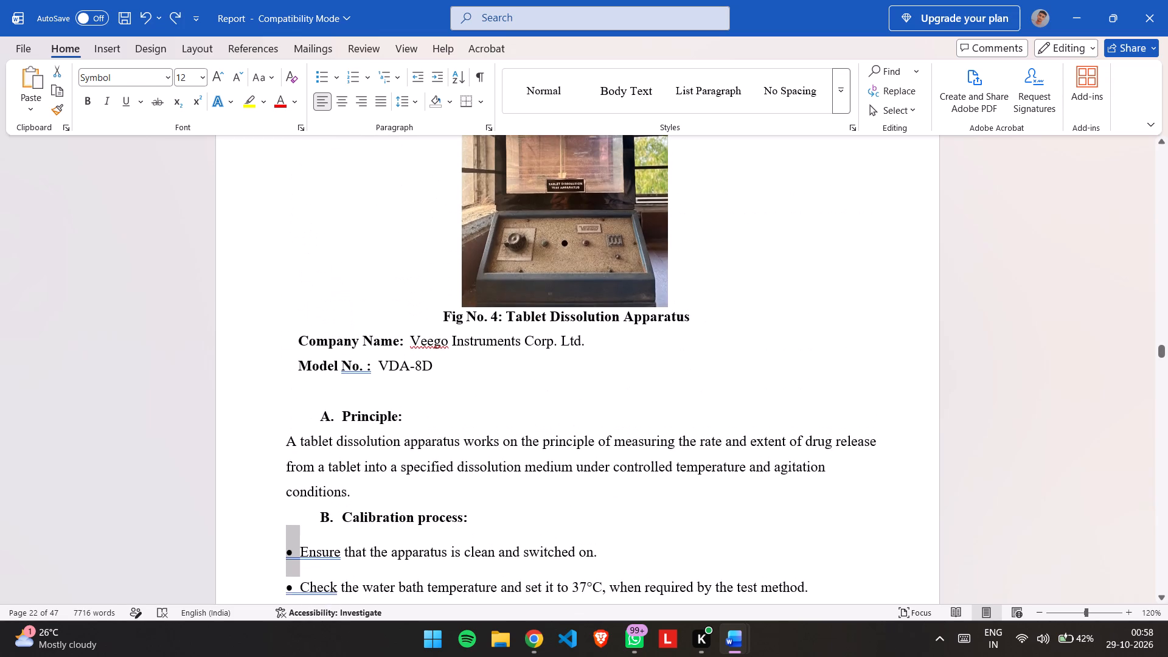
{"action": "scroll", "coordinate": [489, 327], "scroll_direction": "down", "scroll_amount": 2}
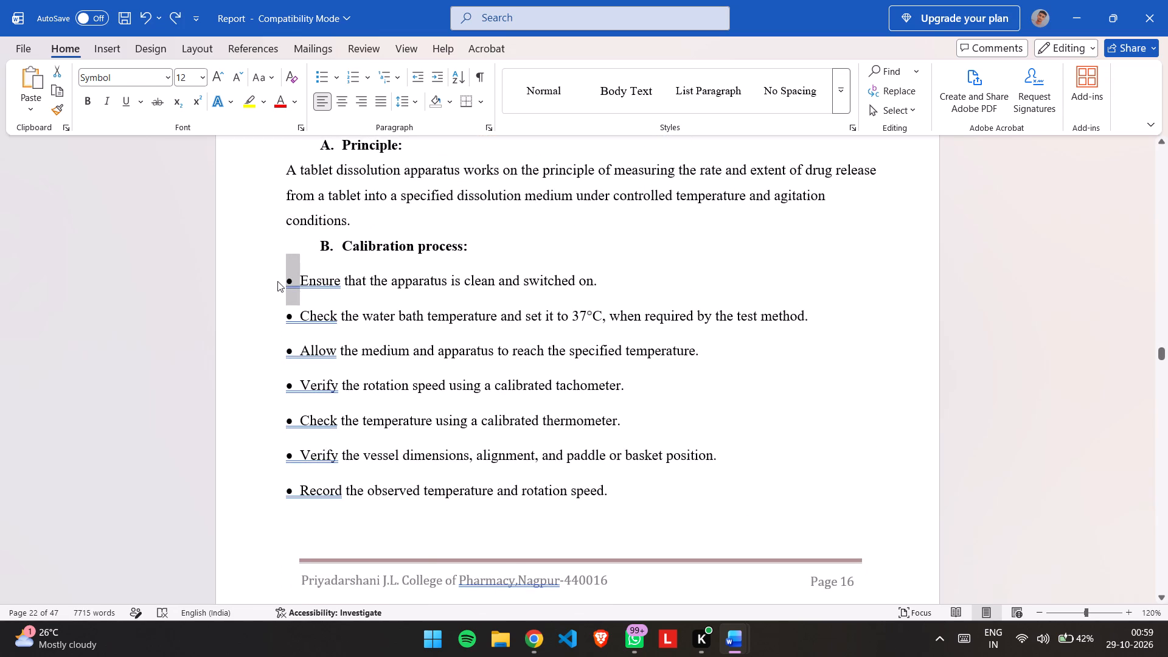
{"action": "left_click", "coordinate": [277, 281]}
{"action": "left_click_drag", "start_coordinate": [283, 287], "coordinate": [381, 375]}
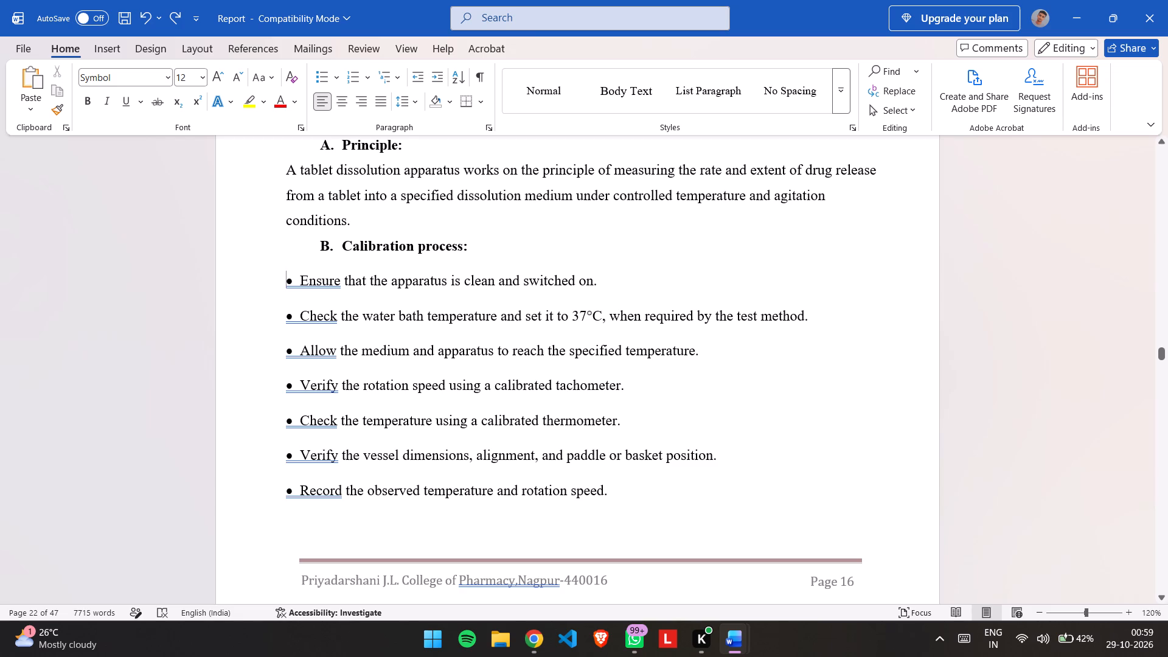
{"action": "left_click_drag", "start_coordinate": [381, 375], "coordinate": [600, 524]}
{"action": "key", "text": "shift+Right"}
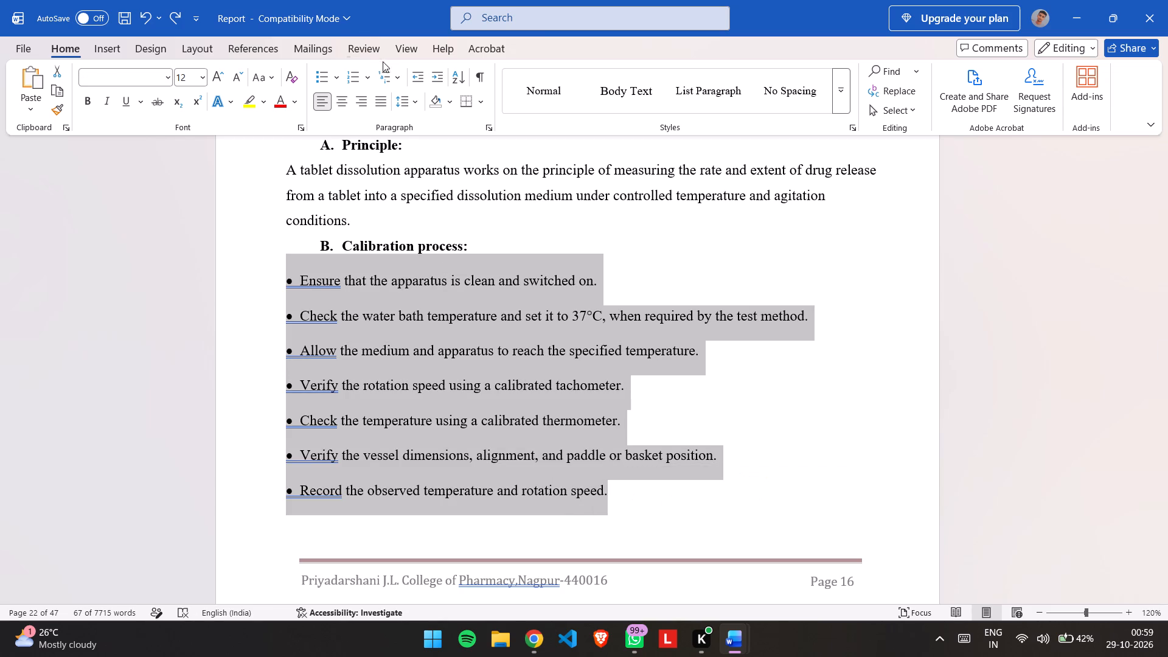
{"action": "left_click", "coordinate": [367, 78]}
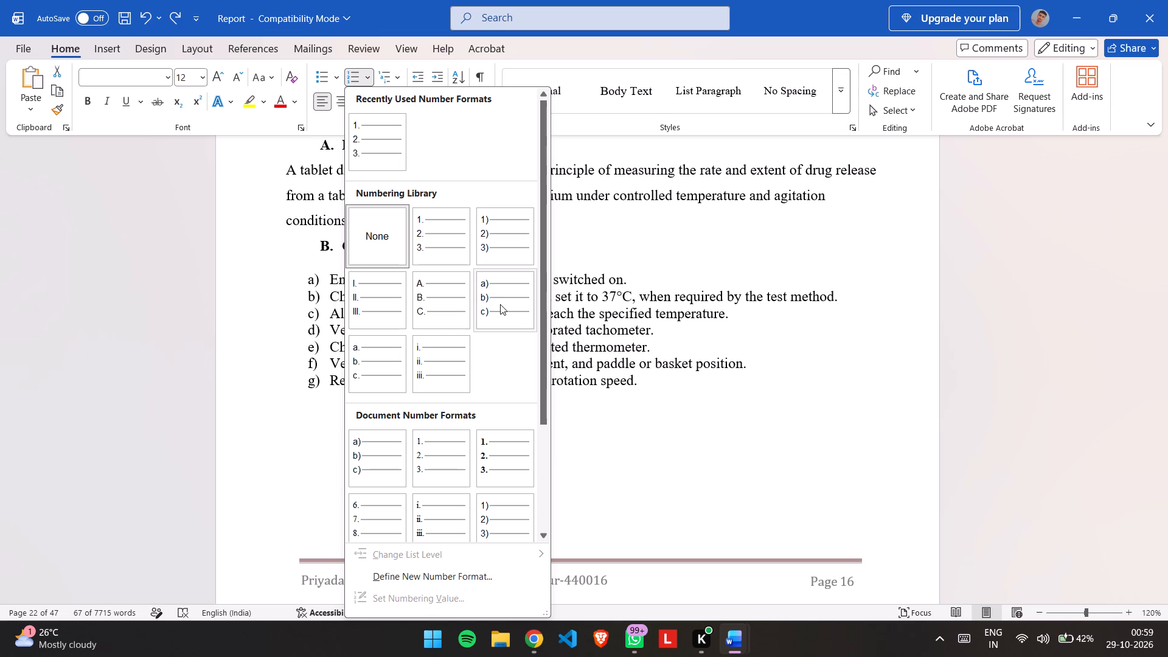
{"action": "left_click", "coordinate": [503, 252]}
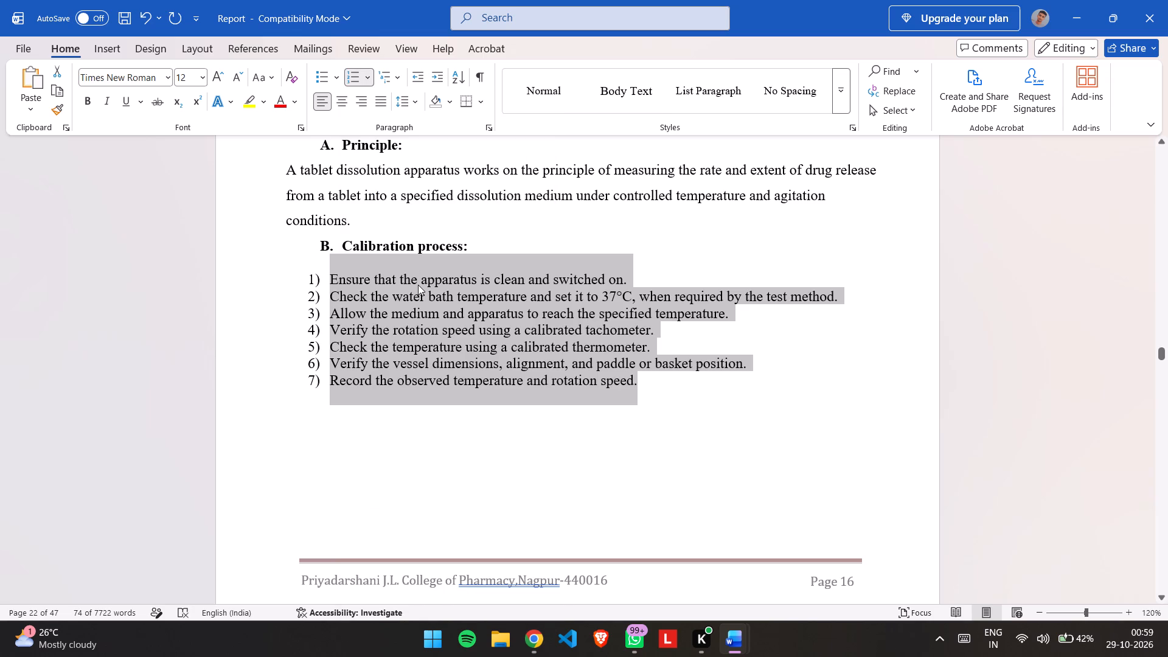
Set the line spacing of Calibration process items 1) to 7) to 1.5.
{"action": "left_click", "coordinate": [418, 285]}
{"action": "left_click_drag", "start_coordinate": [303, 276], "coordinate": [389, 311]}
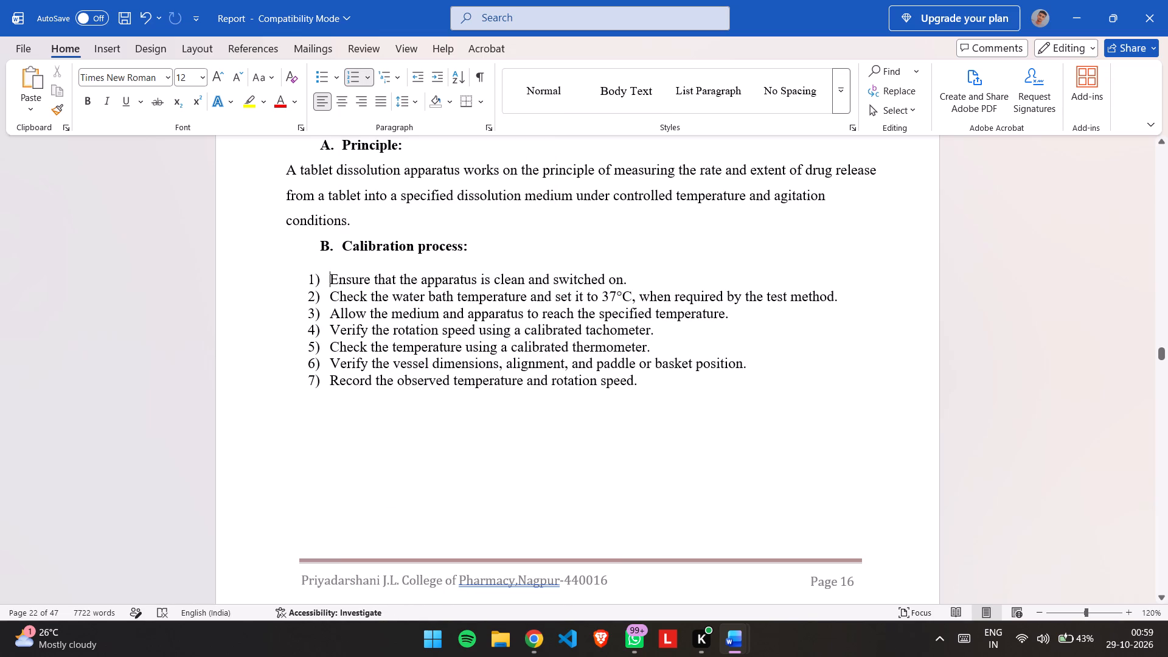
{"action": "left_click_drag", "start_coordinate": [389, 311], "coordinate": [642, 414]}
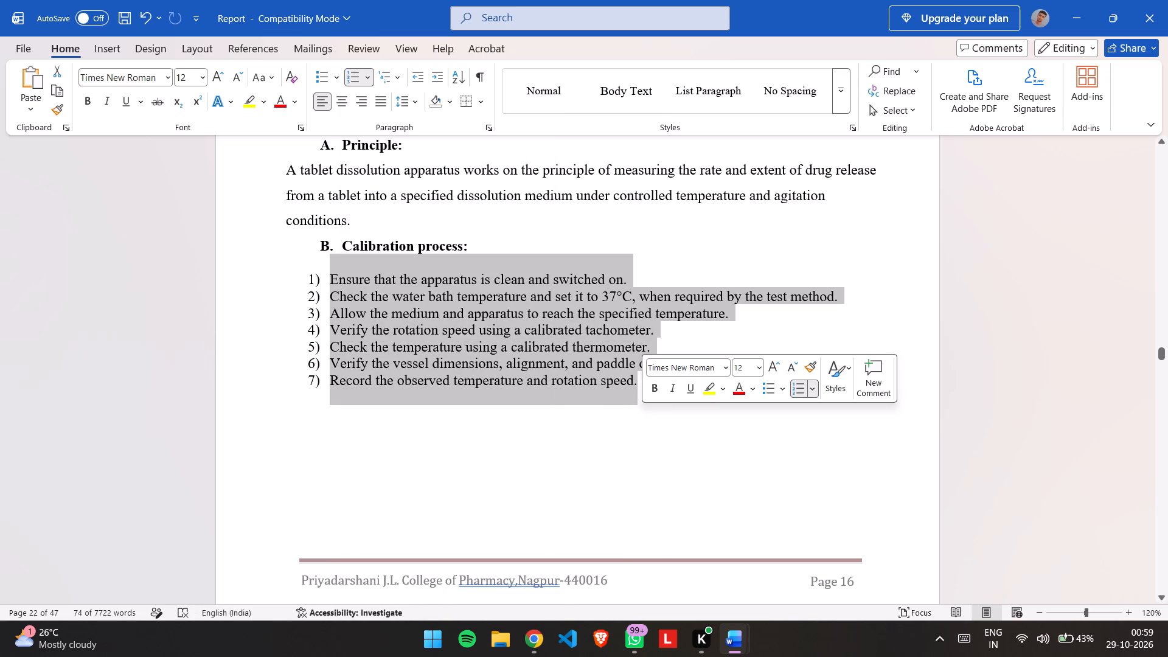
{"action": "left_click", "coordinate": [413, 100]}
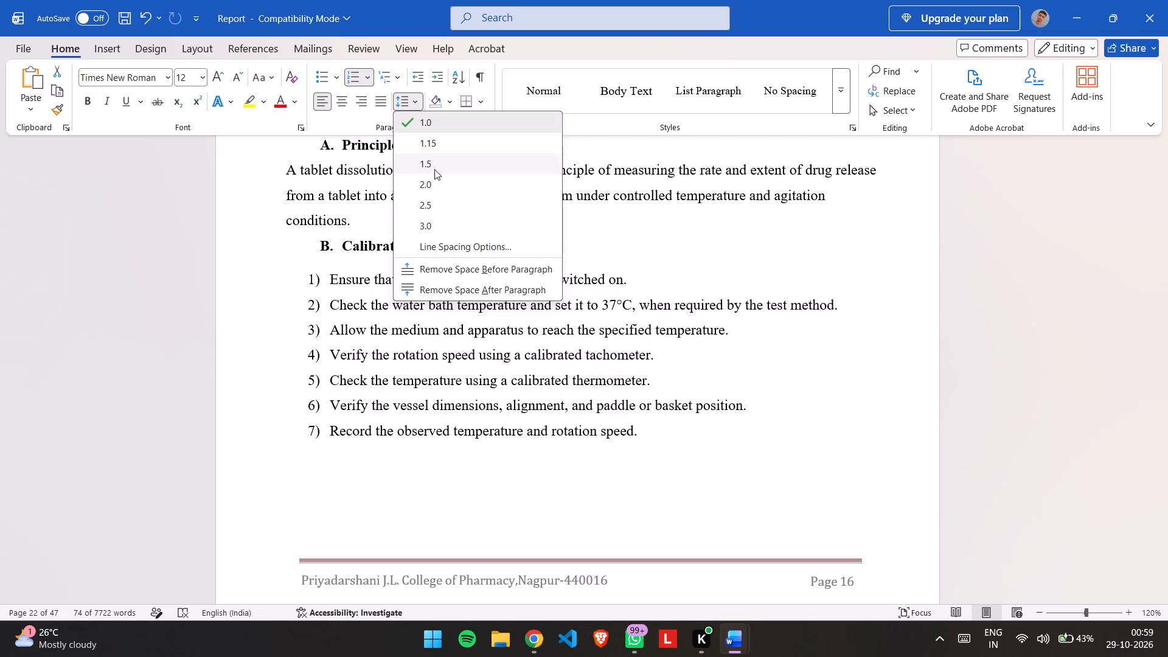
{"action": "left_click", "coordinate": [434, 169]}
{"action": "left_click", "coordinate": [447, 506]}
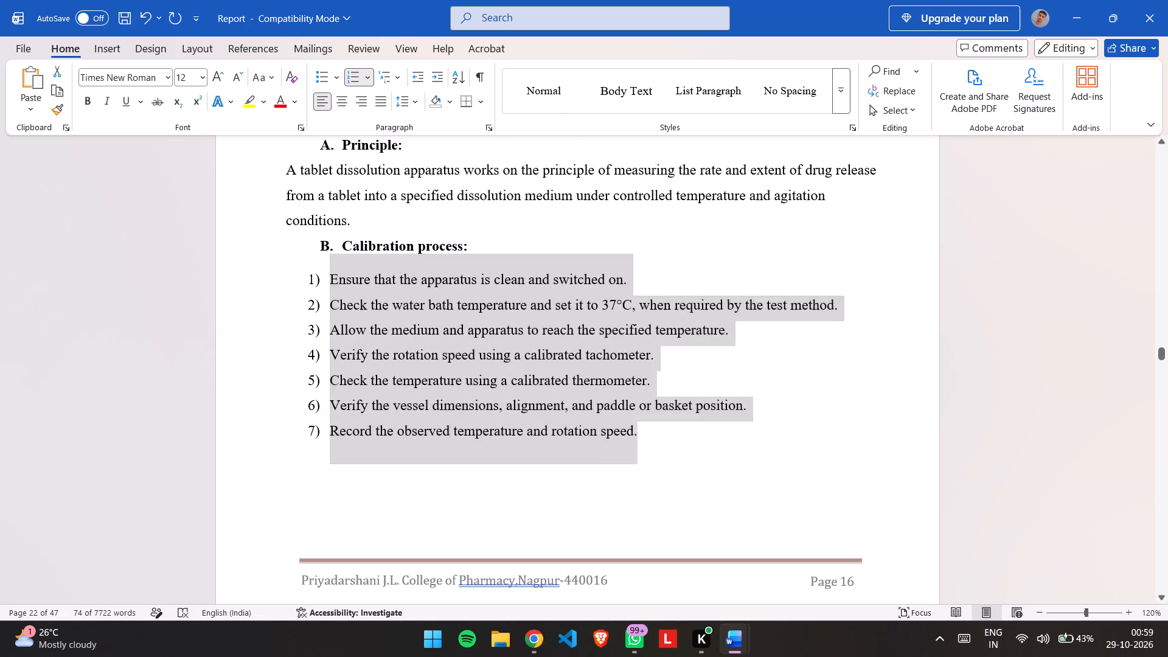
Apply the 1) 2) 3) number format to the last three Calibration process items after the page break.
{"action": "scroll", "coordinate": [447, 506], "scroll_direction": "down", "scroll_amount": 2}
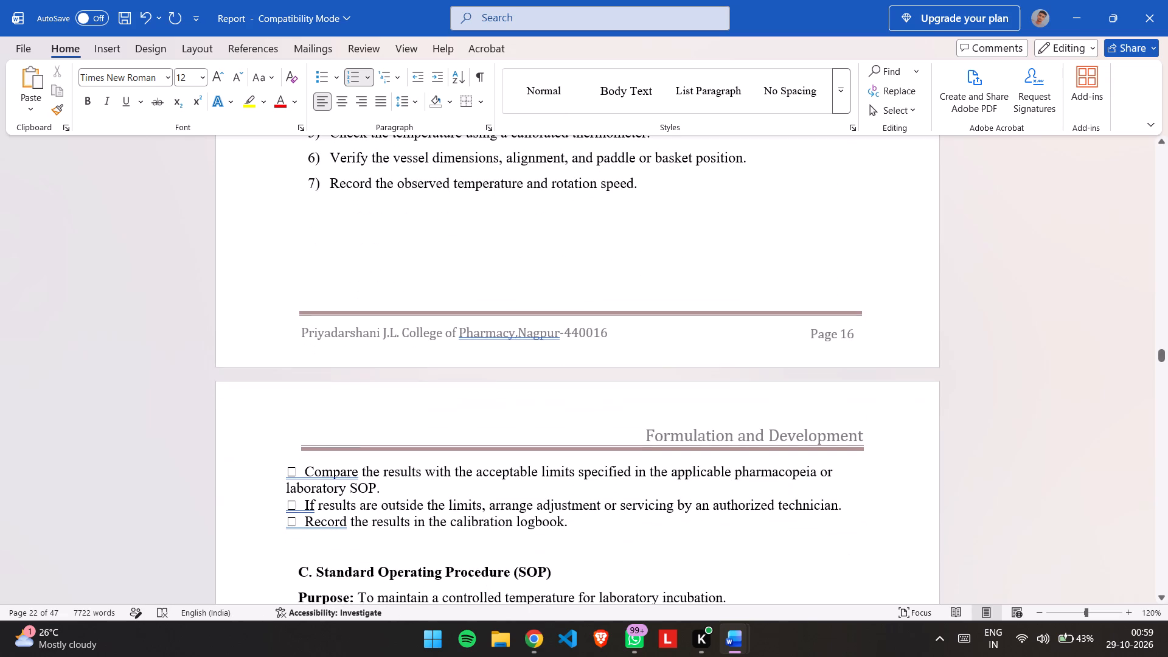
{"action": "left_click_drag", "start_coordinate": [286, 465], "coordinate": [451, 499]}
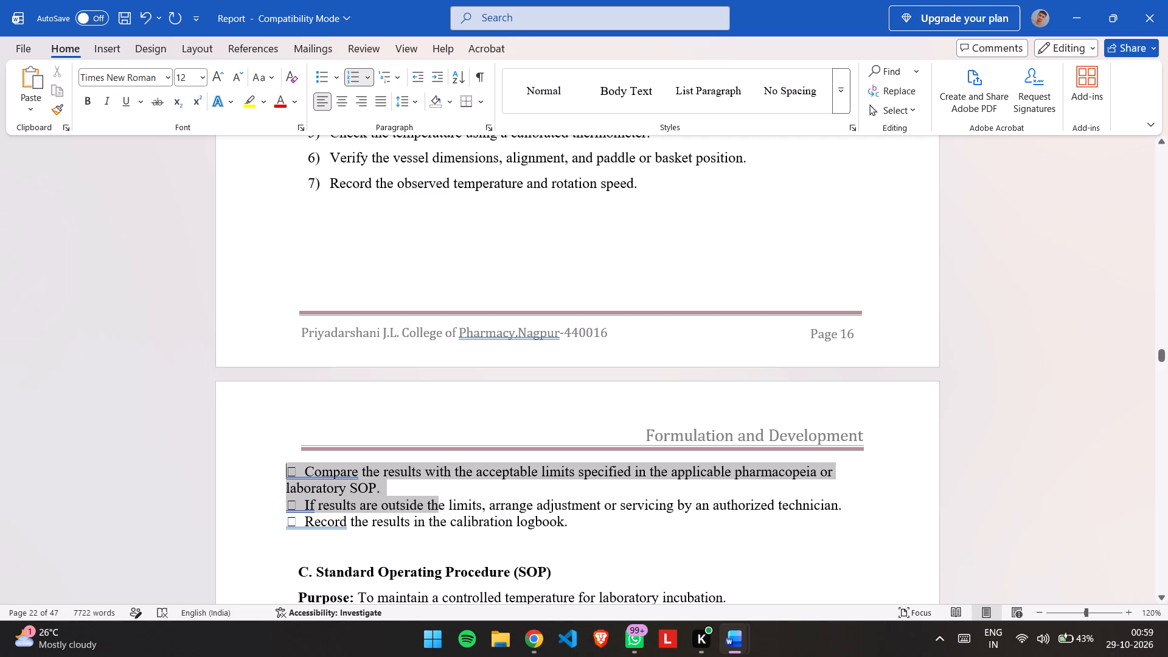
{"action": "left_click_drag", "start_coordinate": [451, 499], "coordinate": [584, 534]}
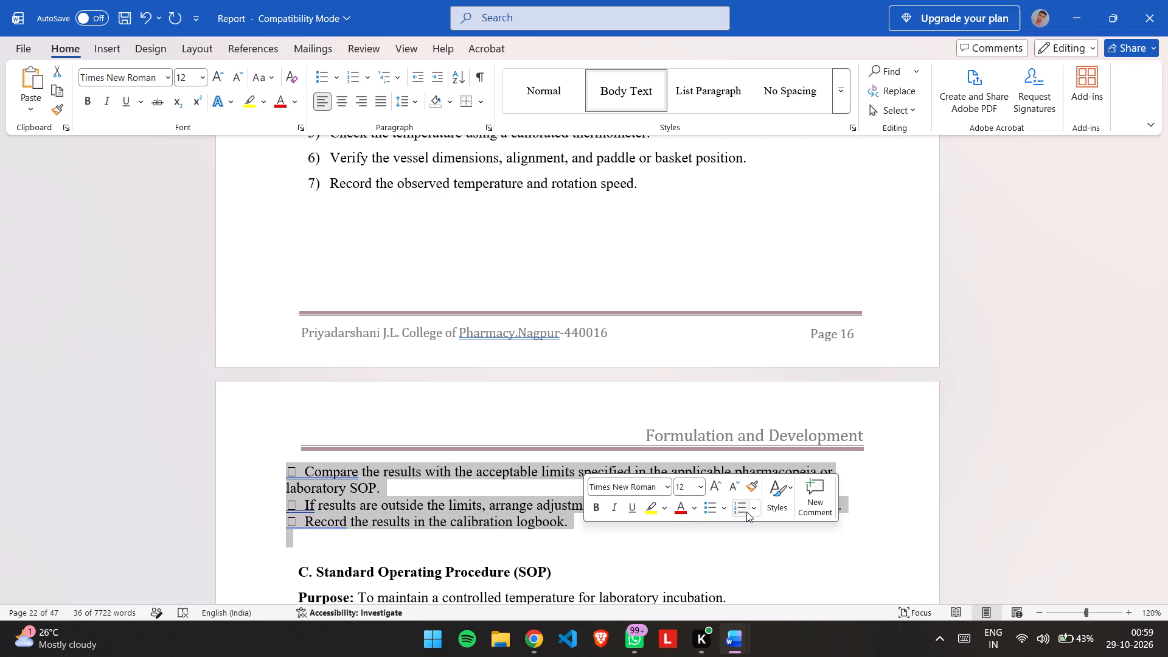
{"action": "left_click", "coordinate": [759, 508]}
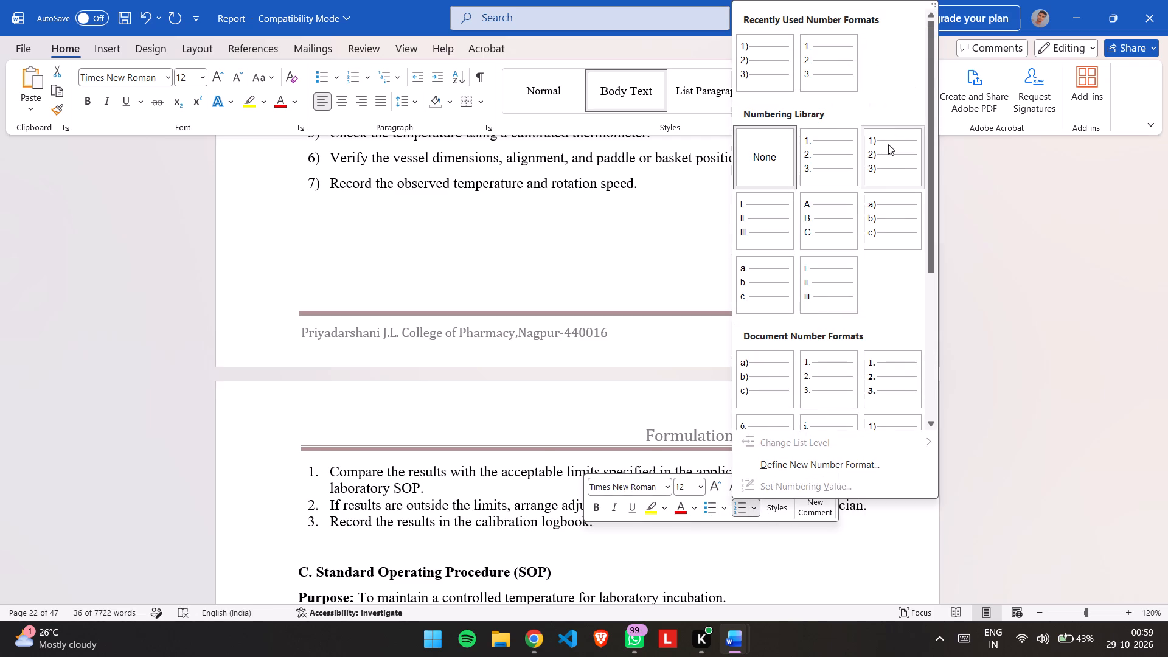
{"action": "left_click", "coordinate": [885, 157]}
Set the line spacing of the last three Calibration process items to 1.5.
{"action": "left_click", "coordinate": [415, 106]}
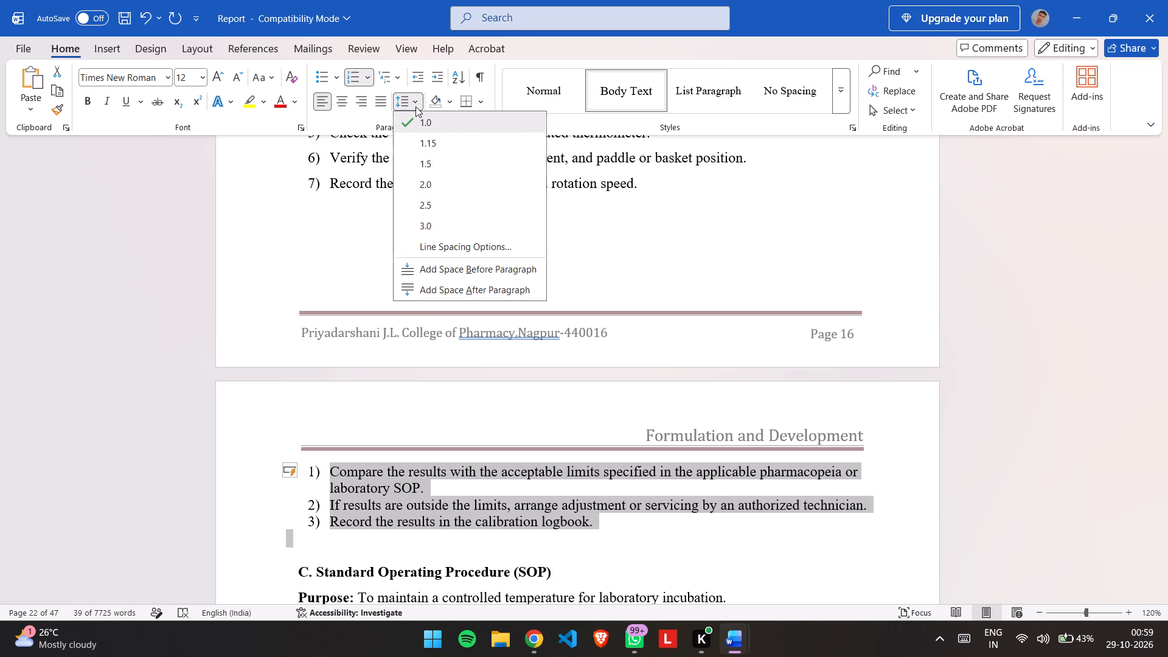
{"action": "left_click", "coordinate": [431, 168]}
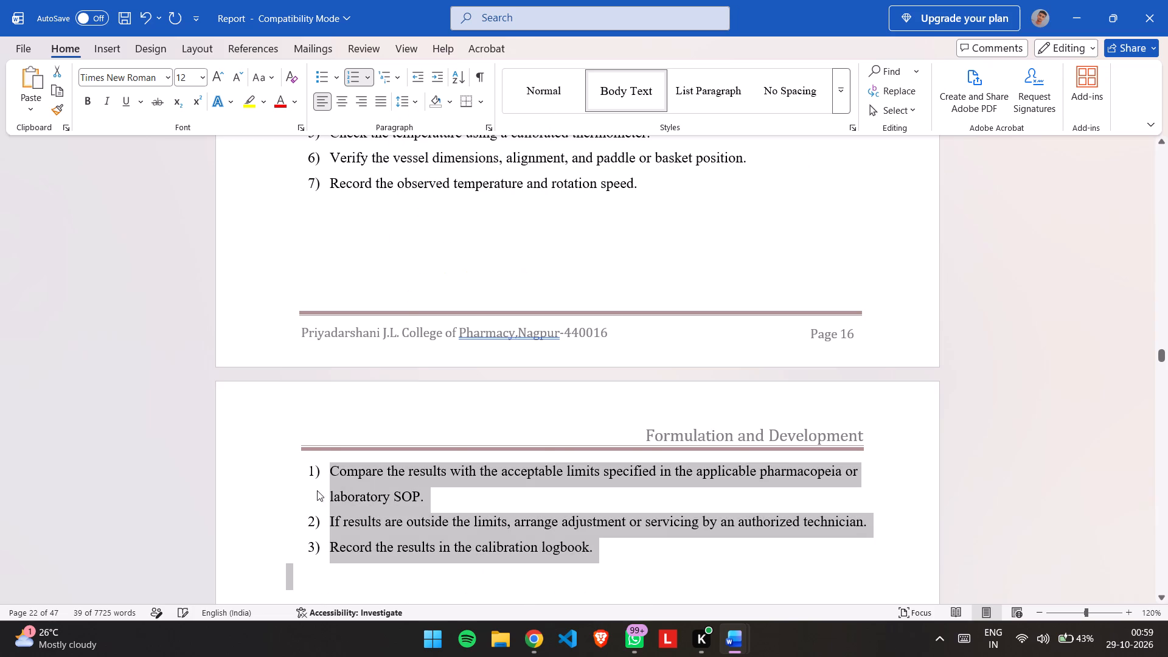
Renumber the last three Calibration process items to start at 8), beginning with "Compare the results with the acceptable limits.".
{"action": "double_click", "coordinate": [312, 467]}
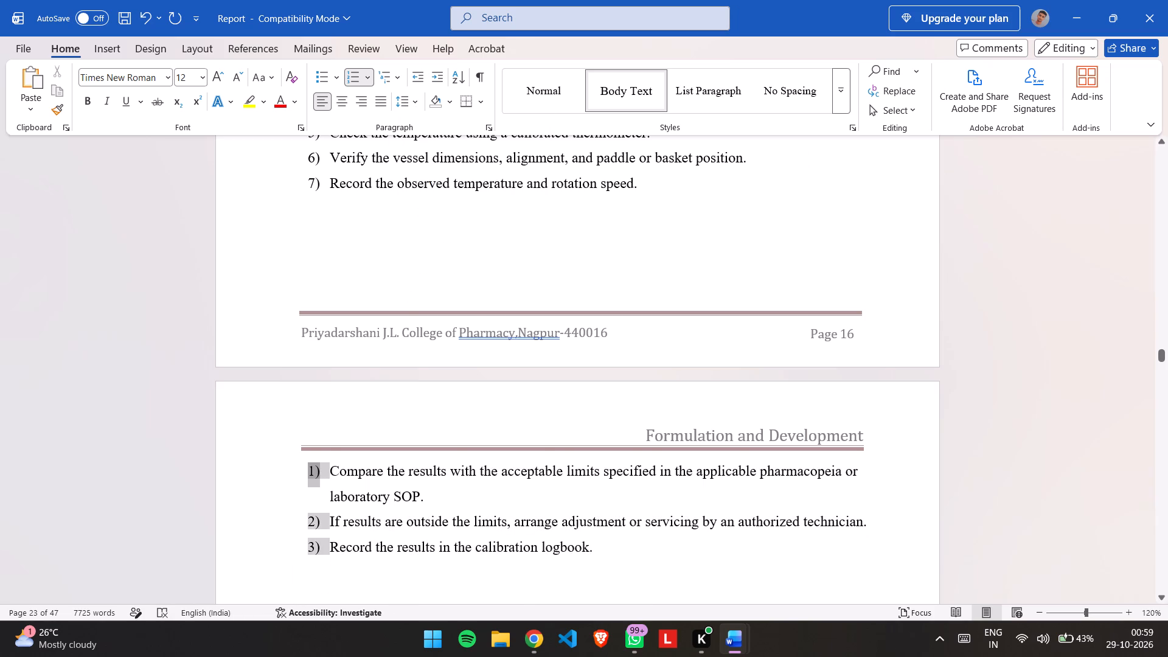
{"action": "key", "text": "8"}
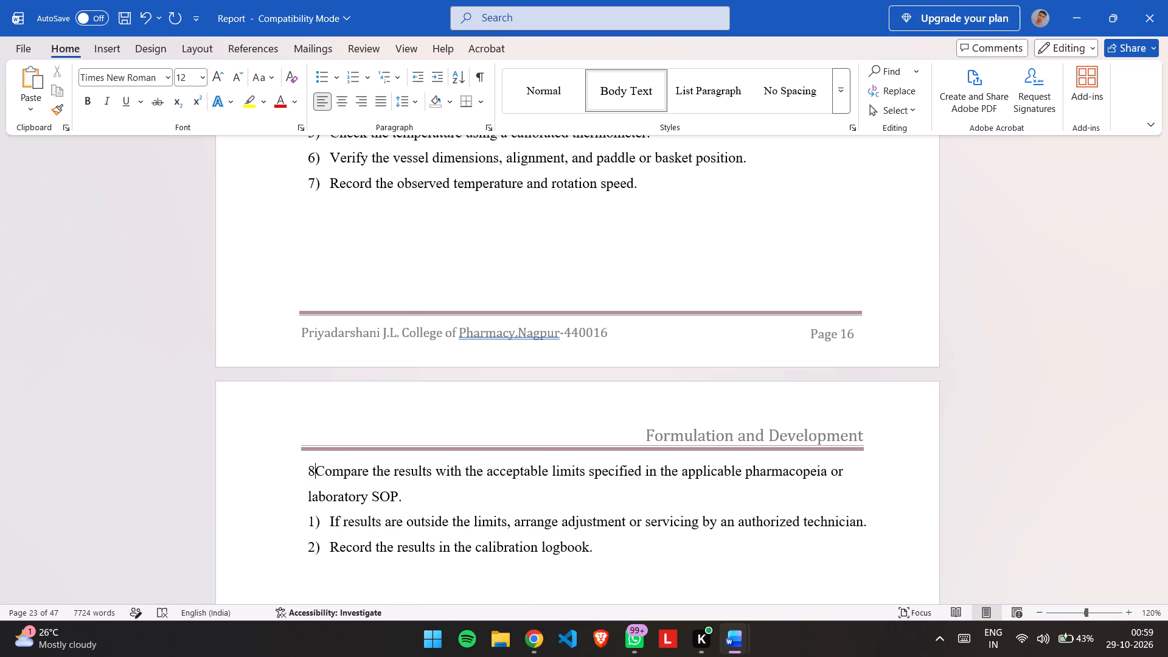
{"action": "type", "text": ")"}
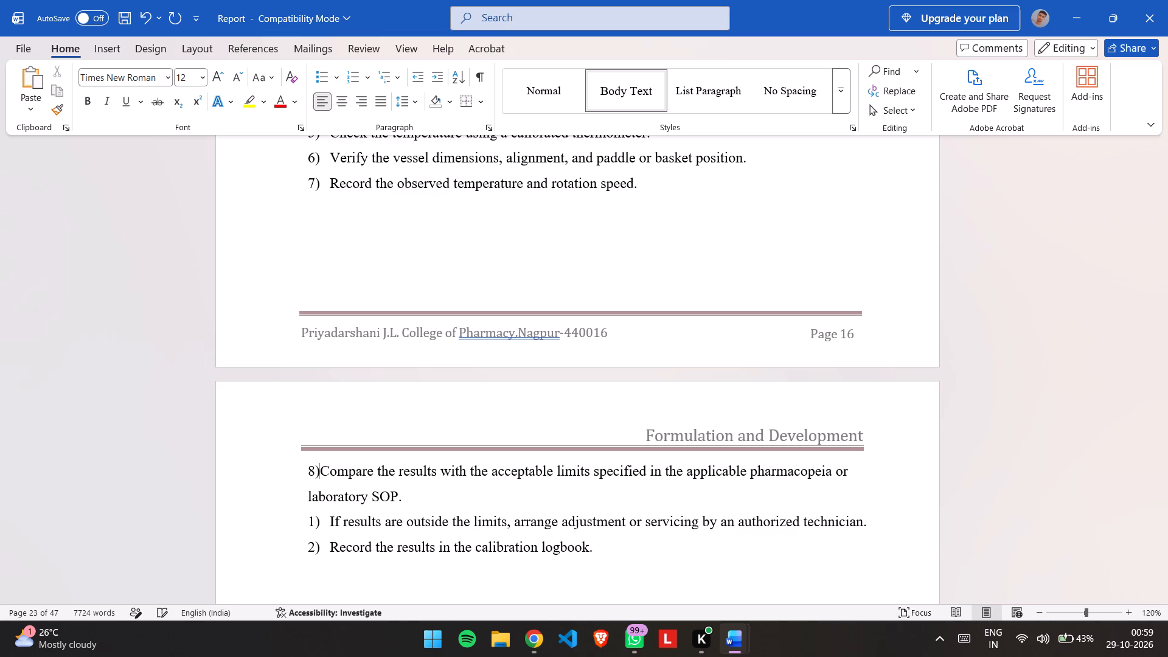
{"action": "key", "text": "space"}
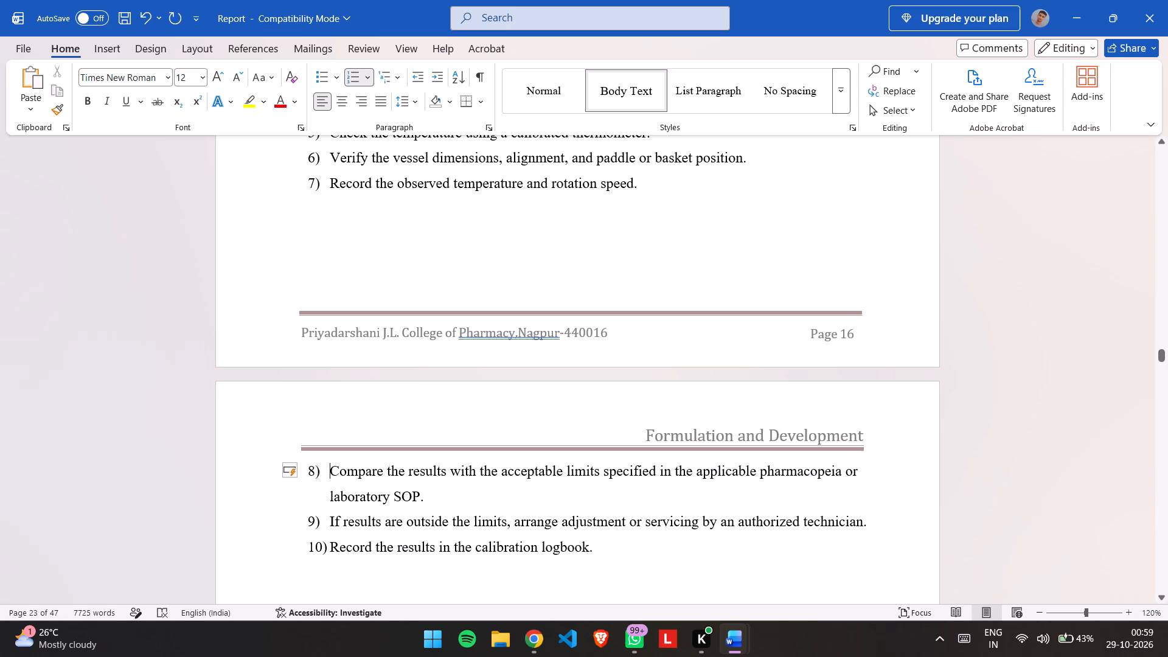
{"action": "left_click", "coordinate": [115, 481]}
{"action": "scroll", "coordinate": [467, 462], "scroll_direction": "down", "scroll_amount": 1}
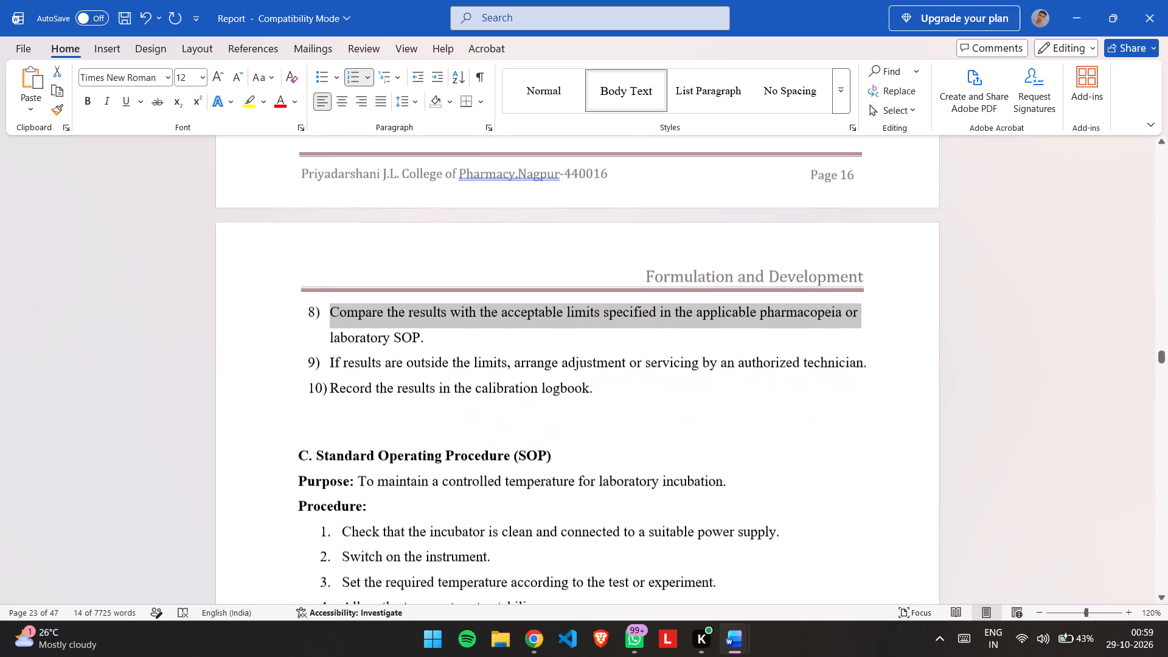
{"action": "scroll", "coordinate": [467, 462], "scroll_direction": "down", "scroll_amount": 2}
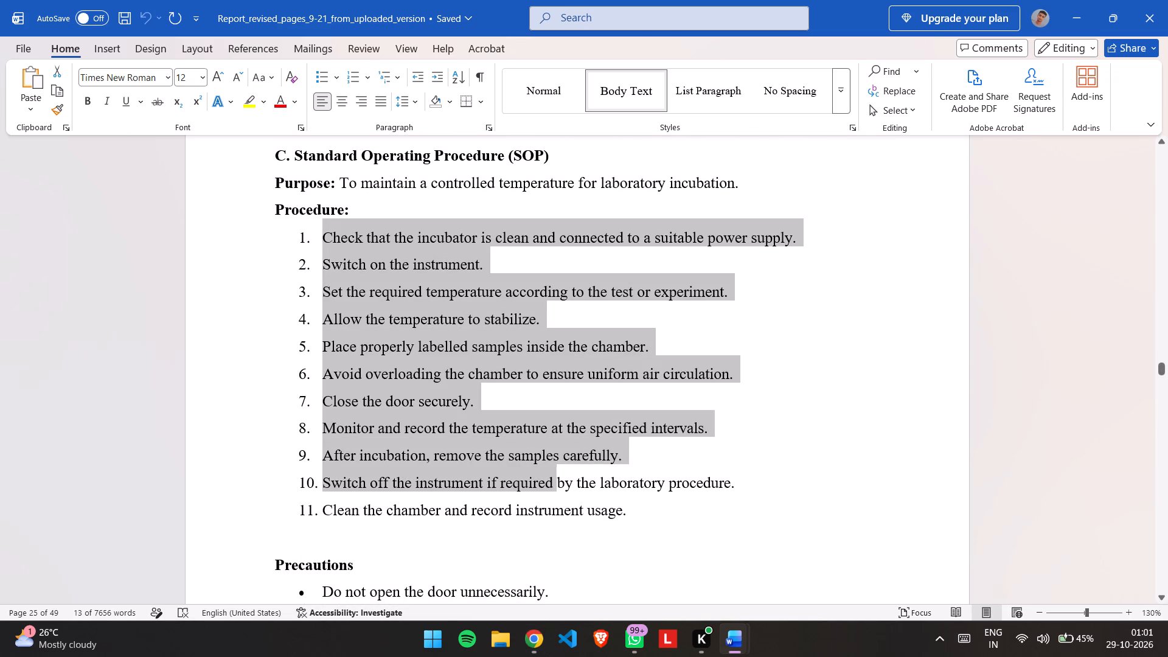
{"action": "left_click_drag", "start_coordinate": [574, 476], "coordinate": [622, 502]}
{"action": "key", "text": "shift+Right"}
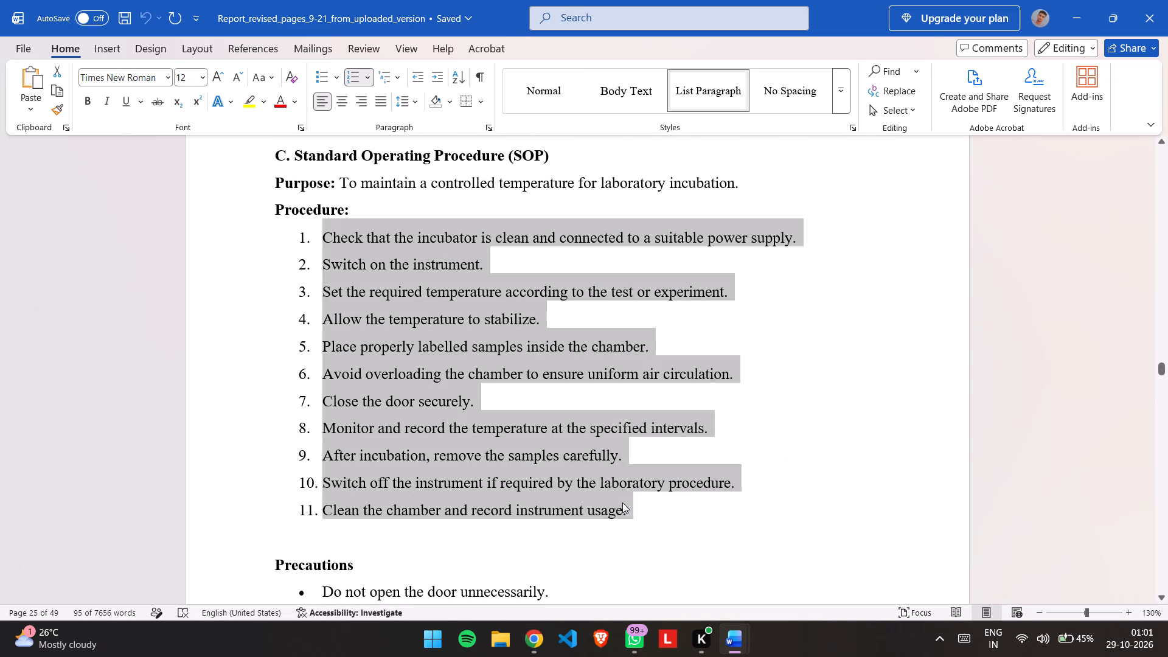
{"action": "key", "text": "ctrl+v"}
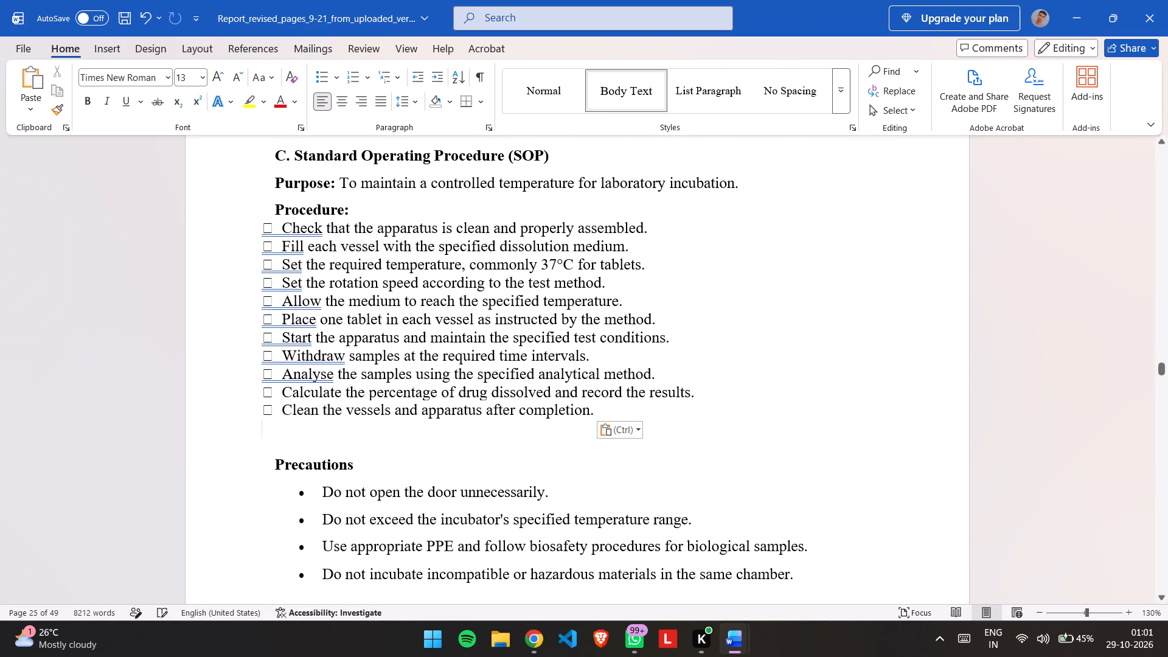
Apply the 1) 2) 3) number format to the eleven pasted dissolution Procedure items.
{"action": "left_click_drag", "start_coordinate": [263, 224], "coordinate": [628, 403]}
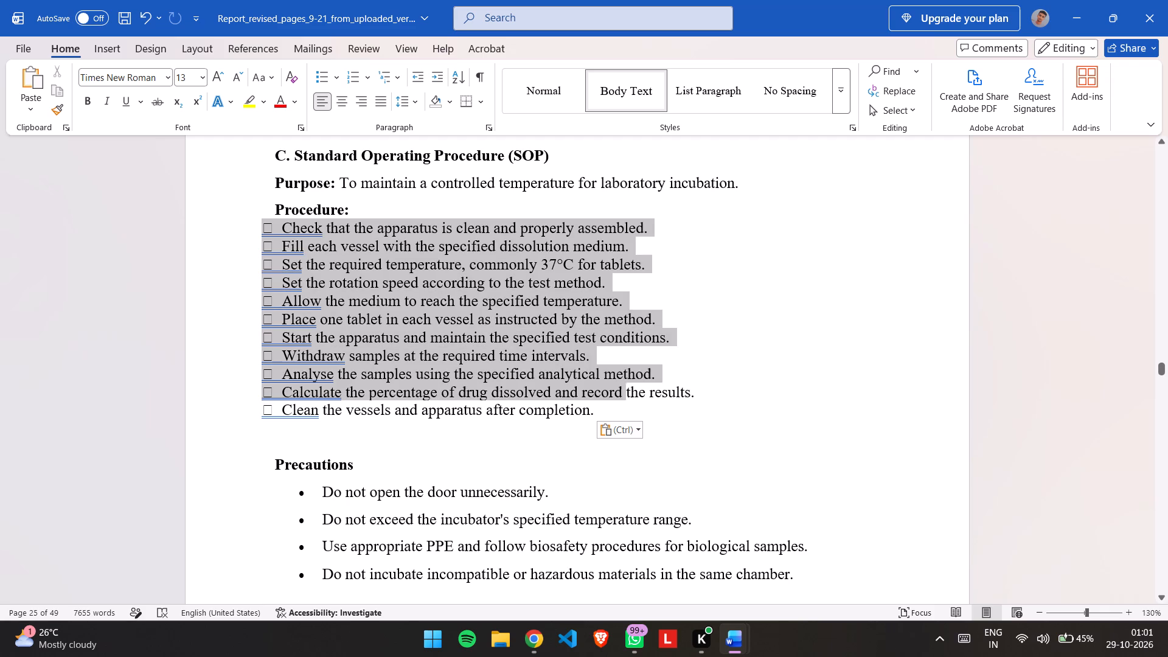
{"action": "left_click_drag", "start_coordinate": [628, 403], "coordinate": [661, 417]}
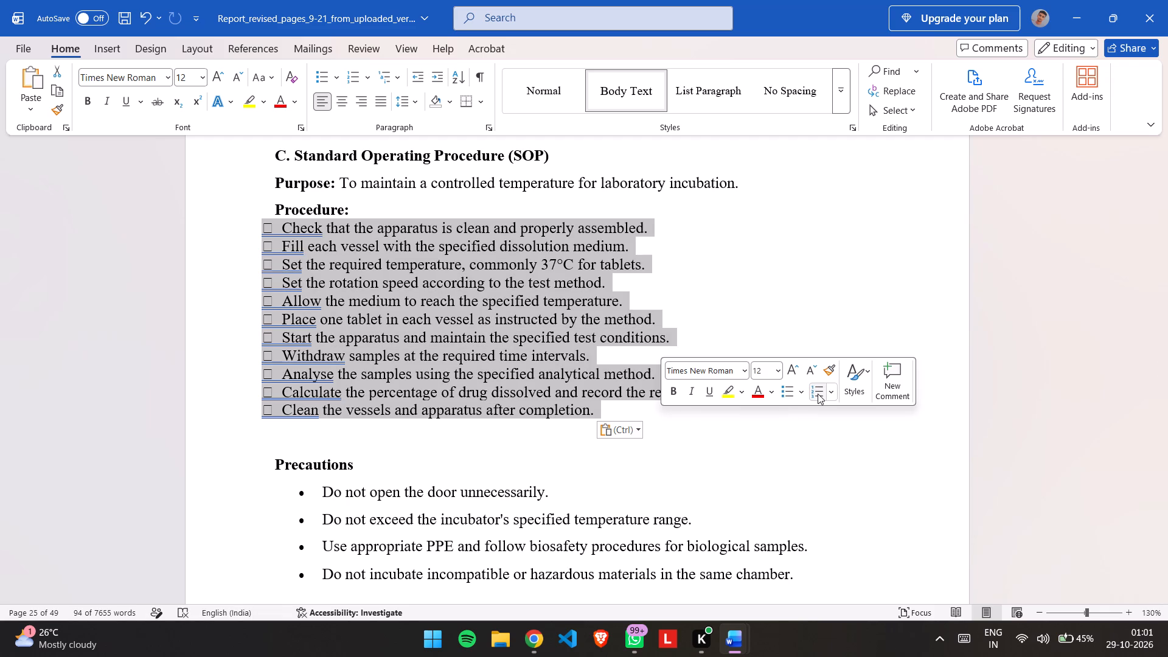
{"action": "left_click", "coordinate": [827, 392]}
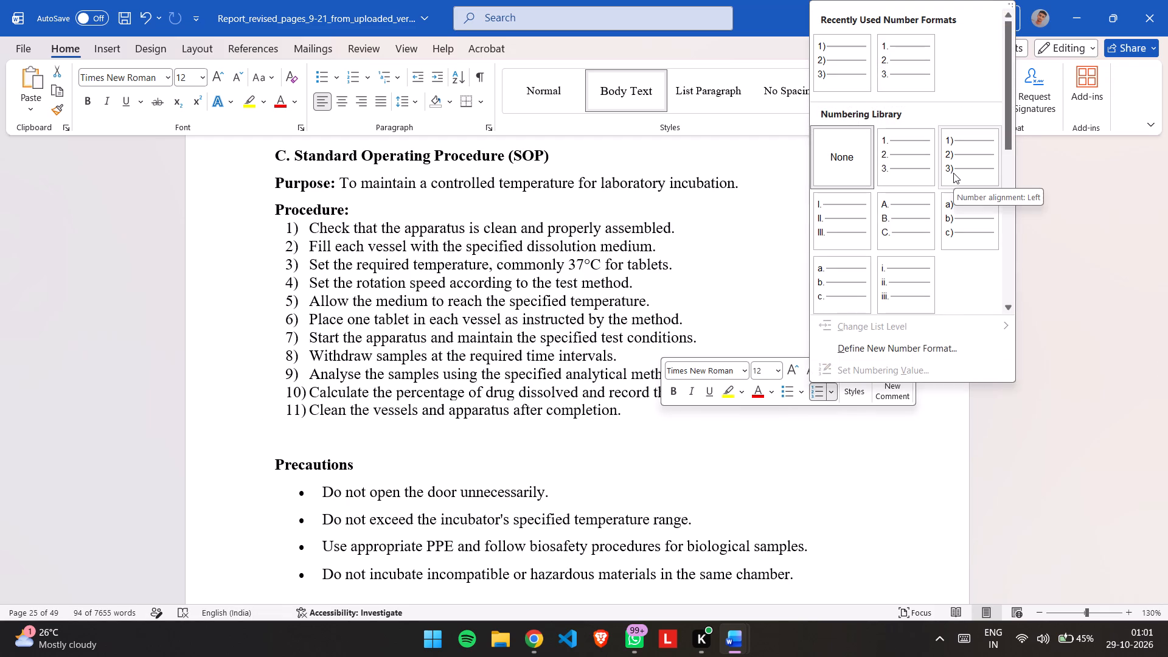
{"action": "left_click", "coordinate": [953, 173]}
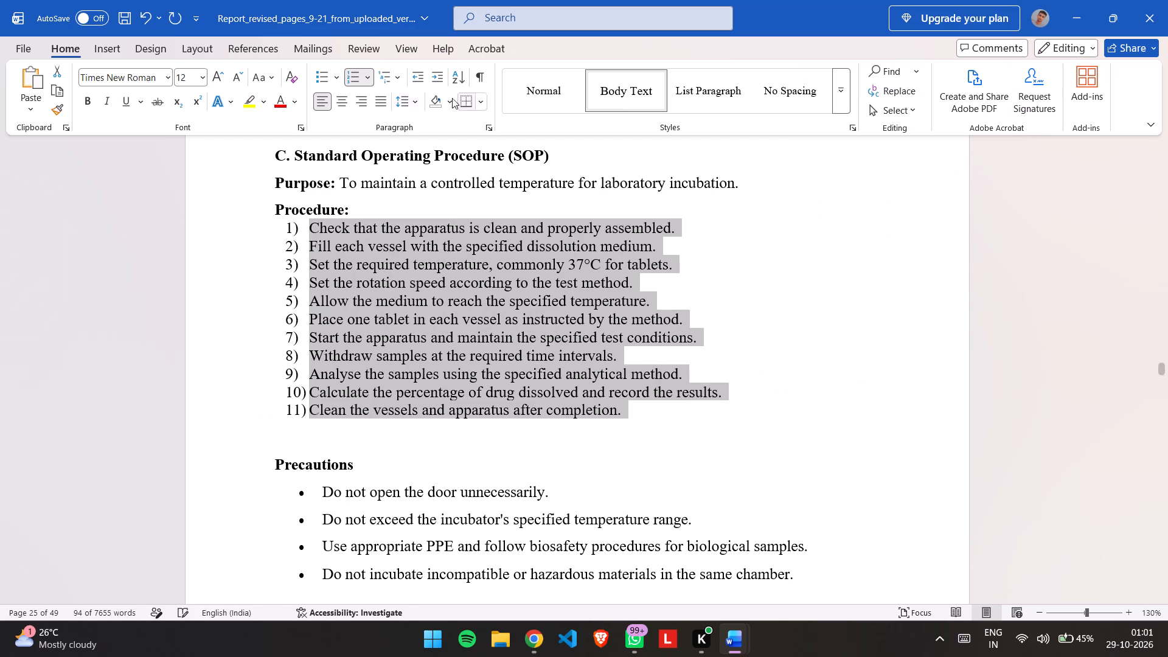
Set the line spacing of the eleven Procedure items to 1.5.
{"action": "left_click", "coordinate": [417, 100]}
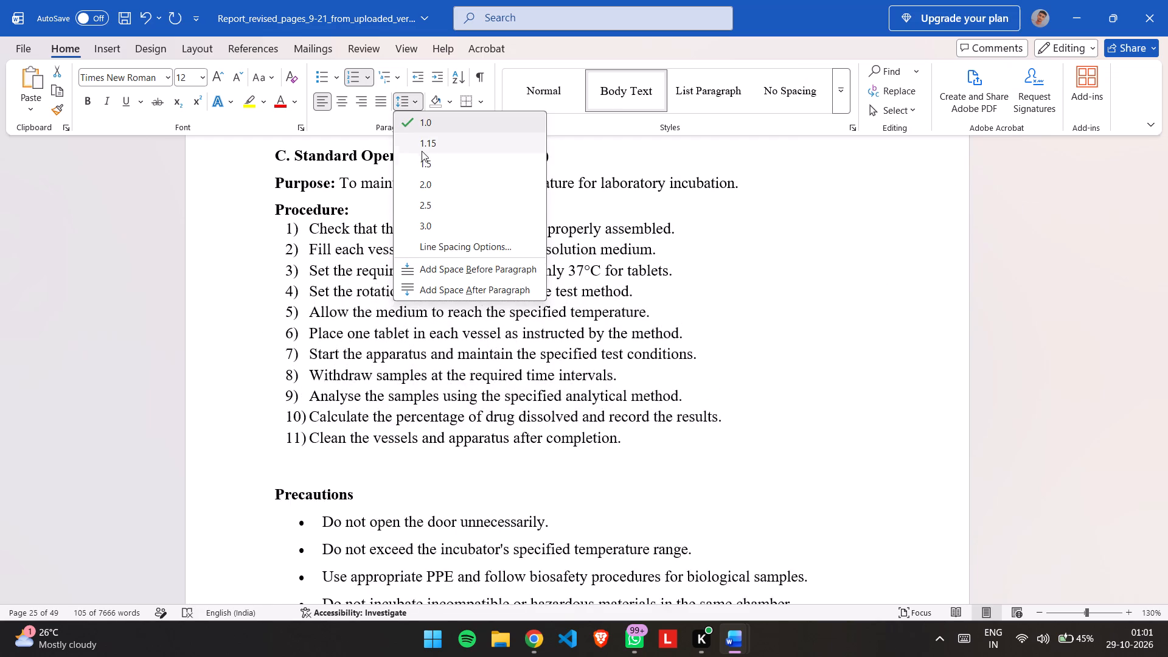
{"action": "left_click", "coordinate": [422, 158]}
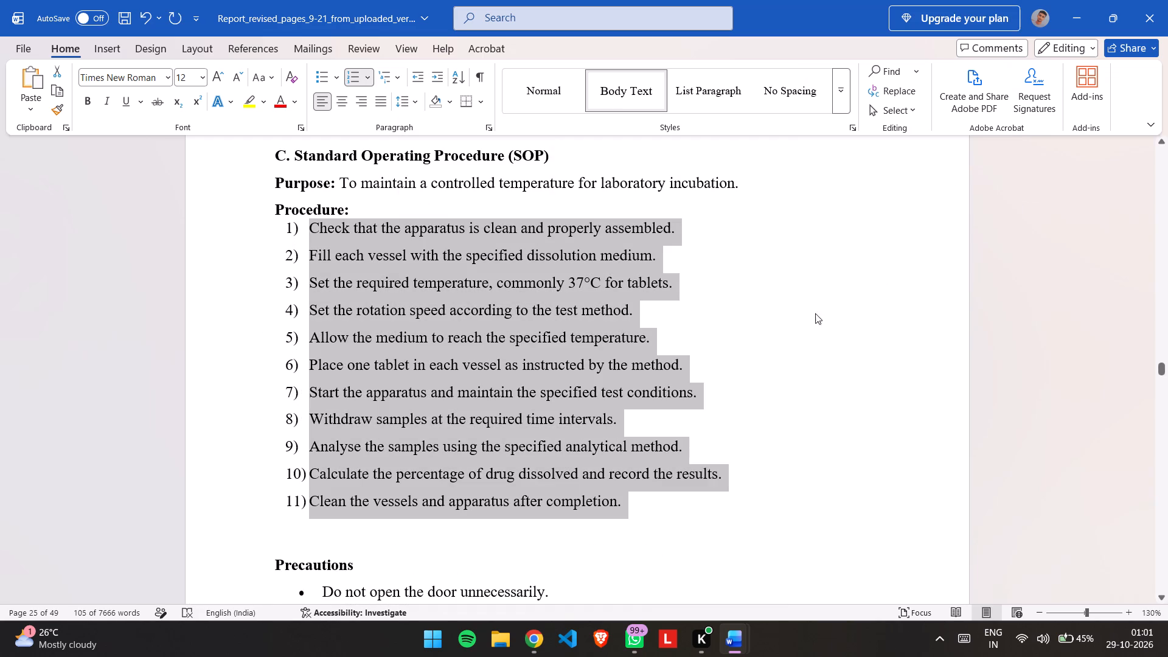
{"action": "left_click", "coordinate": [828, 317]}
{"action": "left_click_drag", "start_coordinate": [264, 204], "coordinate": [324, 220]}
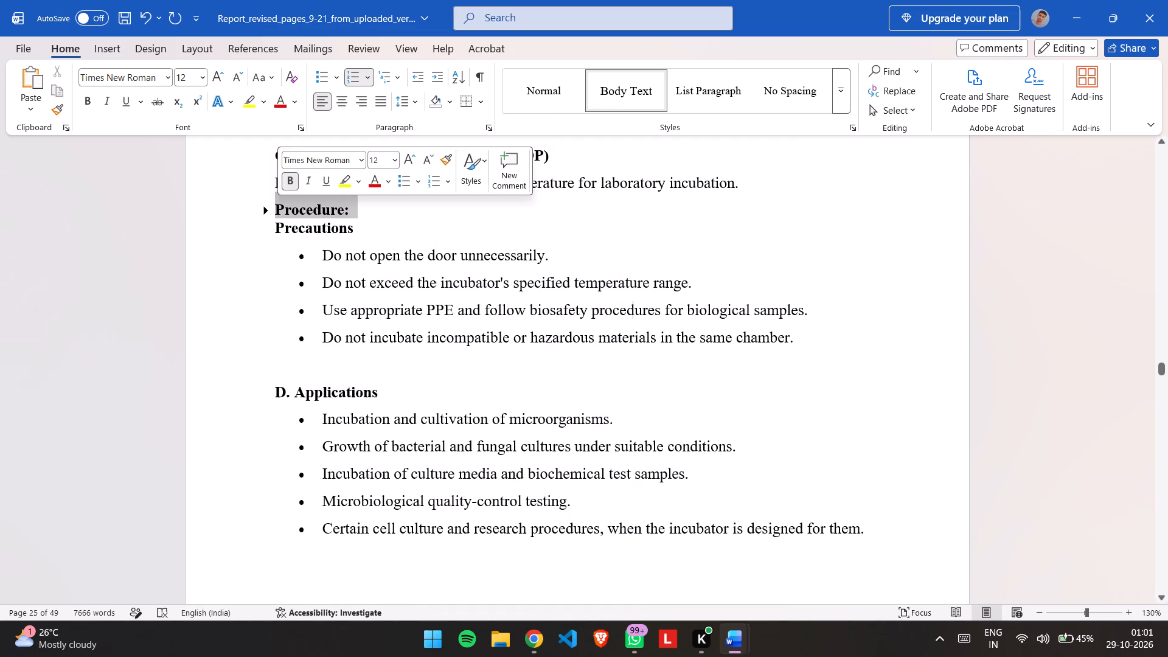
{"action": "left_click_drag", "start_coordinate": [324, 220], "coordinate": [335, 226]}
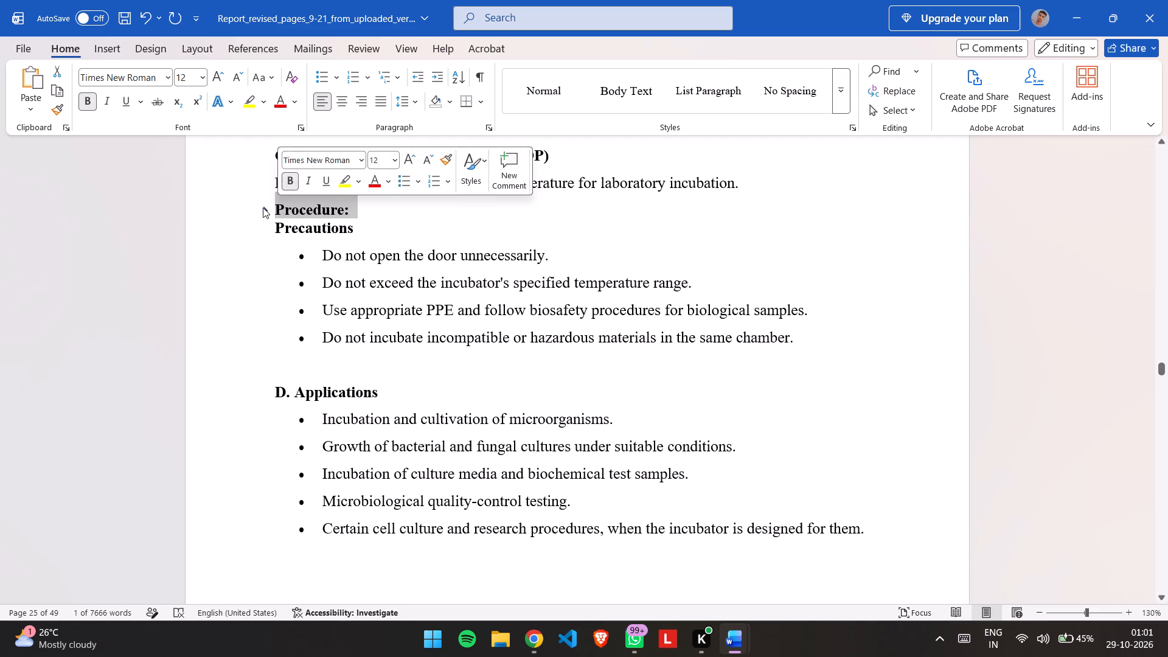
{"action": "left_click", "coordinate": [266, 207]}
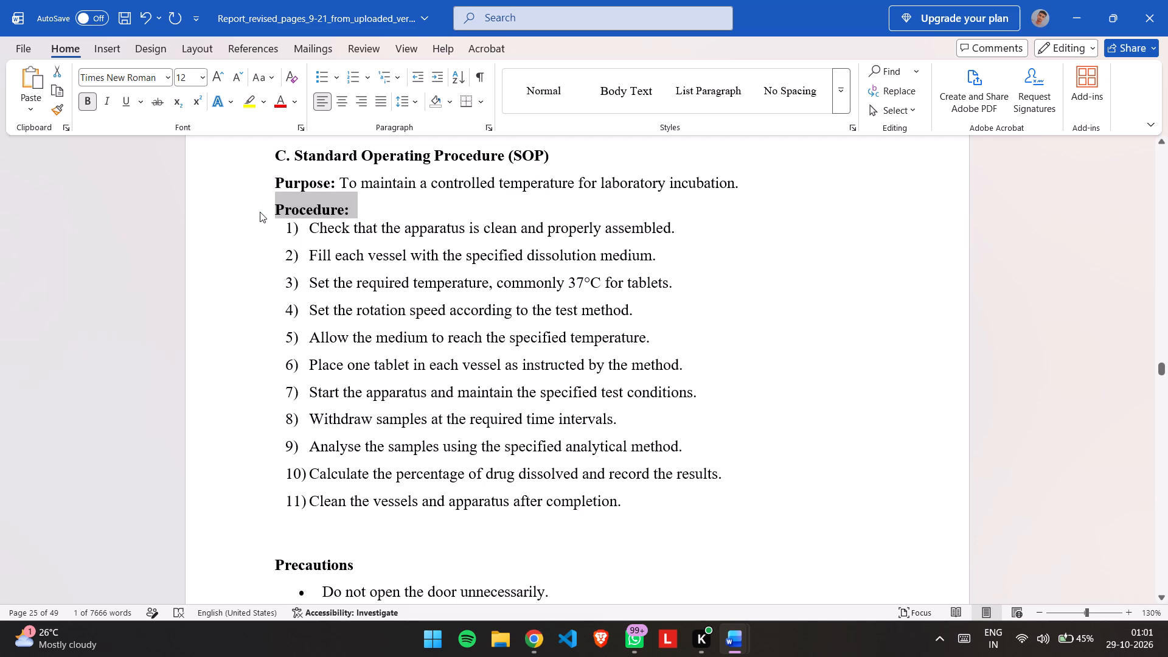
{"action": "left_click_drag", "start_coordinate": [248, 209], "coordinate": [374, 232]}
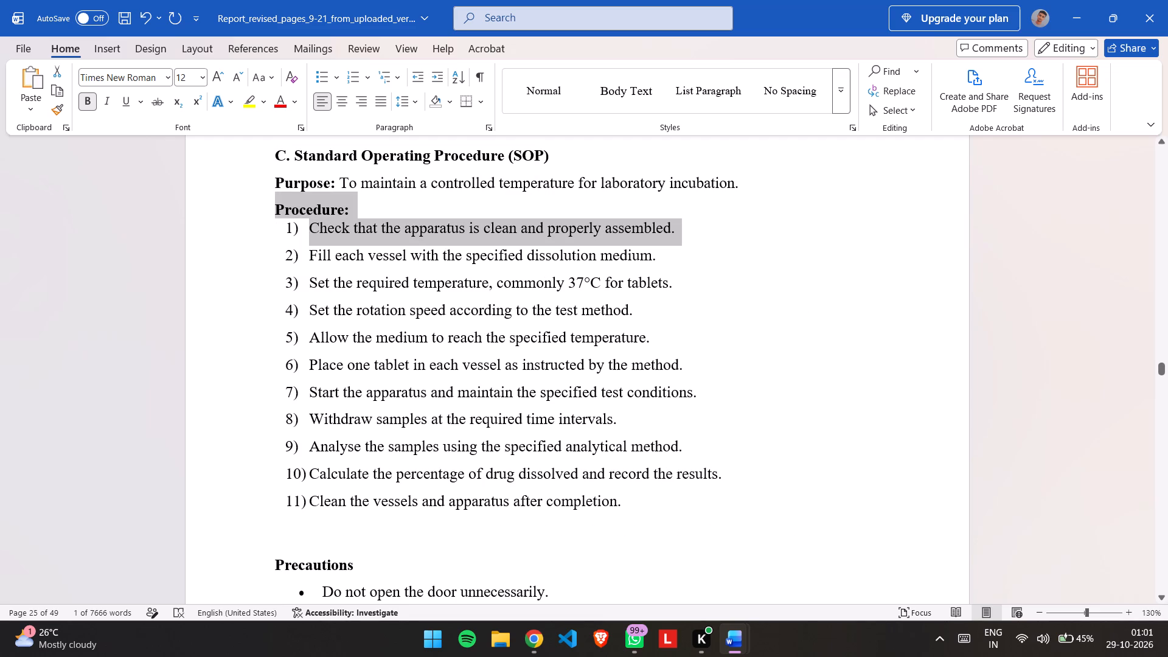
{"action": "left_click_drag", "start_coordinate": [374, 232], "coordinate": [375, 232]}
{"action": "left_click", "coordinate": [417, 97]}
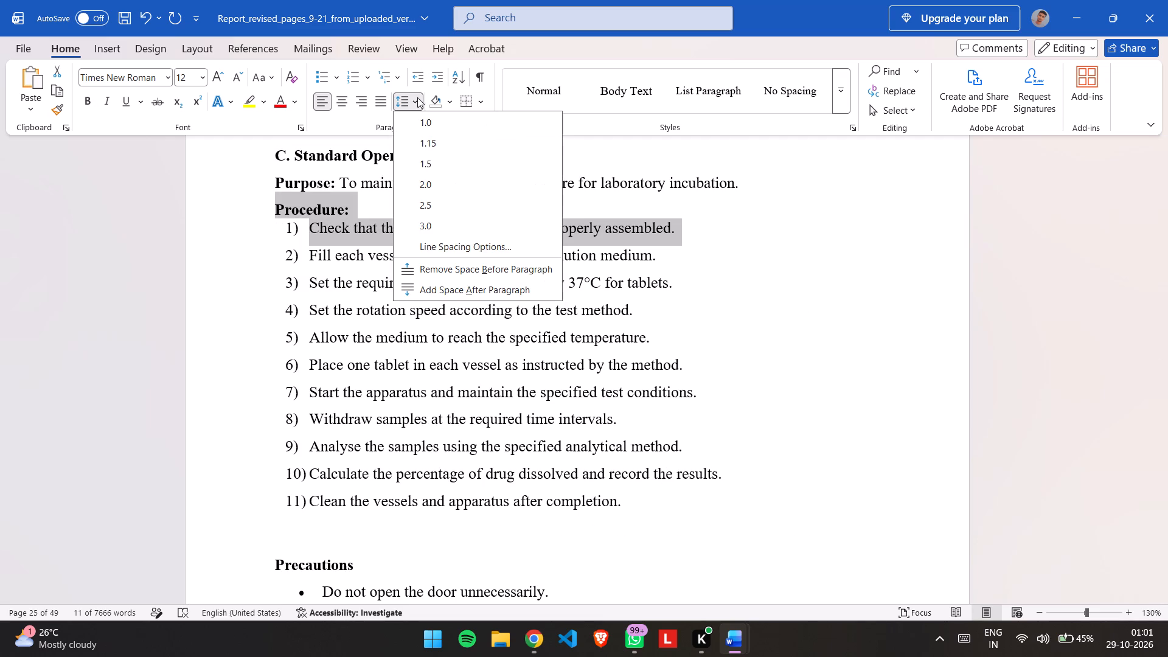
Set the line spacing of the Procedure heading and its first item to 1.5.
{"action": "left_click", "coordinate": [431, 159]}
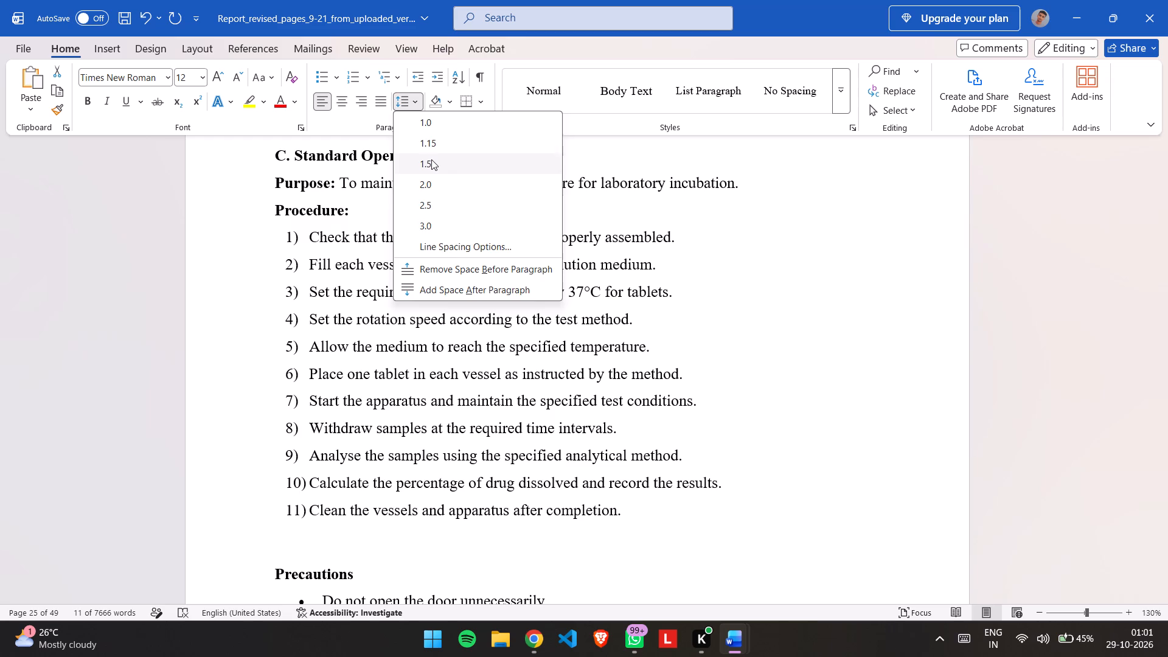
{"action": "left_click", "coordinate": [1085, 336]}
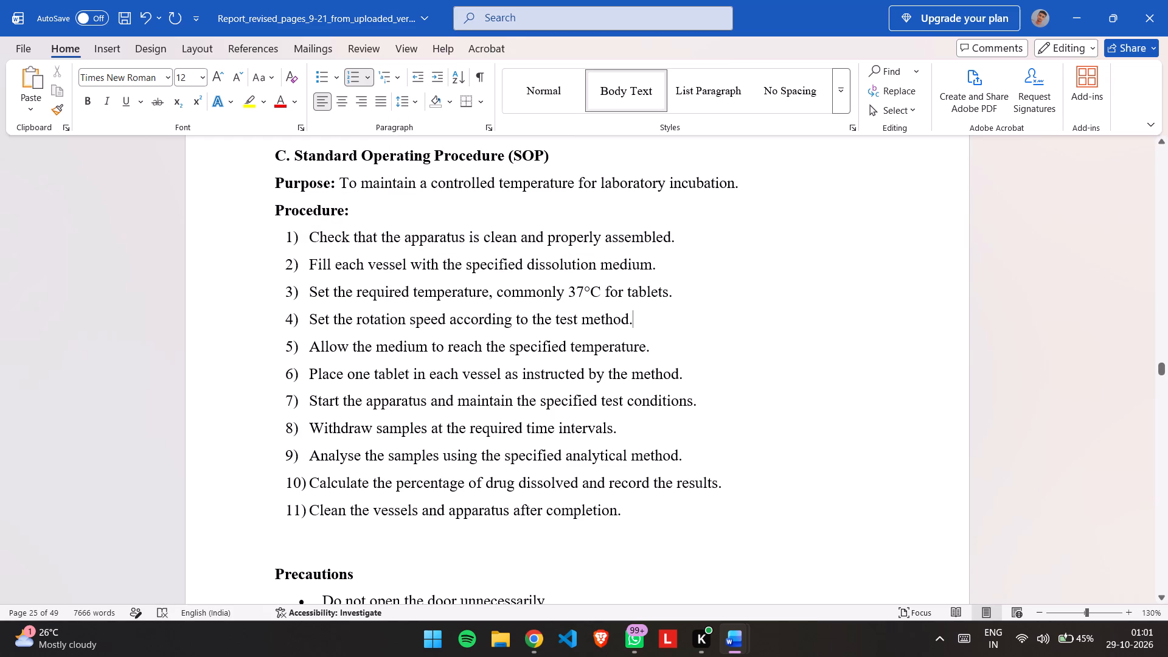
Replace the incubator Precautions bullets with the five dissolution precautions, beginning "Use the specified dissolution medium and volume.".
{"action": "key", "text": "alt+Tab"}
{"action": "key", "text": "alt+Tab"}
{"action": "key", "text": "alt+Tab"}
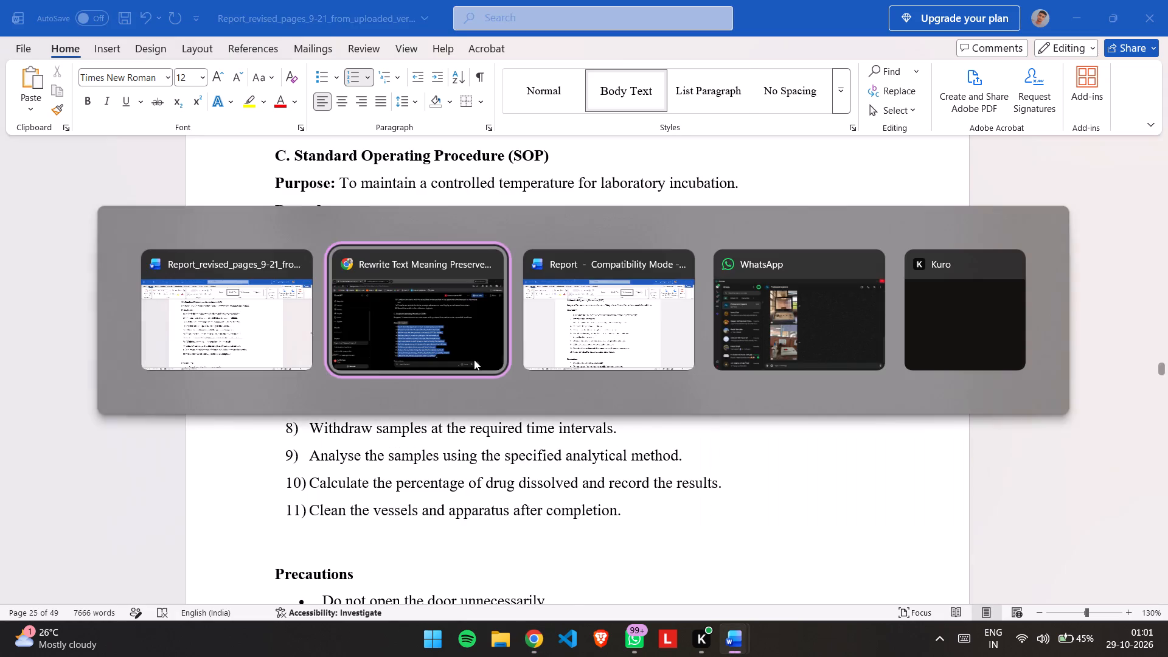
{"action": "key", "text": "alt+Tab"}
{"action": "key", "text": "alt+Tab"}
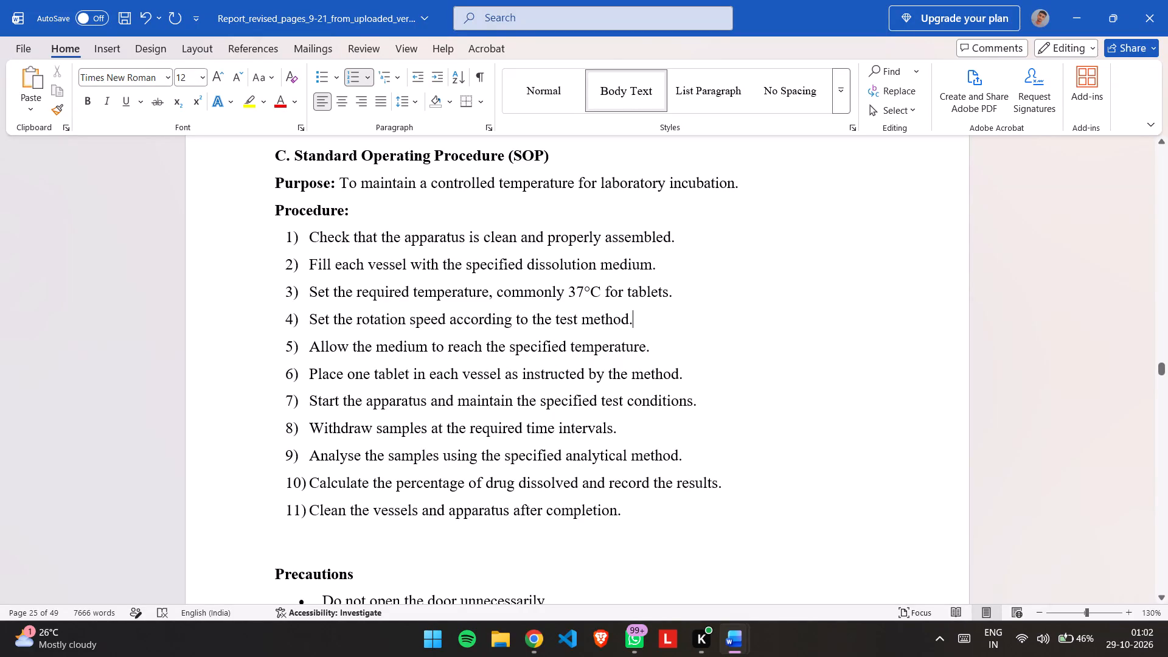
{"action": "scroll", "coordinate": [297, 358], "scroll_direction": "down", "scroll_amount": 2}
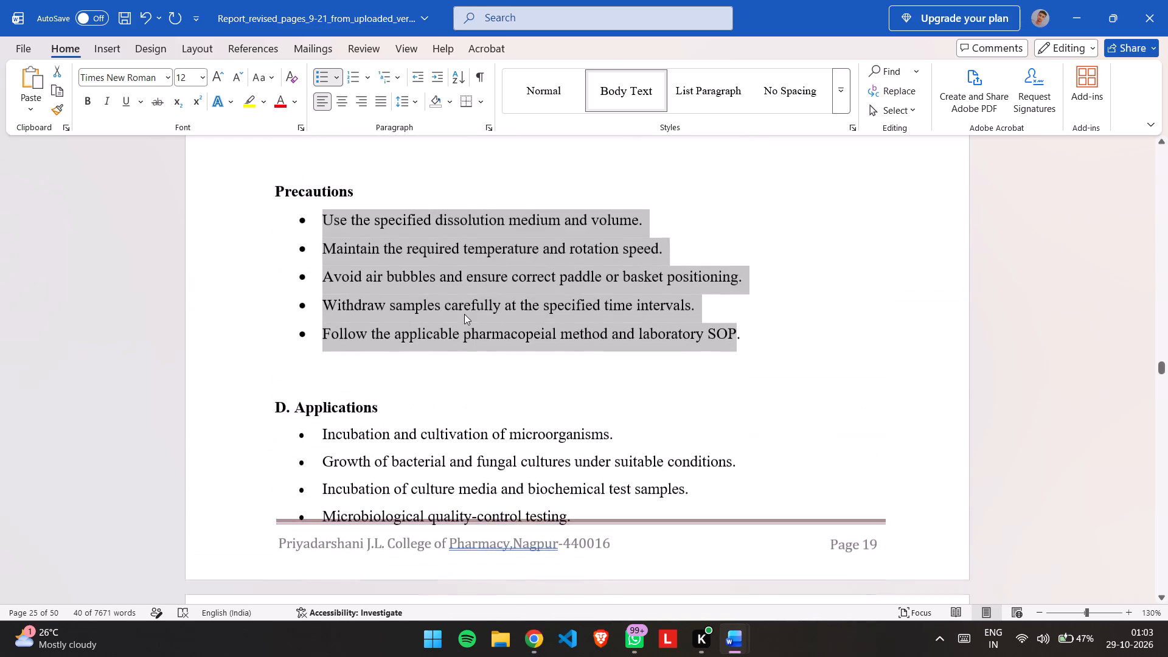
{"action": "left_click", "coordinate": [352, 403]}
{"action": "key", "text": "BackSpace"}
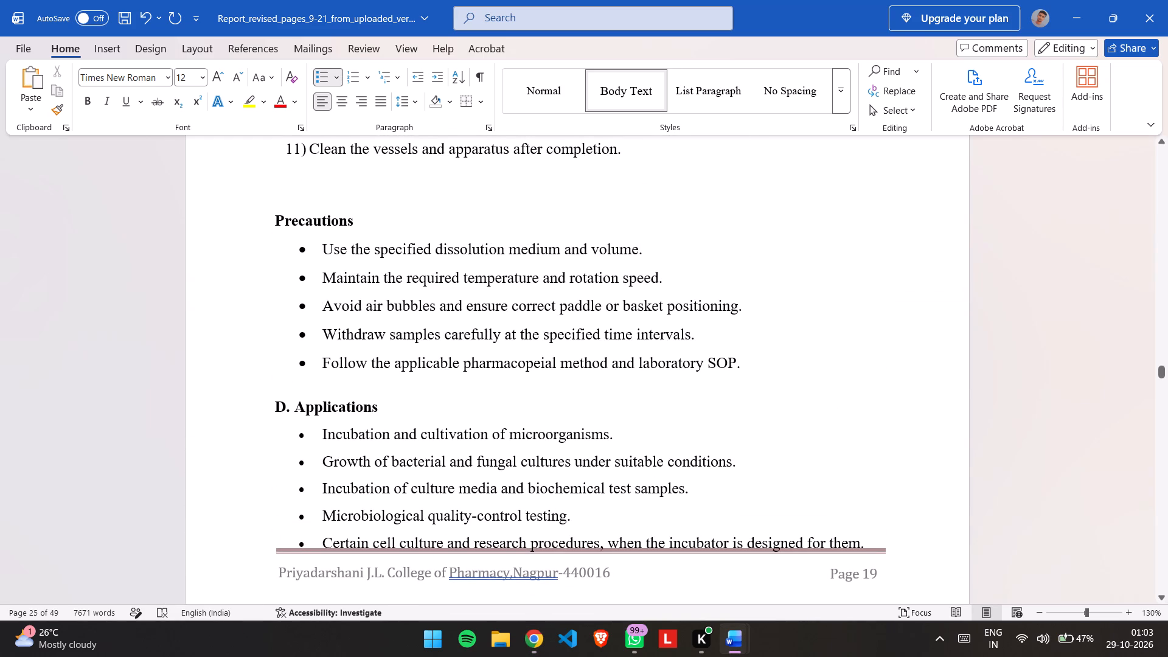
Replace the five incubator items under D. Applications with the copied dissolution application items.
{"action": "left_click_drag", "start_coordinate": [284, 432], "coordinate": [882, 557]}
{"action": "key", "text": "ctrl+v"}
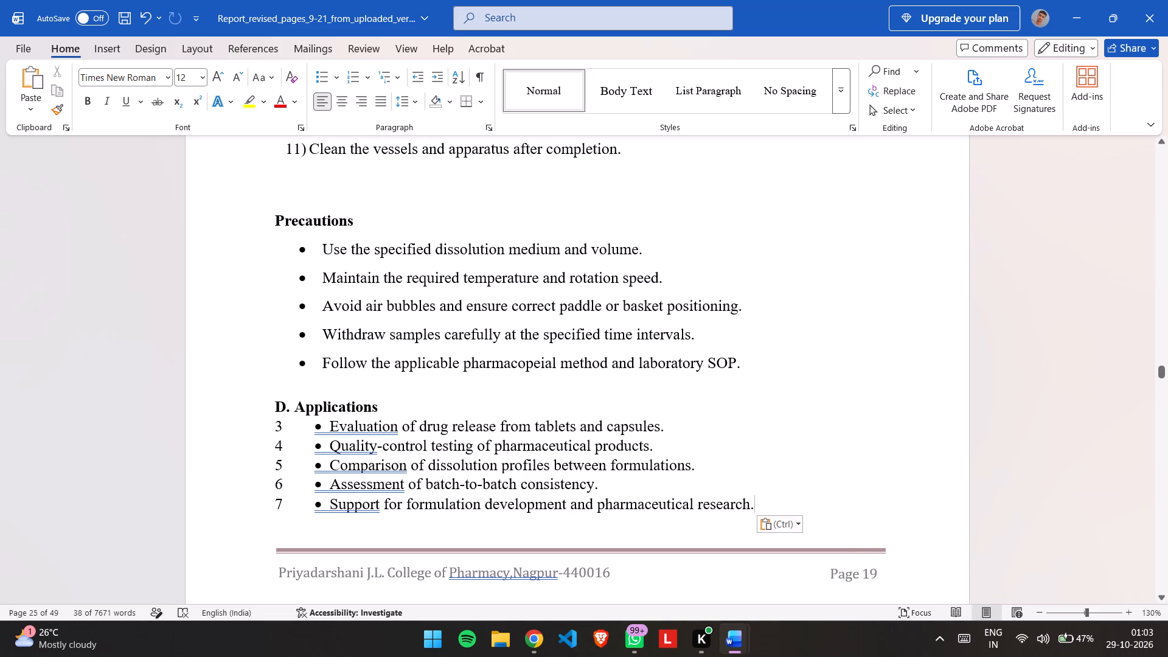
{"action": "key", "text": "ctrl+z"}
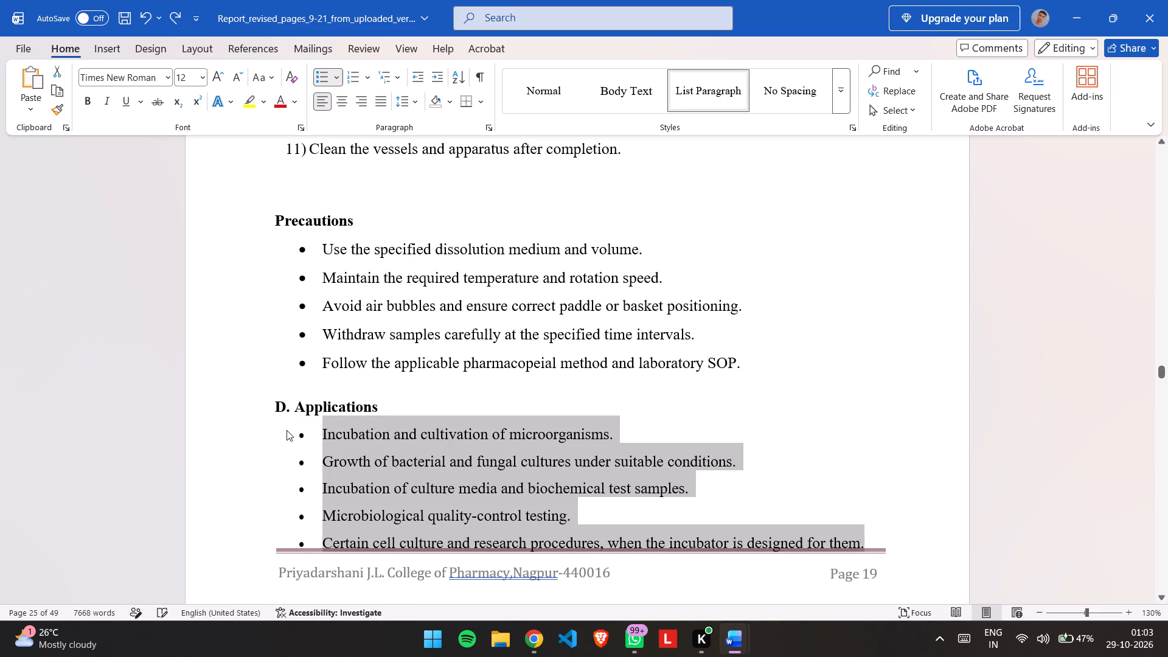
{"action": "key", "text": "ctrl+v"}
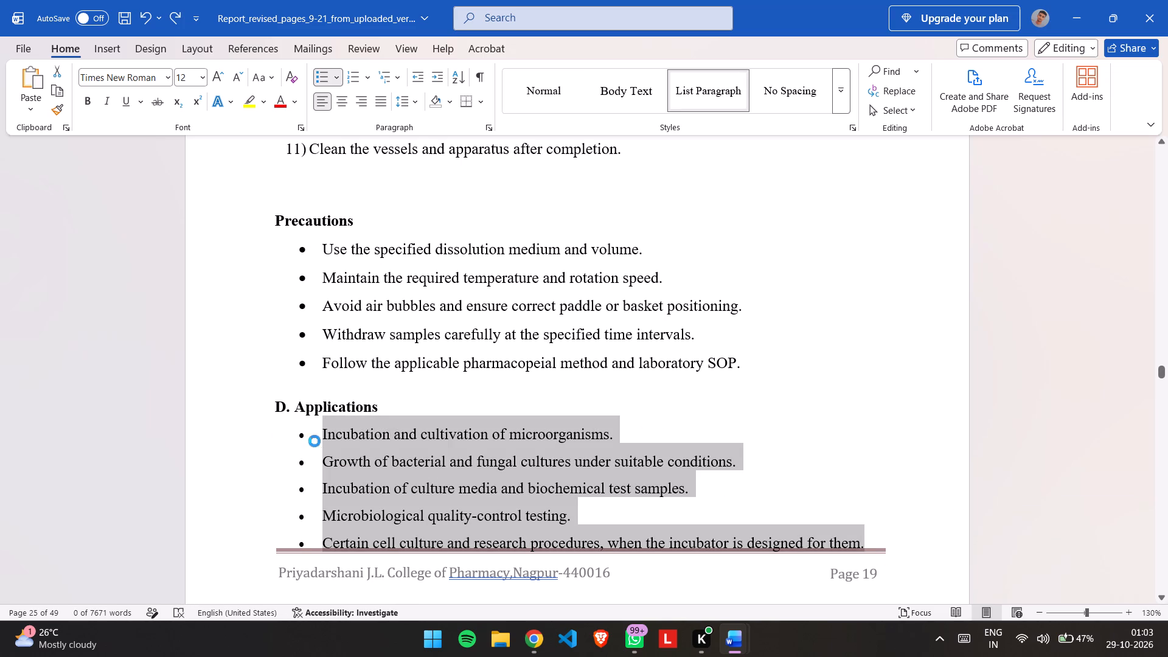
Remove the stray list number before the pasted item "Evaluation of drug release from tablets and capsules.".
{"action": "double_click", "coordinate": [277, 428]}
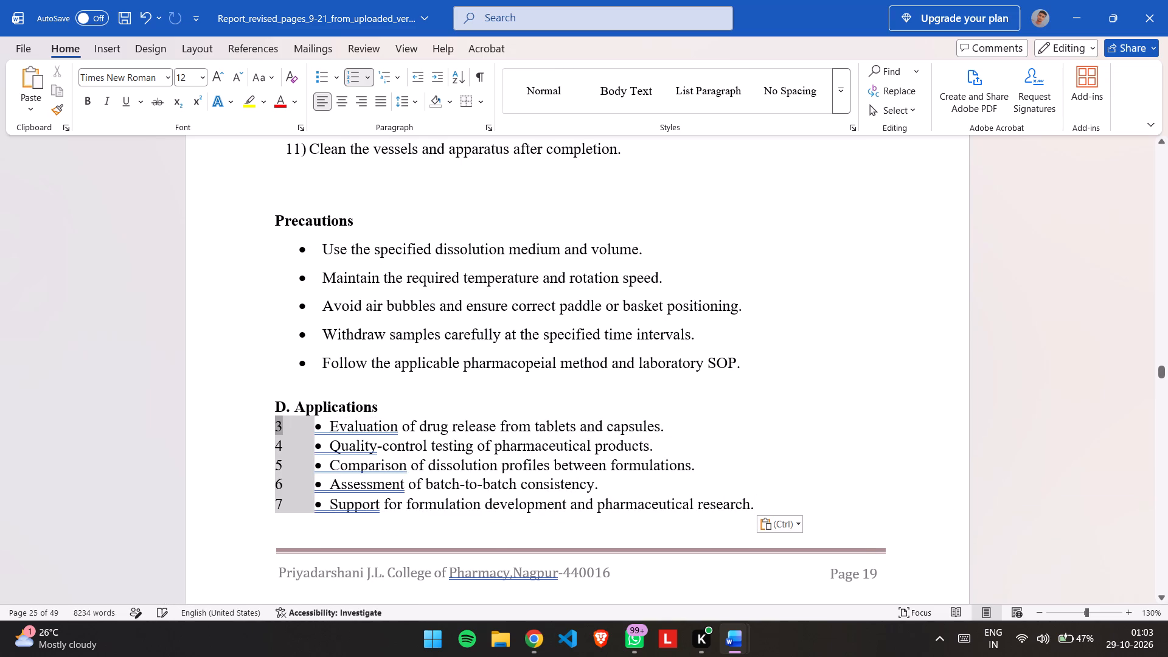
{"action": "key", "text": "Delete"}
{"action": "scroll", "coordinate": [277, 428], "scroll_direction": "down", "scroll_amount": 1}
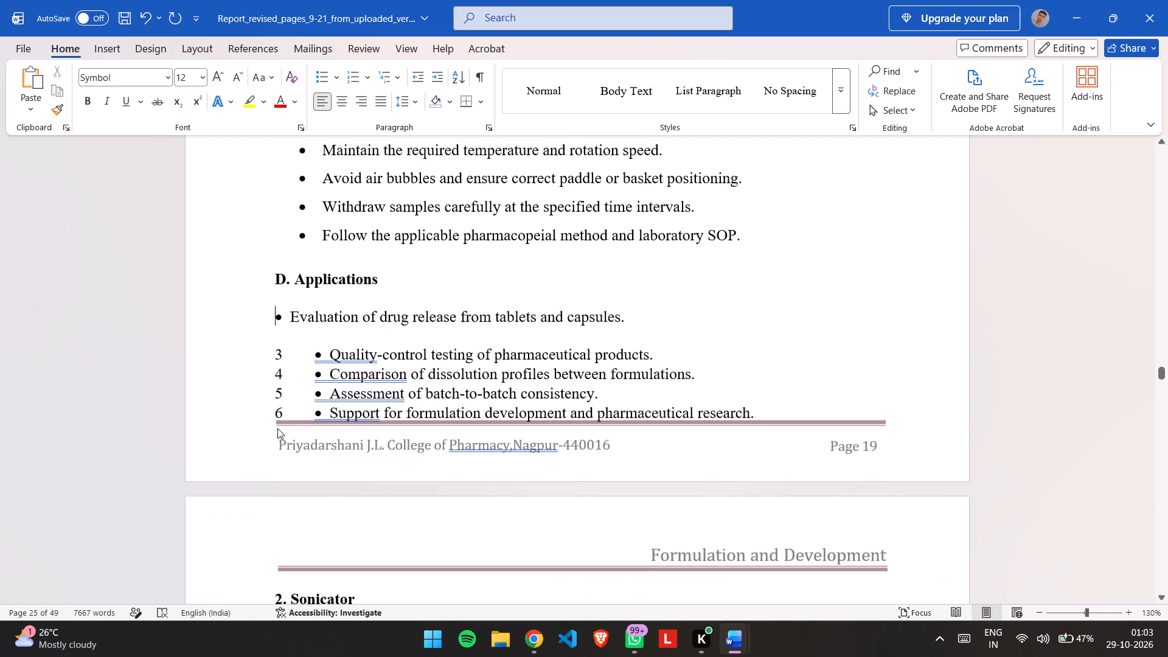
Remove the stray list numbers before the remaining four pasted application items, from "Quality-control testing" through "Support for formulation development".
{"action": "double_click", "coordinate": [277, 367]}
{"action": "key", "text": "BackSpace"}
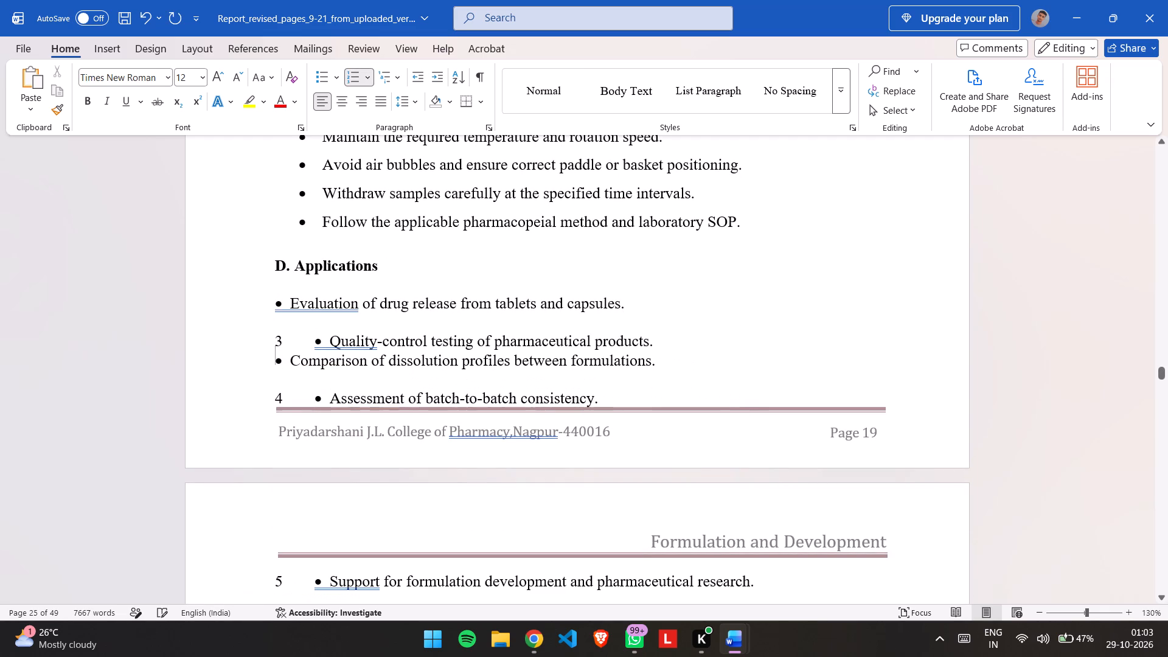
{"action": "double_click", "coordinate": [277, 341]}
{"action": "key", "text": "BackSpace"}
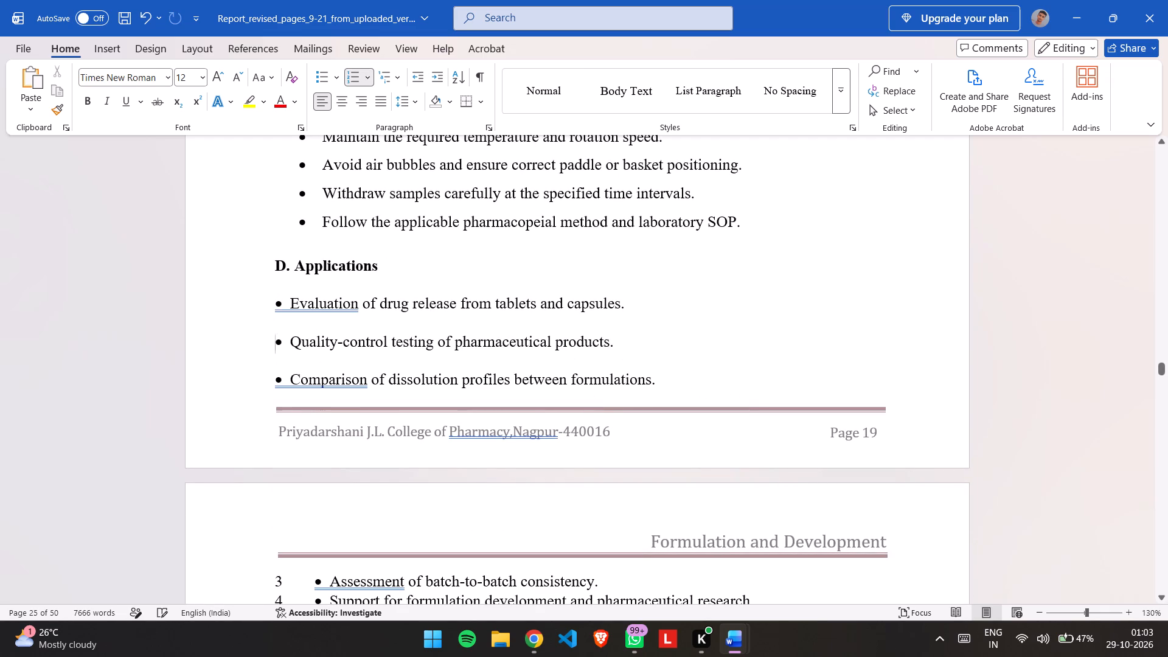
{"action": "scroll", "coordinate": [288, 403], "scroll_direction": "down", "scroll_amount": 1}
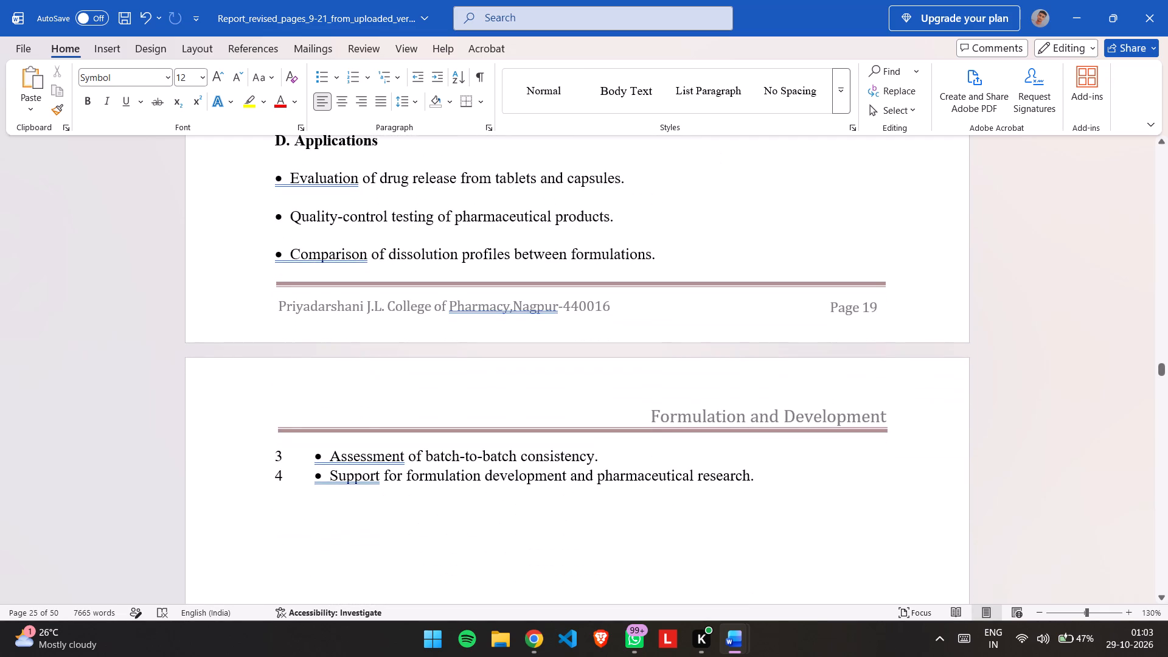
{"action": "double_click", "coordinate": [277, 464]}
{"action": "key", "text": "BackSpace"}
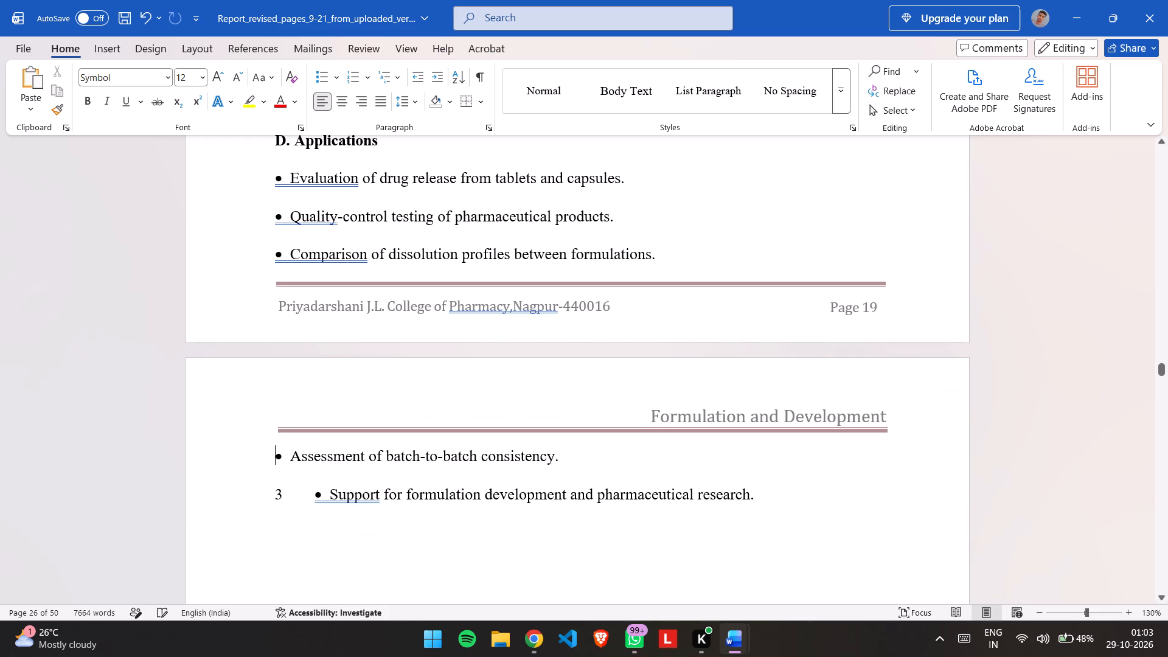
{"action": "double_click", "coordinate": [276, 501]}
{"action": "key", "text": "BackSpace"}
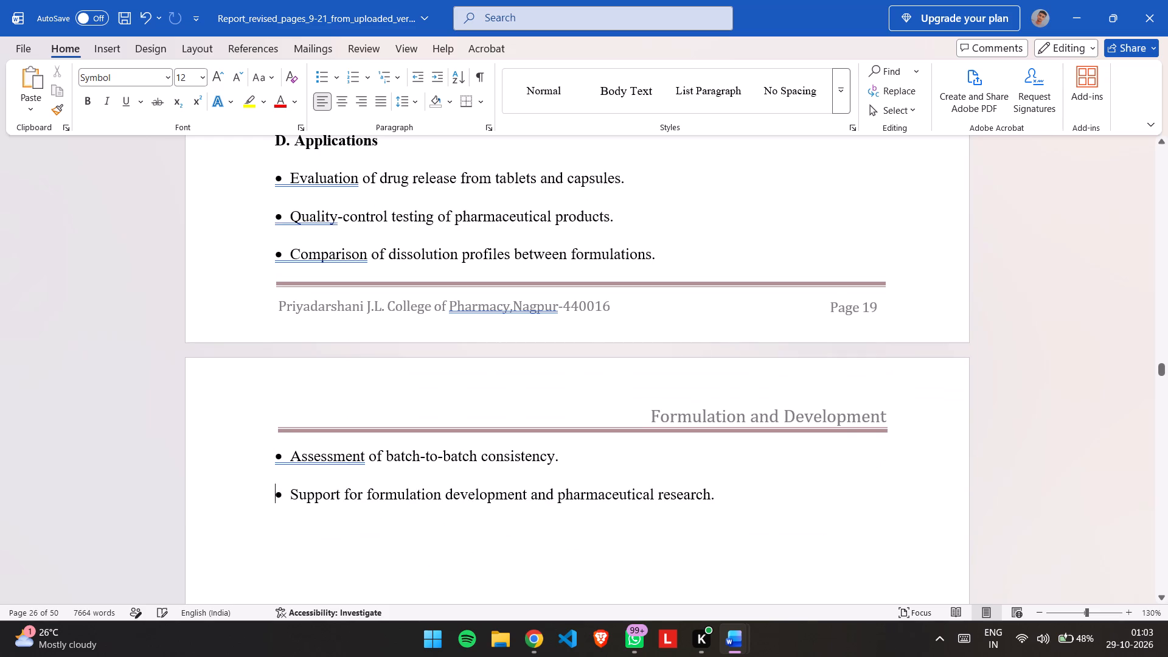
Check the line spacing of the D. Applications bullets in the original Report document and return to the revised report.
{"action": "scroll", "coordinate": [276, 501], "scroll_direction": "up", "scroll_amount": 1}
{"action": "left_click_drag", "start_coordinate": [268, 272], "coordinate": [286, 287]}
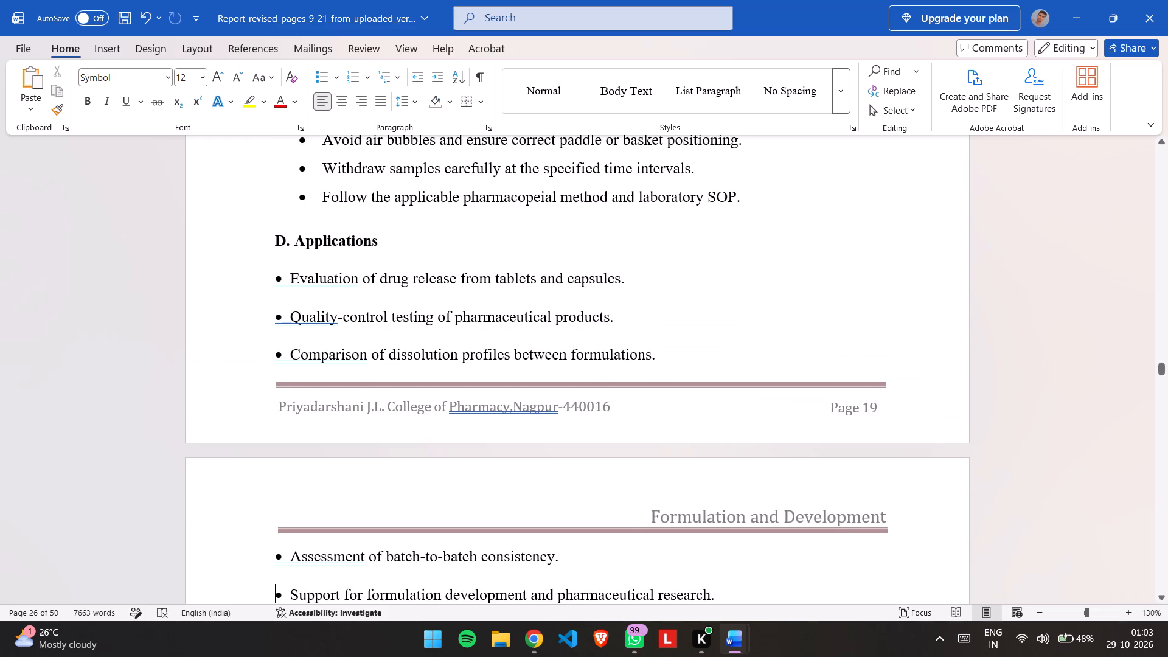
{"action": "left_click_drag", "start_coordinate": [286, 287], "coordinate": [648, 336]}
{"action": "key", "text": "alt+Tab"}
{"action": "key", "text": "alt+Tab"}
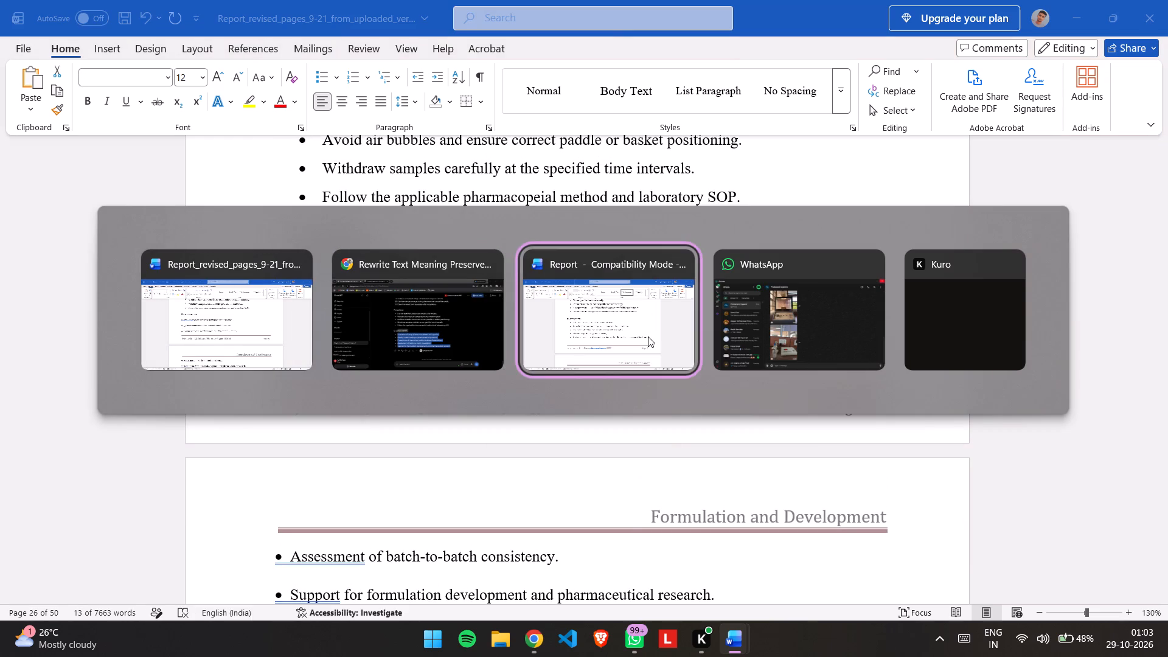
{"action": "key", "text": "alt+Tab"}
{"action": "key", "text": "alt+Tab"}
{"action": "key", "text": "alt+Tab"}
{"action": "key", "text": "alt+Tab"}
{"action": "key", "text": "alt+Tab"}
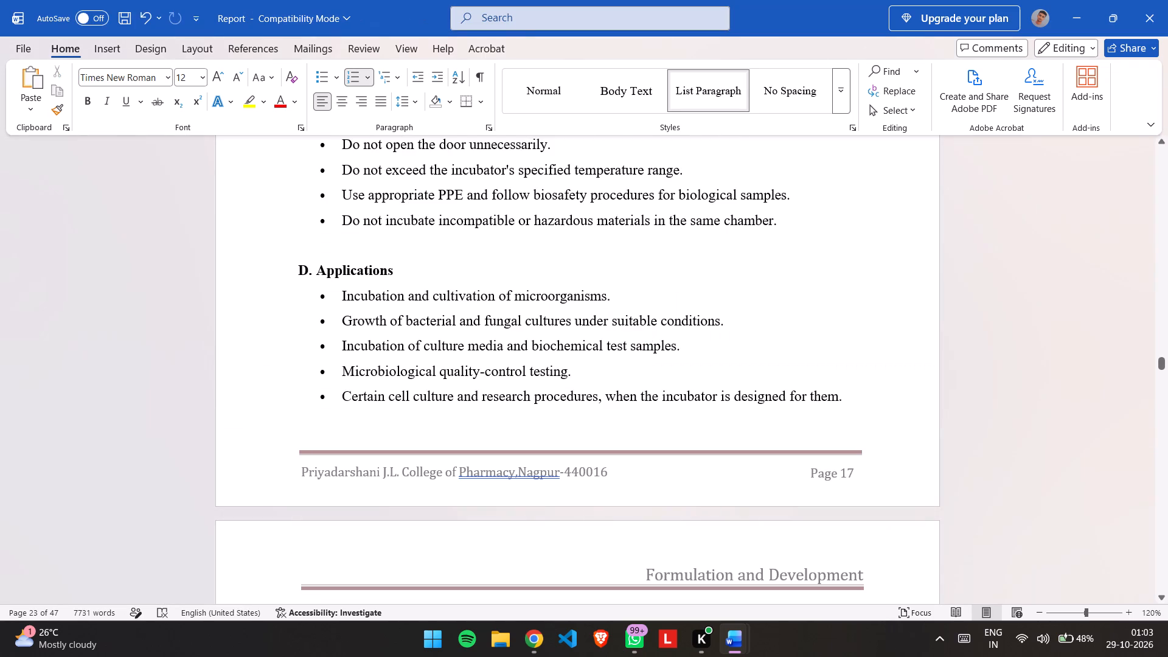
{"action": "left_click_drag", "start_coordinate": [336, 293], "coordinate": [445, 336]}
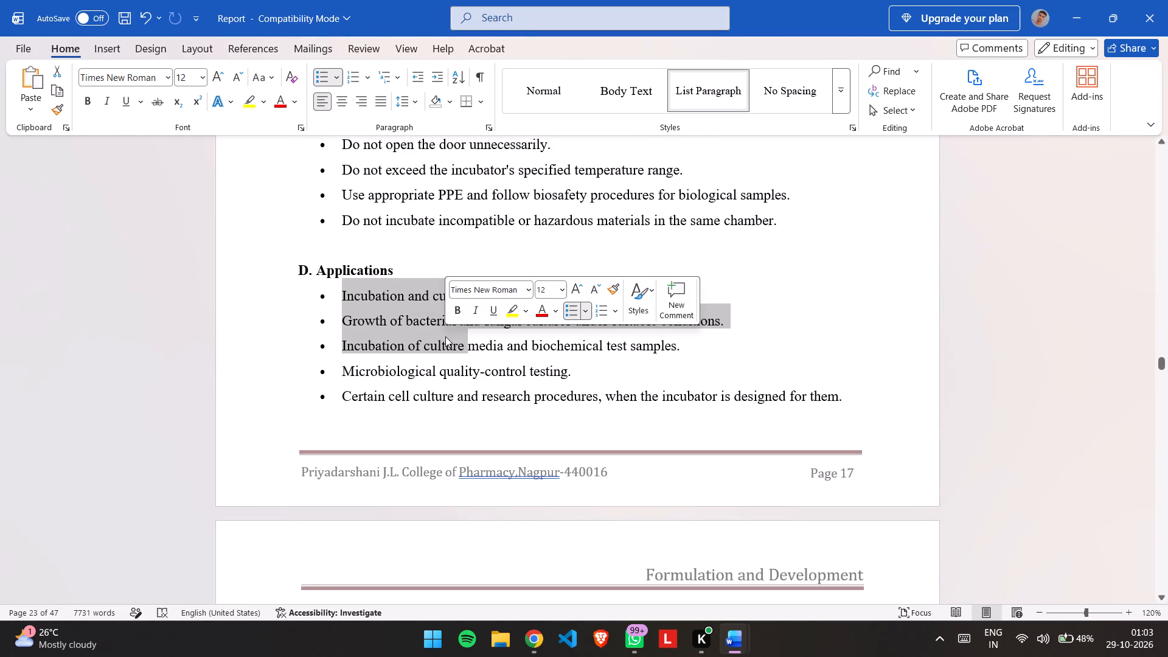
{"action": "left_click", "coordinate": [416, 104]}
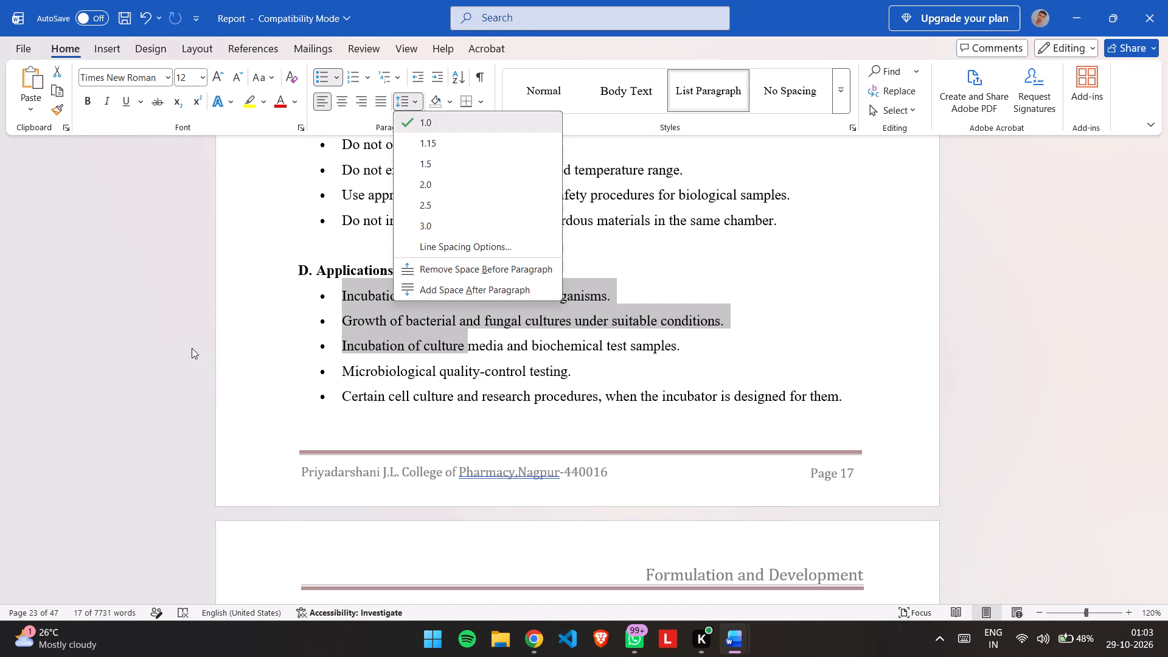
{"action": "left_click", "coordinate": [141, 351]}
{"action": "key", "text": "alt+Tab"}
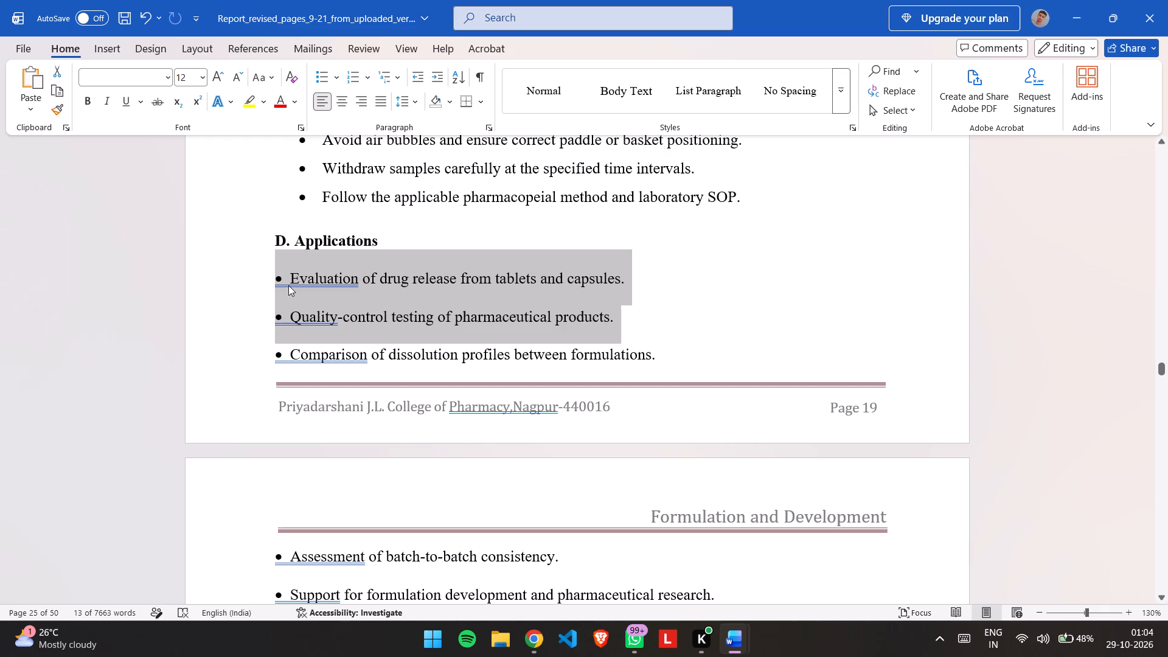
Set the line spacing of the five dissolution application items under D. Applications to 1.0.
{"action": "left_click", "coordinate": [268, 271]}
{"action": "left_click_drag", "start_coordinate": [268, 271], "coordinate": [667, 618]}
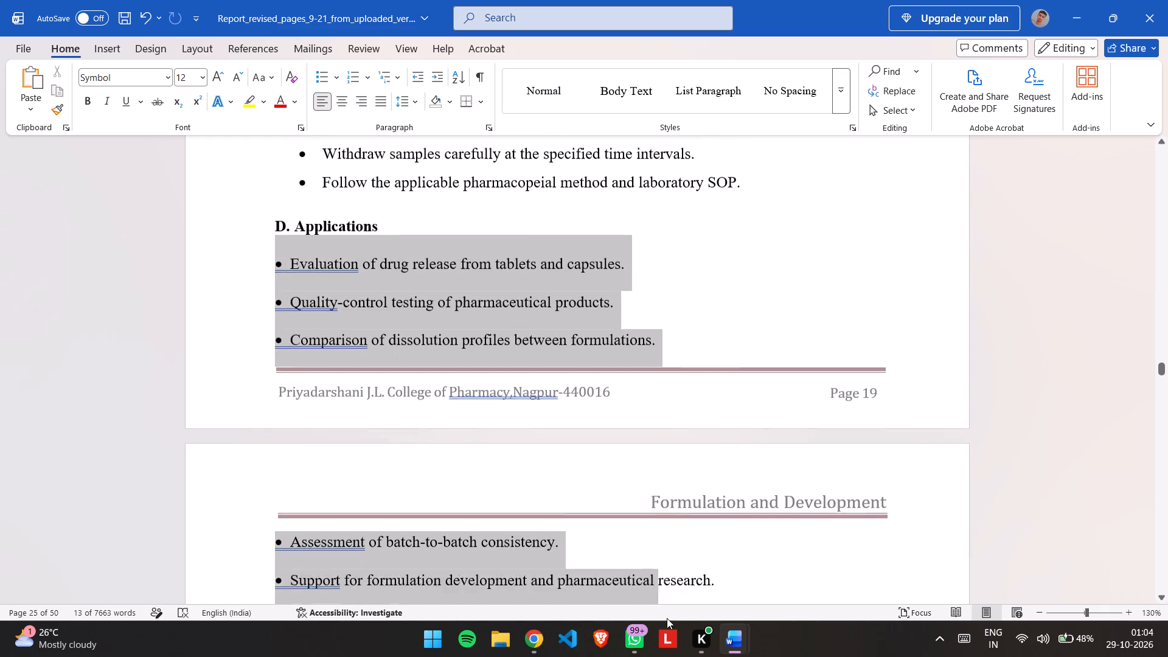
{"action": "left_click_drag", "start_coordinate": [667, 618], "coordinate": [735, 546]}
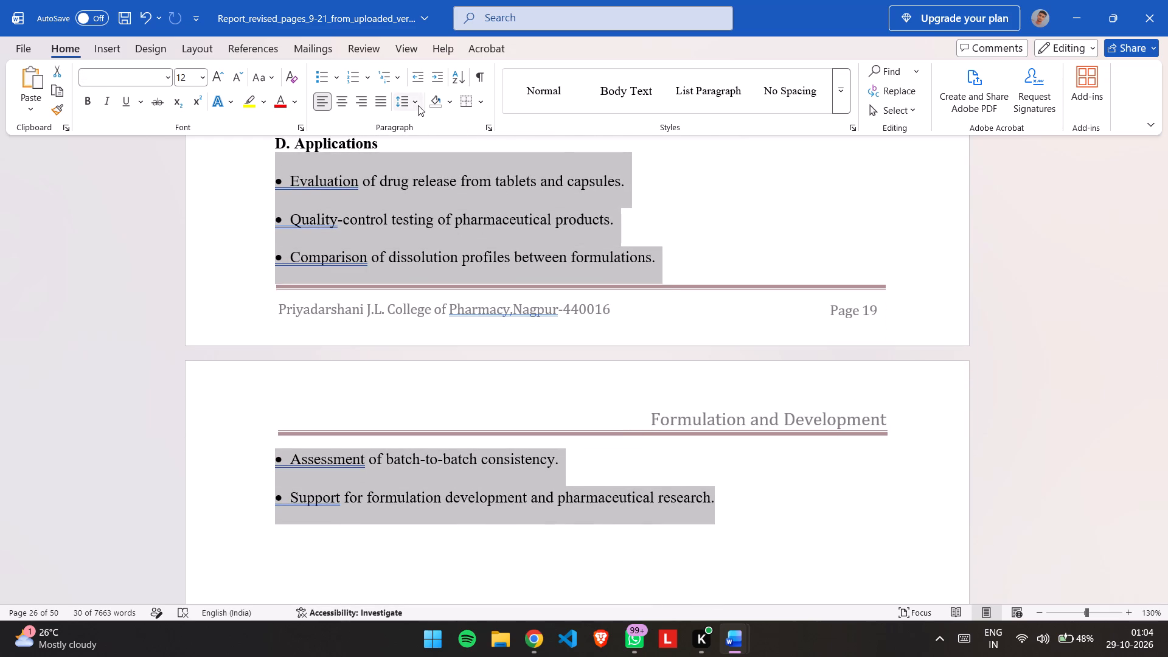
{"action": "left_click", "coordinate": [418, 105]}
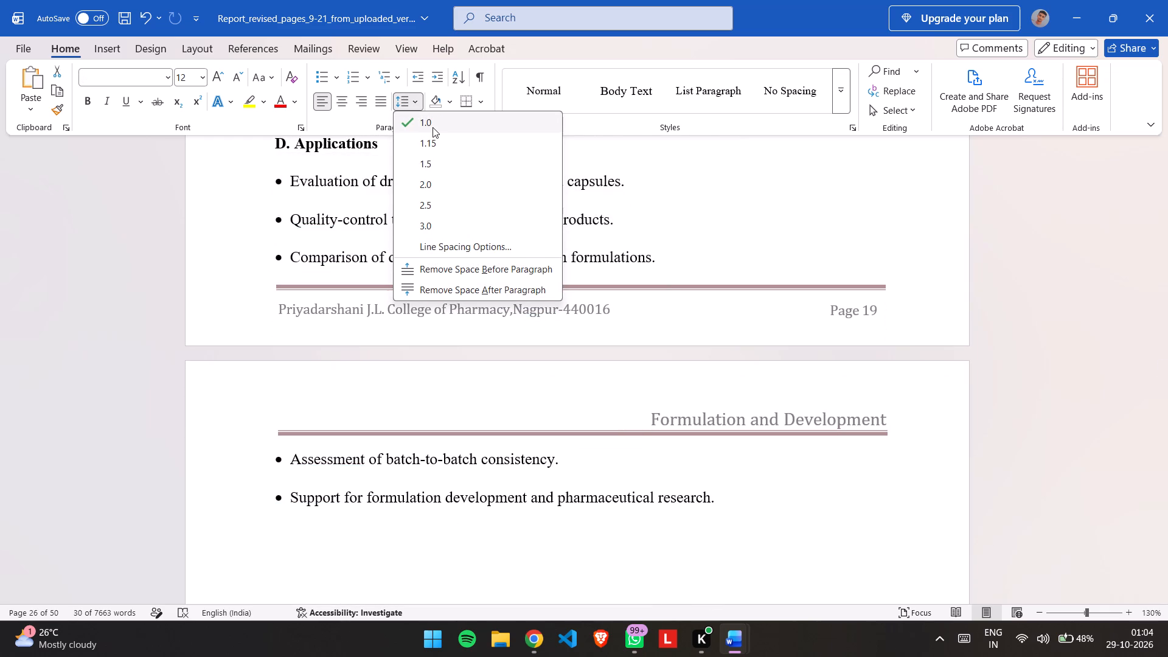
{"action": "left_click", "coordinate": [433, 127]}
{"action": "left_click", "coordinate": [114, 404]}
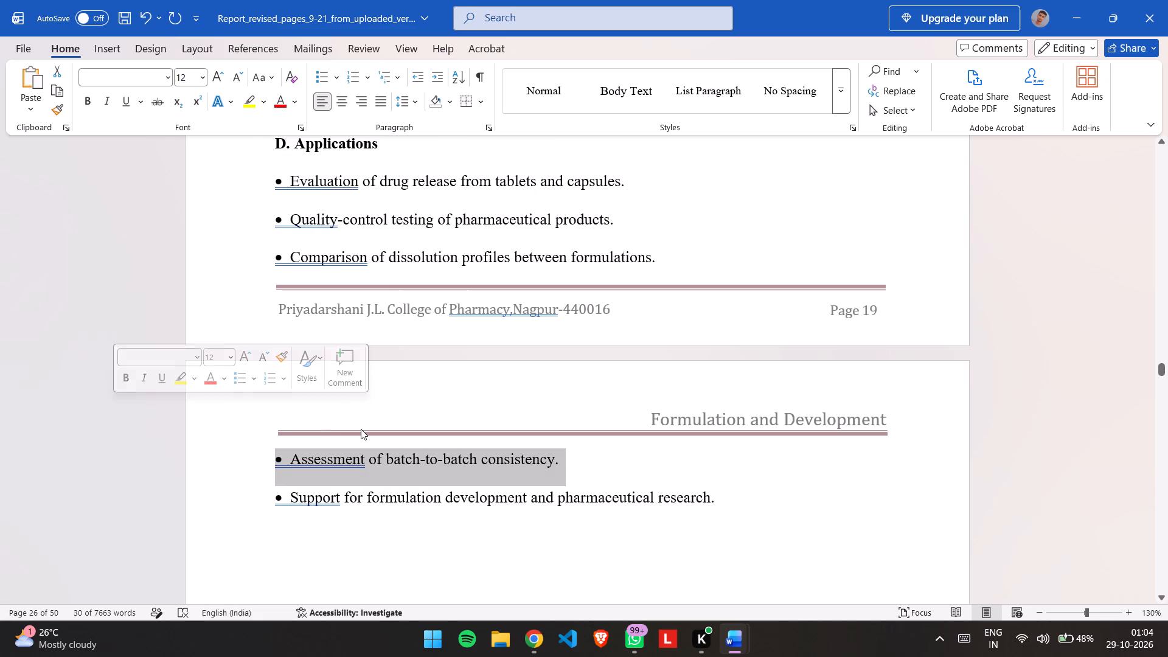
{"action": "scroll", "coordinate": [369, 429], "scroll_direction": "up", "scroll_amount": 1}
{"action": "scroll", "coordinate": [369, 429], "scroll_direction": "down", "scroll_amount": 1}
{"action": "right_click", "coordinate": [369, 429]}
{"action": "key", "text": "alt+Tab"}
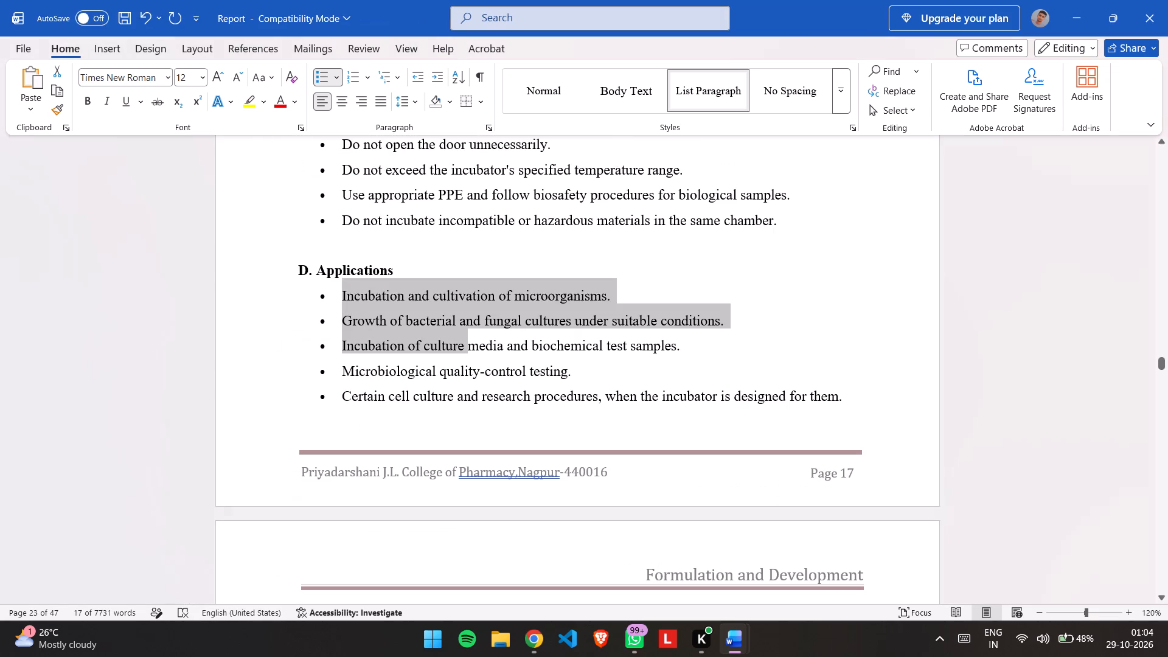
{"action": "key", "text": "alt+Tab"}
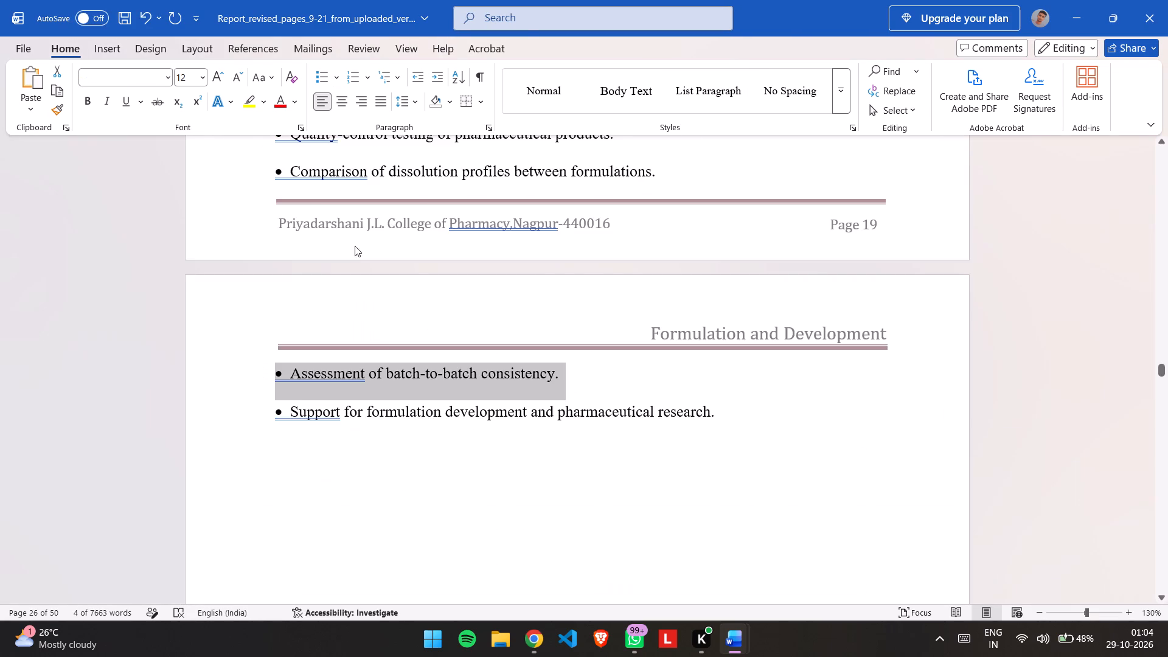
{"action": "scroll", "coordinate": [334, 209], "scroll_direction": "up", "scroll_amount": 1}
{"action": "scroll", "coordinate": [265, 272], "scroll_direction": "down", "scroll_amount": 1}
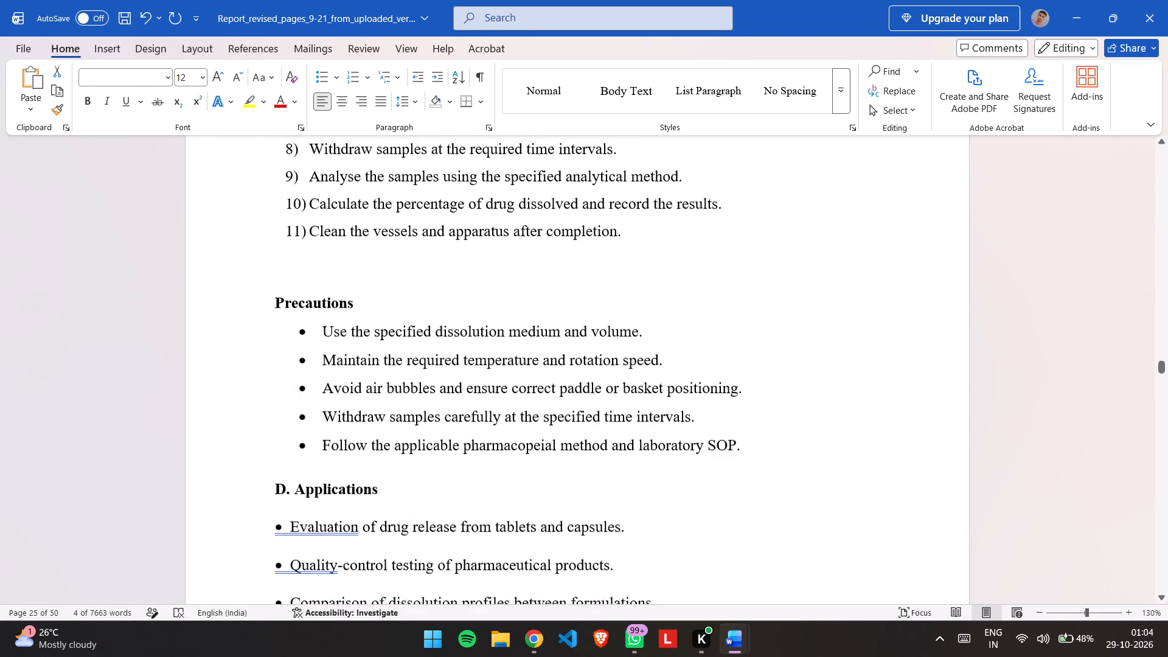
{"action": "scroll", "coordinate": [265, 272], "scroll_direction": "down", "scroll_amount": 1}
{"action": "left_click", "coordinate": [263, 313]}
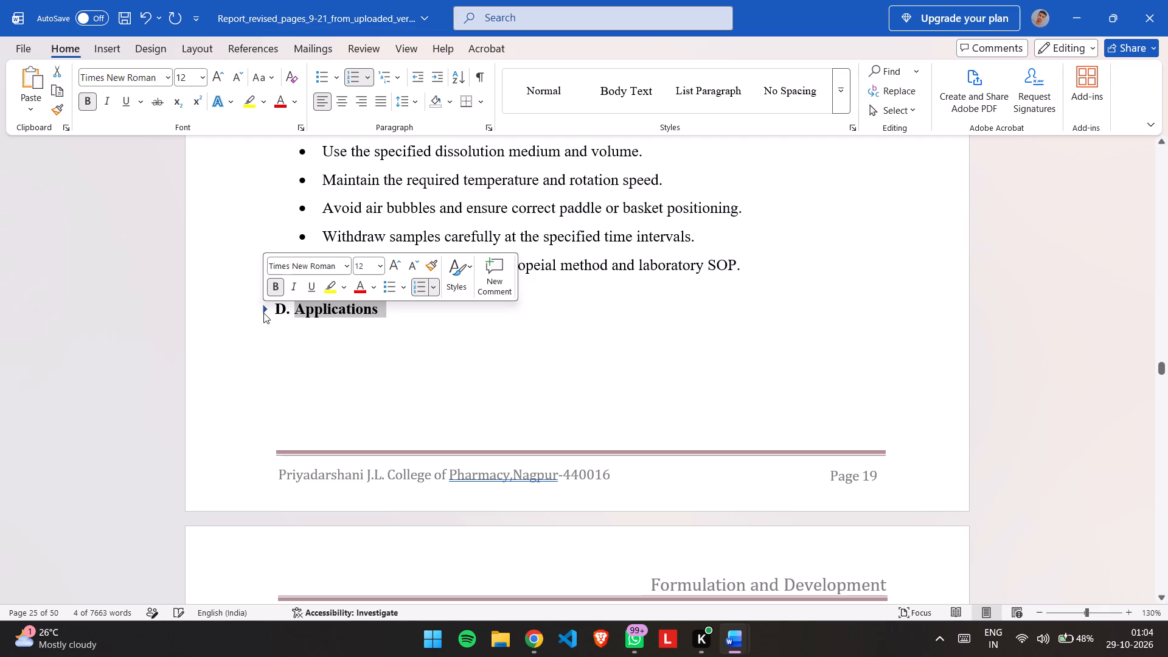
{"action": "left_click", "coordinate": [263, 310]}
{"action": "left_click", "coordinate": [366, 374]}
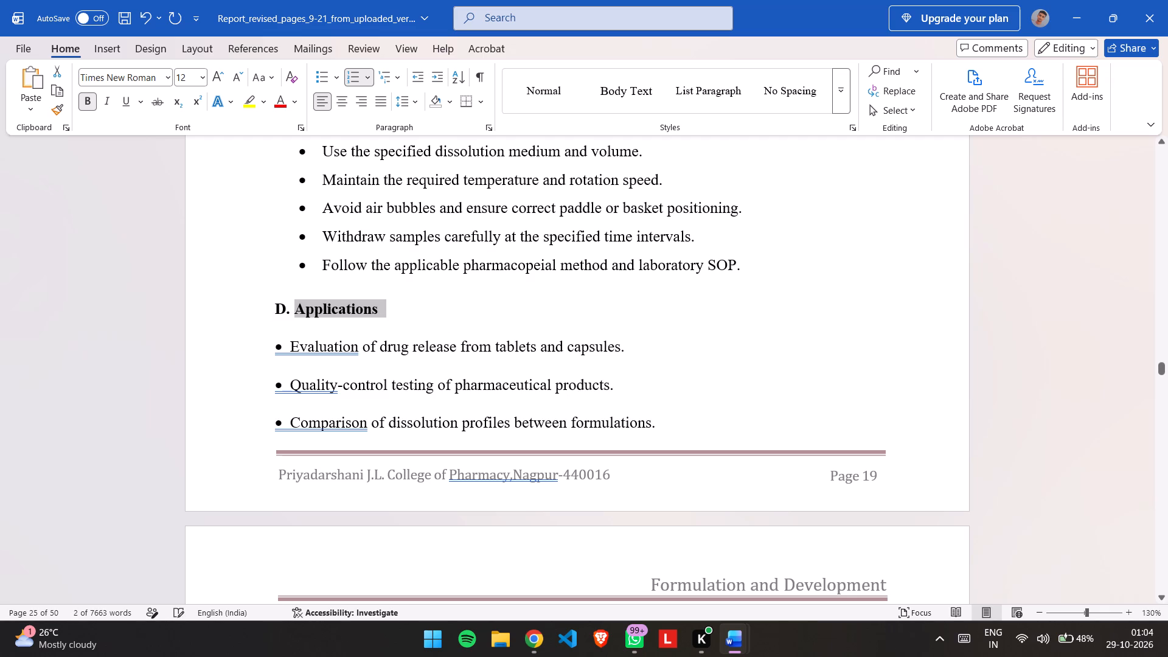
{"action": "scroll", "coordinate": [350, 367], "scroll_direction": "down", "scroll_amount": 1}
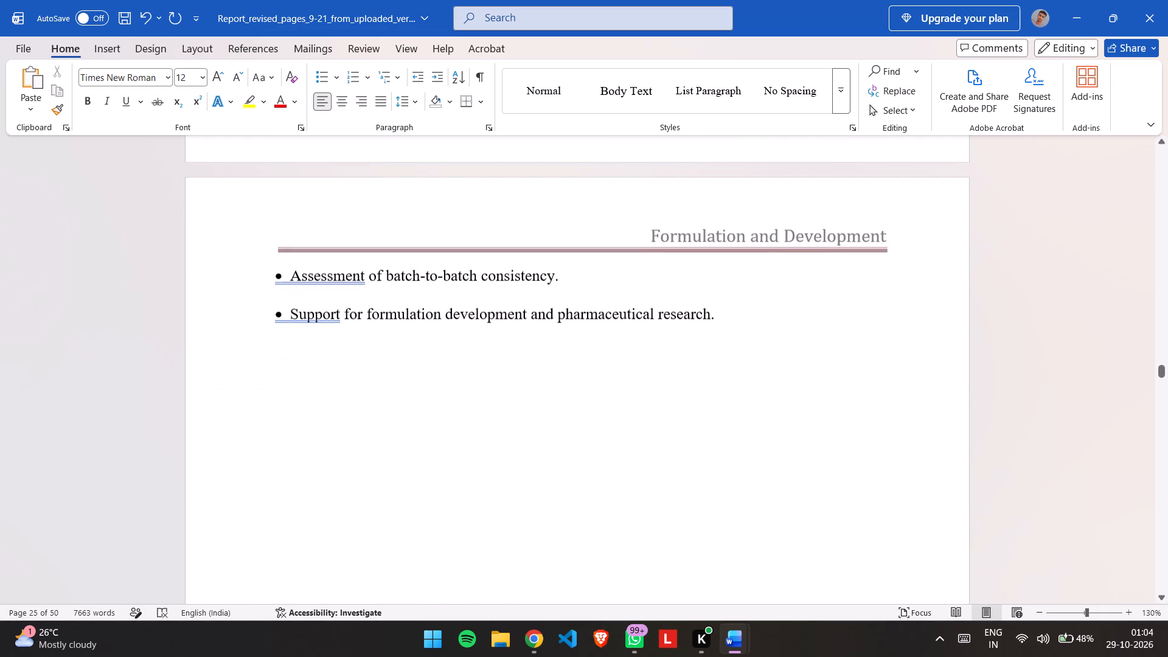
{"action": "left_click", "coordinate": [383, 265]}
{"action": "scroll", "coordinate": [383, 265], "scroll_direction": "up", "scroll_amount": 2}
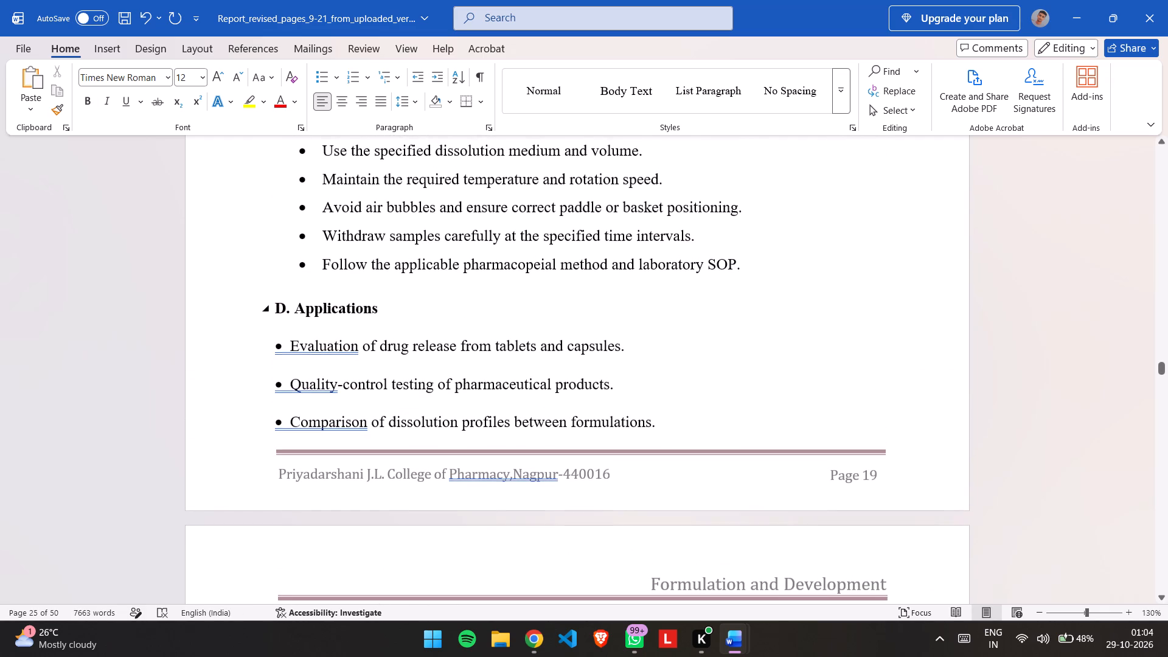
Set the font of the five dissolution application items, including their pasted bullet symbols, to Times New Roman.
{"action": "left_click_drag", "start_coordinate": [273, 332], "coordinate": [544, 584]}
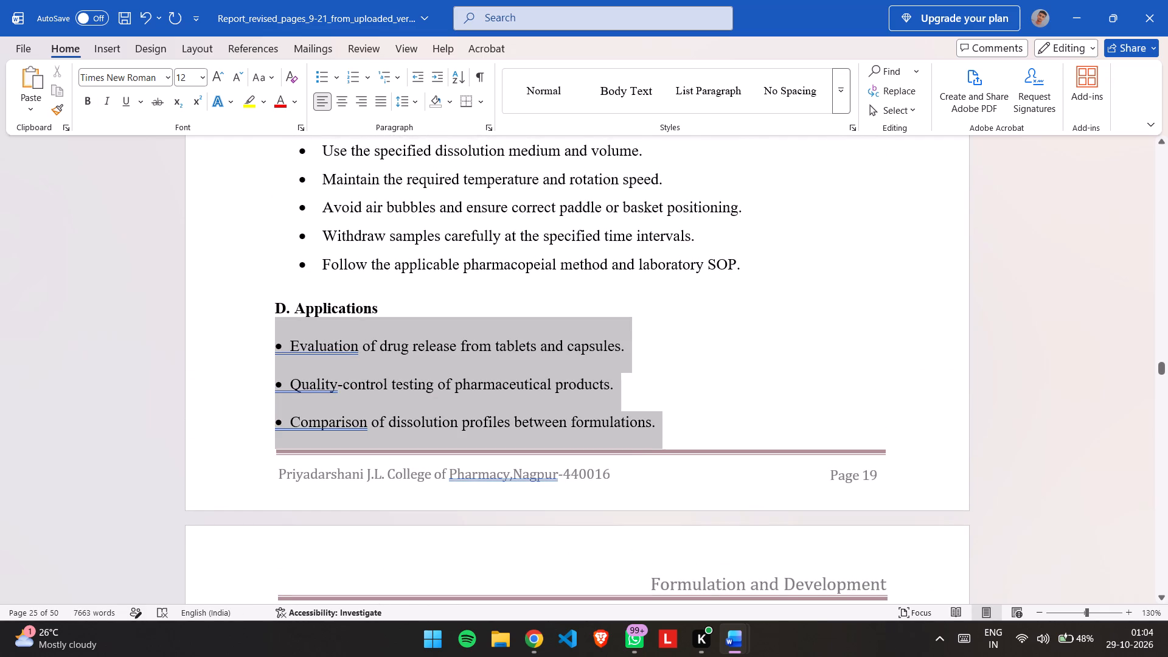
{"action": "left_click_drag", "start_coordinate": [544, 584], "coordinate": [700, 489]}
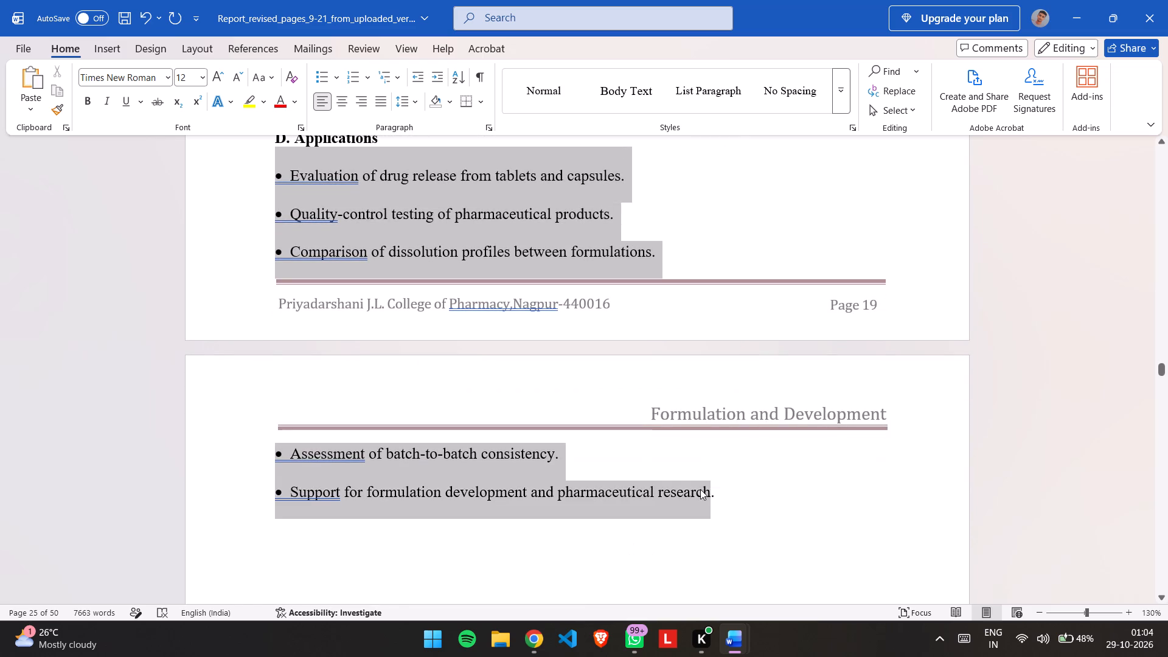
{"action": "left_click", "coordinate": [165, 82]}
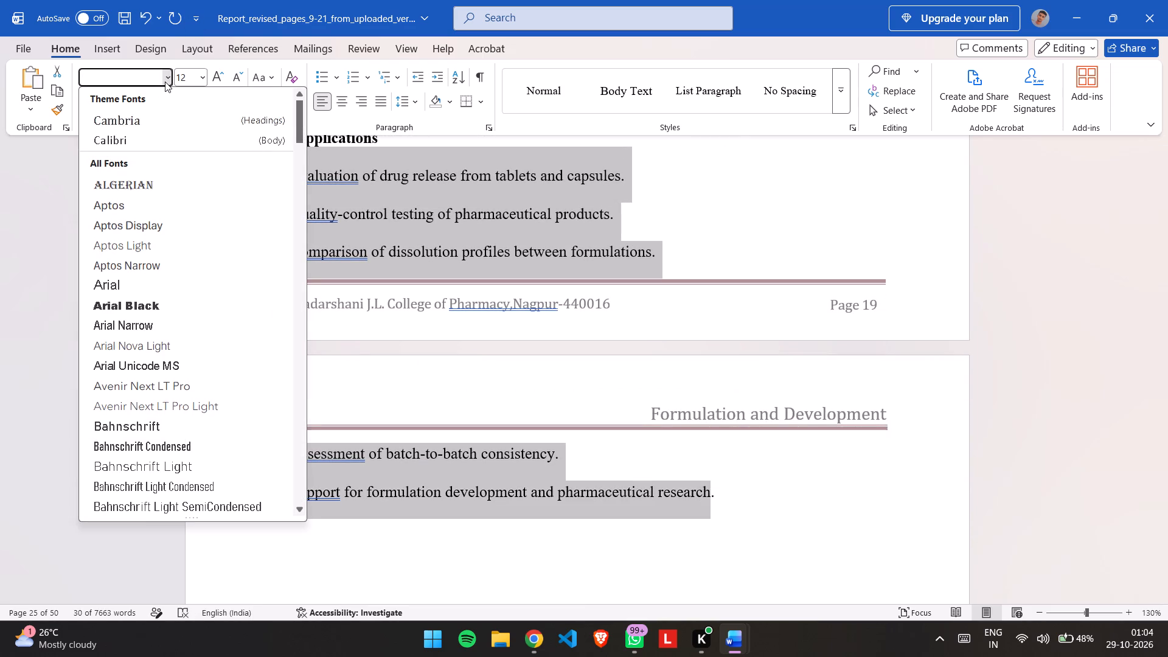
{"action": "type", "text": "tim"}
{"action": "key", "text": "Return"}
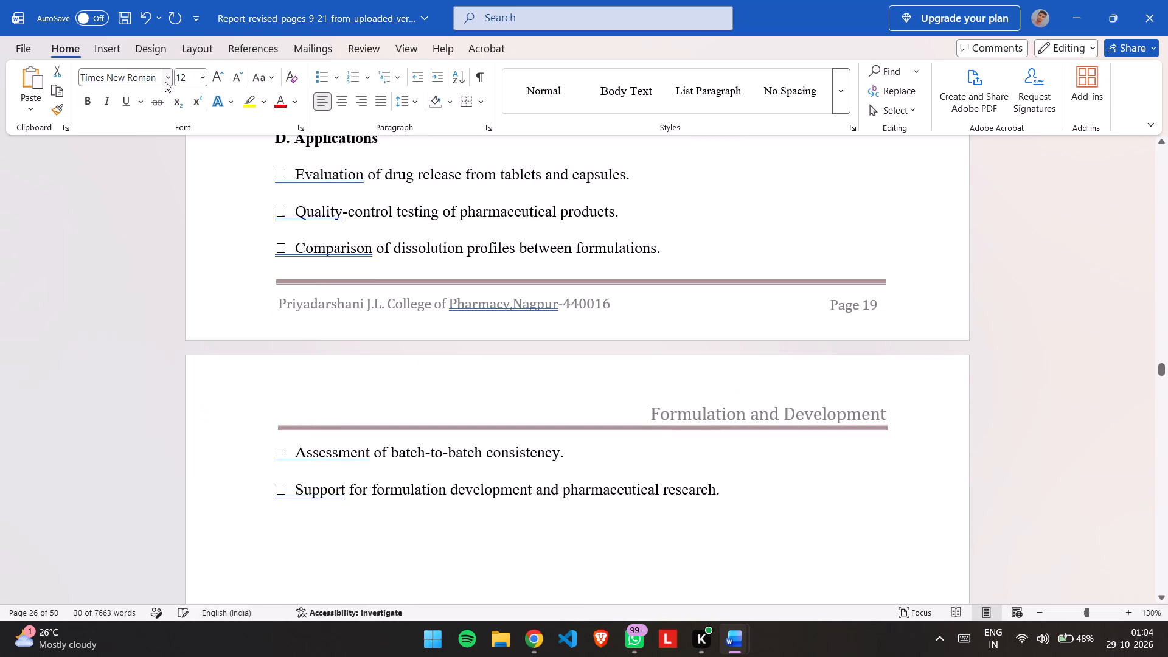
{"action": "left_click", "coordinate": [232, 452]}
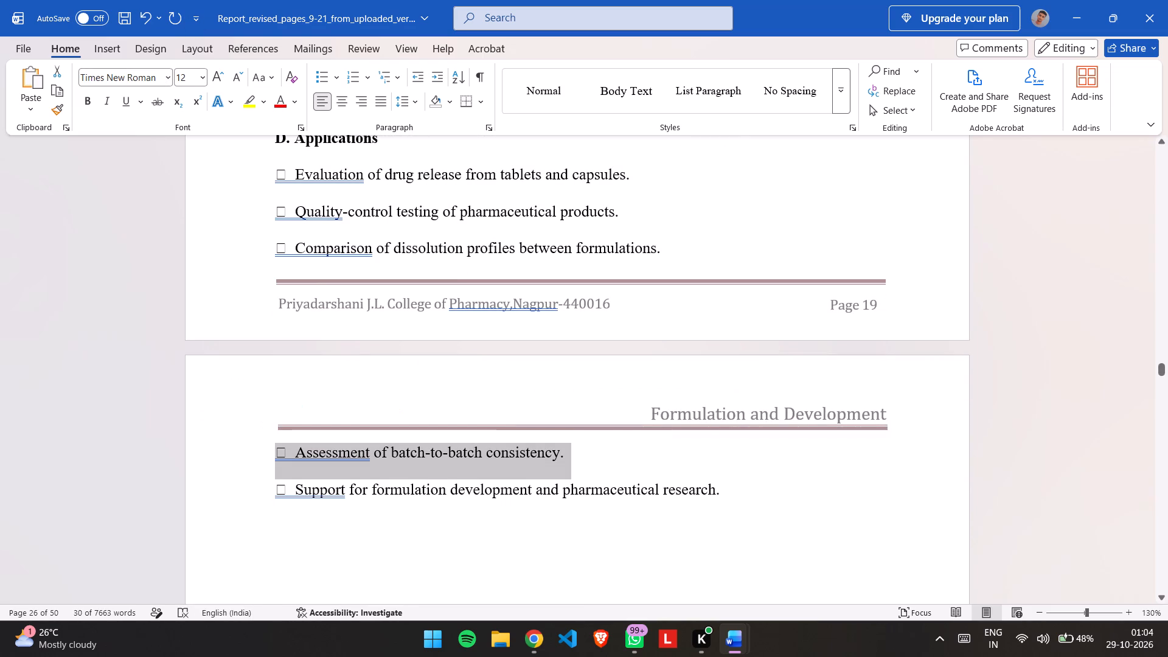
Format the five dissolution application items under D. Applications as a proper round-bullet list.
{"action": "left_click", "coordinate": [269, 176]}
{"action": "left_click_drag", "start_coordinate": [269, 176], "coordinate": [718, 524]}
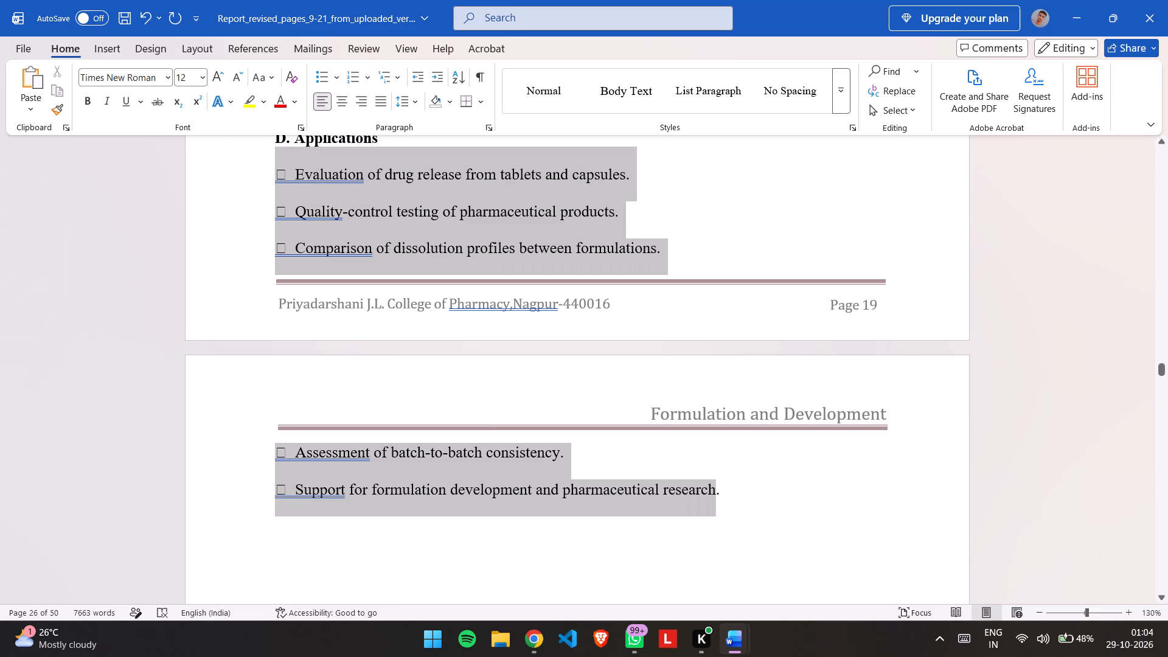
{"action": "left_click_drag", "start_coordinate": [718, 524], "coordinate": [727, 509]}
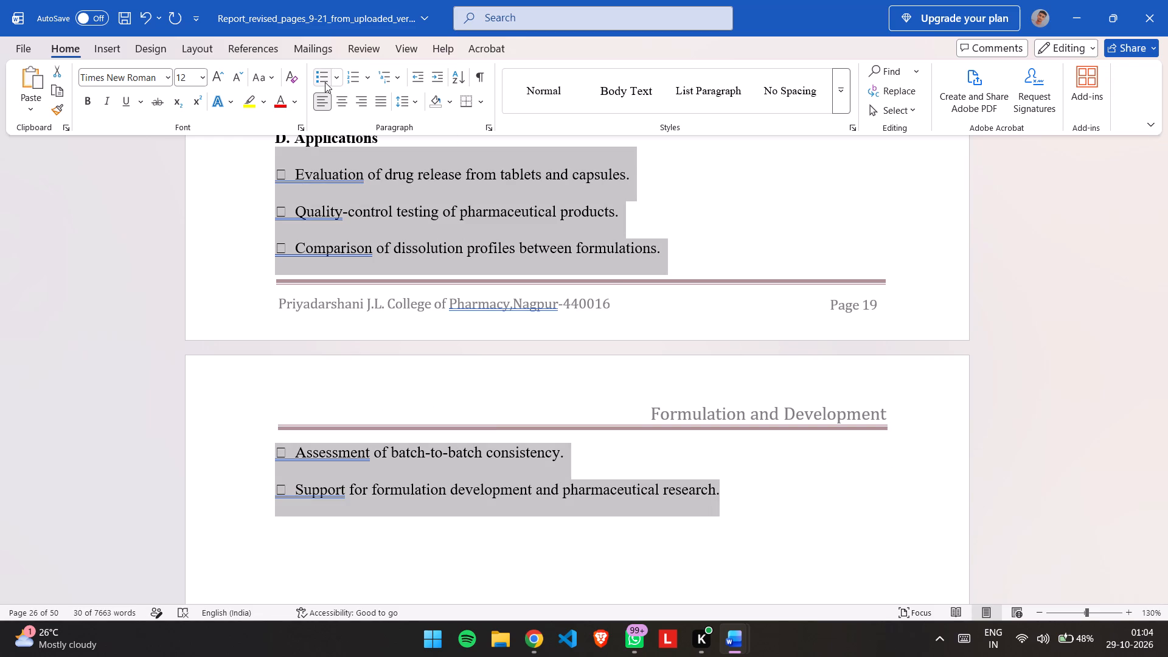
{"action": "left_click", "coordinate": [325, 82]}
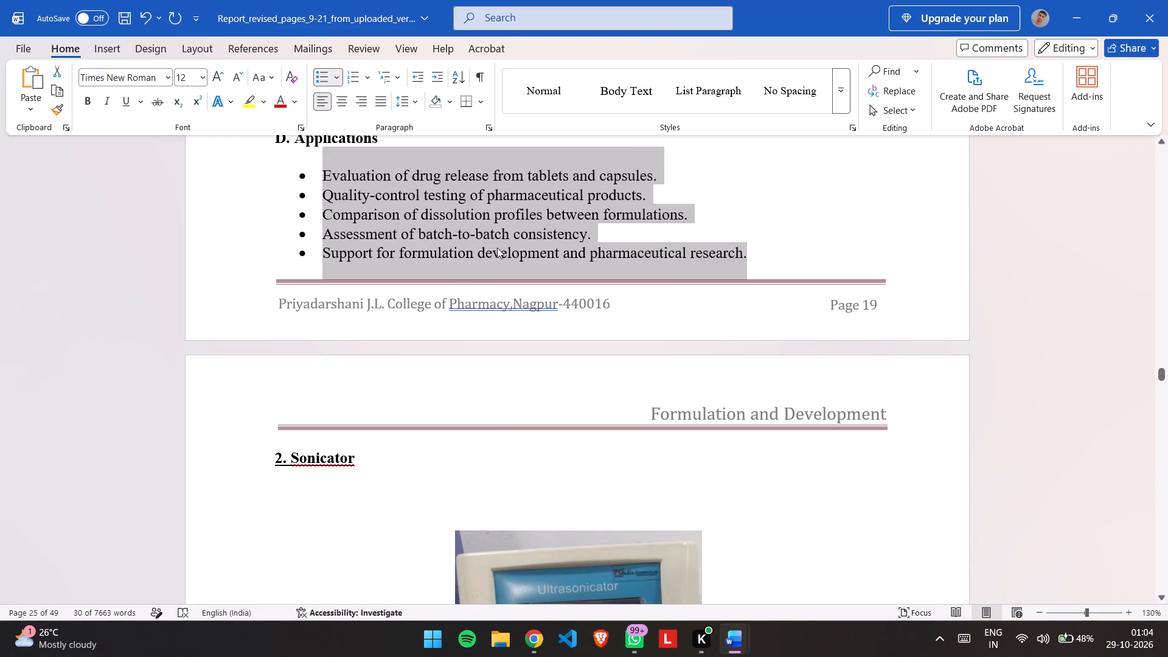
{"action": "left_click", "coordinate": [497, 248]}
Delete the last application bullet, "Support for formulation development and pharmaceutical research.".
{"action": "scroll", "coordinate": [497, 248], "scroll_direction": "up", "scroll_amount": 1}
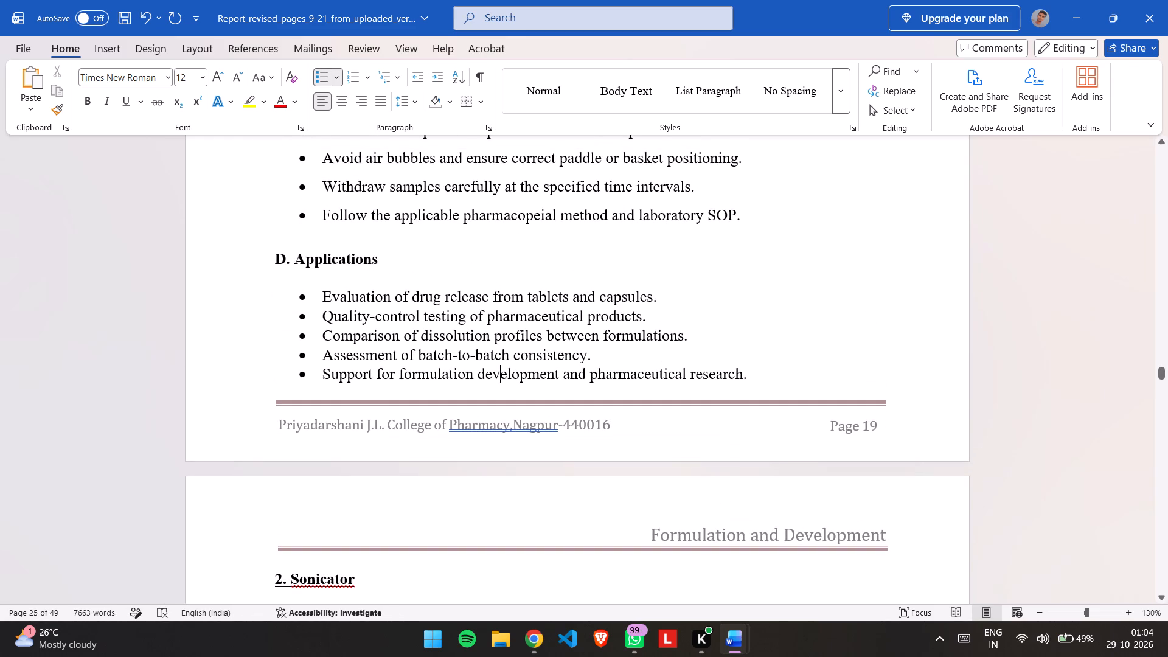
{"action": "left_click_drag", "start_coordinate": [753, 370], "coordinate": [307, 371]}
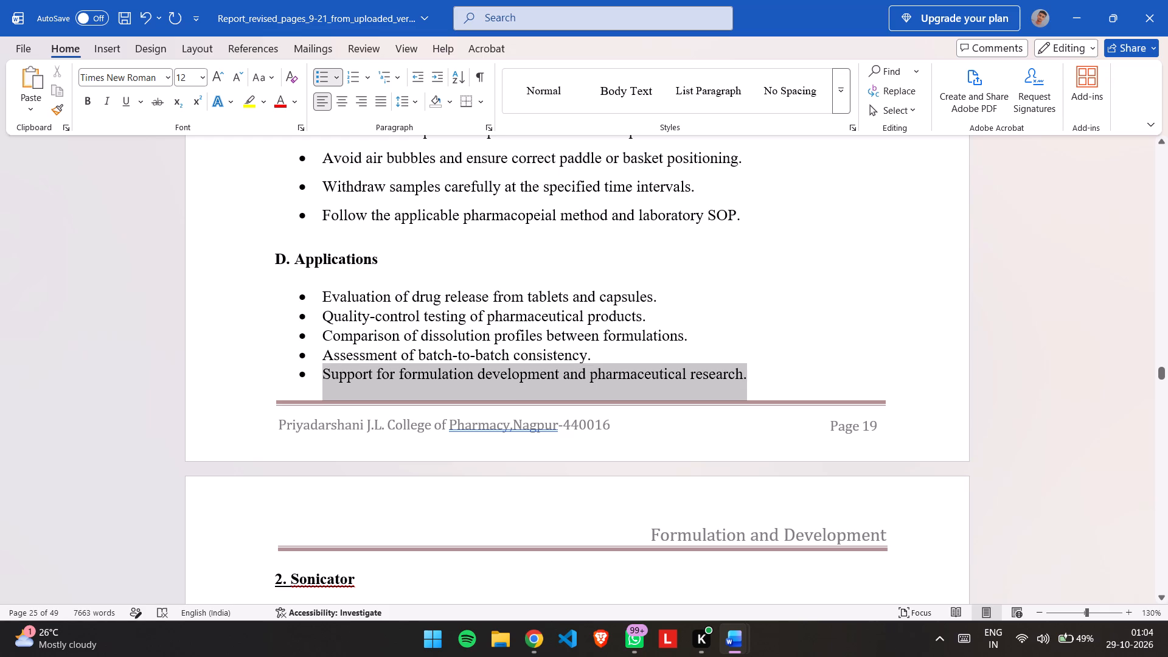
{"action": "left_click_drag", "start_coordinate": [307, 371], "coordinate": [306, 370]}
{"action": "key", "text": "BackSpace"}
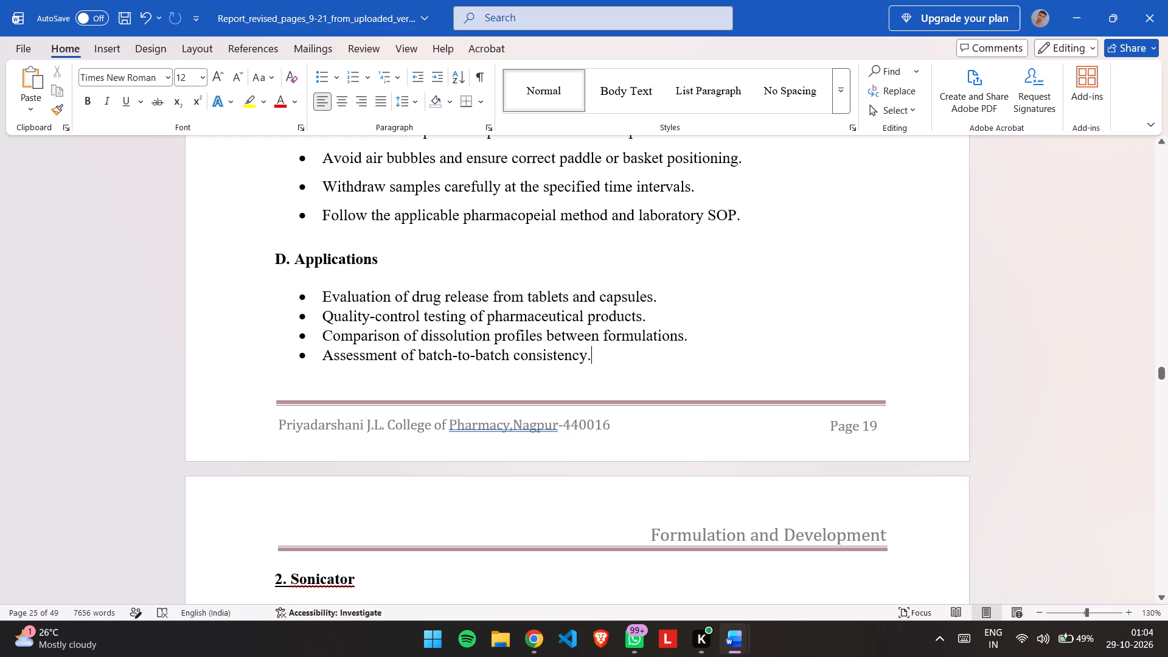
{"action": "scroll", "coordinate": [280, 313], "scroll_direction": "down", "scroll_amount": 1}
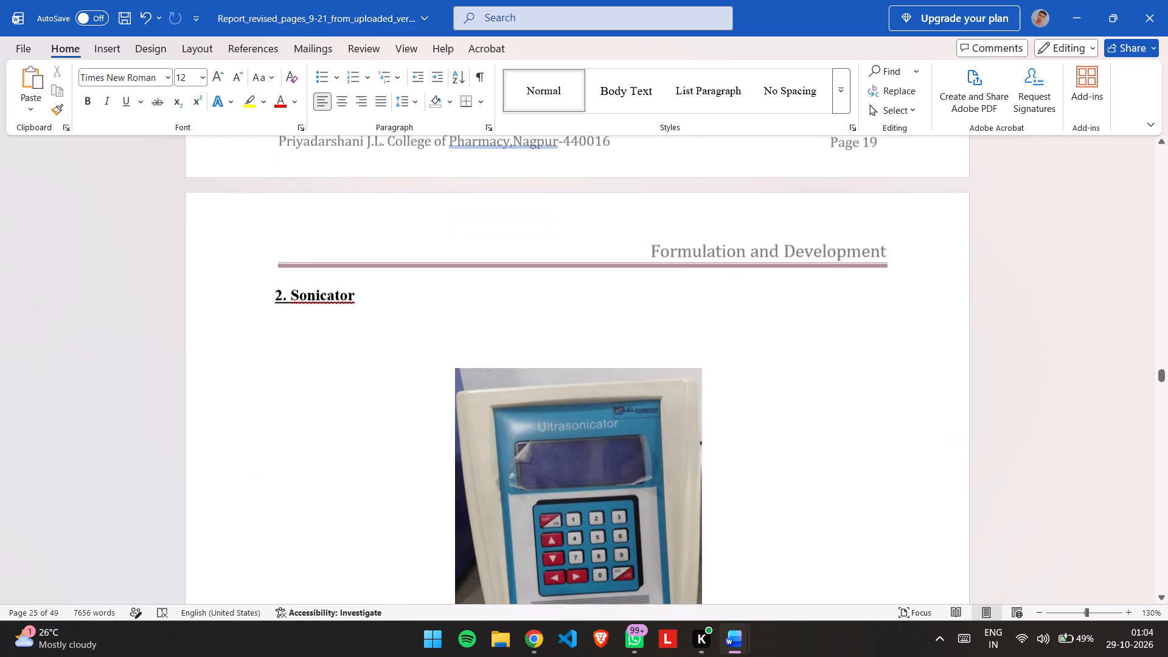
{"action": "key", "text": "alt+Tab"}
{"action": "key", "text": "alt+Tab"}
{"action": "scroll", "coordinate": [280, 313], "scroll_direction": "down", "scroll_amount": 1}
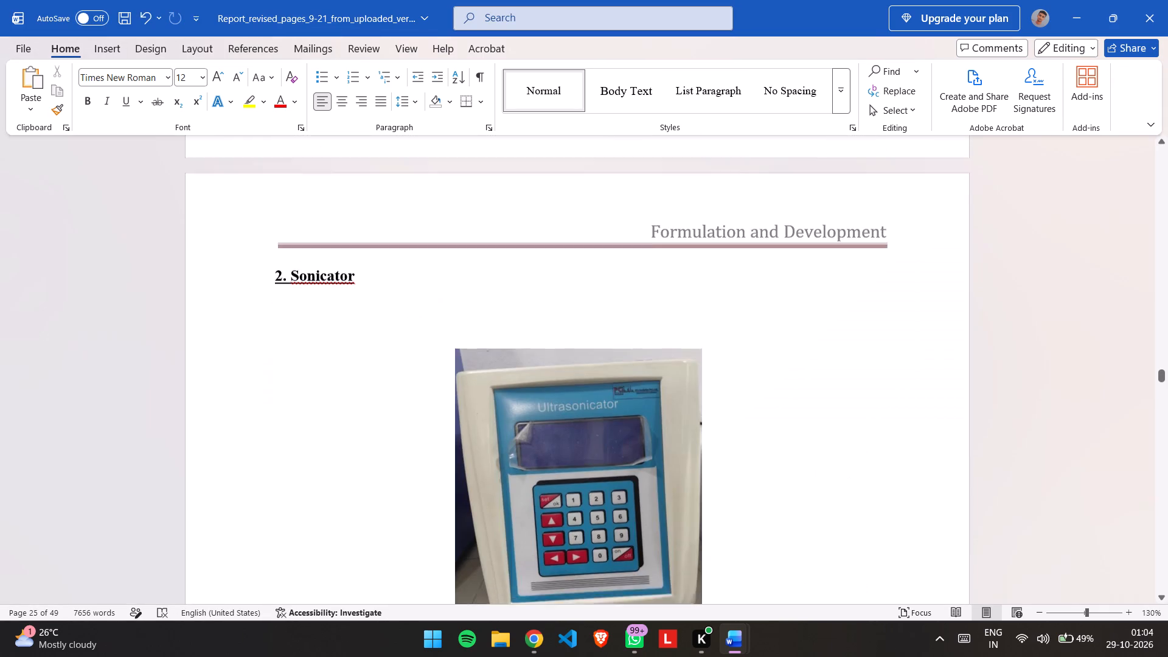
Replace the word "Sonicator" in instrument heading 2 with "pH Meter".
{"action": "scroll", "coordinate": [280, 313], "scroll_direction": "down", "scroll_amount": 1}
{"action": "key", "text": "alt+Tab"}
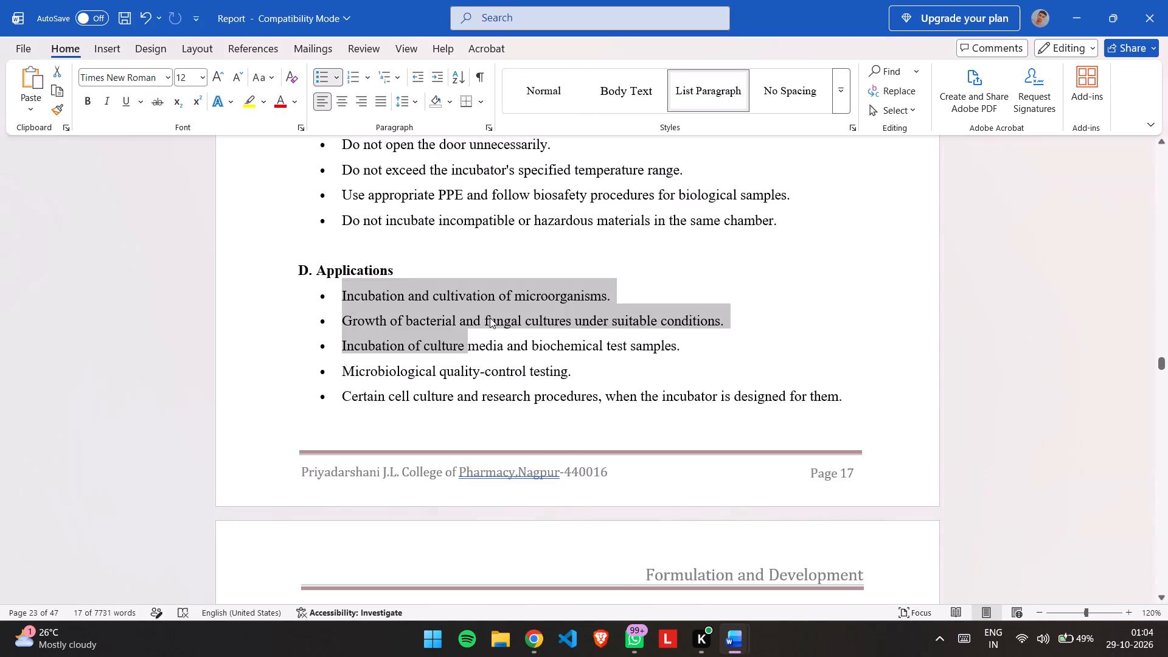
{"action": "key", "text": "alt+Tab"}
{"action": "scroll", "coordinate": [490, 318], "scroll_direction": "up", "scroll_amount": 1}
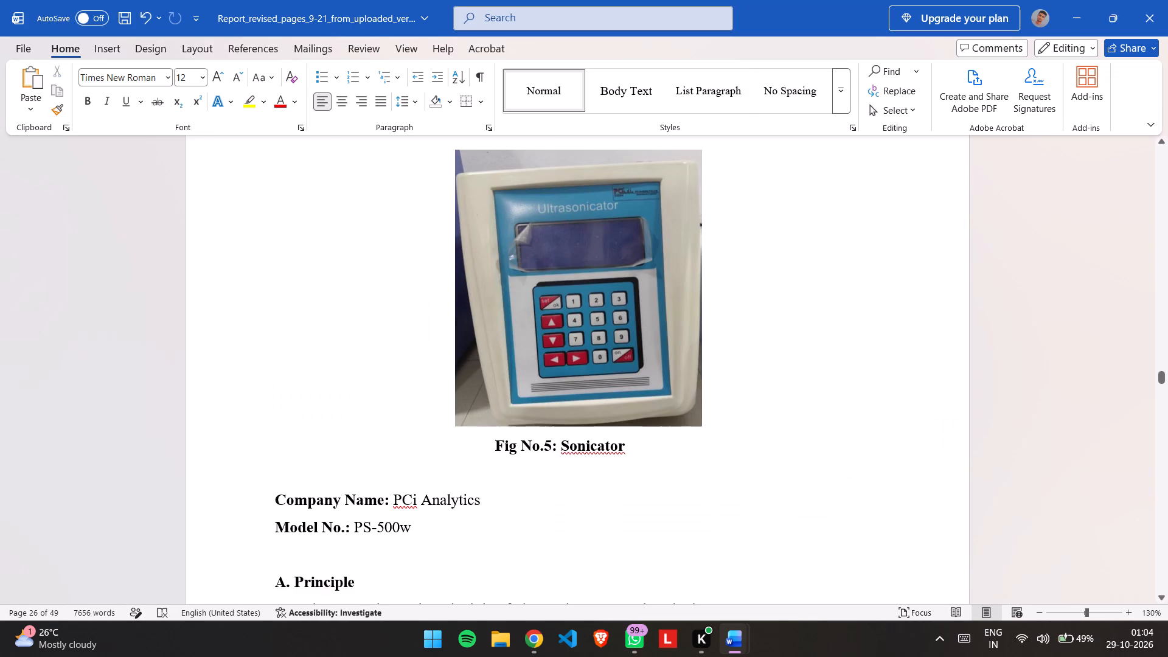
{"action": "scroll", "coordinate": [490, 318], "scroll_direction": "up", "scroll_amount": 1}
{"action": "left_click", "coordinate": [355, 254]}
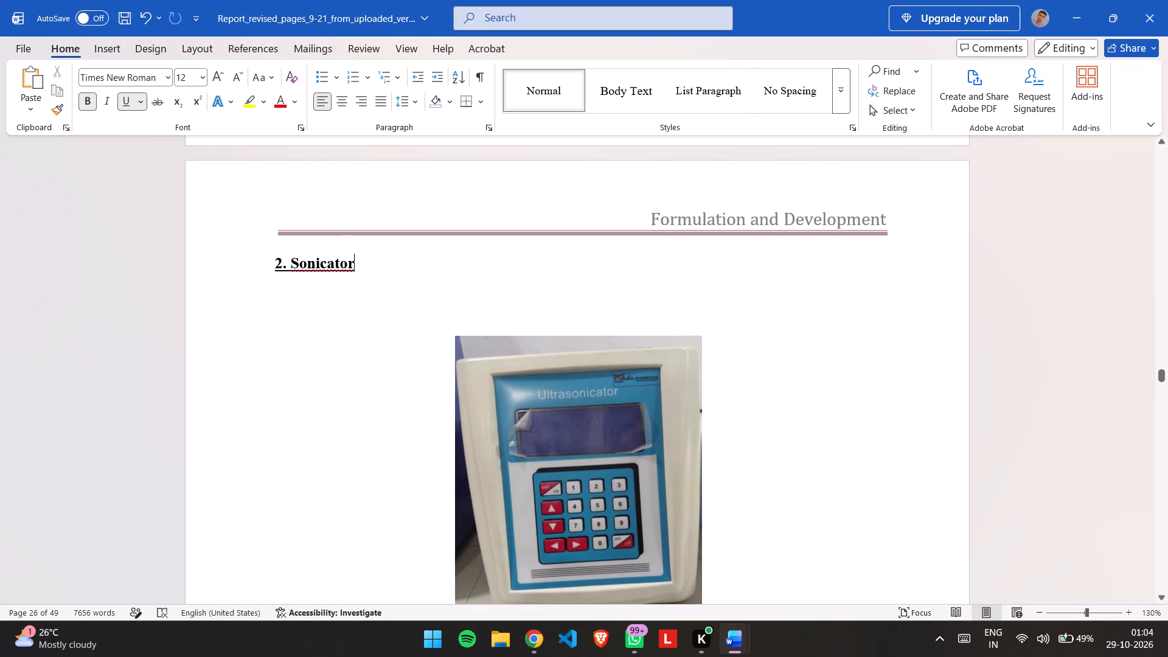
{"action": "key", "text": "BackSpace"}
{"action": "key", "text": "BackSpace"}
{"action": "key", "text": "BackSpace"}
{"action": "key", "text": "BackSpace"}
{"action": "key", "text": "BackSpace"}
{"action": "key", "text": "BackSpace"}
{"action": "key", "text": "BackSpace"}
{"action": "key", "text": "BackSpace"}
{"action": "key", "text": "BackSpace"}
{"action": "type", "text": "pH m"}
{"action": "key", "text": "BackSpace"}
{"action": "key", "text": "m"}
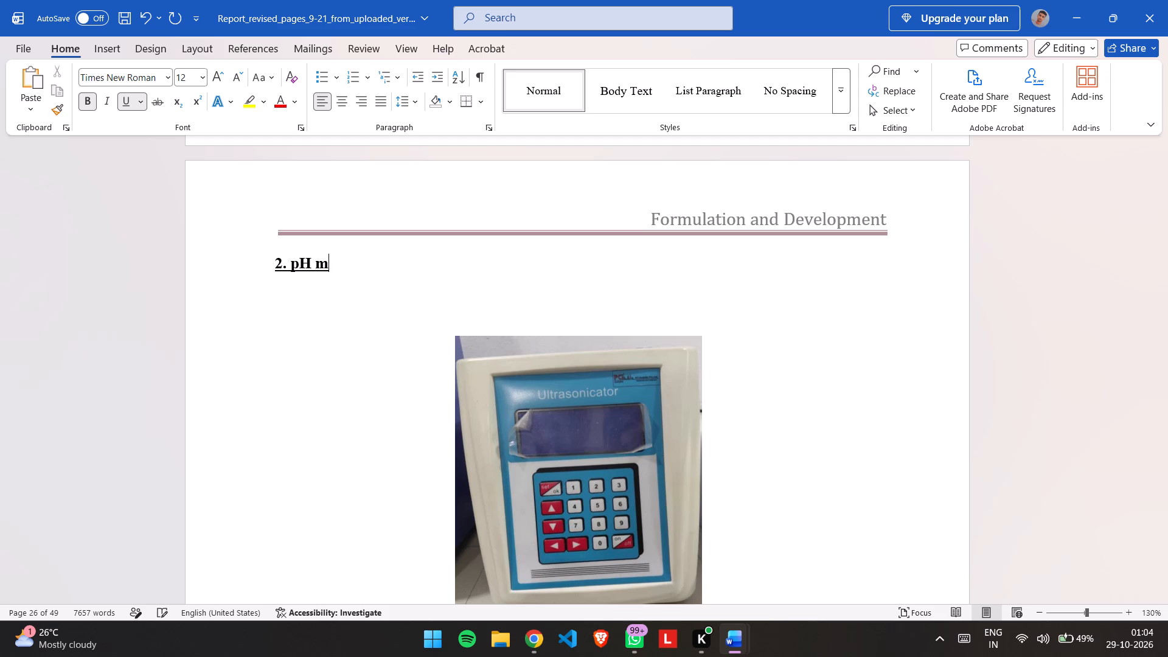
{"action": "key", "text": "BackSpace"}
{"action": "type", "text": "Meter"}
Save the revised report document.
{"action": "scroll", "coordinate": [355, 254], "scroll_direction": "down", "scroll_amount": 1}
{"action": "key", "text": "alt+Tab"}
{"action": "key", "text": "alt+Tab"}
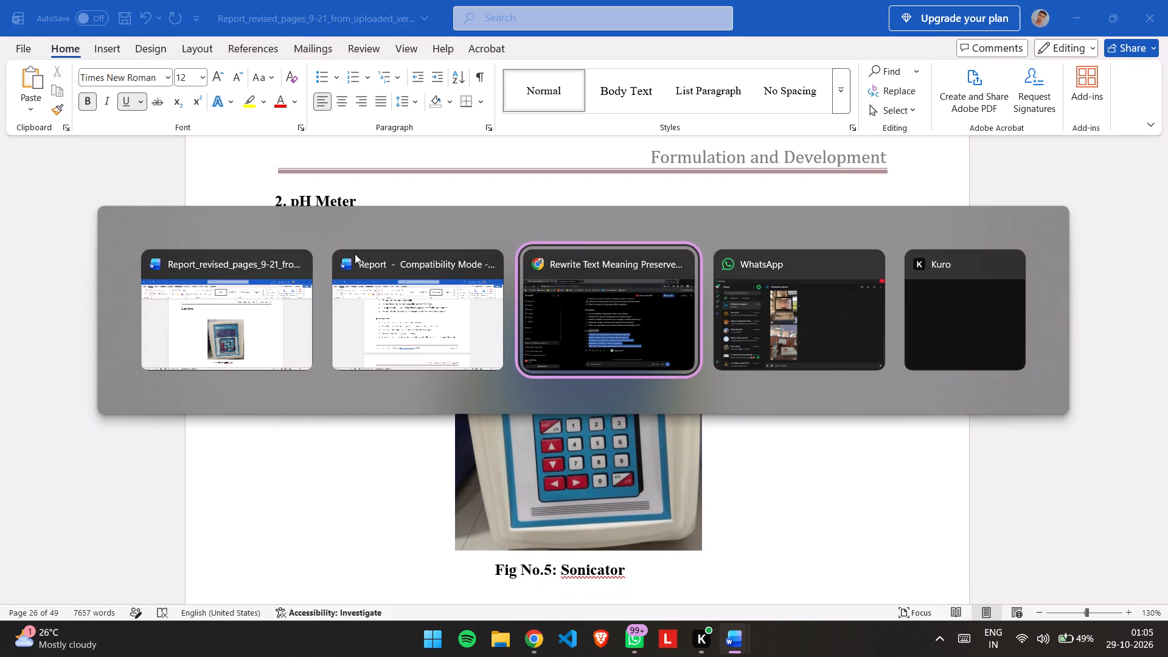
{"action": "key", "text": "alt+Tab"}
{"action": "key", "text": "alt+Tab"}
{"action": "key", "text": "alt+Tab"}
{"action": "key", "text": "ctrl+s"}
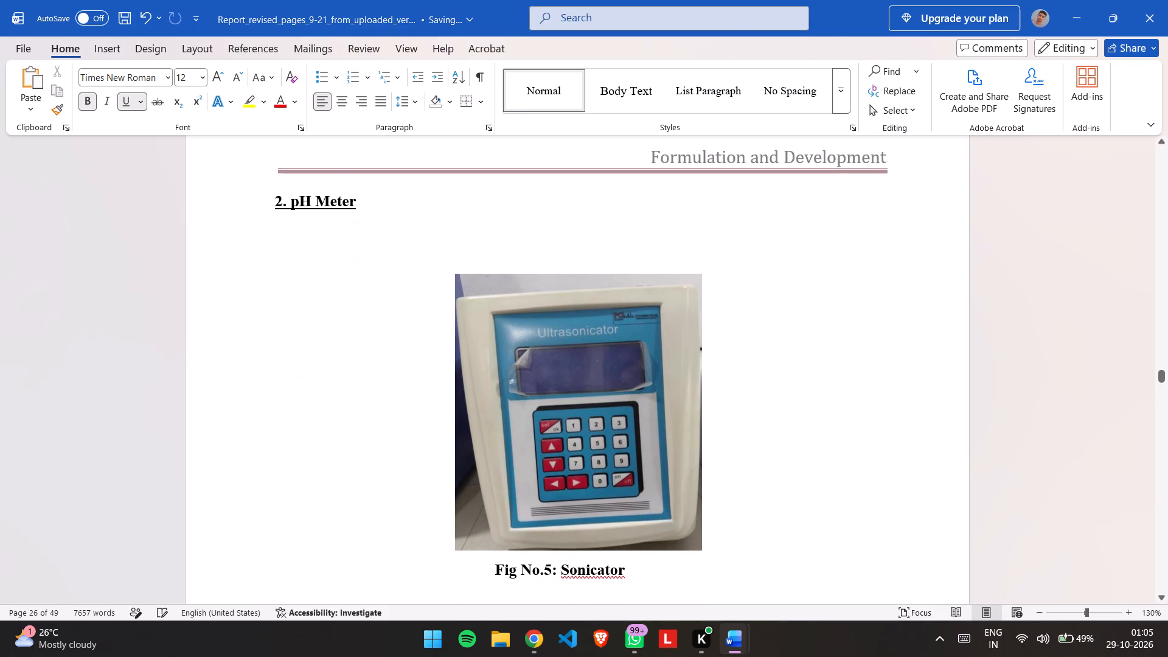
Change the ultrasonicator picture under the pH Meter heading to "WhatsApp Image 2026-10-29 at 00.42.41" from the Downloads folder.
{"action": "scroll", "coordinate": [355, 254], "scroll_direction": "down", "scroll_amount": 1}
{"action": "left_click", "coordinate": [521, 282]}
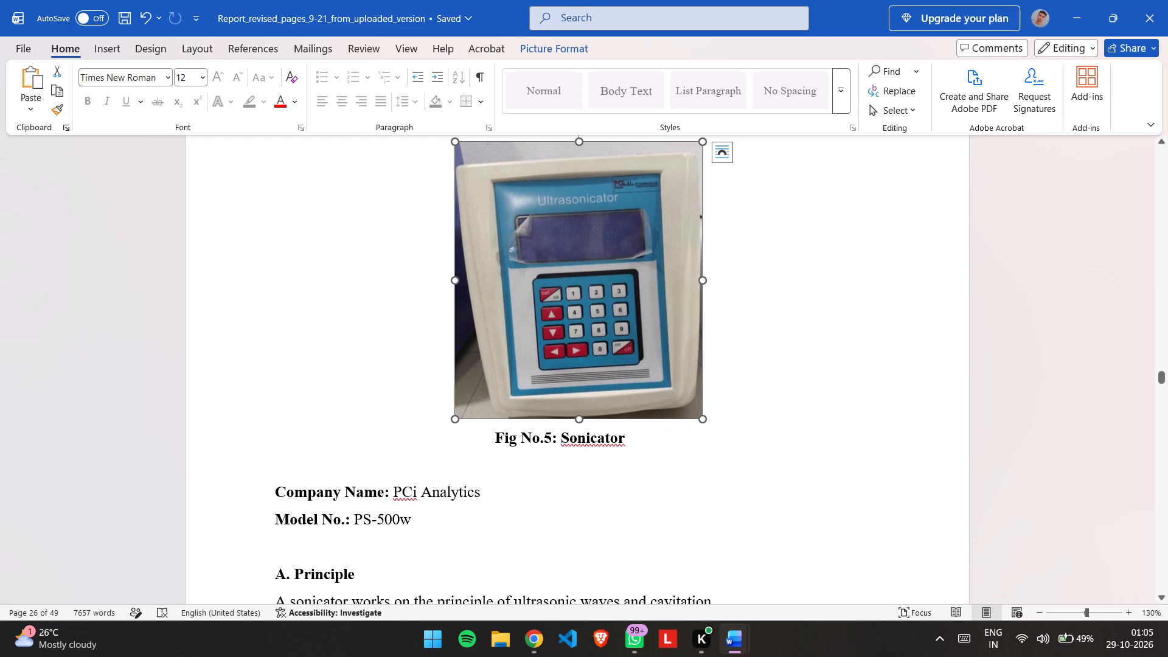
{"action": "right_click", "coordinate": [521, 282]}
{"action": "left_click", "coordinate": [592, 375]}
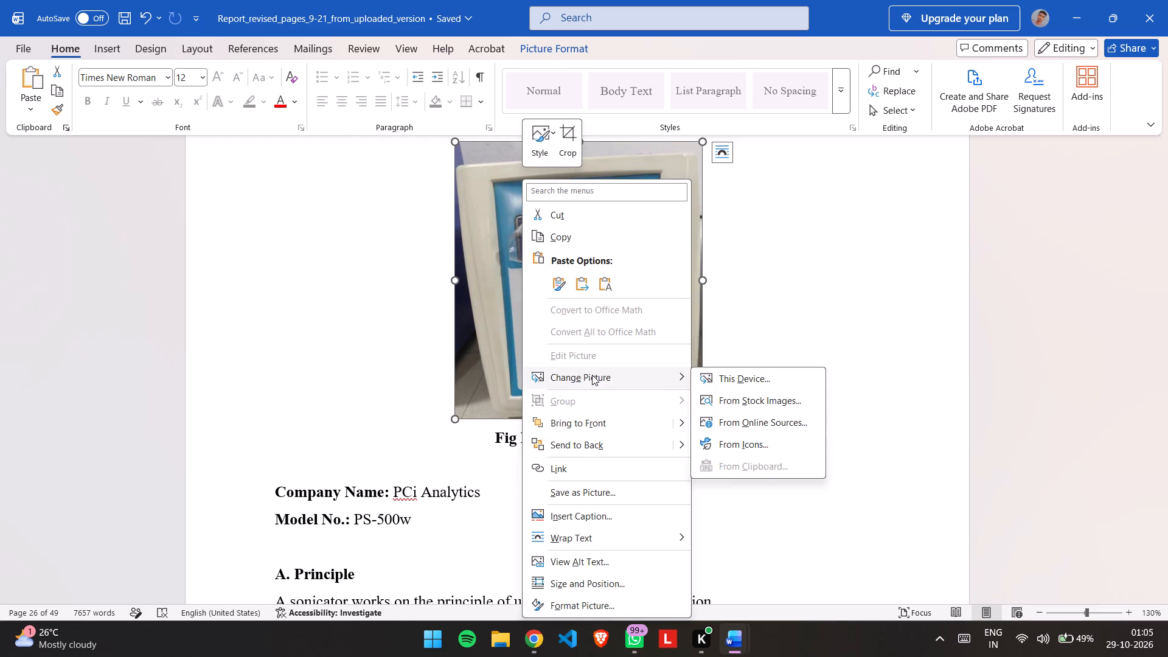
{"action": "left_click", "coordinate": [751, 379]}
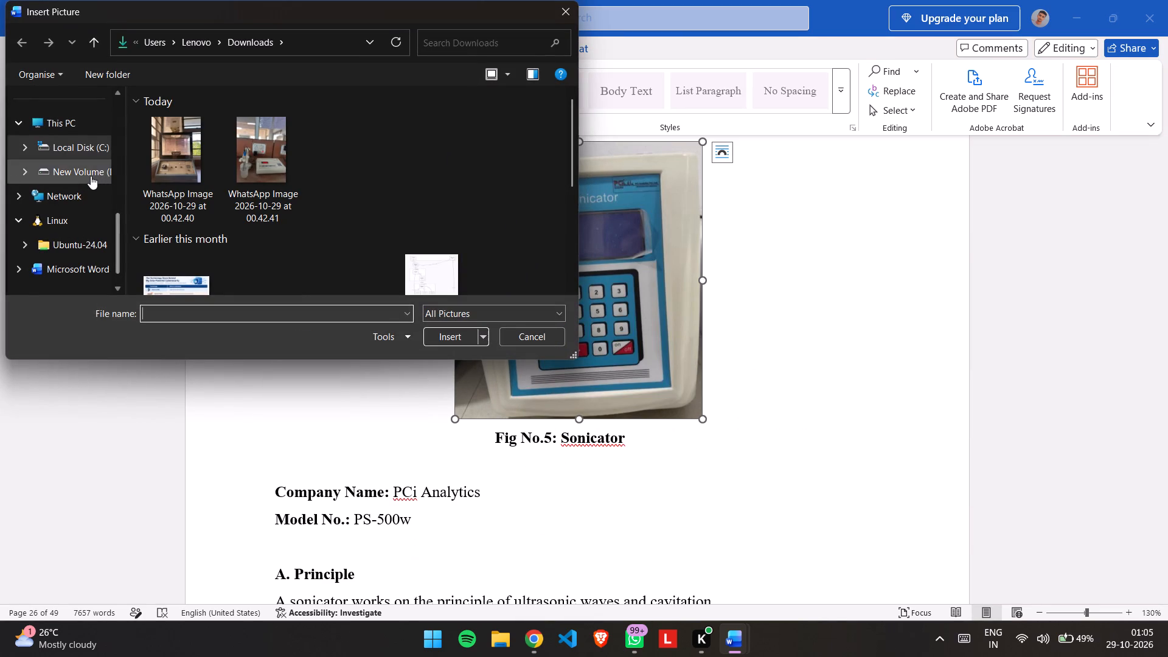
{"action": "scroll", "coordinate": [89, 175], "scroll_direction": "up", "scroll_amount": 2}
{"action": "left_click", "coordinate": [276, 187]}
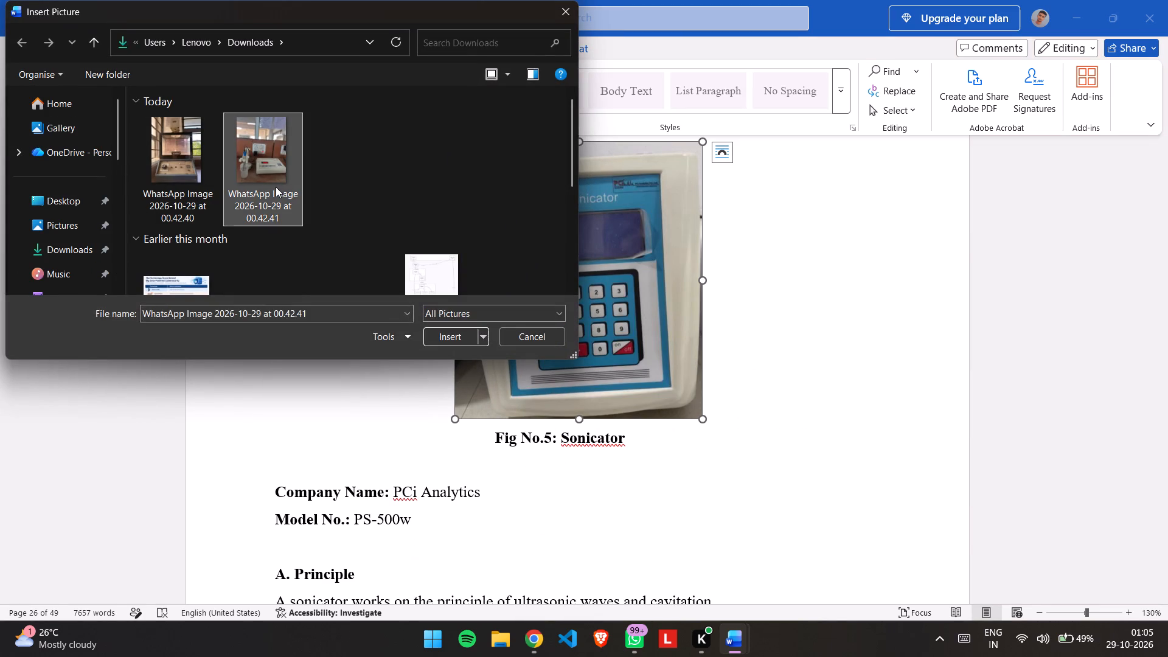
{"action": "key", "text": "Return"}
Replace "Sonicator" in the Fig No.5 caption with "pH Meter".
{"action": "scroll", "coordinate": [365, 287], "scroll_direction": "up", "scroll_amount": 1}
{"action": "scroll", "coordinate": [365, 287], "scroll_direction": "down", "scroll_amount": 1}
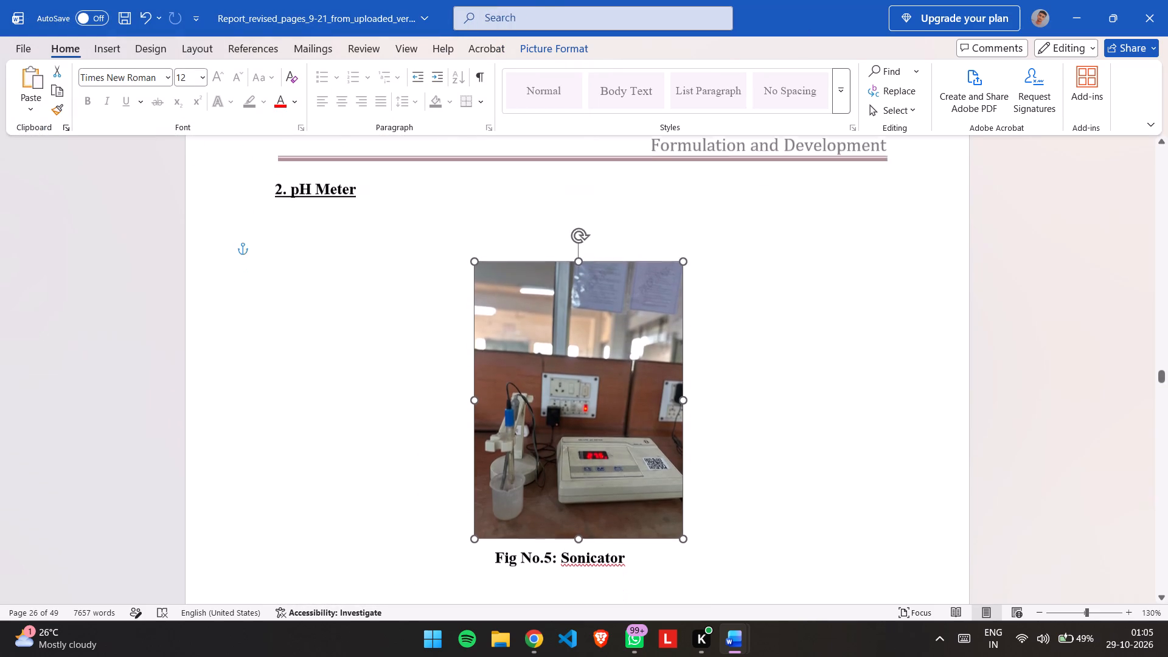
{"action": "scroll", "coordinate": [365, 287], "scroll_direction": "down", "scroll_amount": 2}
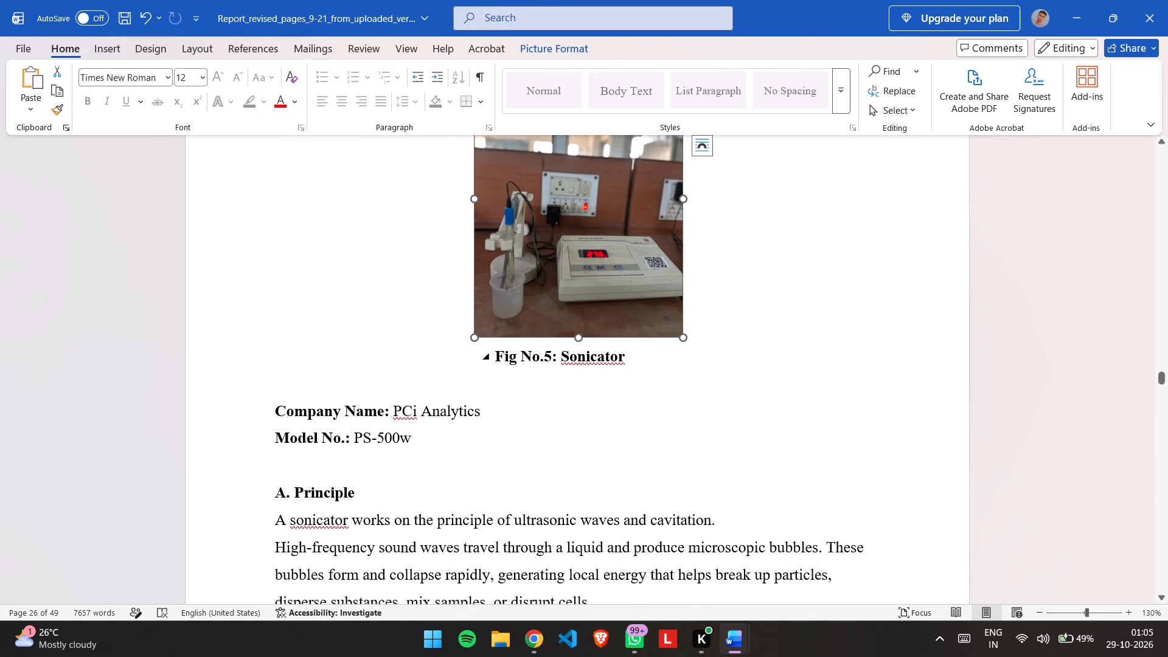
{"action": "double_click", "coordinate": [598, 358]}
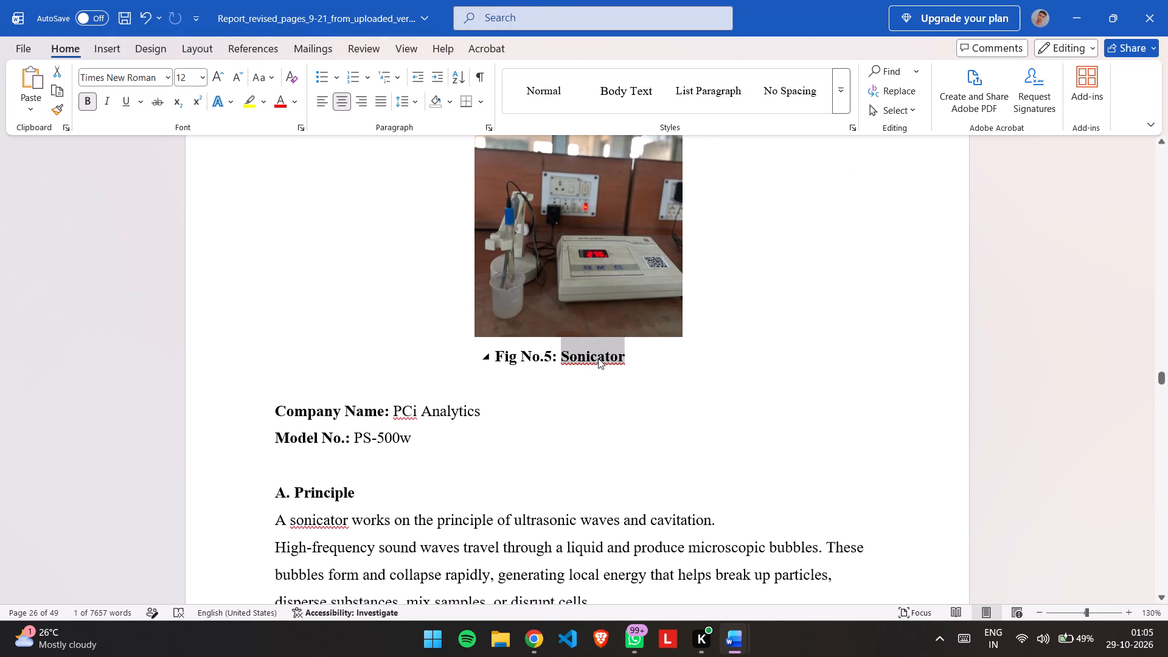
{"action": "type", "text": "pH Meter"}
Remove the company name "PCi Analytics" from the Company Name line below the pH Meter figure, keeping the label.
{"action": "scroll", "coordinate": [598, 358], "scroll_direction": "down", "scroll_amount": 1}
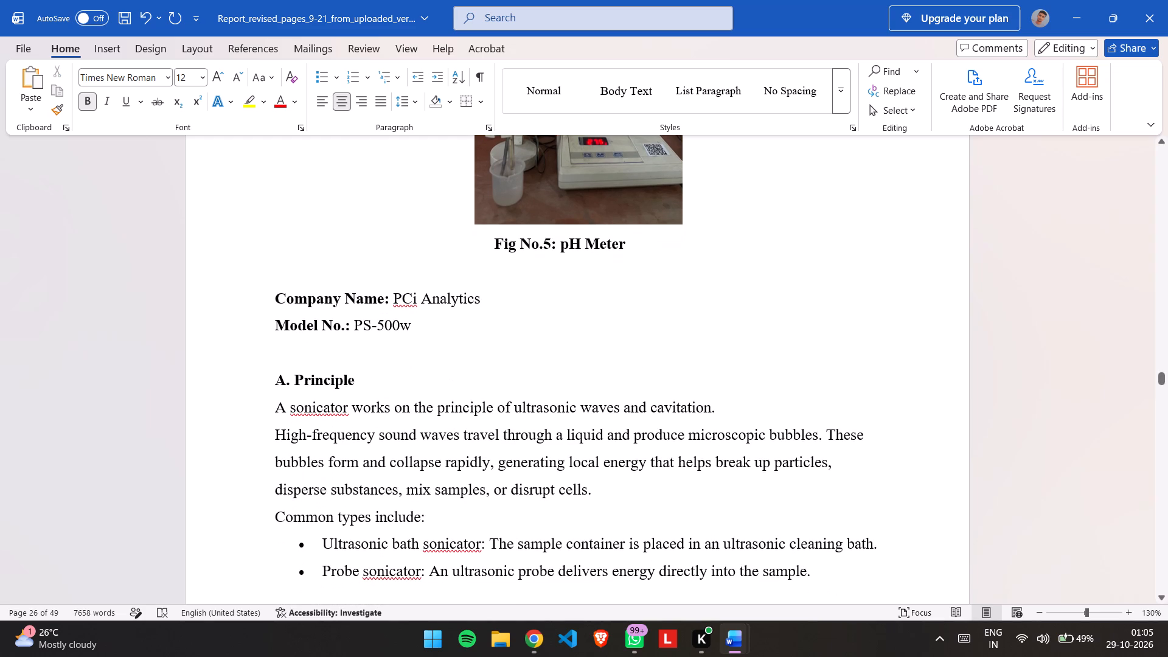
{"action": "left_click", "coordinate": [485, 297]}
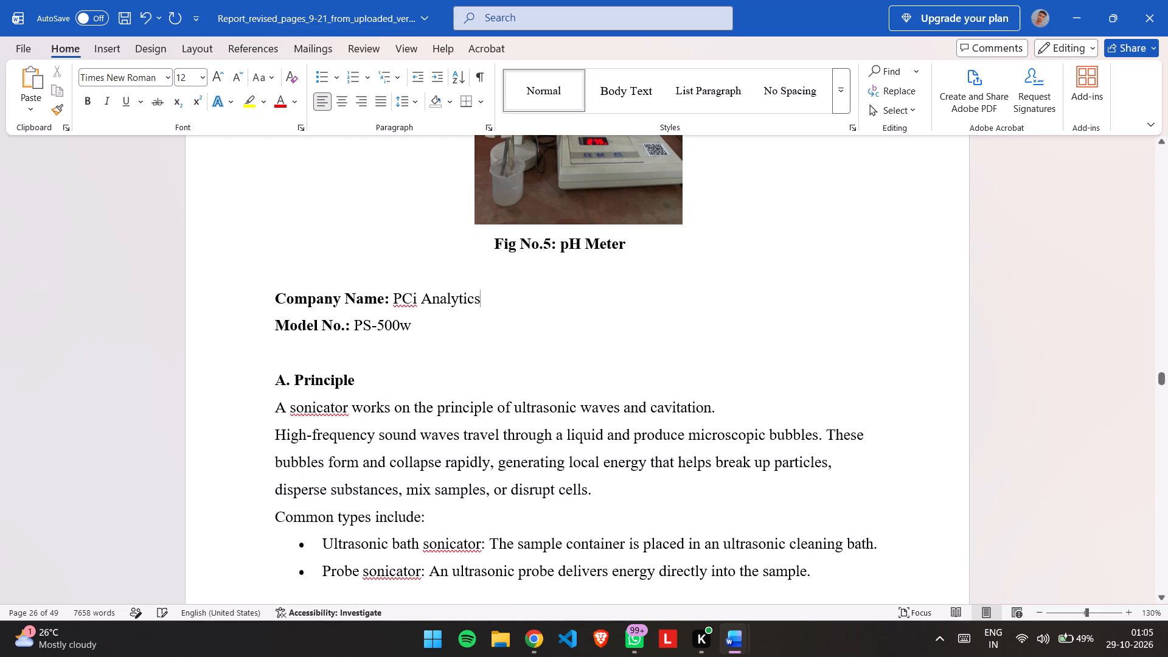
{"action": "key", "text": "BackSpace"}
{"action": "key", "text": "BackSpace"}
{"action": "key", "text": "BackSpace"}
{"action": "key", "text": "BackSpace"}
{"action": "key", "text": "BackSpace"}
{"action": "key", "text": "BackSpace"}
{"action": "key", "text": "BackSpace"}
{"action": "key", "text": "BackSpace"}
{"action": "key", "text": "BackSpace"}
{"action": "key", "text": "BackSpace"}
{"action": "key", "text": "BackSpace"}
{"action": "key", "text": "BackSpace"}
{"action": "key", "text": "BackSpace"}
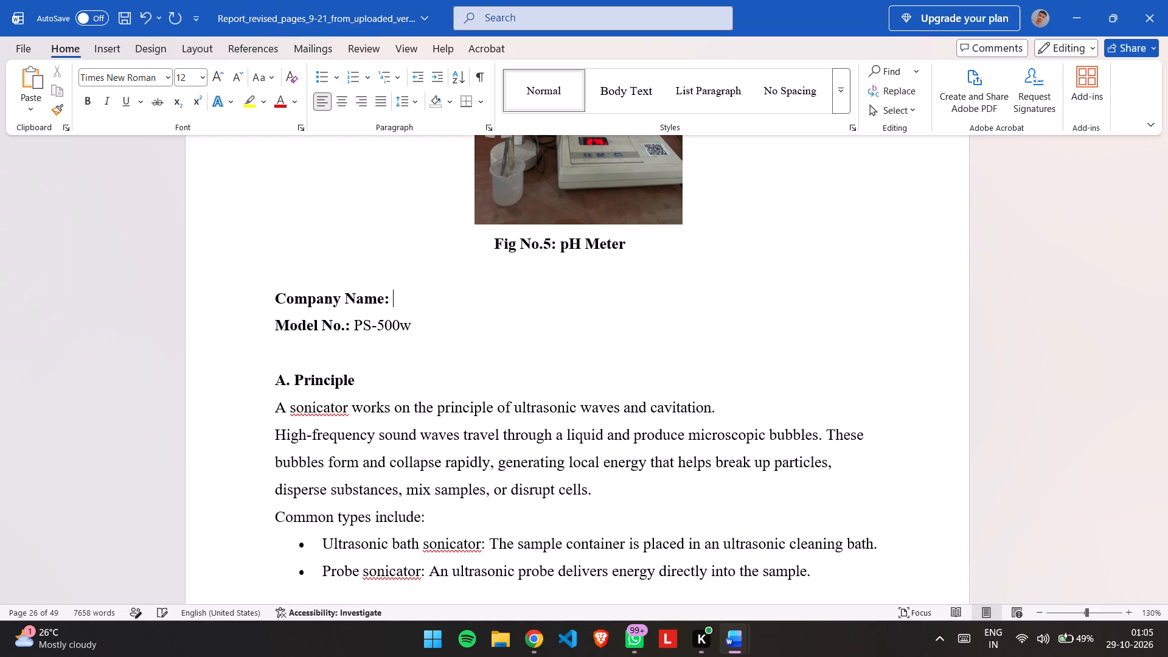
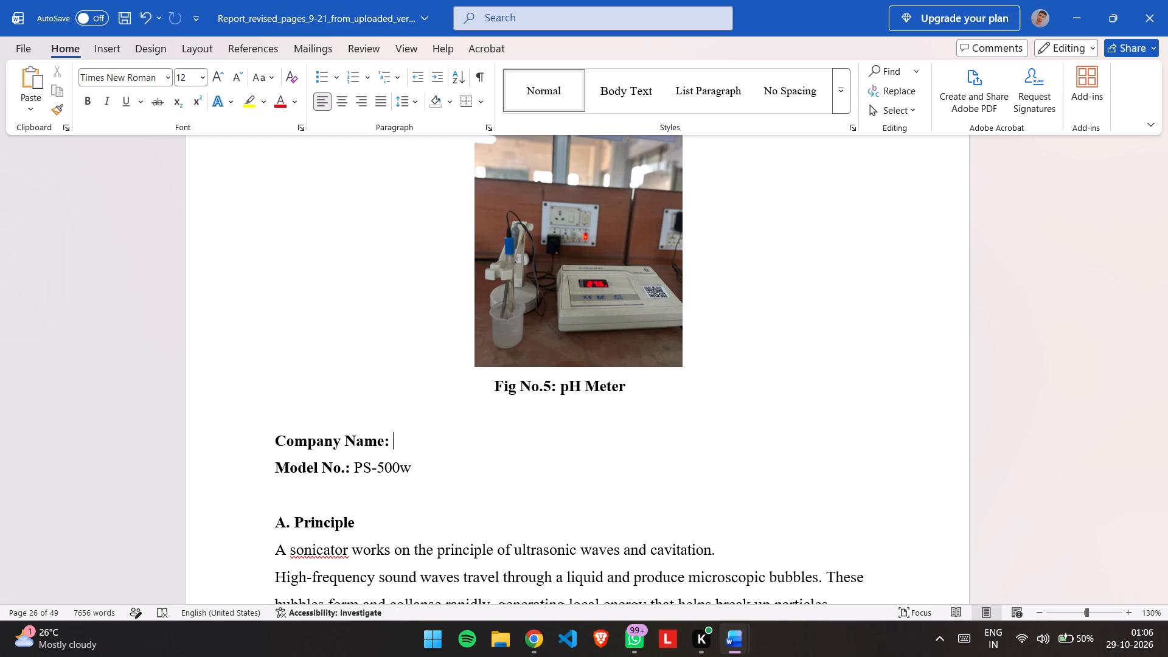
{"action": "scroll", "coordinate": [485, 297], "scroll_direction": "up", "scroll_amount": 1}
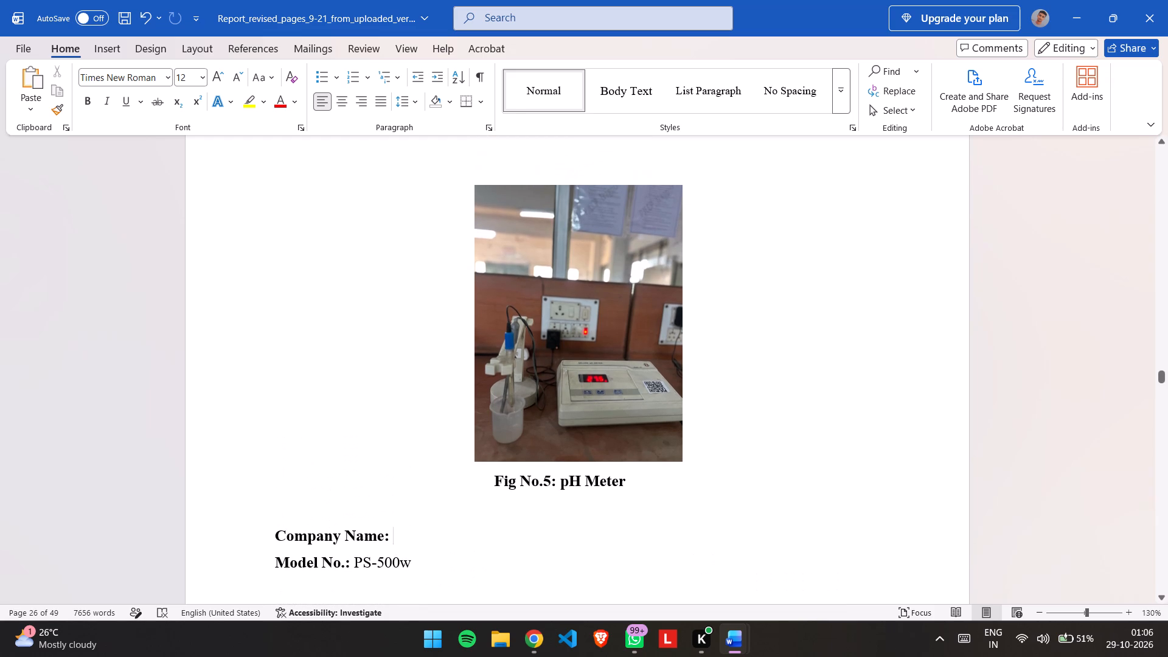
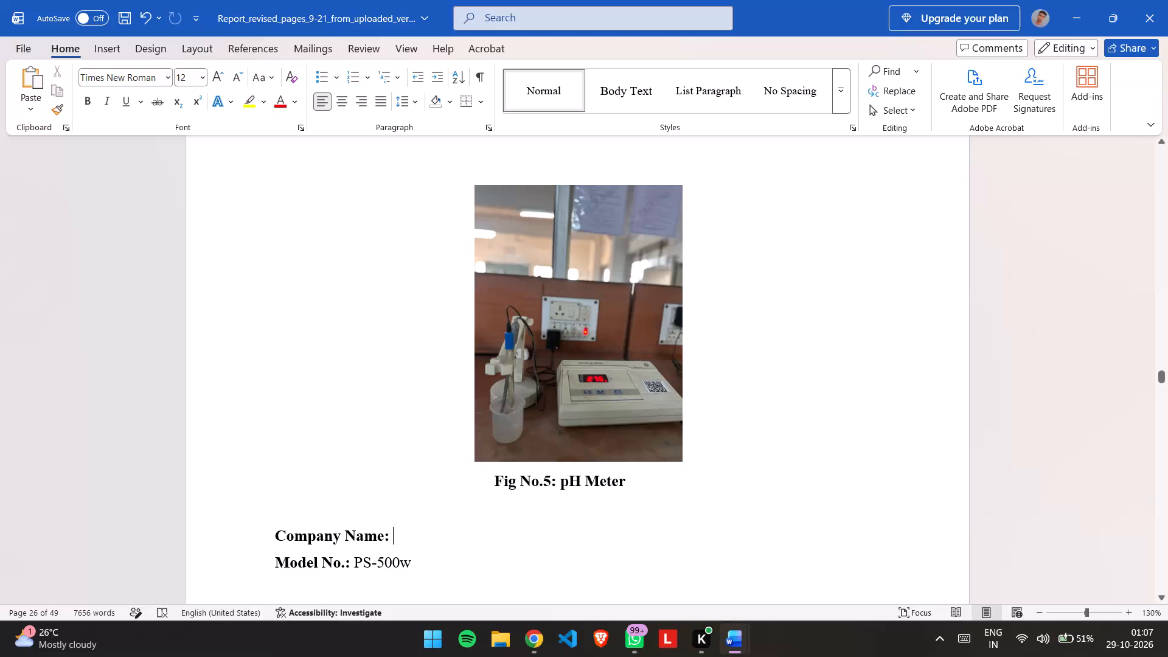
Enter "Electronics India (EI) Ltd." as the company name below the pH Meter figure.
{"action": "type", "text": "Electronis"}
{"action": "key", "text": "BackSpace"}
{"action": "type", "text": "cs Indua"}
{"action": "key", "text": "BackSpace"}
{"action": "key", "text": "BackSpace"}
{"action": "type", "text": "ia"}
{"action": "key", "text": "space"}
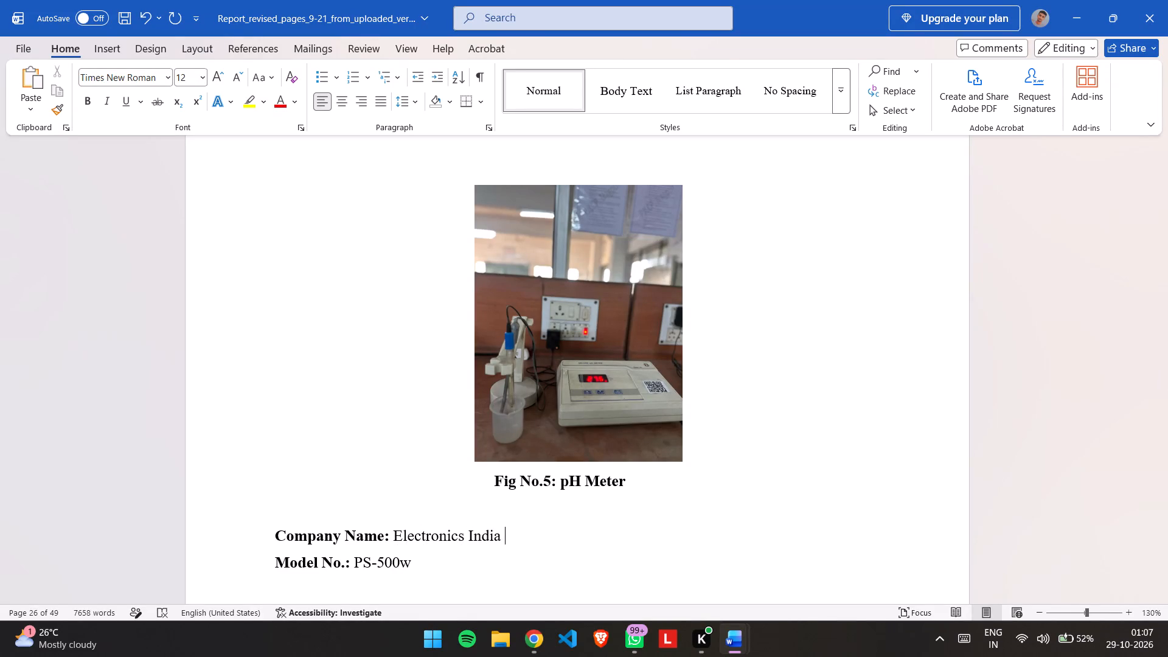
{"action": "key", "text": "shift+parenleft"}
{"action": "type", "text": "EI"}
{"action": "type", "text": ")"}
{"action": "key", "text": "space"}
{"action": "type", "text": "Ltd."}
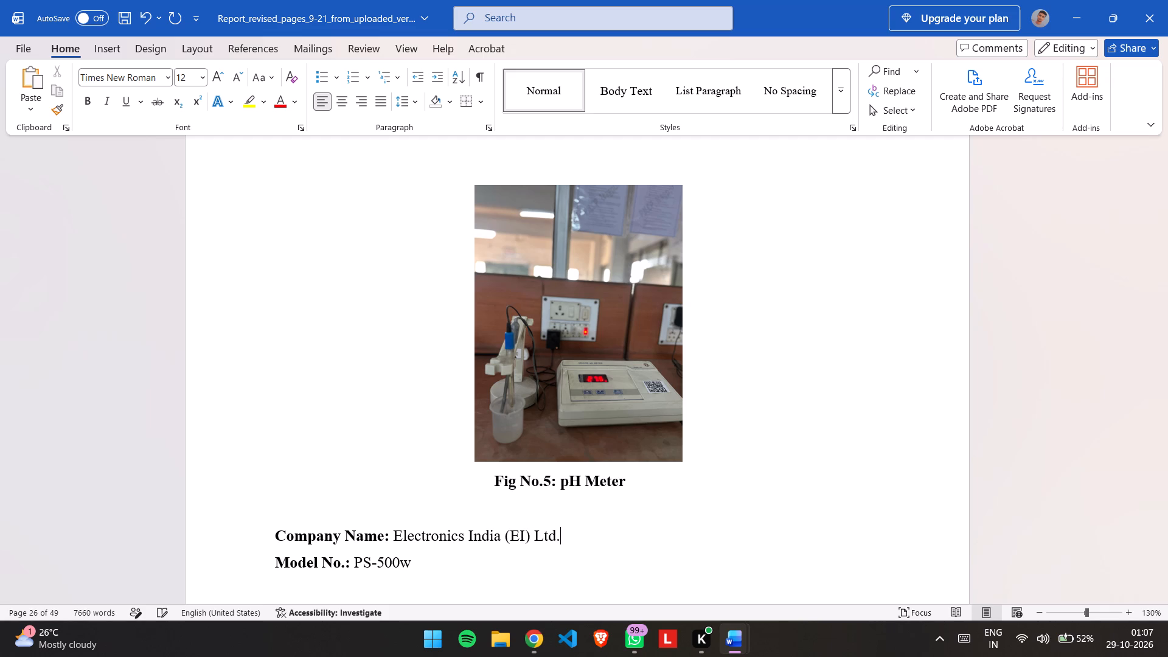
Replace the model number below the pH Meter figure with "Model 101".
{"action": "scroll", "coordinate": [485, 369], "scroll_direction": "down", "scroll_amount": 1}
{"action": "left_click", "coordinate": [423, 296]}
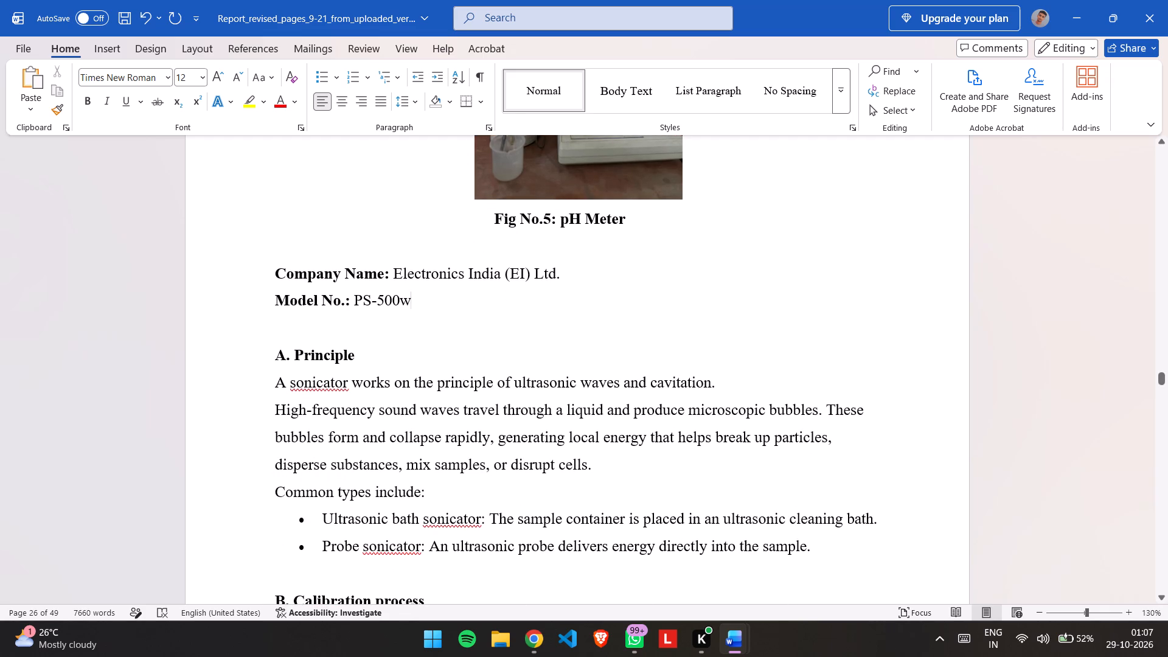
{"action": "key", "text": "BackSpace"}
{"action": "key", "text": "BackSpace"}
{"action": "key", "text": "BackSpace"}
{"action": "key", "text": "BackSpace"}
{"action": "key", "text": "BackSpace"}
{"action": "key", "text": "BackSpace"}
{"action": "key", "text": "BackSpace"}
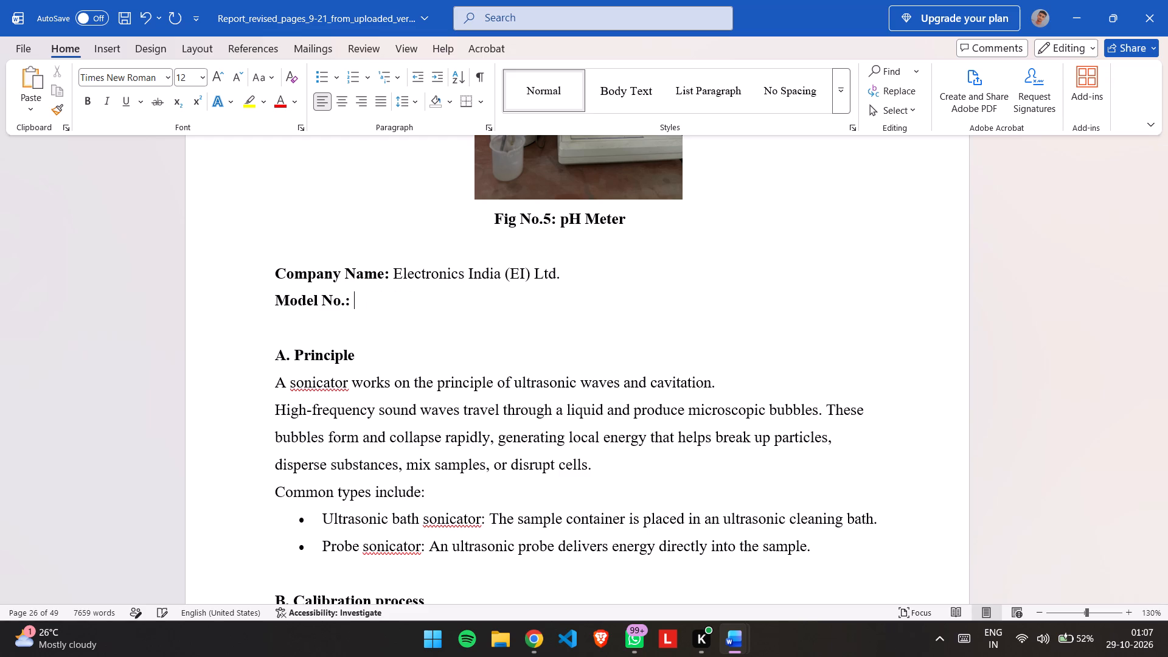
{"action": "type", "text": "101"}
{"action": "key", "text": "BackSpace"}
{"action": "key", "text": "BackSpace"}
{"action": "key", "text": "BackSpace"}
{"action": "type", "text": "Modle"}
{"action": "key", "text": "space"}
{"action": "key", "text": "BackSpace"}
{"action": "key", "text": "BackSpace"}
{"action": "key", "text": "BackSpace"}
{"action": "type", "text": "el 101"}
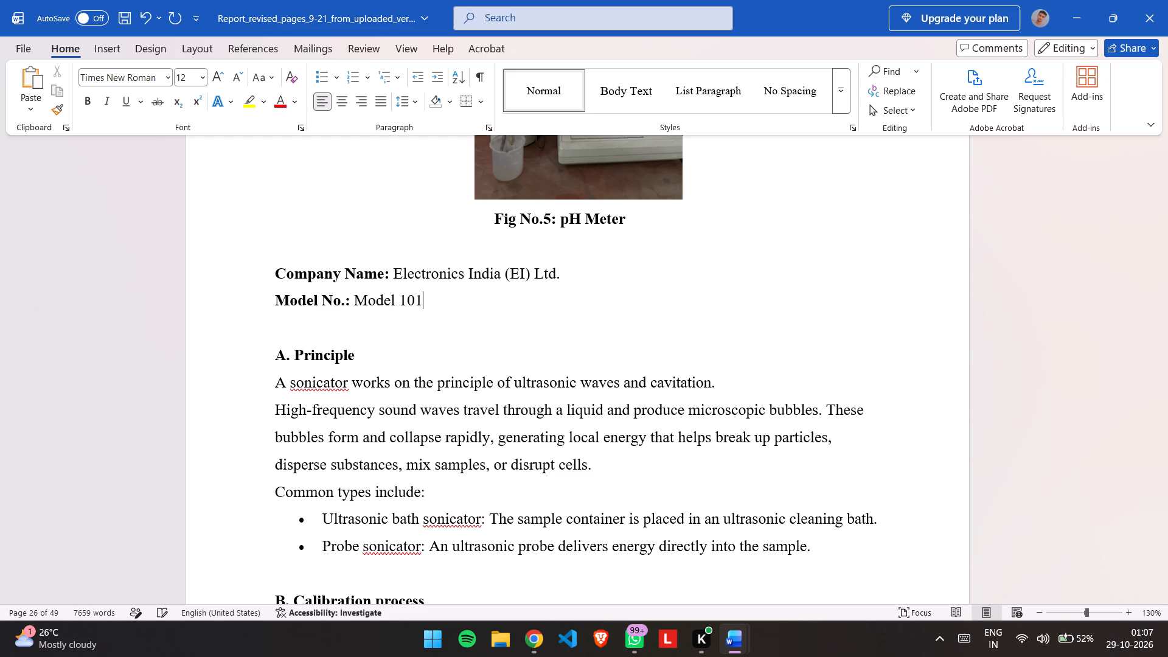
{"action": "scroll", "coordinate": [423, 296], "scroll_direction": "down", "scroll_amount": 1}
{"action": "key", "text": "alt+Tab"}
{"action": "key", "text": "alt+Tab"}
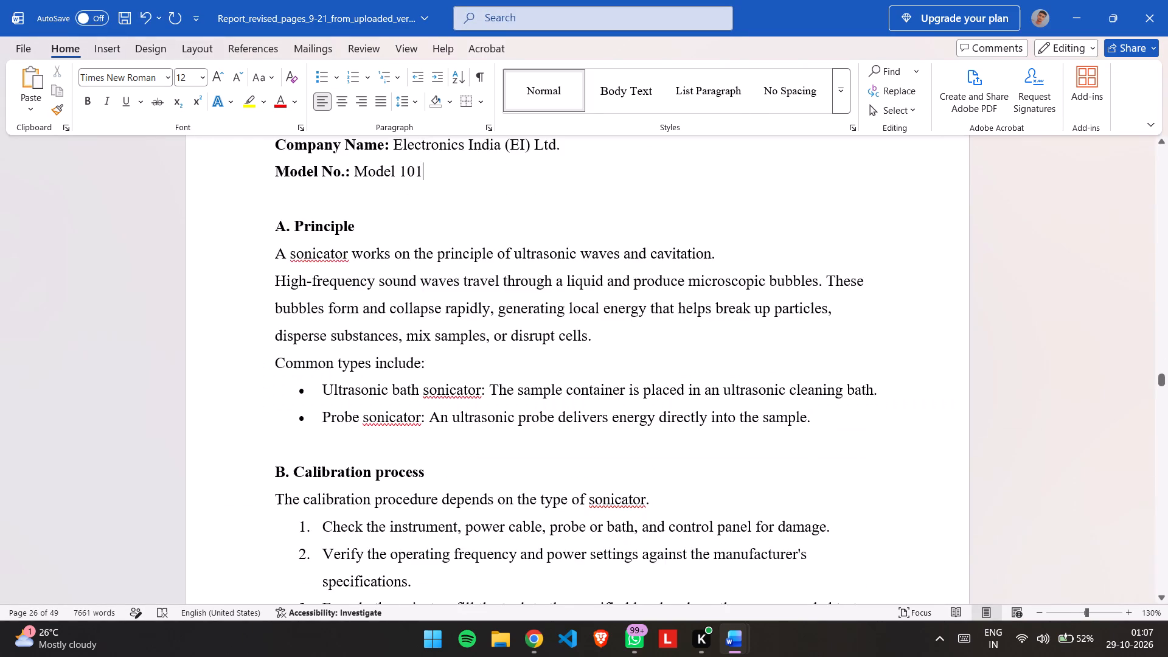
{"action": "scroll", "coordinate": [423, 296], "scroll_direction": "up", "scroll_amount": 1}
{"action": "scroll", "coordinate": [423, 296], "scroll_direction": "down", "scroll_amount": 1}
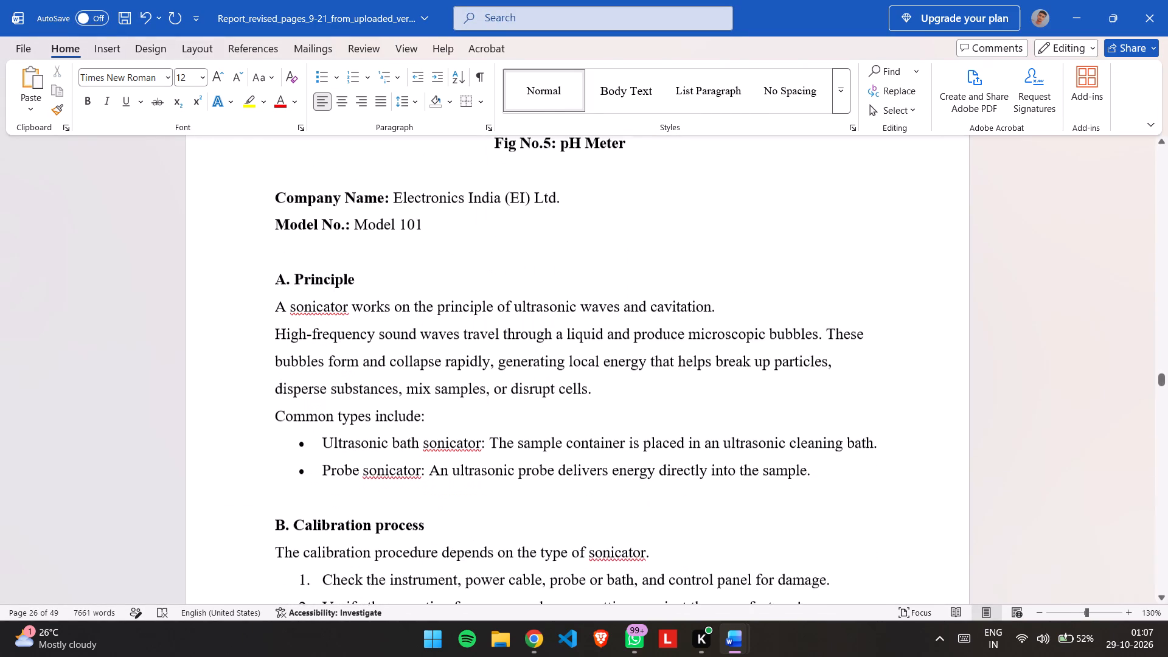
{"action": "left_click", "coordinate": [245, 262]}
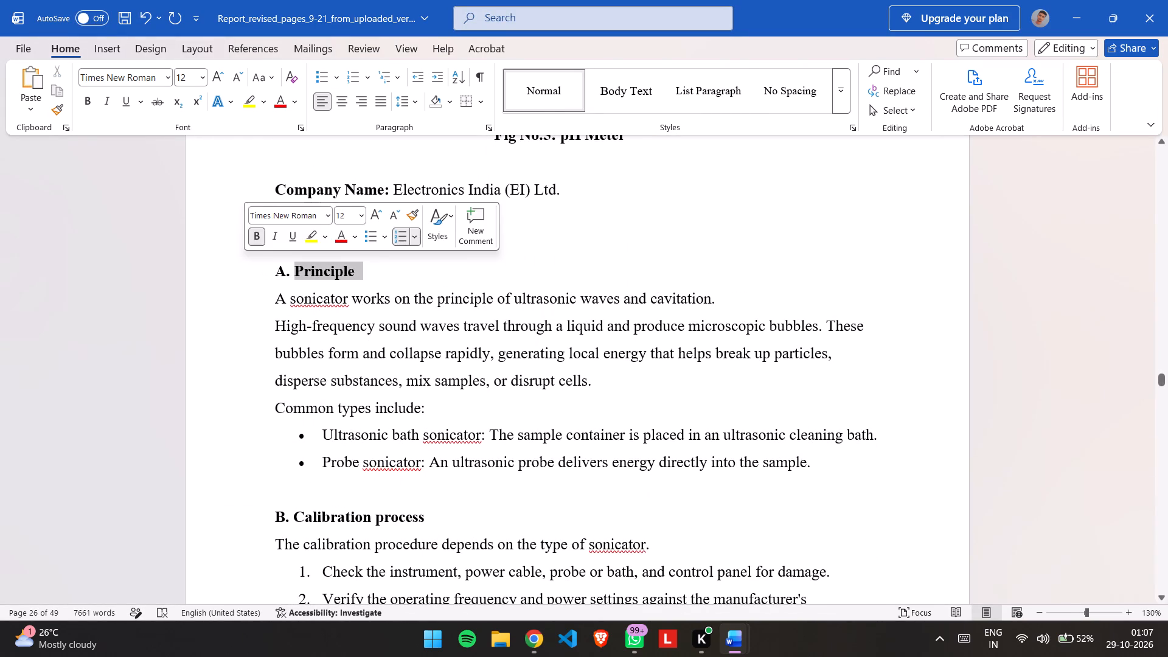
{"action": "left_click", "coordinate": [245, 262]}
{"action": "left_click_drag", "start_coordinate": [245, 262], "coordinate": [323, 625]}
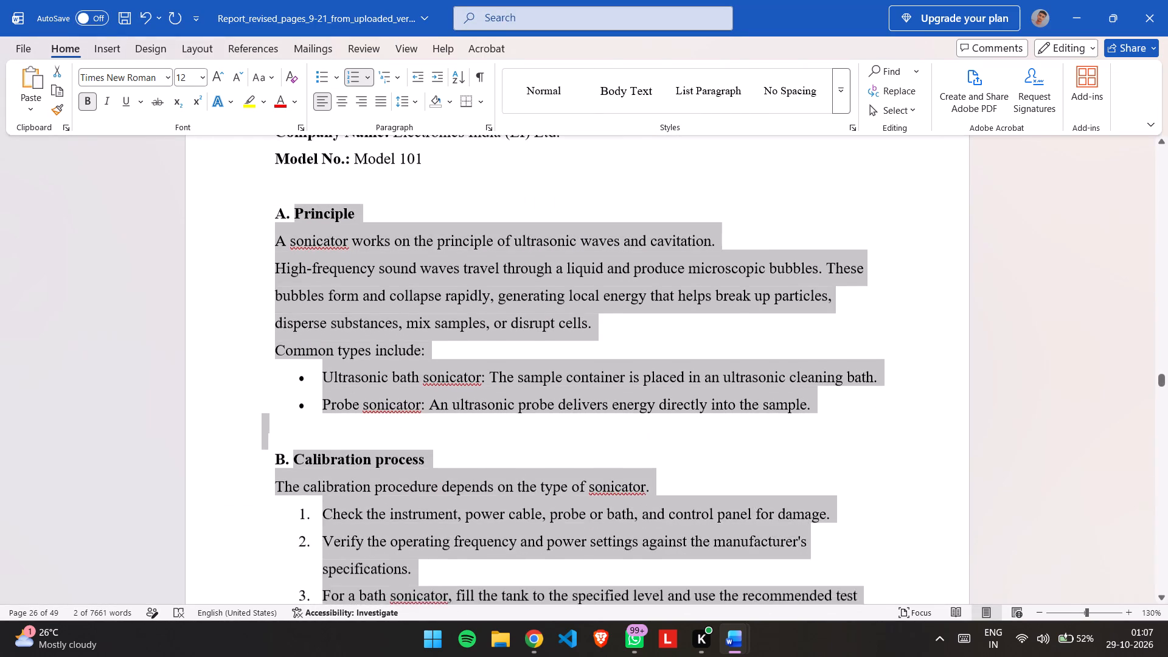
{"action": "left_click_drag", "start_coordinate": [323, 625], "coordinate": [323, 466]}
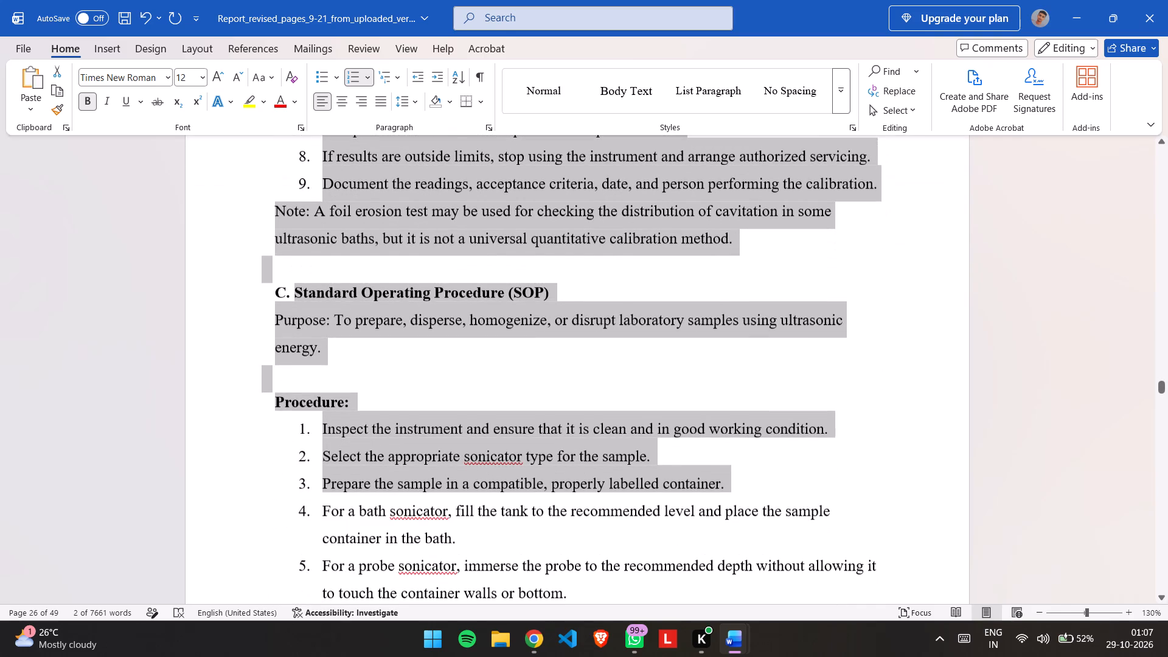
{"action": "left_click_drag", "start_coordinate": [323, 466], "coordinate": [318, 599]}
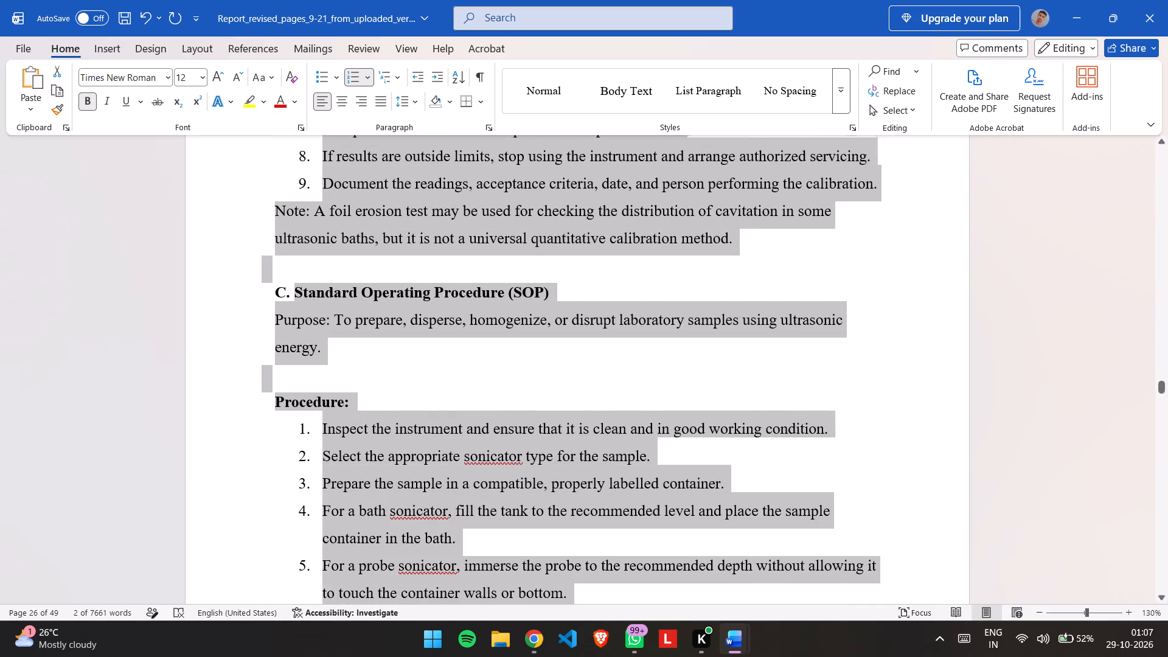
{"action": "left_click_drag", "start_coordinate": [318, 599], "coordinate": [337, 617]}
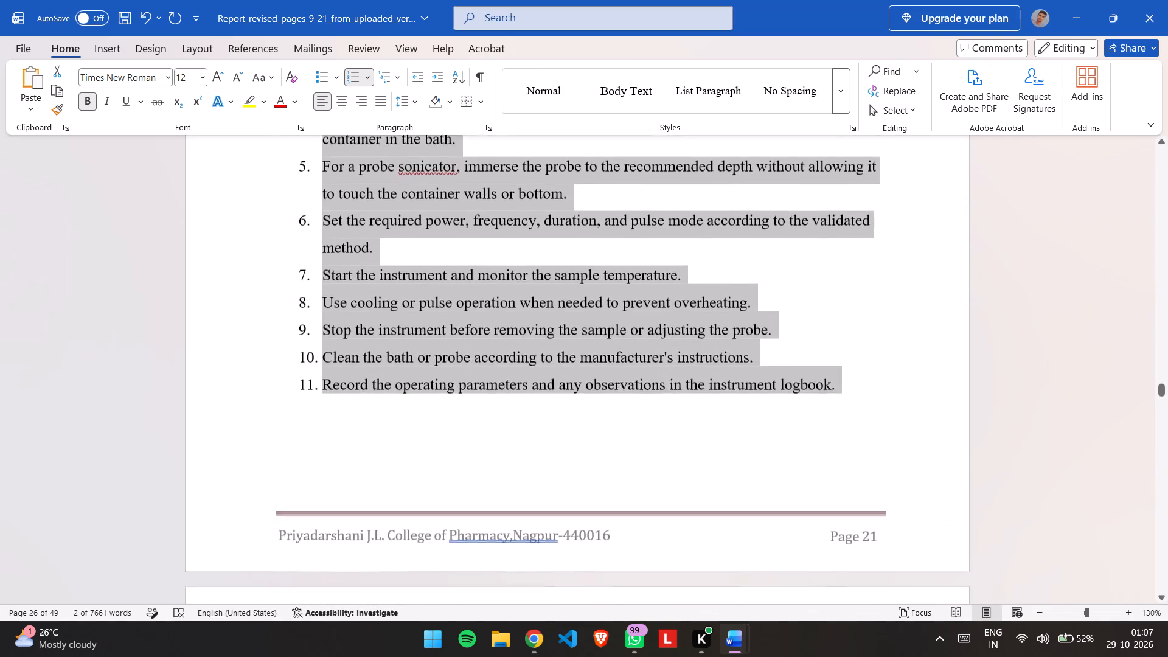
{"action": "left_click_drag", "start_coordinate": [337, 617], "coordinate": [384, 539]}
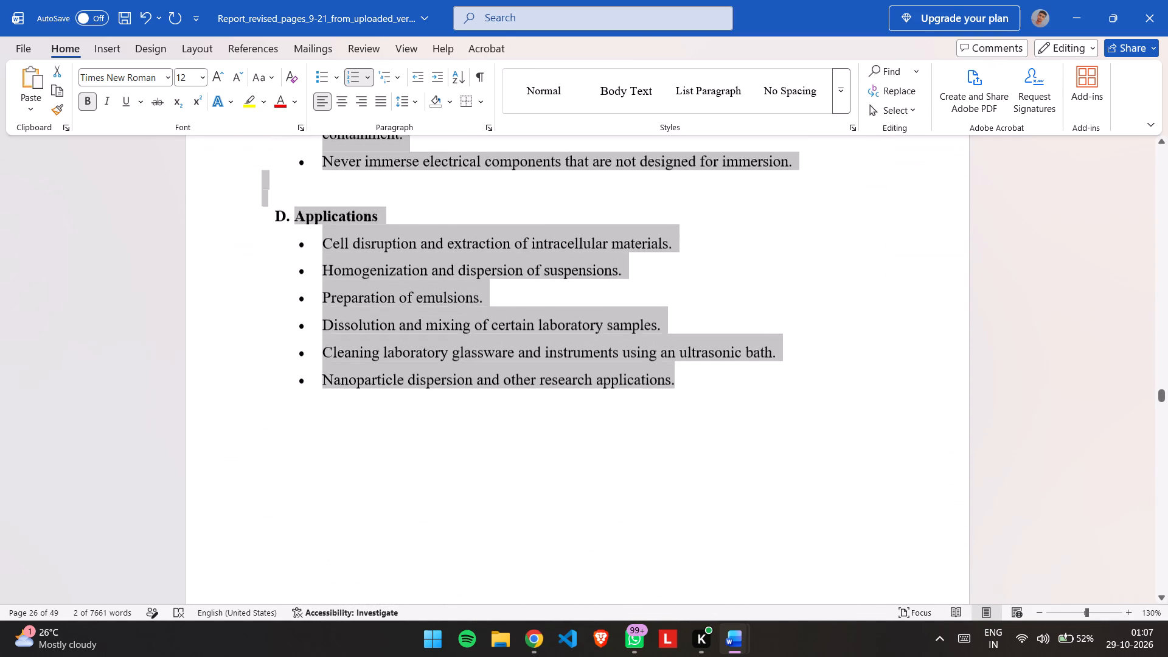
{"action": "left_click_drag", "start_coordinate": [384, 539], "coordinate": [654, 396]}
{"action": "key", "text": "ctrl+c"}
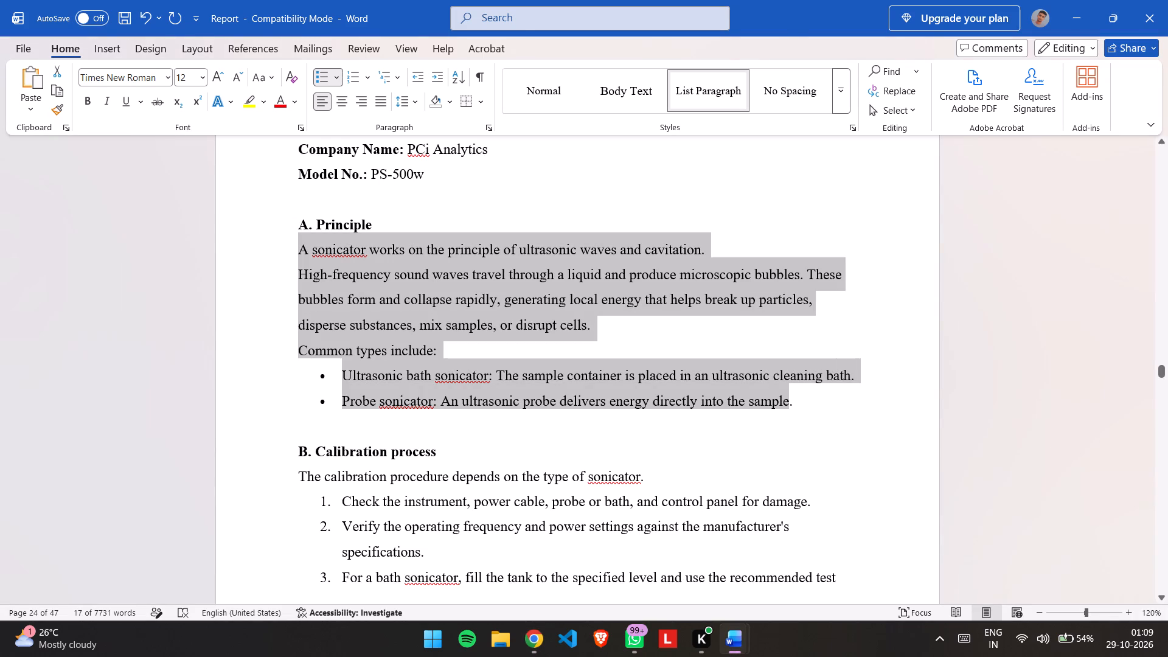
{"action": "left_click_drag", "start_coordinate": [790, 388], "coordinate": [790, 392]}
{"action": "left_click", "coordinate": [806, 408]}
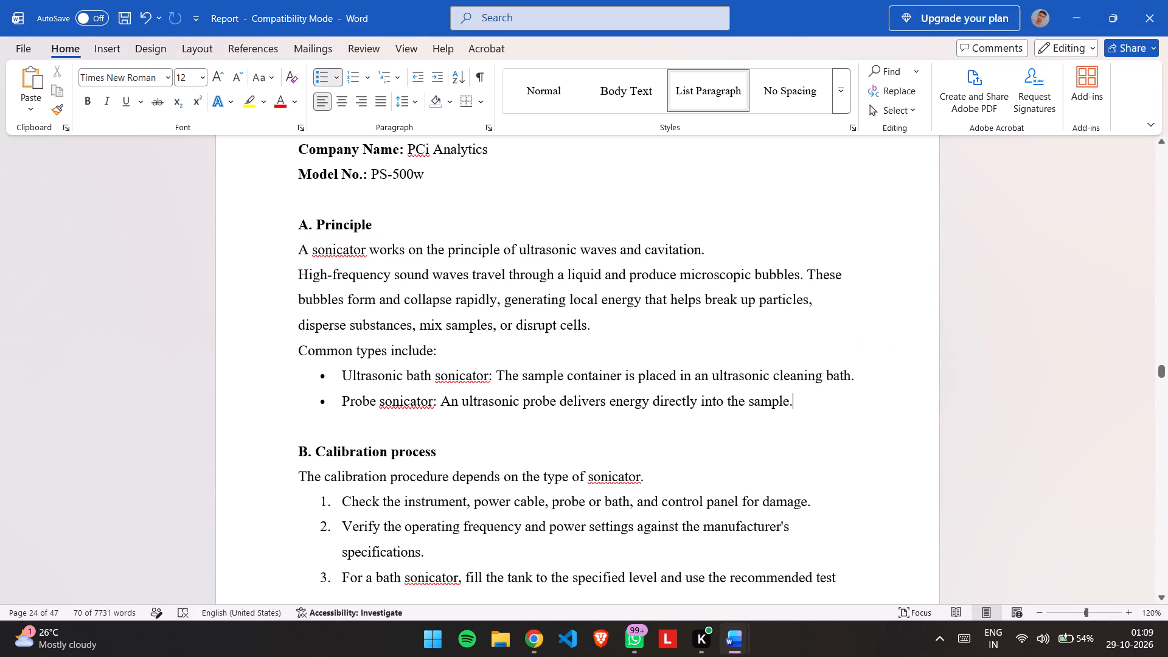
{"action": "left_click_drag", "start_coordinate": [806, 408], "coordinate": [316, 348]}
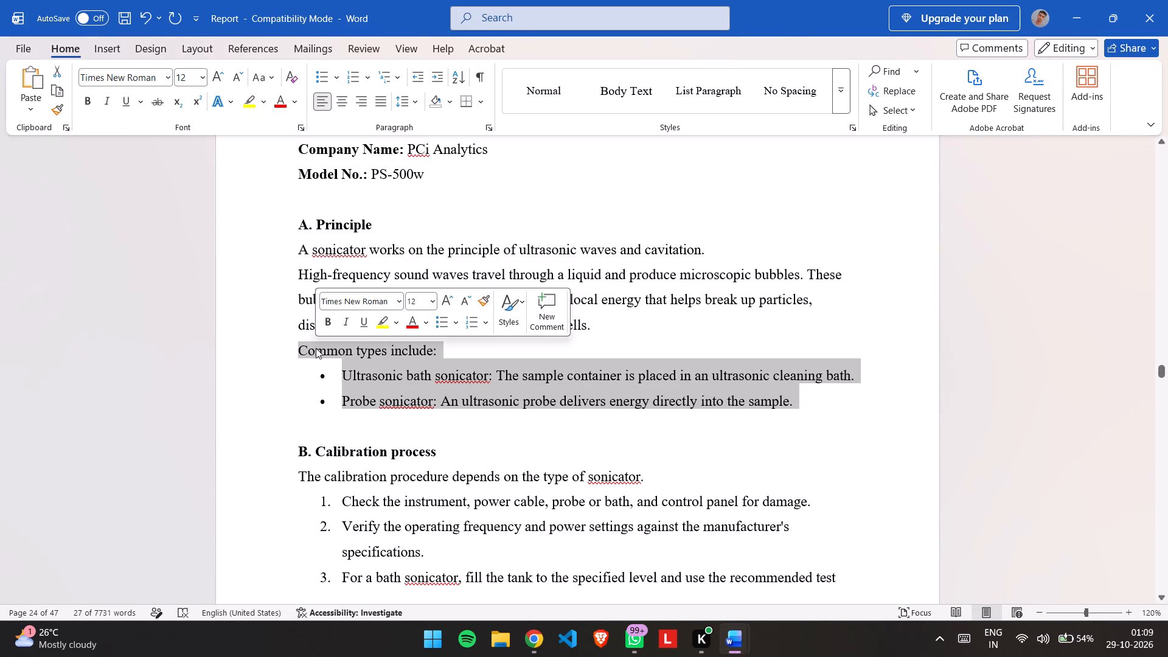
{"action": "key", "text": "BackSpace"}
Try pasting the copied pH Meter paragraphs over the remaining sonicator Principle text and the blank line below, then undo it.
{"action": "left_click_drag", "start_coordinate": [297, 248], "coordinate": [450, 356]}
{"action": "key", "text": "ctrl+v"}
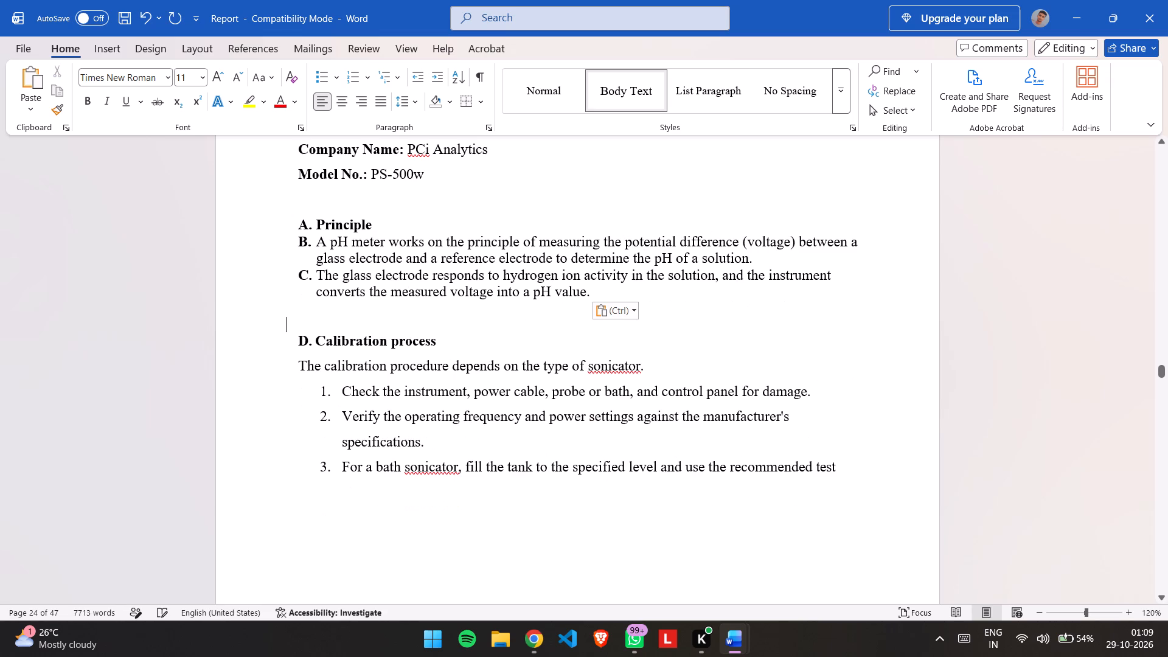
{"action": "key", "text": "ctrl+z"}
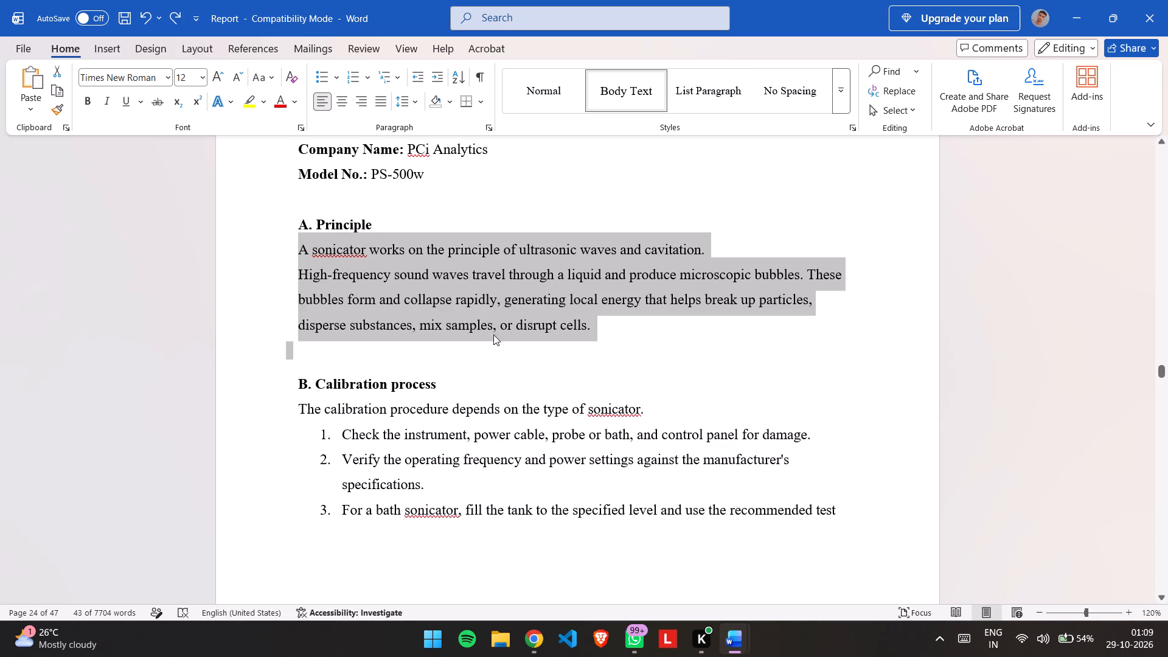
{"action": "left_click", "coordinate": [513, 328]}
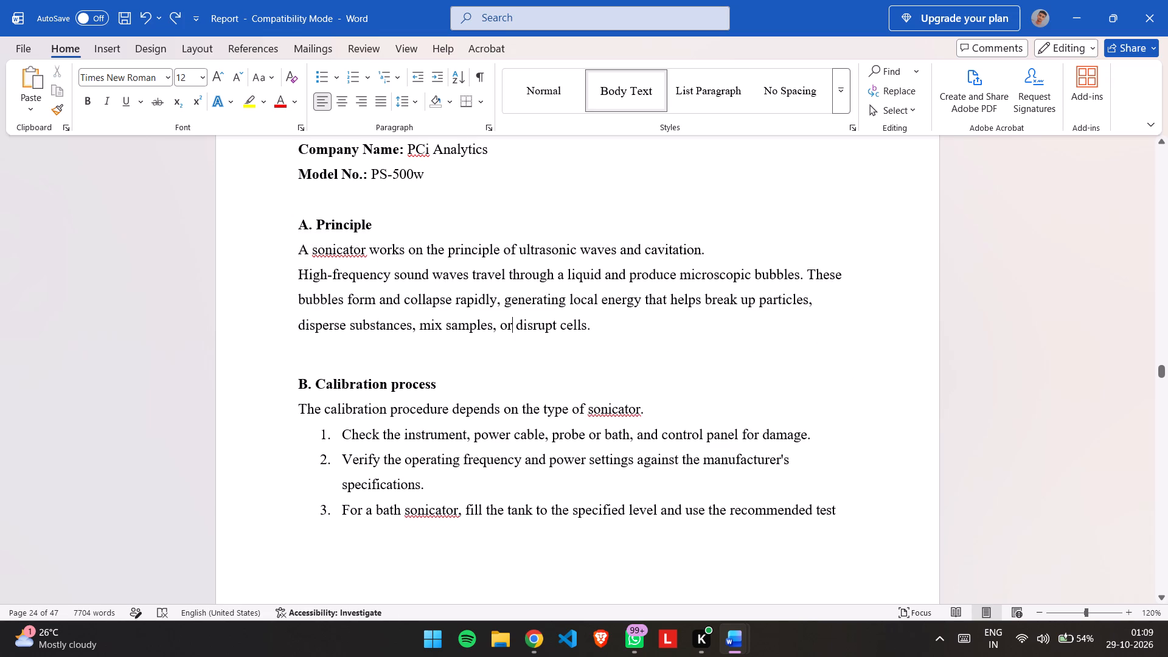
Replace the sonicator paragraphs under A. Principle with the copied pH Meter paragraphs.
{"action": "left_click_drag", "start_coordinate": [299, 251], "coordinate": [581, 321]}
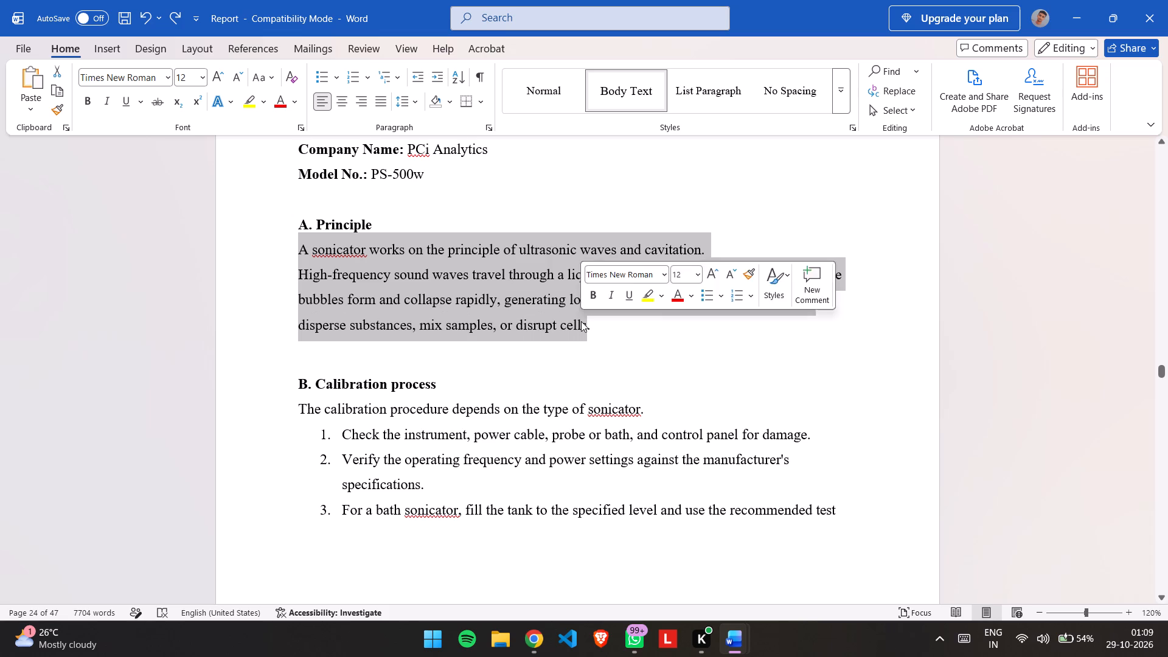
{"action": "key", "text": "shift+Right"}
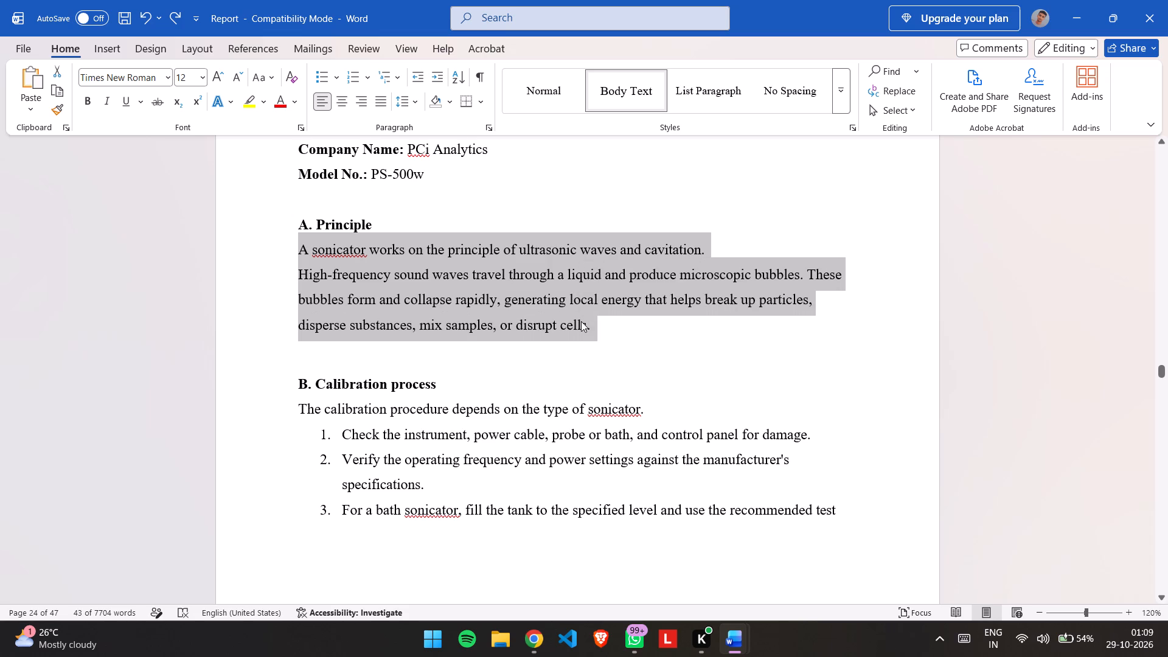
{"action": "key", "text": "ctrl+v"}
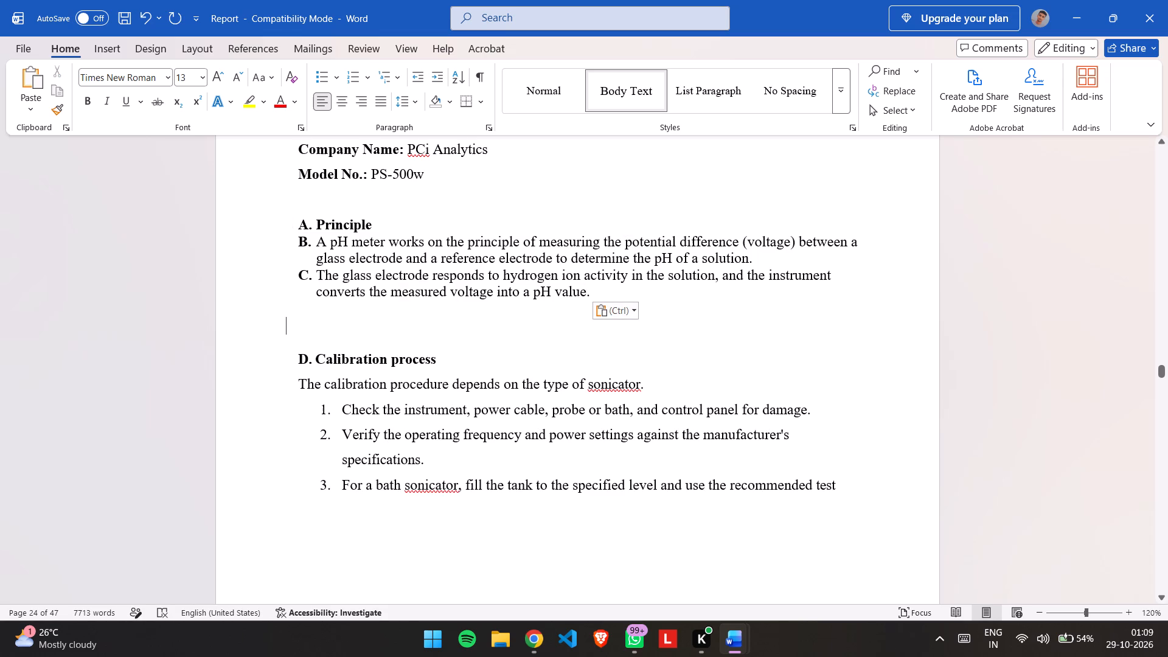
Remove the lettered list numbering from the two pasted pH Meter paragraphs under A. Principle.
{"action": "left_click_drag", "start_coordinate": [299, 240], "coordinate": [432, 266]}
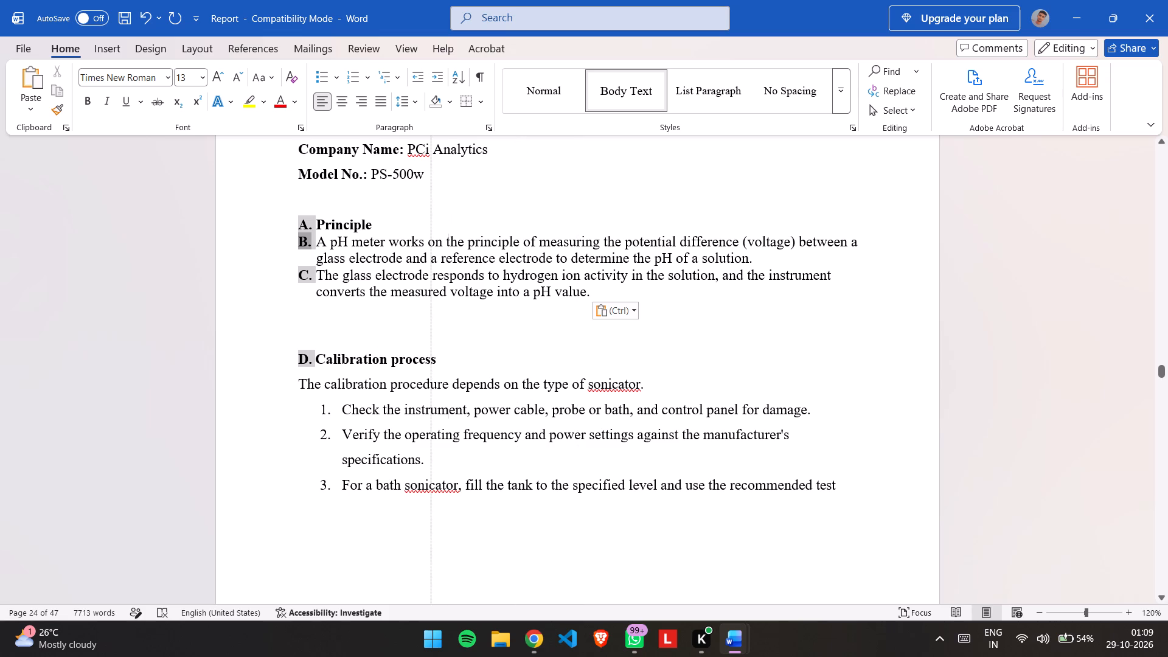
{"action": "left_click_drag", "start_coordinate": [432, 266], "coordinate": [318, 241]}
{"action": "key", "text": "ctrl+z"}
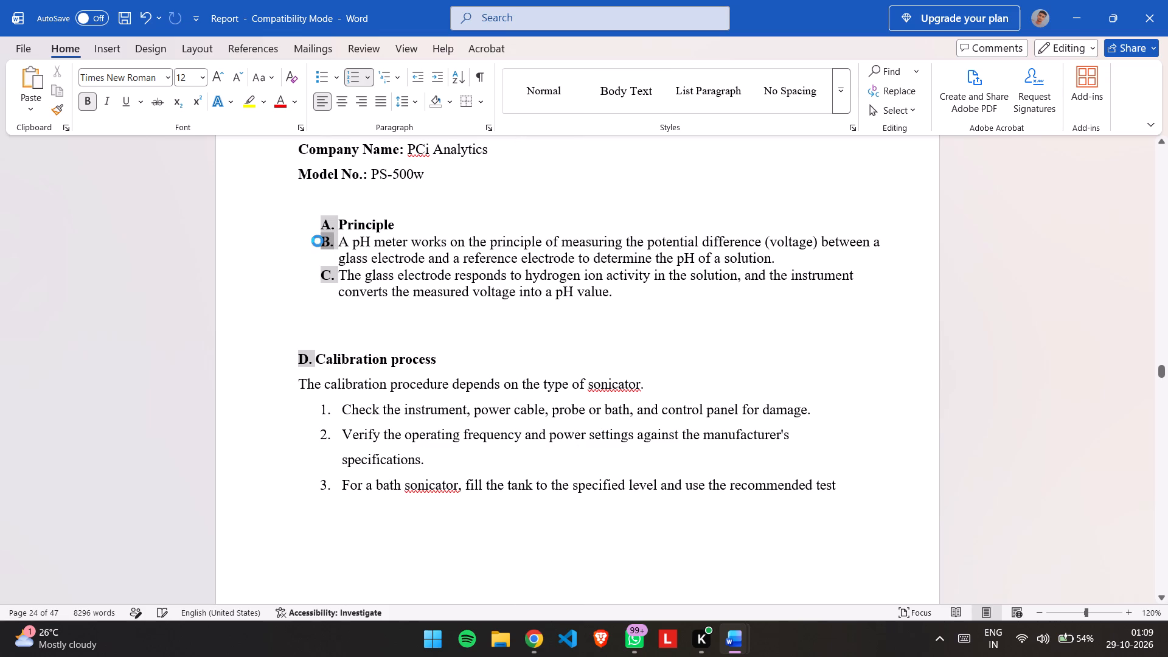
{"action": "left_click", "coordinate": [294, 243]}
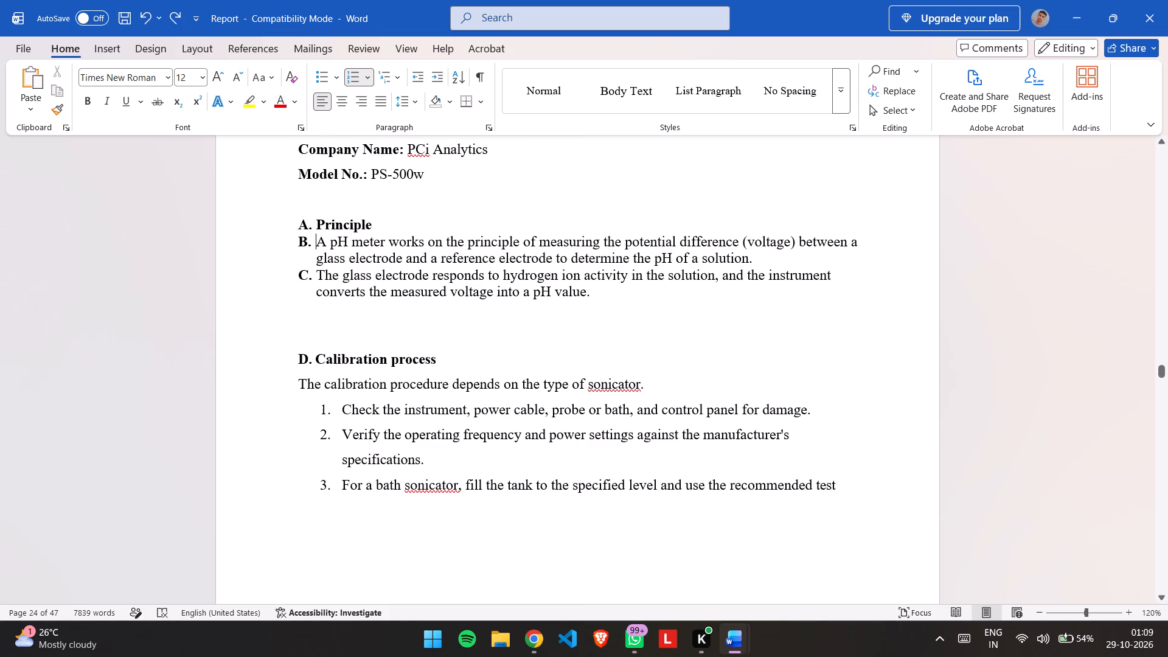
{"action": "left_click_drag", "start_coordinate": [294, 243], "coordinate": [336, 291]}
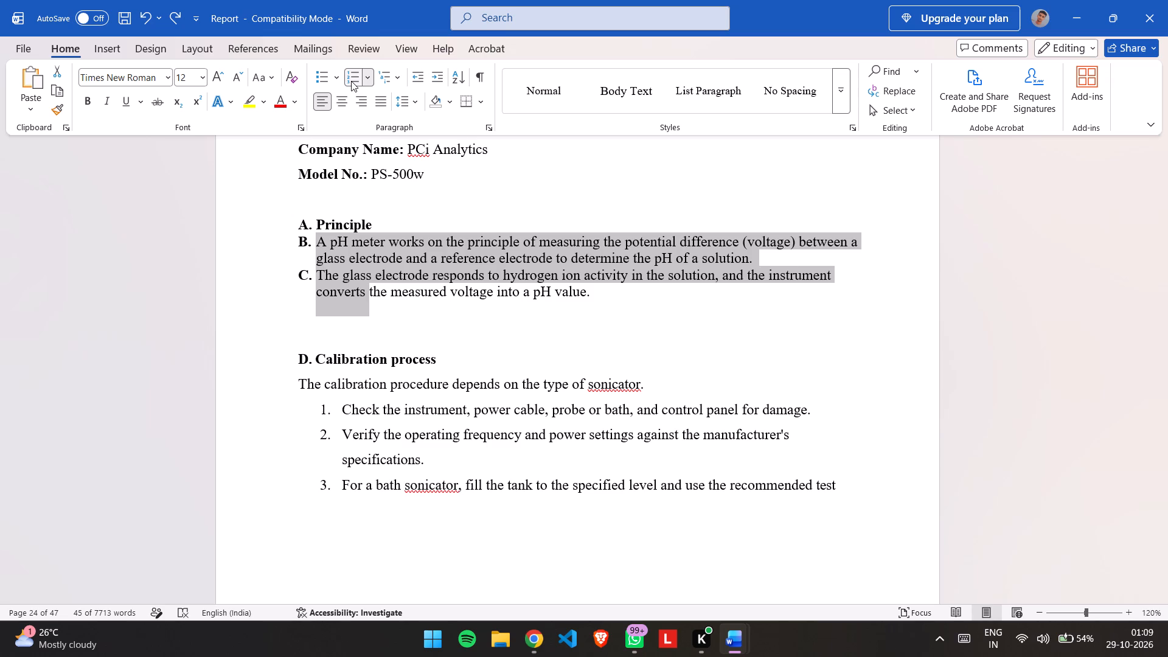
{"action": "left_click", "coordinate": [351, 81]}
{"action": "left_click", "coordinate": [332, 276]}
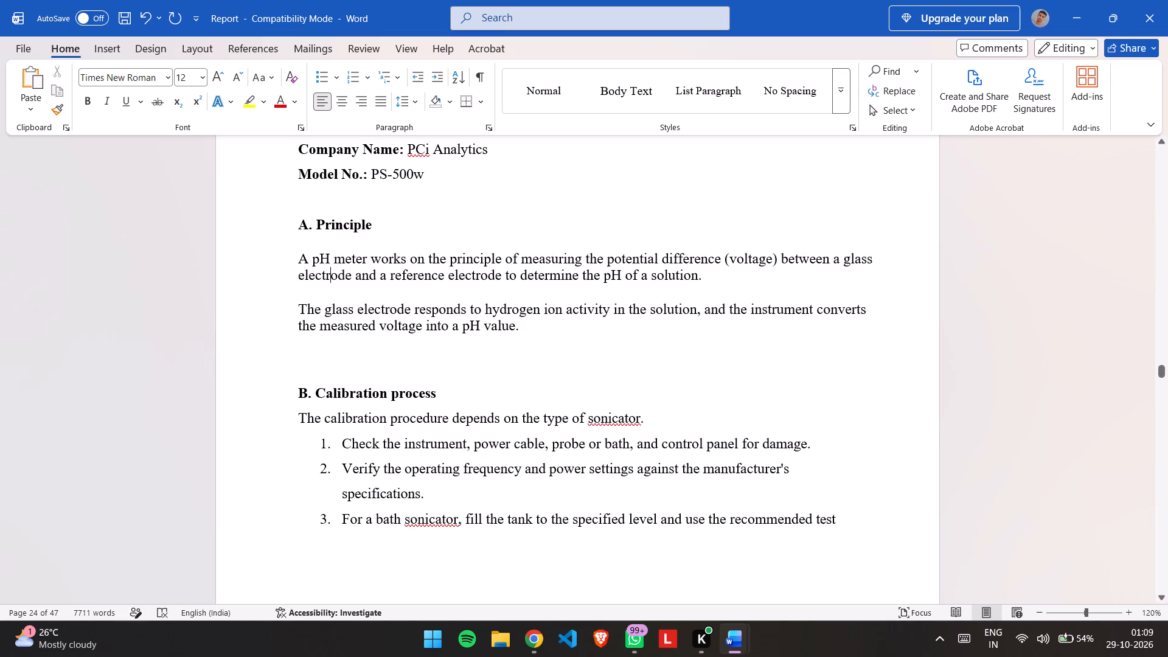
Set the line spacing of the Principle heading and the first pH Meter paragraph to 1.5.
{"action": "left_click_drag", "start_coordinate": [271, 220], "coordinate": [529, 269]}
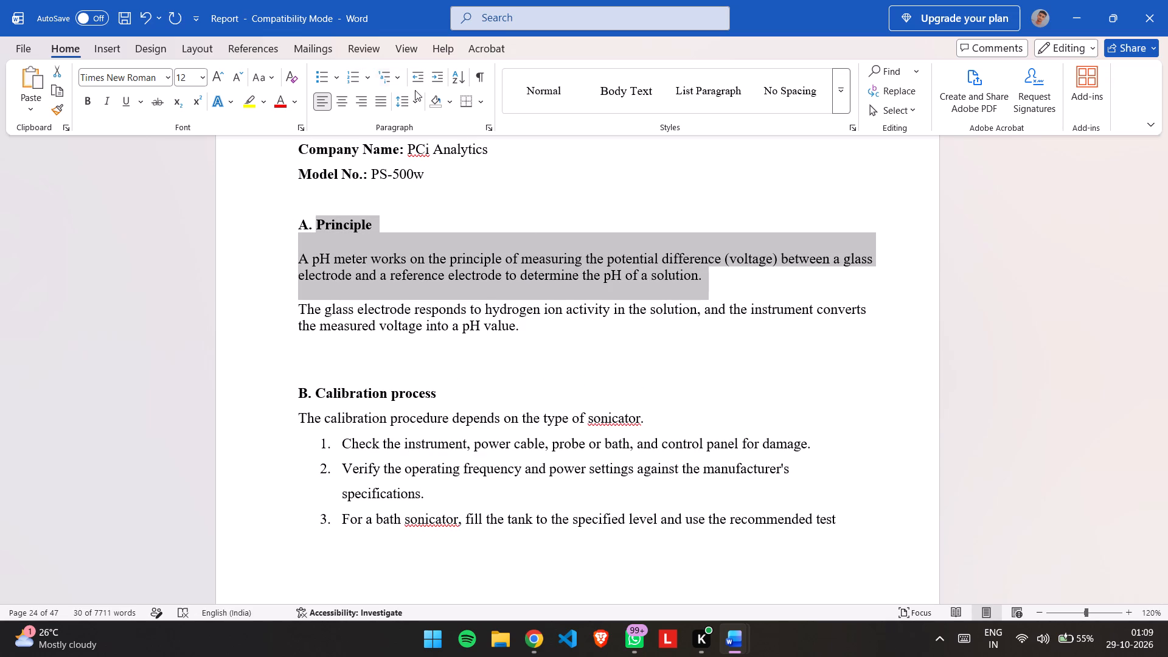
{"action": "left_click", "coordinate": [412, 100]}
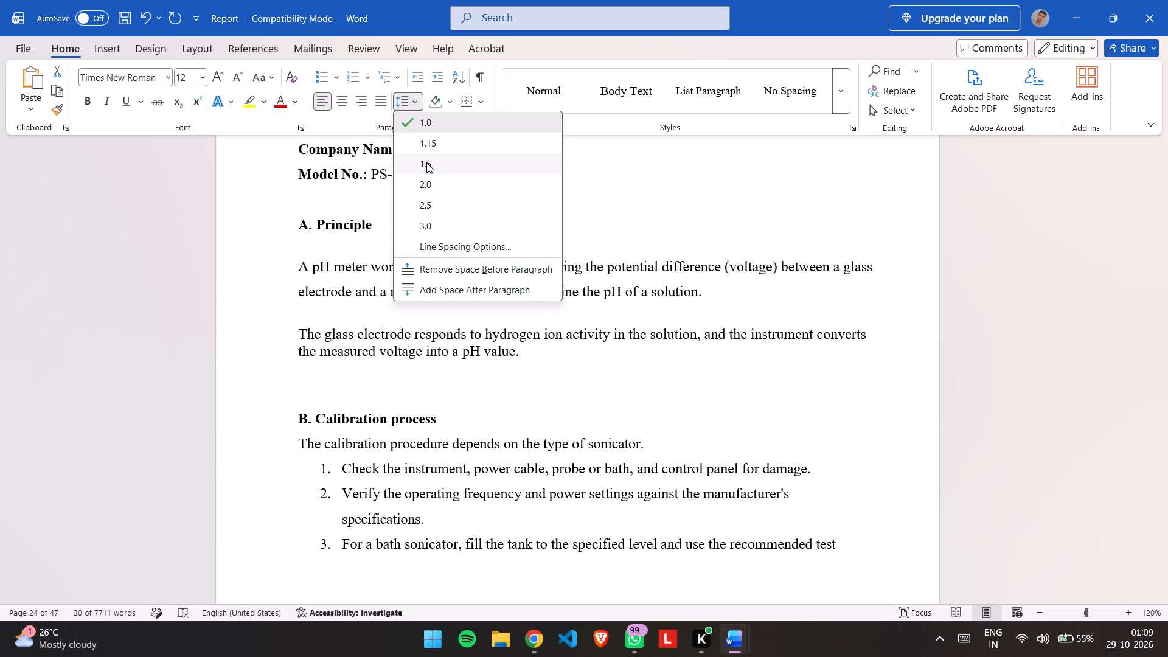
{"action": "left_click", "coordinate": [426, 162]}
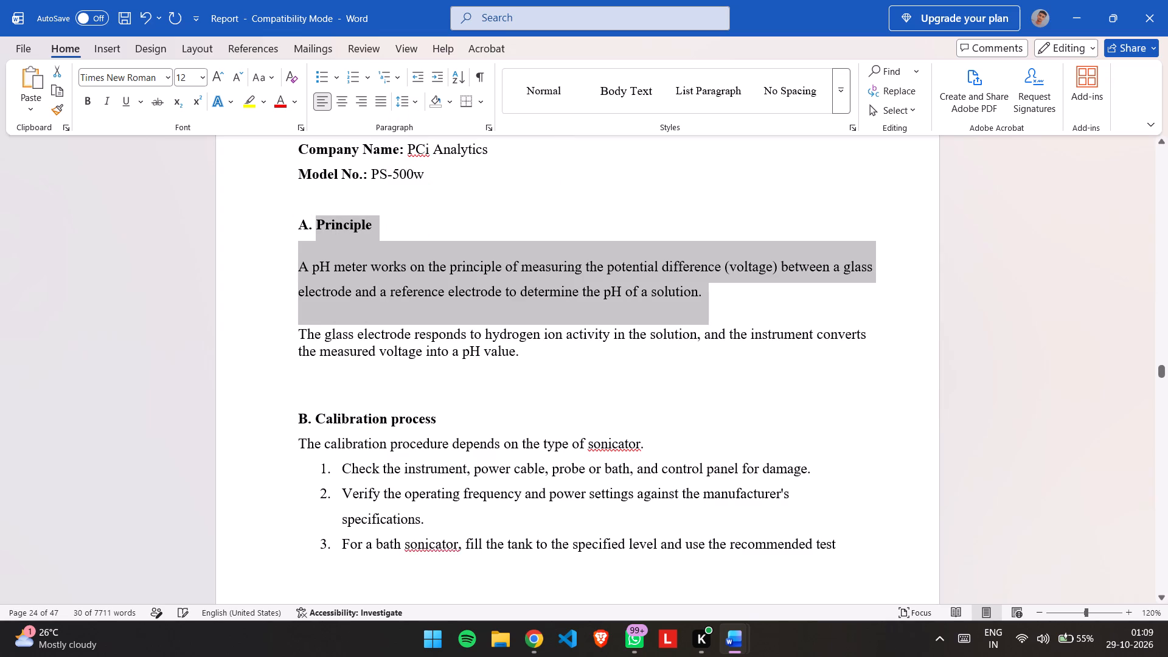
Switch to the Report_revised_pages_9-21 document and examine its pH Meter section from Principle through Applications.
{"action": "key", "text": "alt+Tab"}
{"action": "key", "text": "alt+Tab"}
{"action": "key", "text": "alt+Tab"}
{"action": "scroll", "coordinate": [393, 249], "scroll_direction": "down", "scroll_amount": 1}
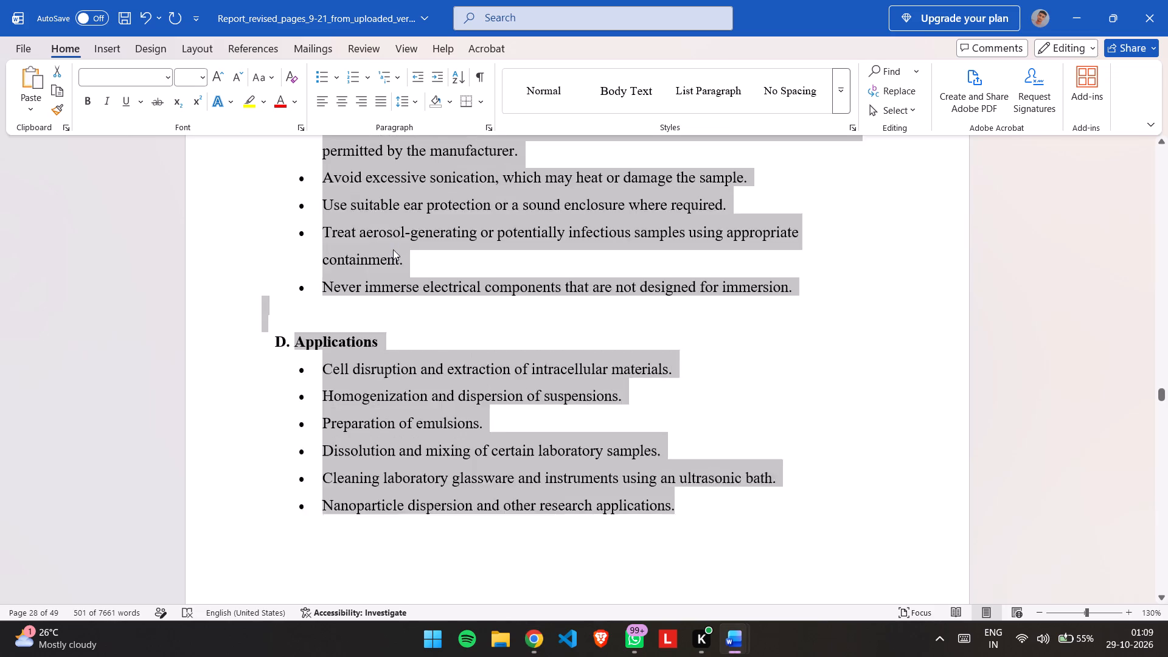
{"action": "scroll", "coordinate": [393, 249], "scroll_direction": "down", "scroll_amount": 3}
{"action": "scroll", "coordinate": [393, 249], "scroll_direction": "up", "scroll_amount": 1}
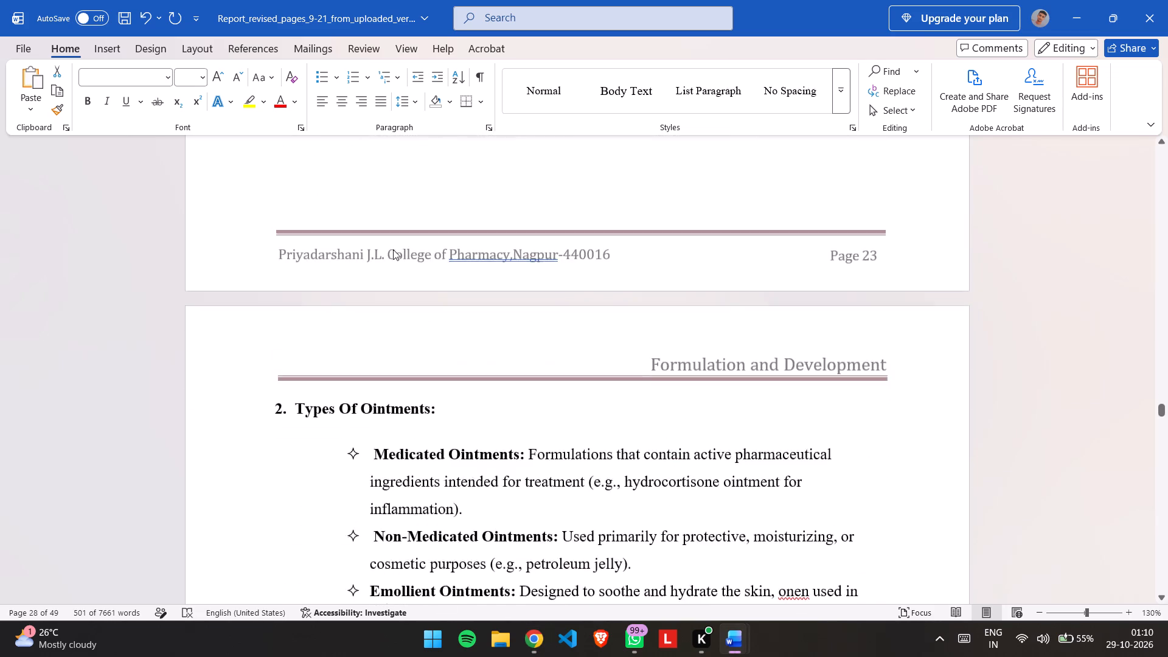
{"action": "scroll", "coordinate": [393, 249], "scroll_direction": "up", "scroll_amount": 8}
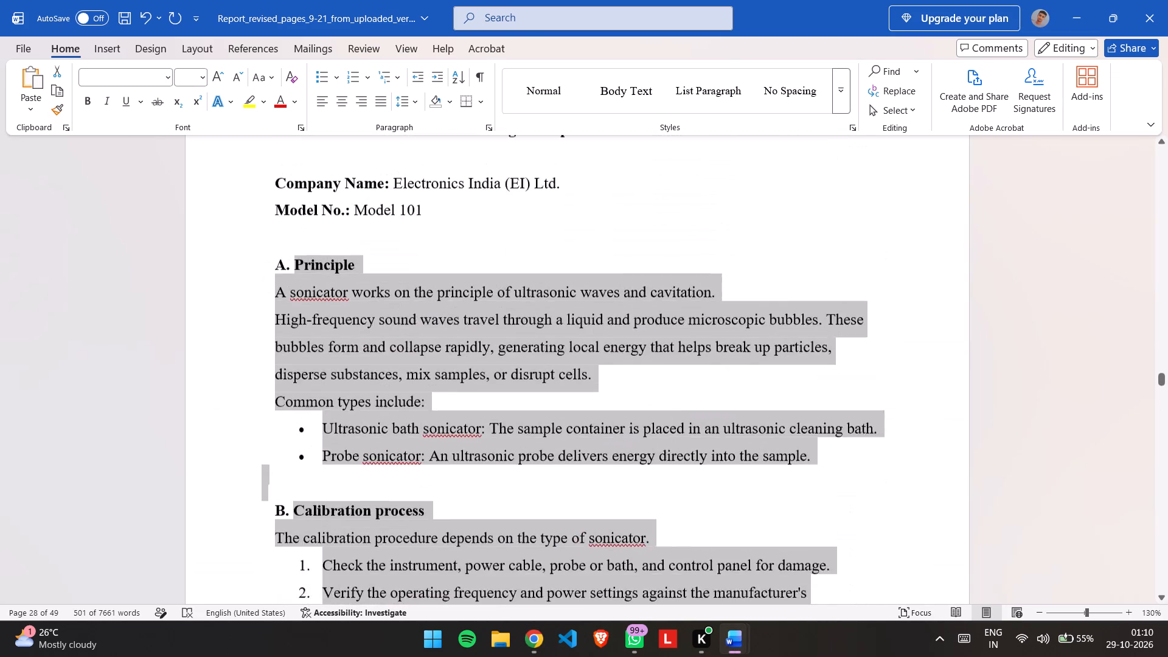
{"action": "scroll", "coordinate": [393, 249], "scroll_direction": "up", "scroll_amount": 1}
{"action": "scroll", "coordinate": [393, 249], "scroll_direction": "down", "scroll_amount": 6}
{"action": "scroll", "coordinate": [393, 249], "scroll_direction": "up", "scroll_amount": 1}
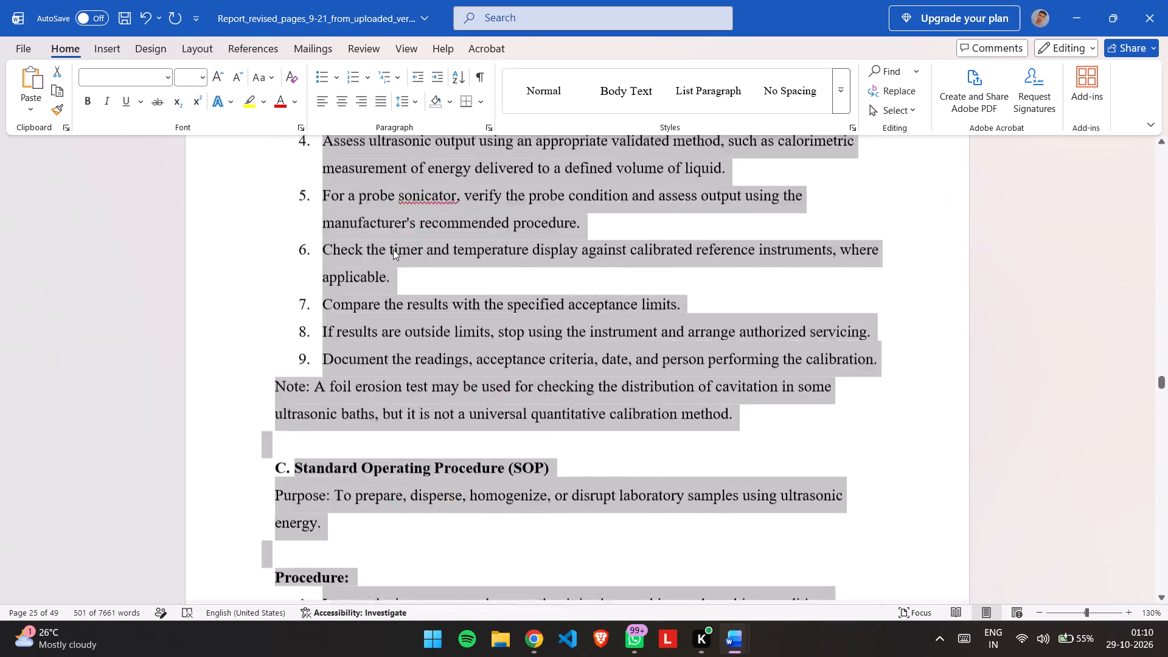
{"action": "scroll", "coordinate": [393, 249], "scroll_direction": "up", "scroll_amount": 3}
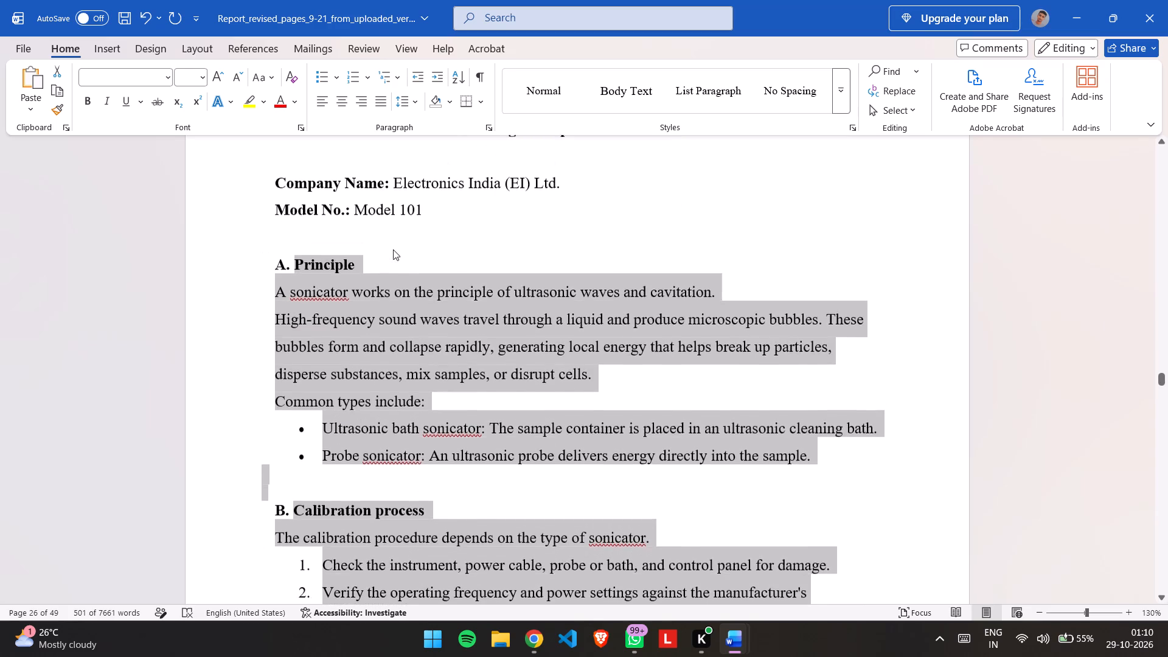
{"action": "scroll", "coordinate": [393, 249], "scroll_direction": "up", "scroll_amount": 1}
{"action": "scroll", "coordinate": [393, 249], "scroll_direction": "down", "scroll_amount": 1}
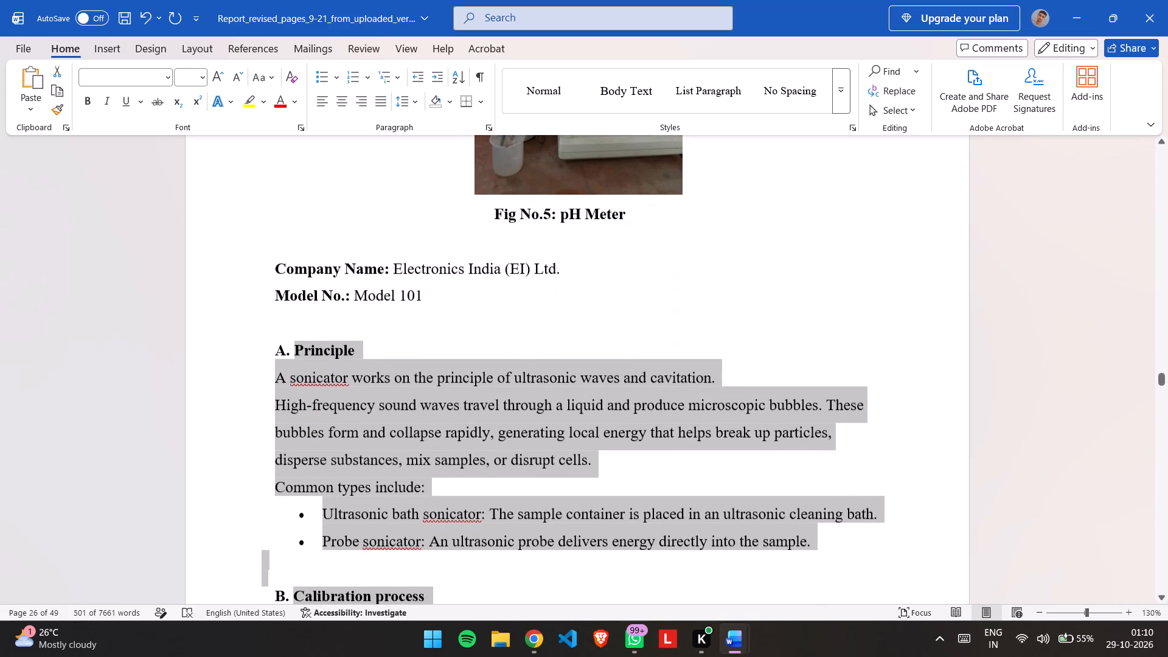
{"action": "scroll", "coordinate": [393, 249], "scroll_direction": "down", "scroll_amount": 1}
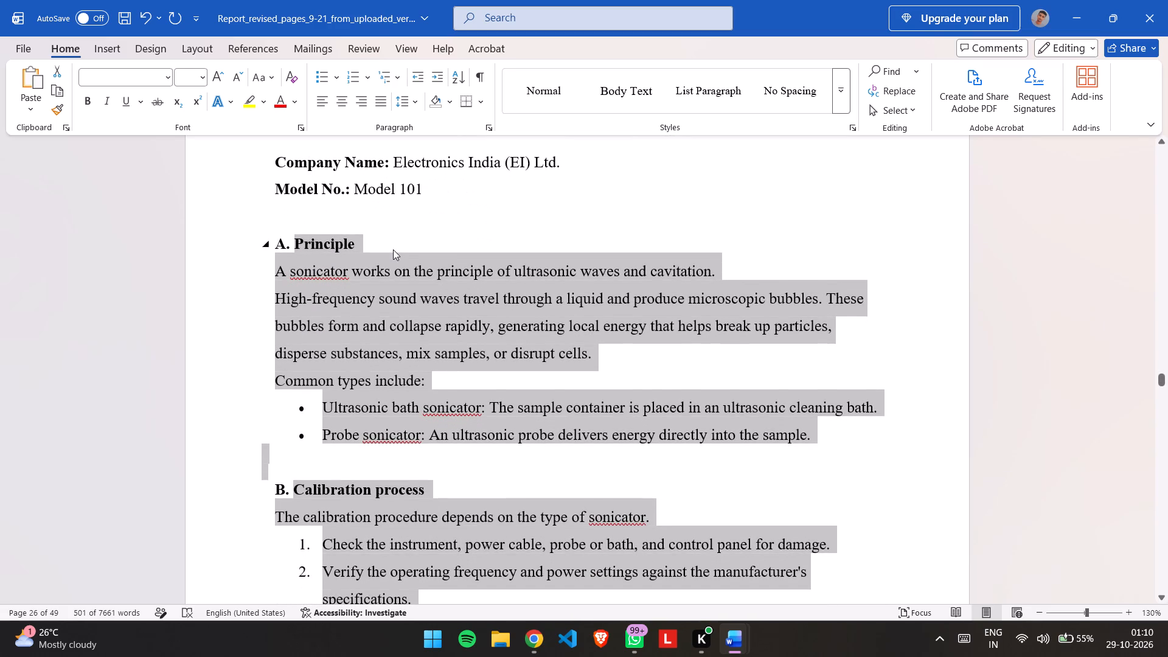
{"action": "left_click", "coordinate": [391, 288]}
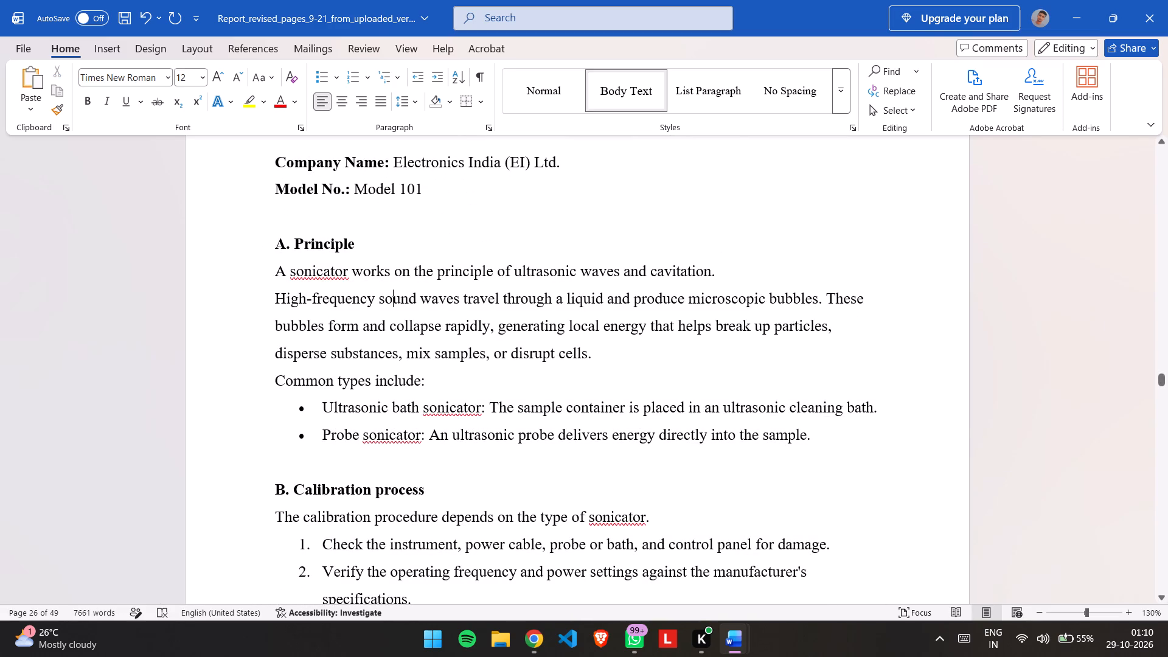
Undo the pH Meter text, list and line spacing edits under A. Principle in the Sonicator section of the Report document.
{"action": "key", "text": "alt+Tab"}
{"action": "key", "text": "alt+Tab"}
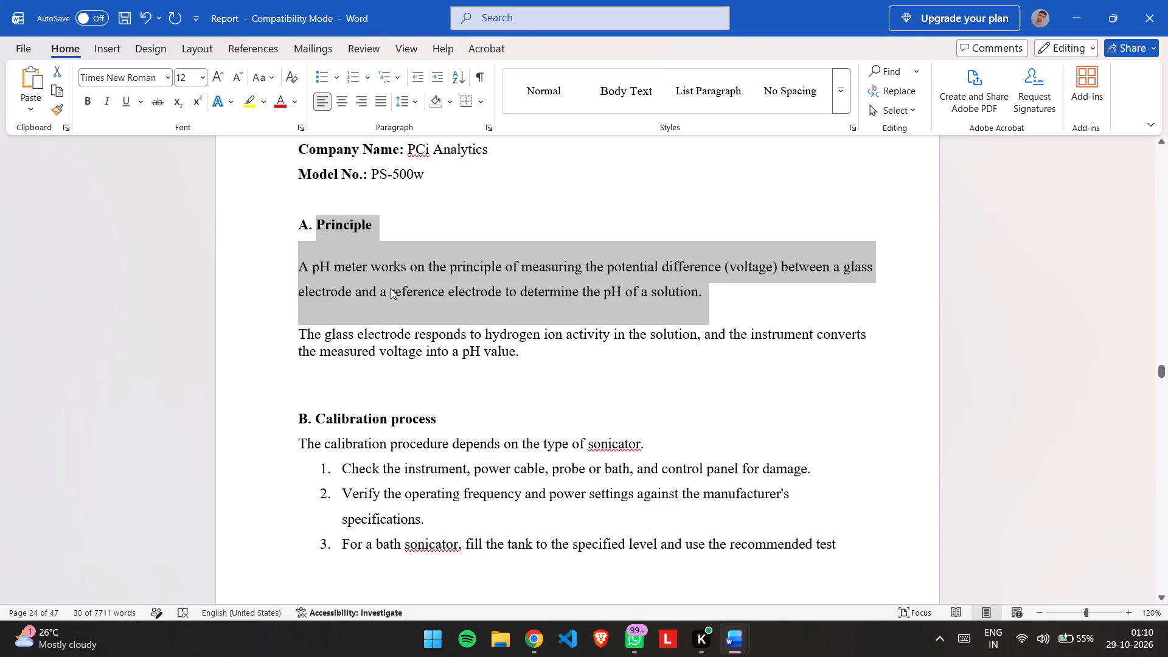
{"action": "key", "text": "ctrl+z"}
{"action": "key", "text": "ctrl+z"}
{"action": "key", "text": "ctrl+z"}
{"action": "key", "text": "ctrl+z"}
{"action": "key", "text": "ctrl+z"}
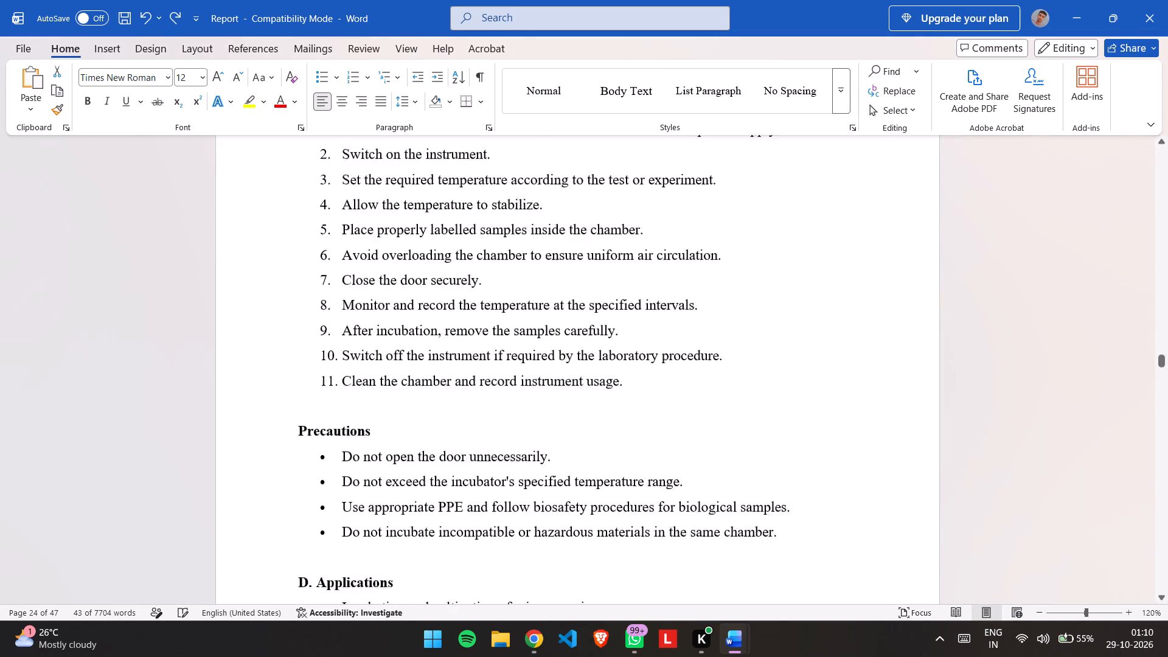
{"action": "scroll", "coordinate": [391, 288], "scroll_direction": "down", "scroll_amount": 5}
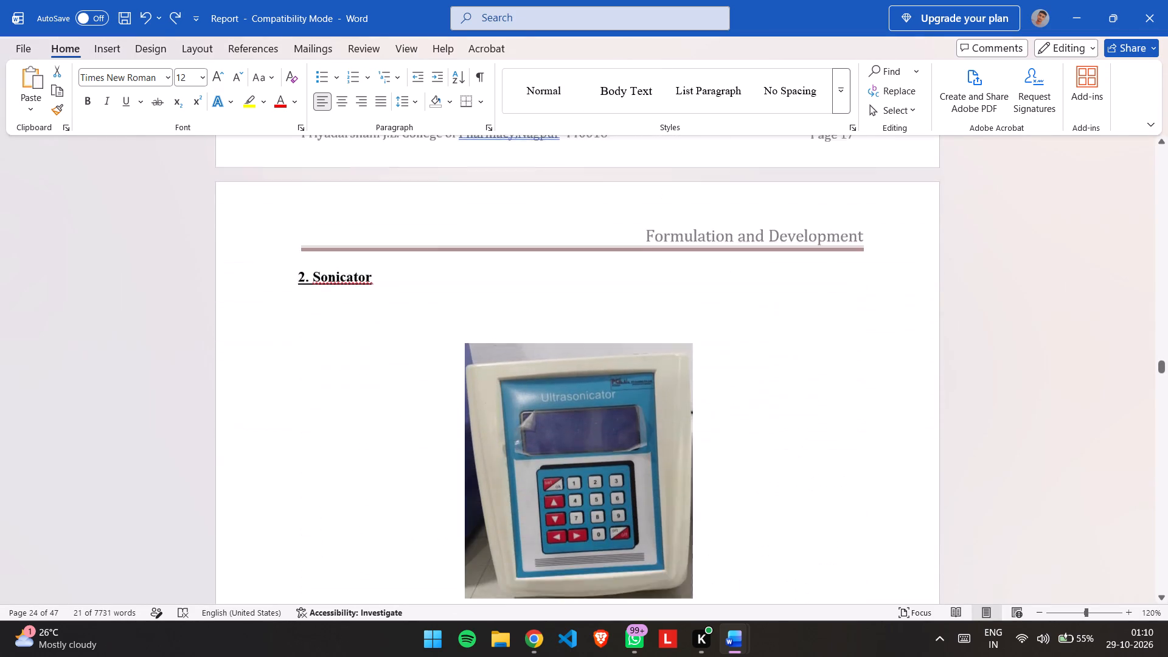
{"action": "scroll", "coordinate": [154, 337], "scroll_direction": "down", "scroll_amount": 2}
{"action": "left_click", "coordinate": [180, 315]}
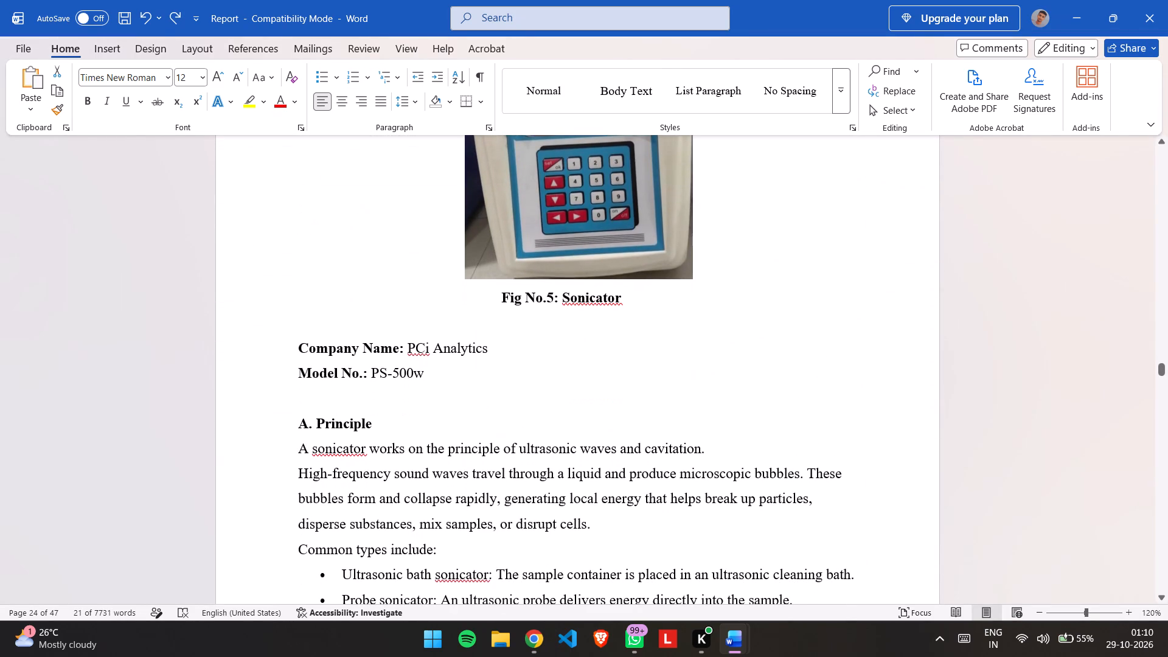
In the Report_revised_pages_9-21 document, replace the two sonicator paragraphs under A. Principle with the copied pH Meter paragraphs.
{"action": "key", "text": "alt+Tab"}
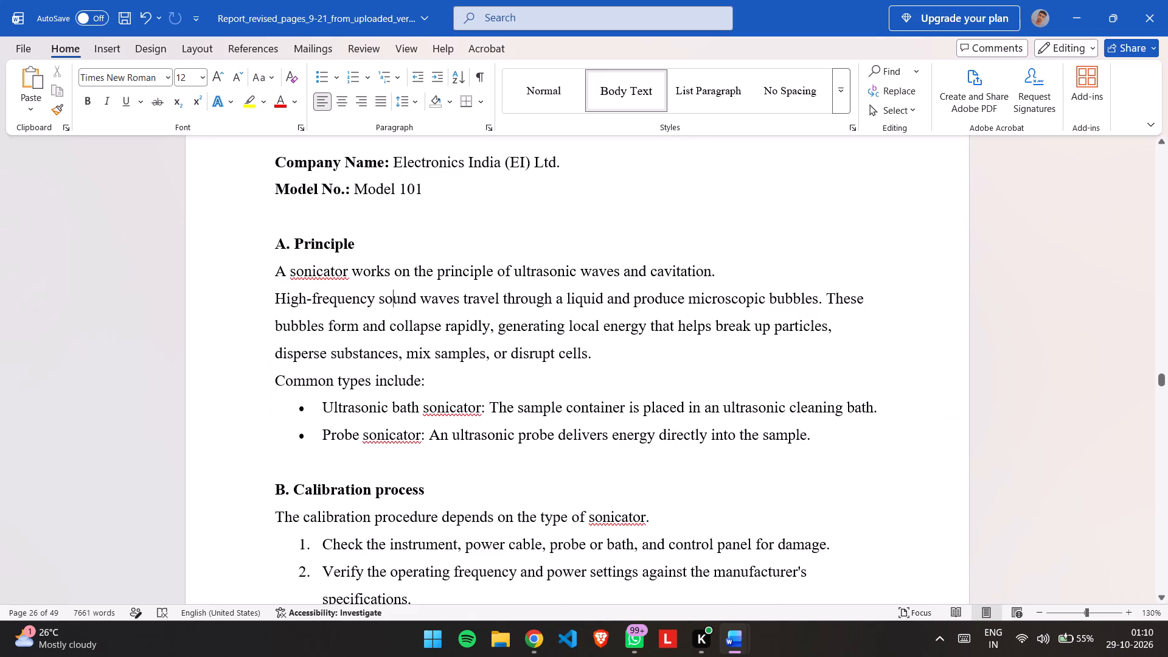
{"action": "left_click", "coordinate": [279, 272]}
{"action": "left_click_drag", "start_coordinate": [279, 272], "coordinate": [584, 339]}
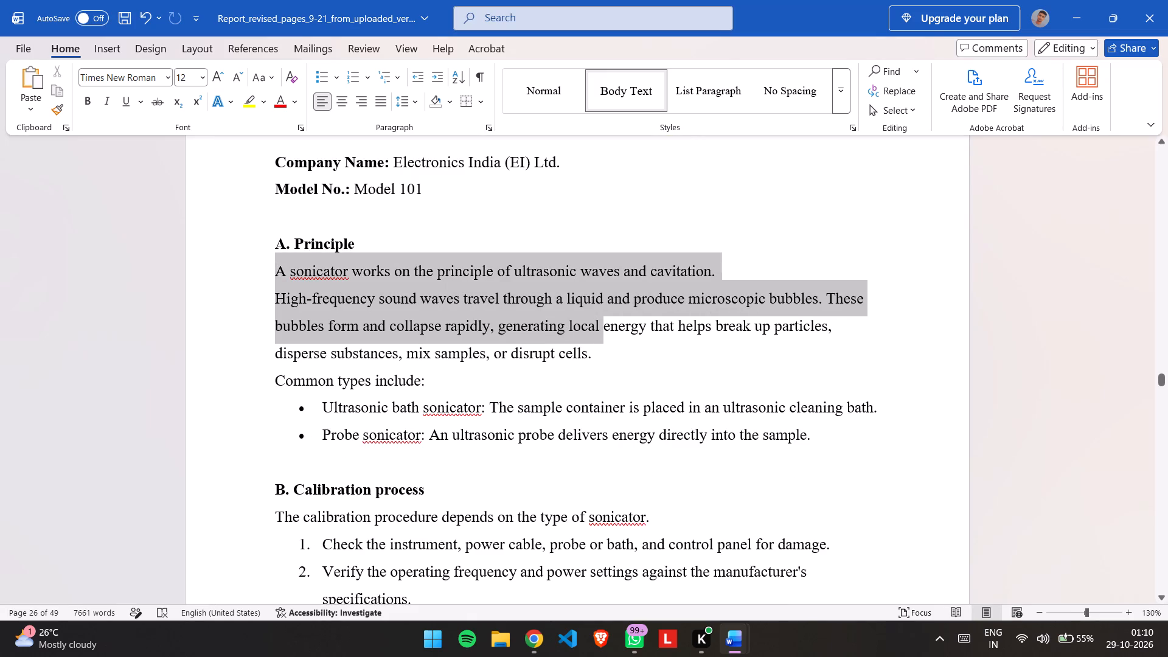
{"action": "left_click_drag", "start_coordinate": [584, 339], "coordinate": [583, 350]}
{"action": "key", "text": "shift+Right"}
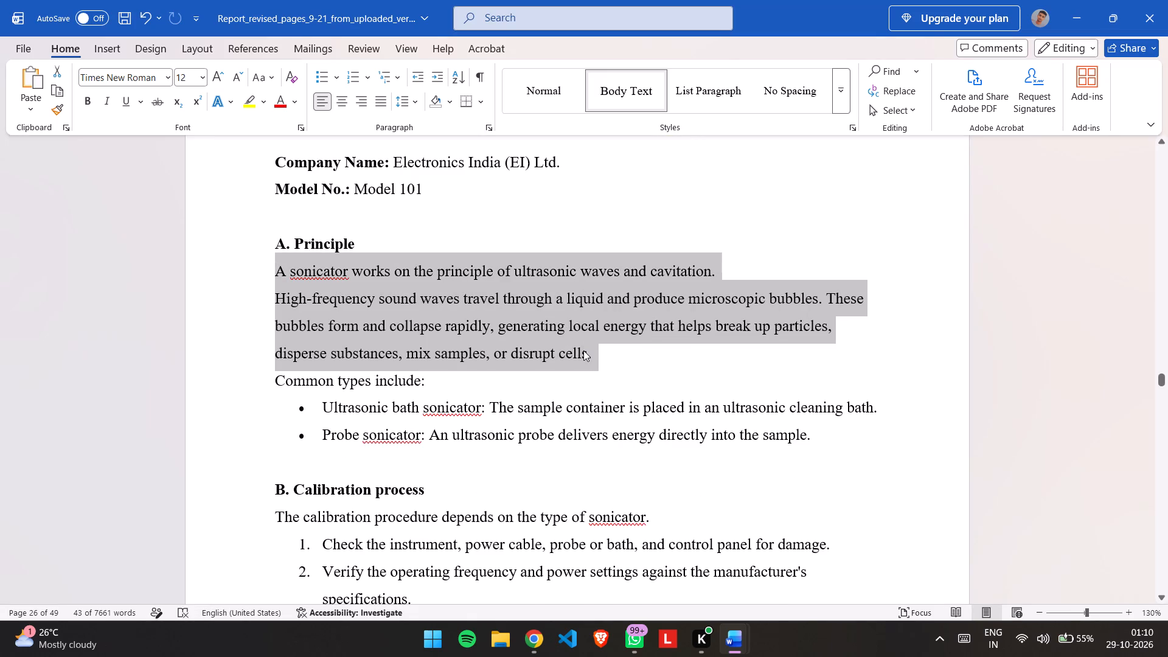
{"action": "key", "text": "ctrl+v"}
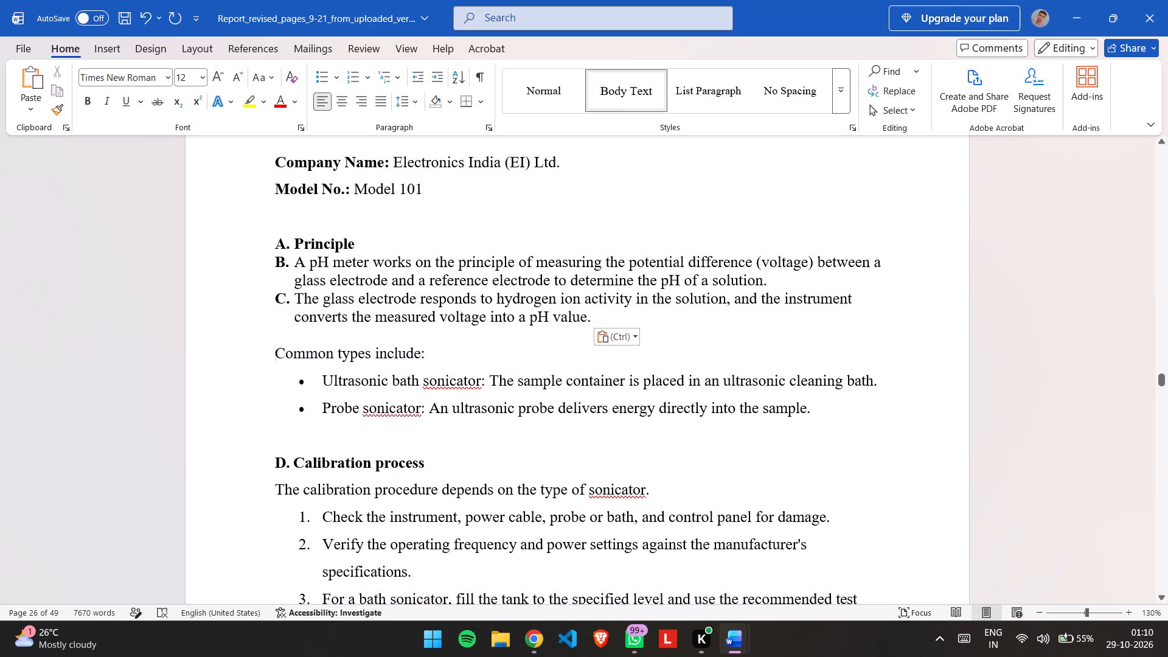
Remove the lettered list numbering from the two pasted pH Meter paragraphs under A. Principle.
{"action": "left_click_drag", "start_coordinate": [268, 266], "coordinate": [624, 313]}
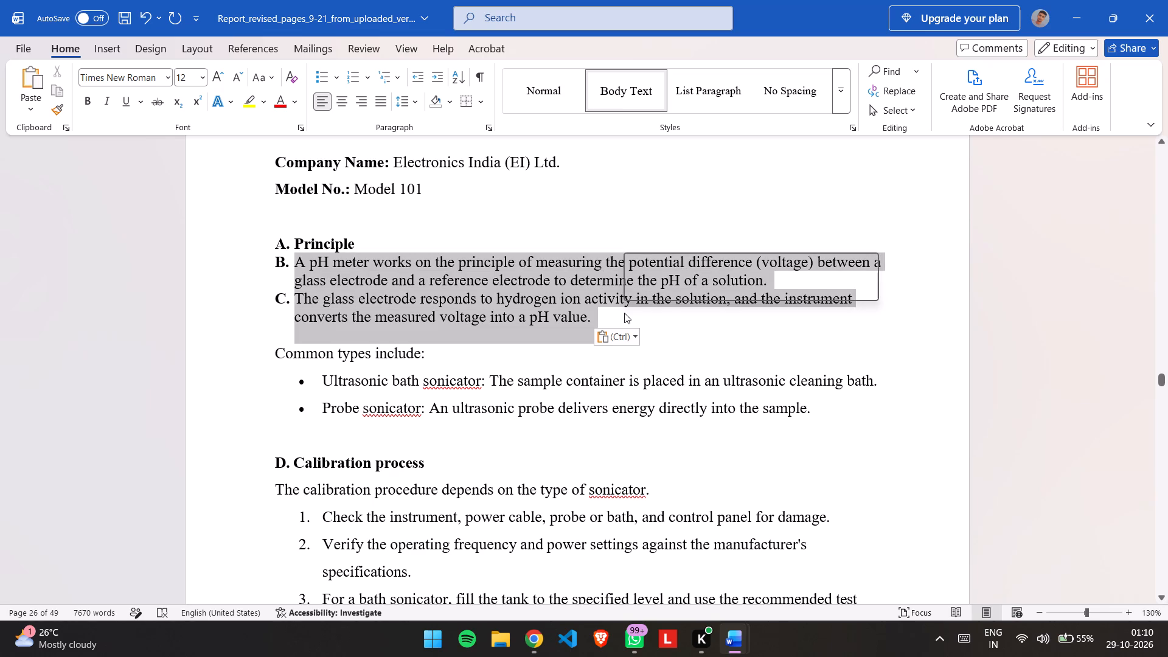
{"action": "left_click", "coordinate": [785, 293]}
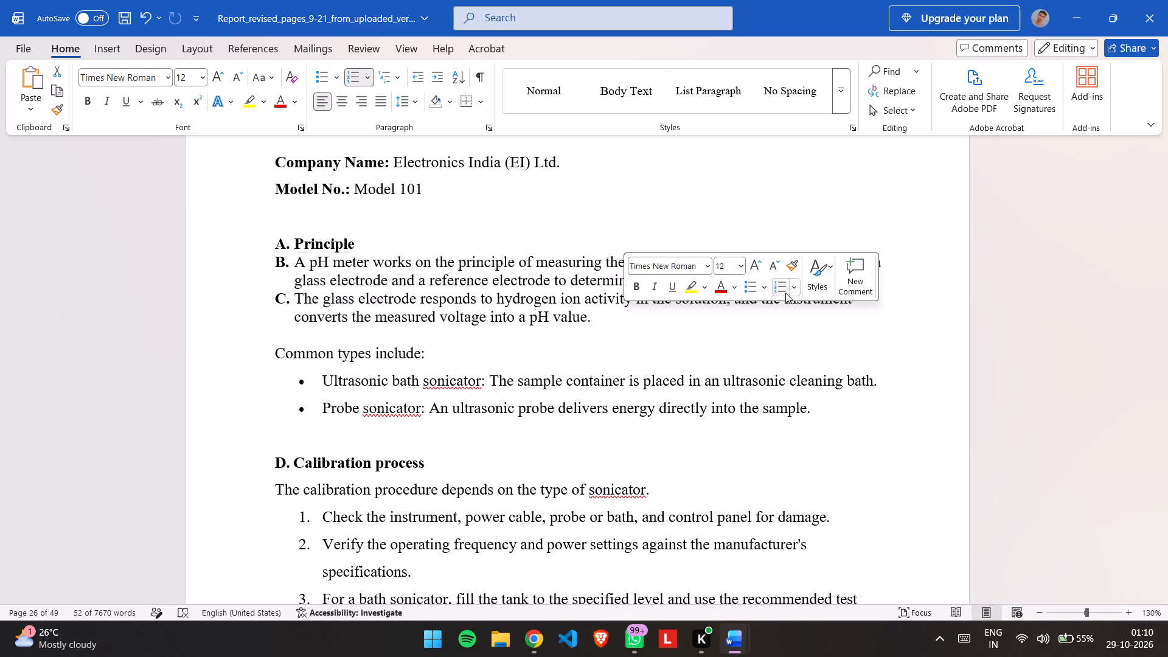
{"action": "left_click", "coordinate": [501, 322]}
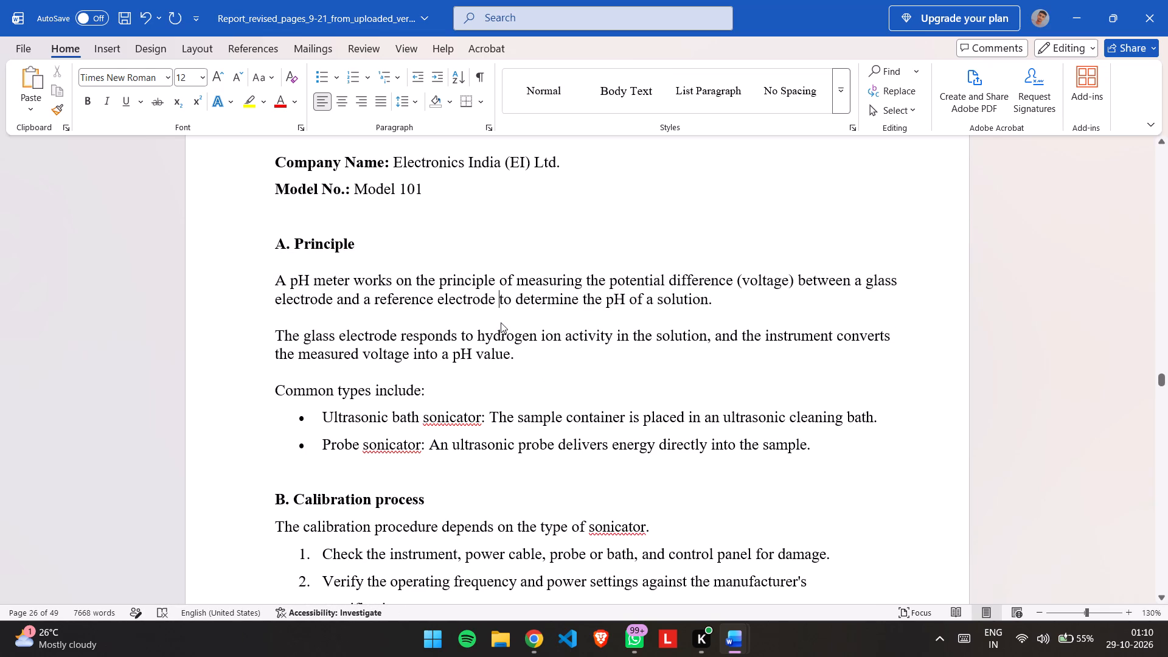
Check the line spacing of the Principle heading and first sonicator paragraph in the Report document.
{"action": "key", "text": "alt+Tab"}
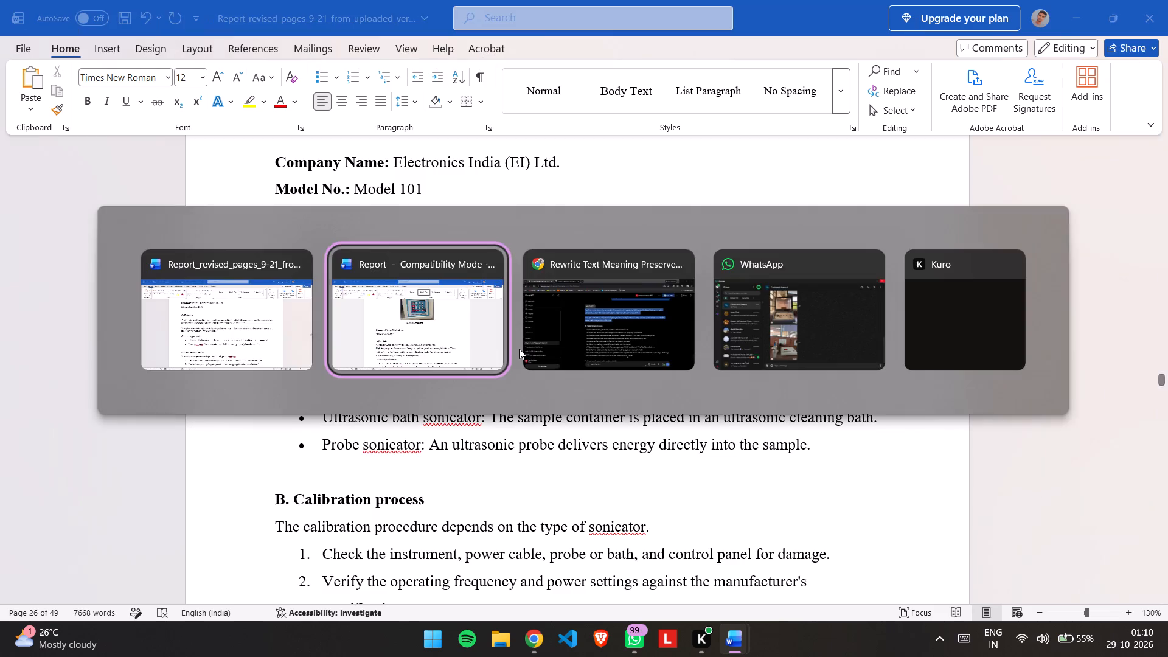
{"action": "key", "text": "alt+Tab"}
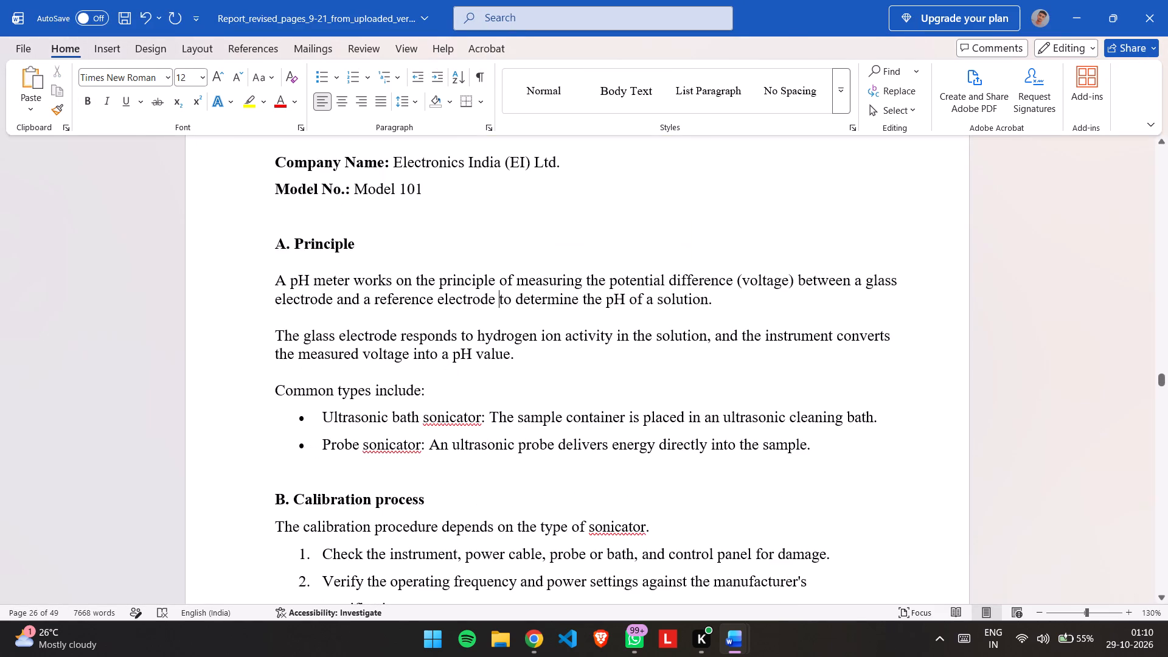
{"action": "key", "text": "alt+Tab"}
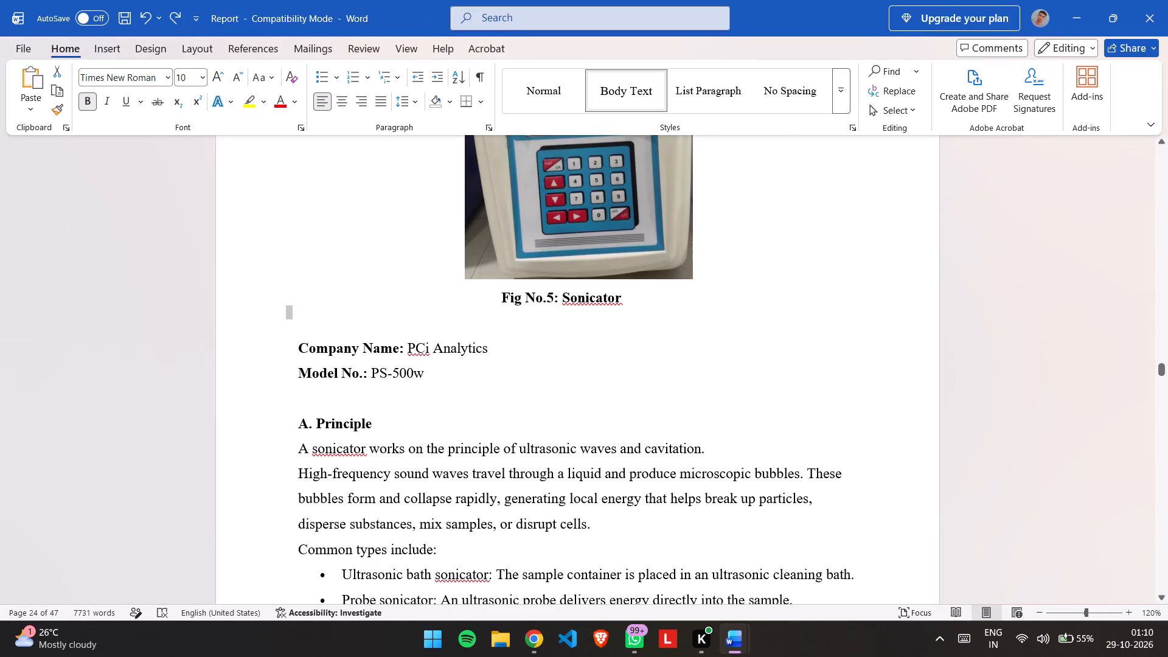
{"action": "left_click_drag", "start_coordinate": [273, 418], "coordinate": [338, 440]}
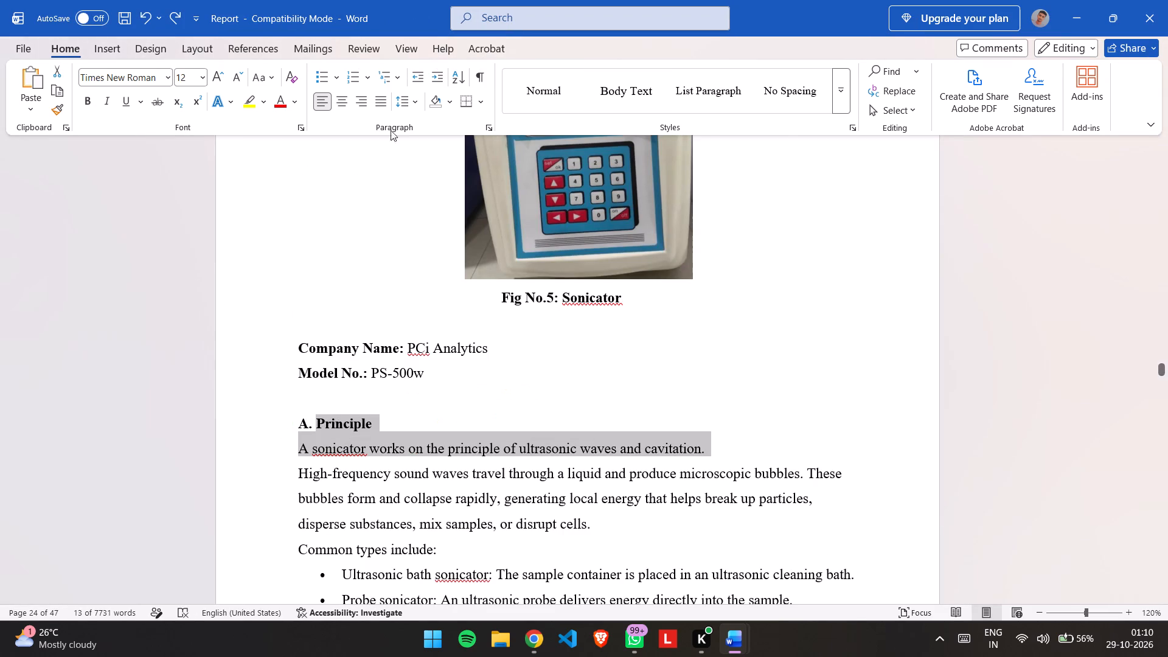
{"action": "left_click", "coordinate": [419, 101]}
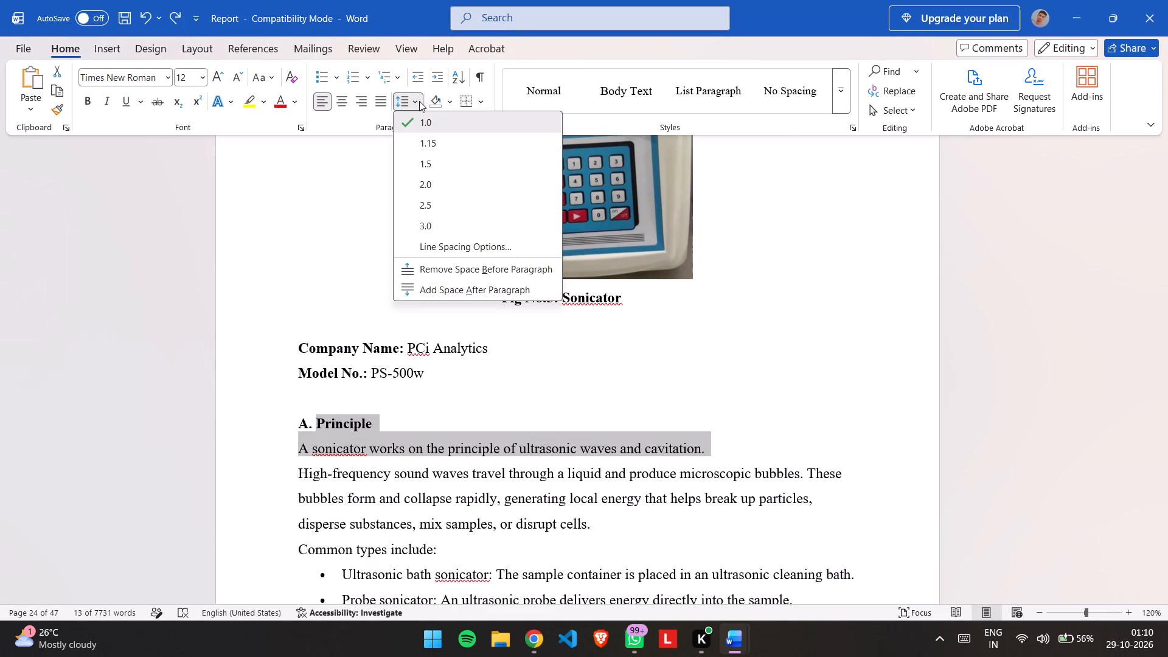
Set the line spacing of the Principle heading and first pH Meter paragraph in the revised report to 1.0.
{"action": "key", "text": "alt+Tab"}
{"action": "left_click_drag", "start_coordinate": [254, 241], "coordinate": [334, 266]}
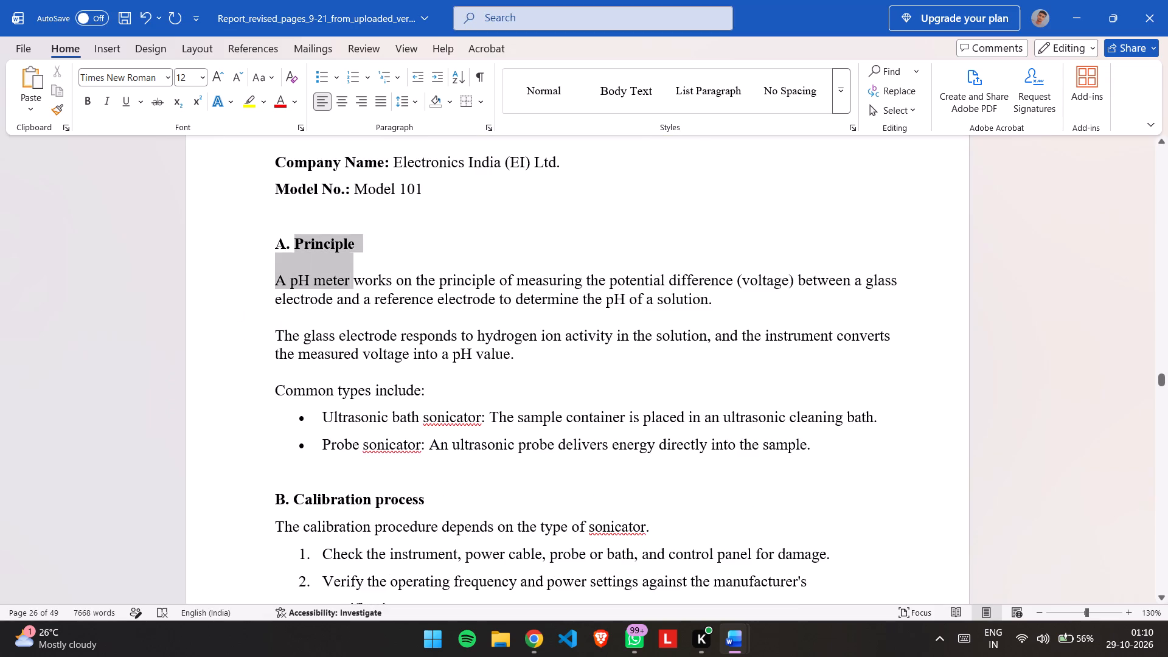
{"action": "left_click_drag", "start_coordinate": [334, 266], "coordinate": [341, 266]}
{"action": "left_click", "coordinate": [417, 103]}
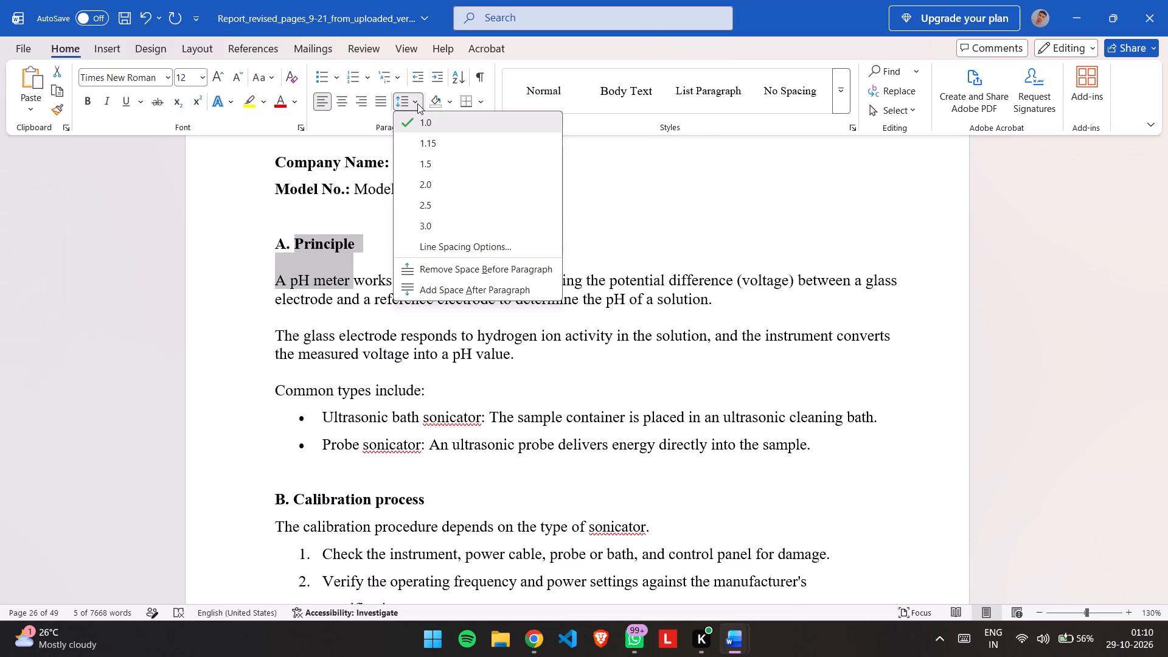
{"action": "left_click", "coordinate": [417, 122]}
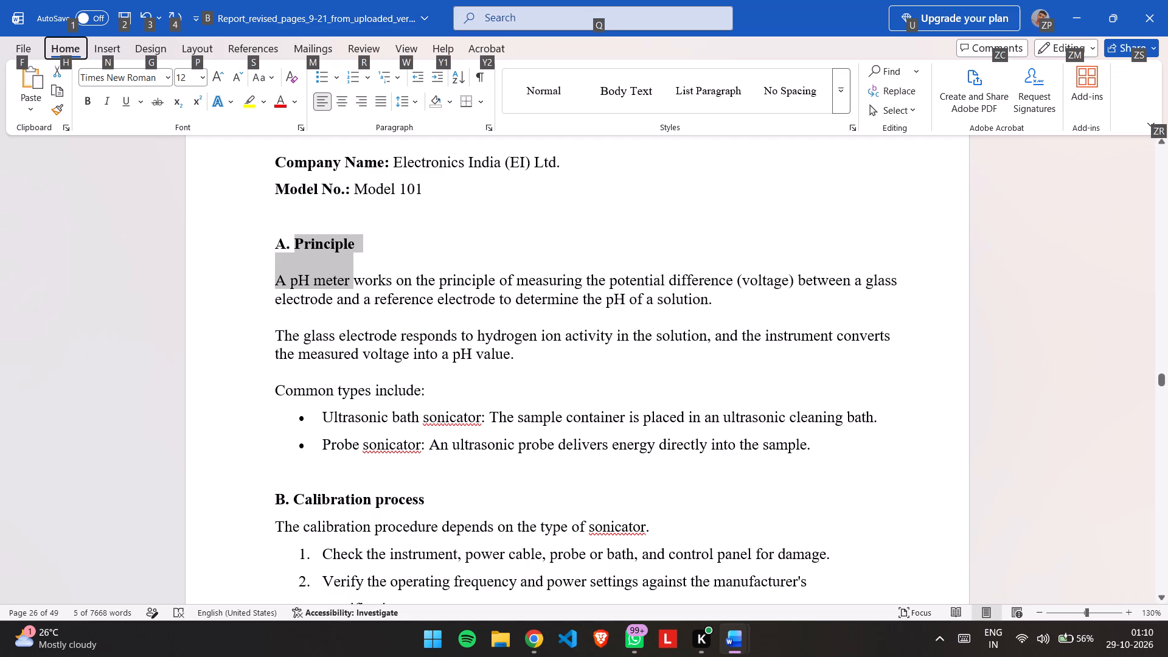
Delete the "Common types include:" line, the two sonicator bullets and the blank line below them from the pH Meter Principle section.
{"action": "left_click_drag", "start_coordinate": [272, 388], "coordinate": [769, 467]}
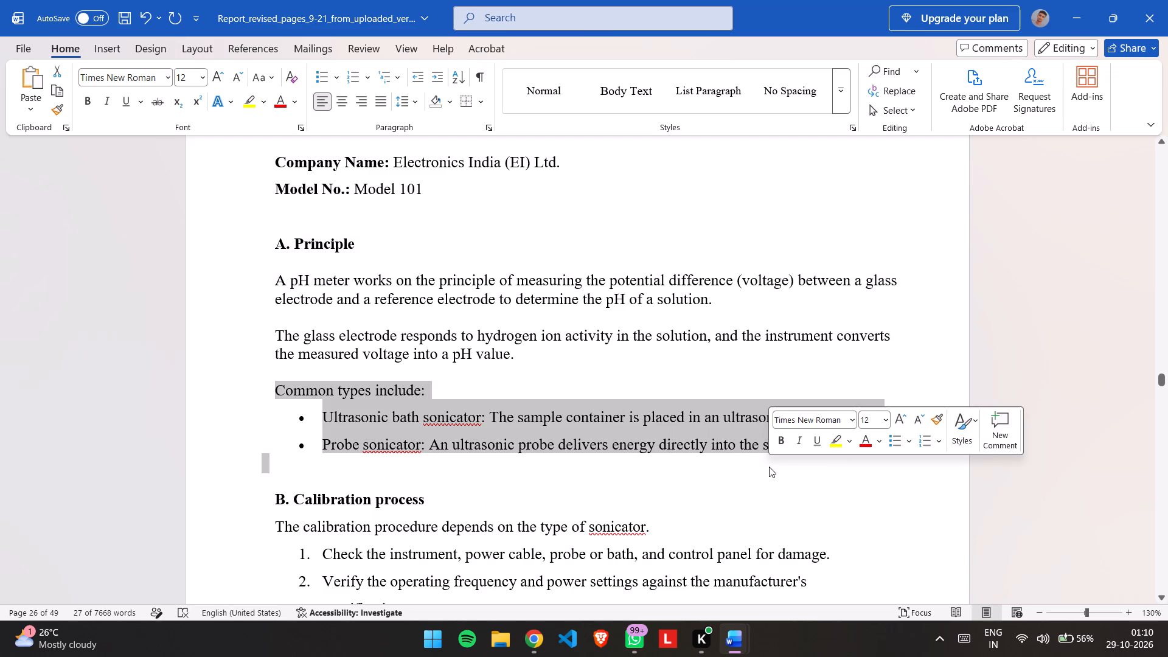
{"action": "key", "text": "BackSpace"}
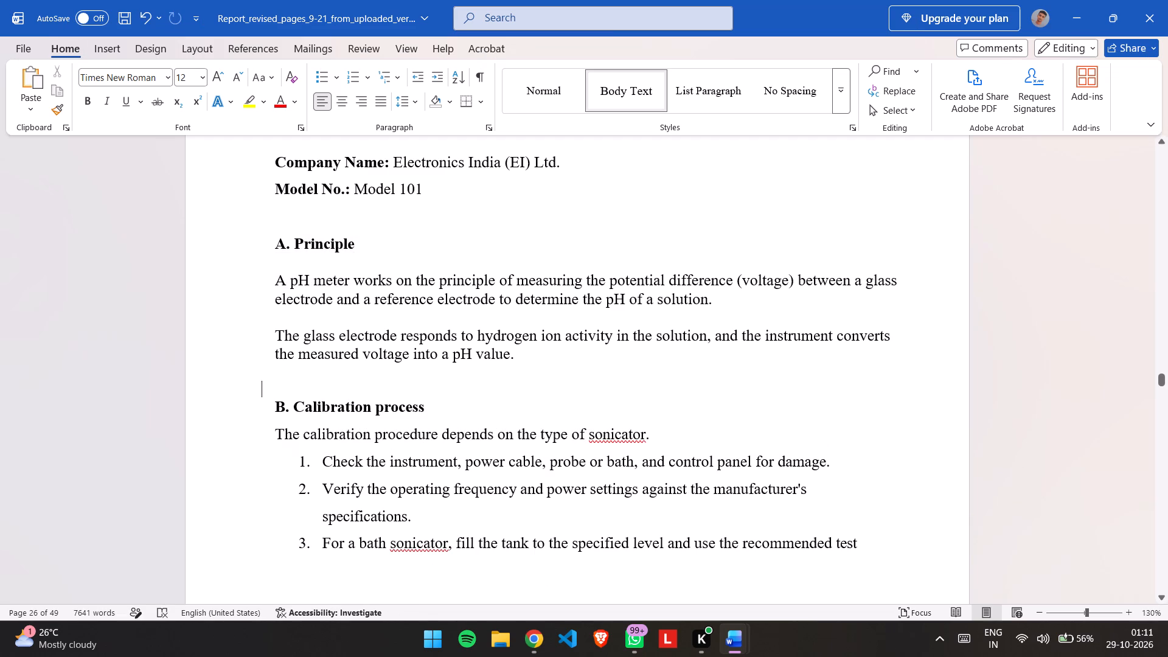
Compare the layout and spacing of the Principle sections in the Report and revised report documents.
{"action": "scroll", "coordinate": [769, 467], "scroll_direction": "down", "scroll_amount": 1}
{"action": "scroll", "coordinate": [769, 467], "scroll_direction": "up", "scroll_amount": 1}
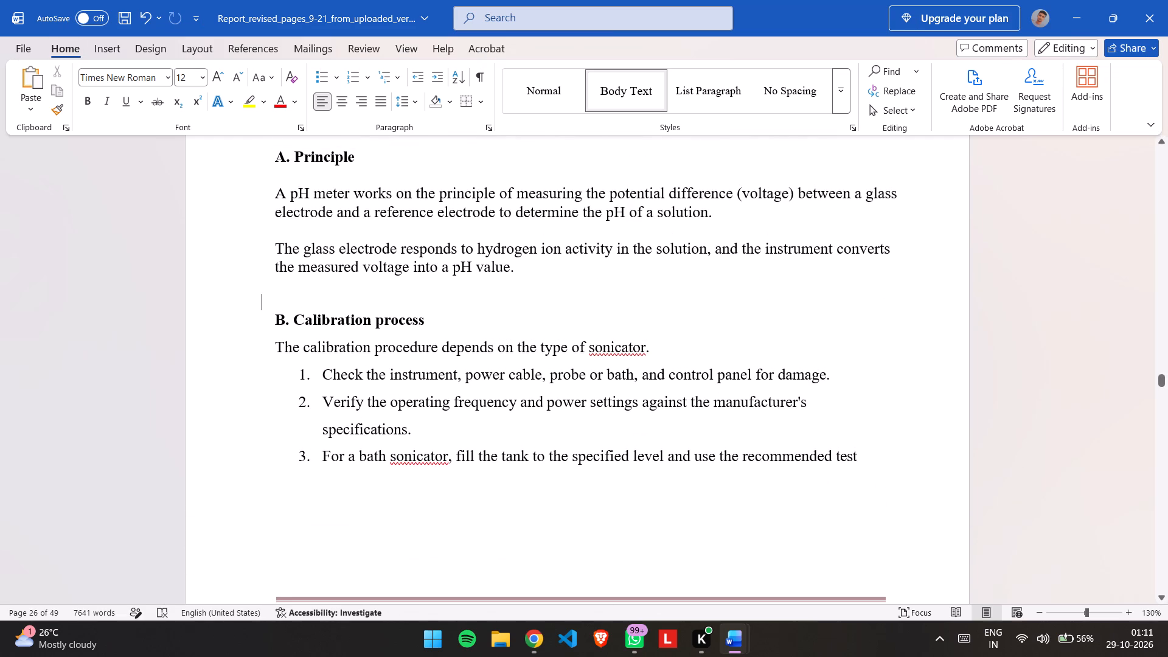
{"action": "key", "text": "alt+Tab"}
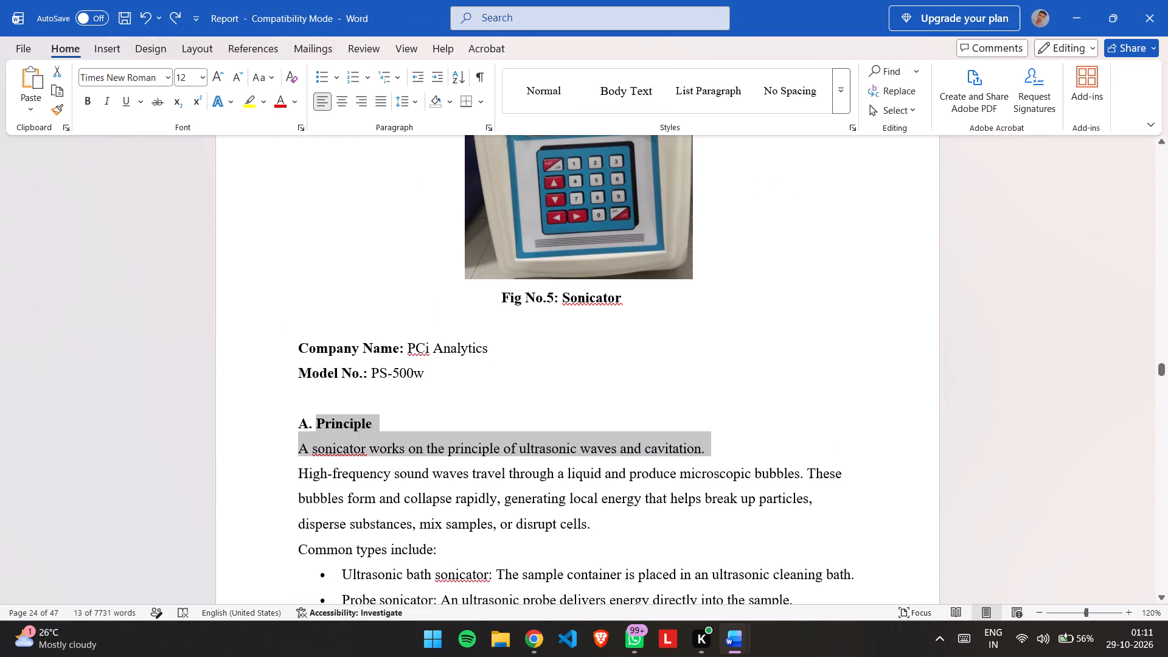
{"action": "left_click", "coordinate": [619, 445]}
{"action": "scroll", "coordinate": [619, 445], "scroll_direction": "down", "scroll_amount": 1}
{"action": "scroll", "coordinate": [619, 445], "scroll_direction": "up", "scroll_amount": 4, "text": "ctrl"}
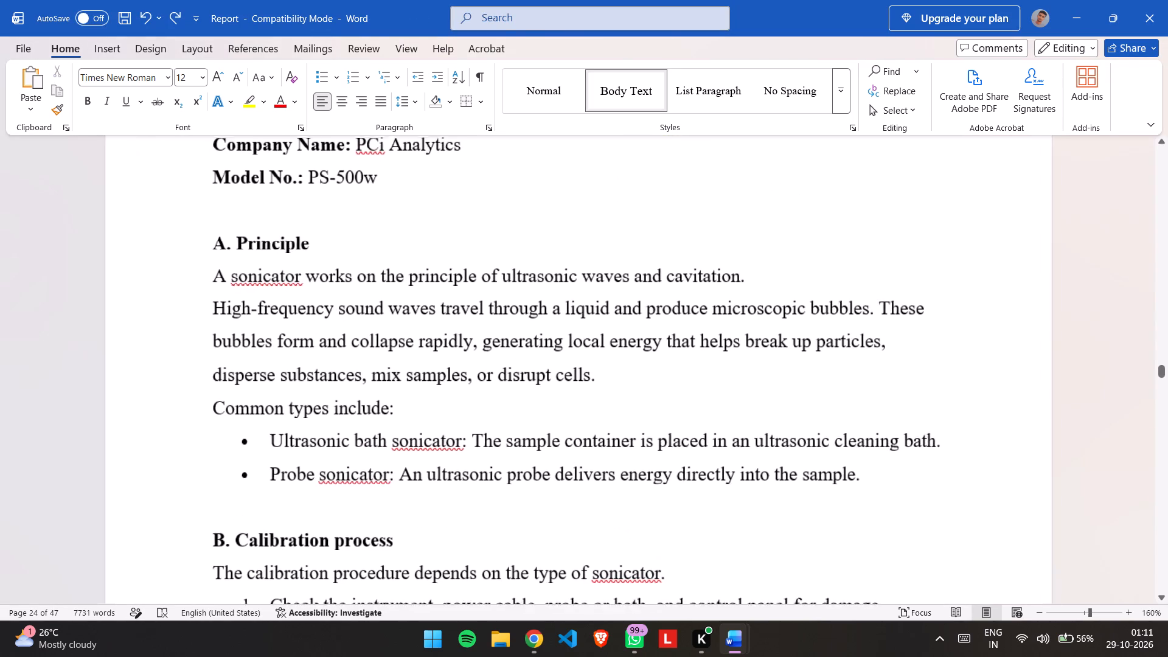
{"action": "scroll", "coordinate": [619, 445], "scroll_direction": "down", "scroll_amount": 1, "text": "ctrl"}
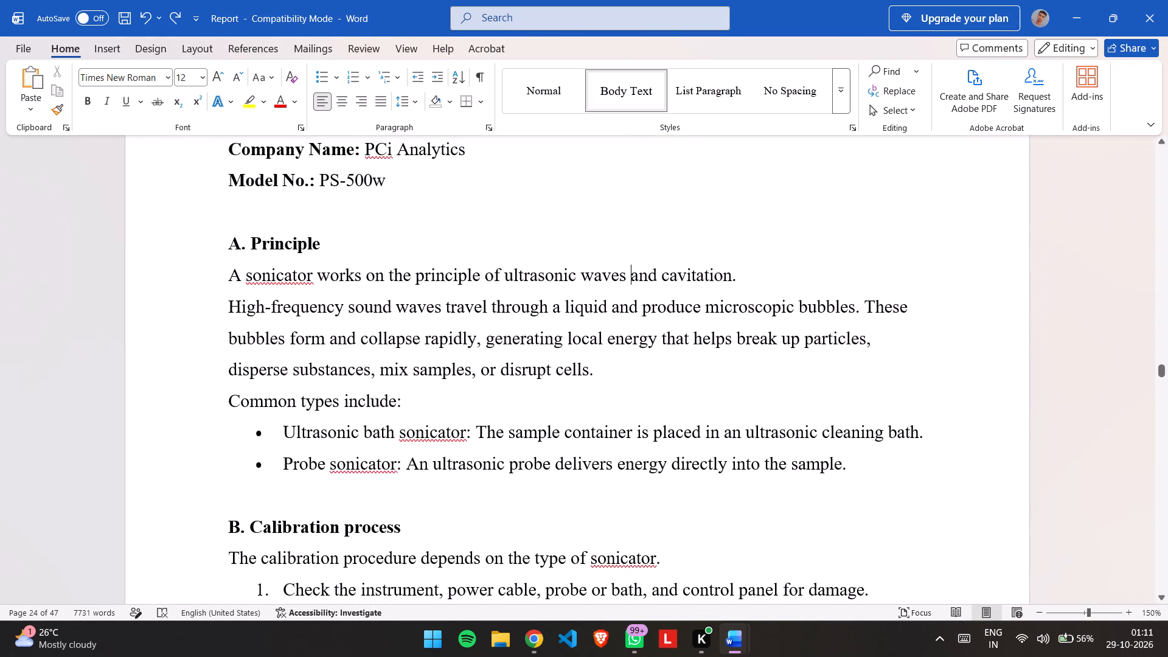
{"action": "key", "text": "alt+Tab"}
{"action": "scroll", "coordinate": [619, 445], "scroll_direction": "up", "scroll_amount": 2, "text": "ctrl"}
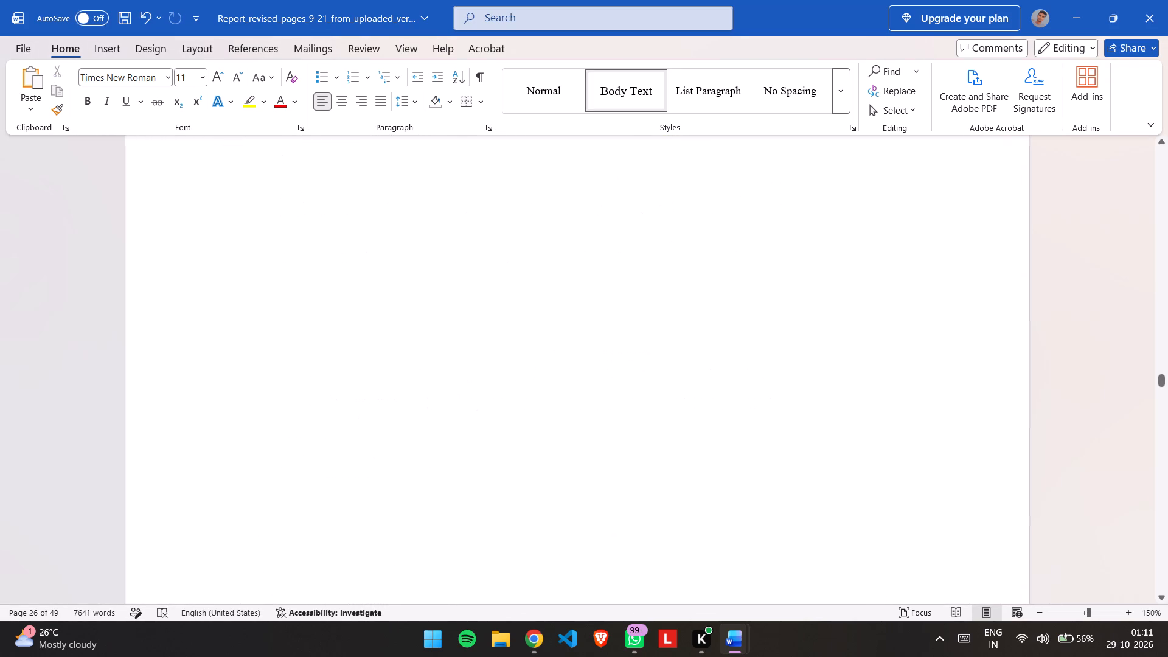
{"action": "scroll", "coordinate": [619, 445], "scroll_direction": "up", "scroll_amount": 1}
{"action": "key", "text": "alt+Tab"}
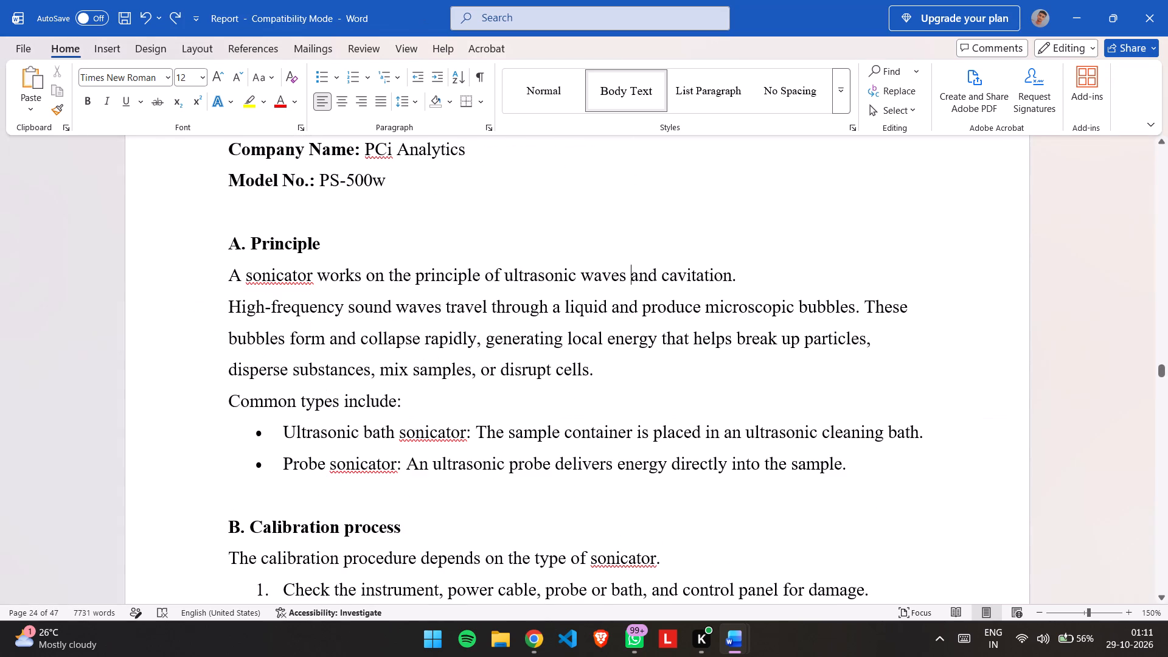
Check the line spacing of the sonicator Principle section in the Report document against the pH Meter Principle section in the revised report.
{"action": "key", "text": "alt+Tab"}
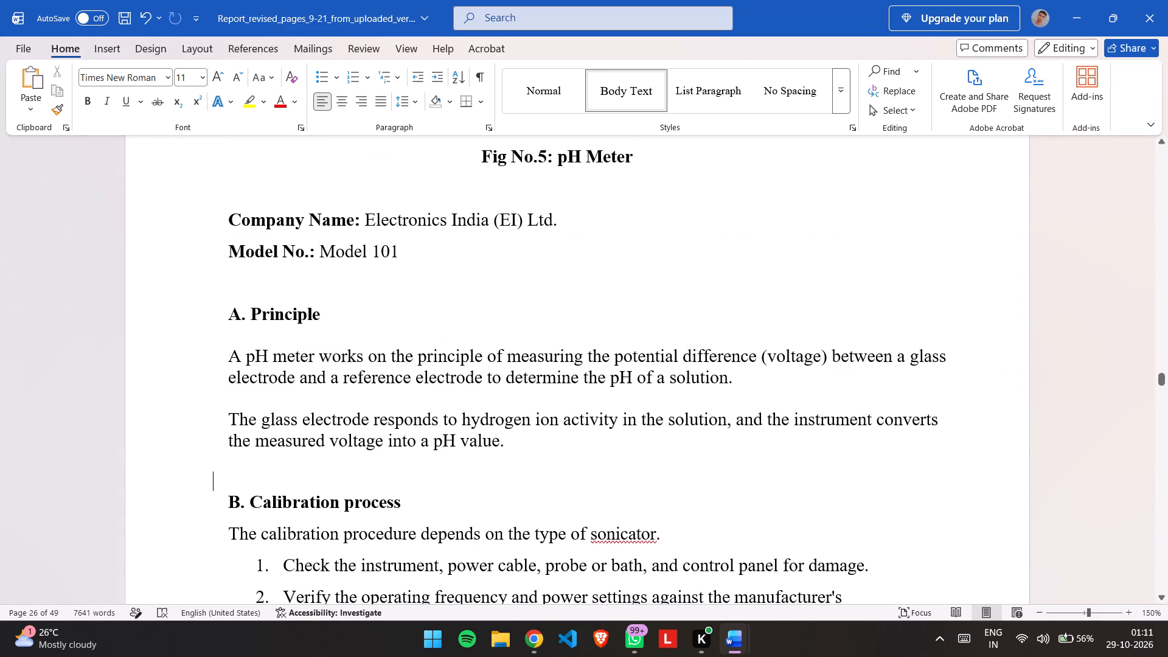
{"action": "scroll", "coordinate": [619, 445], "scroll_direction": "down", "scroll_amount": 1}
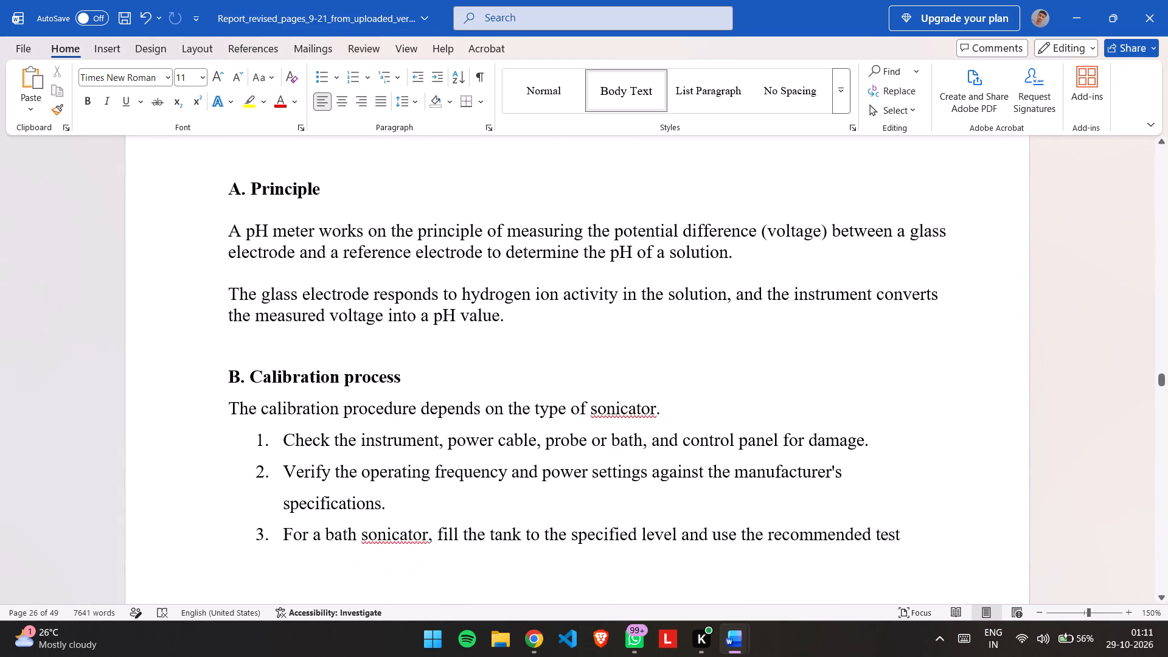
{"action": "key", "text": "alt+Tab"}
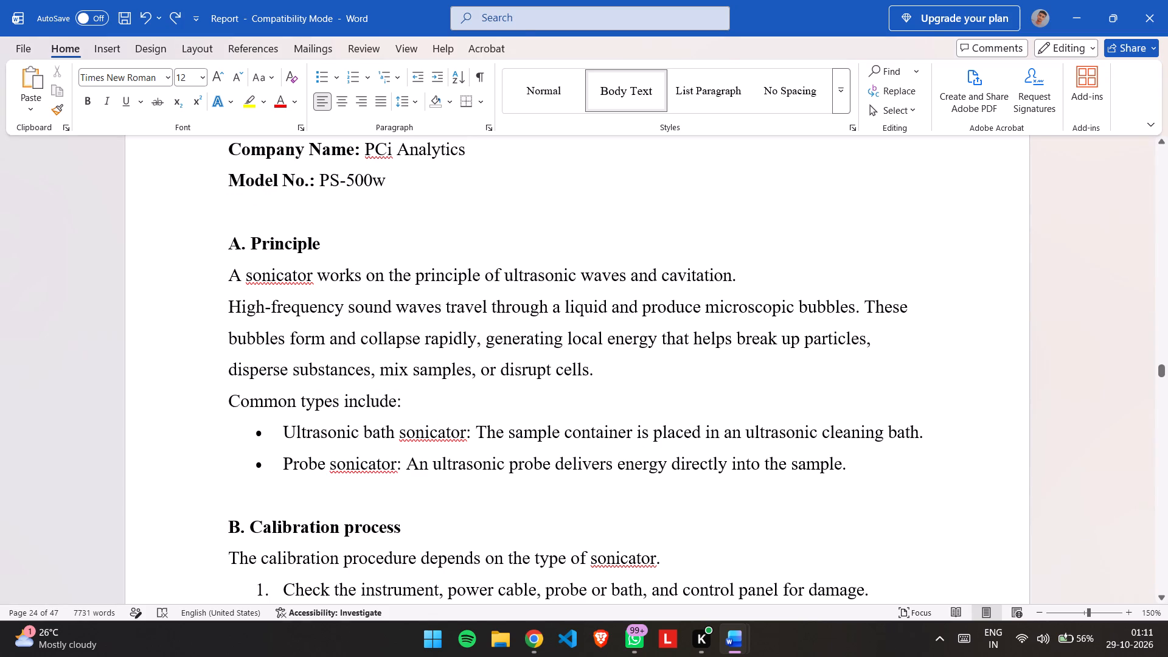
{"action": "left_click_drag", "start_coordinate": [210, 235], "coordinate": [840, 475]}
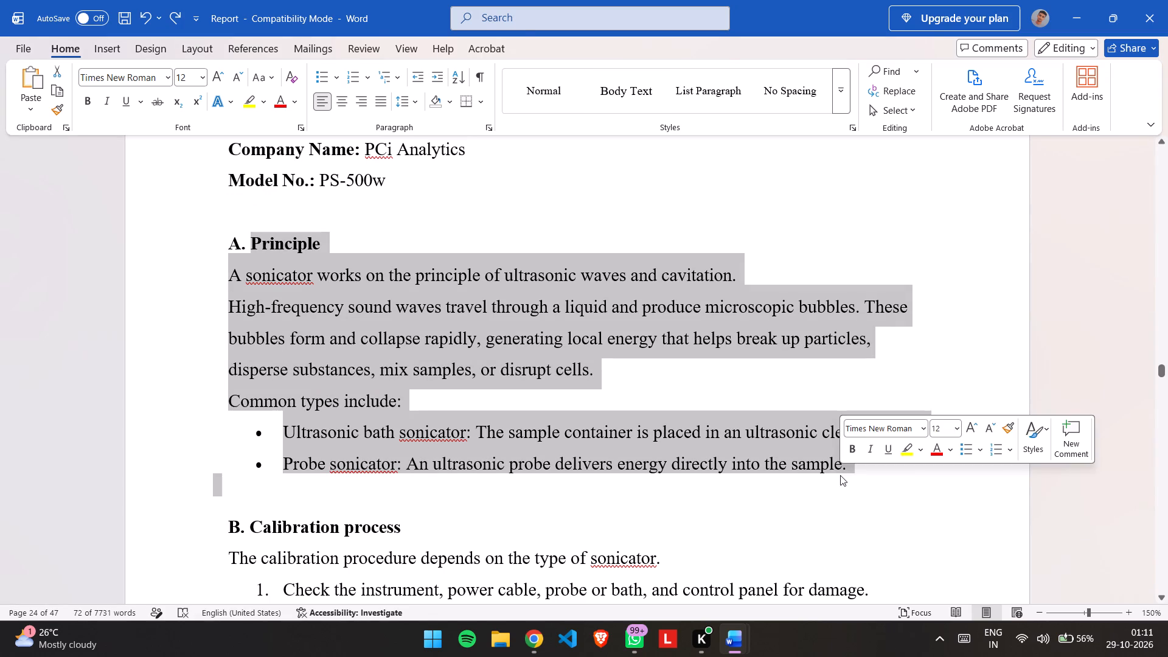
{"action": "left_click", "coordinate": [419, 103]}
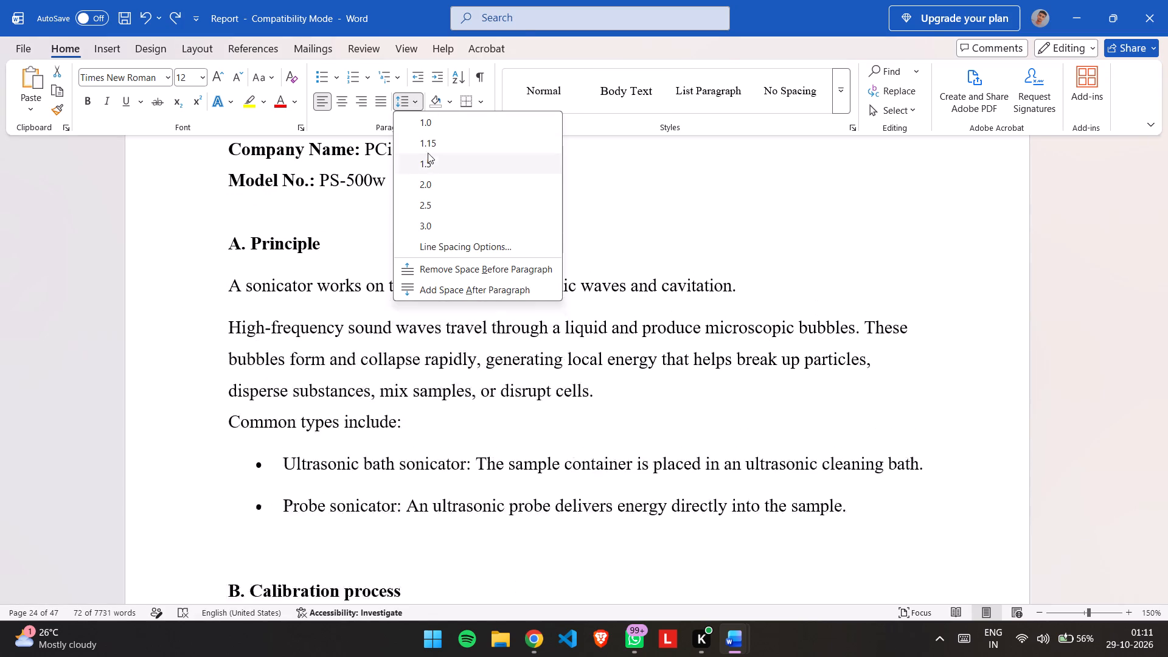
{"action": "left_click", "coordinate": [82, 355]}
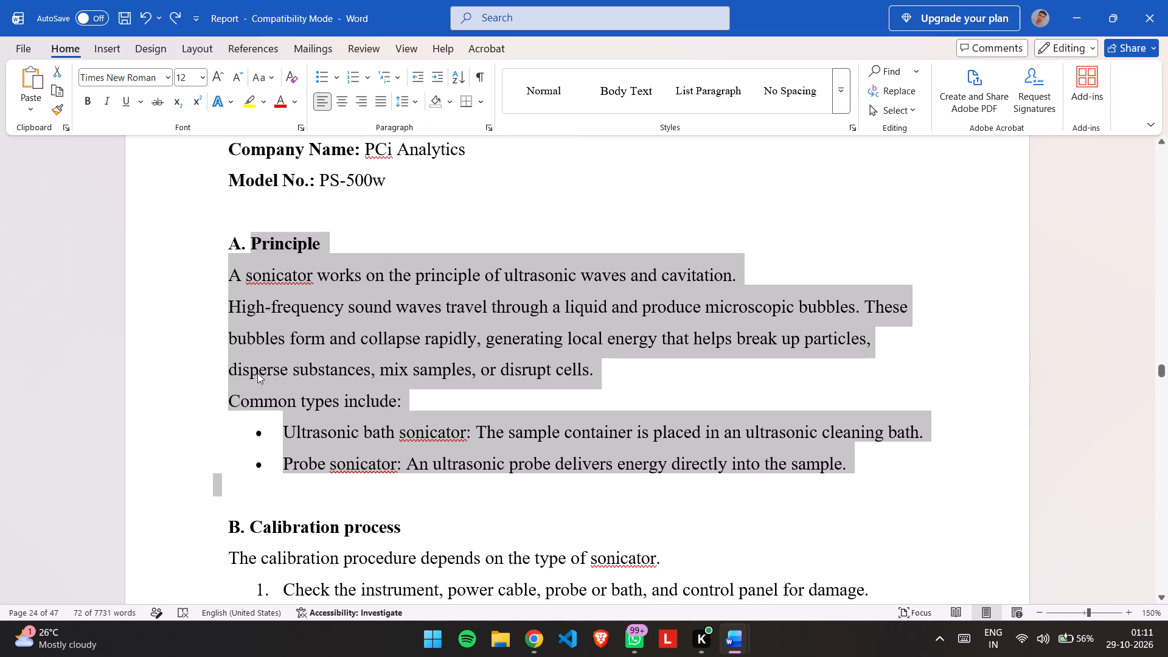
{"action": "left_click", "coordinate": [167, 360]}
{"action": "key", "text": "alt+Tab"}
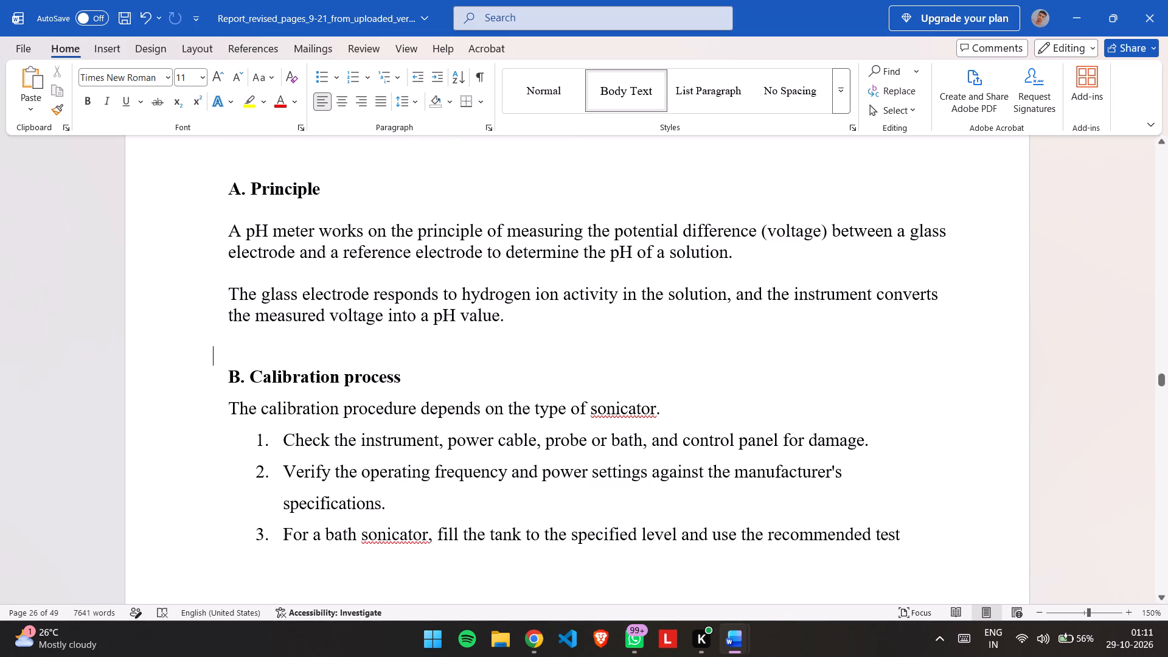
{"action": "scroll", "coordinate": [256, 263], "scroll_direction": "down", "scroll_amount": 1}
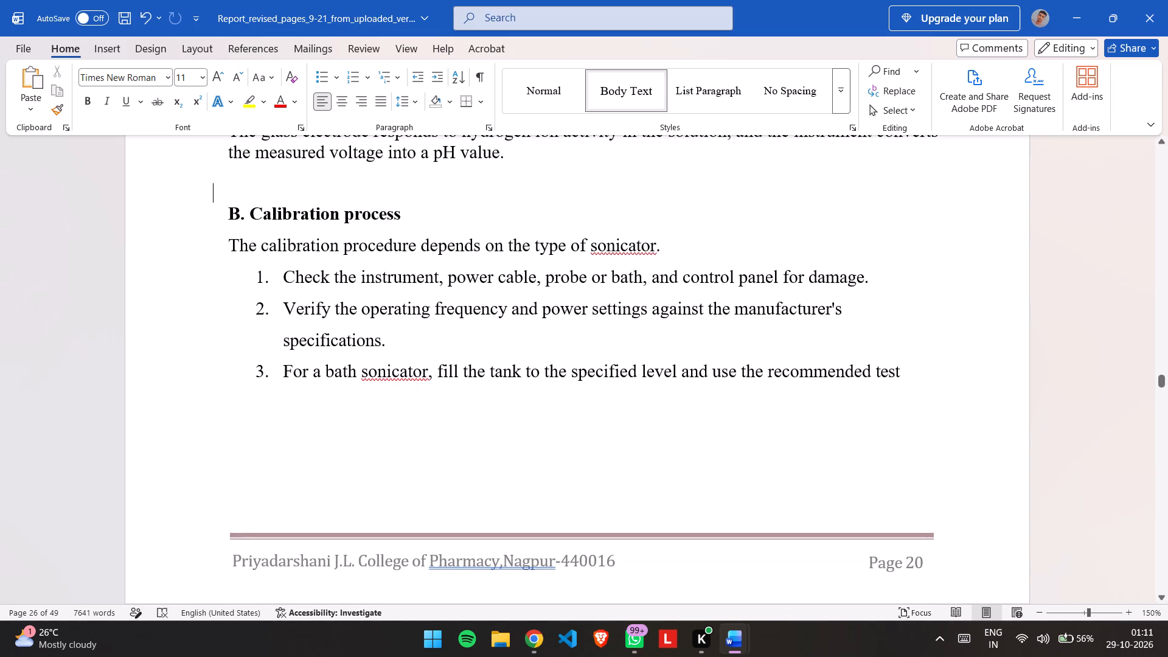
{"action": "key", "text": "alt+Tab"}
{"action": "key", "text": "alt+Tab"}
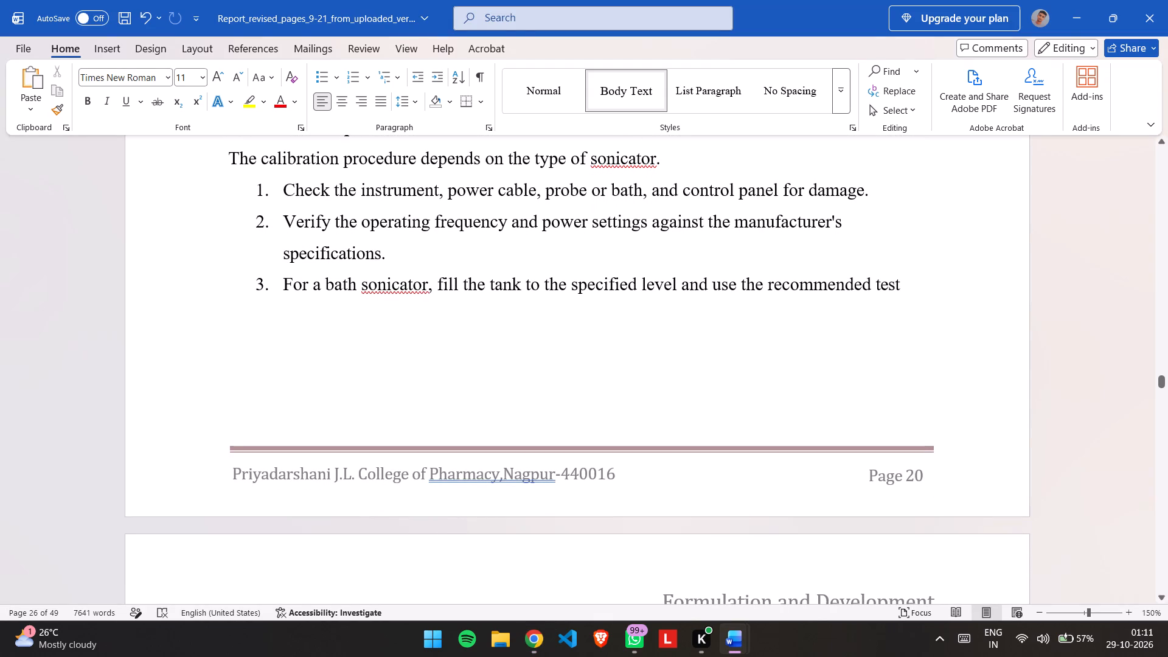
{"action": "key", "text": "alt+Tab"}
{"action": "key", "text": "alt+Tab"}
{"action": "left_click_drag", "start_coordinate": [677, 165], "coordinate": [242, 197]}
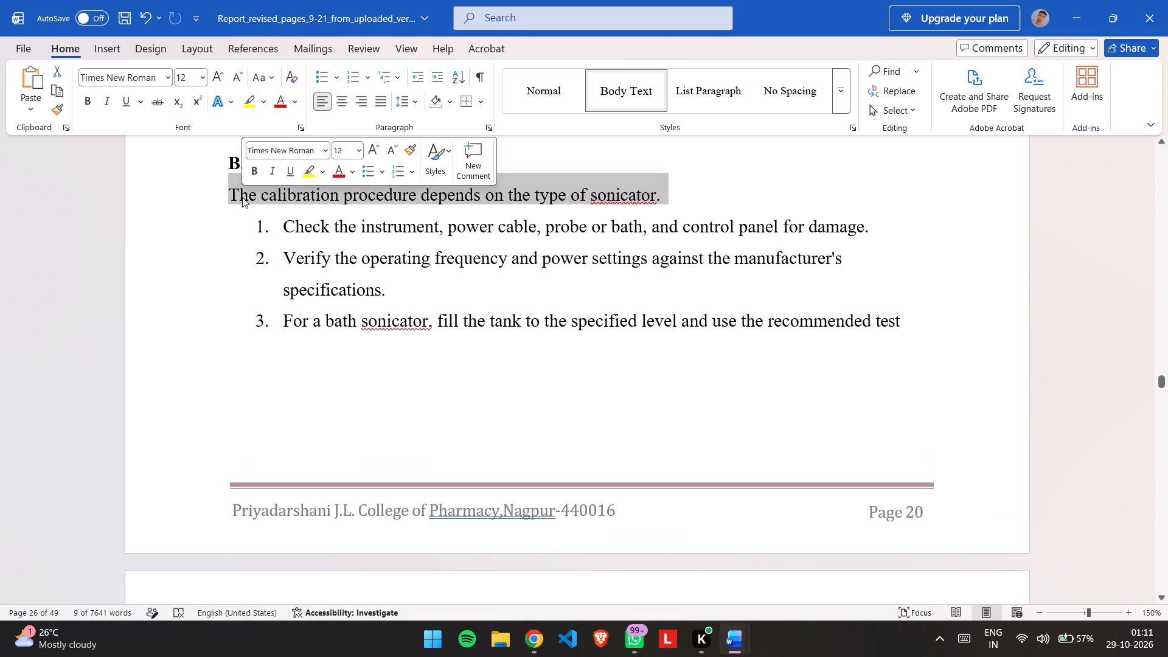
{"action": "key", "text": "BackSpace"}
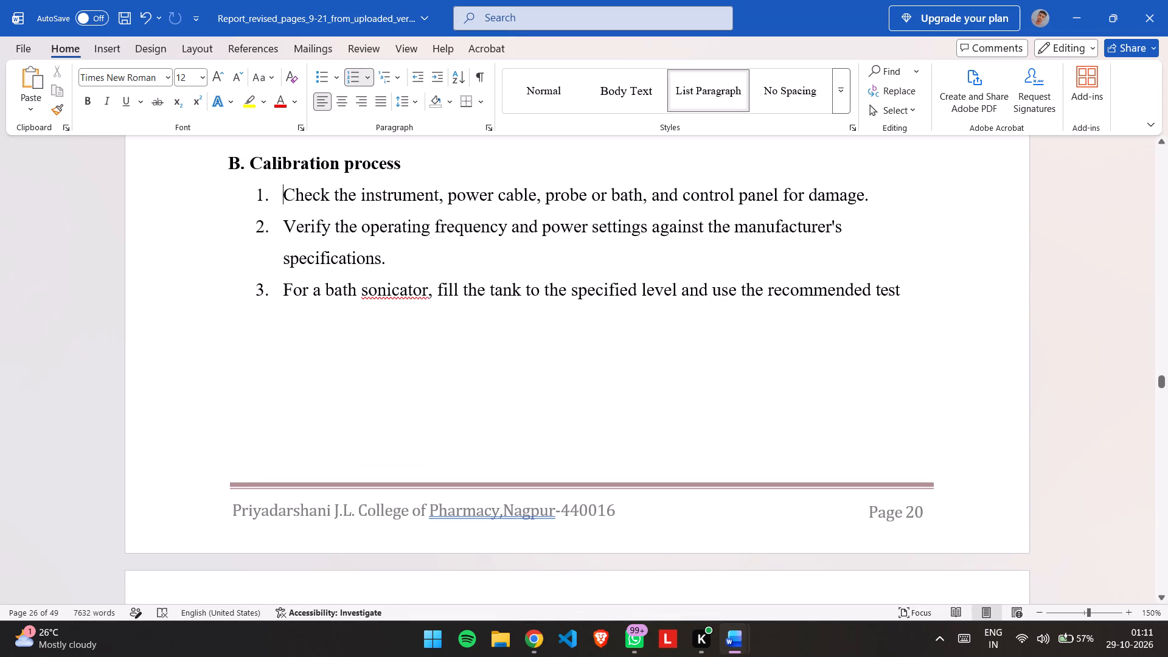
Replace the nine numbered sonicator calibration steps, leaving out the foil erosion note, with the copied pH Meter steps.
{"action": "left_click_drag", "start_coordinate": [250, 190], "coordinate": [267, 589]}
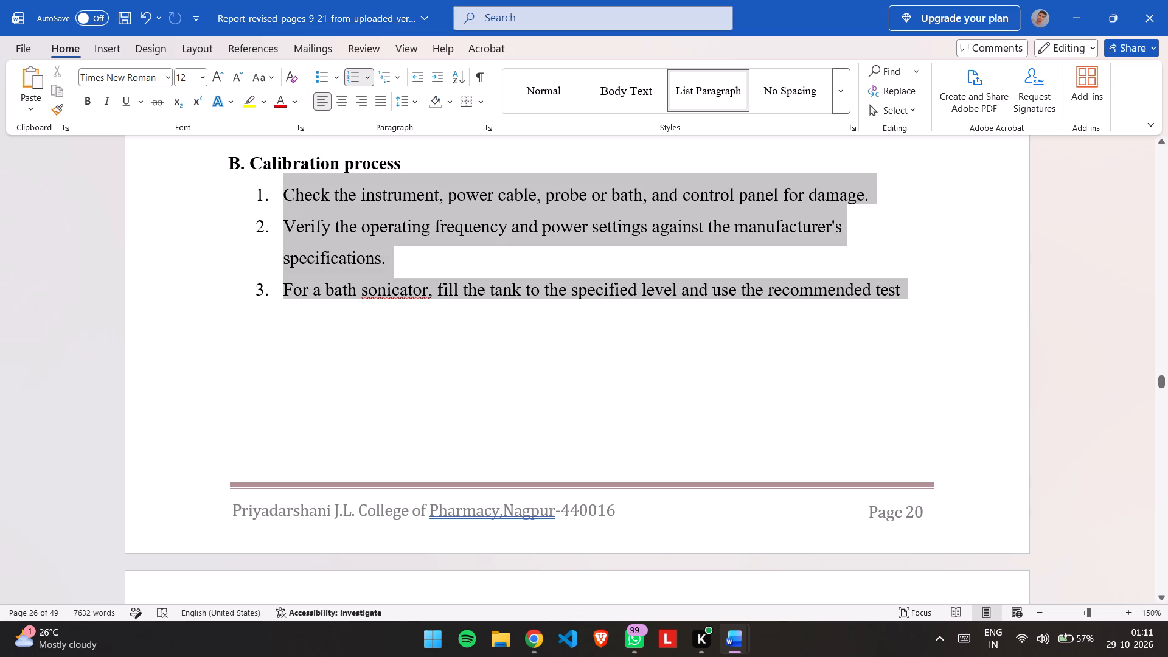
{"action": "left_click_drag", "start_coordinate": [267, 589], "coordinate": [437, 253]}
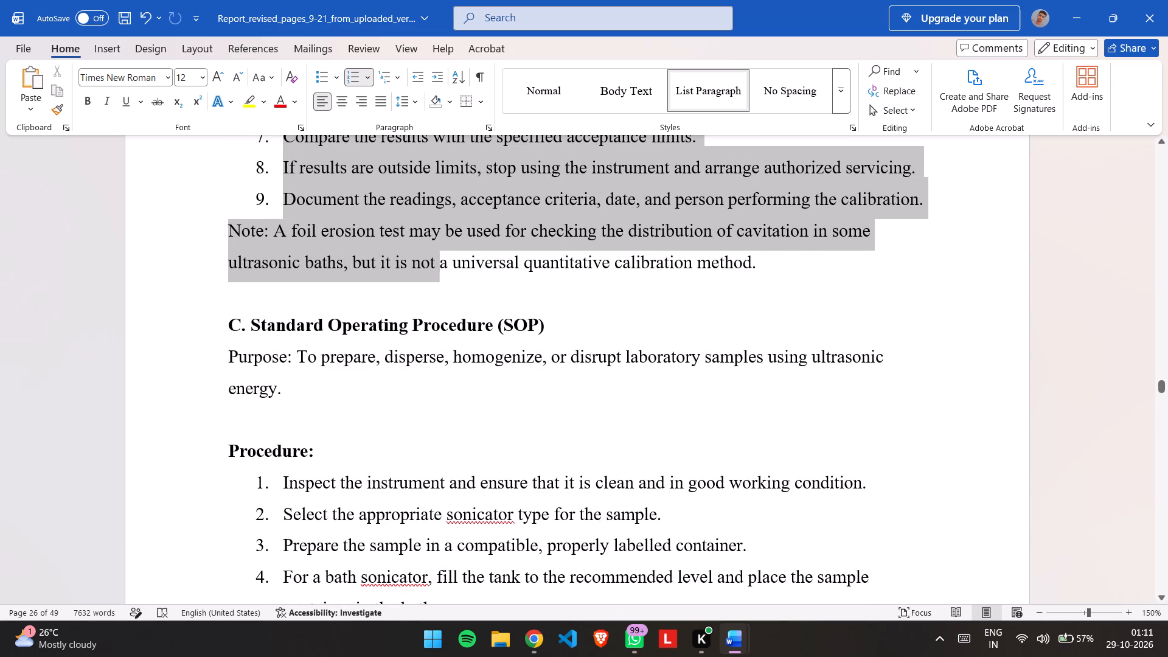
{"action": "left_click_drag", "start_coordinate": [437, 253], "coordinate": [931, 178]}
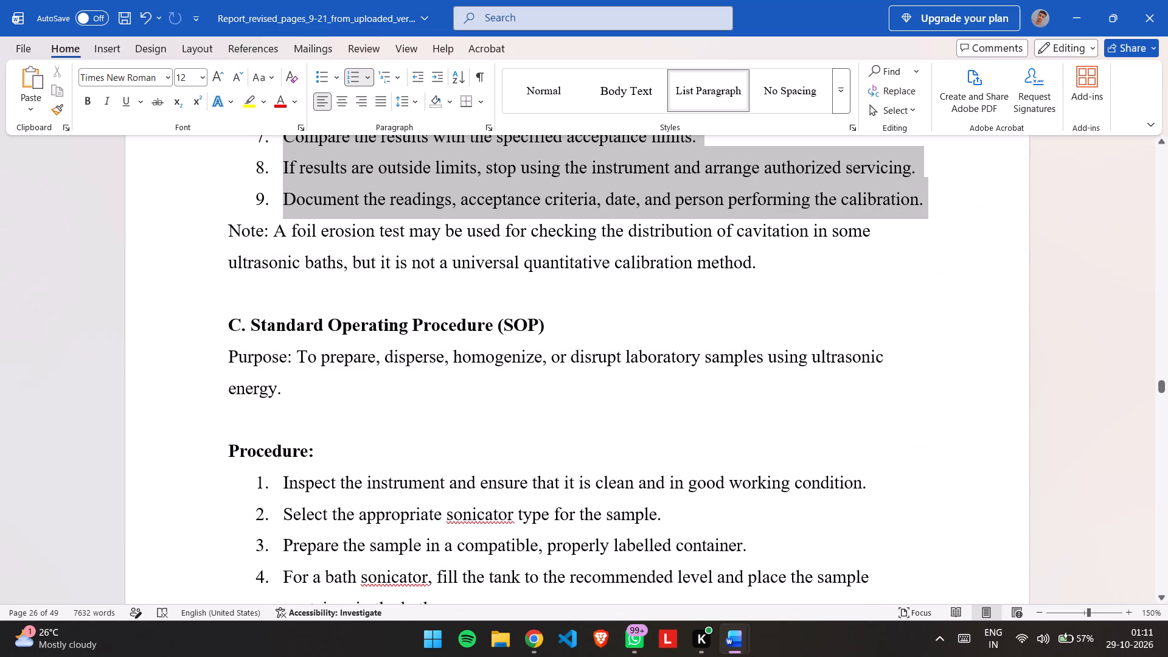
{"action": "left_click_drag", "start_coordinate": [931, 178], "coordinate": [939, 195]}
{"action": "key", "text": "ctrl+v"}
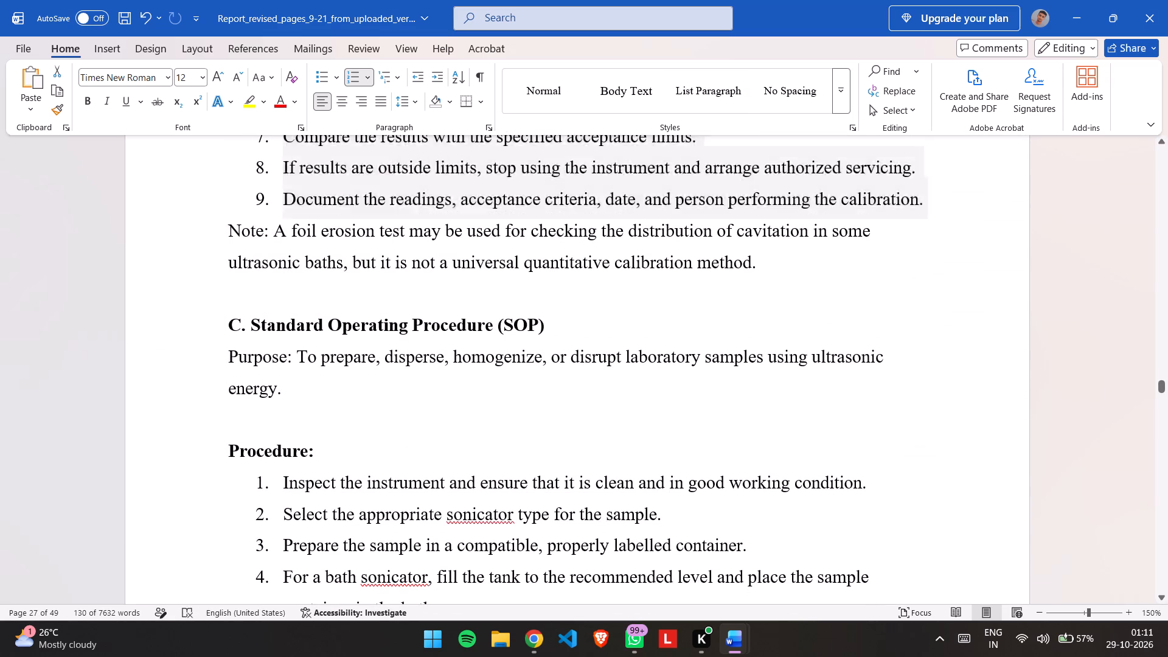
Remove the automatic C. to L. lettering from the pasted pH Meter calibration steps.
{"action": "scroll", "coordinate": [939, 195], "scroll_direction": "up", "scroll_amount": 1}
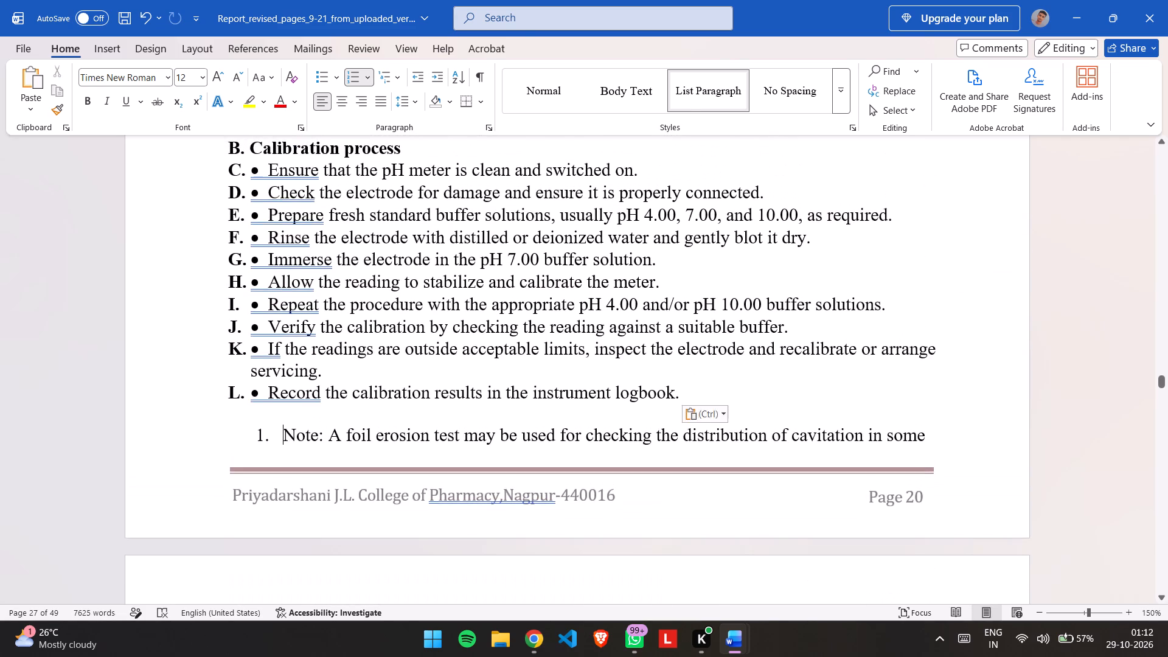
{"action": "scroll", "coordinate": [939, 195], "scroll_direction": "up", "scroll_amount": 1}
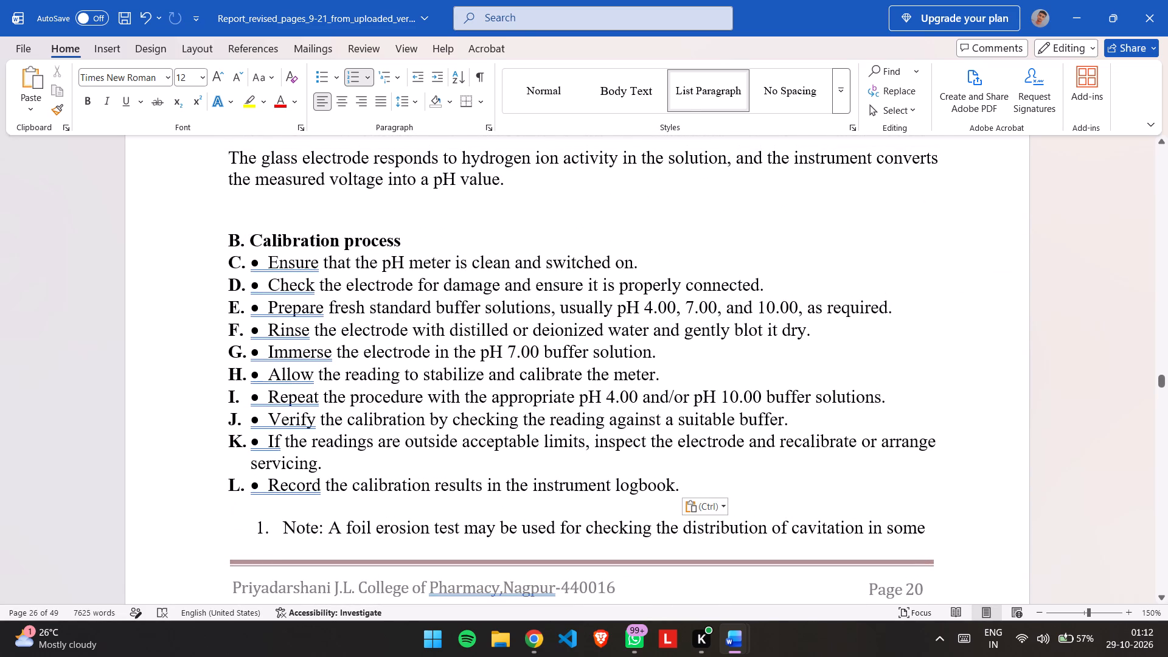
{"action": "left_click_drag", "start_coordinate": [228, 264], "coordinate": [241, 474]}
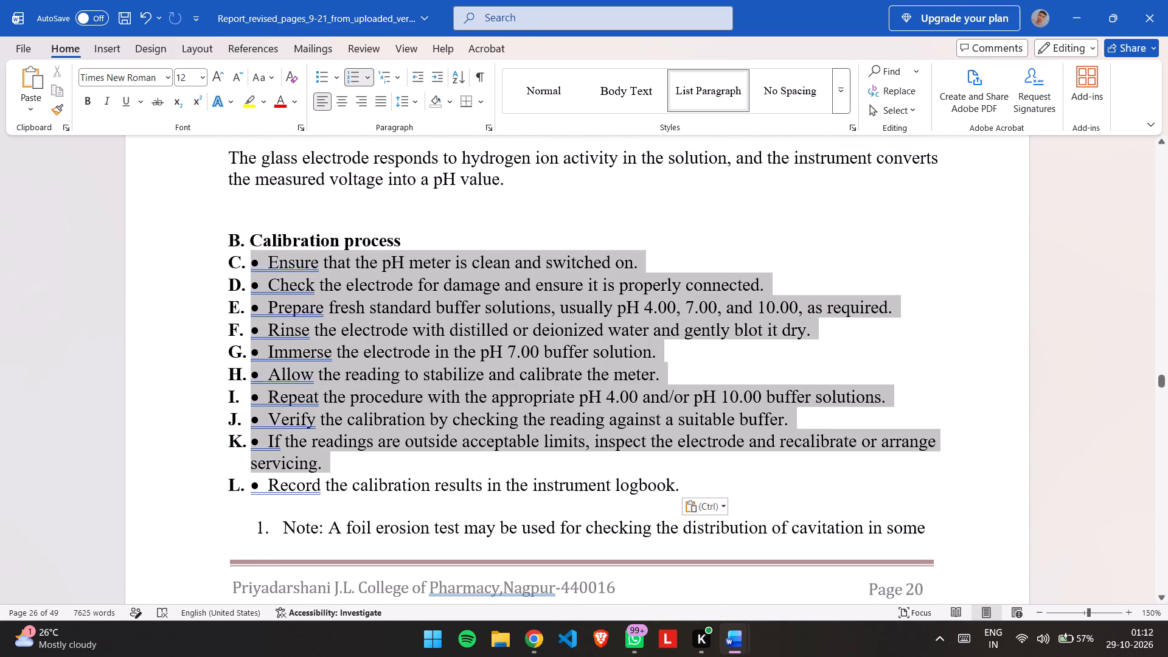
{"action": "left_click_drag", "start_coordinate": [241, 474], "coordinate": [686, 482]}
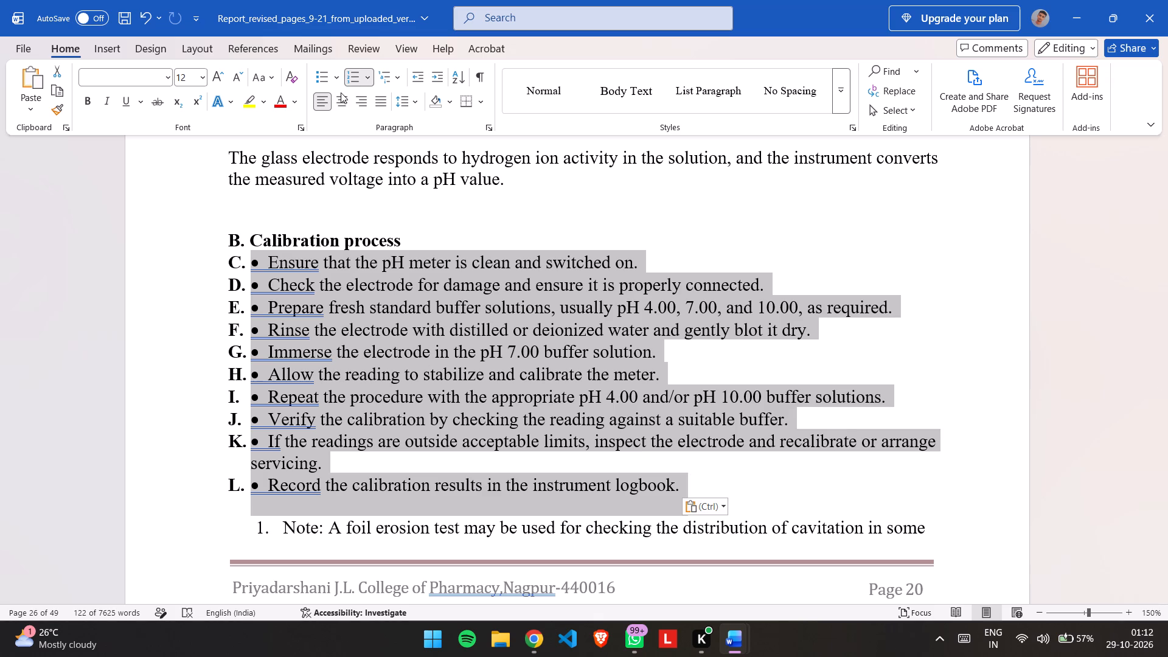
{"action": "left_click", "coordinate": [351, 77]}
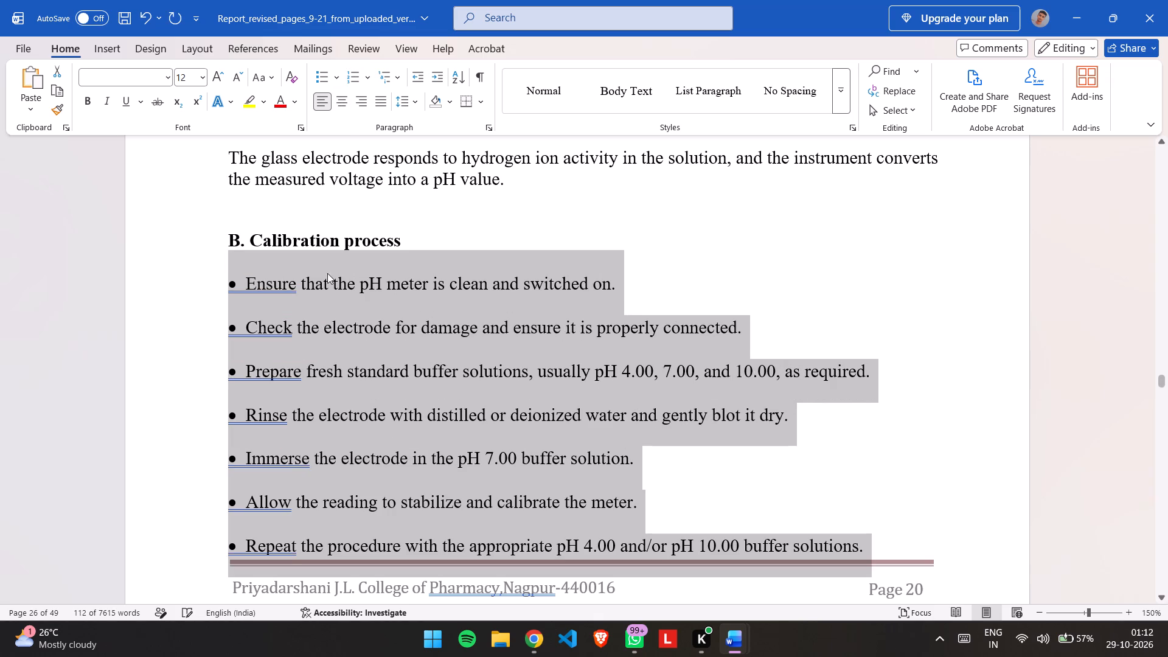
{"action": "left_click", "coordinate": [251, 304]}
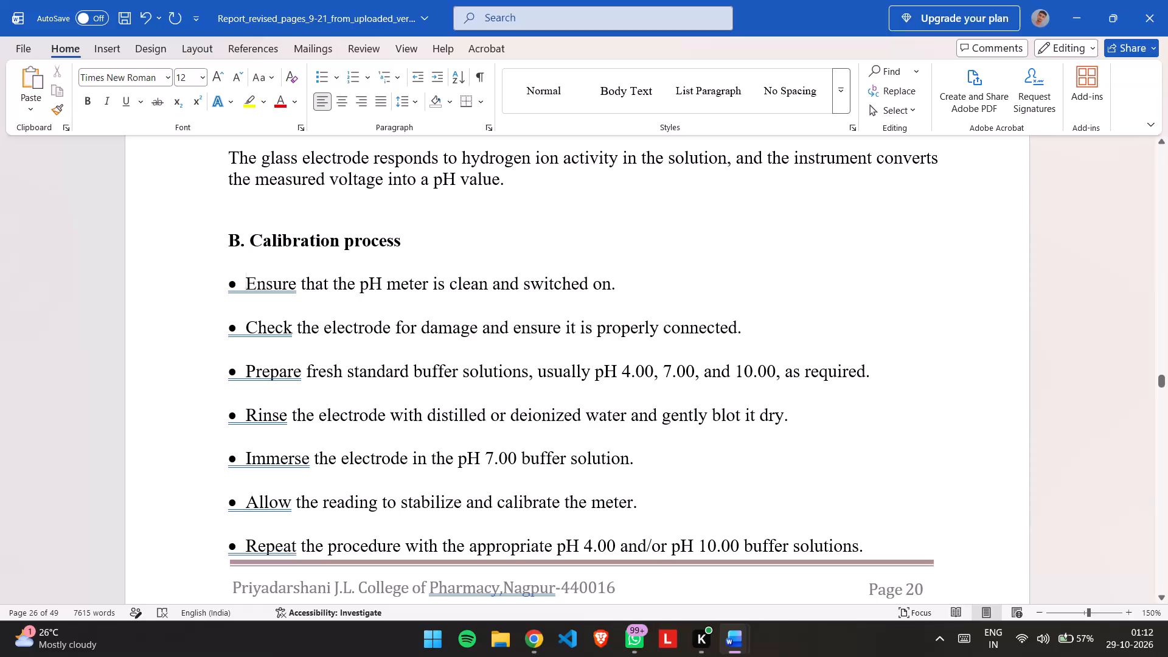
Number the ten pasted pH Meter calibration steps with the 1), 2), 3) format in place of their bullets.
{"action": "left_click_drag", "start_coordinate": [223, 283], "coordinate": [558, 443]}
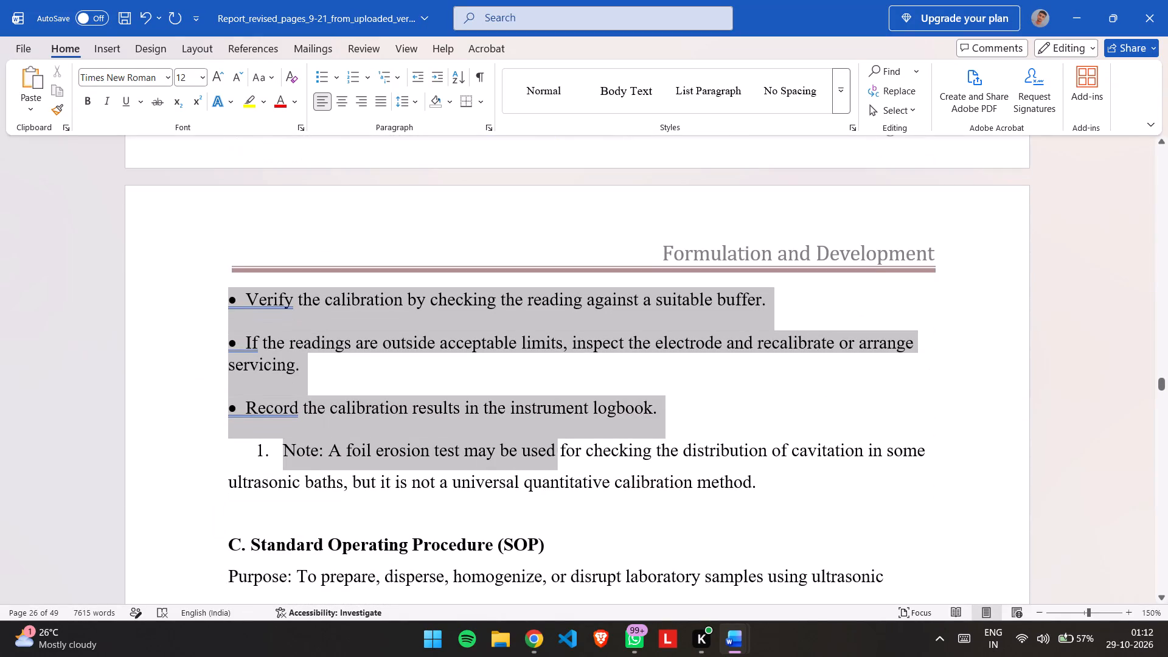
{"action": "left_click_drag", "start_coordinate": [558, 443], "coordinate": [664, 409]}
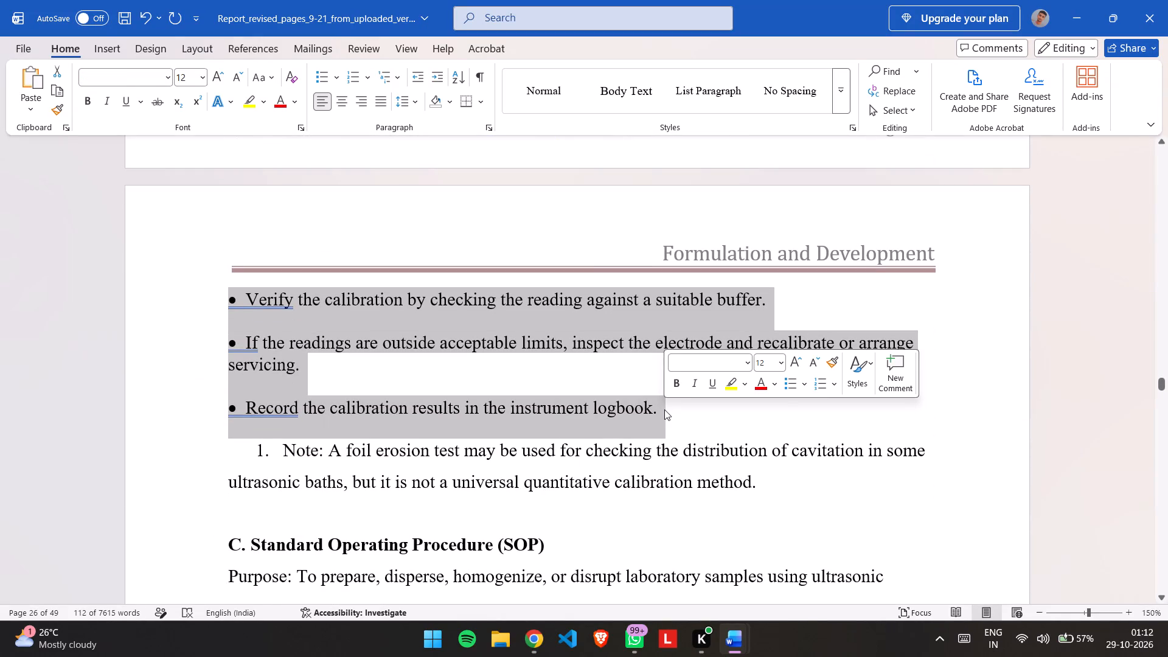
{"action": "left_click", "coordinate": [370, 78]}
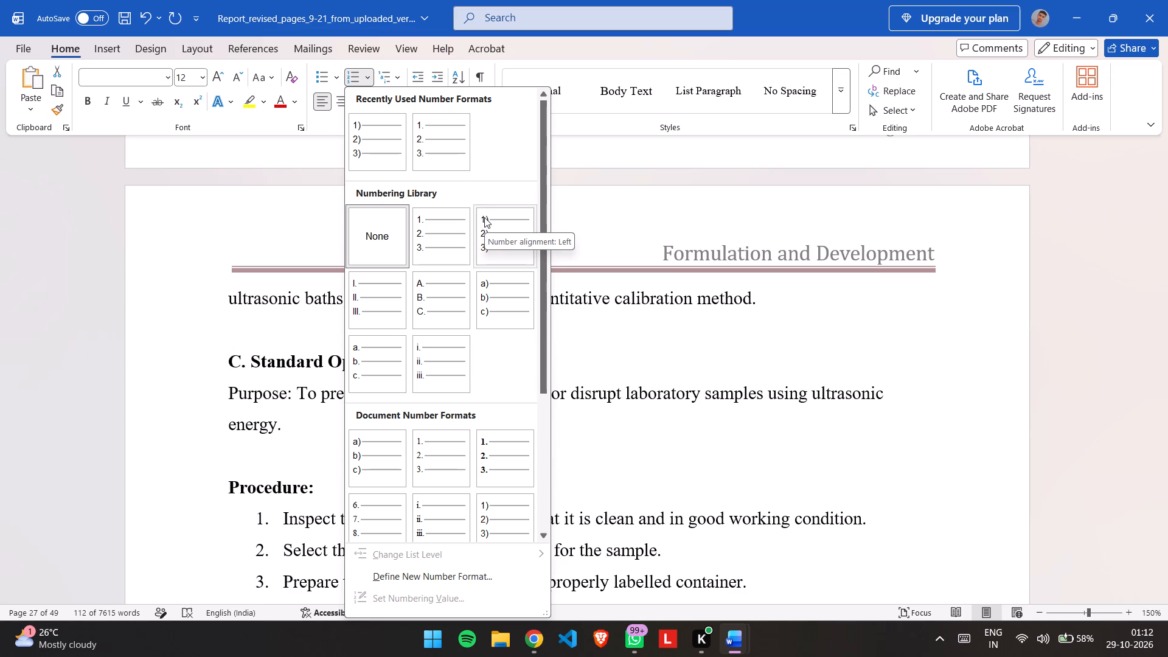
{"action": "left_click", "coordinate": [484, 217]}
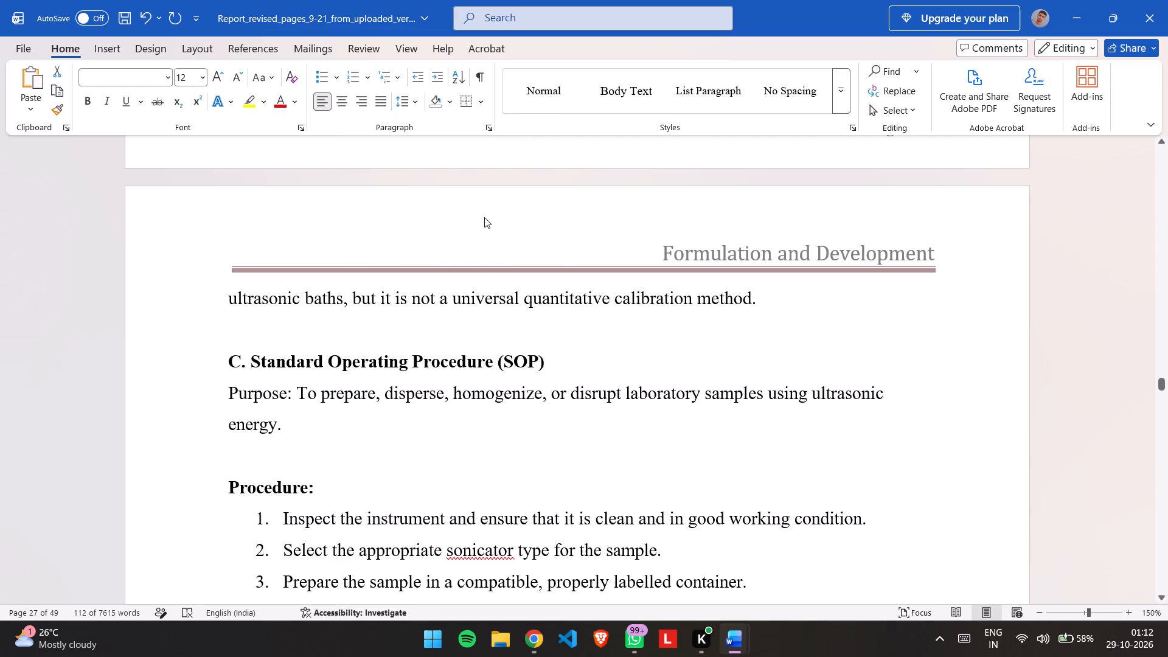
{"action": "scroll", "coordinate": [484, 217], "scroll_direction": "up", "scroll_amount": 2}
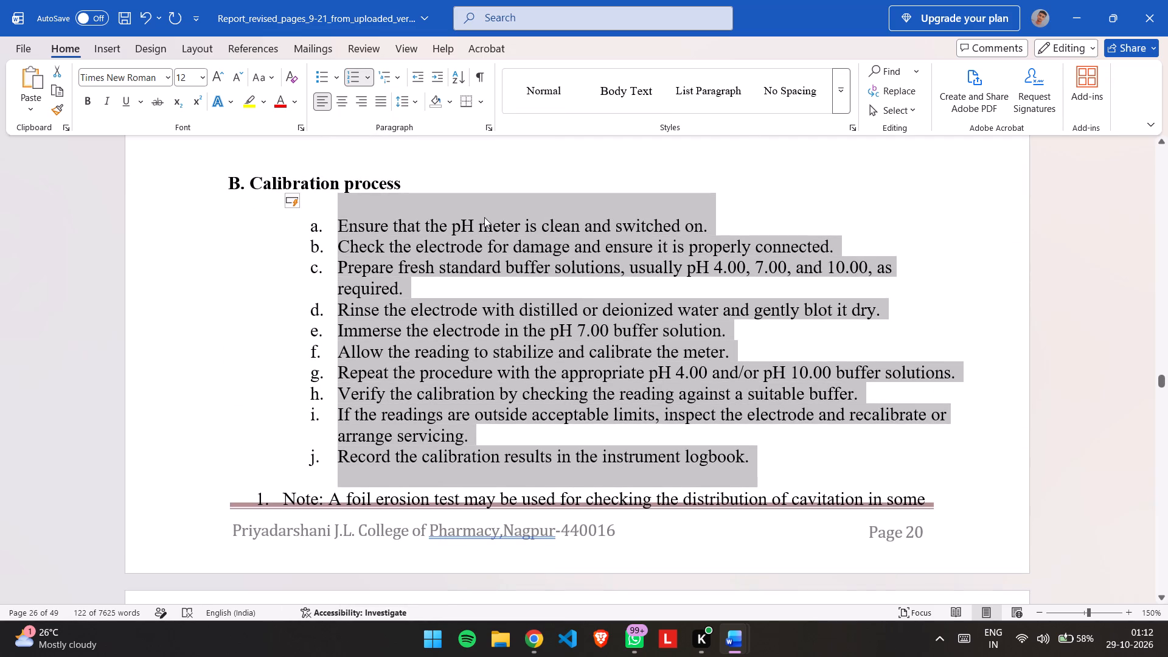
{"action": "key", "text": "ctrl+z"}
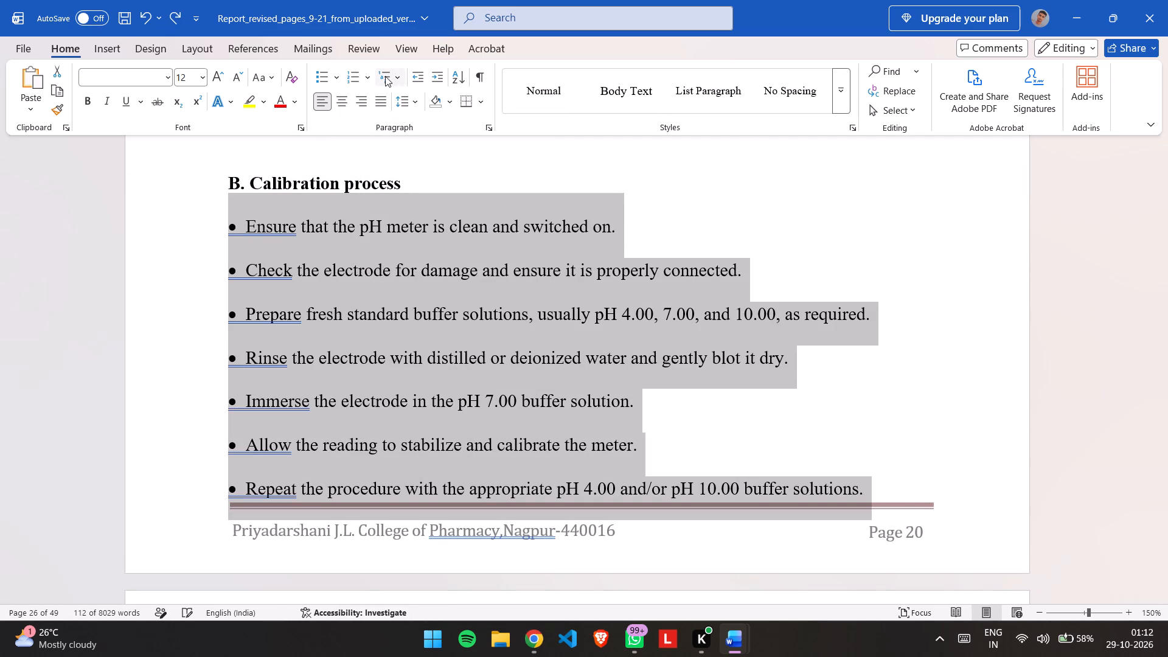
{"action": "left_click", "coordinate": [367, 76]}
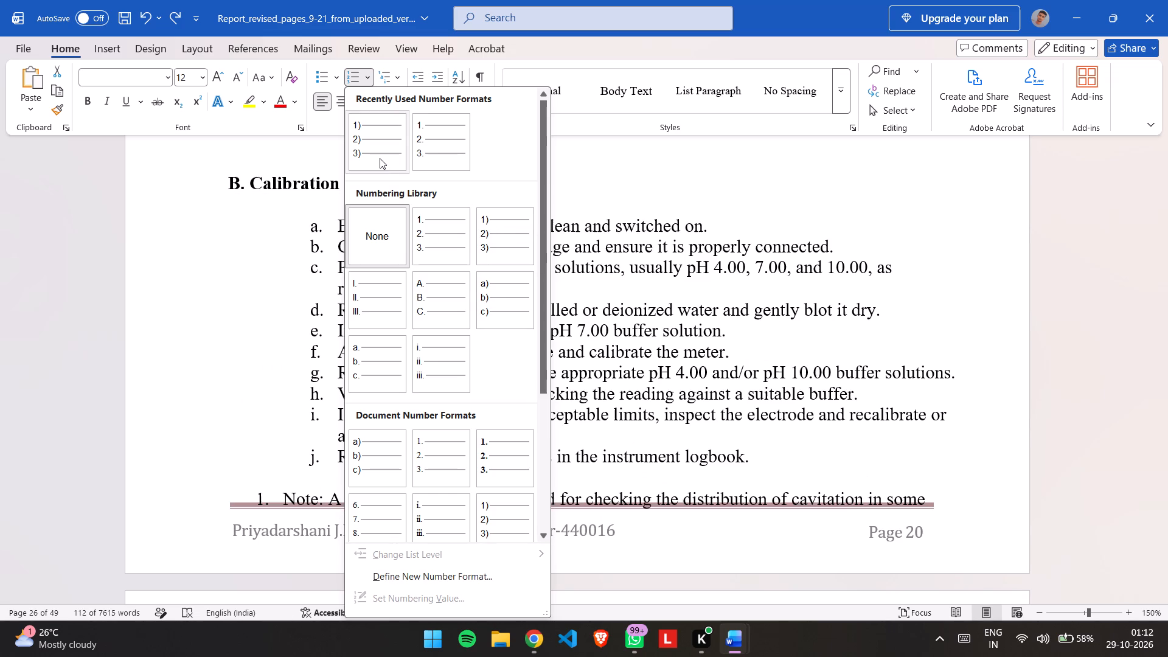
{"action": "left_click", "coordinate": [380, 158]}
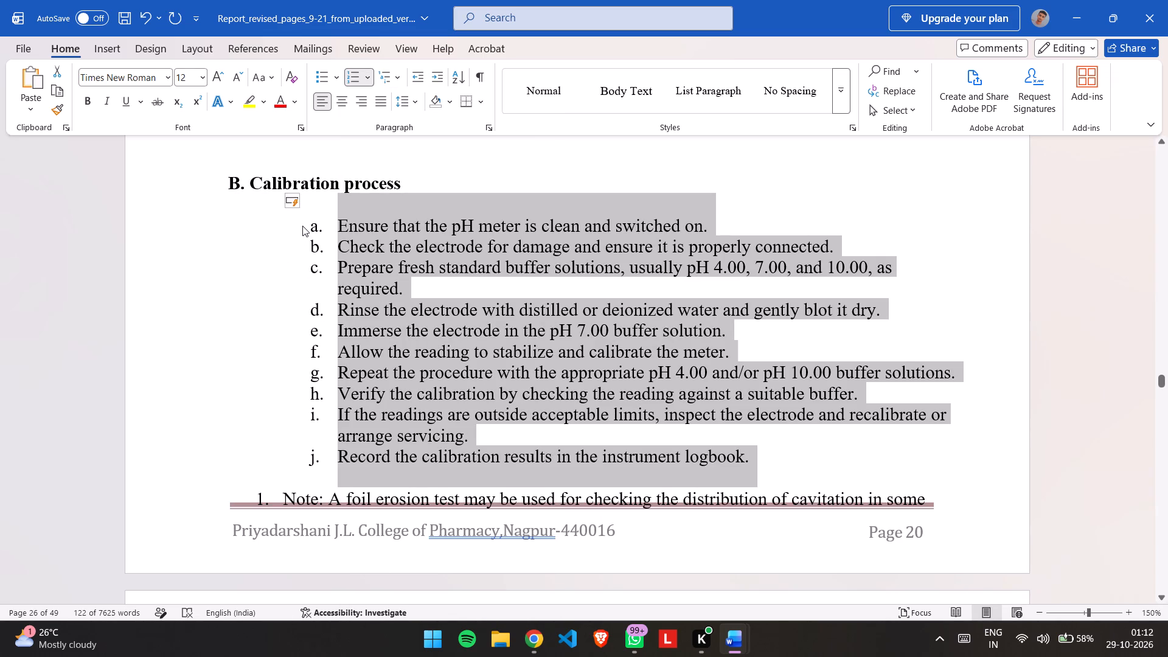
{"action": "left_click", "coordinate": [370, 76]}
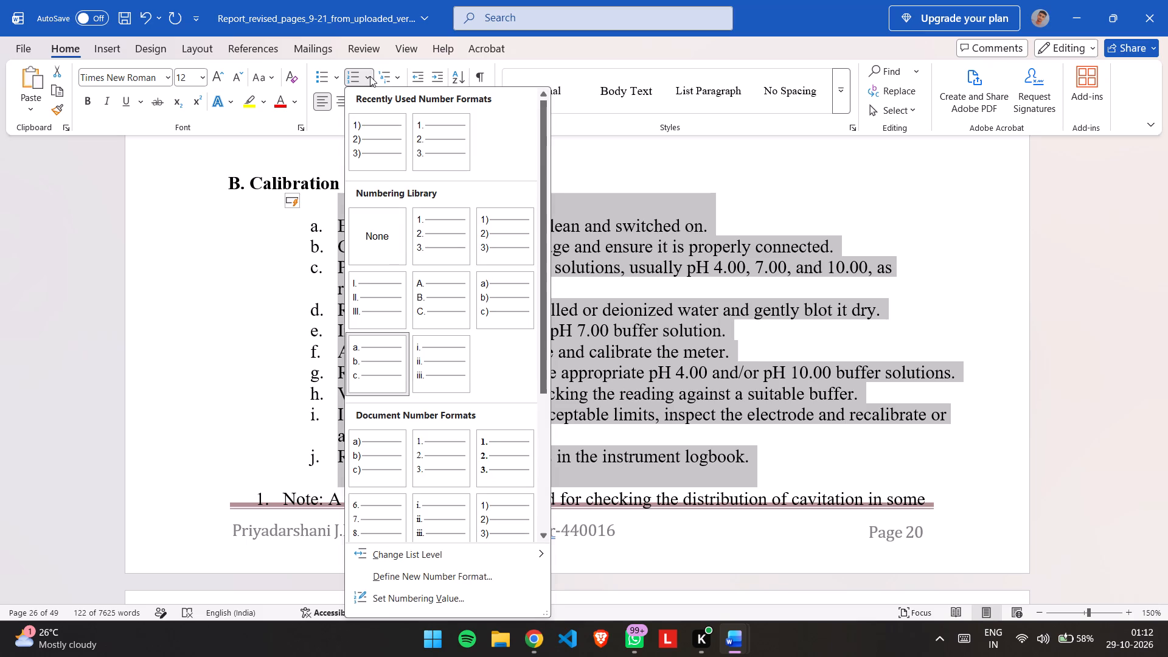
{"action": "left_click", "coordinate": [370, 144]}
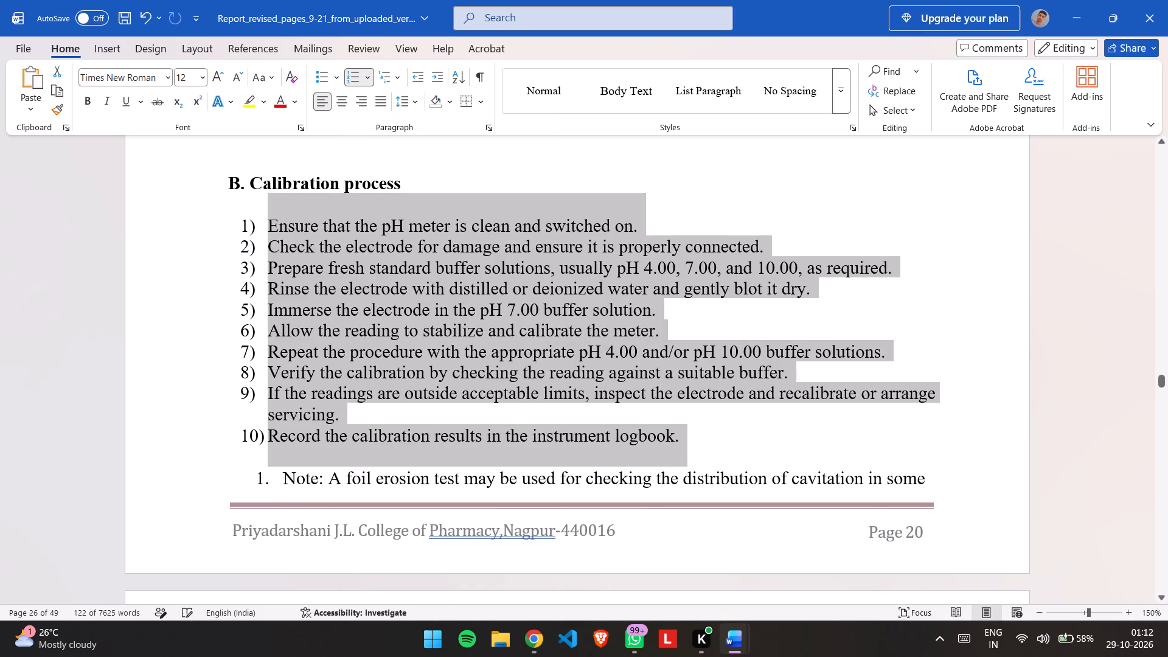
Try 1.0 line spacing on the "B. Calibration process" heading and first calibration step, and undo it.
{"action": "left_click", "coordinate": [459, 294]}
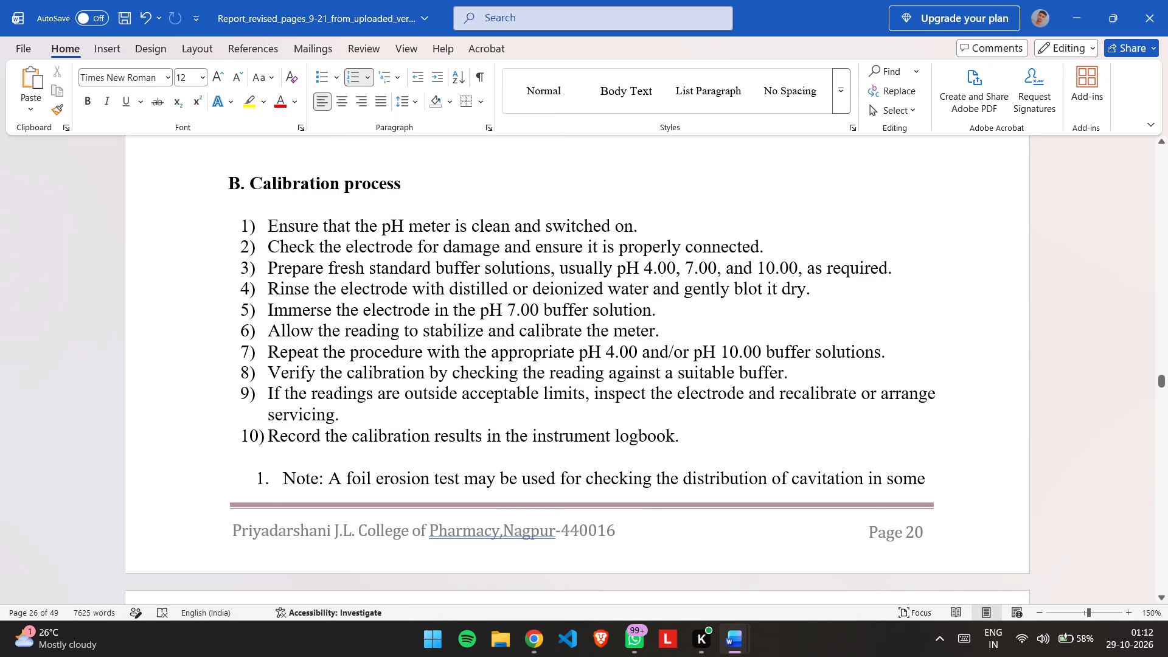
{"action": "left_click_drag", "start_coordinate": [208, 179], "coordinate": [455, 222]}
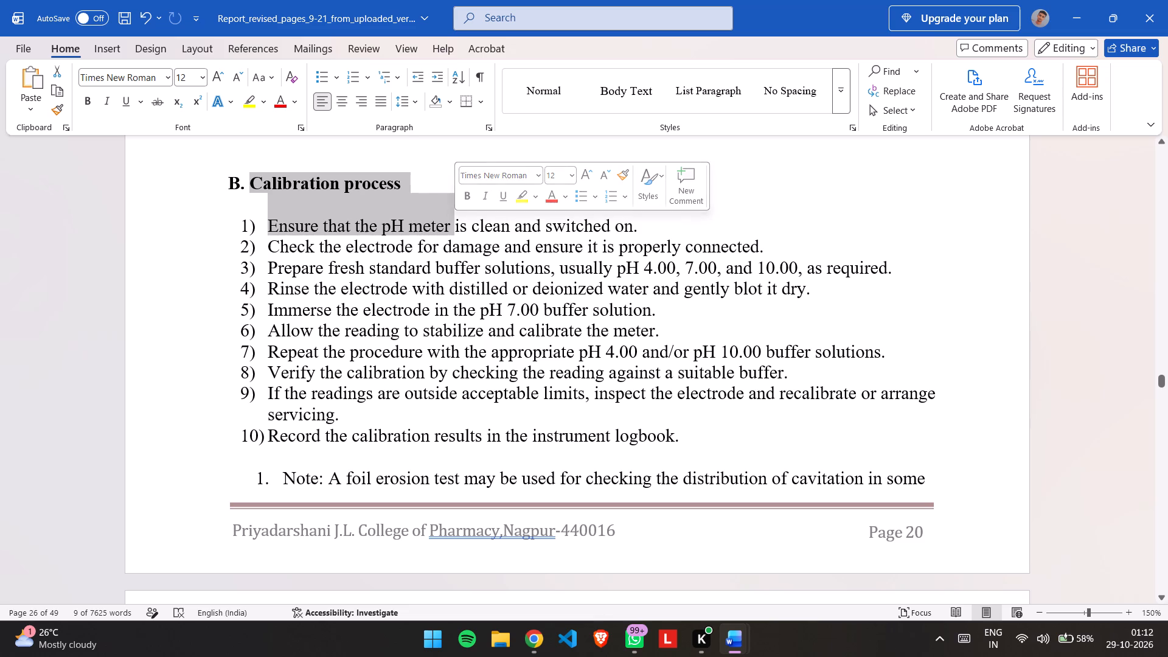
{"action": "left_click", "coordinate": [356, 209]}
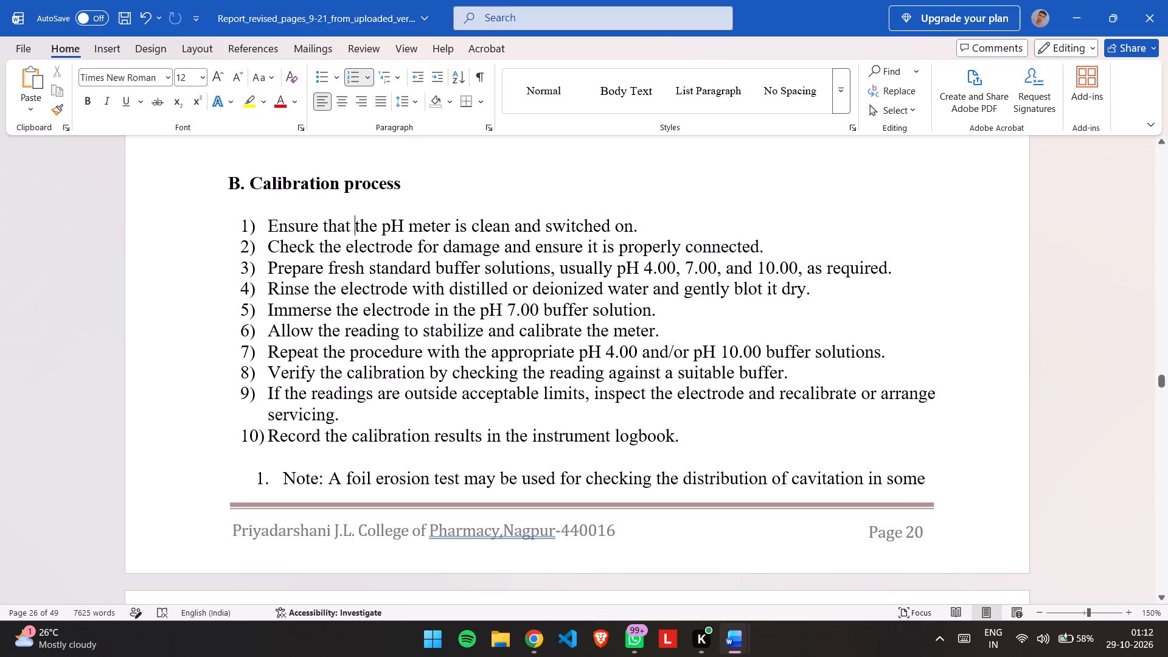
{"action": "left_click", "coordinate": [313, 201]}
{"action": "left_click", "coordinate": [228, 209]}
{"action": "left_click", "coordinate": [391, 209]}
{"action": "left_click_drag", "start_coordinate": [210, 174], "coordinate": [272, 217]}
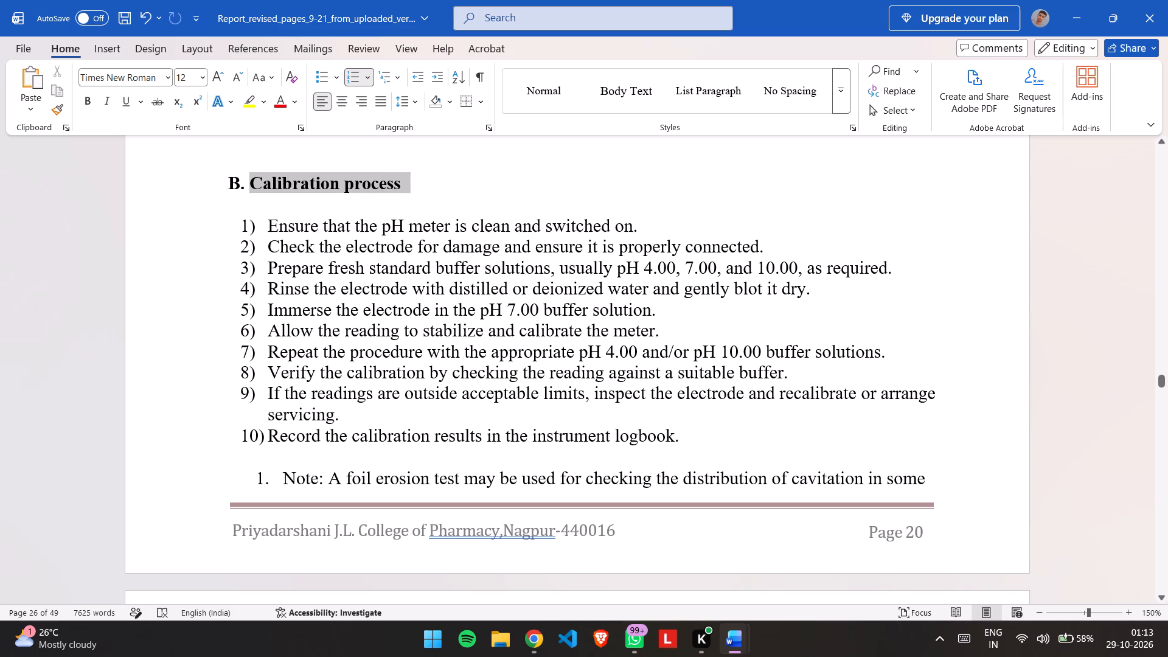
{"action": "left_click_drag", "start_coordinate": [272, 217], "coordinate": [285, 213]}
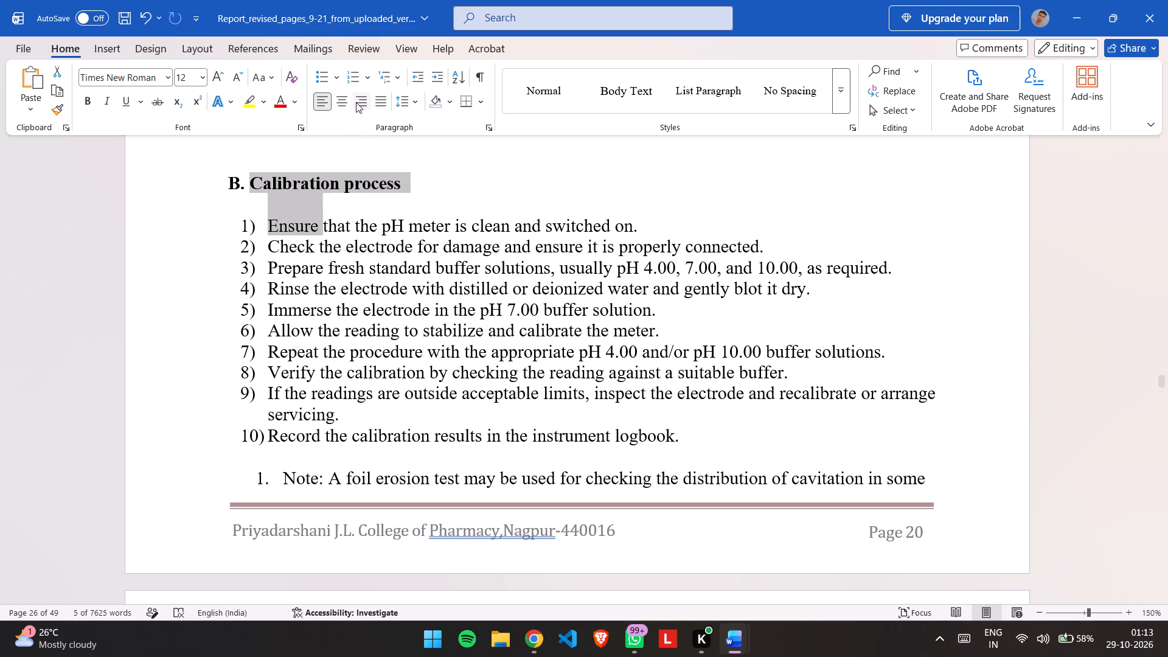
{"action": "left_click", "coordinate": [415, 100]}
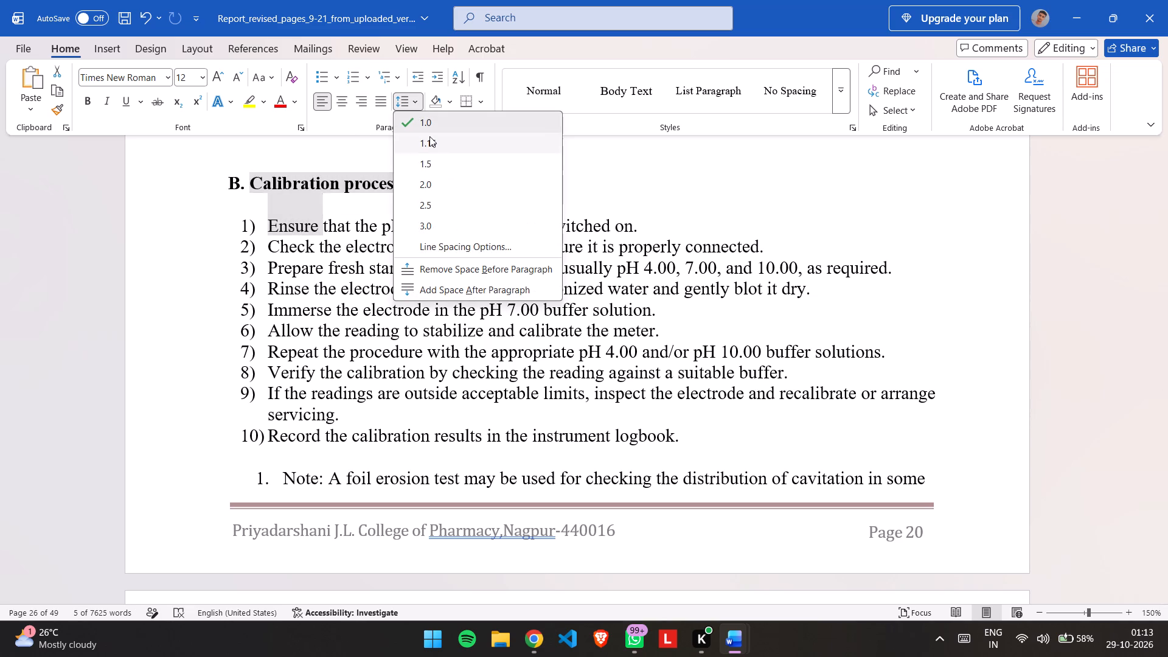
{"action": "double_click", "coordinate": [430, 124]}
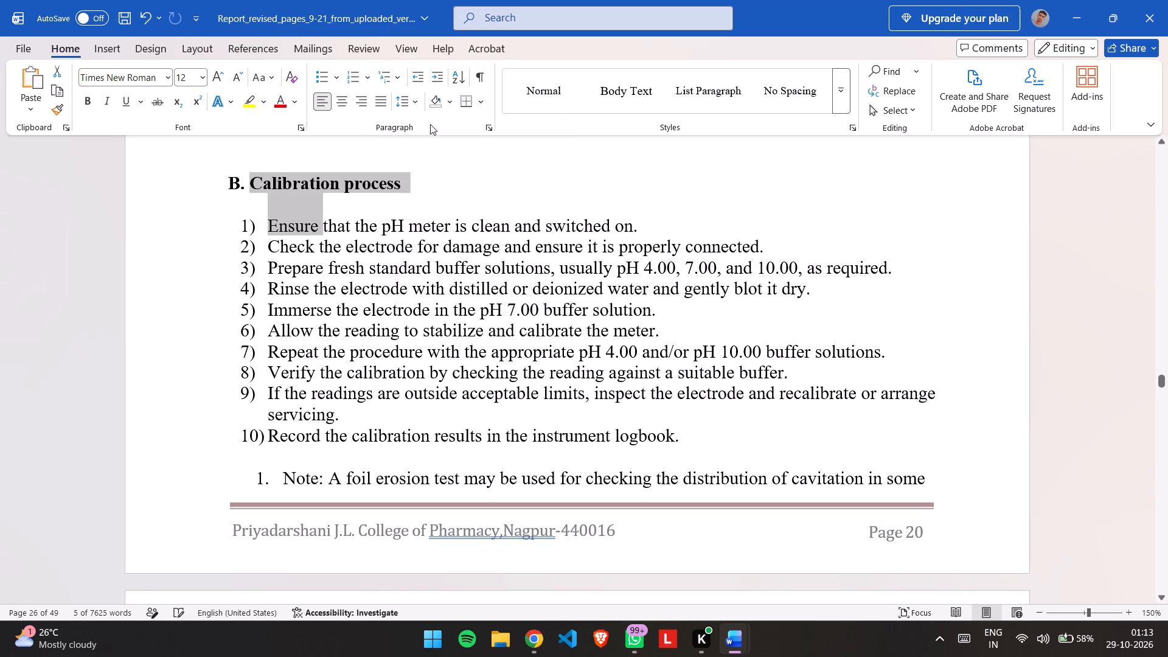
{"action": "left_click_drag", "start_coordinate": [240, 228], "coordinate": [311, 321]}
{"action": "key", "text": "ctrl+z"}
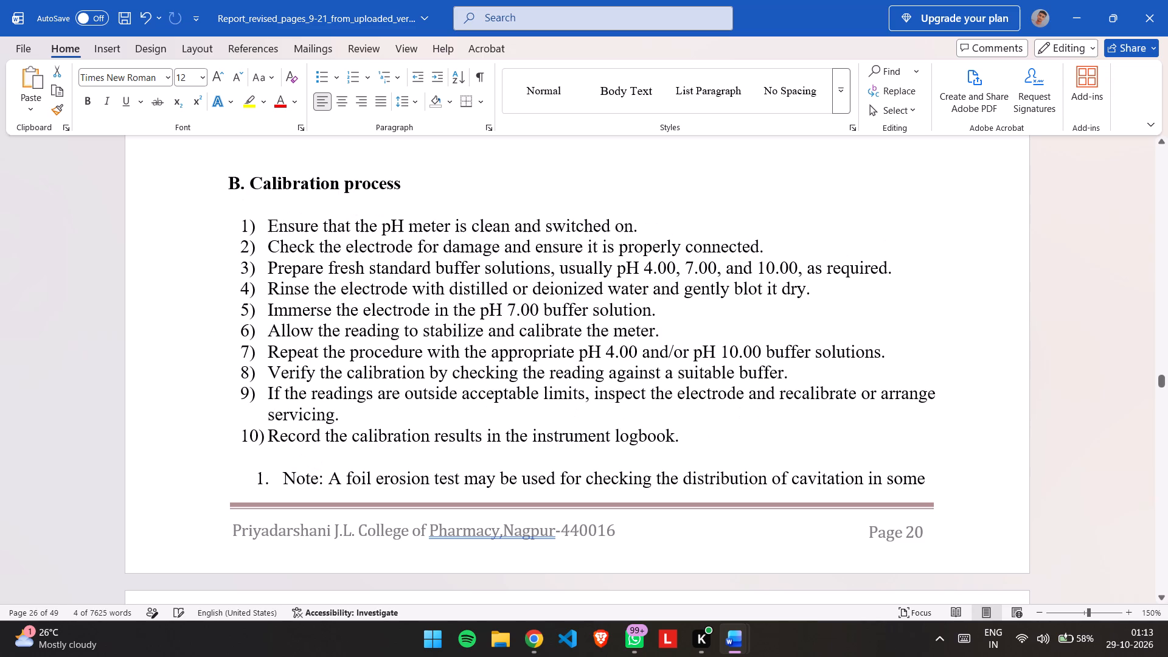
Set the line spacing of the ten numbered pH Meter calibration steps to 1.5.
{"action": "left_click", "coordinate": [230, 224]}
{"action": "left_click_drag", "start_coordinate": [230, 224], "coordinate": [666, 443]}
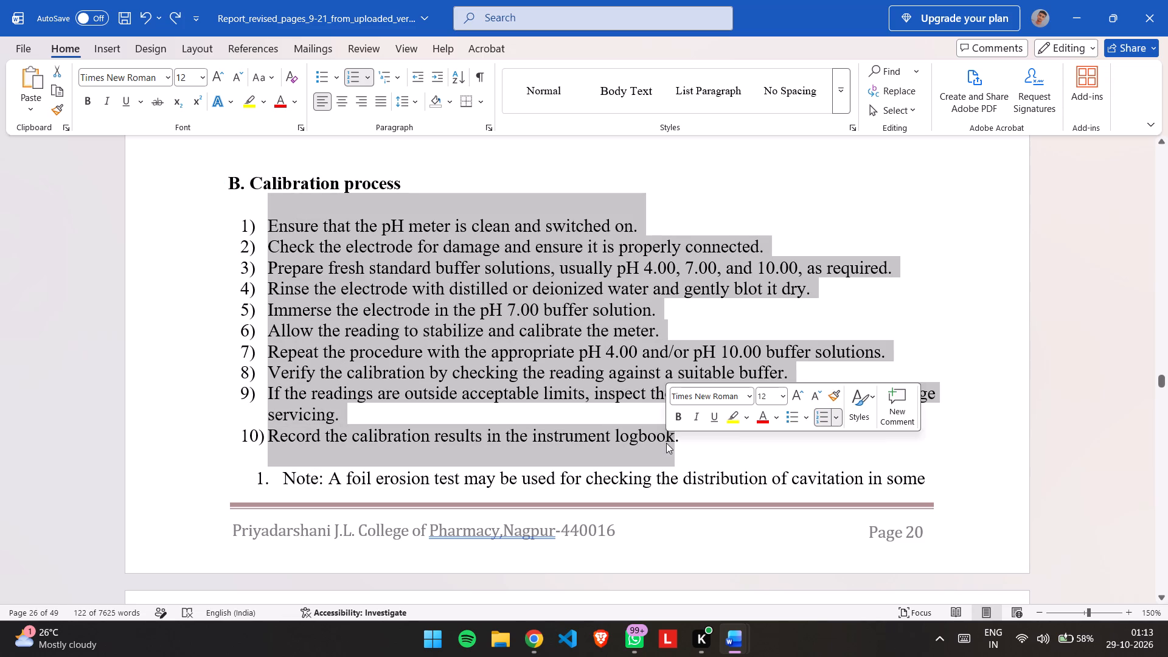
{"action": "key", "text": "shift+Right"}
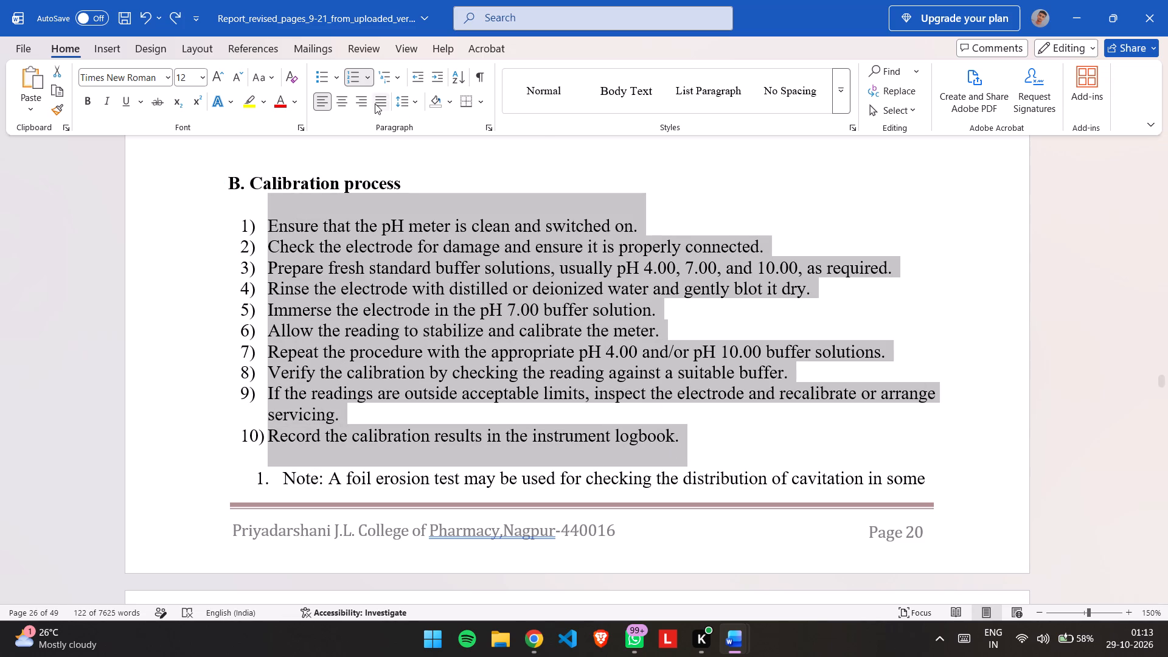
{"action": "left_click", "coordinate": [411, 102]}
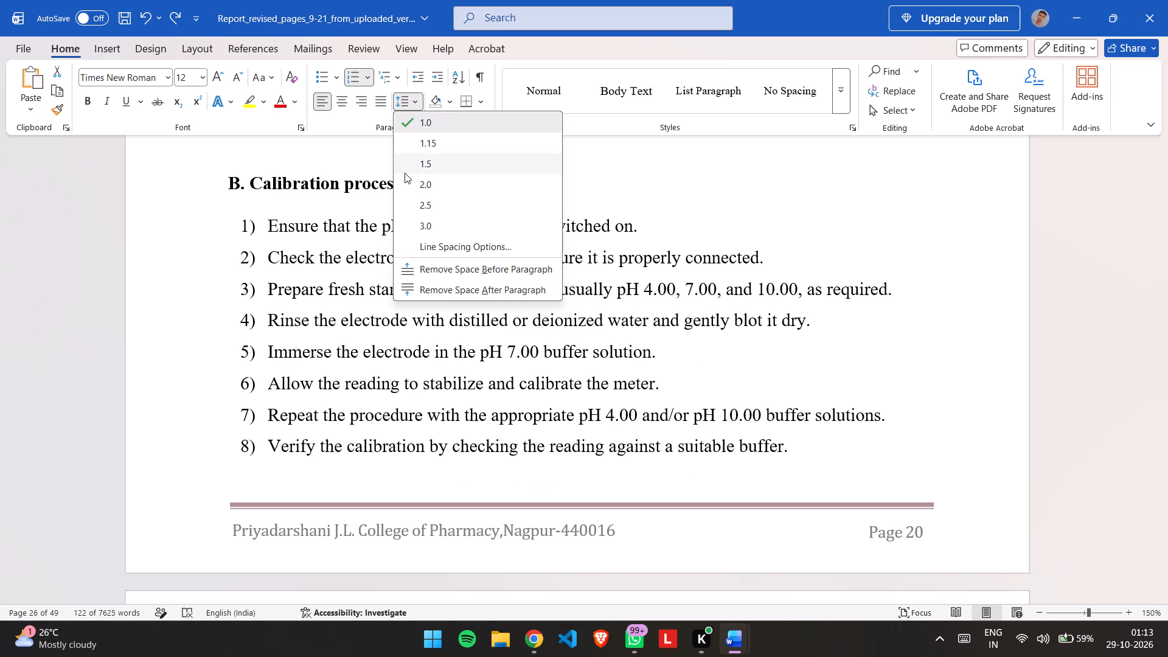
{"action": "left_click", "coordinate": [405, 173]}
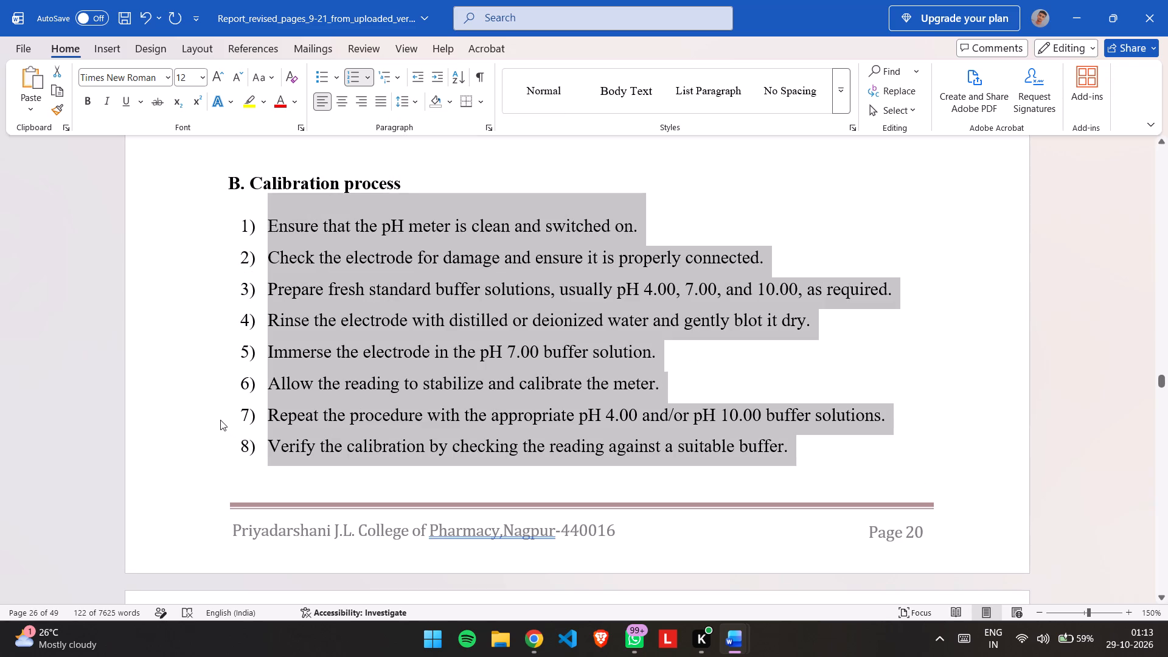
{"action": "key", "text": "alt+Tab"}
{"action": "key", "text": "alt+Tab"}
{"action": "scroll", "coordinate": [220, 420], "scroll_direction": "down", "scroll_amount": 2}
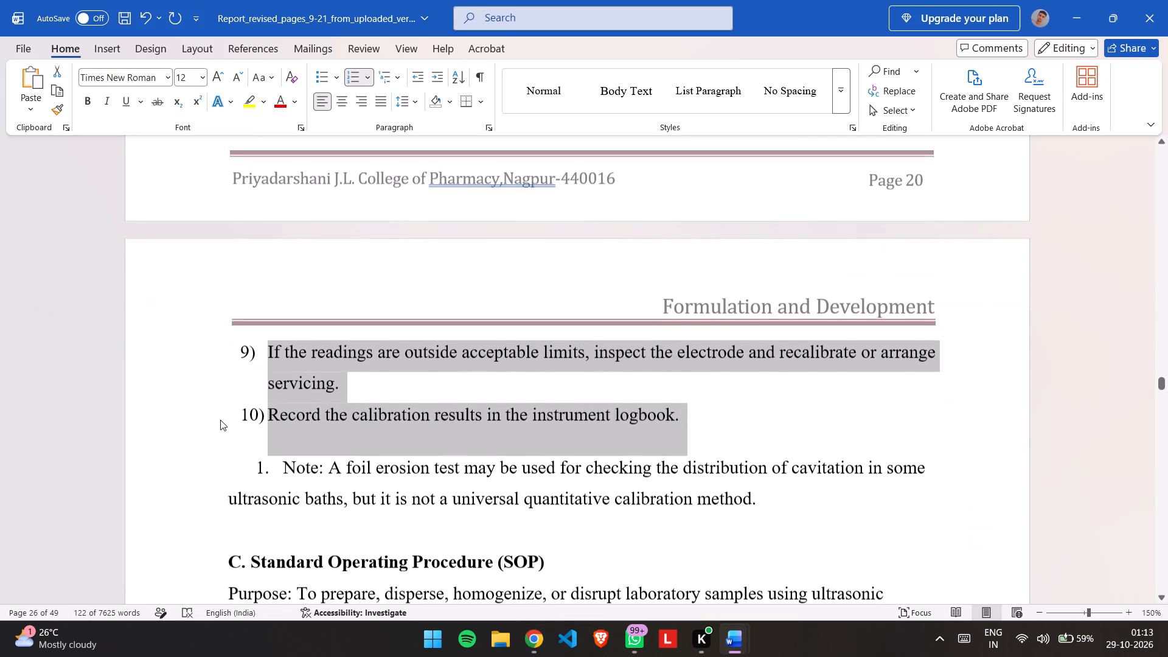
{"action": "left_click", "coordinate": [268, 424]}
{"action": "scroll", "coordinate": [268, 424], "scroll_direction": "down", "scroll_amount": 1}
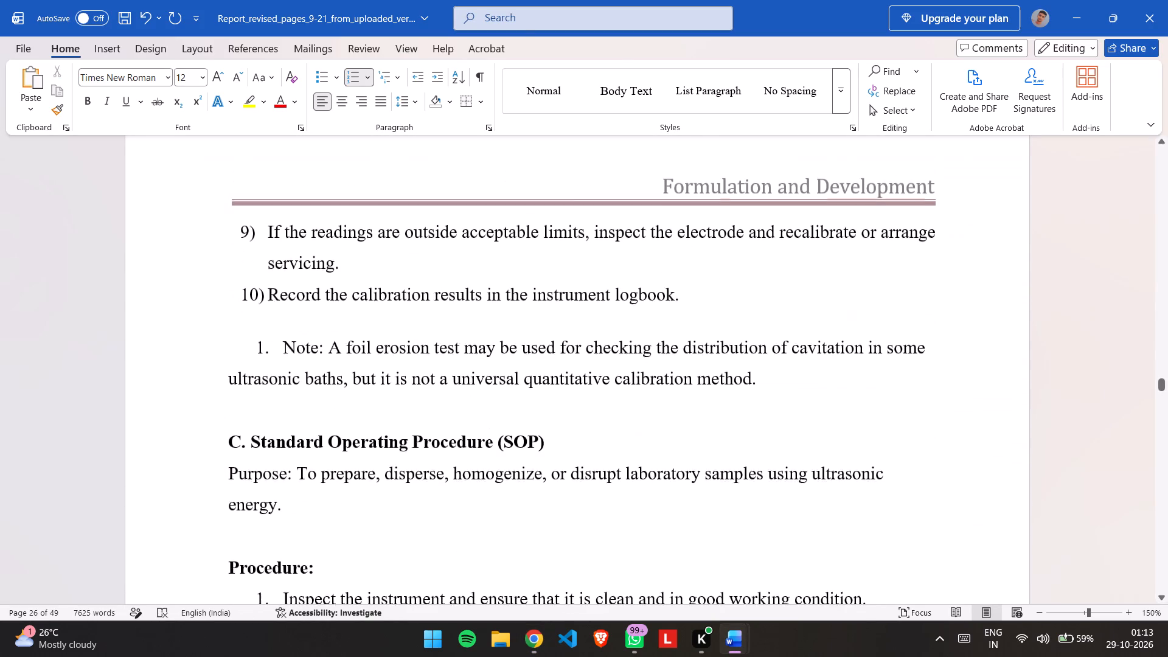
{"action": "left_click_drag", "start_coordinate": [241, 341], "coordinate": [742, 381]}
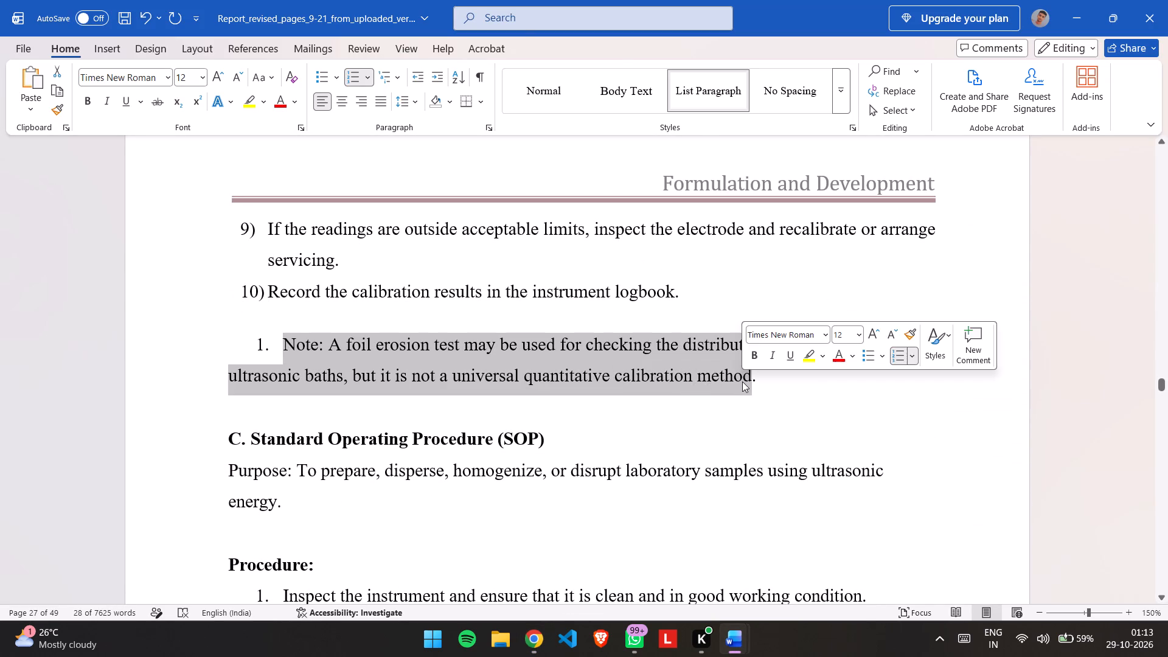
{"action": "key", "text": "shift+Right"}
{"action": "key", "text": "BackSpace"}
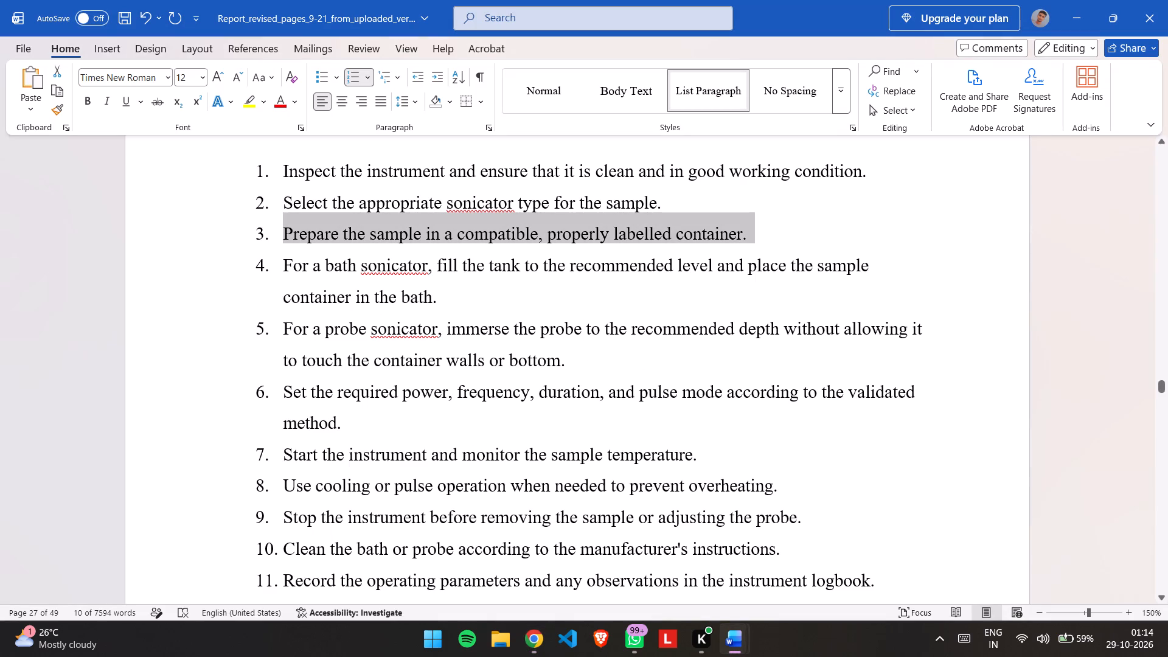
{"action": "left_click_drag", "start_coordinate": [238, 164], "coordinate": [704, 613]}
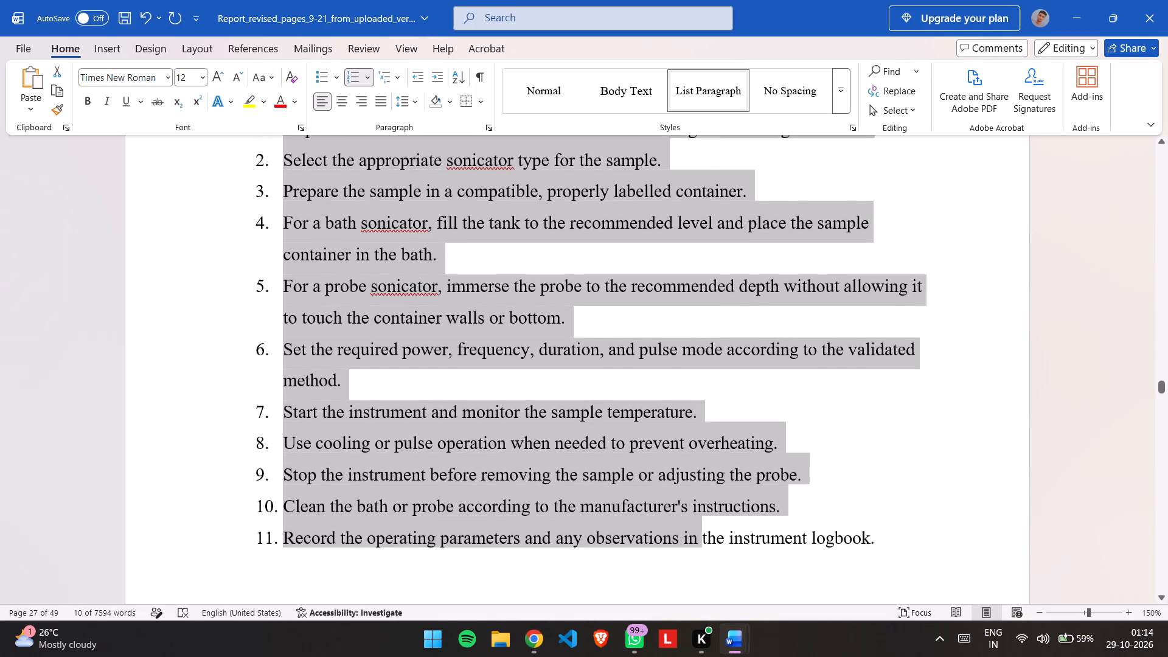
{"action": "left_click_drag", "start_coordinate": [704, 613], "coordinate": [879, 508]}
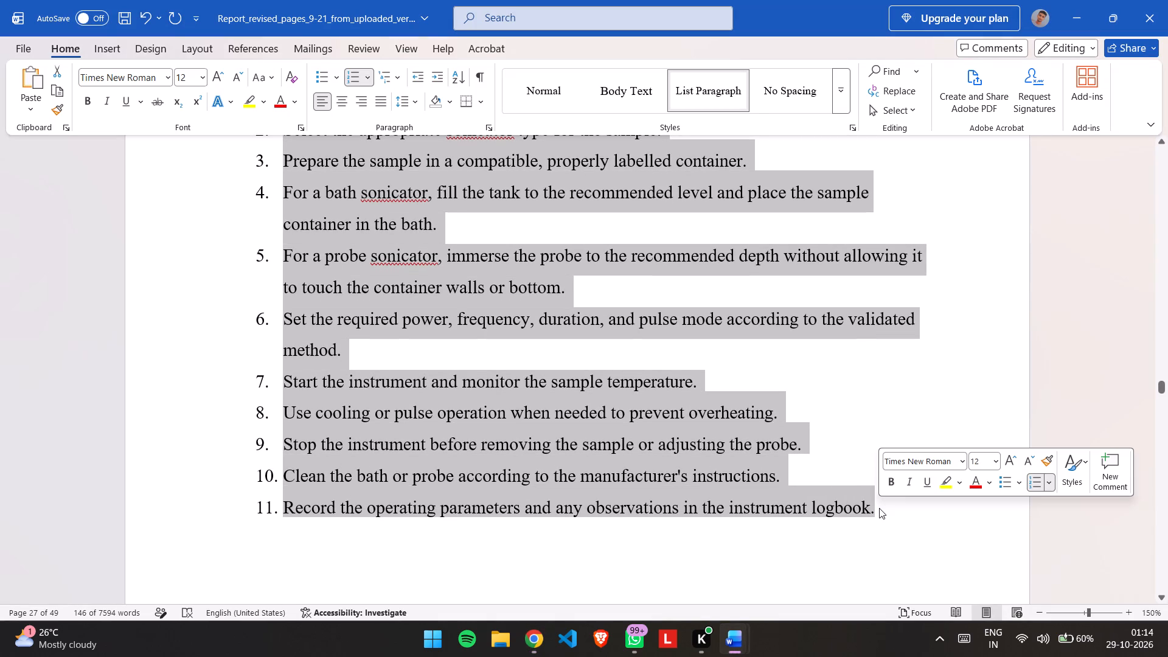
{"action": "key", "text": "ctrl+v"}
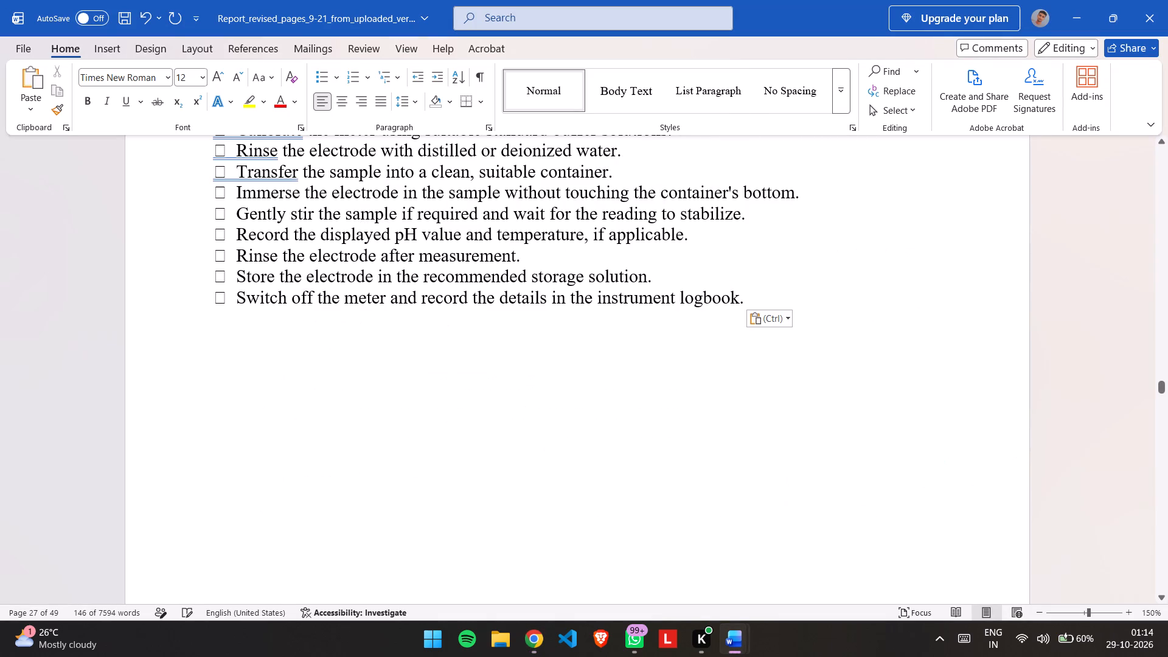
{"action": "scroll", "coordinate": [790, 502], "scroll_direction": "up", "scroll_amount": 1}
{"action": "scroll", "coordinate": [790, 502], "scroll_direction": "down", "scroll_amount": 1}
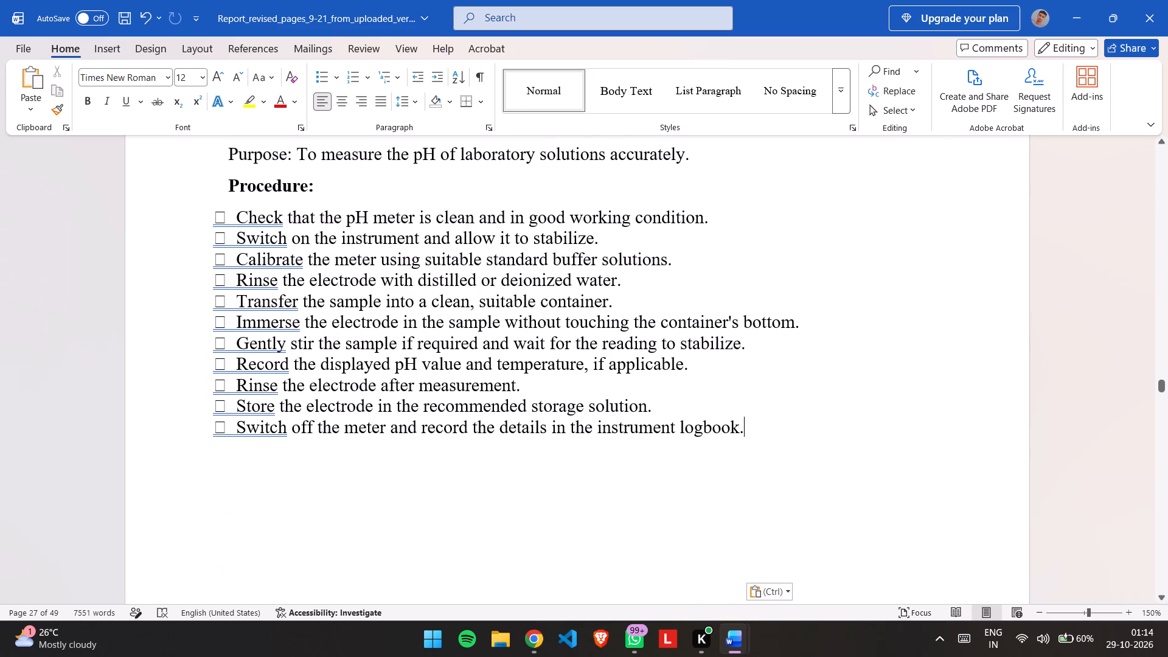
{"action": "left_click", "coordinate": [765, 450]}
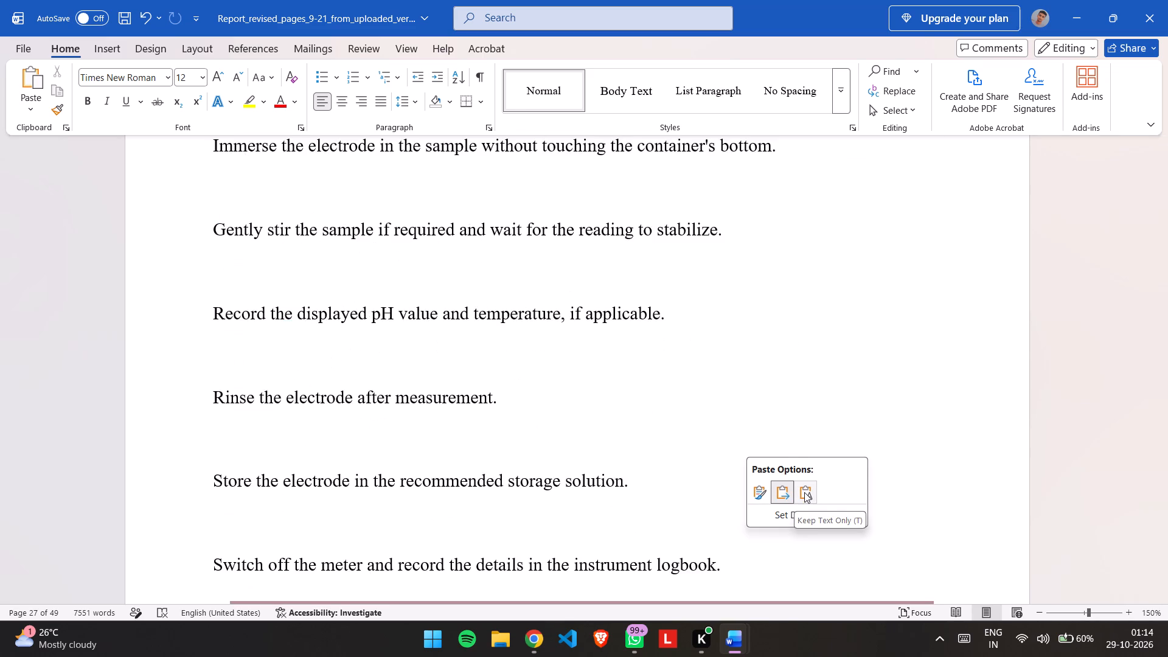
{"action": "left_click", "coordinate": [765, 491]}
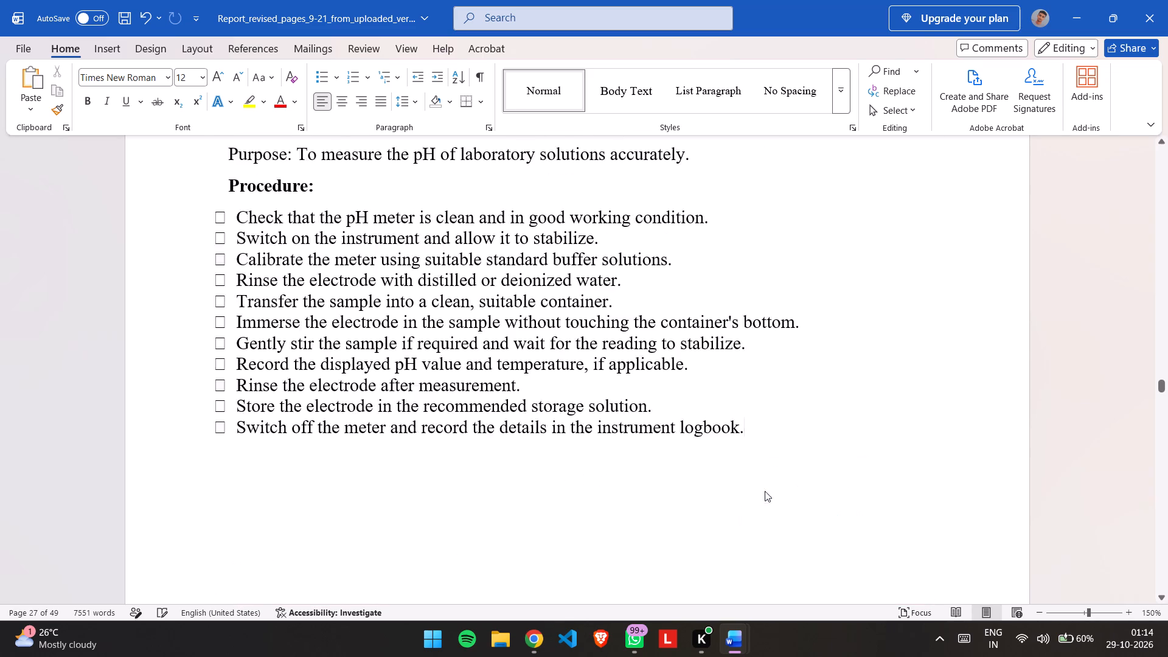
{"action": "scroll", "coordinate": [587, 414], "scroll_direction": "up", "scroll_amount": 1}
{"action": "scroll", "coordinate": [263, 461], "scroll_direction": "down", "scroll_amount": 1}
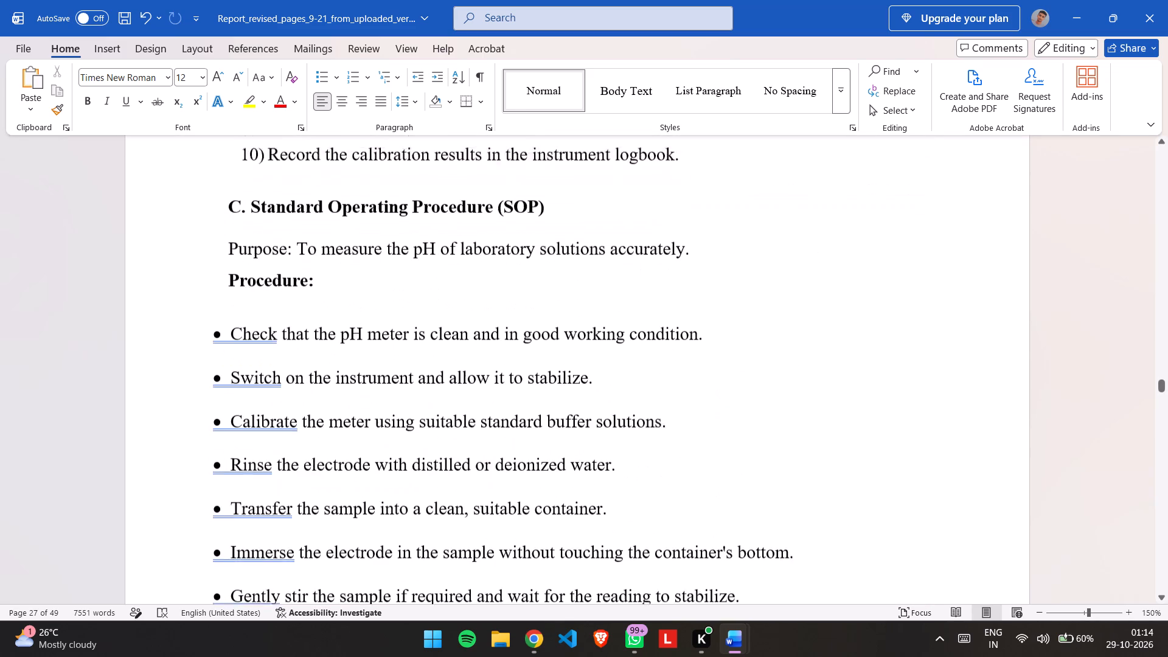
Number the eleven pasted pH Meter SOP steps with the "1) 2) 3)" format.
{"action": "left_click_drag", "start_coordinate": [211, 305], "coordinate": [360, 599]}
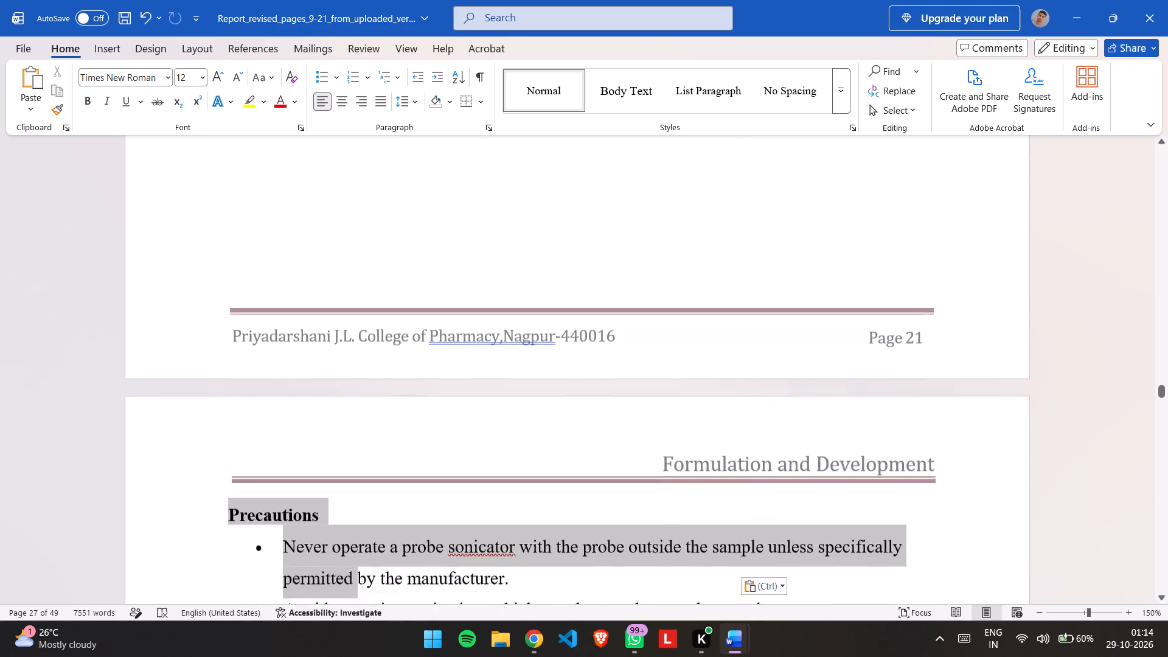
{"action": "left_click_drag", "start_coordinate": [360, 599], "coordinate": [310, 133]}
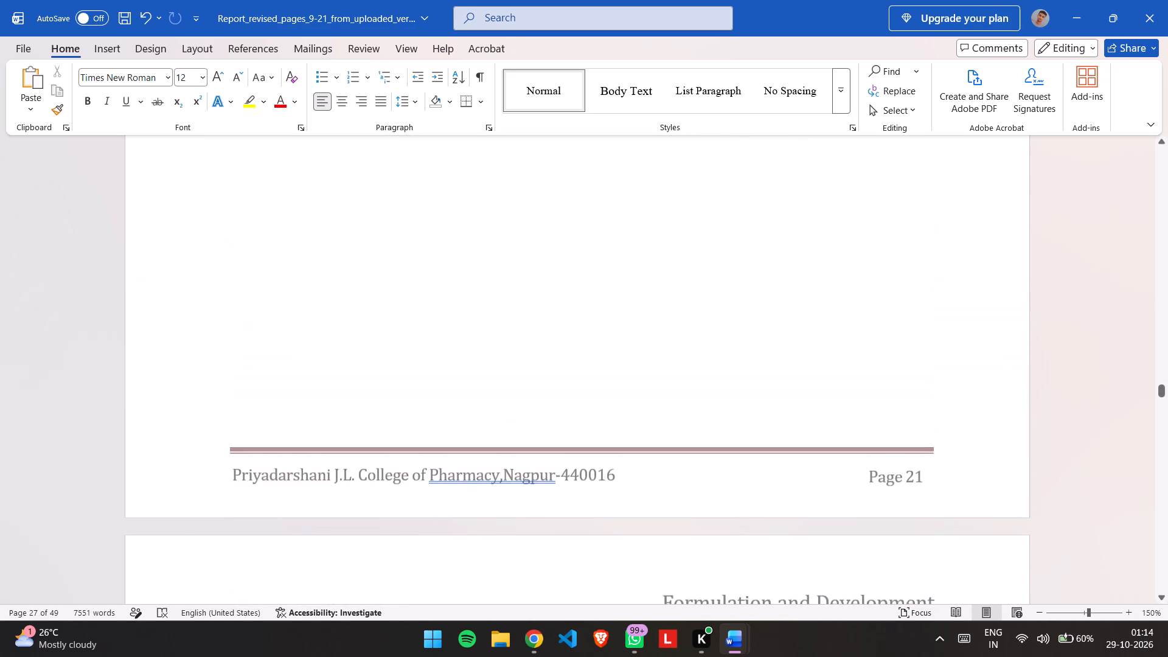
{"action": "left_click_drag", "start_coordinate": [310, 133], "coordinate": [813, 235]}
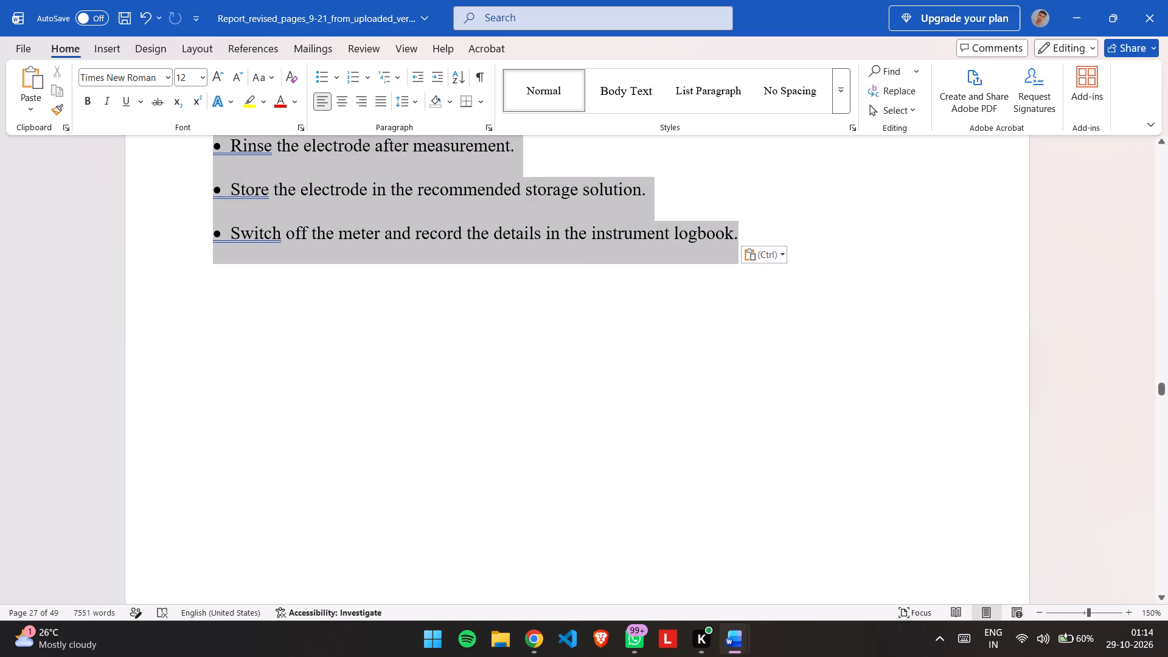
{"action": "left_click_drag", "start_coordinate": [813, 235], "coordinate": [846, 236]}
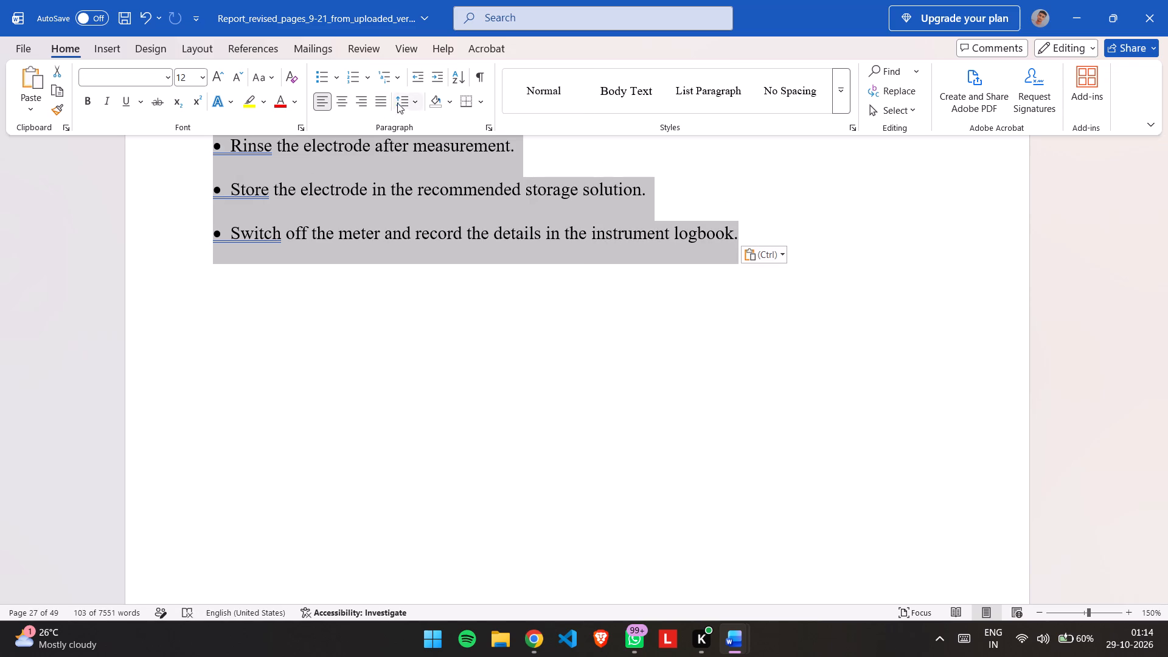
{"action": "left_click", "coordinate": [367, 82]}
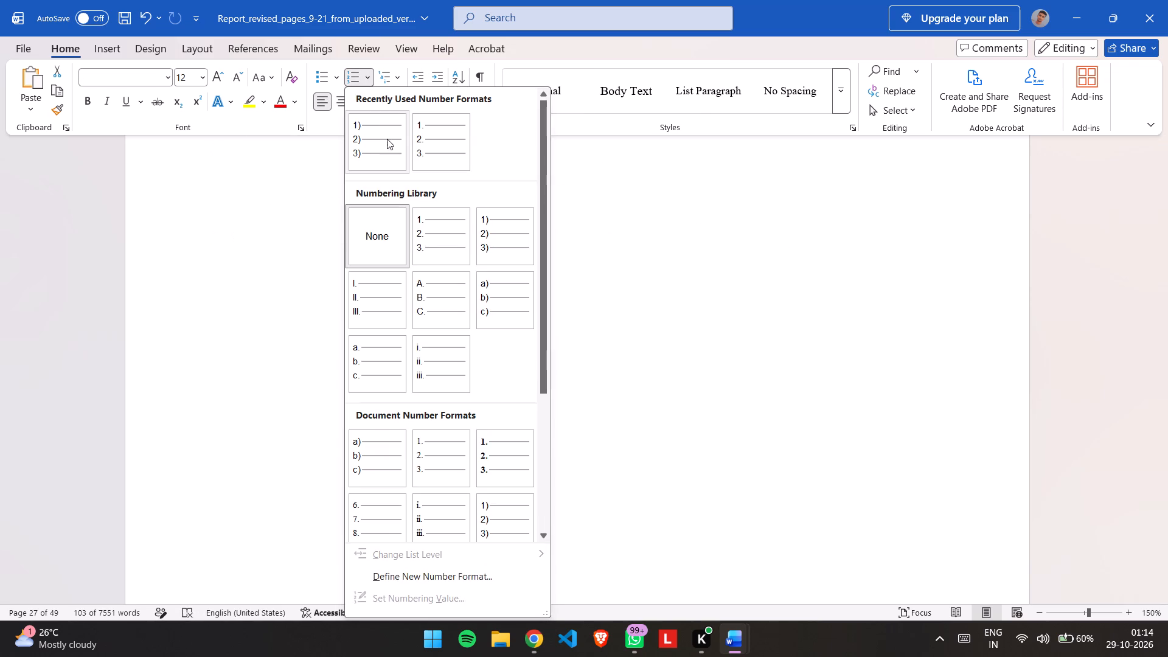
{"action": "left_click", "coordinate": [382, 136]}
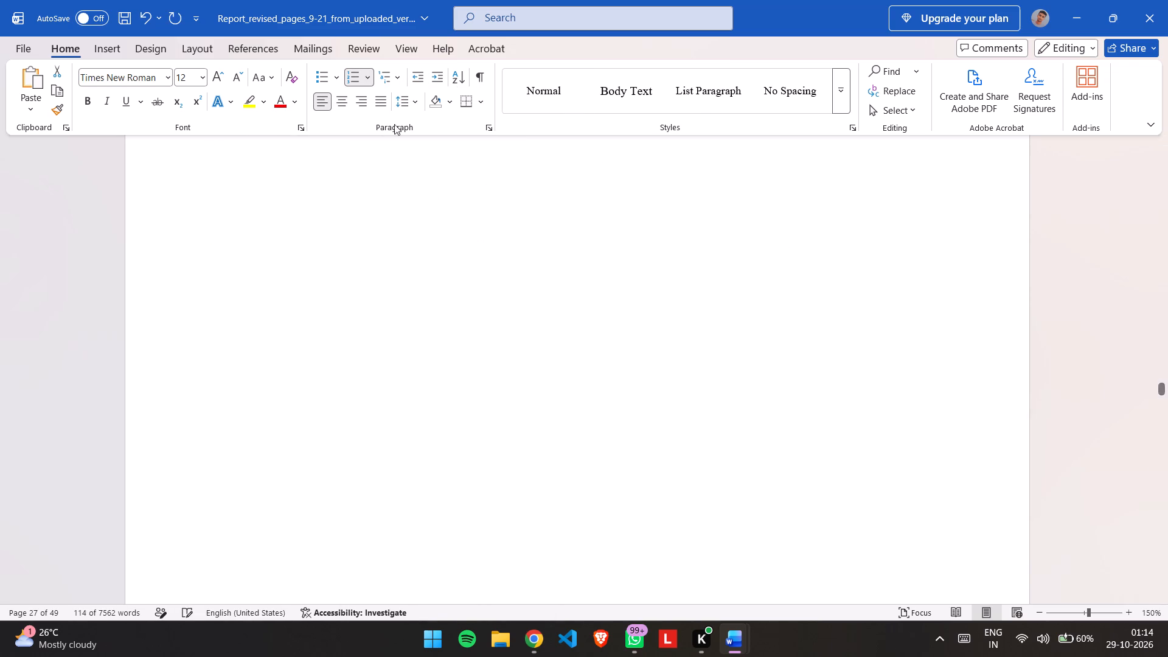
Apply 1.5 line spacing to the eleven numbered pH Meter SOP steps.
{"action": "left_click", "coordinate": [419, 103]}
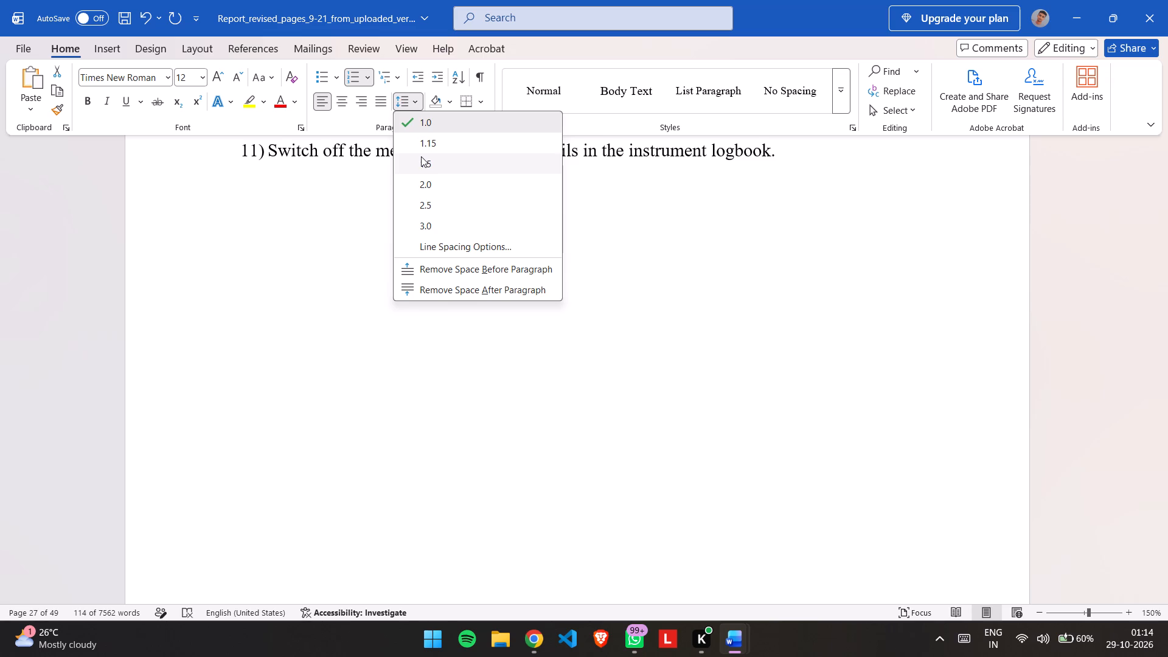
{"action": "left_click", "coordinate": [421, 156]}
{"action": "scroll", "coordinate": [414, 262], "scroll_direction": "up", "scroll_amount": 3}
{"action": "scroll", "coordinate": [414, 262], "scroll_direction": "down", "scroll_amount": 2}
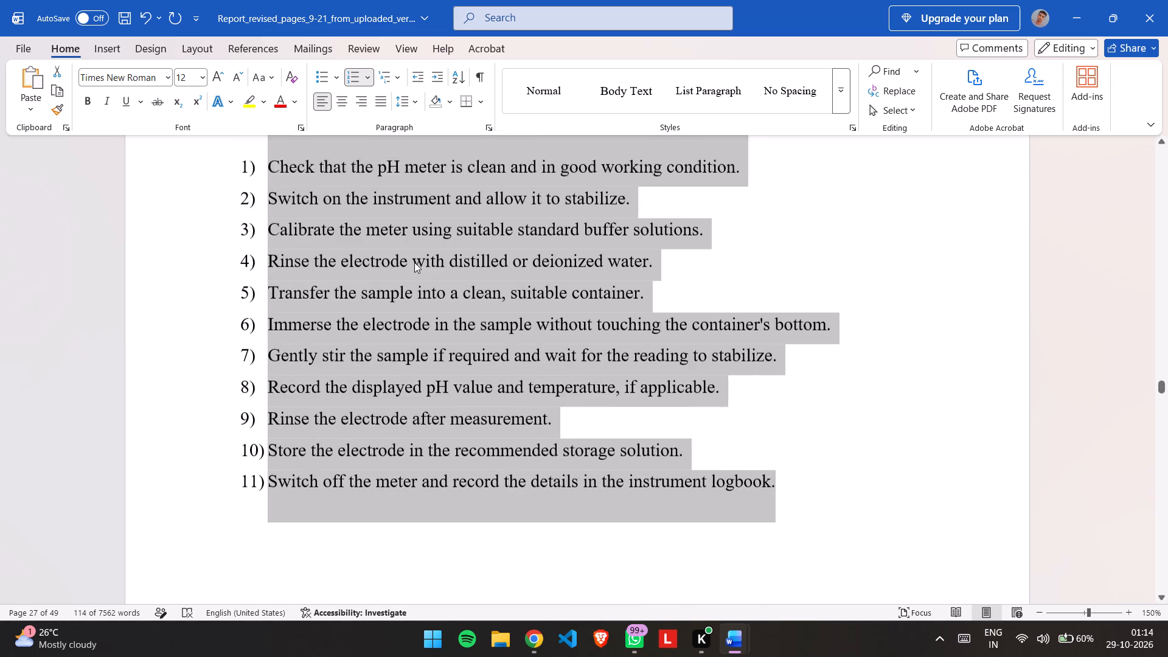
{"action": "left_click", "coordinate": [570, 461]}
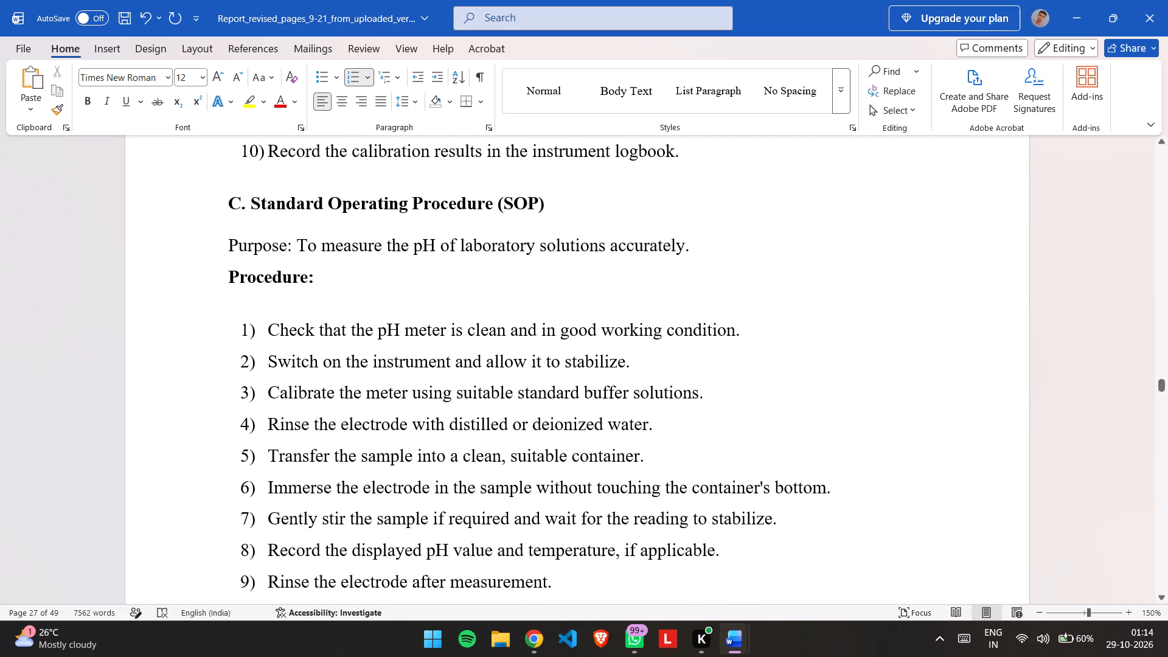
Set the line spacing of the "Procedure:" heading and SOP step 1 to 1.0.
{"action": "left_click", "coordinate": [264, 311]}
{"action": "left_click", "coordinate": [249, 301]}
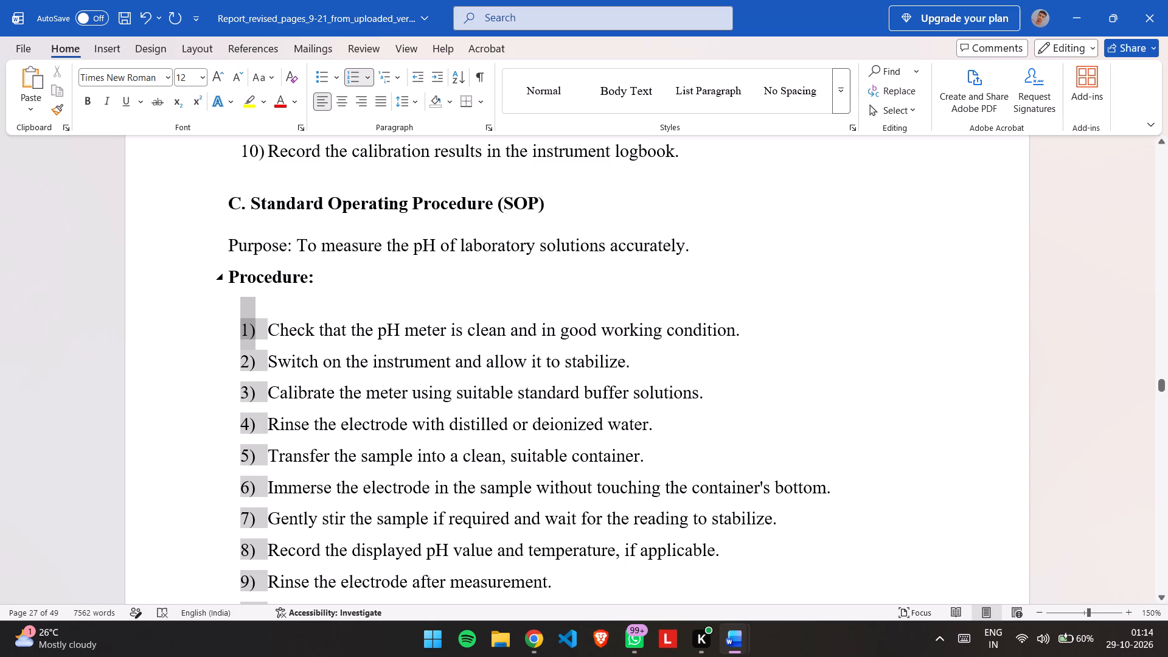
{"action": "left_click_drag", "start_coordinate": [202, 273], "coordinate": [297, 305]}
{"action": "left_click", "coordinate": [412, 96]}
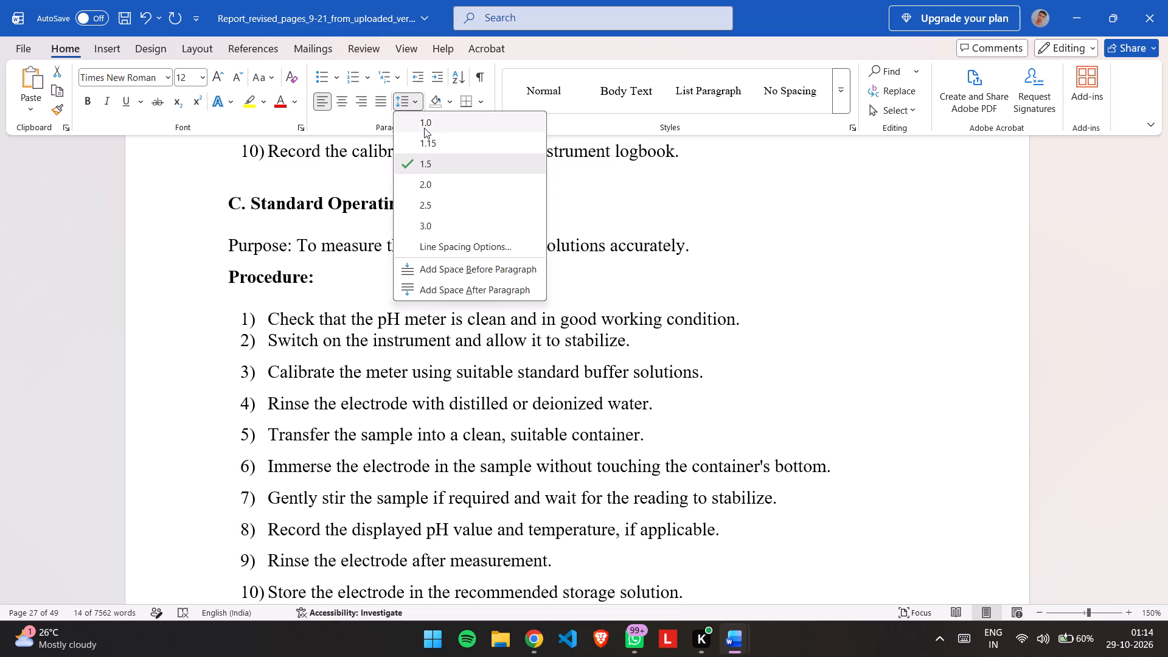
{"action": "left_click", "coordinate": [424, 128]}
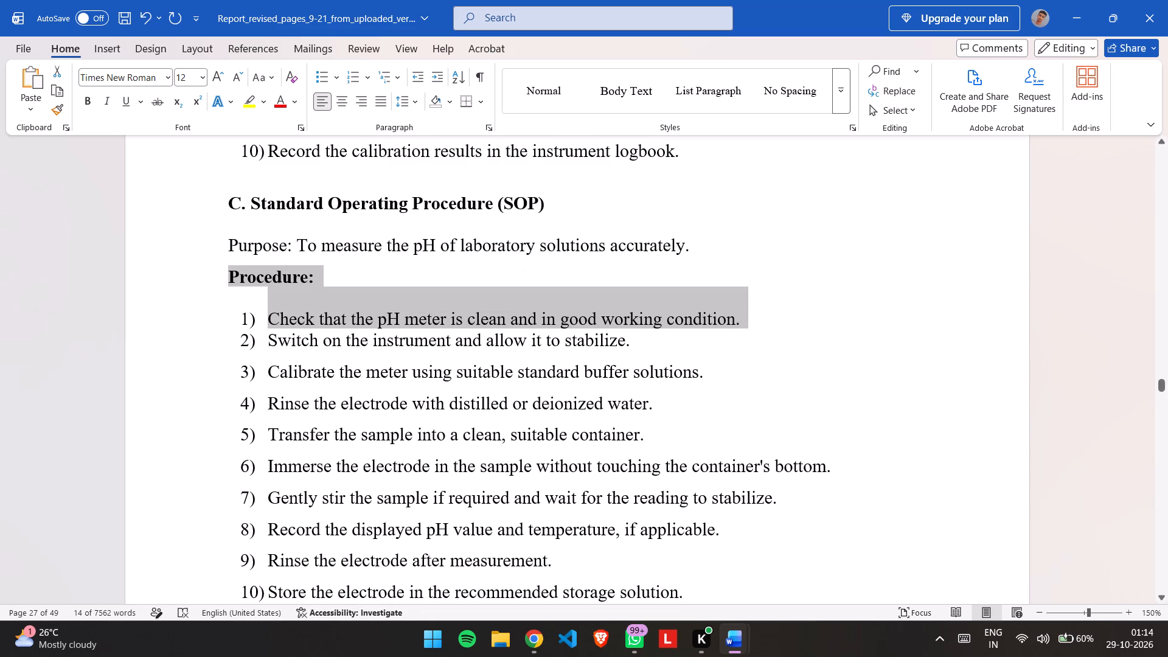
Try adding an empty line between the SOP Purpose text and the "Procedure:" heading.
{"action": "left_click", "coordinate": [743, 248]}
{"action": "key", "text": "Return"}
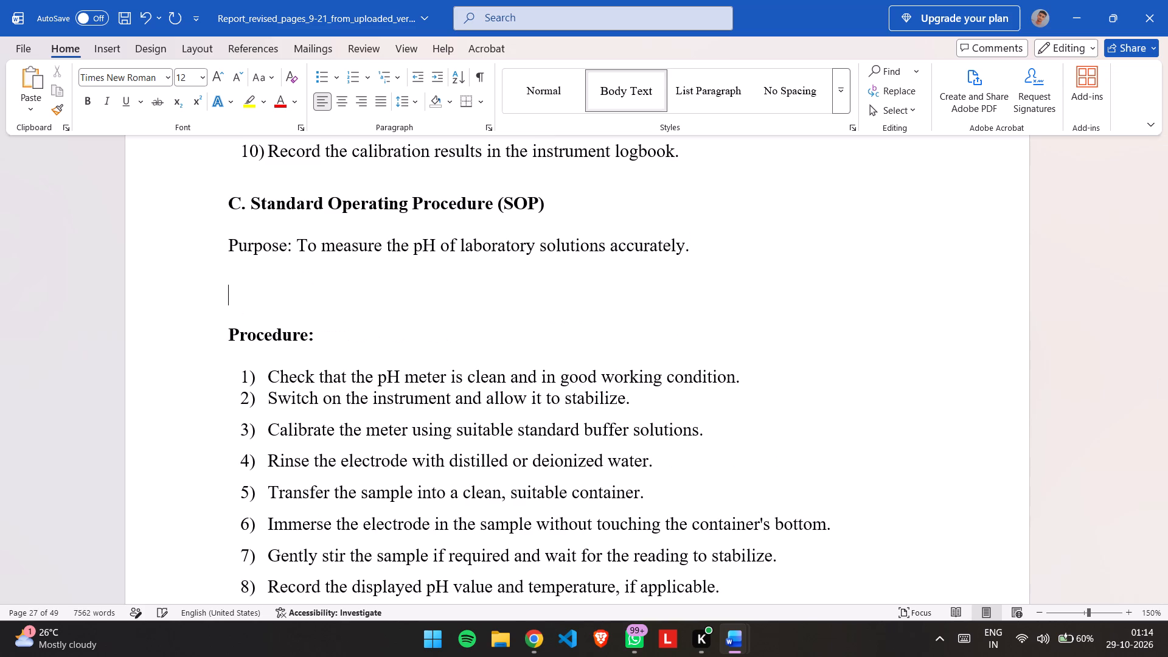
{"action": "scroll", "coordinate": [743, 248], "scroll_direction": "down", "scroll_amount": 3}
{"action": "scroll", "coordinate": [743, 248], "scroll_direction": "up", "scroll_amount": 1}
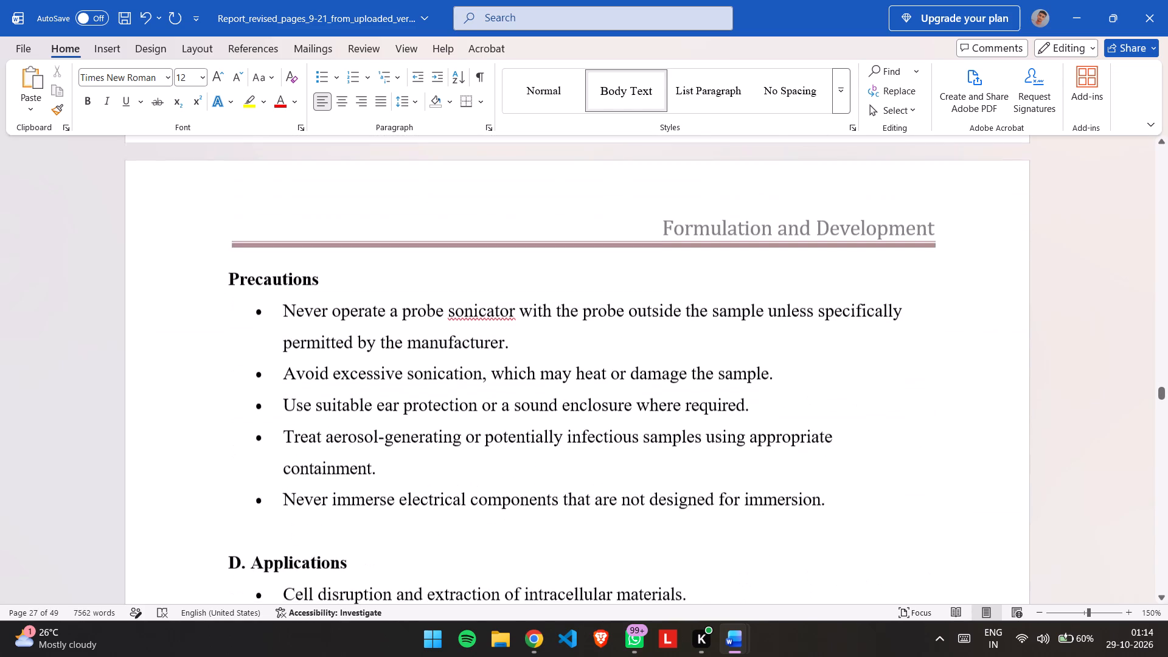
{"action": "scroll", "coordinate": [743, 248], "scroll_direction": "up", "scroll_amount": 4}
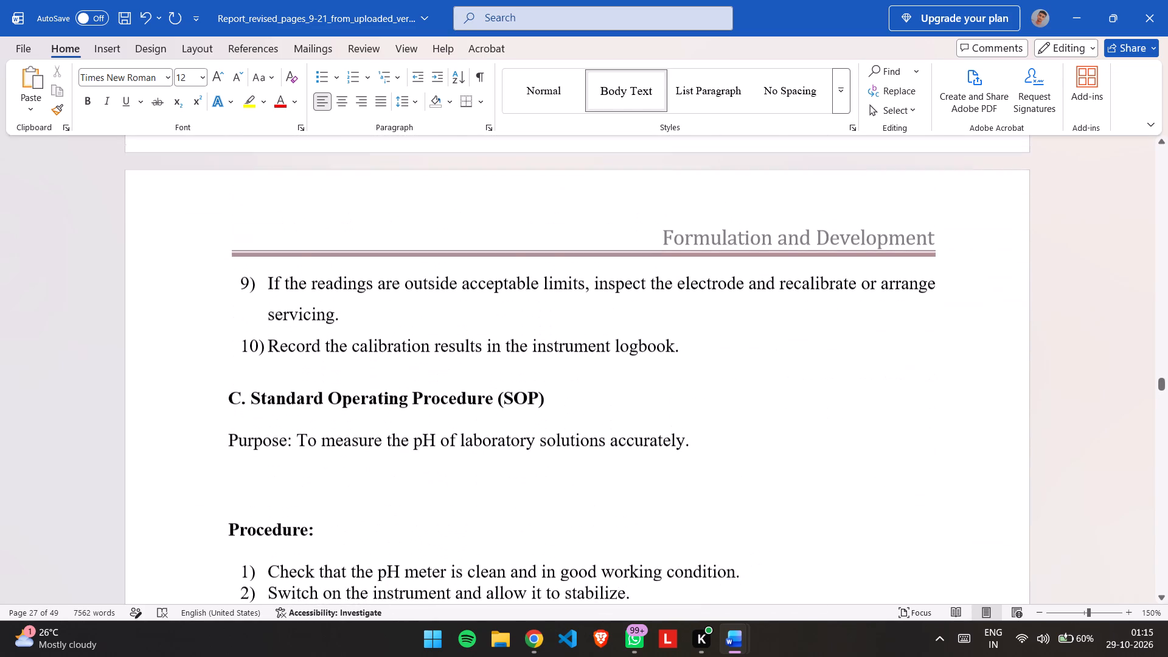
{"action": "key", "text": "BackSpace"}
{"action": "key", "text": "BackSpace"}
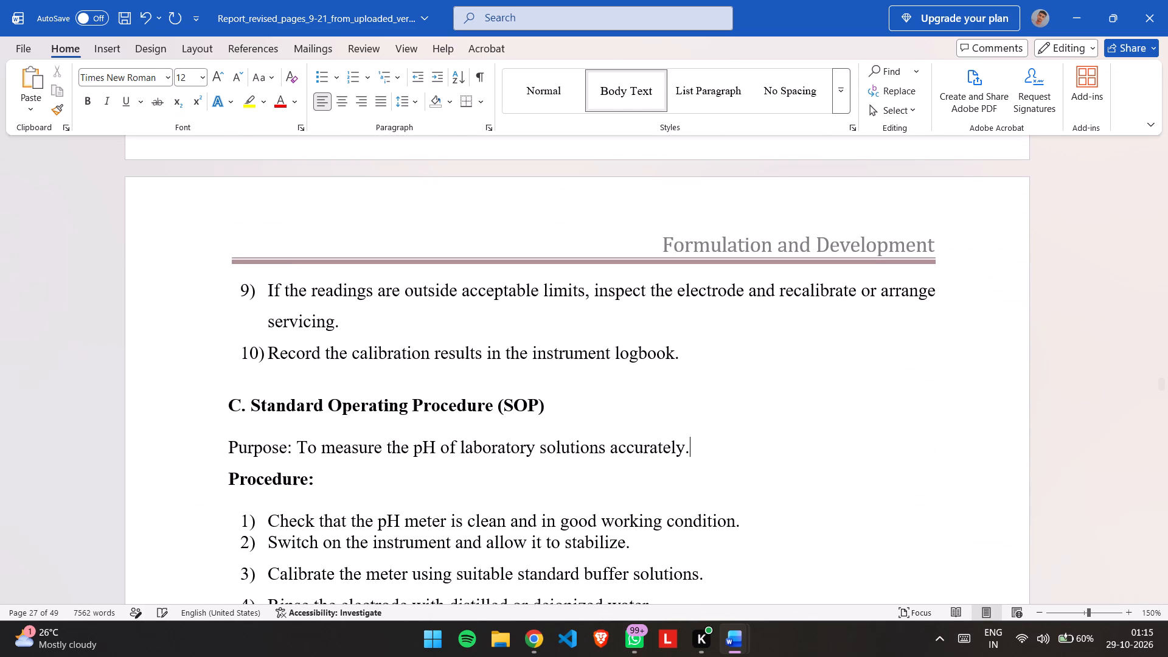
Move the "Precautions" heading and its five bullets from the following page to directly below SOP step 11.
{"action": "scroll", "coordinate": [743, 248], "scroll_direction": "down", "scroll_amount": 4}
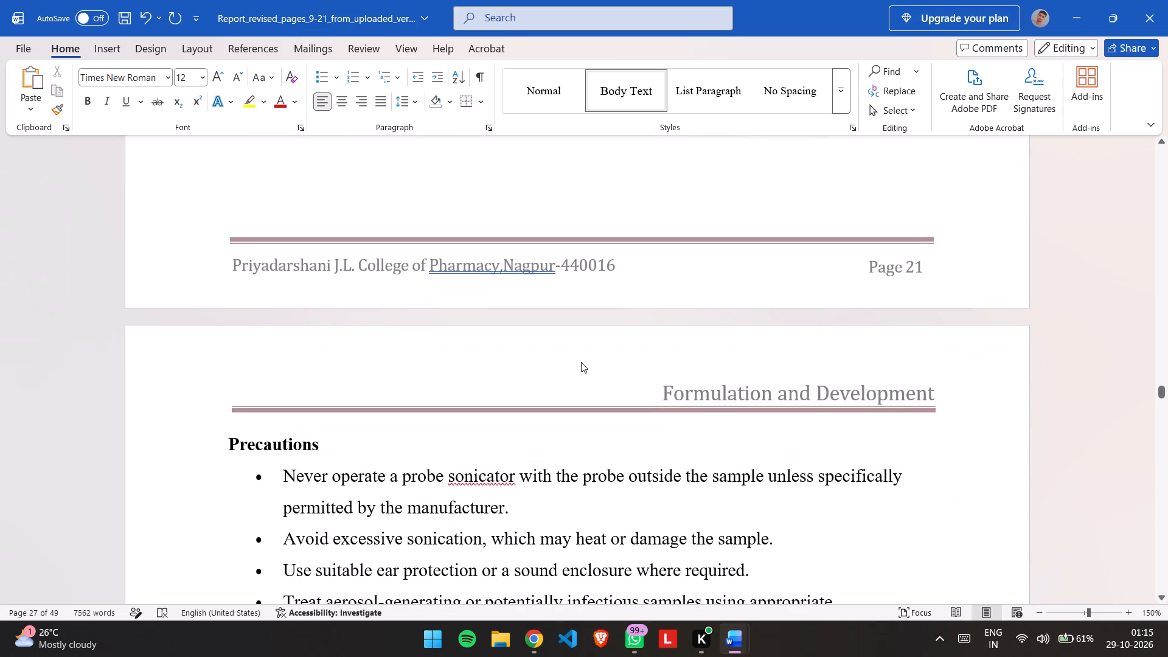
{"action": "scroll", "coordinate": [581, 362], "scroll_direction": "down", "scroll_amount": 2}
{"action": "scroll", "coordinate": [581, 362], "scroll_direction": "up", "scroll_amount": 1}
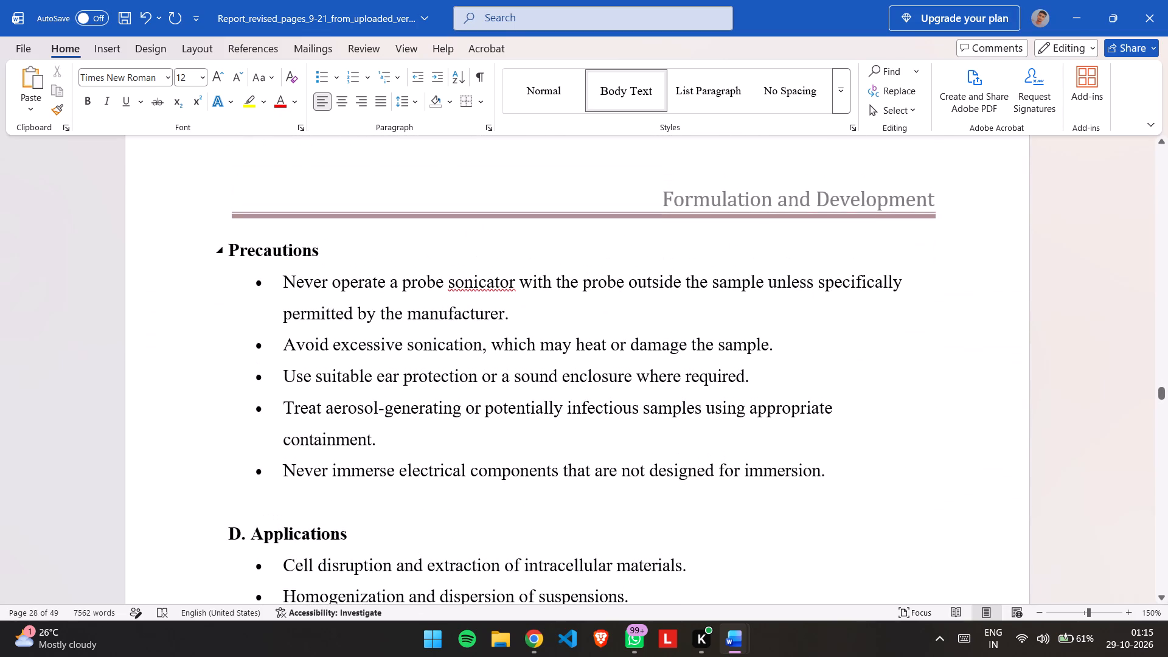
{"action": "left_click_drag", "start_coordinate": [199, 246], "coordinate": [846, 466]}
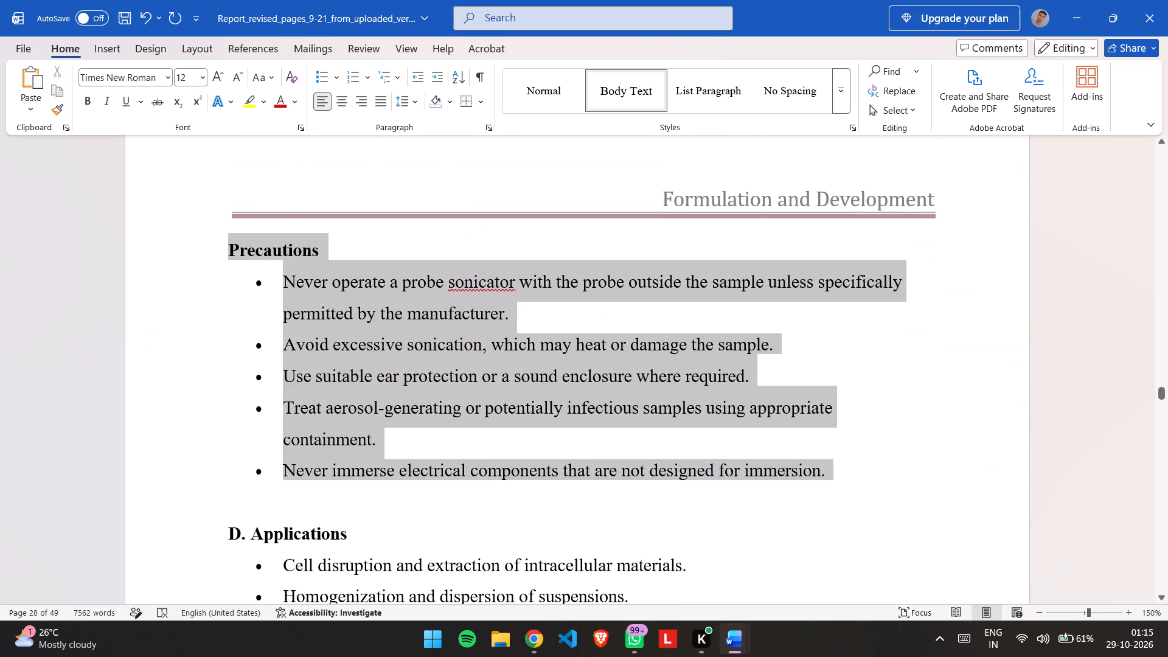
{"action": "left_click_drag", "start_coordinate": [846, 466], "coordinate": [846, 469]}
{"action": "key", "text": "ctrl+x"}
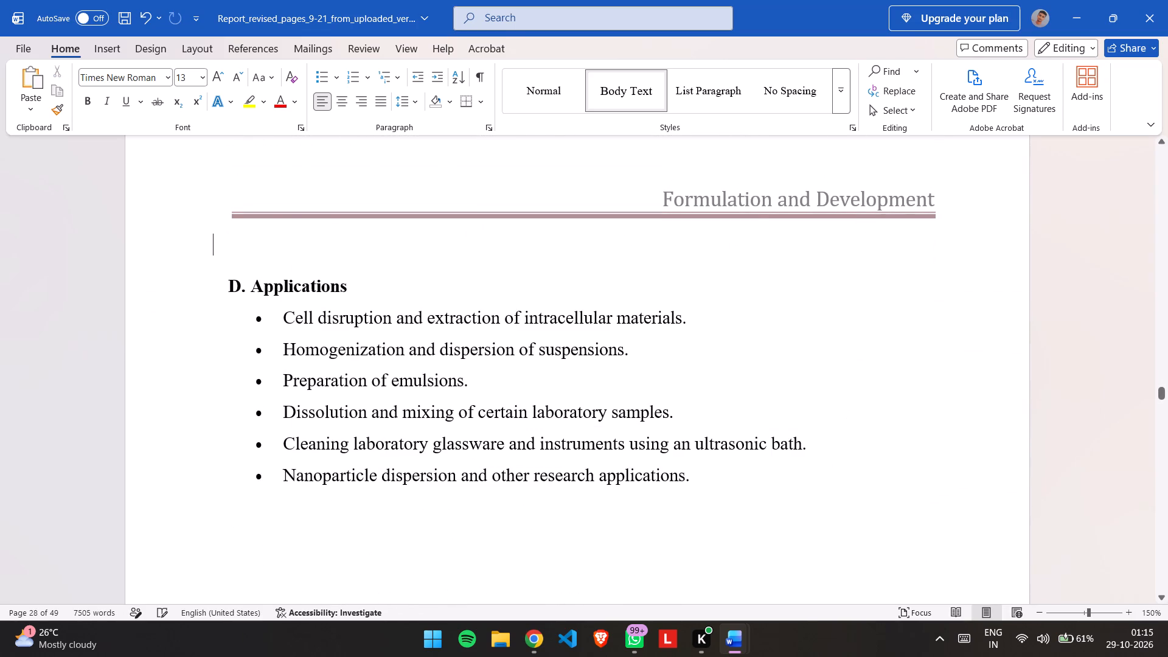
{"action": "scroll", "coordinate": [846, 469], "scroll_direction": "up", "scroll_amount": 3}
{"action": "left_click", "coordinate": [719, 271]}
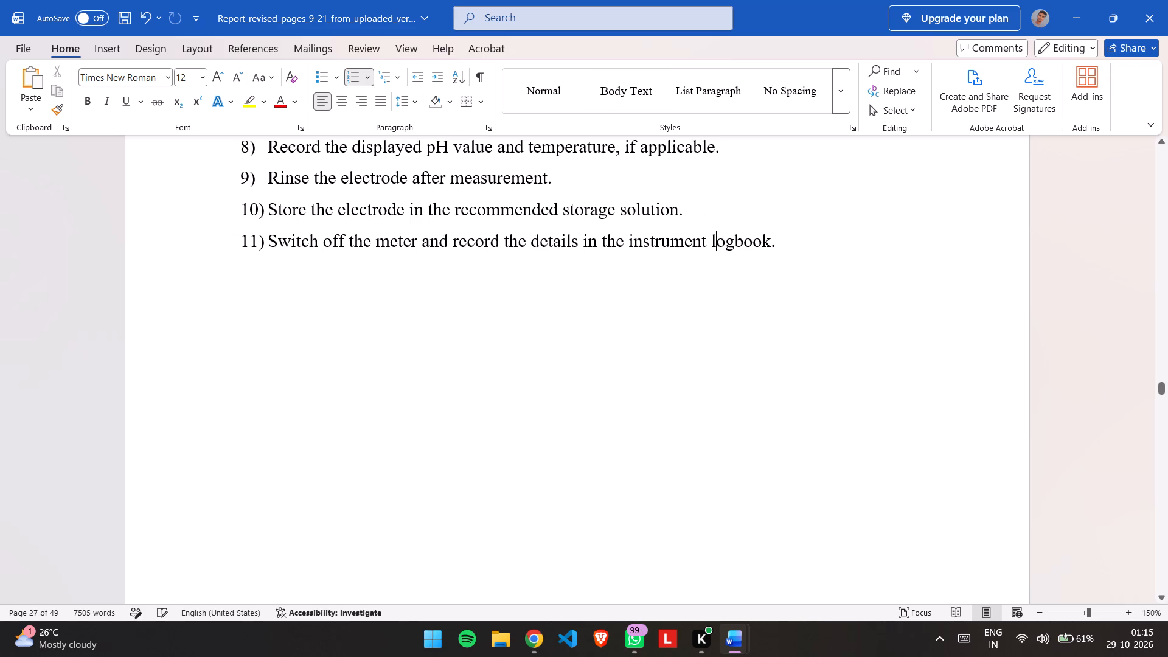
{"action": "left_click", "coordinate": [819, 226]}
{"action": "left_click", "coordinate": [828, 248]}
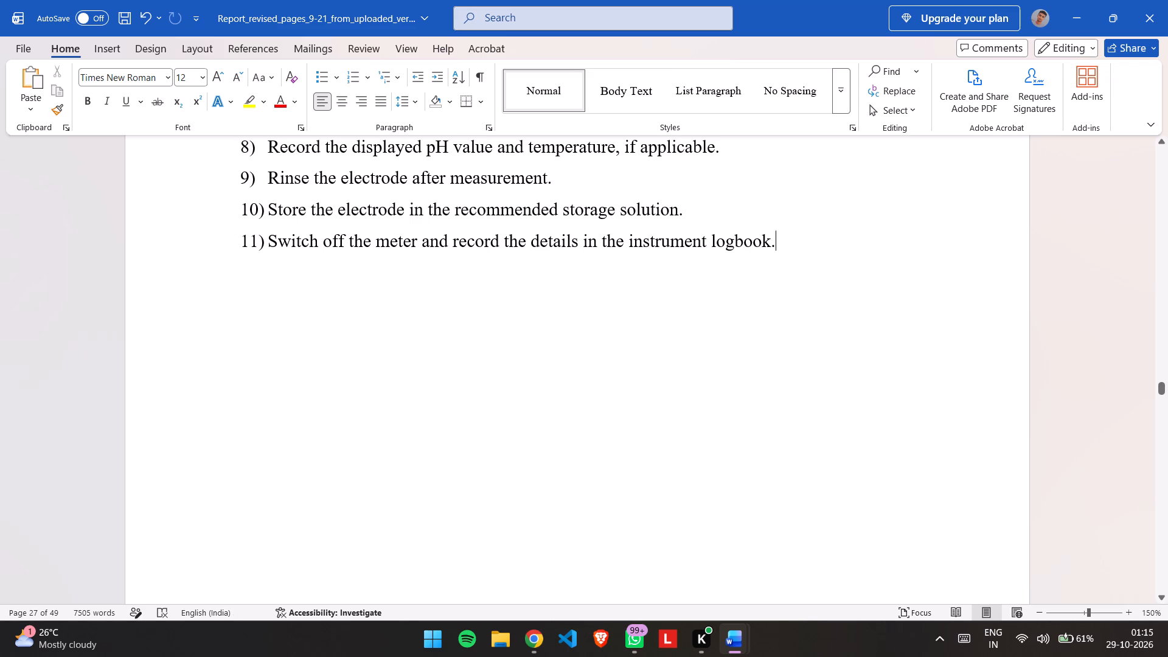
{"action": "key", "text": "Return"}
{"action": "key", "text": "ctrl+v"}
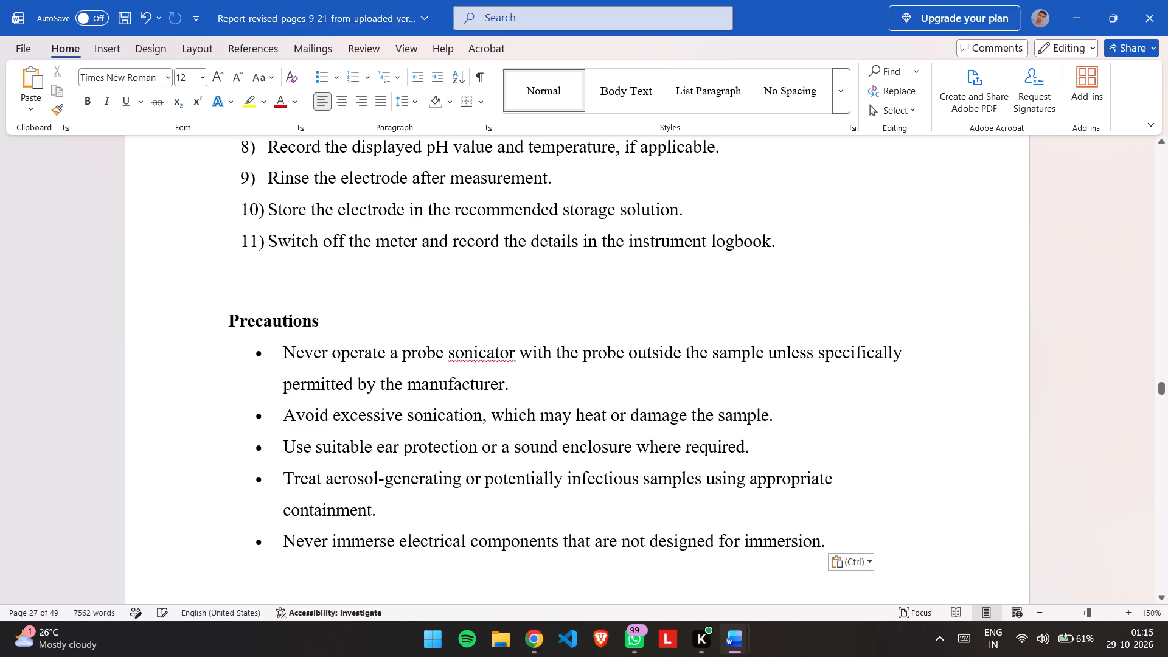
Delete the extra empty line between SOP step 11 and the "Precautions" heading.
{"action": "scroll", "coordinate": [828, 248], "scroll_direction": "down", "scroll_amount": 1}
{"action": "left_click", "coordinate": [828, 248]}
{"action": "scroll", "coordinate": [828, 248], "scroll_direction": "up", "scroll_amount": 1}
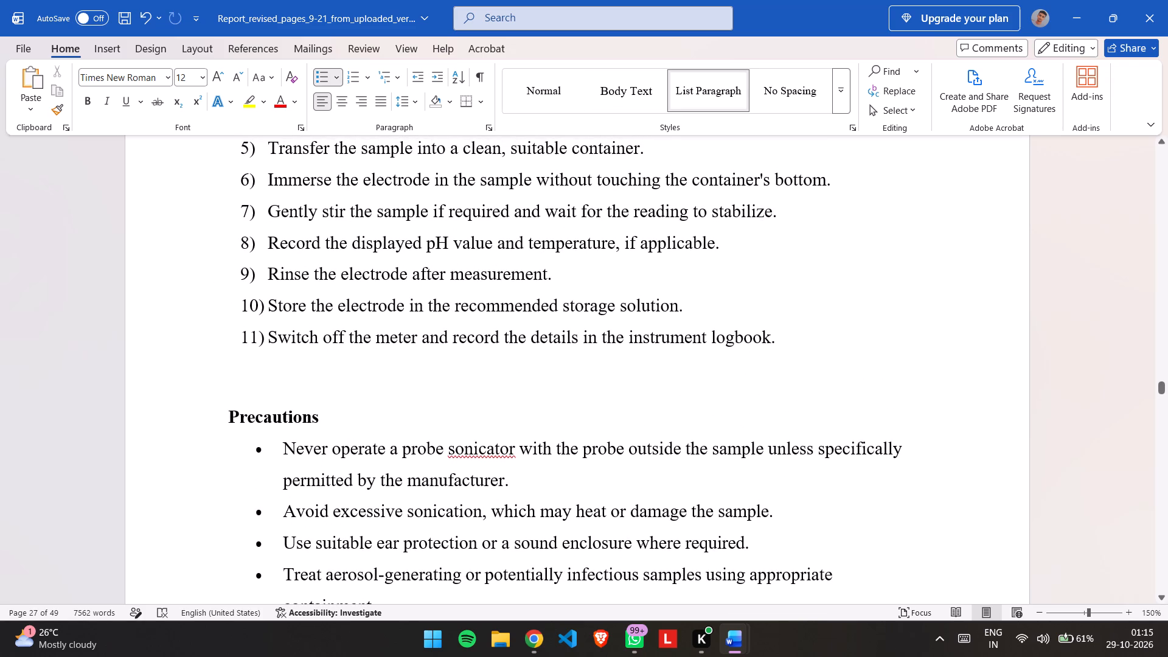
{"action": "left_click", "coordinate": [260, 376]}
{"action": "left_click", "coordinate": [272, 384]}
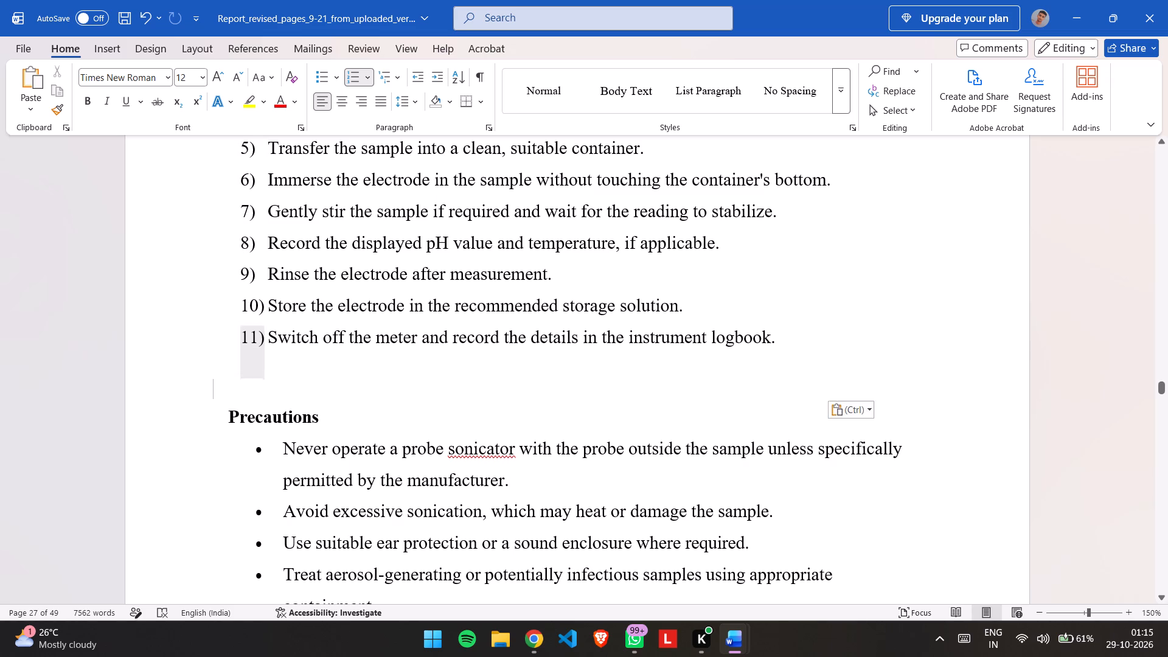
{"action": "key", "text": "BackSpace"}
{"action": "scroll", "coordinate": [272, 384], "scroll_direction": "down", "scroll_amount": 1}
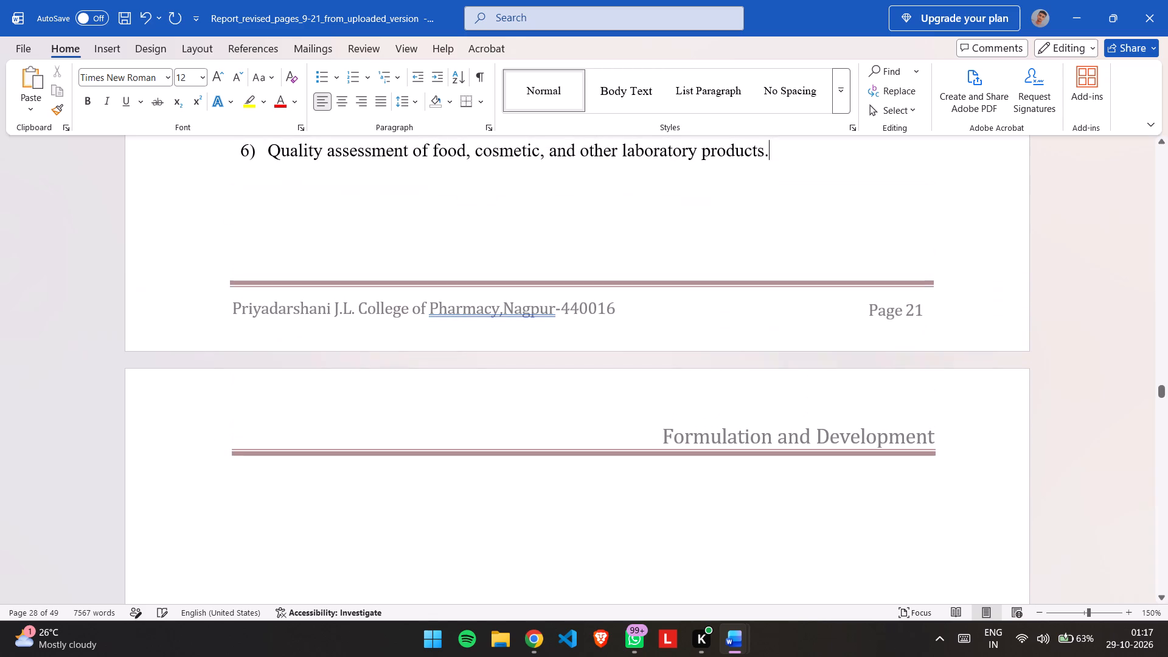
{"action": "scroll", "coordinate": [572, 403], "scroll_direction": "down", "scroll_amount": 5, "text": "ctrl"}
{"action": "left_click", "coordinate": [580, 523]}
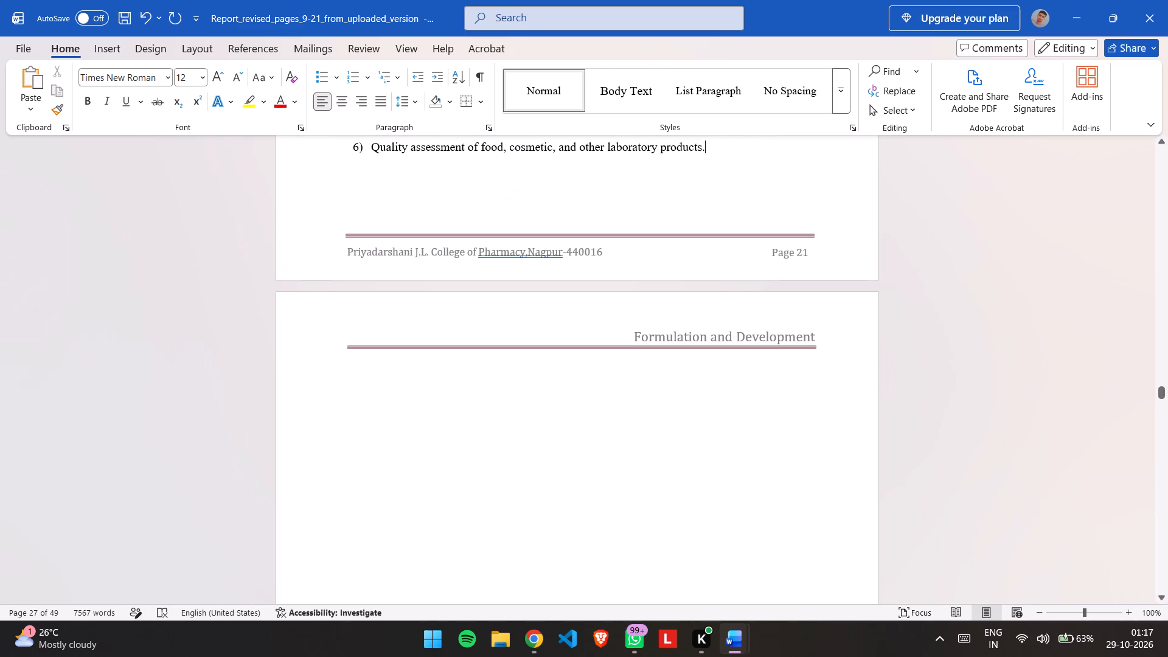
{"action": "key", "text": "Delete"}
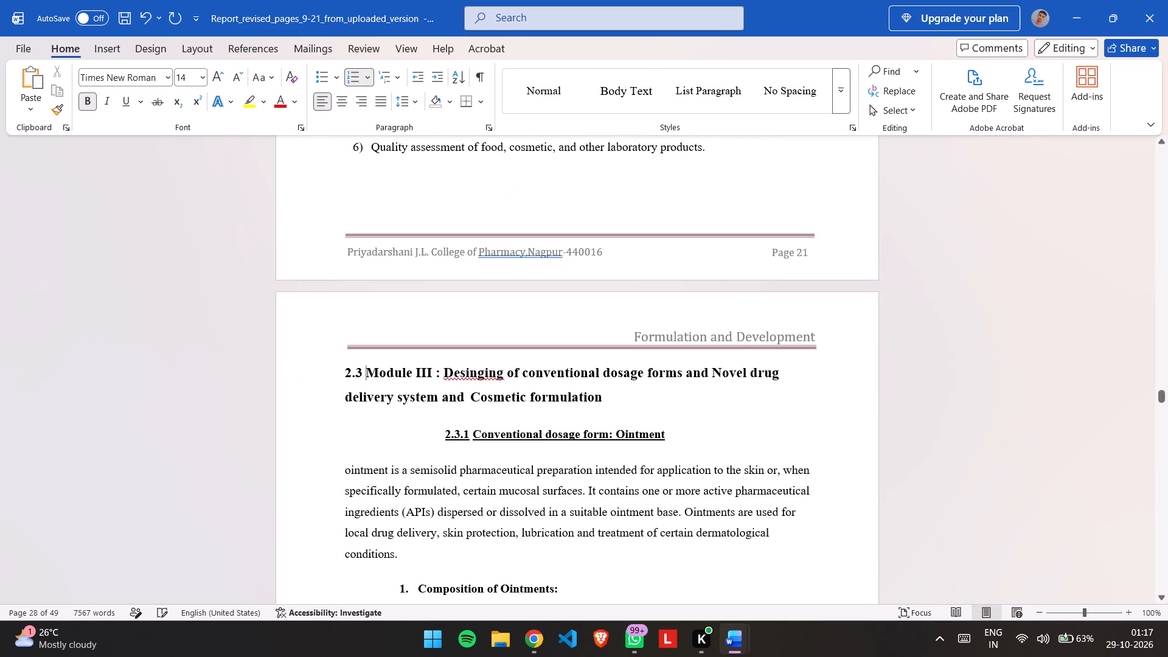
Replace "Ointment" in the 2.3.1 Conventional dosage form heading with "Effervescent Granules".
{"action": "scroll", "coordinate": [580, 523], "scroll_direction": "up", "scroll_amount": 3, "text": "ctrl"}
{"action": "scroll", "coordinate": [580, 523], "scroll_direction": "up", "scroll_amount": 4}
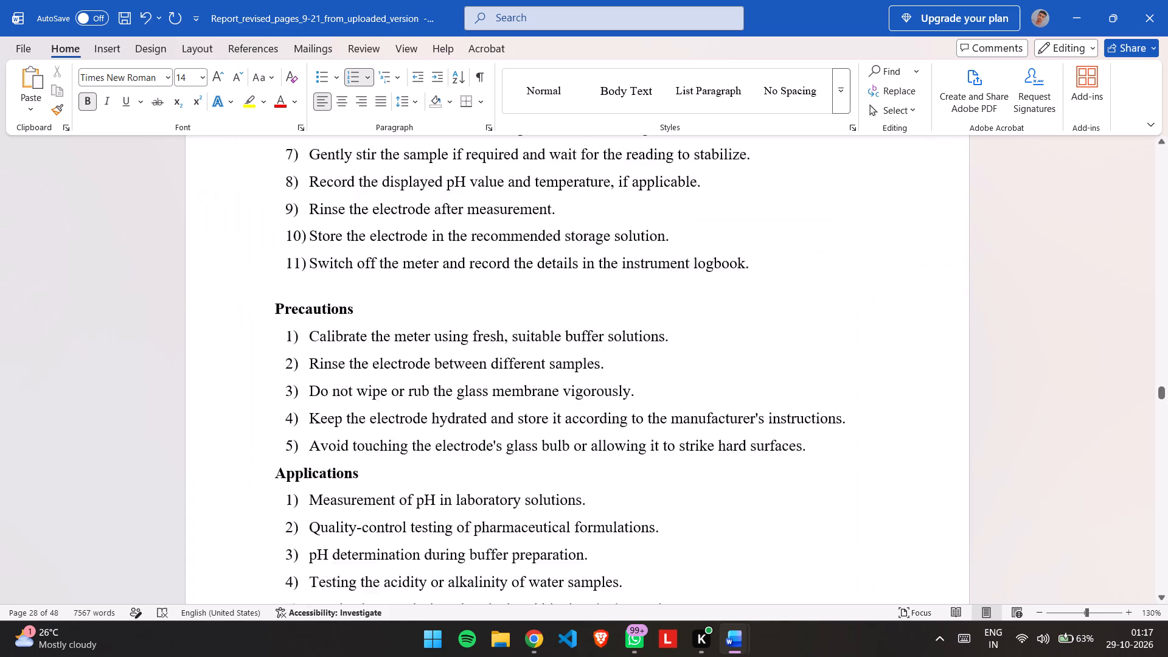
{"action": "scroll", "coordinate": [580, 523], "scroll_direction": "down", "scroll_amount": 4}
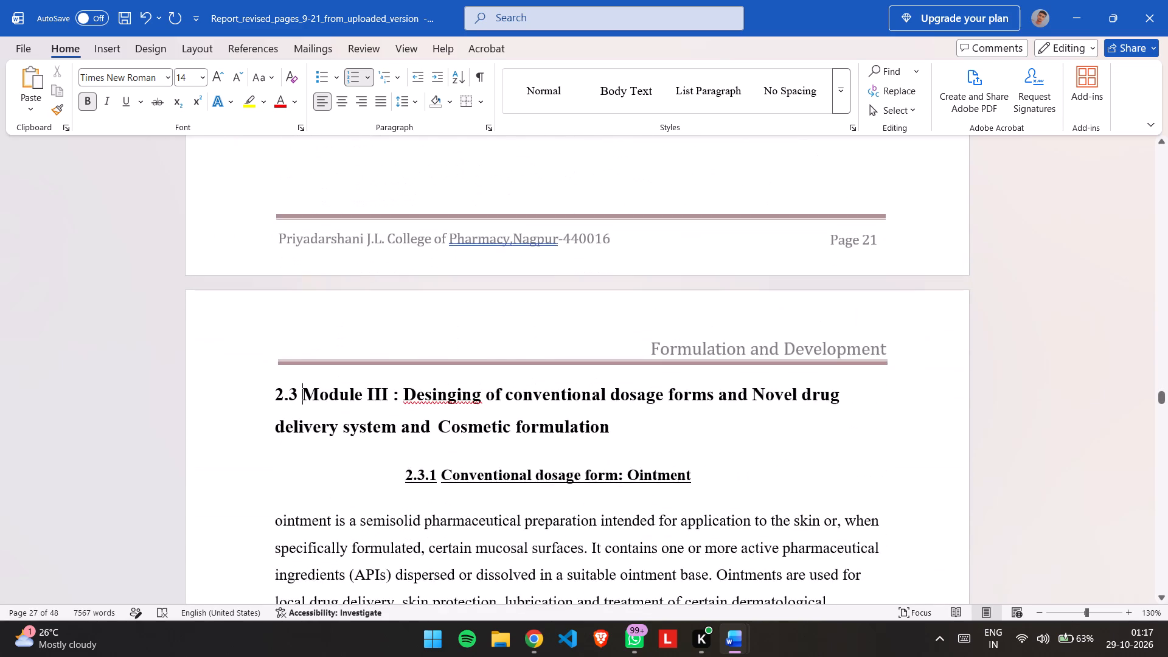
{"action": "scroll", "coordinate": [580, 523], "scroll_direction": "down", "scroll_amount": 1}
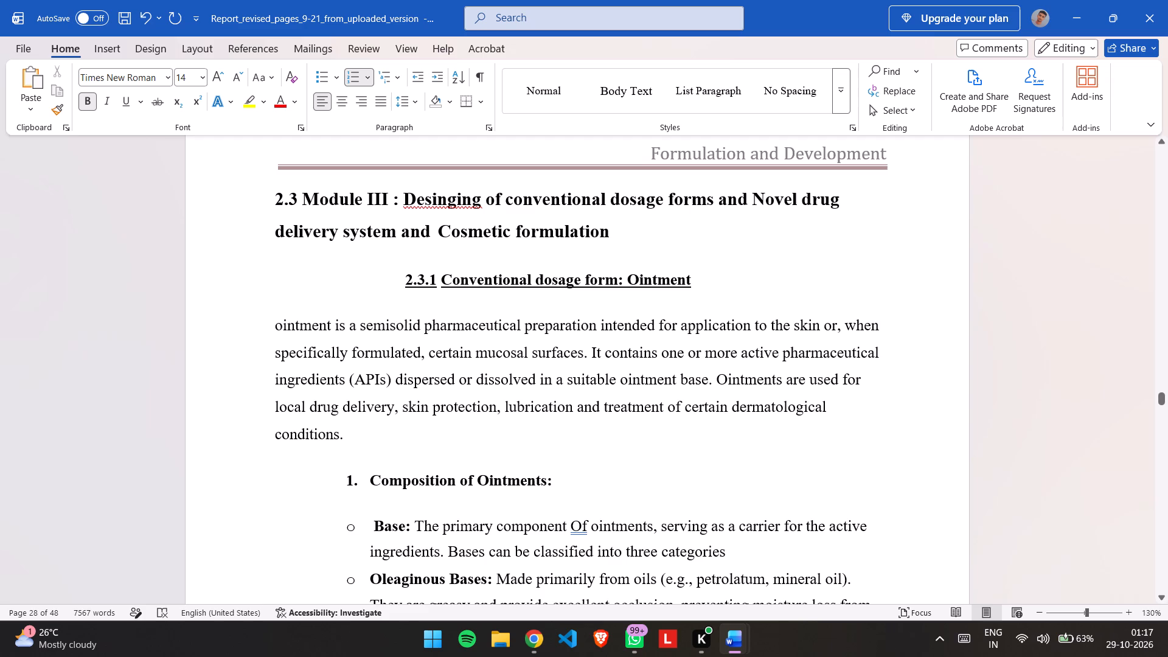
{"action": "double_click", "coordinate": [667, 284]}
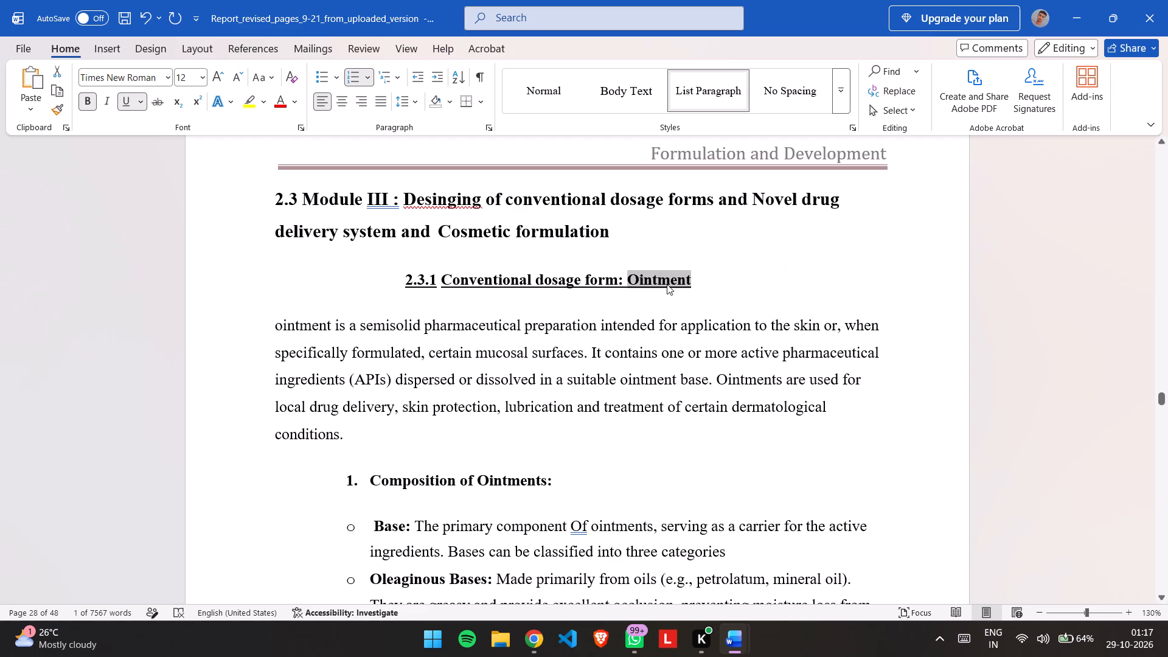
{"action": "key", "text": "shift+e"}
{"action": "type", "text": "ffer"}
{"action": "type", "text": "vesc"}
{"action": "type", "text": "ent"}
{"action": "key", "text": "space"}
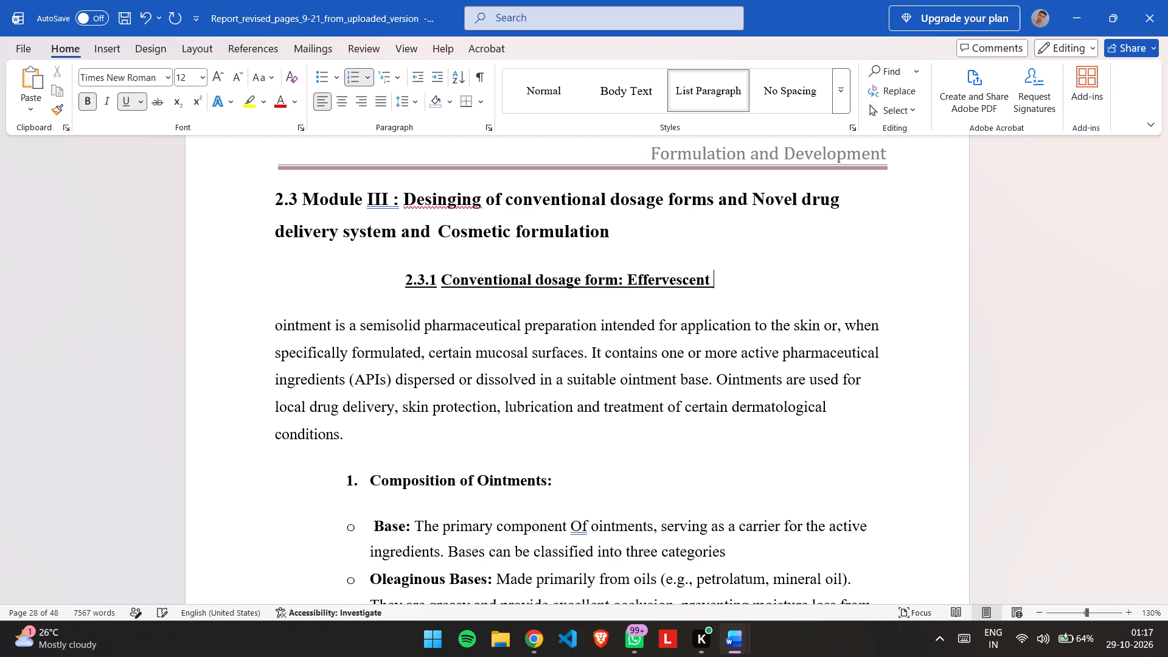
{"action": "type", "text": "Granules"}
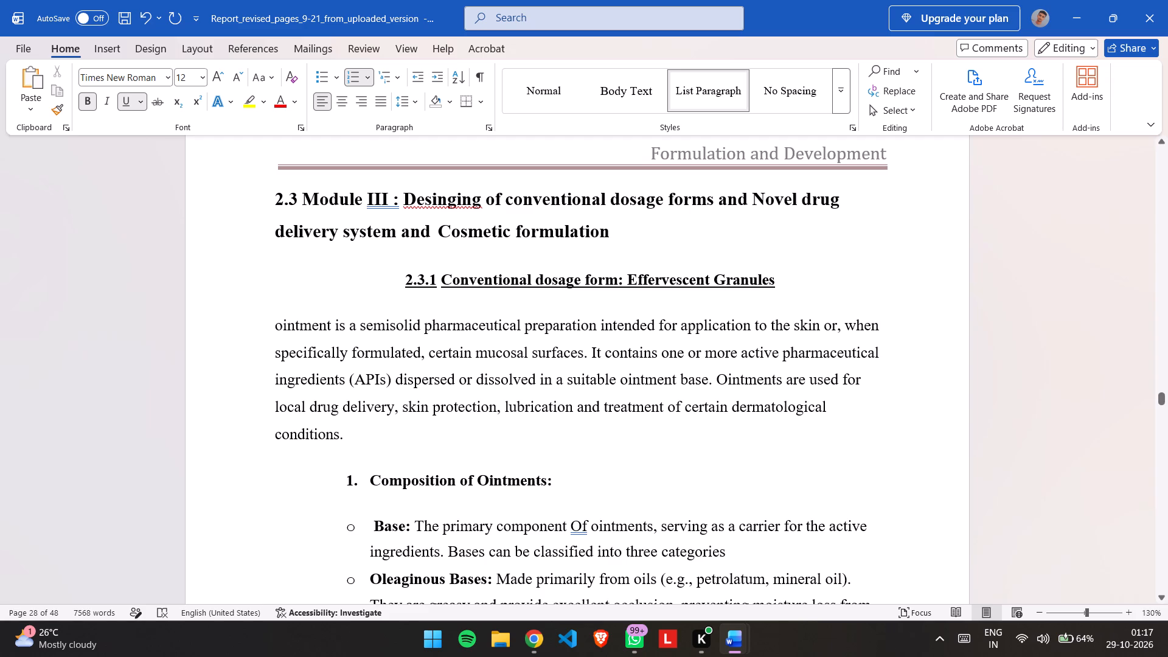
Compare the opening of section 2.3.1 in the original Report with the revised report, then go back to the original Report.
{"action": "key", "text": "alt+Tab"}
{"action": "key", "text": "alt+Tab"}
{"action": "scroll", "coordinate": [716, 280], "scroll_direction": "down", "scroll_amount": 1}
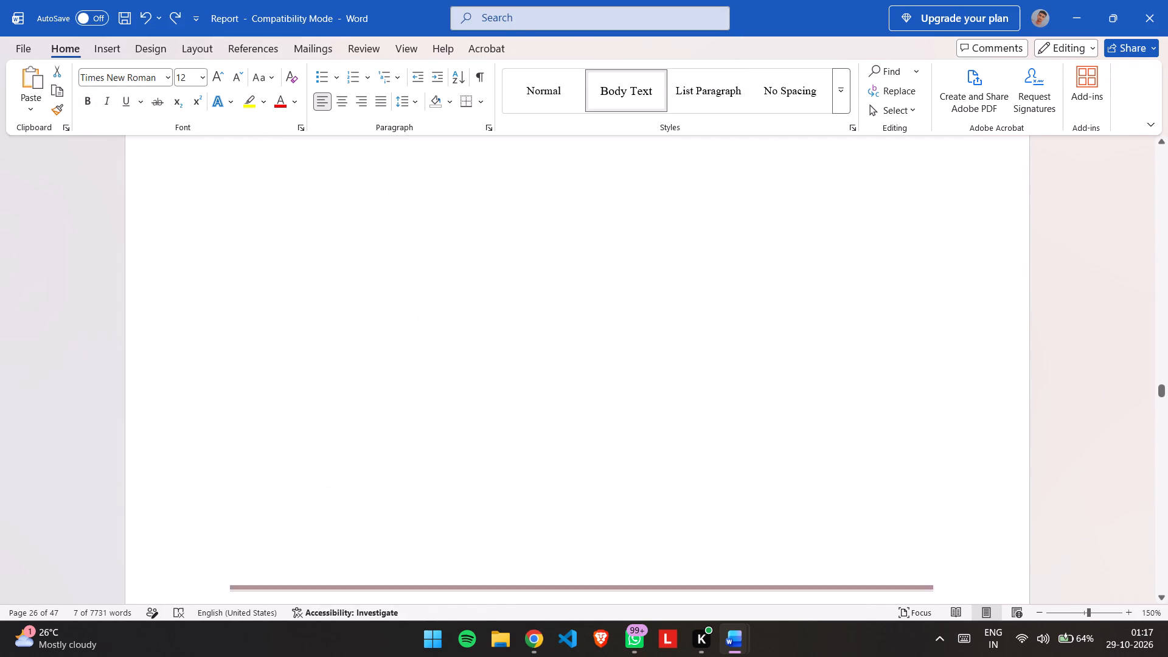
{"action": "scroll", "coordinate": [716, 280], "scroll_direction": "down", "scroll_amount": 4}
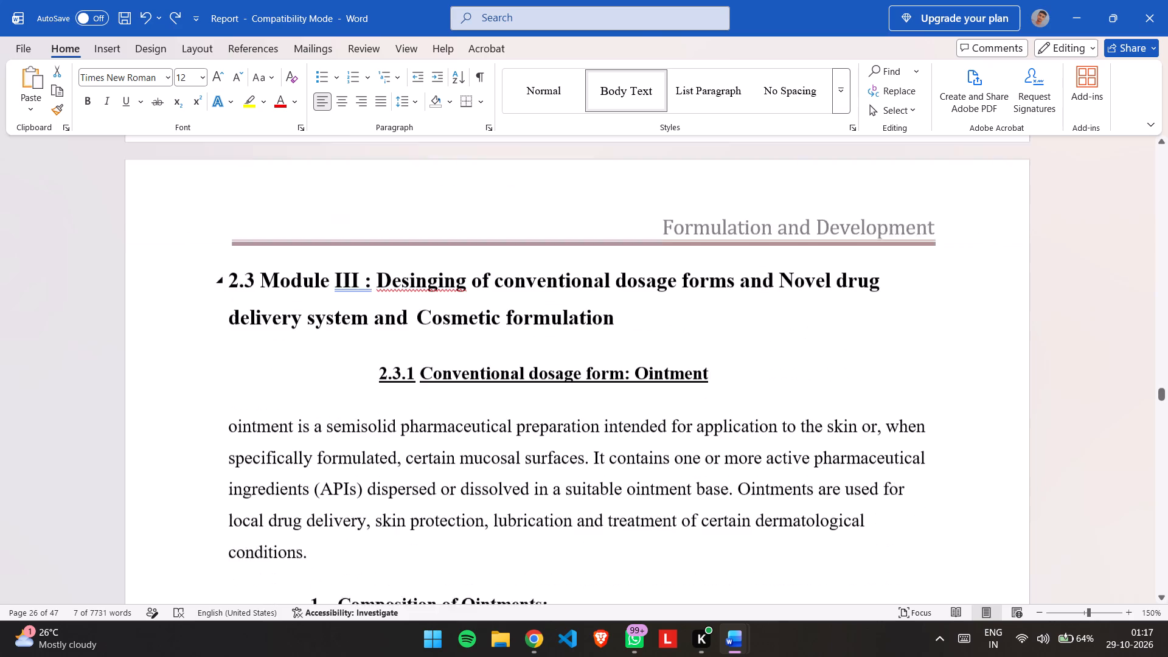
{"action": "scroll", "coordinate": [716, 280], "scroll_direction": "down", "scroll_amount": 1}
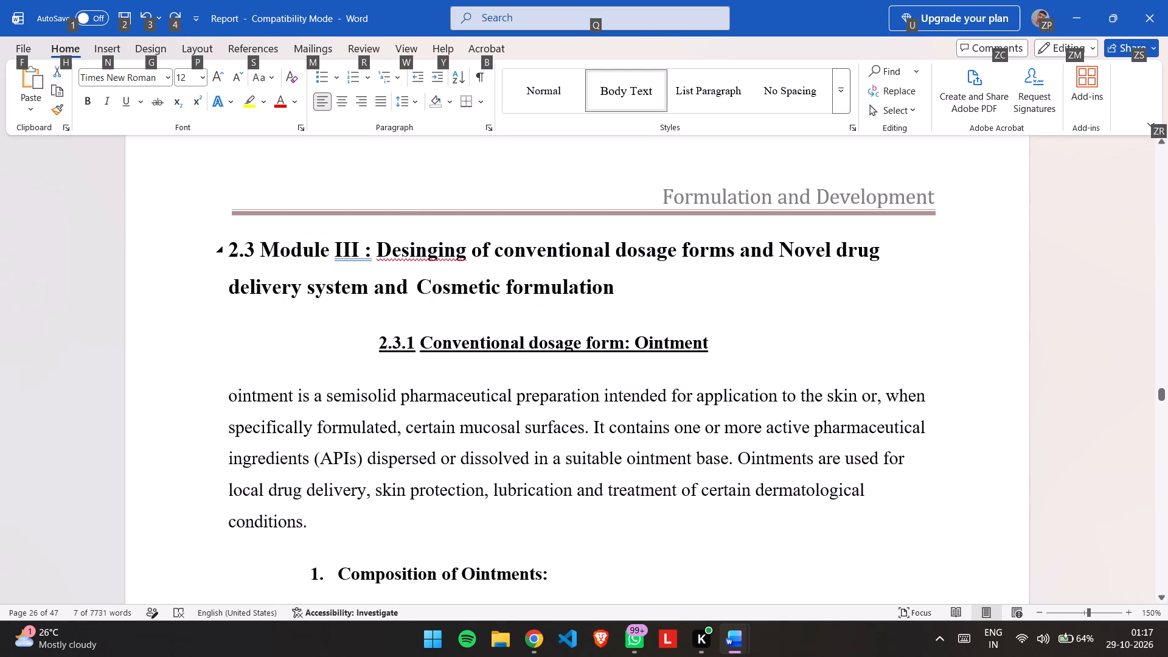
{"action": "key", "text": "alt+Tab"}
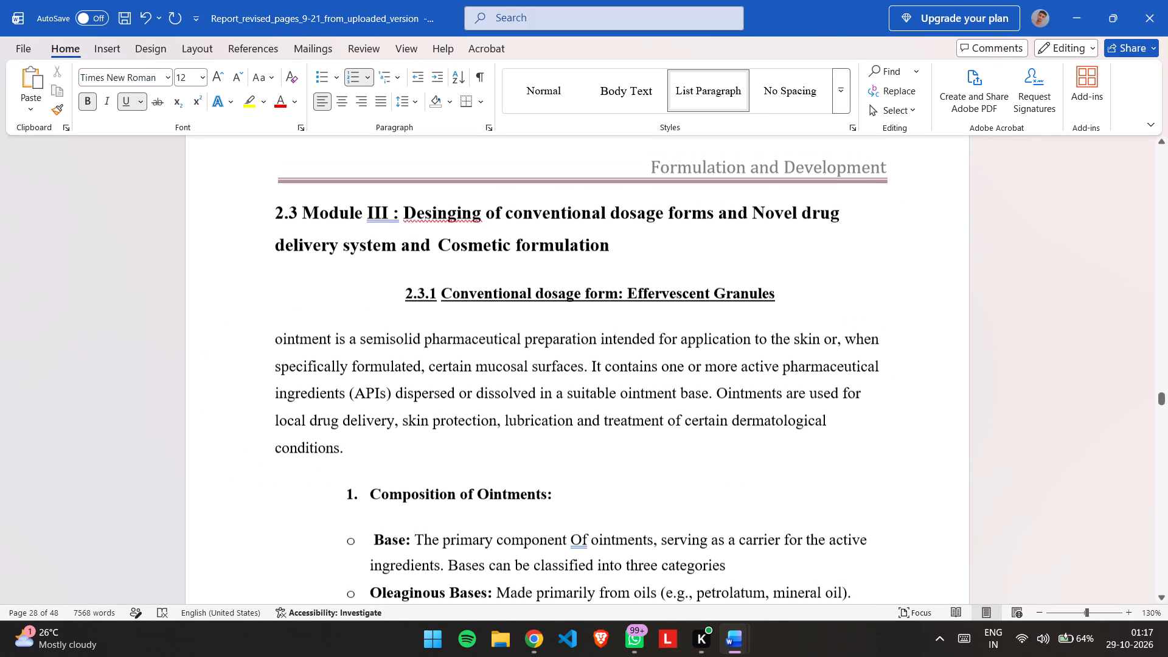
{"action": "left_click", "coordinate": [403, 292]}
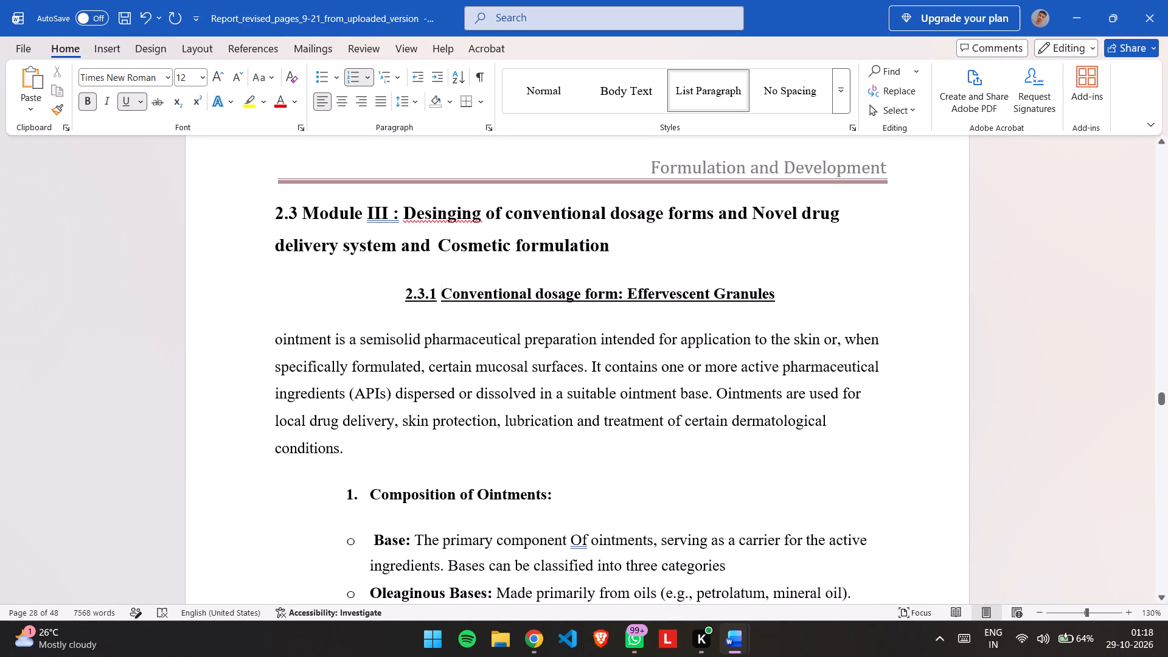
{"action": "scroll", "coordinate": [417, 358], "scroll_direction": "down", "scroll_amount": 1}
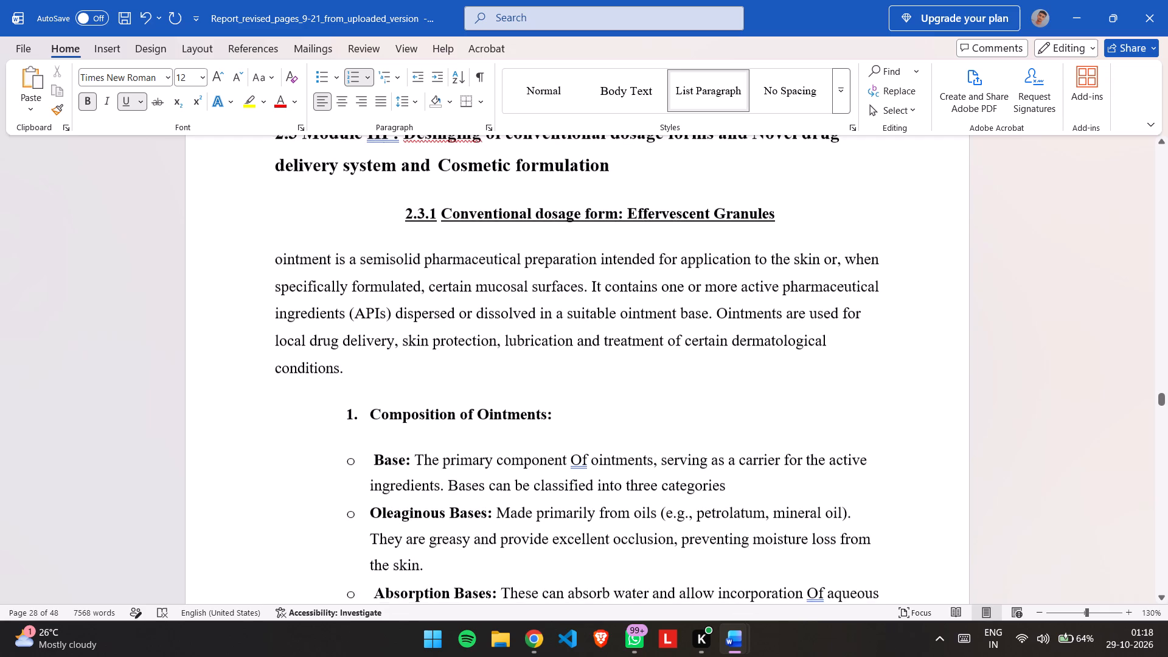
{"action": "scroll", "coordinate": [417, 358], "scroll_direction": "up", "scroll_amount": 1}
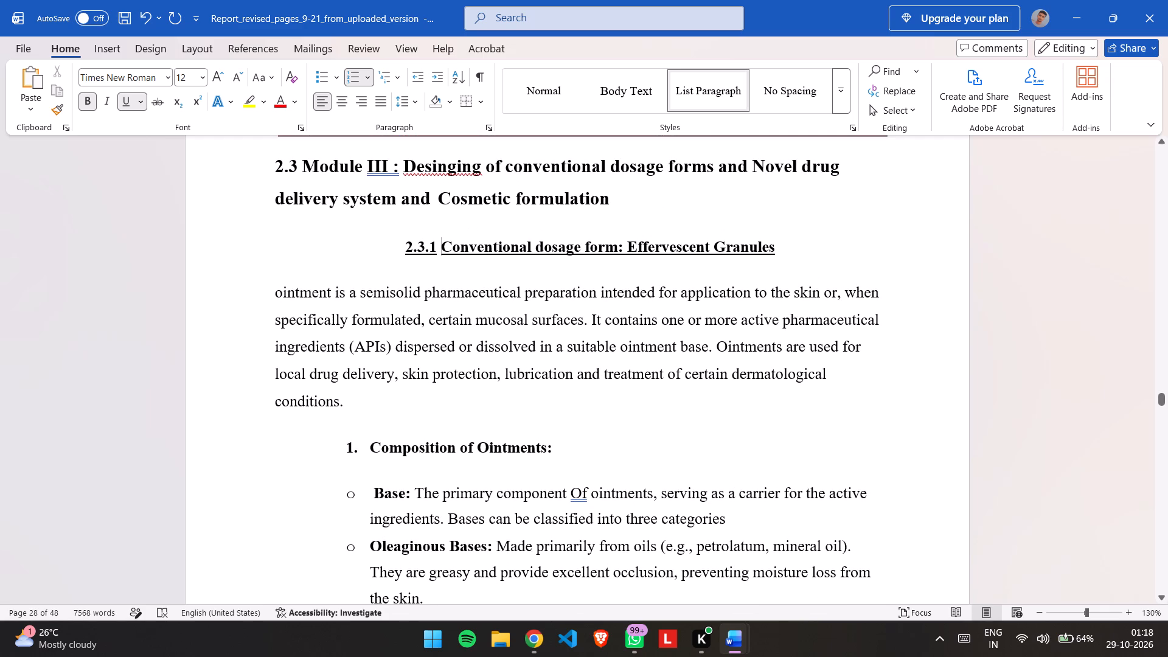
{"action": "left_click_drag", "start_coordinate": [291, 246], "coordinate": [327, 430]}
{"action": "left_click", "coordinate": [327, 430]}
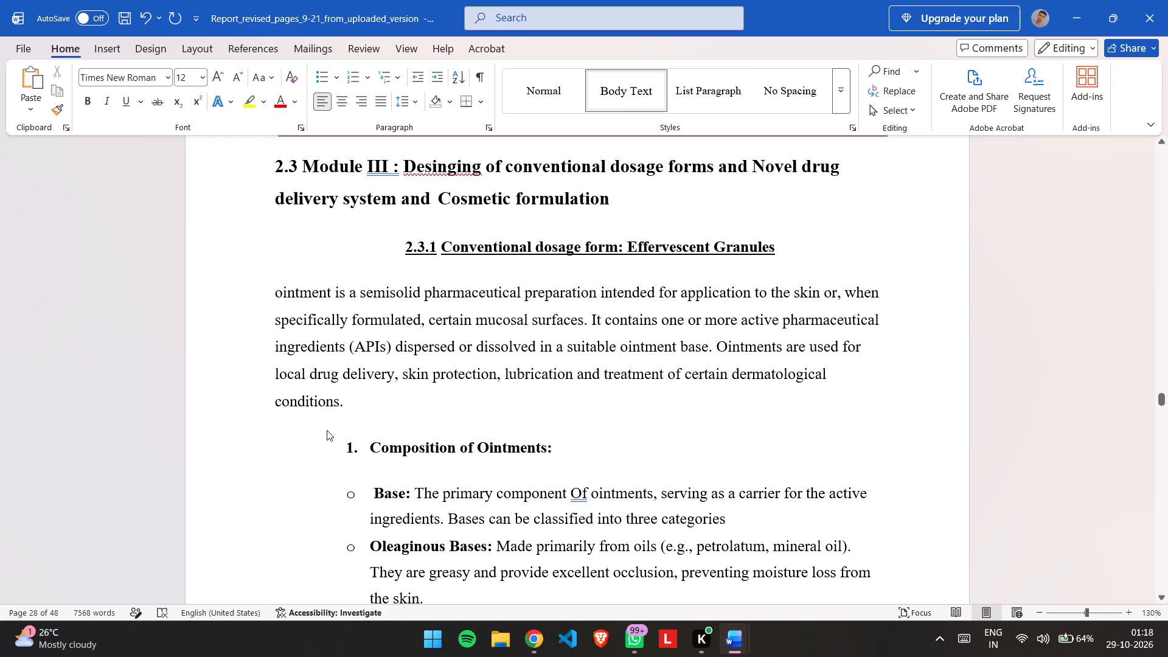
{"action": "key", "text": "alt+Tab"}
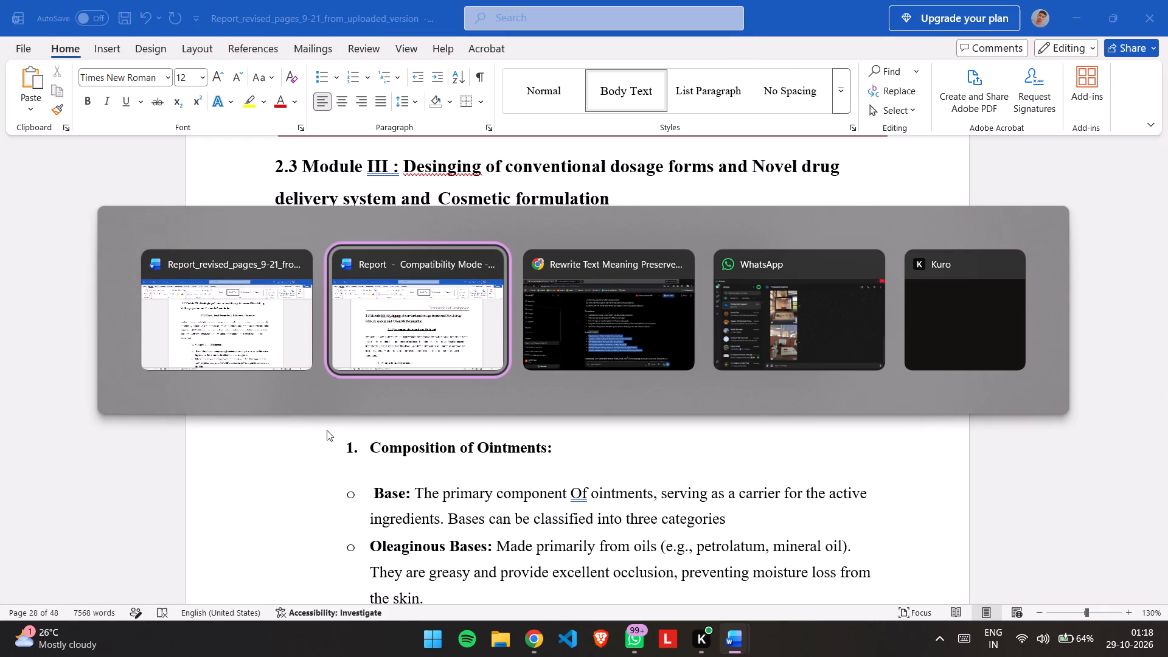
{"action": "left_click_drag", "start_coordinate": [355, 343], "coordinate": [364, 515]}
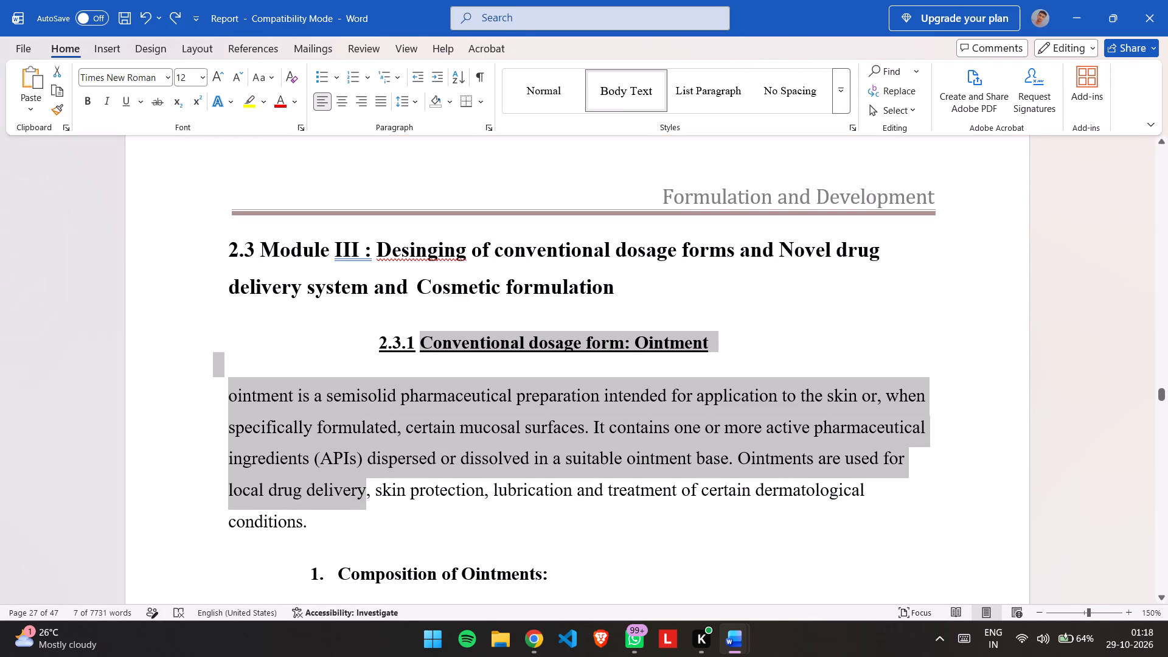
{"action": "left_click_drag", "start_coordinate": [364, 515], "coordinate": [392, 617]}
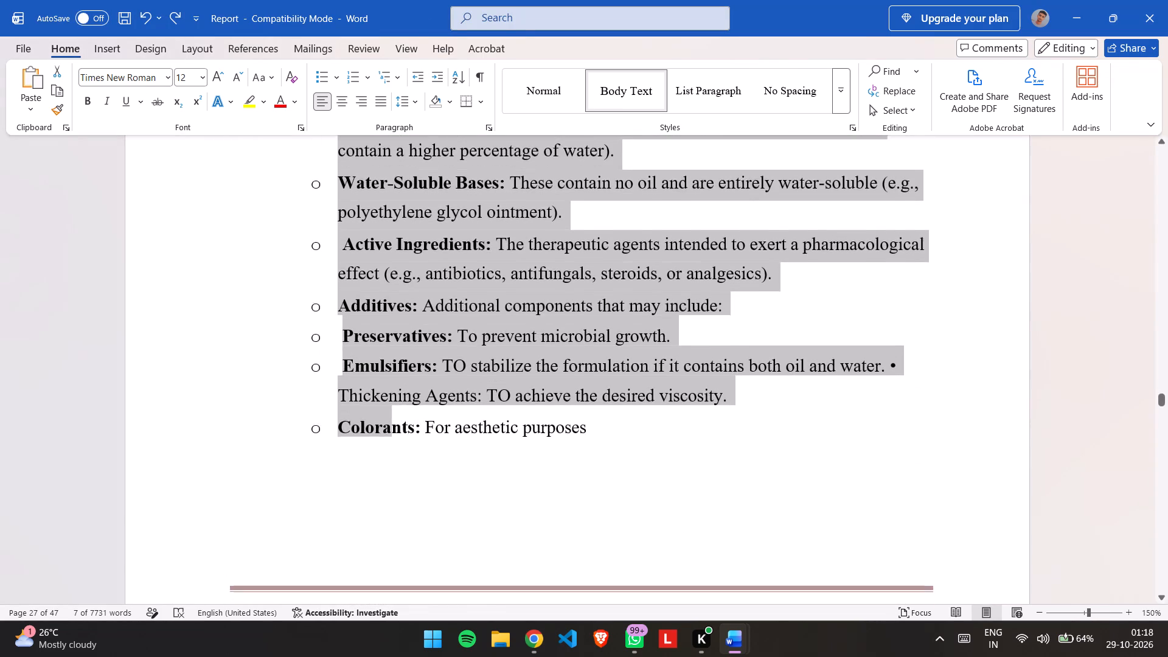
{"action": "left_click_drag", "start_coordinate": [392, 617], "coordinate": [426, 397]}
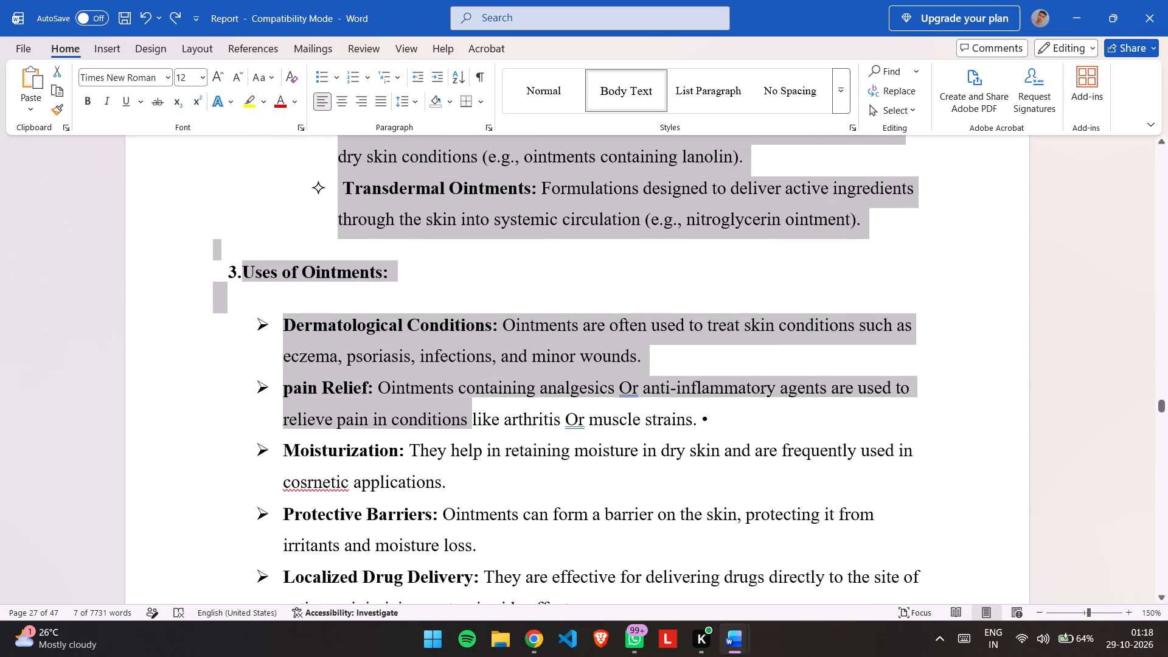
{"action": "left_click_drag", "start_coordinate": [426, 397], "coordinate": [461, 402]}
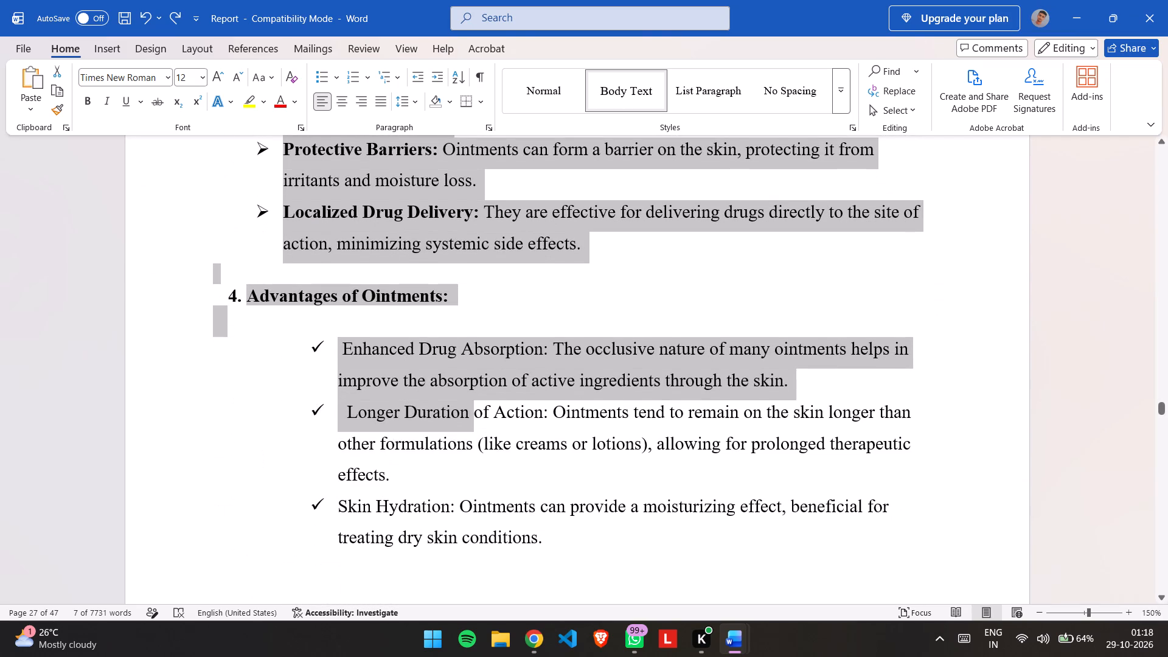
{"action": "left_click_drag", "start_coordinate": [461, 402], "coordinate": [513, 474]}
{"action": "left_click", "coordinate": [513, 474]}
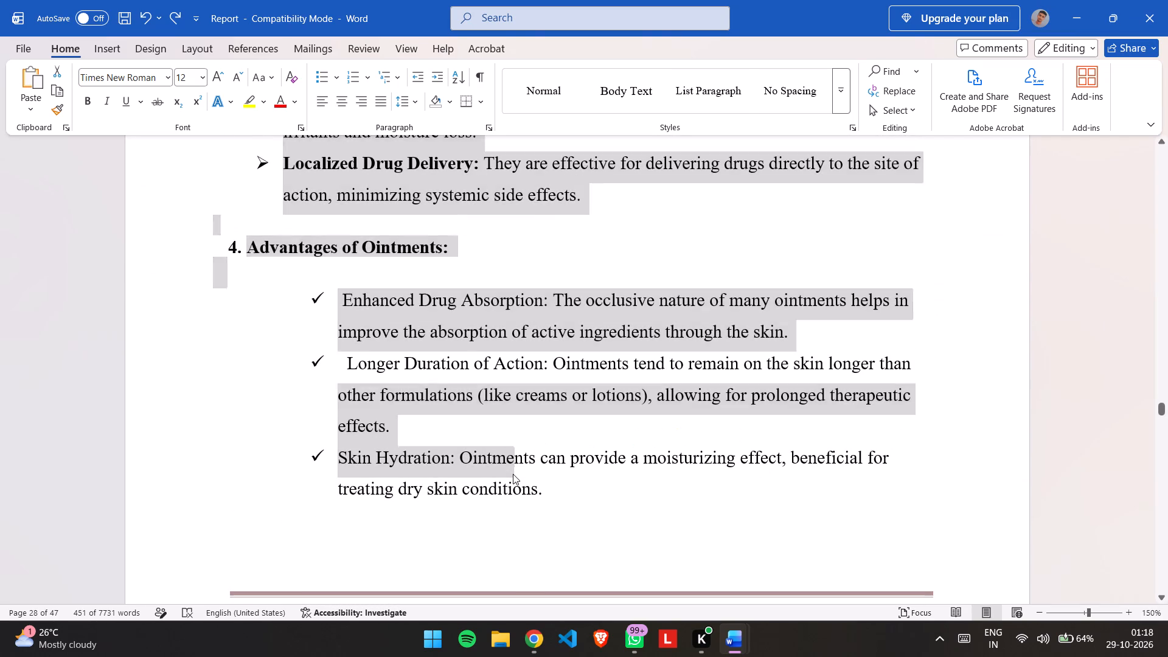
Examine where the original Report's ointment theory ends and the experimental part with its formulation table begins.
{"action": "scroll", "coordinate": [513, 474], "scroll_direction": "down", "scroll_amount": 6}
{"action": "scroll", "coordinate": [513, 474], "scroll_direction": "up", "scroll_amount": 2}
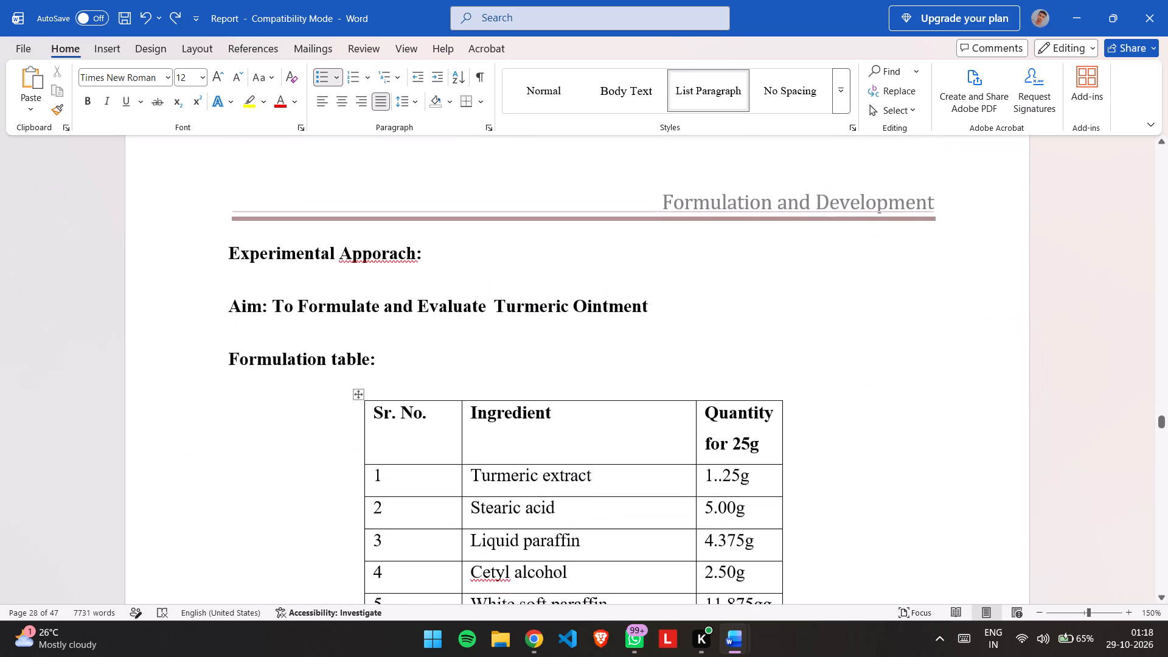
{"action": "scroll", "coordinate": [513, 474], "scroll_direction": "up", "scroll_amount": 1}
{"action": "scroll", "coordinate": [513, 474], "scroll_direction": "down", "scroll_amount": 2}
{"action": "scroll", "coordinate": [513, 474], "scroll_direction": "up", "scroll_amount": 1}
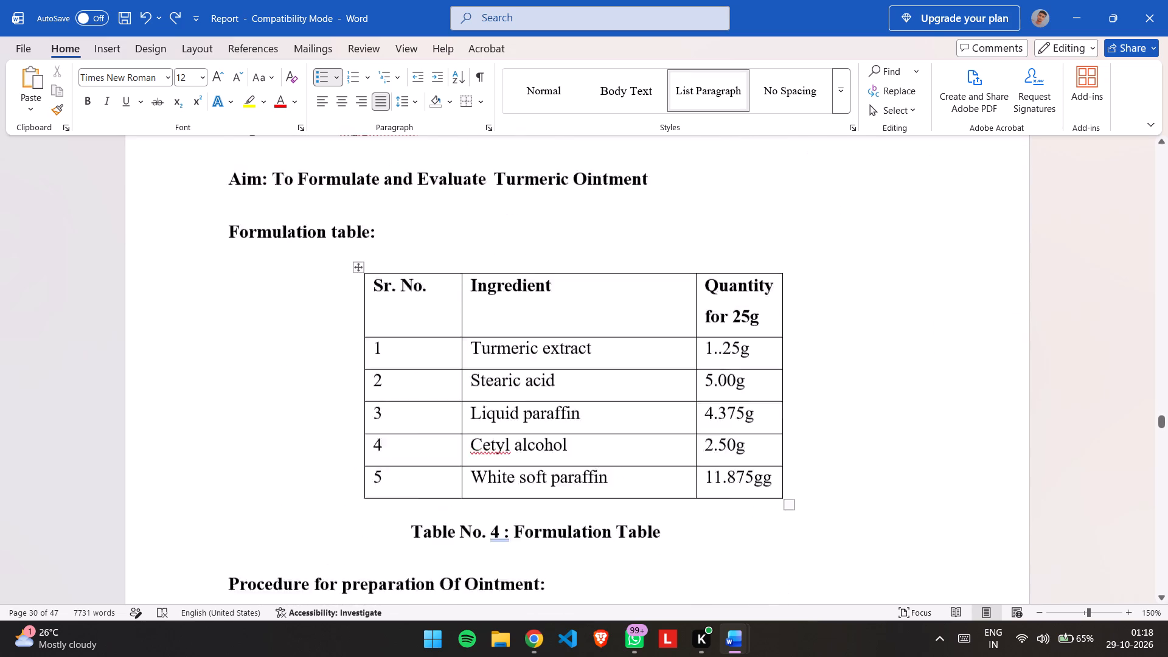
{"action": "scroll", "coordinate": [513, 474], "scroll_direction": "up", "scroll_amount": 7}
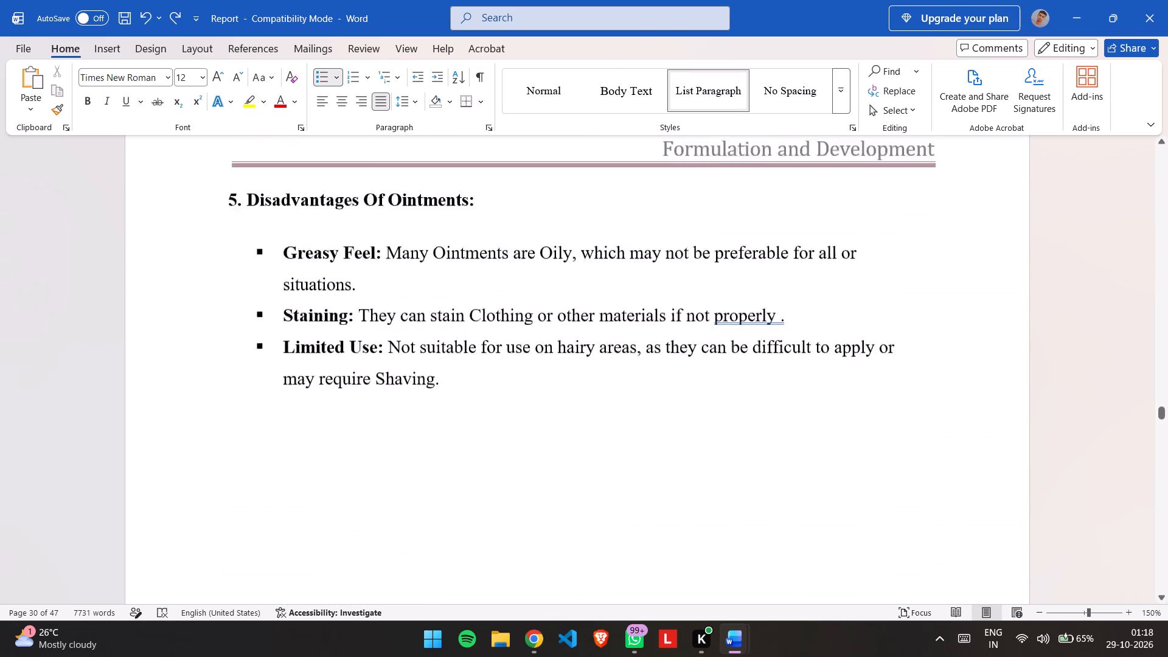
{"action": "scroll", "coordinate": [513, 474], "scroll_direction": "up", "scroll_amount": 1}
{"action": "left_click_drag", "start_coordinate": [441, 523], "coordinate": [339, 231]}
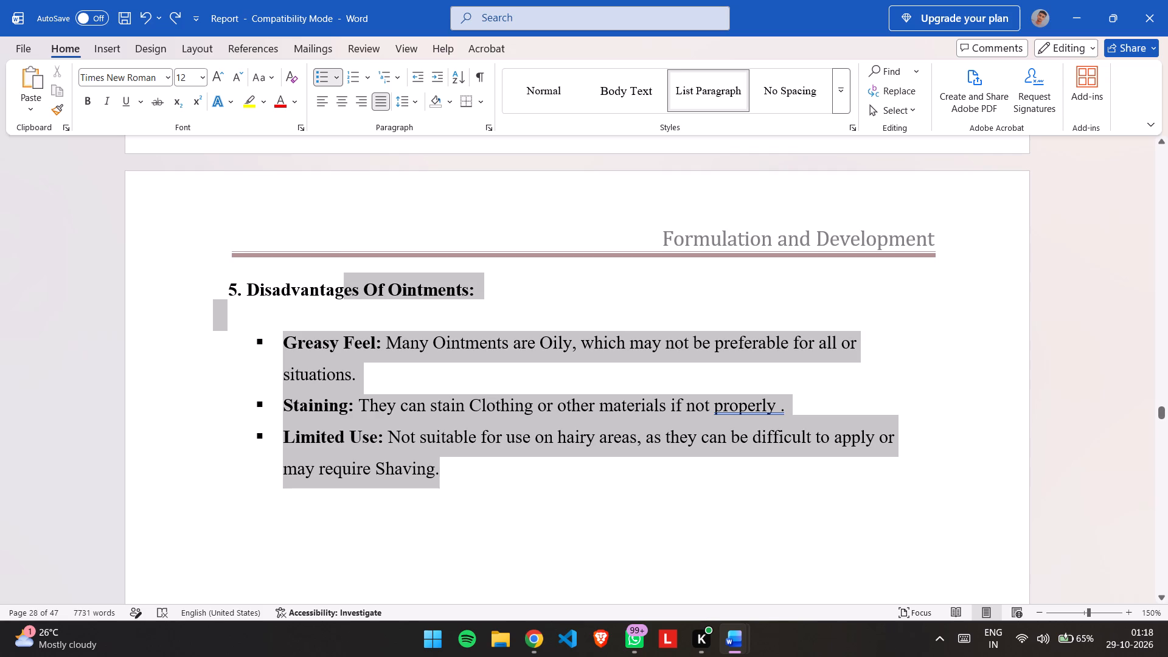
{"action": "left_click_drag", "start_coordinate": [339, 231], "coordinate": [314, 193]}
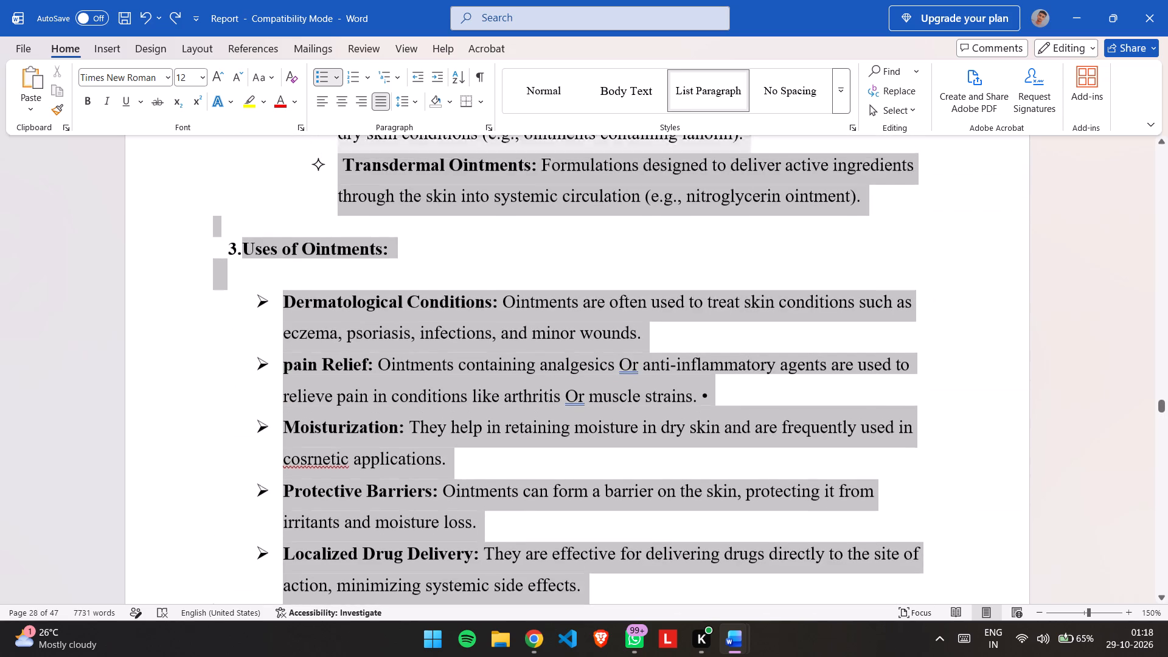
{"action": "left_click_drag", "start_coordinate": [314, 193], "coordinate": [310, 146]}
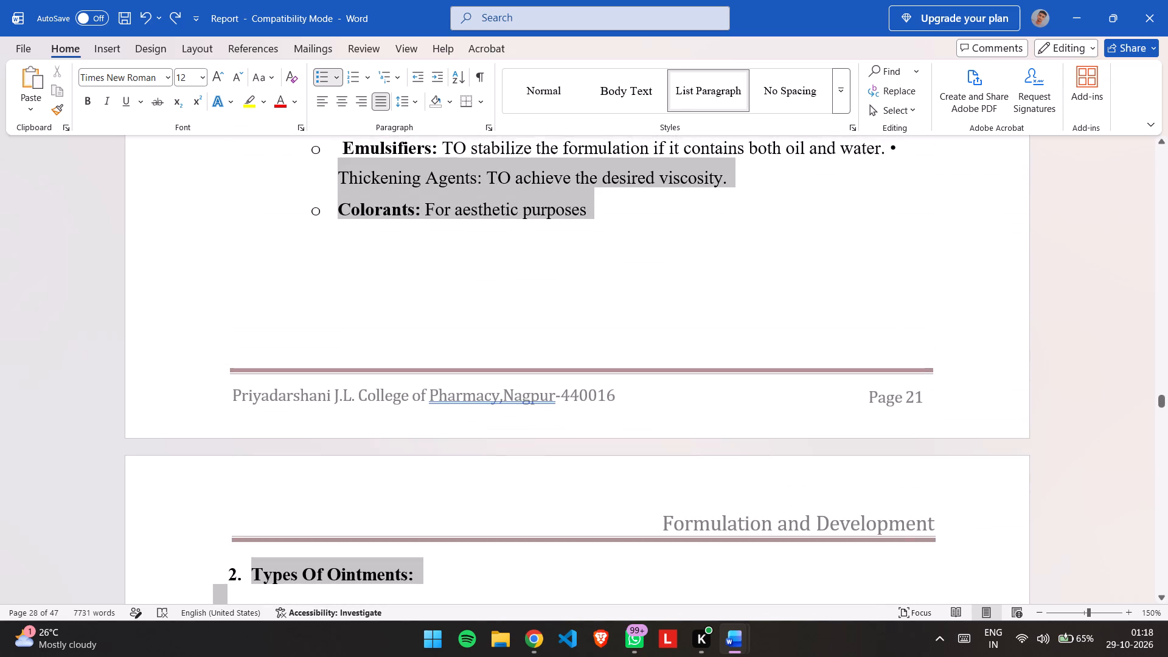
{"action": "left_click_drag", "start_coordinate": [310, 146], "coordinate": [321, 296]}
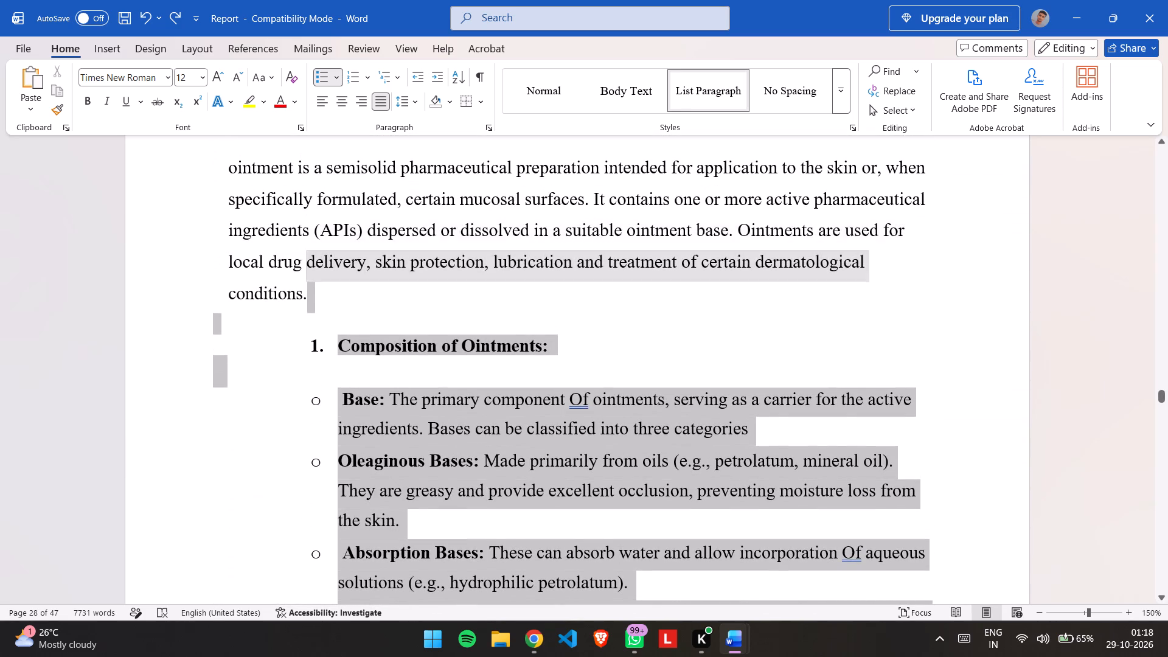
{"action": "left_click_drag", "start_coordinate": [321, 296], "coordinate": [304, 432]}
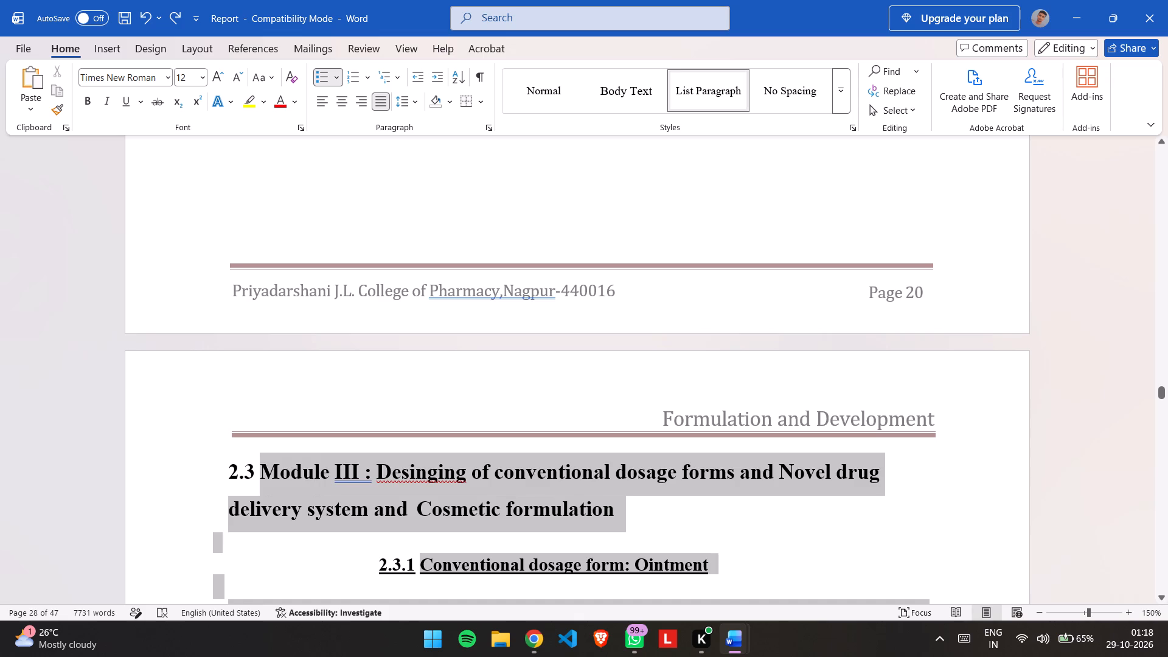
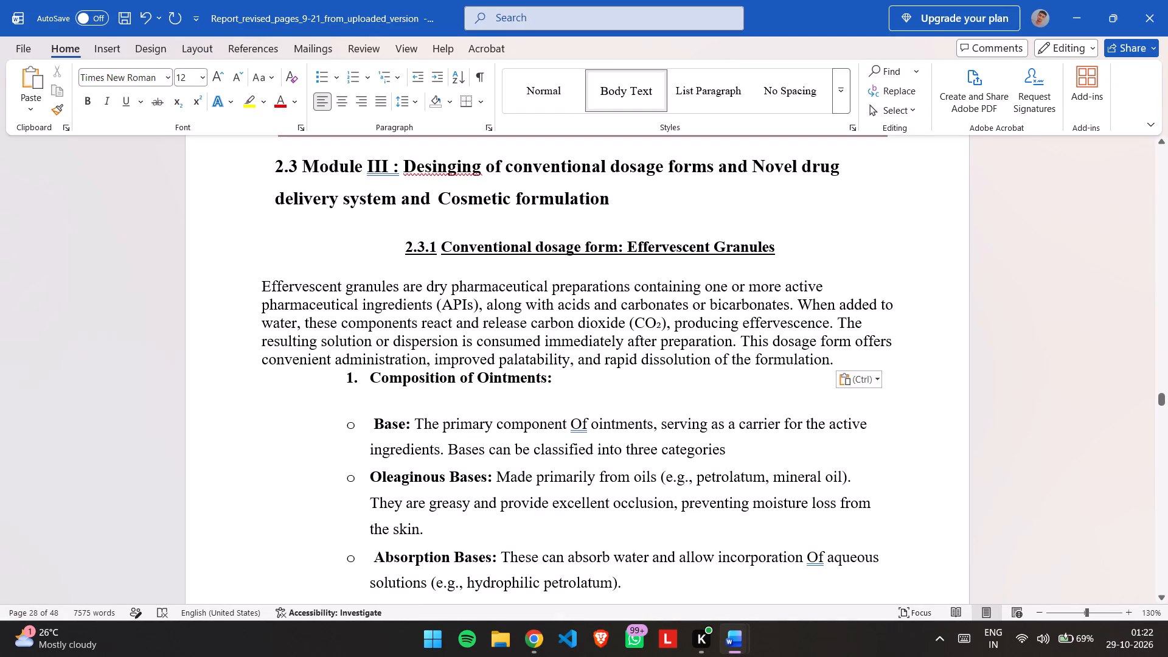
{"action": "left_click", "coordinate": [864, 385]}
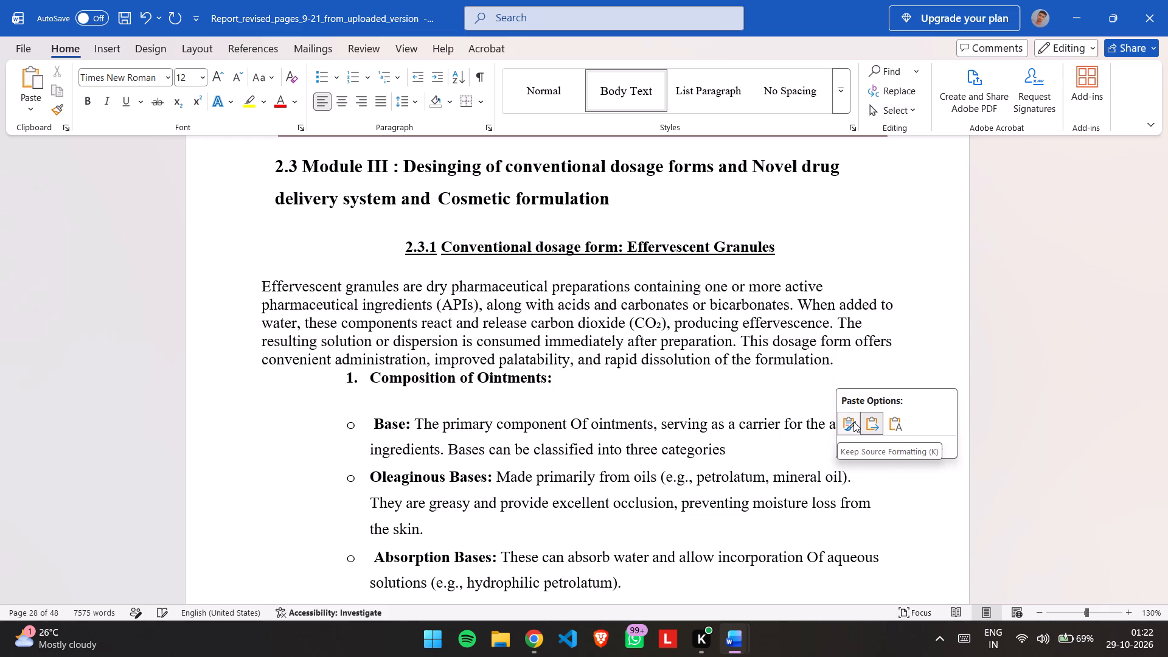
{"action": "left_click", "coordinate": [872, 422]}
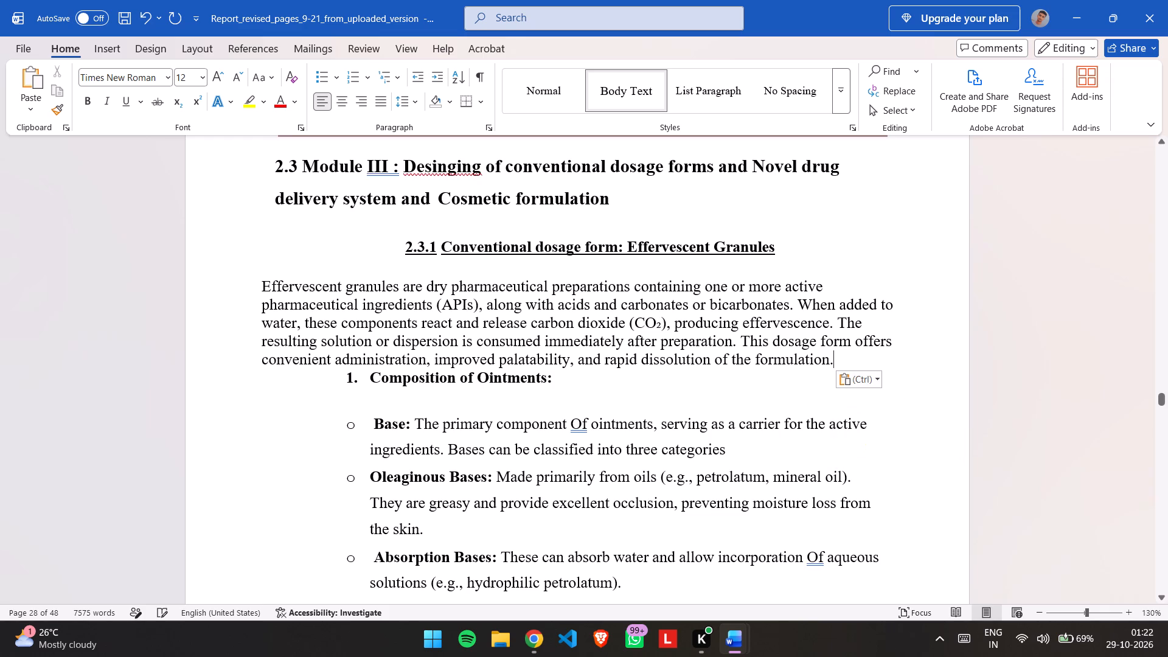
Set the line spacing of the pasted introduction and the composition heading below it to 1.5.
{"action": "left_click_drag", "start_coordinate": [257, 279], "coordinate": [821, 365]}
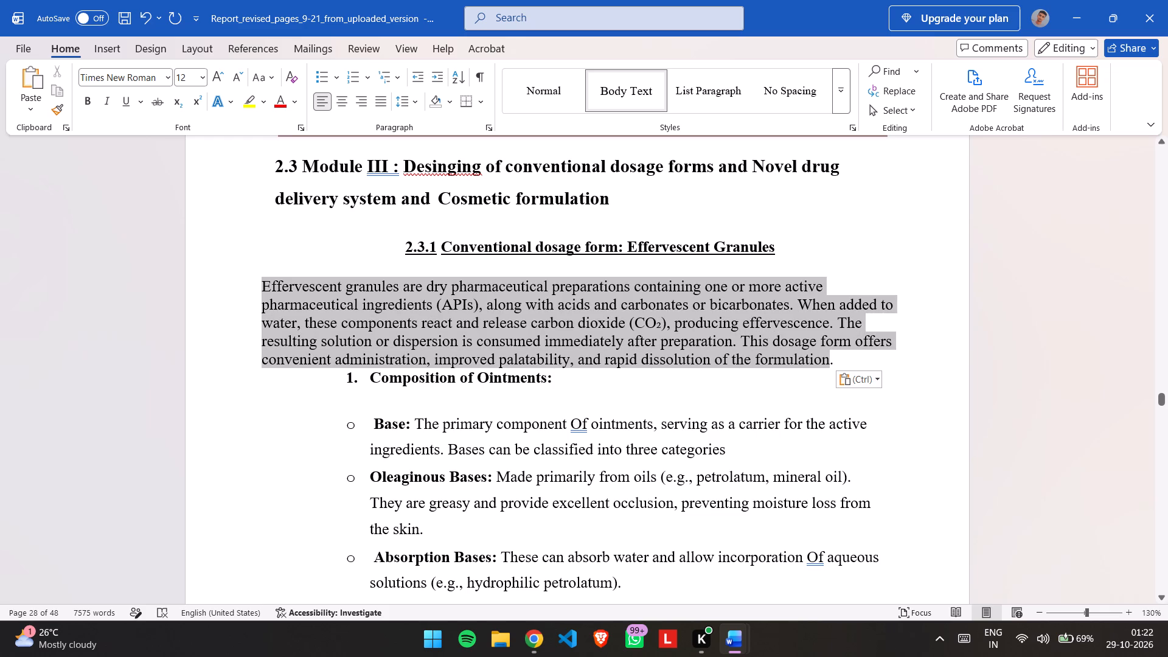
{"action": "left_click_drag", "start_coordinate": [821, 365], "coordinate": [815, 375]}
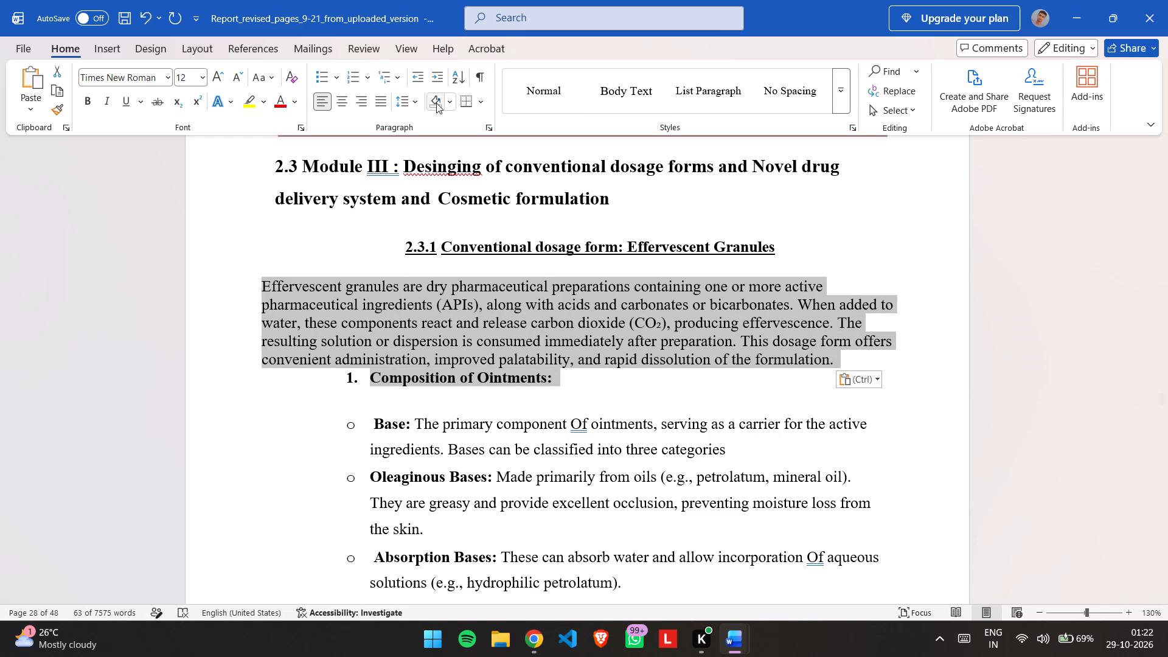
{"action": "left_click", "coordinate": [417, 103]}
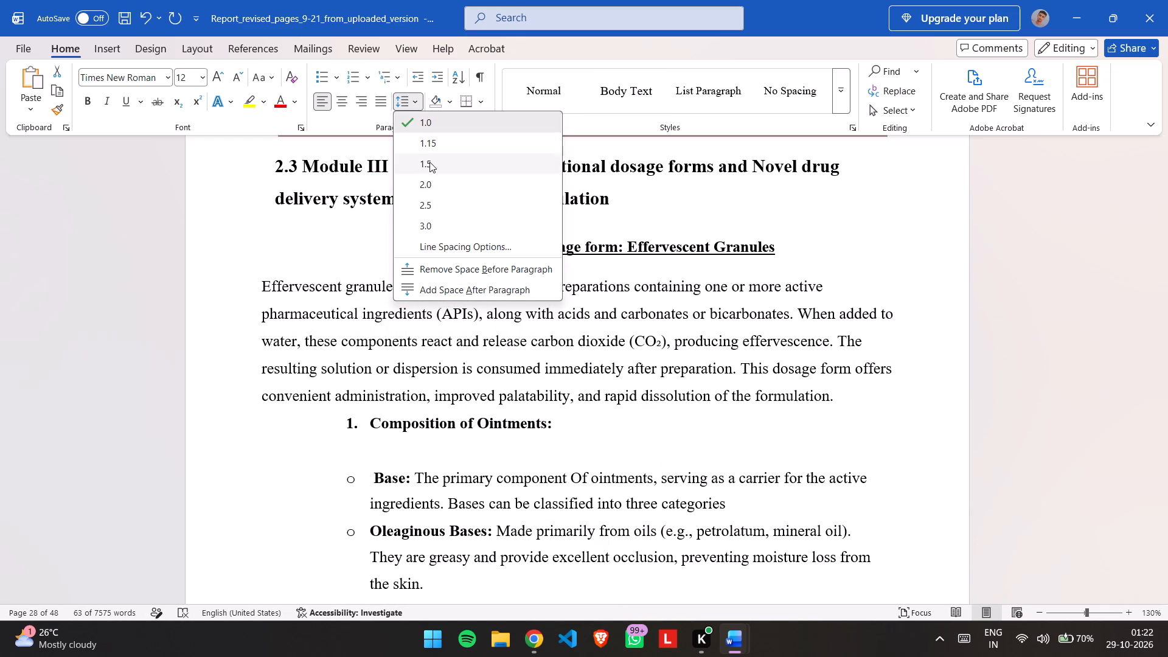
{"action": "left_click", "coordinate": [429, 162]}
{"action": "left_click", "coordinate": [525, 339]}
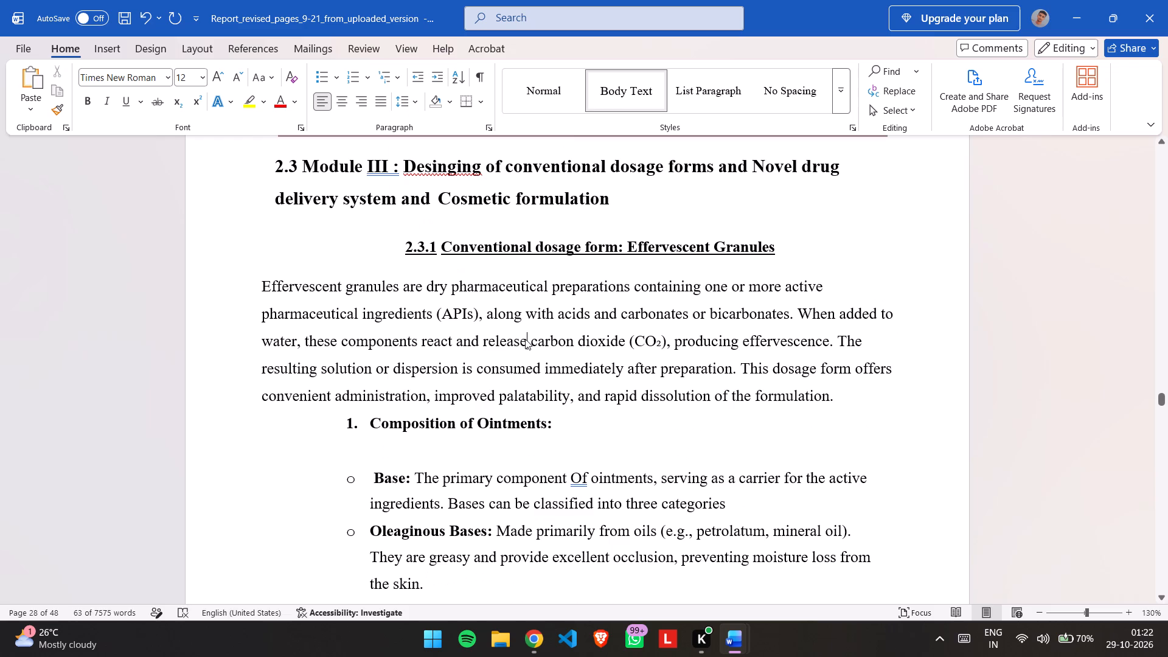
Change the heading "Composition of Ointments" to "Composition of Effervescent Granules".
{"action": "scroll", "coordinate": [525, 339], "scroll_direction": "down", "scroll_amount": 1}
{"action": "key", "text": "alt+Tab"}
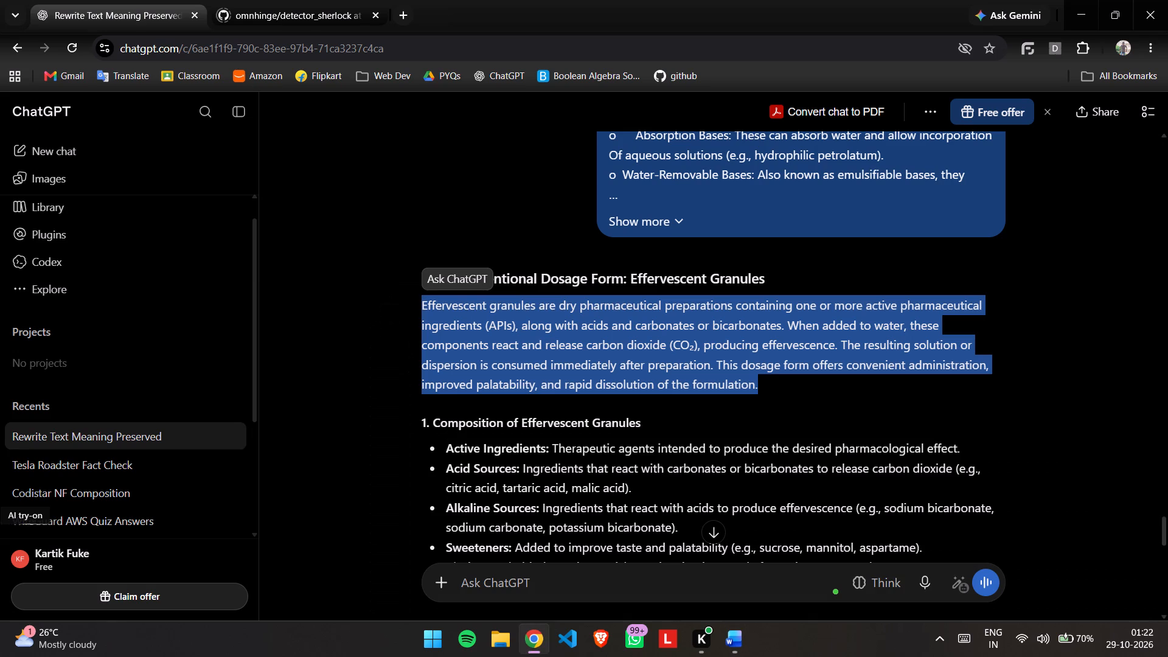
{"action": "scroll", "coordinate": [525, 339], "scroll_direction": "down", "scroll_amount": 1}
{"action": "key", "text": "alt+Tab"}
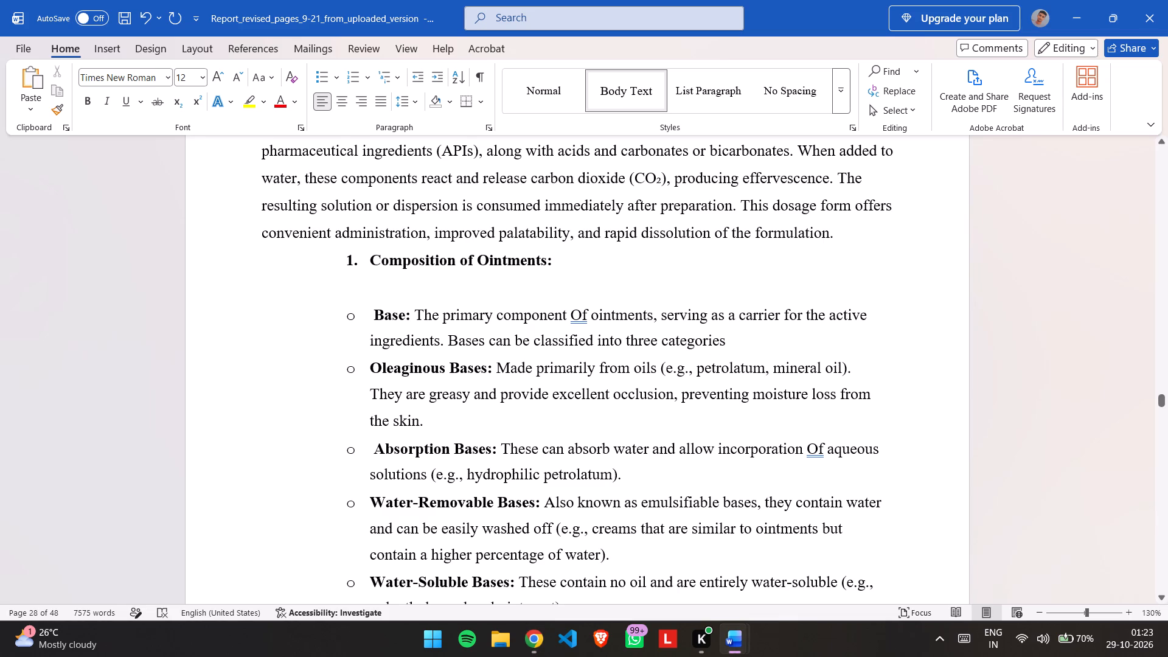
{"action": "double_click", "coordinate": [490, 260]}
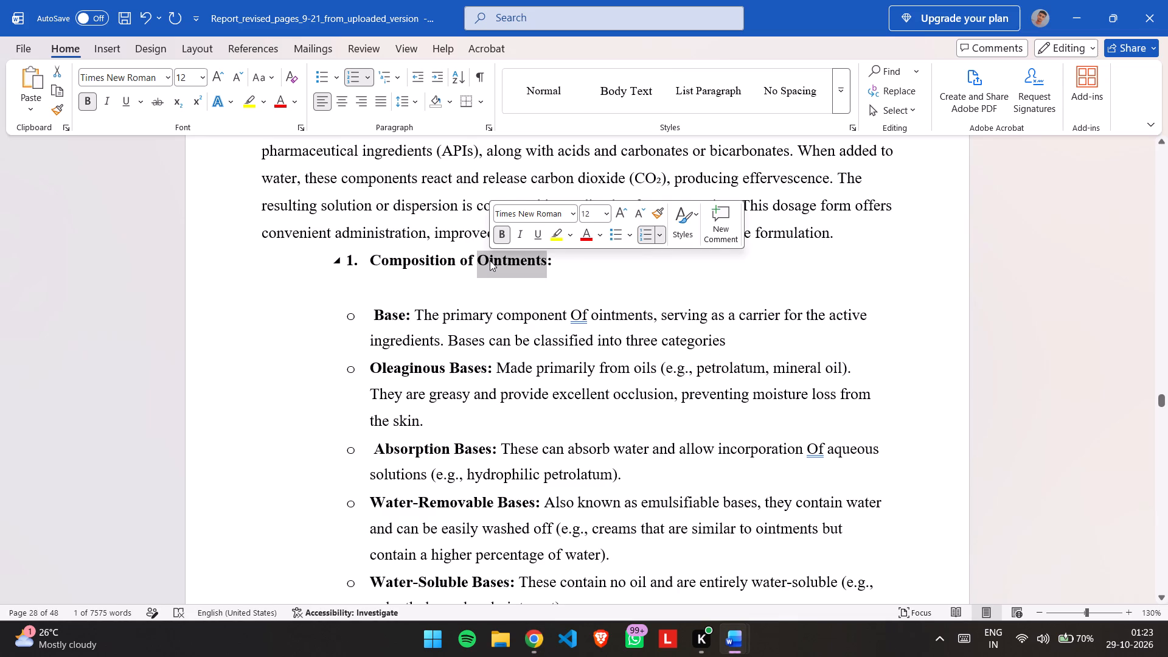
{"action": "type", "text": "Effer"}
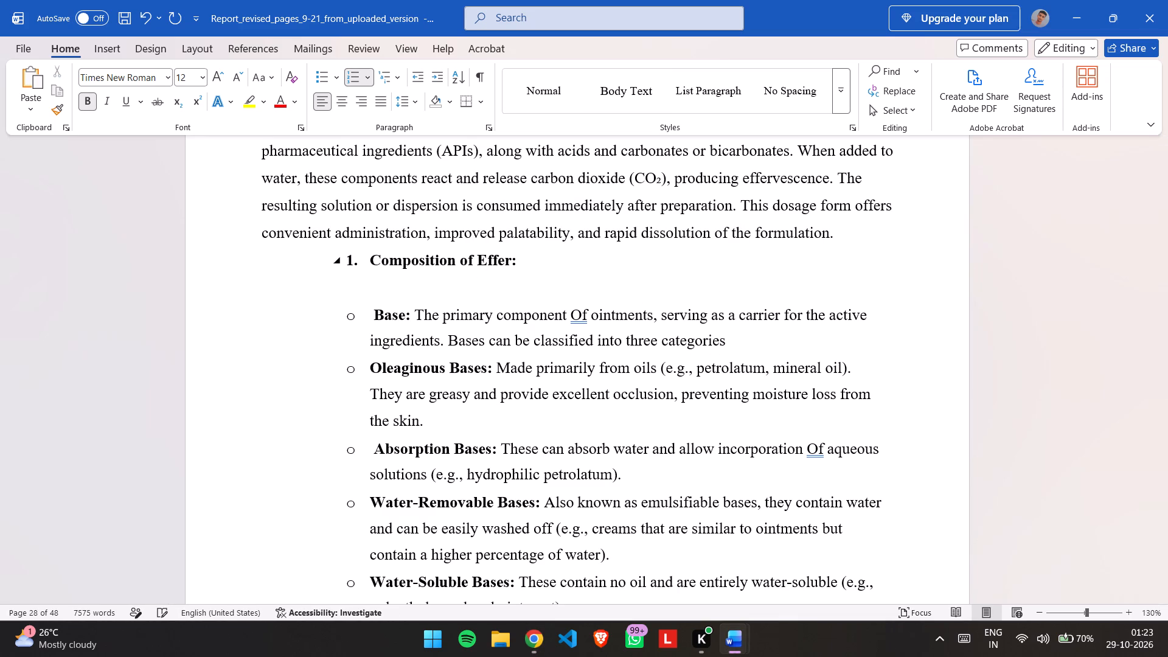
{"action": "type", "text": "vescent Granules"}
{"action": "key", "text": "space"}
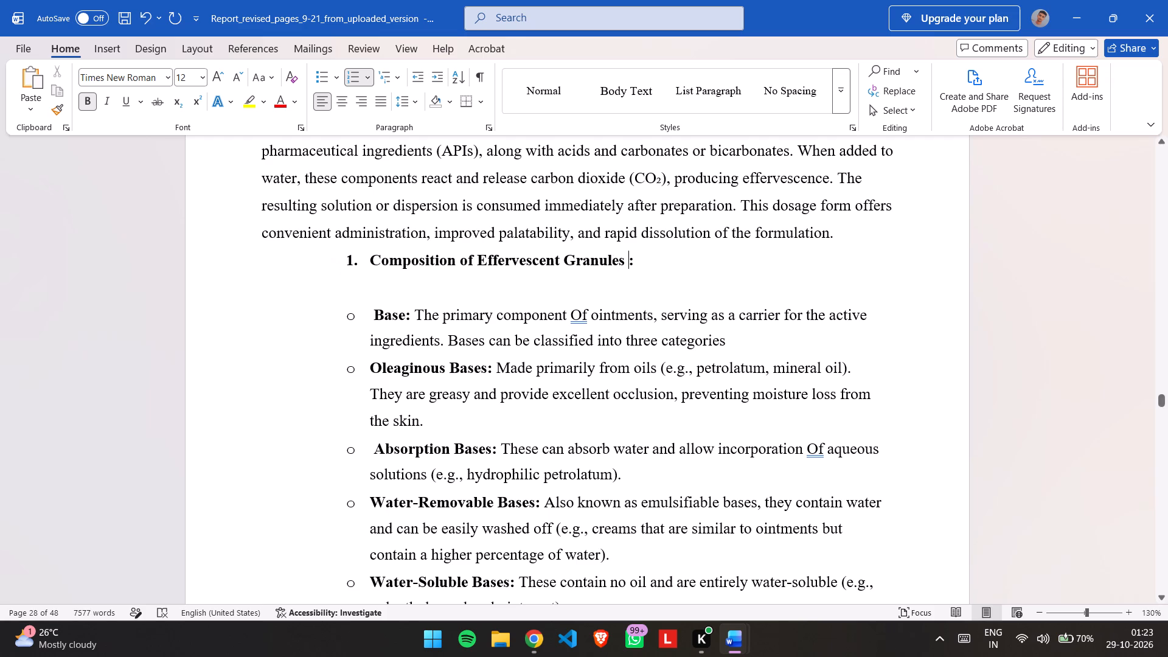
Set 1.5 line spacing from the "Composition of Effervescent Granules" heading through the Water-Removable Bases bullet.
{"action": "left_click_drag", "start_coordinate": [322, 254], "coordinate": [540, 310]}
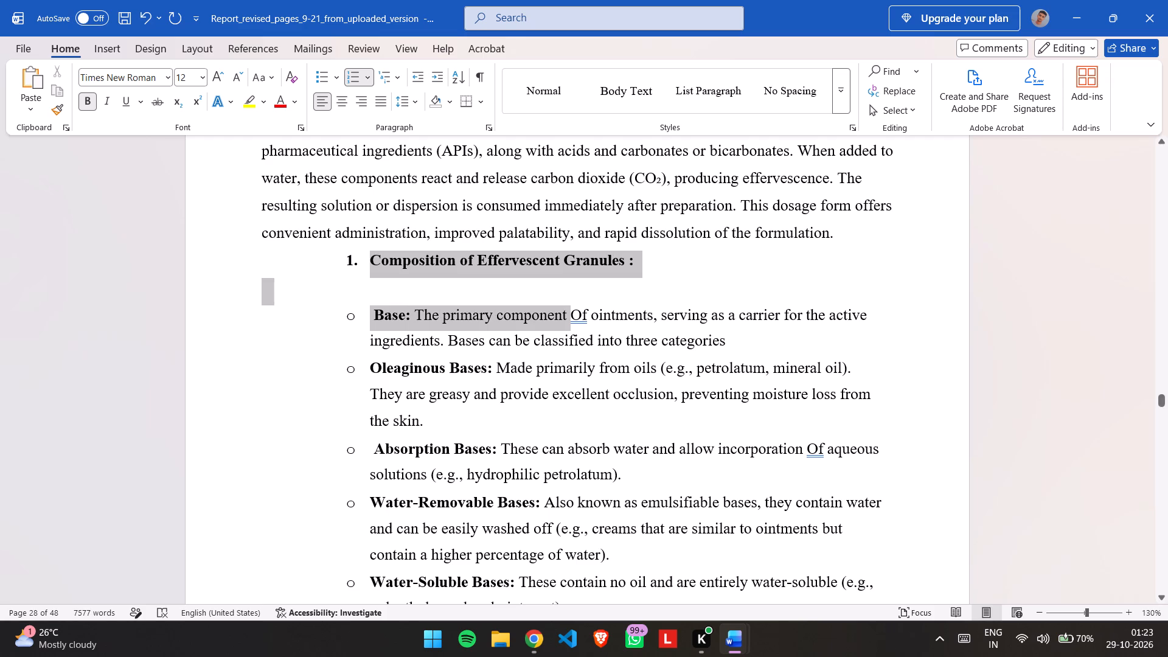
{"action": "left_click_drag", "start_coordinate": [540, 310], "coordinate": [831, 484]}
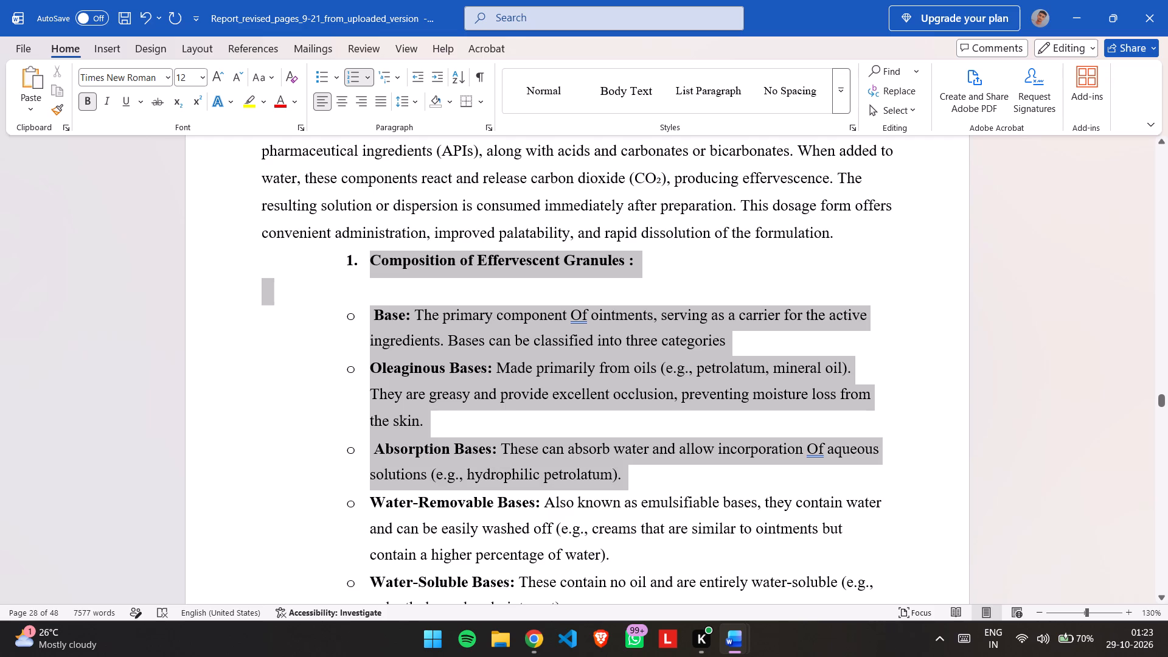
{"action": "left_click_drag", "start_coordinate": [831, 484], "coordinate": [850, 527]}
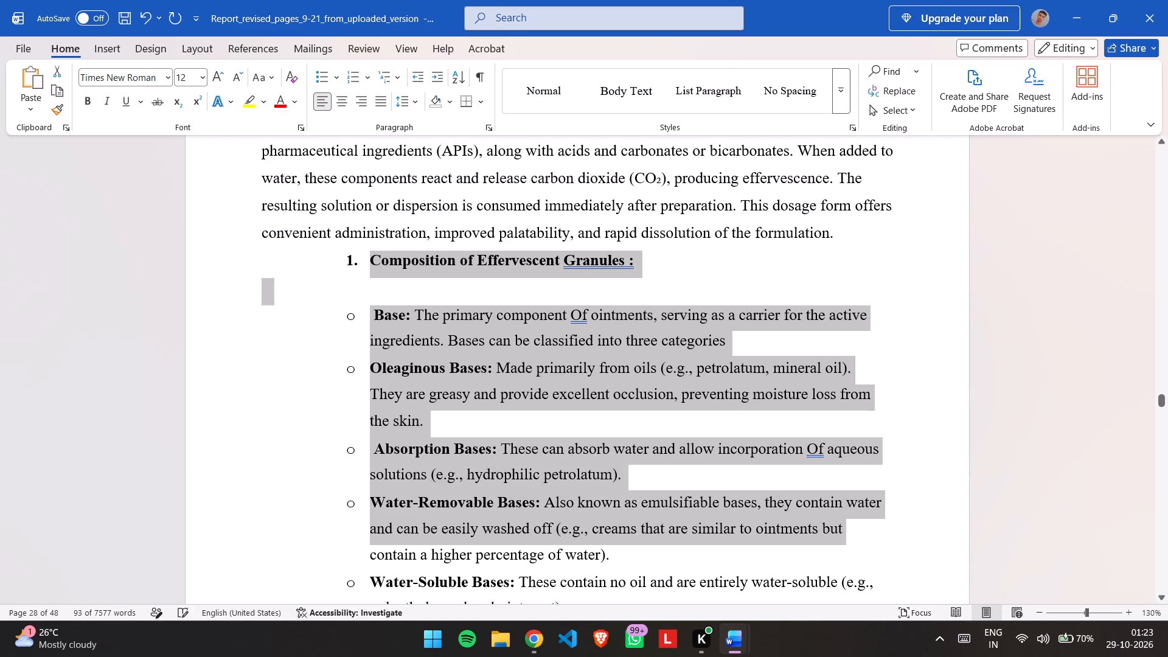
{"action": "left_click", "coordinate": [416, 97]}
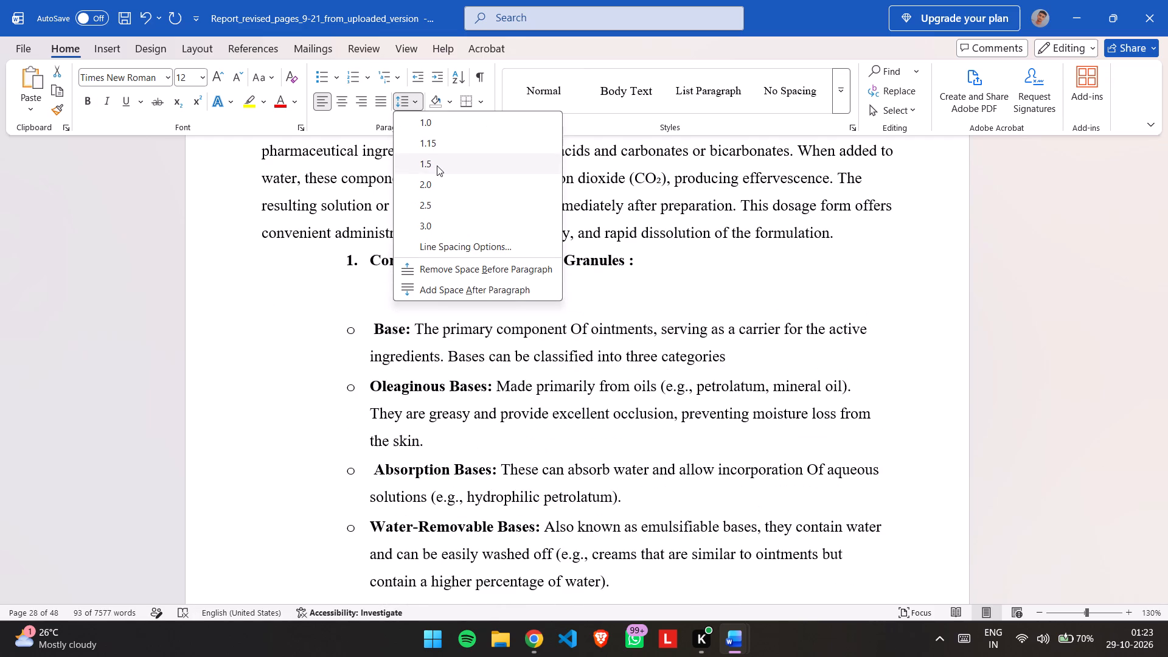
{"action": "left_click", "coordinate": [437, 165]}
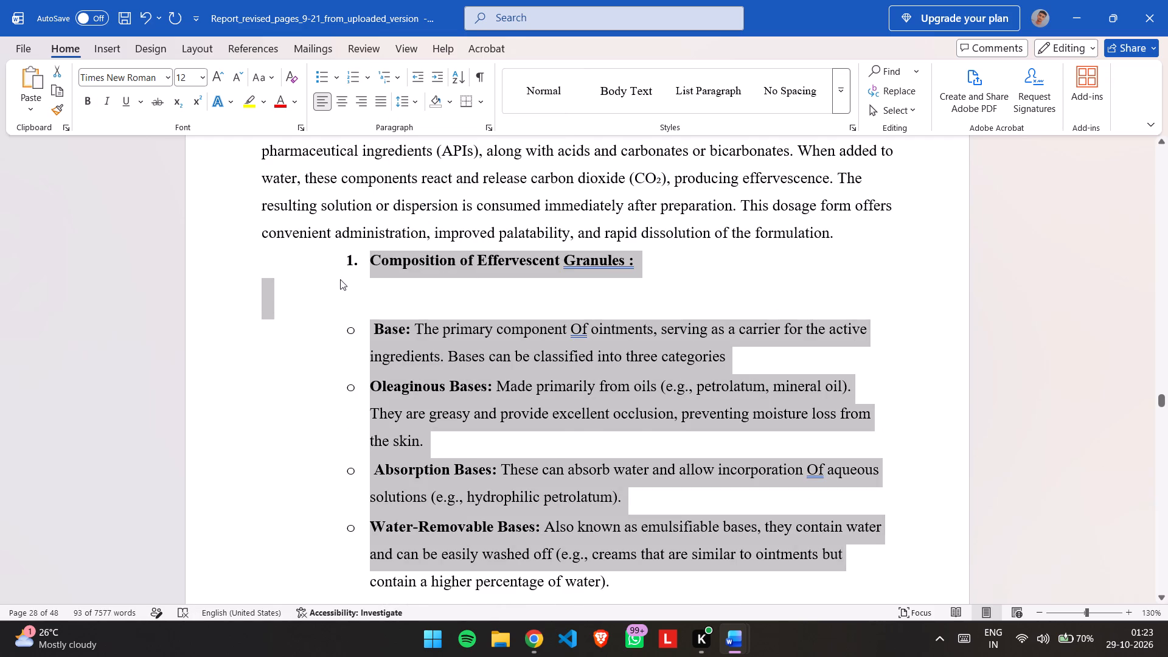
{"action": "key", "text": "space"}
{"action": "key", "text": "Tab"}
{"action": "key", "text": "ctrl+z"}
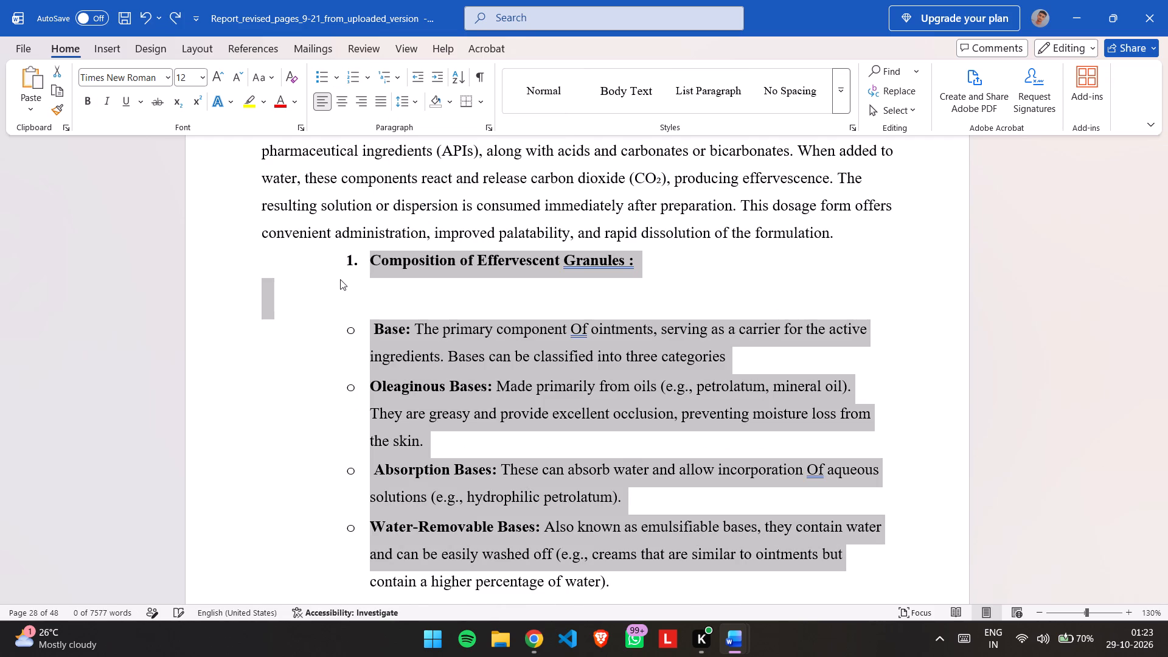
Check the original report's ointment section layout, and remove the empty line between the composition heading and the Base bullet in the revised report.
{"action": "left_click", "coordinate": [352, 333]}
{"action": "key", "text": "alt+Tab"}
{"action": "key", "text": "alt+Tab"}
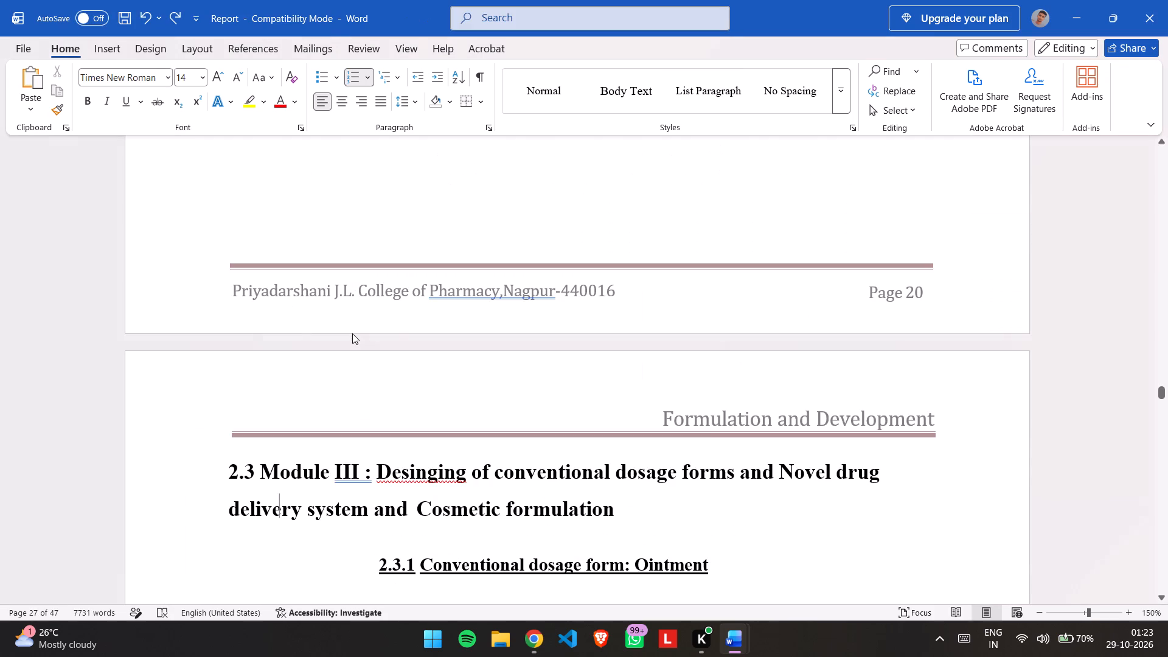
{"action": "scroll", "coordinate": [352, 333], "scroll_direction": "down", "scroll_amount": 3}
{"action": "scroll", "coordinate": [352, 333], "scroll_direction": "up", "scroll_amount": 1}
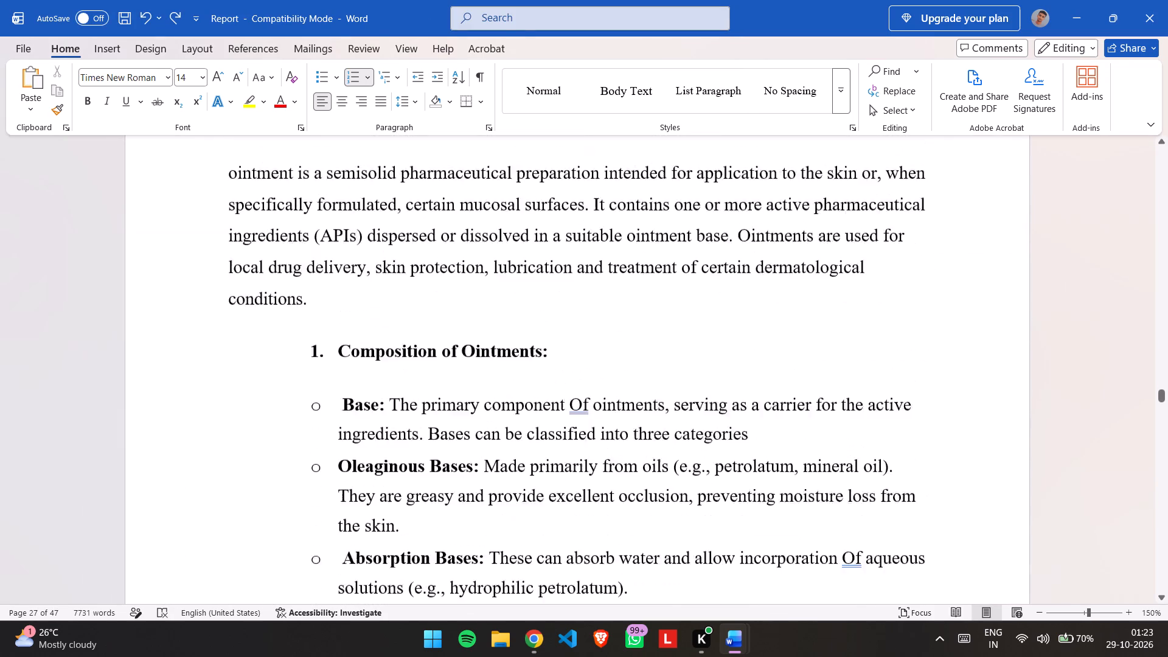
{"action": "scroll", "coordinate": [352, 333], "scroll_direction": "up", "scroll_amount": 2}
{"action": "scroll", "coordinate": [352, 333], "scroll_direction": "down", "scroll_amount": 1}
{"action": "key", "text": "alt+Tab"}
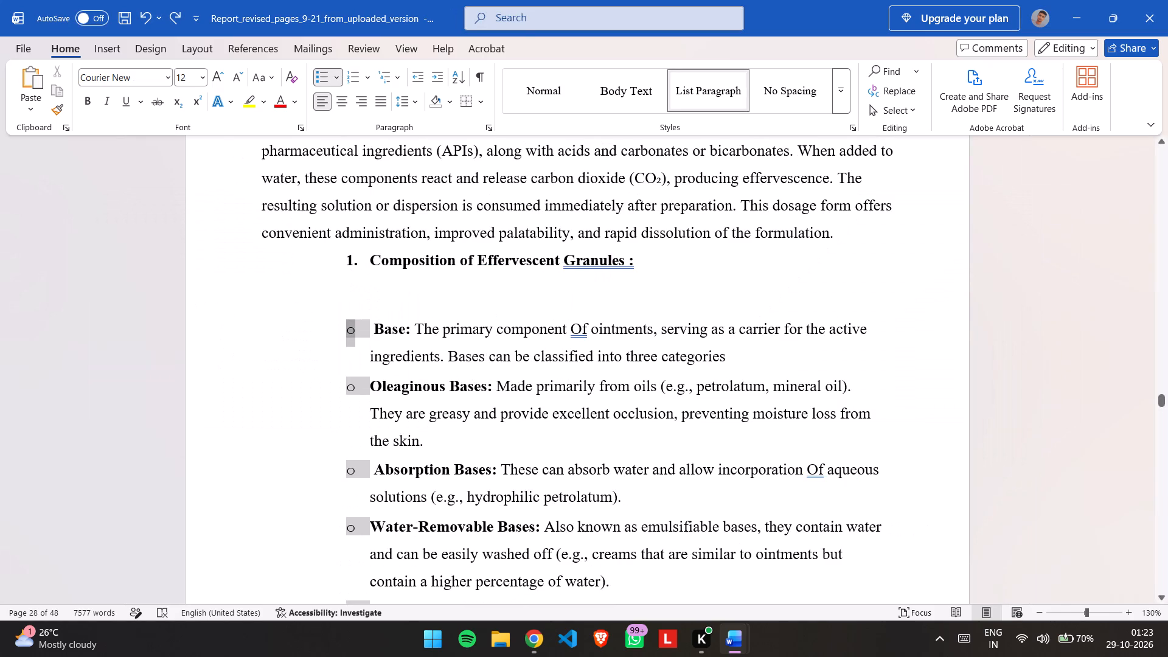
{"action": "left_click", "coordinate": [344, 281]}
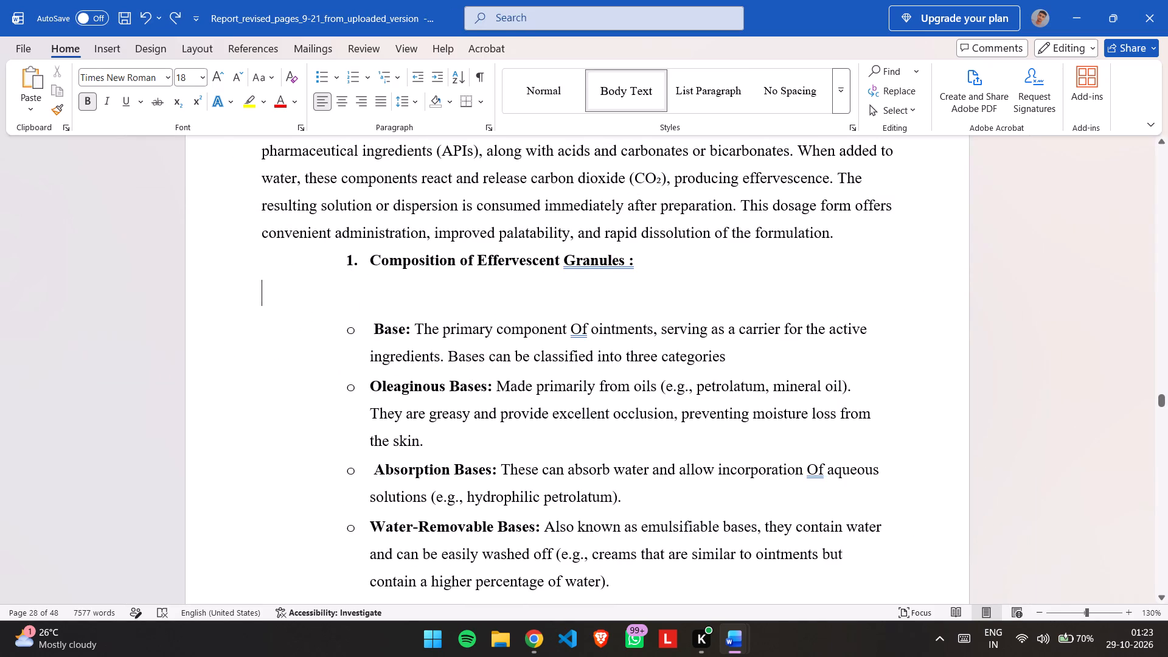
{"action": "key", "text": "BackSpace"}
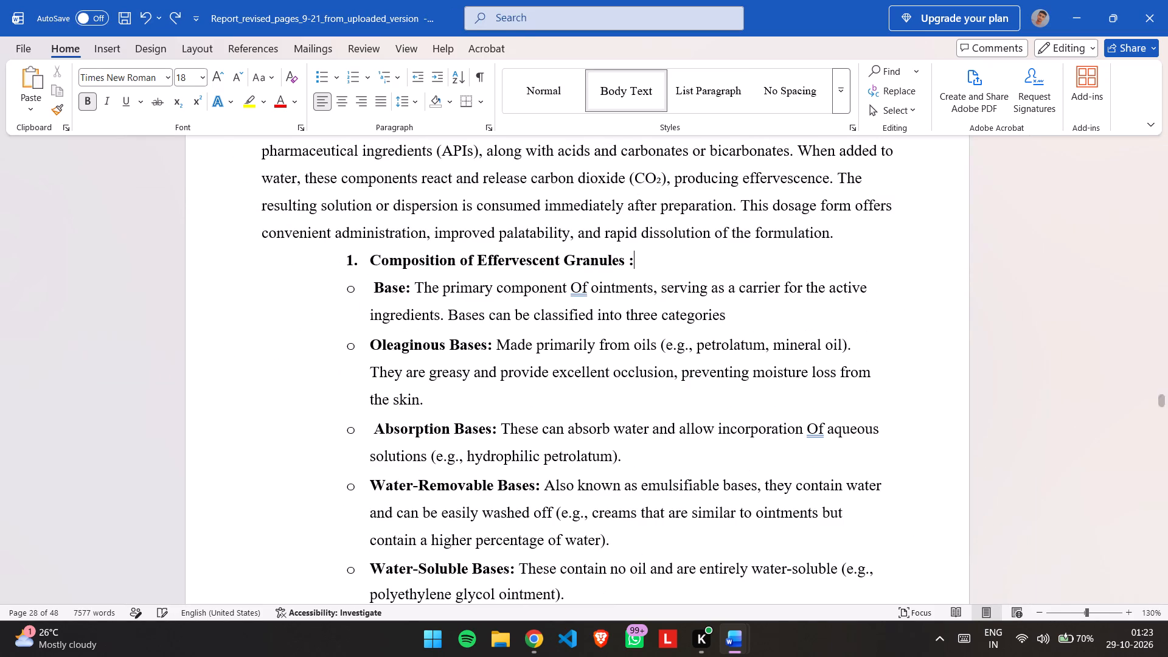
Add an empty line between the introduction and the composition heading, comparing the spacing with the original report.
{"action": "scroll", "coordinate": [344, 281], "scroll_direction": "up", "scroll_amount": 1}
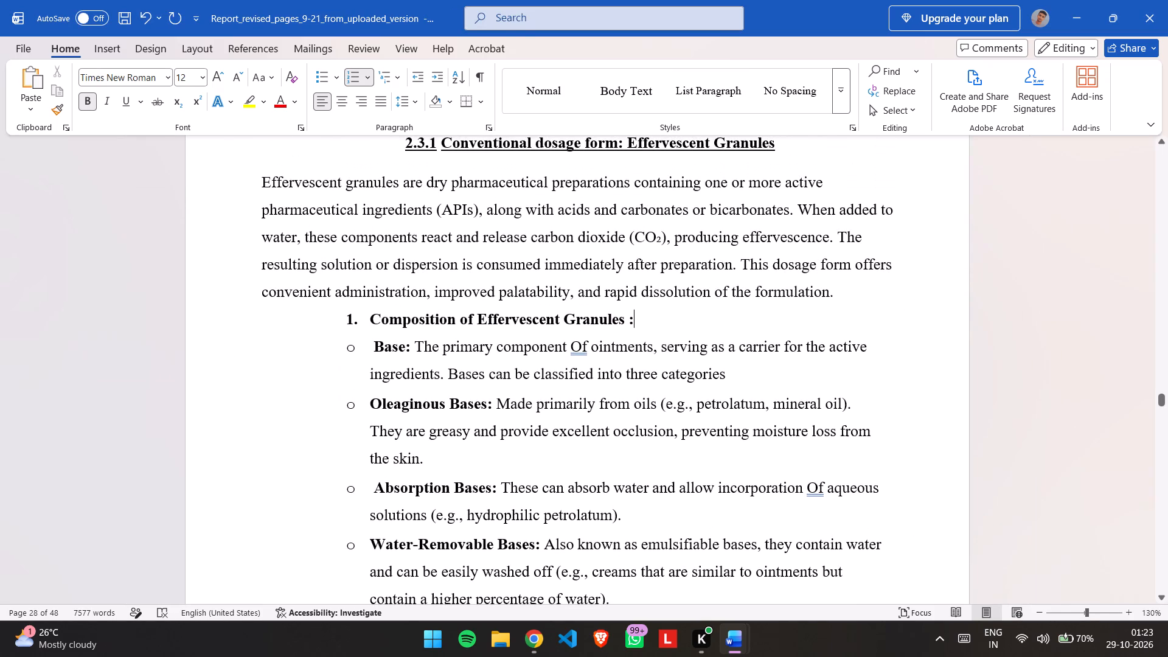
{"action": "key", "text": "alt+Tab"}
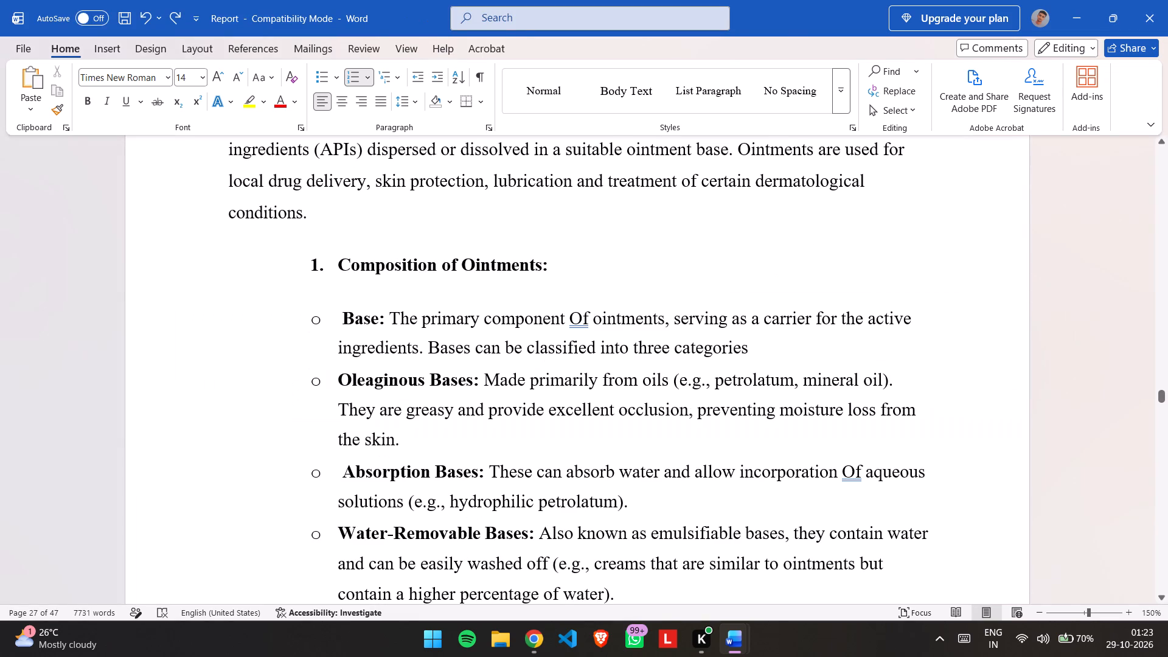
{"action": "key", "text": "alt+Tab"}
{"action": "left_click", "coordinate": [852, 292]}
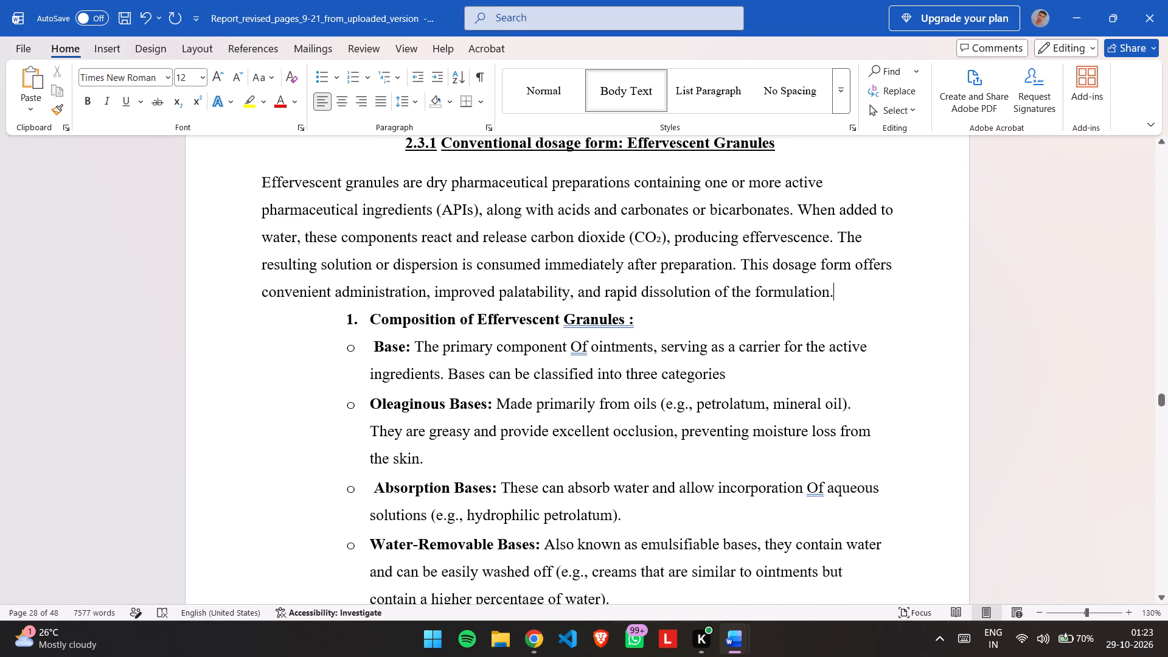
{"action": "key", "text": "Return"}
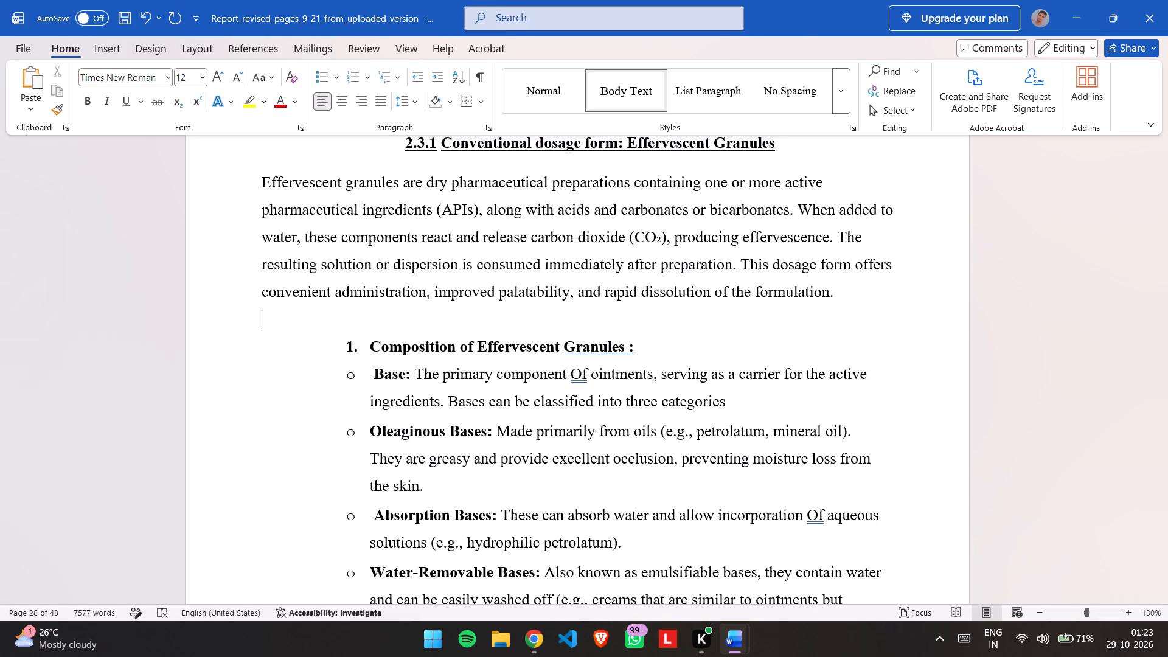
{"action": "key", "text": "alt+Tab"}
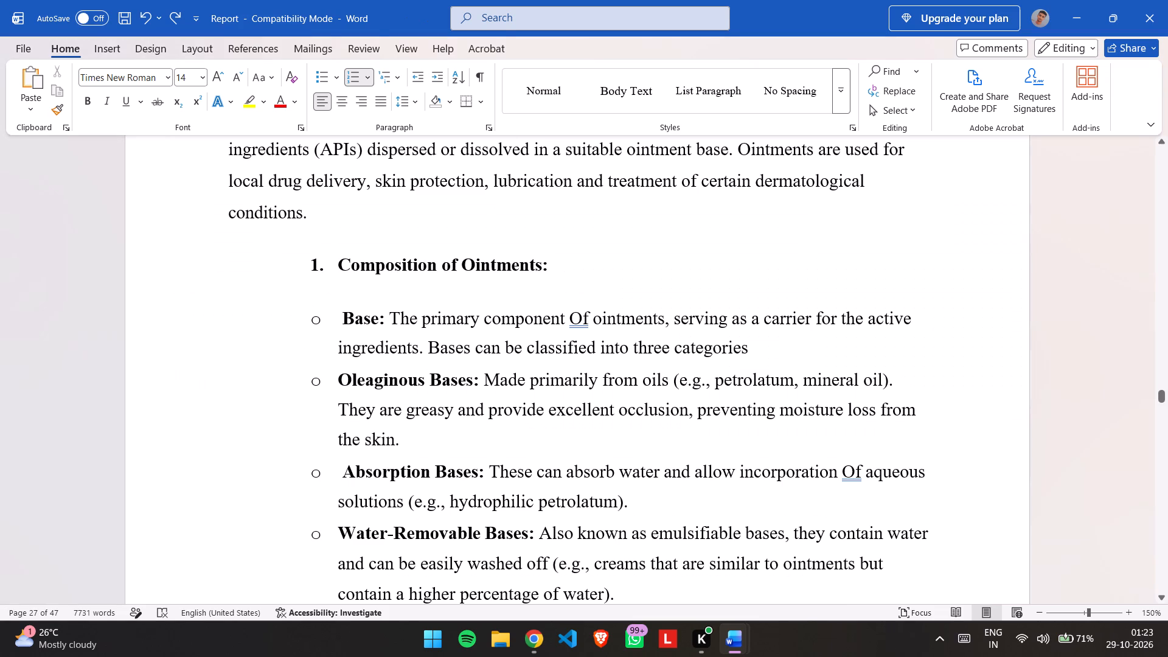
{"action": "key", "text": "alt+Tab"}
{"action": "scroll", "coordinate": [852, 292], "scroll_direction": "down", "scroll_amount": 1}
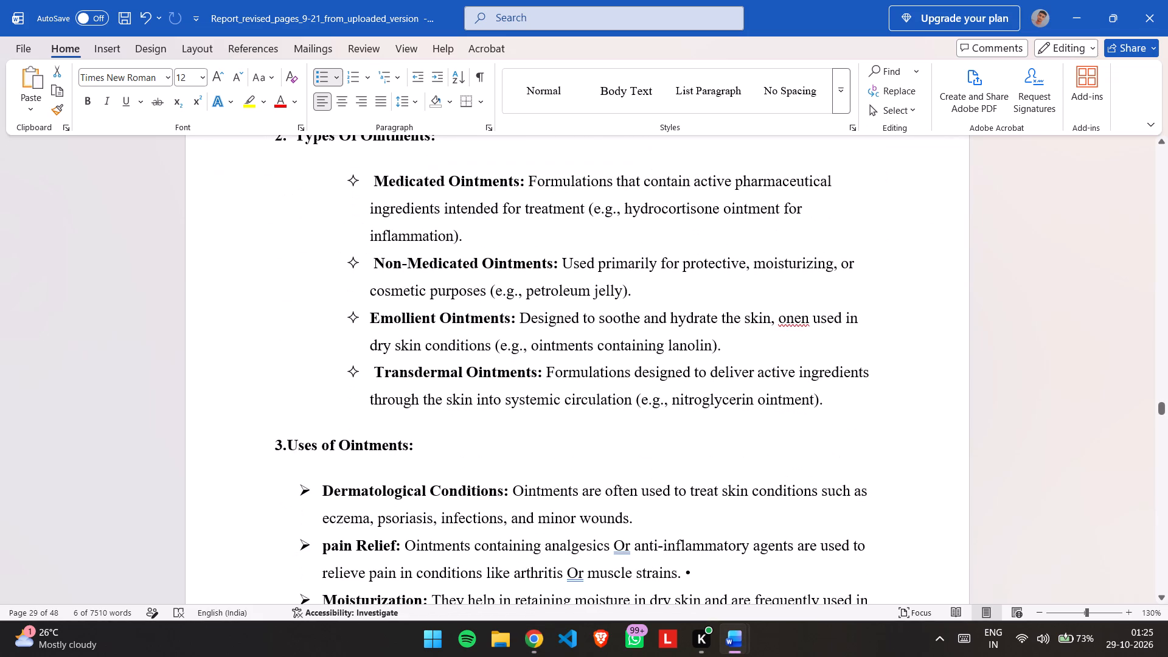
{"action": "key", "text": "alt+Tab"}
{"action": "key", "text": "alt+Tab"}
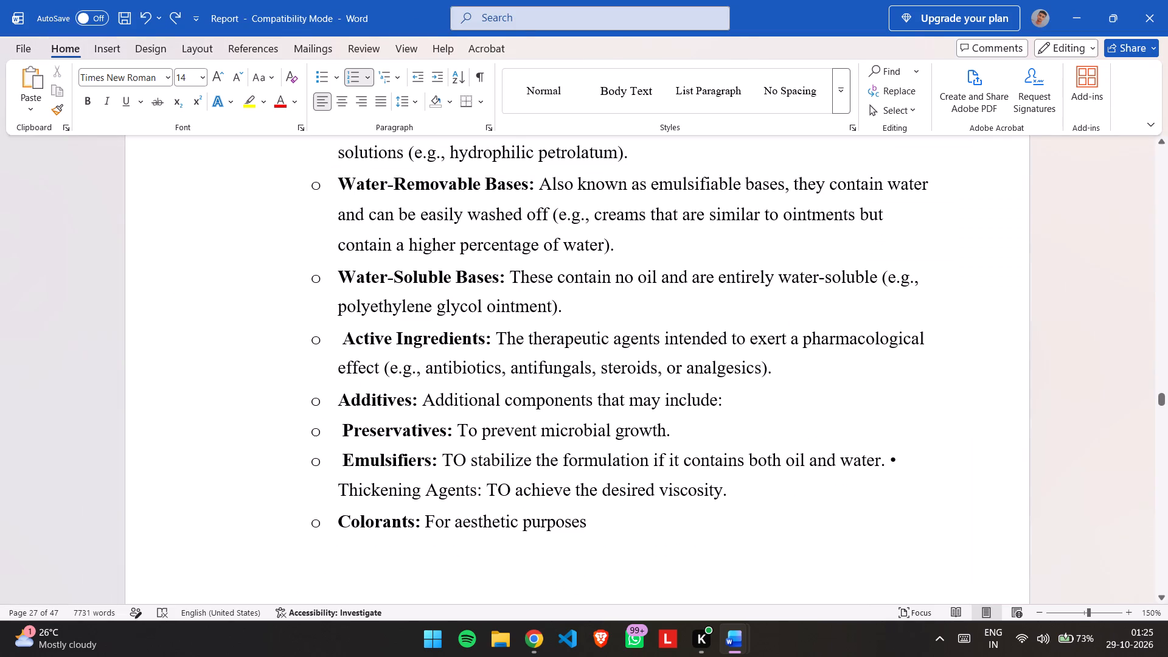
{"action": "key", "text": "alt+Tab"}
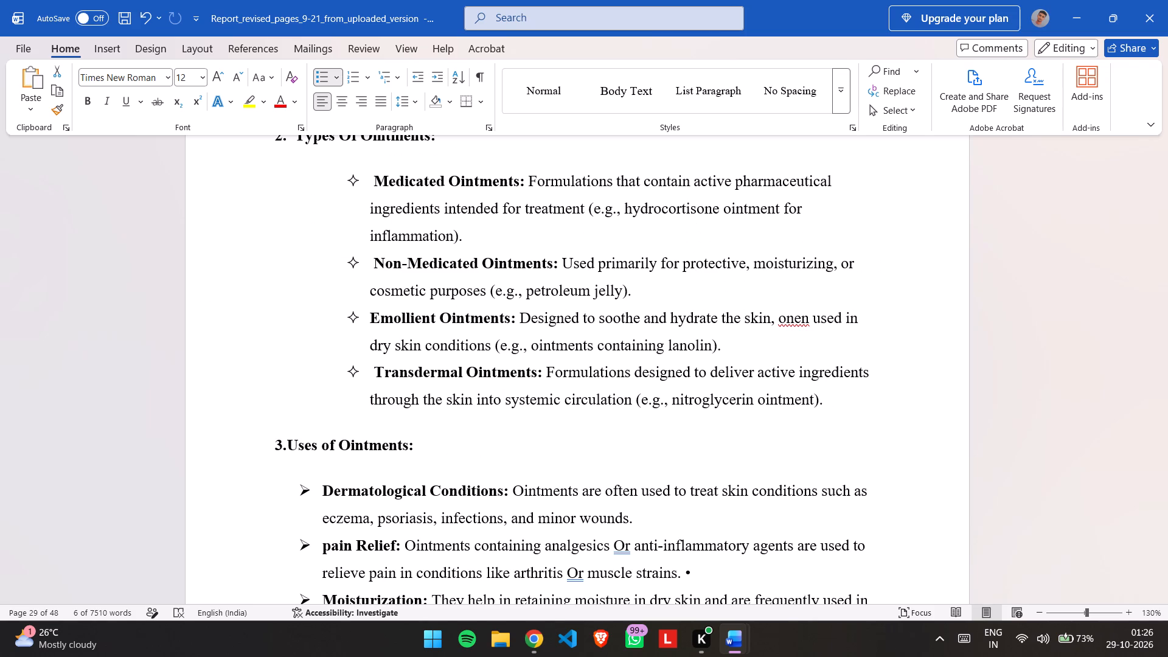
{"action": "scroll", "coordinate": [479, 361], "scroll_direction": "up", "scroll_amount": 1}
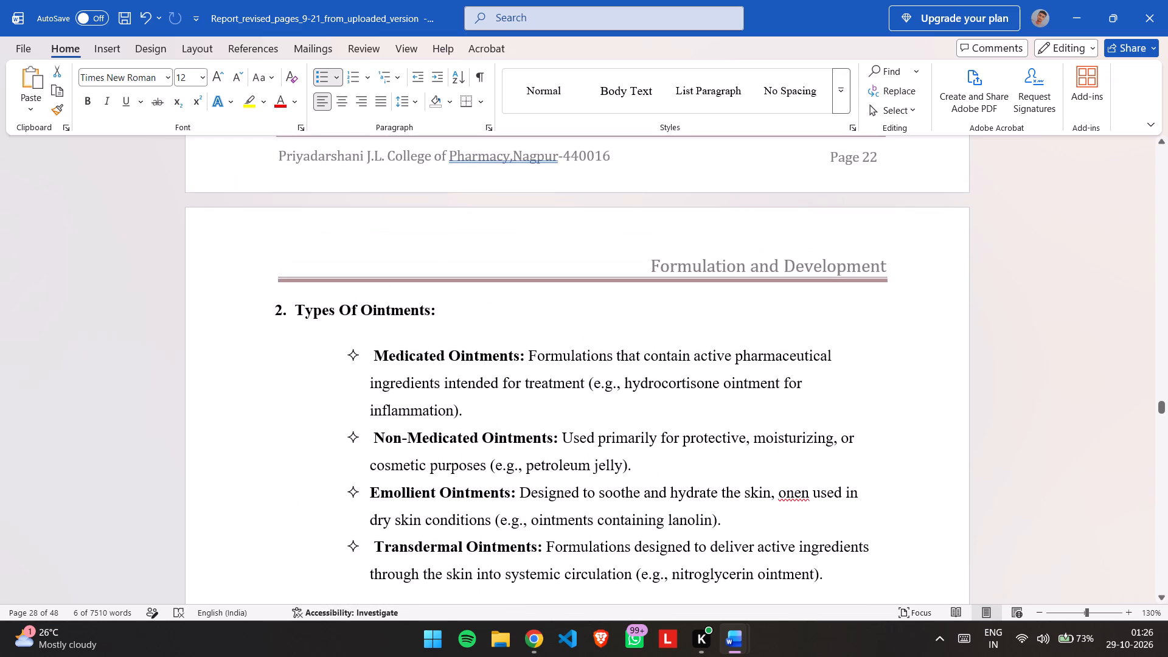
Move the "2. Types Of Ointments" heading and its four items up to directly below the Other Excipients item in the revised report.
{"action": "scroll", "coordinate": [479, 361], "scroll_direction": "up", "scroll_amount": 3}
{"action": "scroll", "coordinate": [479, 361], "scroll_direction": "down", "scroll_amount": 1}
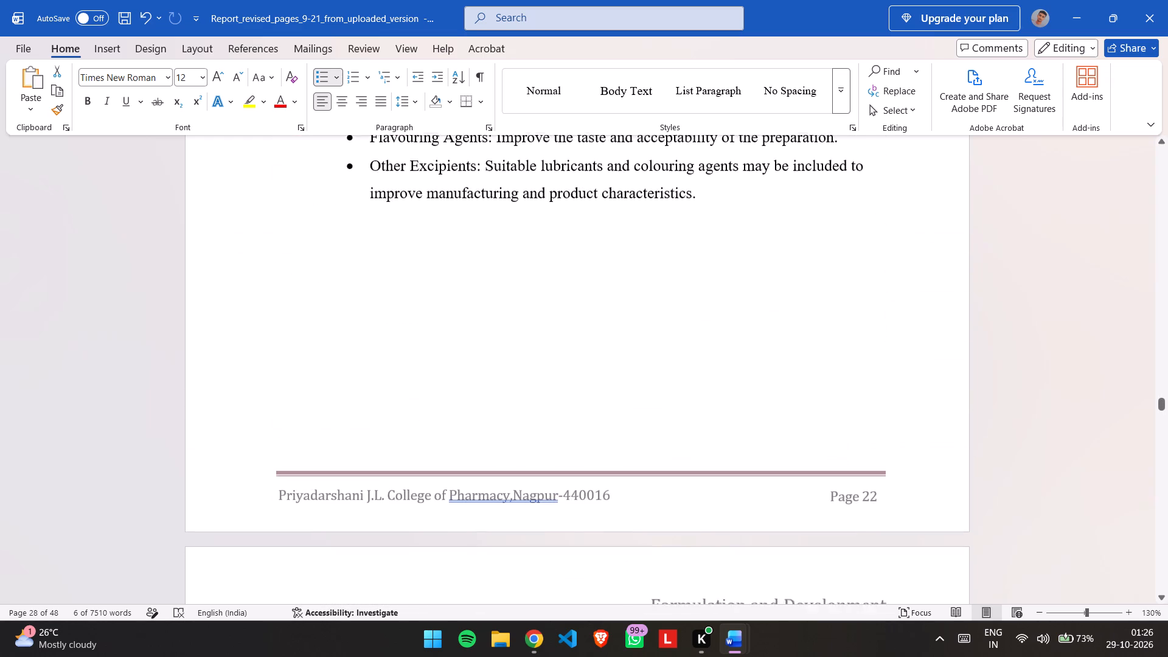
{"action": "scroll", "coordinate": [479, 341], "scroll_direction": "down", "scroll_amount": 2}
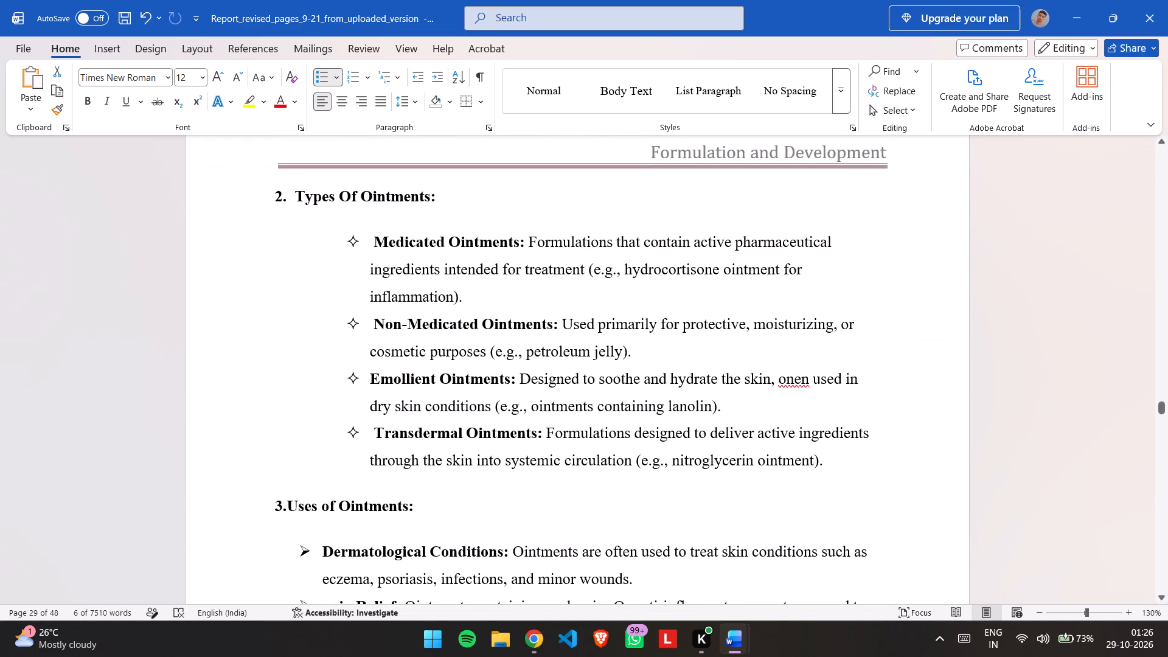
{"action": "left_click_drag", "start_coordinate": [257, 191], "coordinate": [824, 463]}
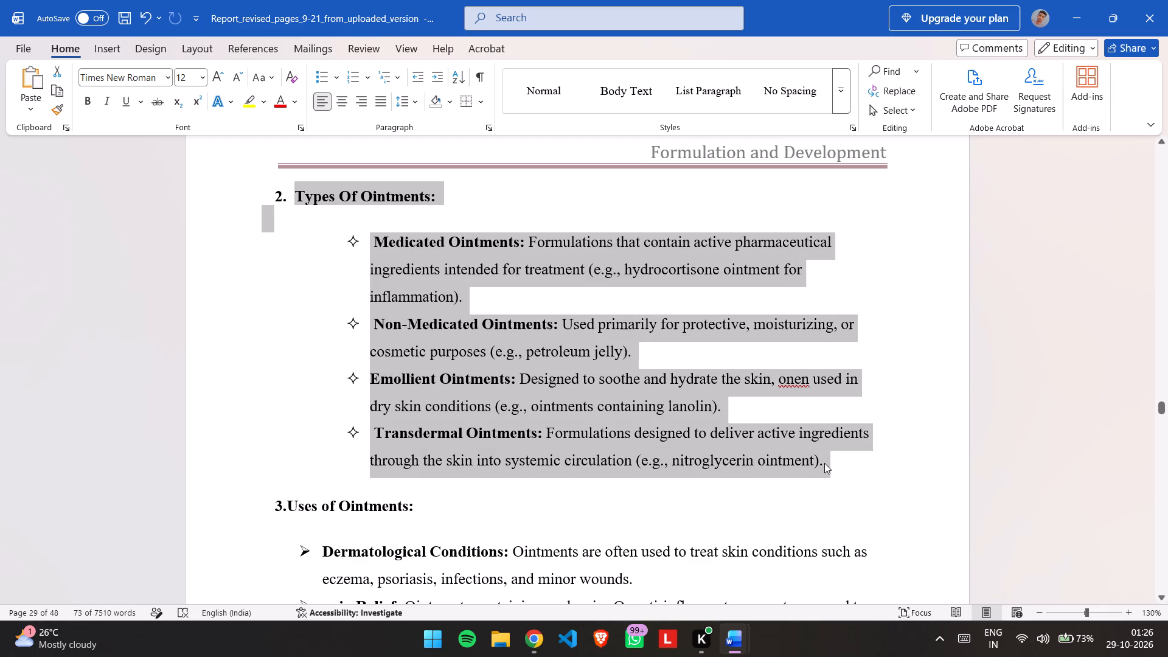
{"action": "key", "text": "ctrl+x"}
{"action": "scroll", "coordinate": [824, 463], "scroll_direction": "up", "scroll_amount": 1}
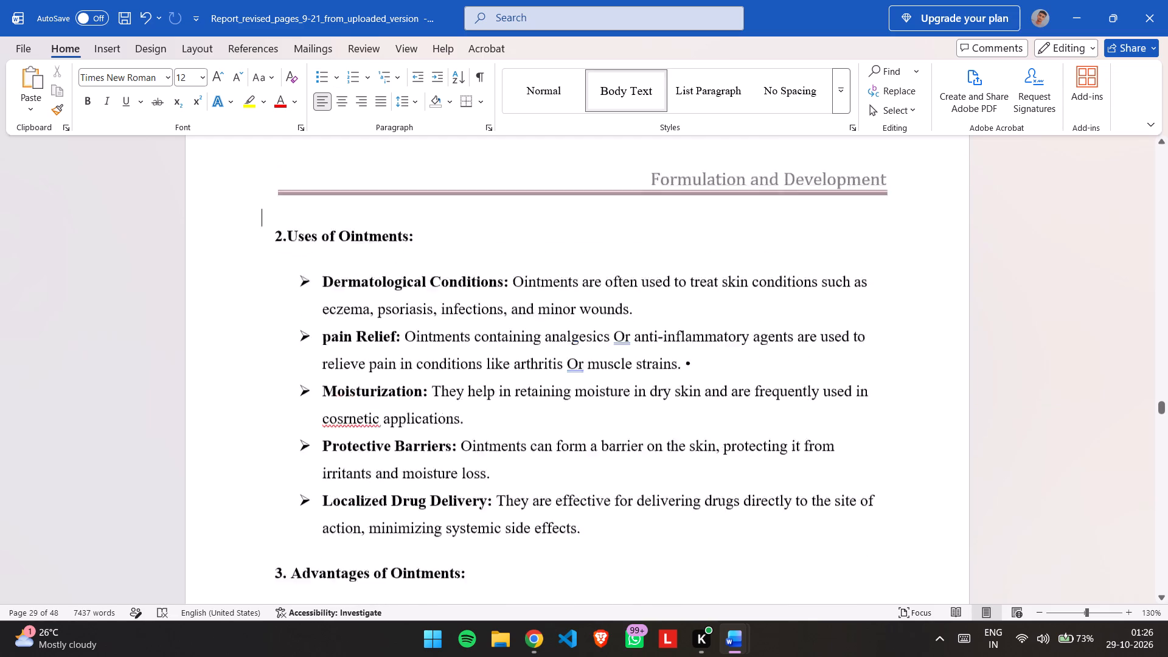
{"action": "scroll", "coordinate": [824, 463], "scroll_direction": "up", "scroll_amount": 3}
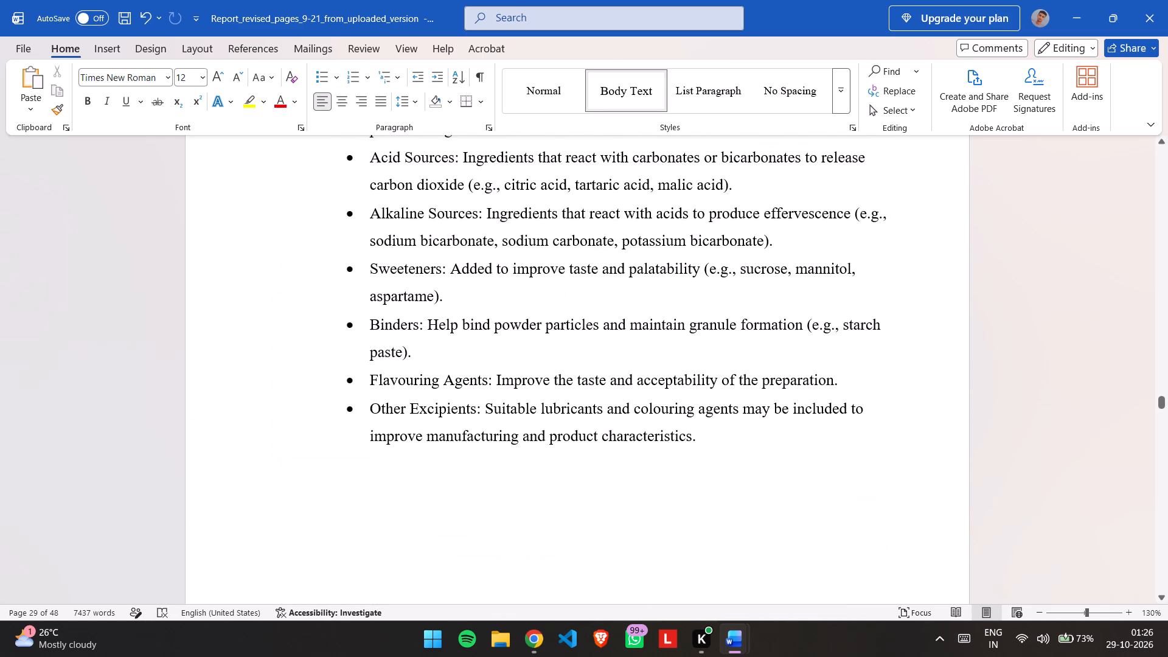
{"action": "left_click", "coordinate": [787, 436]}
{"action": "key", "text": "Return"}
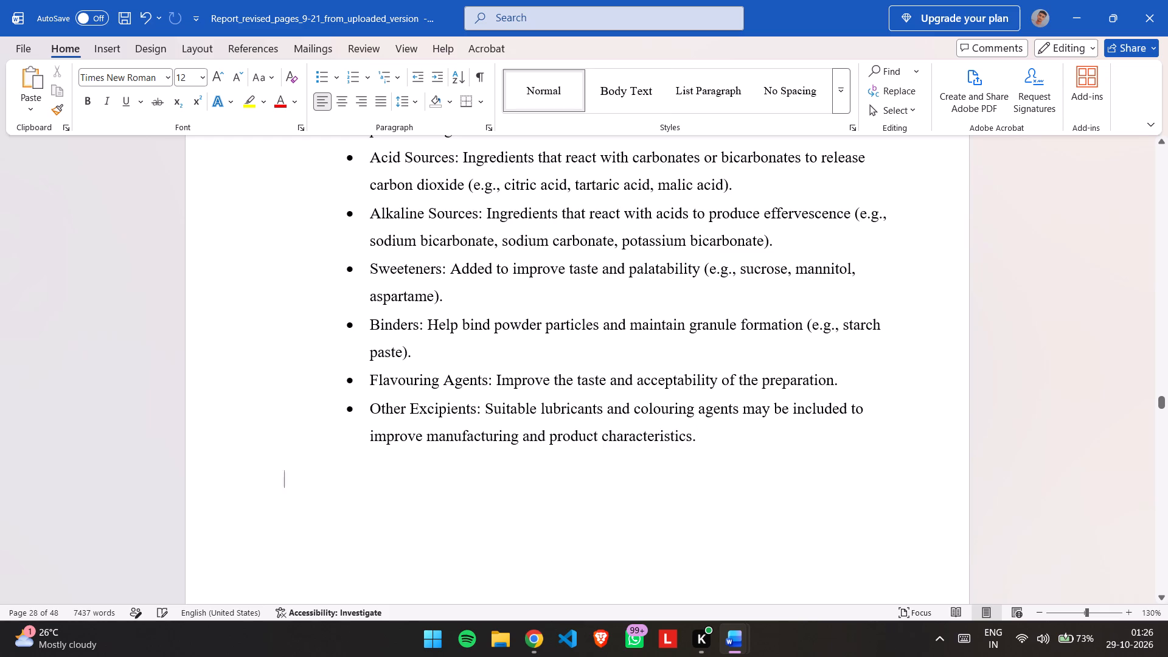
{"action": "key", "text": "BackSpace"}
{"action": "key", "text": "Return"}
{"action": "key", "text": "ctrl+v"}
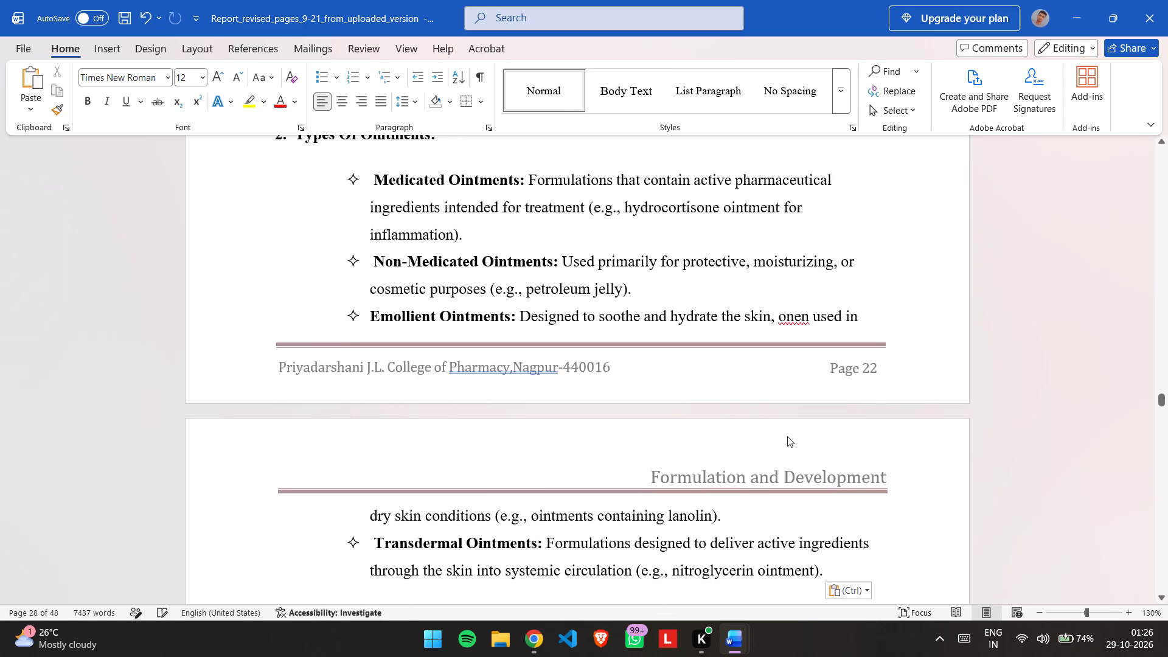
Delete the empty line between the Other Excipients item and the "Types Of Ointments" heading.
{"action": "scroll", "coordinate": [787, 436], "scroll_direction": "up", "scroll_amount": 3}
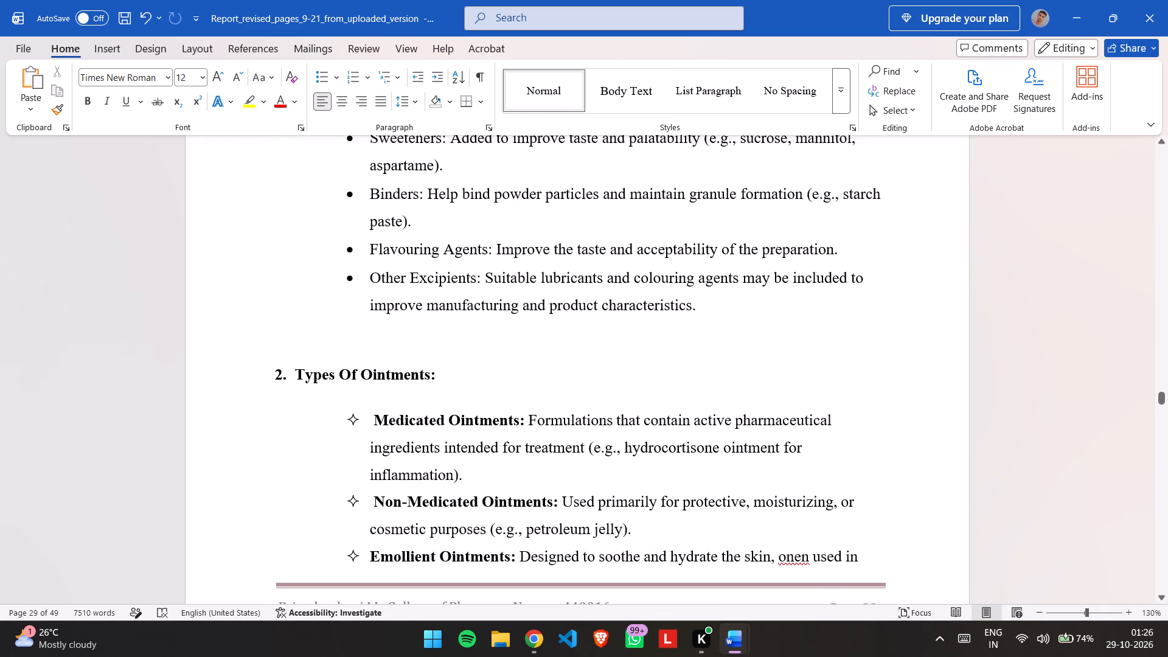
{"action": "left_click", "coordinate": [510, 332]}
{"action": "left_click", "coordinate": [342, 350]}
{"action": "key", "text": "BackSpace"}
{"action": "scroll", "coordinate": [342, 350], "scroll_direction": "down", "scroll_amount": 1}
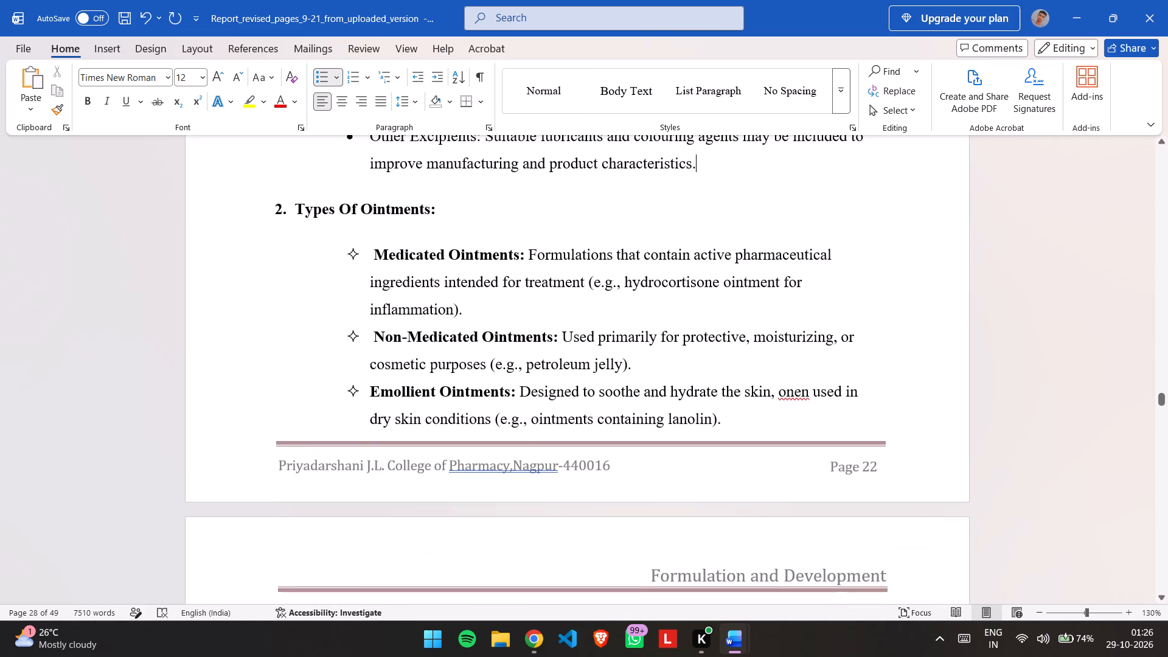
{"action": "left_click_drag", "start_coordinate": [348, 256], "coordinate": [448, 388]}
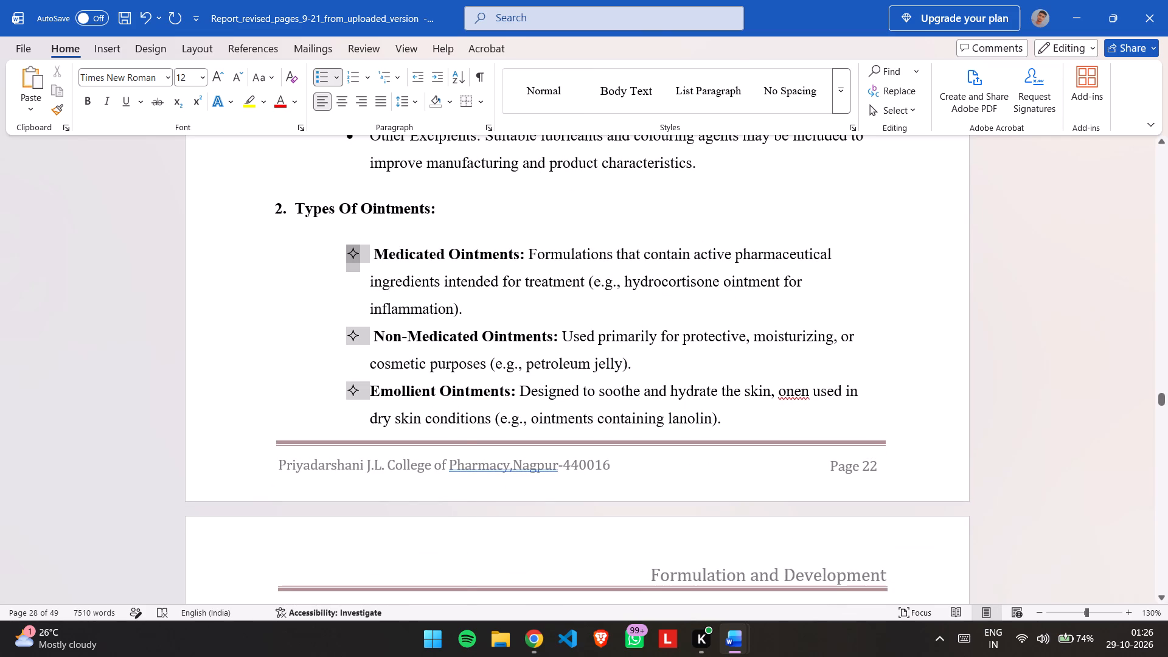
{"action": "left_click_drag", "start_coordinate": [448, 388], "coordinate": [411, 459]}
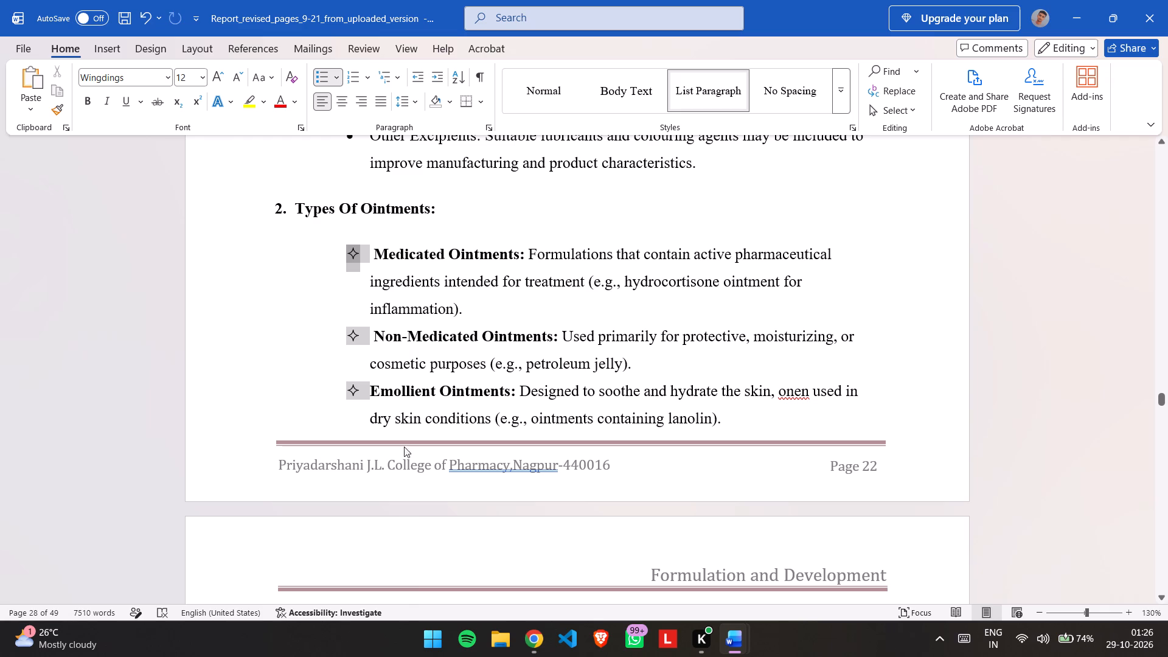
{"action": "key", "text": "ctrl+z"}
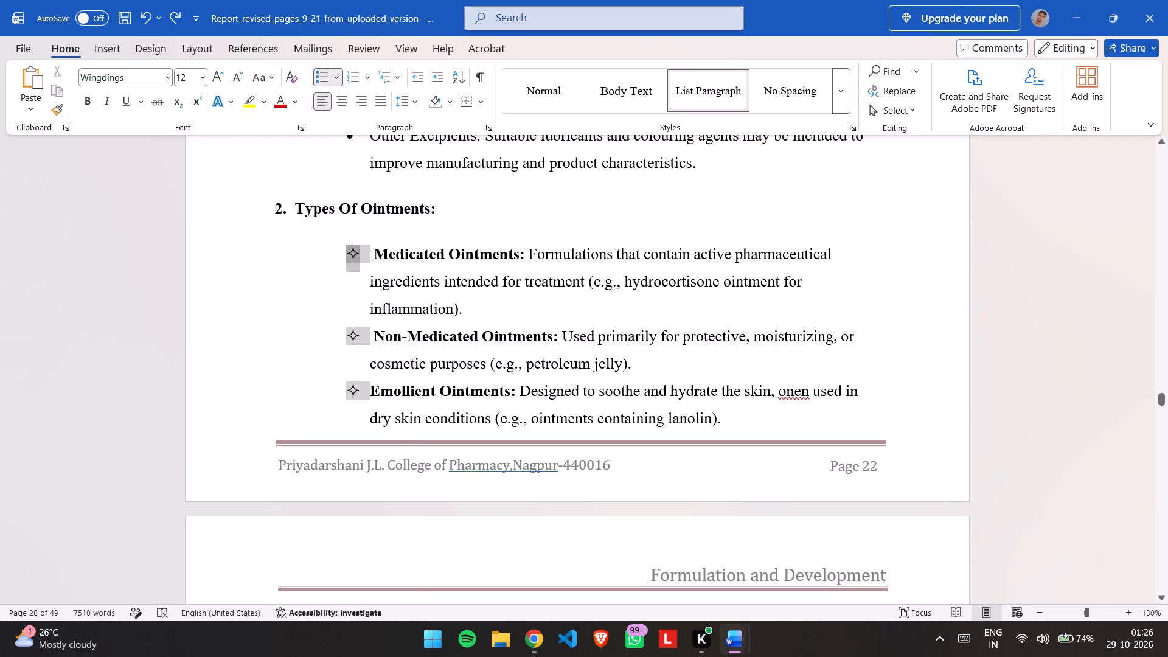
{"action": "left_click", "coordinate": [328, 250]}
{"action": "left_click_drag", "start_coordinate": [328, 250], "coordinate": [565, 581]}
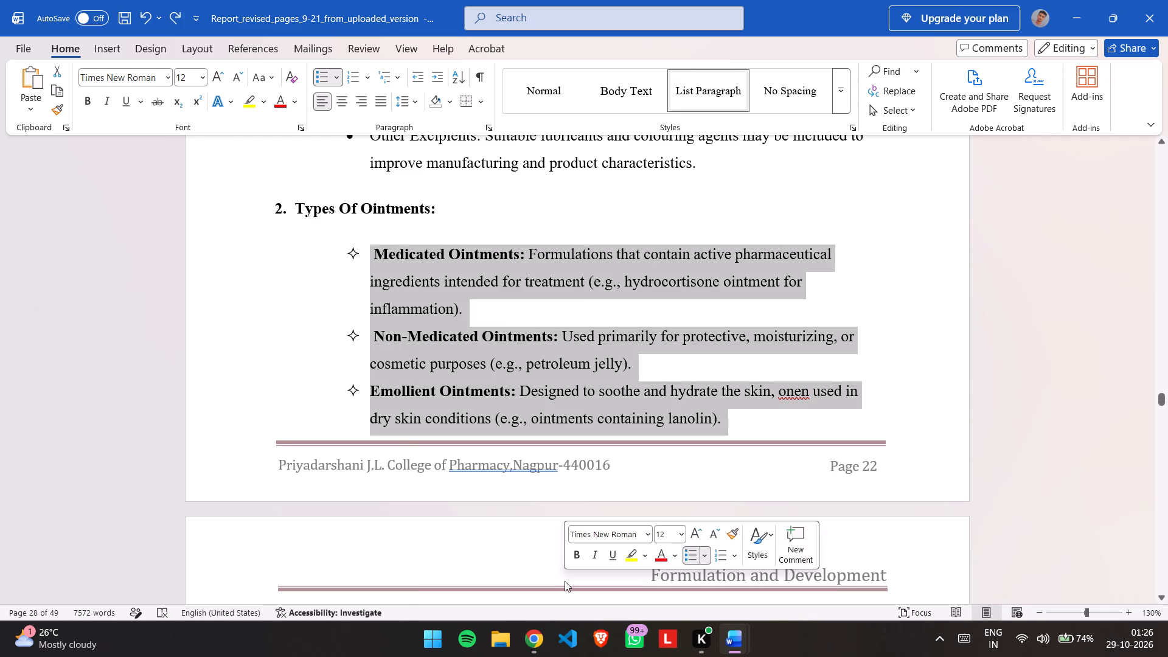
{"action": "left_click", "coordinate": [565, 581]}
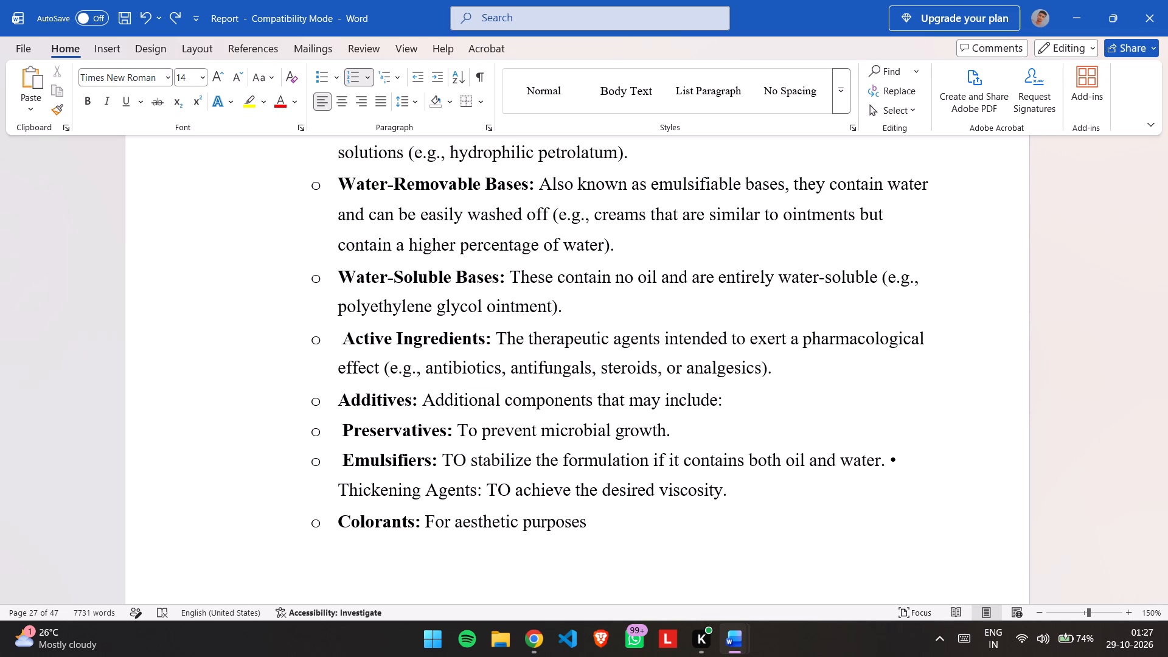
{"action": "scroll", "coordinate": [470, 347], "scroll_direction": "up", "scroll_amount": 1}
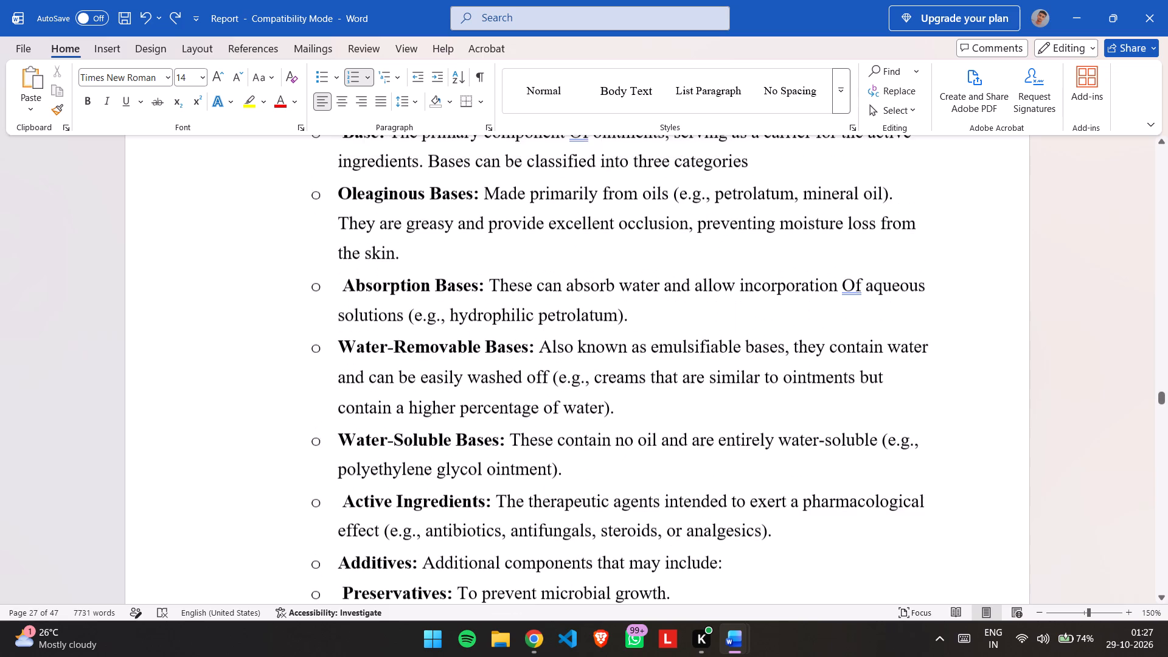
{"action": "scroll", "coordinate": [470, 347], "scroll_direction": "up", "scroll_amount": 2}
{"action": "scroll", "coordinate": [470, 347], "scroll_direction": "down", "scroll_amount": 5}
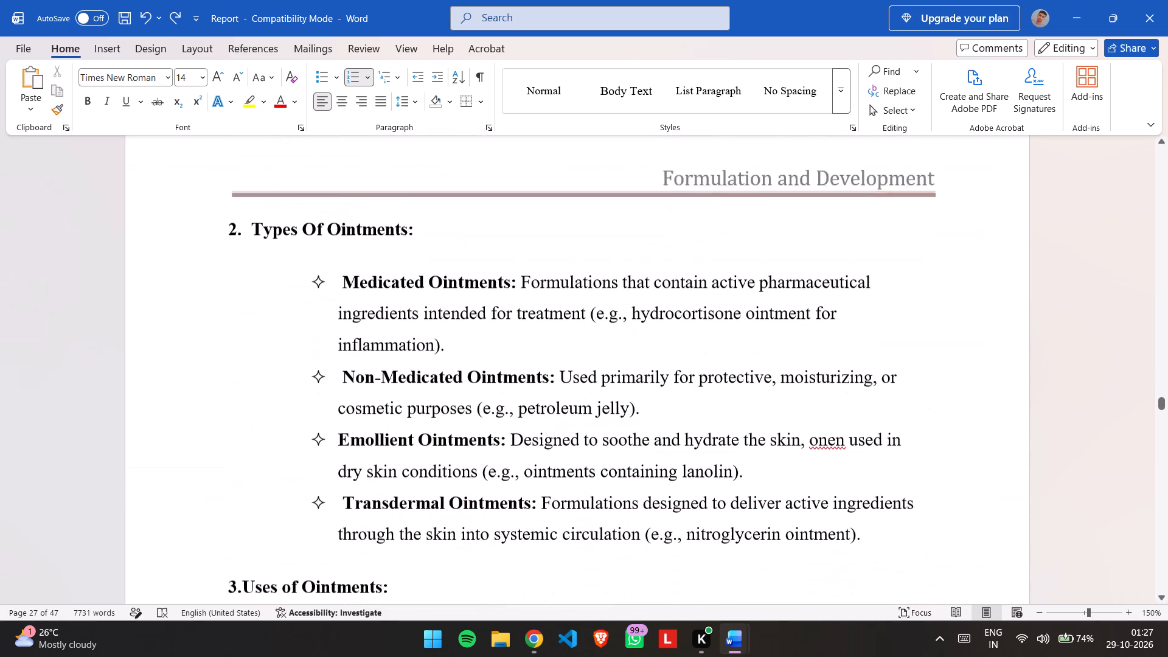
{"action": "scroll", "coordinate": [470, 347], "scroll_direction": "up", "scroll_amount": 3}
{"action": "left_click", "coordinate": [478, 265]}
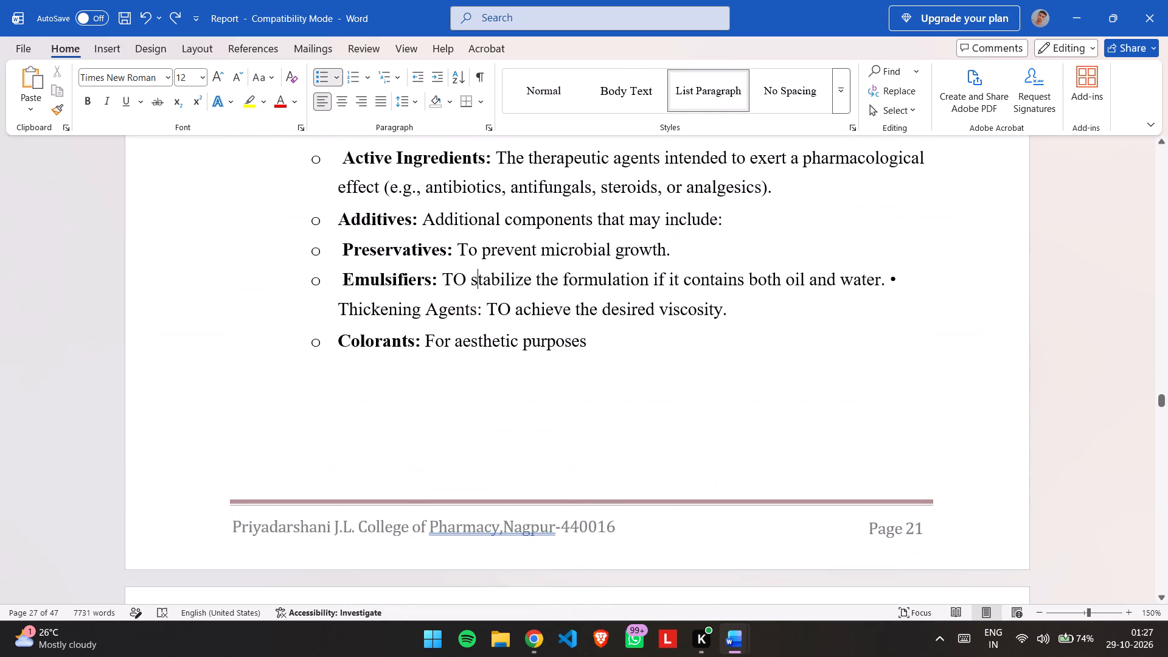
{"action": "scroll", "coordinate": [478, 265], "scroll_direction": "up", "scroll_amount": 3}
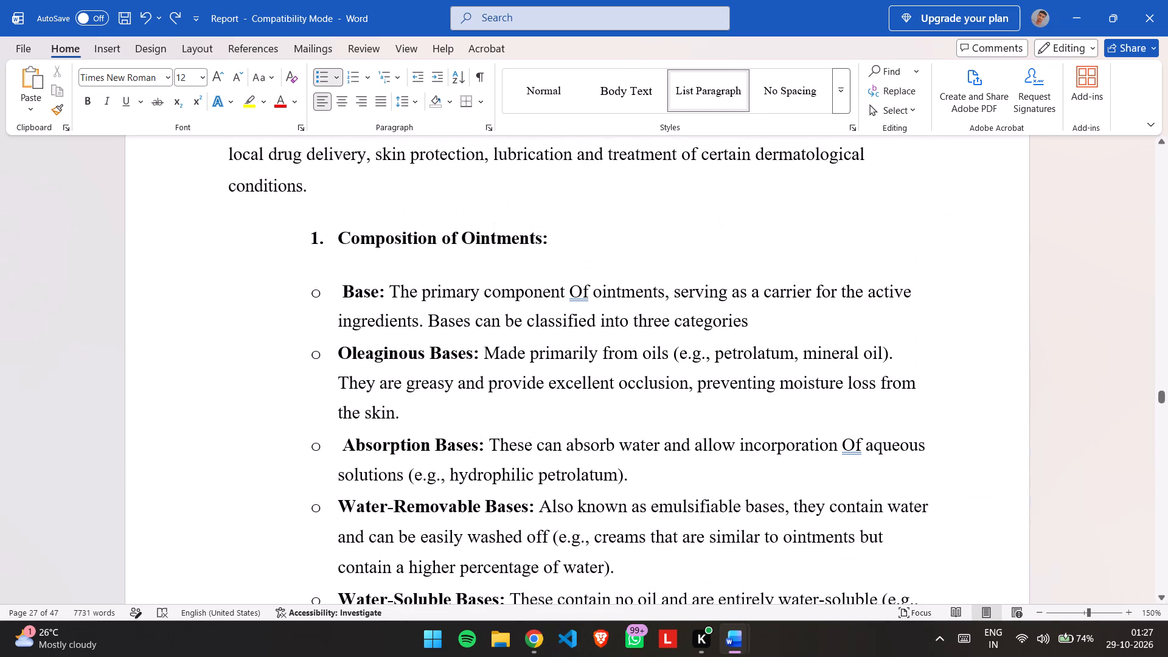
Replace the four items under "Types Of Ointments" in the revised report with the copied effervescent granules items.
{"action": "key", "text": "alt+Tab"}
{"action": "key", "text": "alt+Tab"}
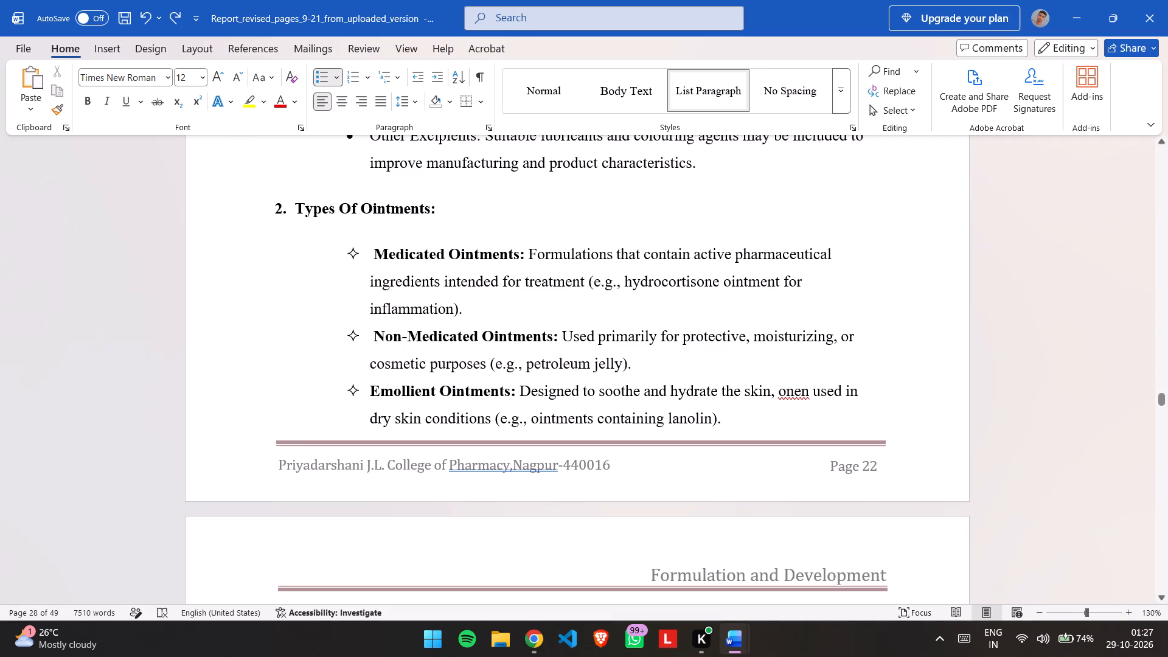
{"action": "scroll", "coordinate": [478, 265], "scroll_direction": "up", "scroll_amount": 1}
{"action": "scroll", "coordinate": [478, 265], "scroll_direction": "down", "scroll_amount": 2}
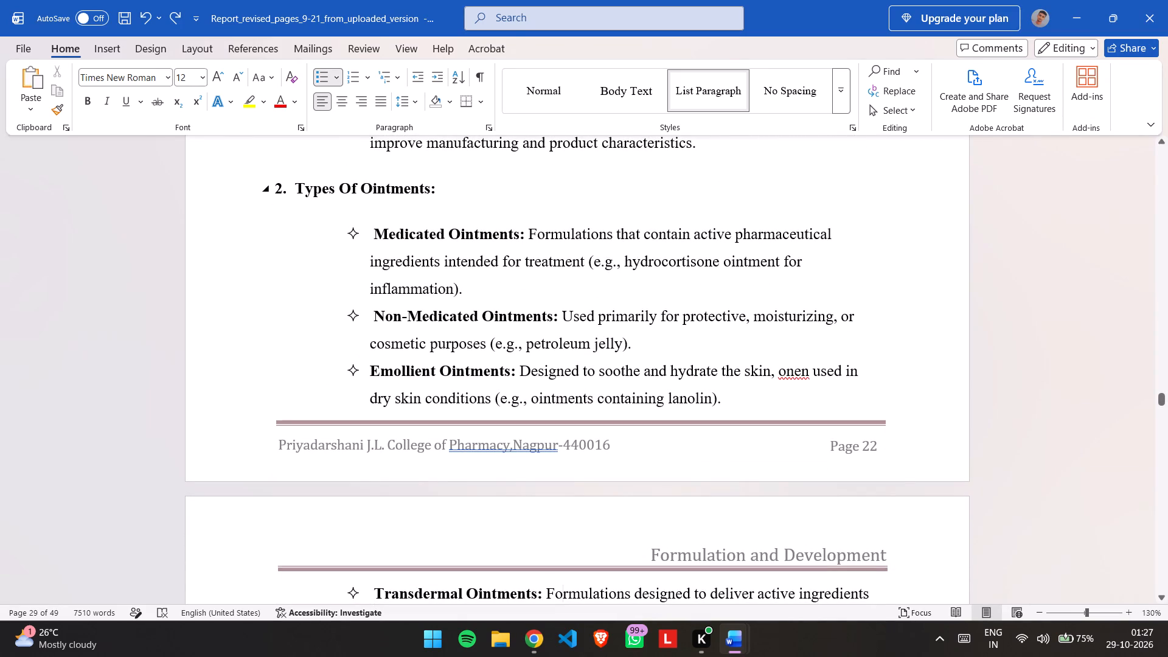
{"action": "left_click_drag", "start_coordinate": [335, 239], "coordinate": [384, 395]}
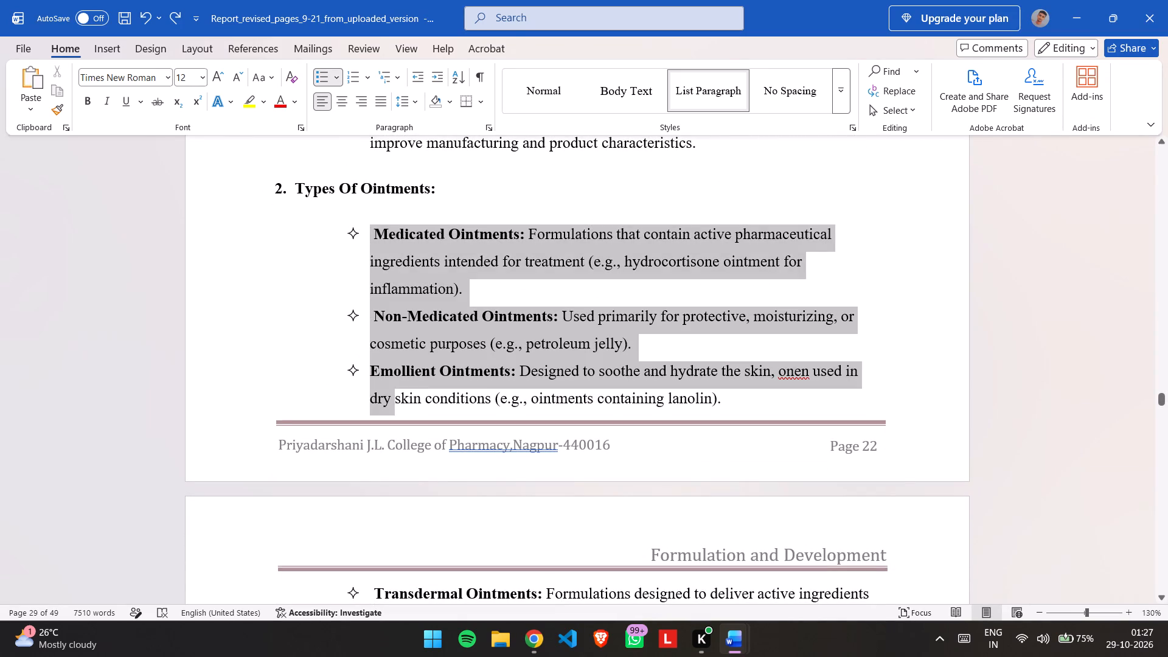
{"action": "left_click_drag", "start_coordinate": [384, 395], "coordinate": [708, 430]}
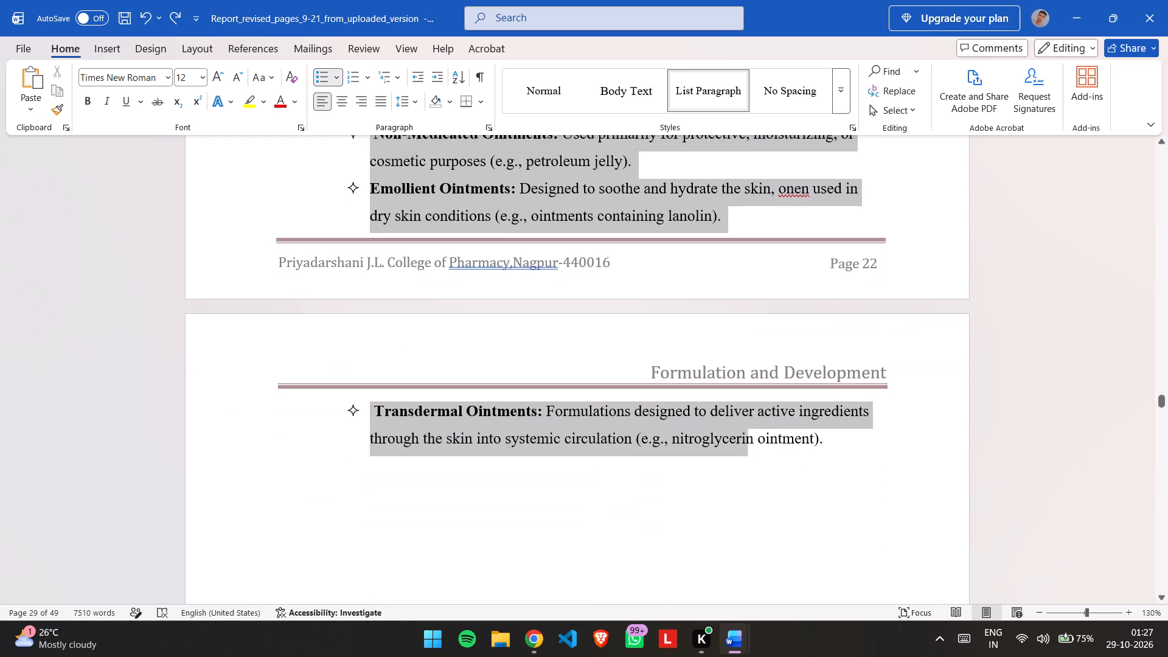
{"action": "left_click_drag", "start_coordinate": [708, 430], "coordinate": [836, 436]}
{"action": "key", "text": "ctrl+v"}
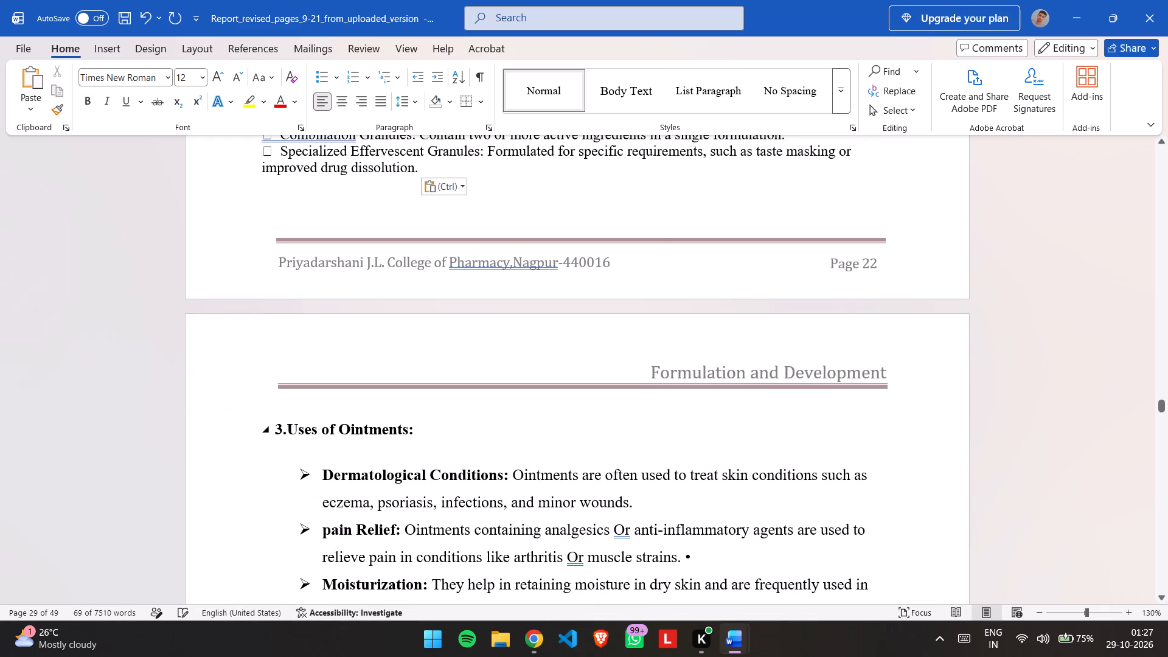
Set 1.5 line spacing on the pasted items from Medicated Effervescent Granules to Specialized Effervescent Granules.
{"action": "scroll", "coordinate": [836, 436], "scroll_direction": "up", "scroll_amount": 1}
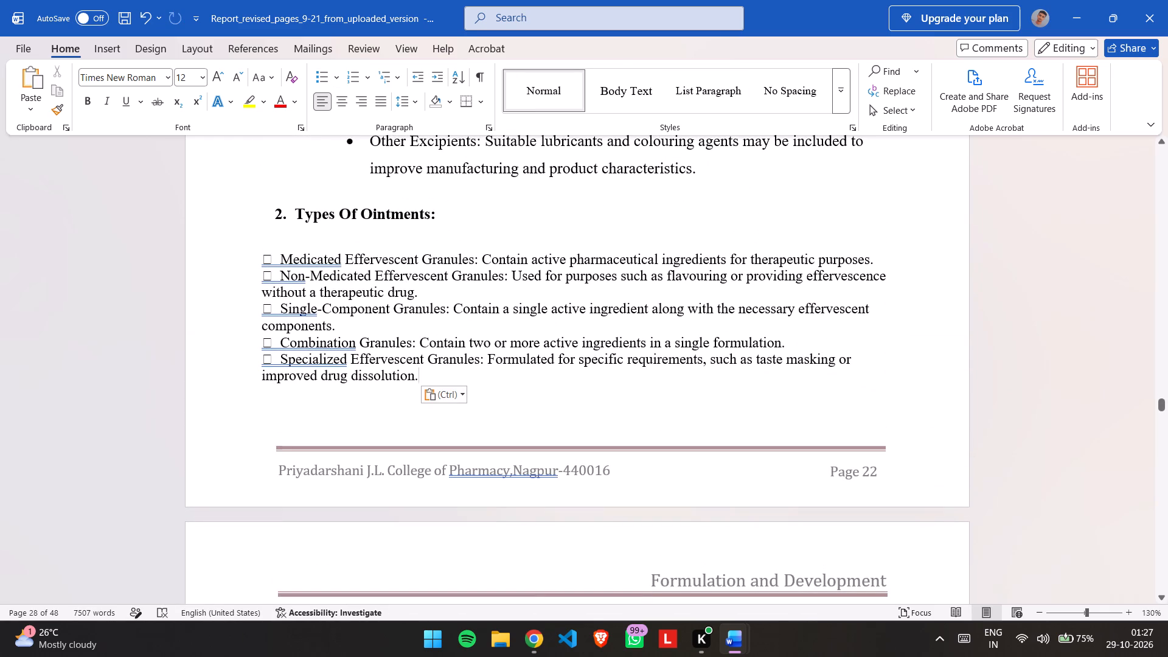
{"action": "left_click_drag", "start_coordinate": [260, 259], "coordinate": [454, 391]}
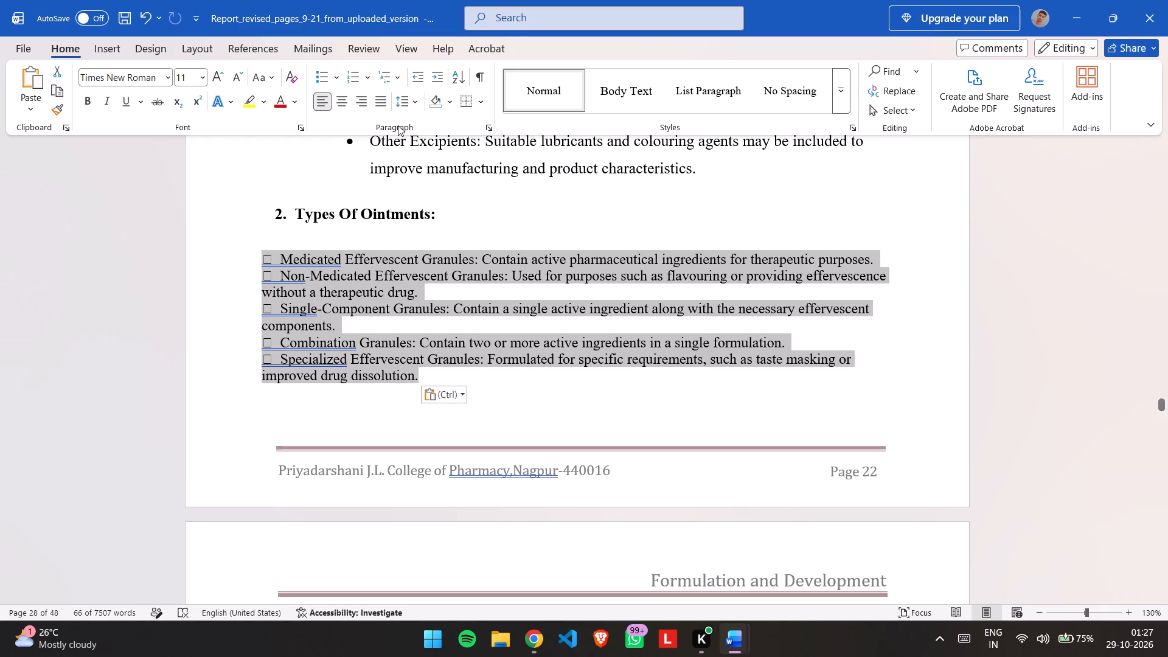
{"action": "left_click", "coordinate": [414, 105]}
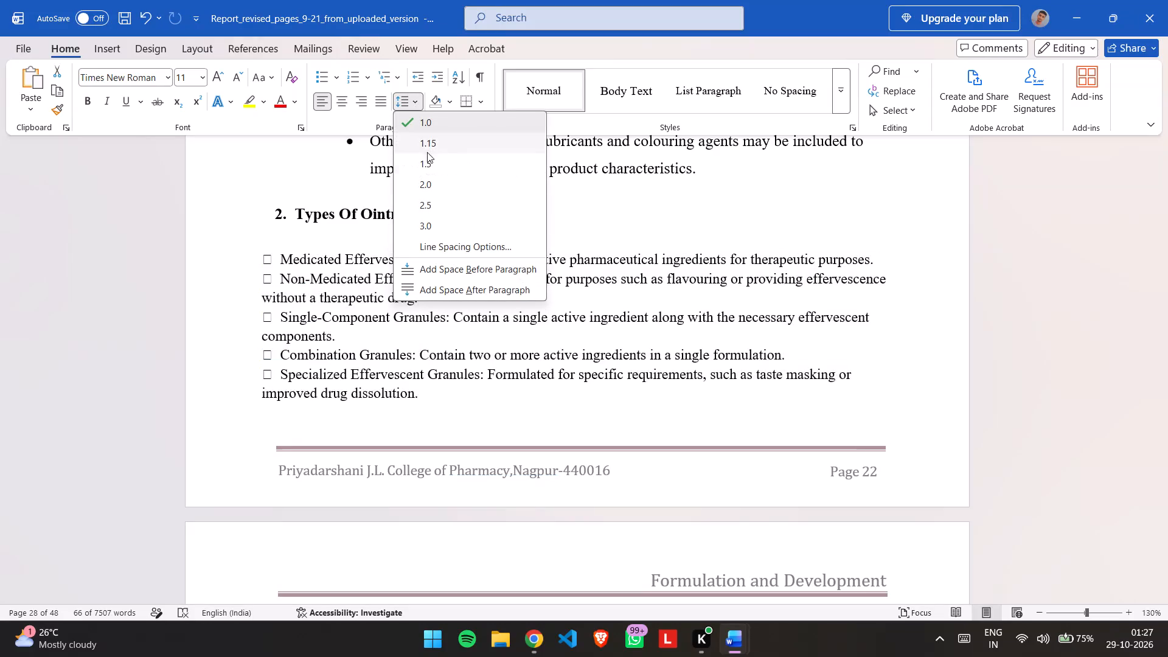
{"action": "left_click", "coordinate": [427, 160]}
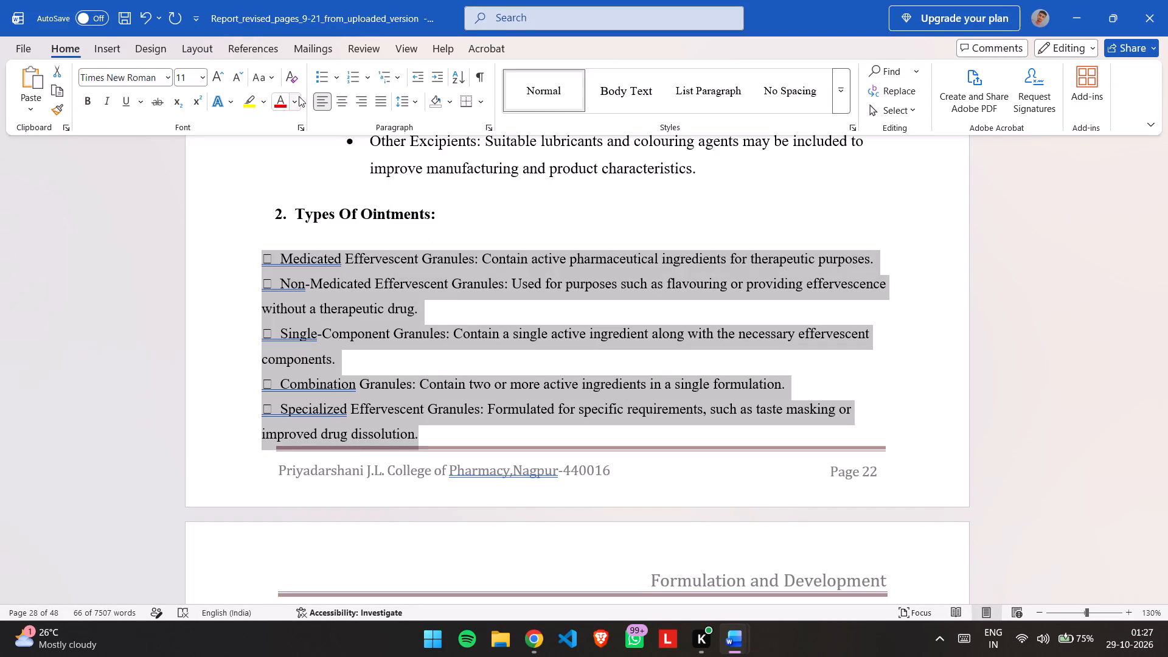
Format the pasted effervescent granules types as a left-aligned list with round bullets.
{"action": "left_click", "coordinate": [317, 76]}
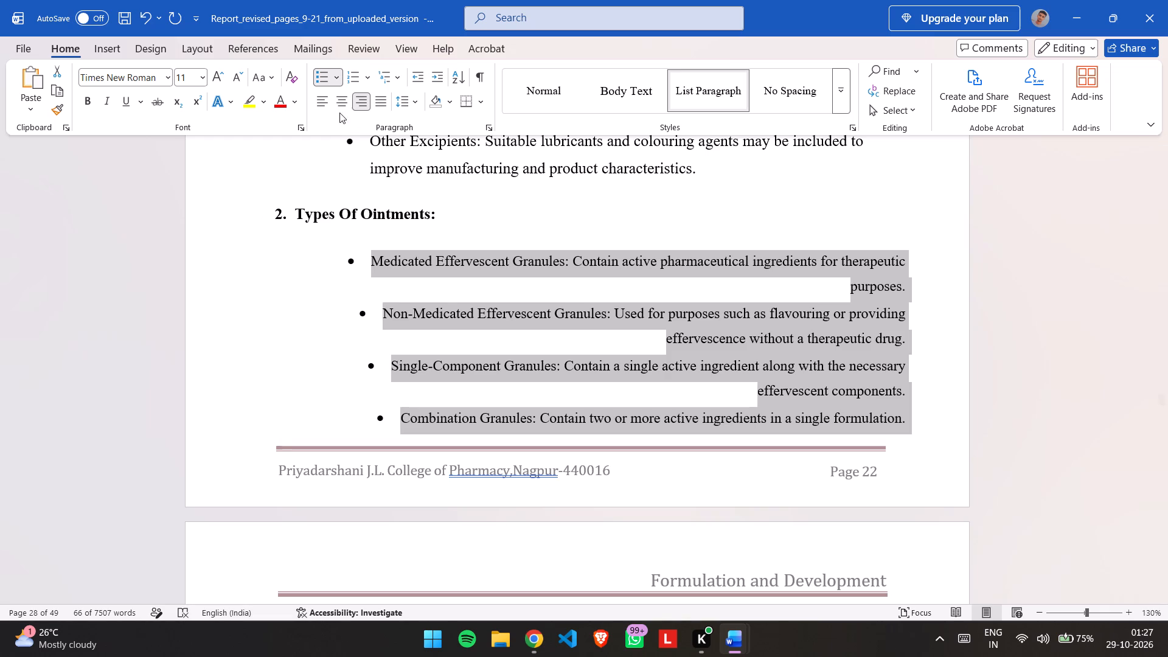
{"action": "left_click", "coordinate": [322, 103]}
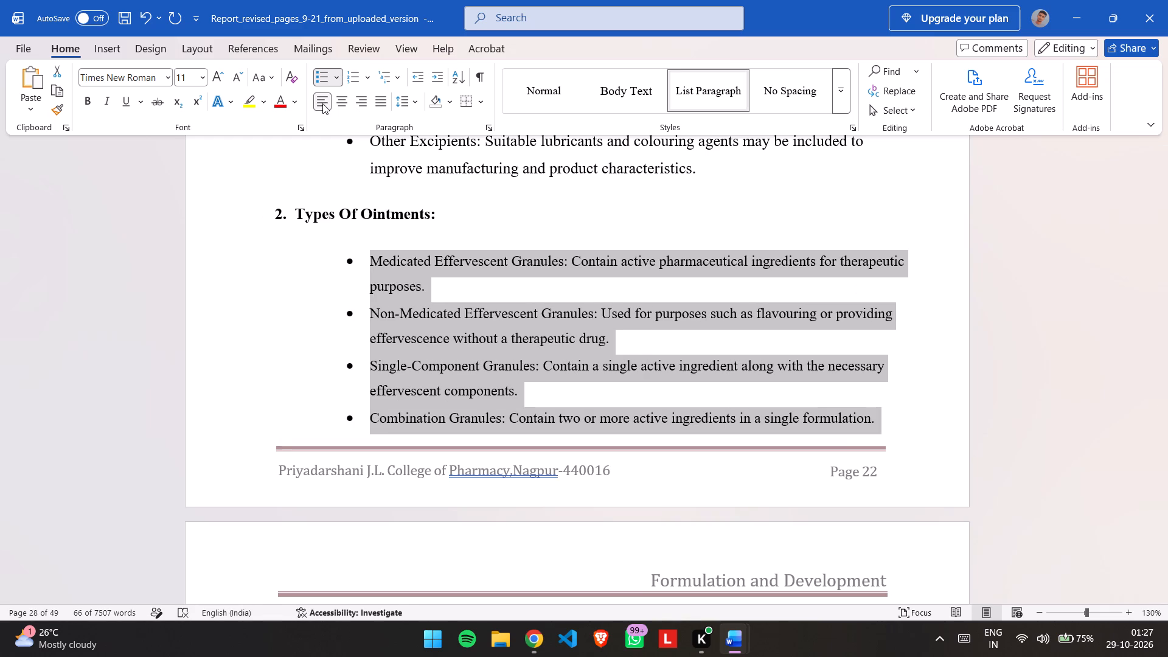
Remove the bullets and indents from the Medicated and Non-Medicated Effervescent Granules items in the revised report.
{"action": "left_click", "coordinate": [353, 264]}
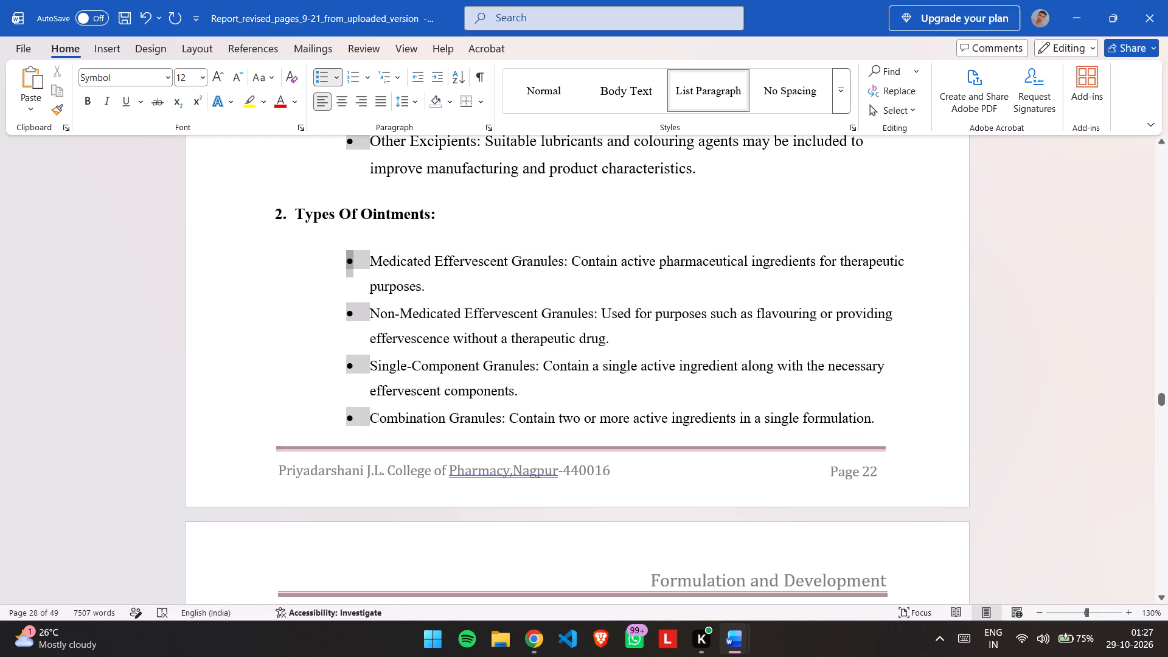
{"action": "left_click", "coordinate": [368, 269]}
{"action": "key", "text": "BackSpace"}
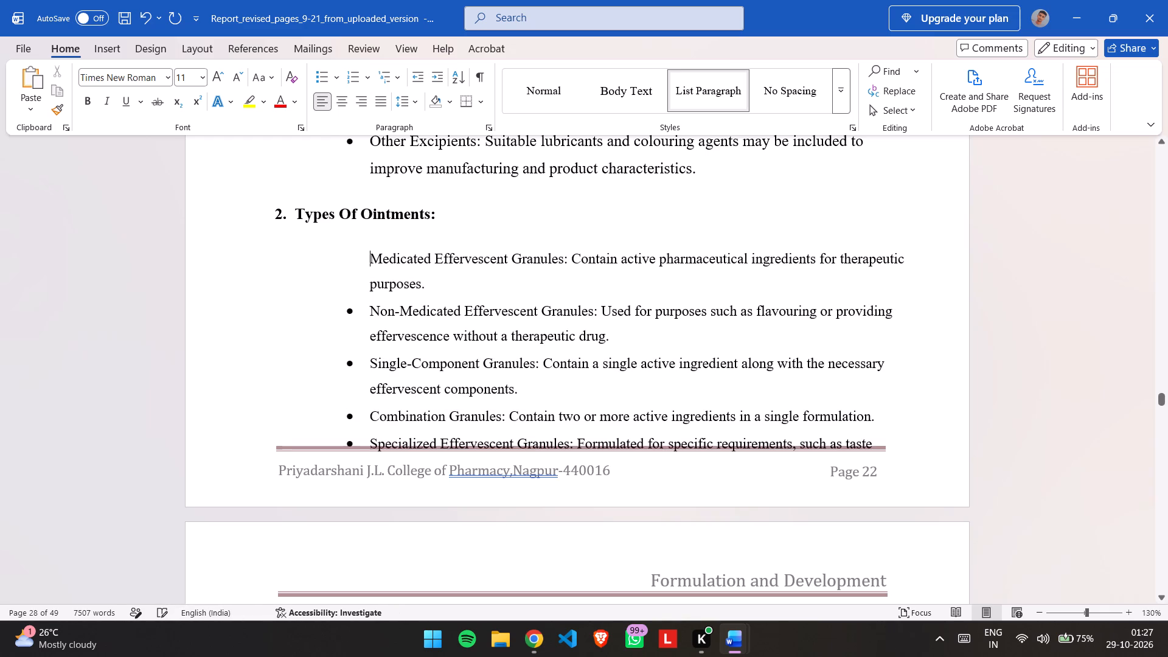
{"action": "key", "text": "BackSpace"}
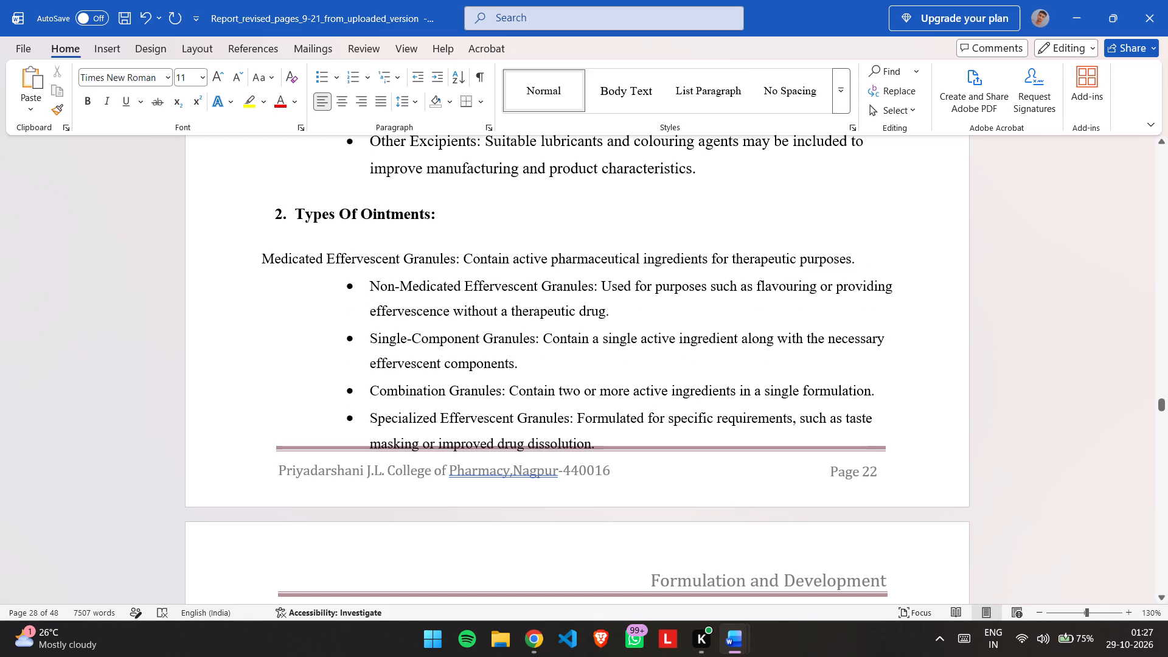
{"action": "left_click_drag", "start_coordinate": [254, 253], "coordinate": [592, 435]}
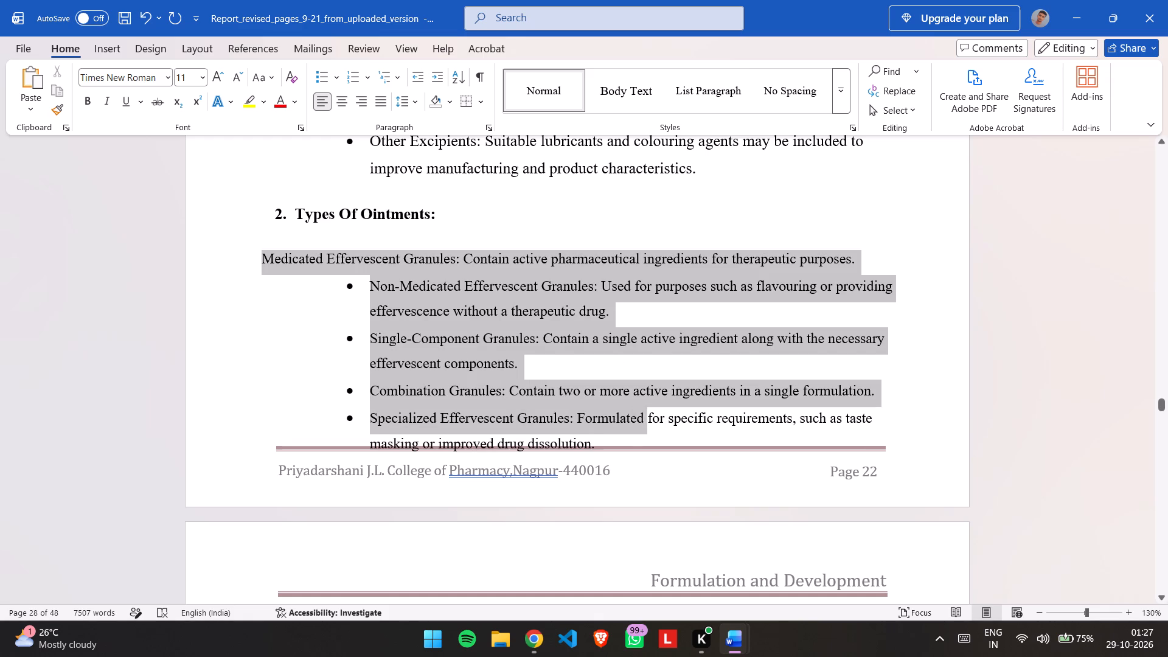
{"action": "left_click_drag", "start_coordinate": [592, 435], "coordinate": [359, 283]}
{"action": "left_click", "coordinate": [359, 283]}
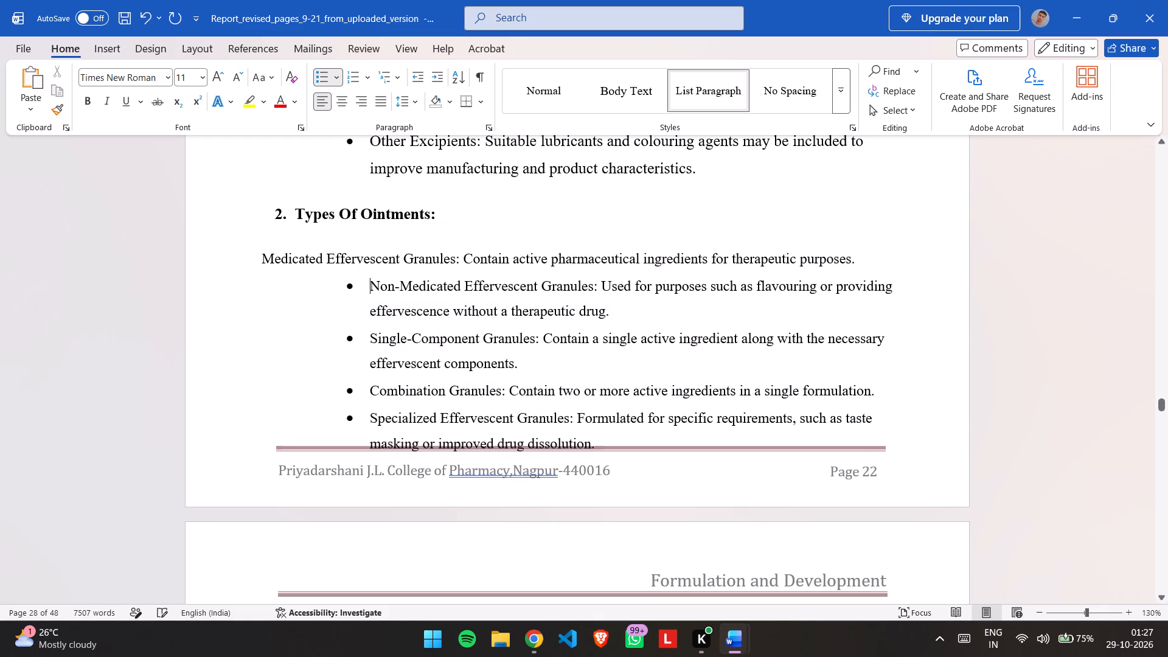
{"action": "key", "text": "BackSpace"}
{"action": "key", "text": "BackSpace"}
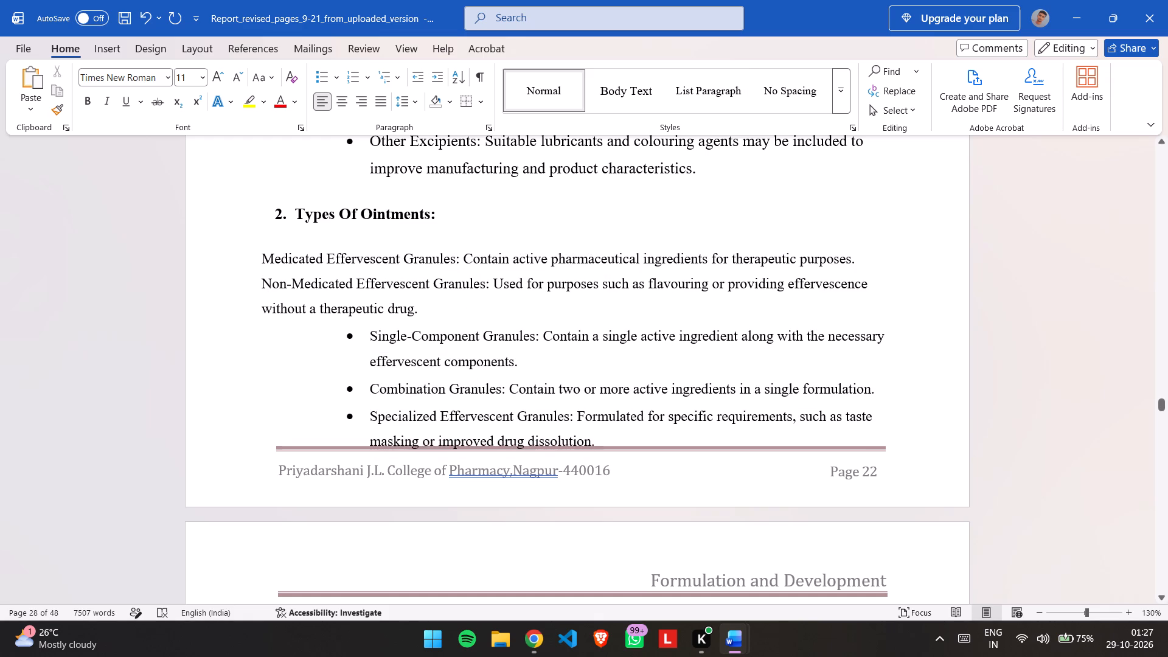
Remove the bullets and indents from the Single-Component, Combination and Specialized Effervescent Granules items.
{"action": "left_click", "coordinate": [364, 339]}
{"action": "left_click", "coordinate": [364, 339]}
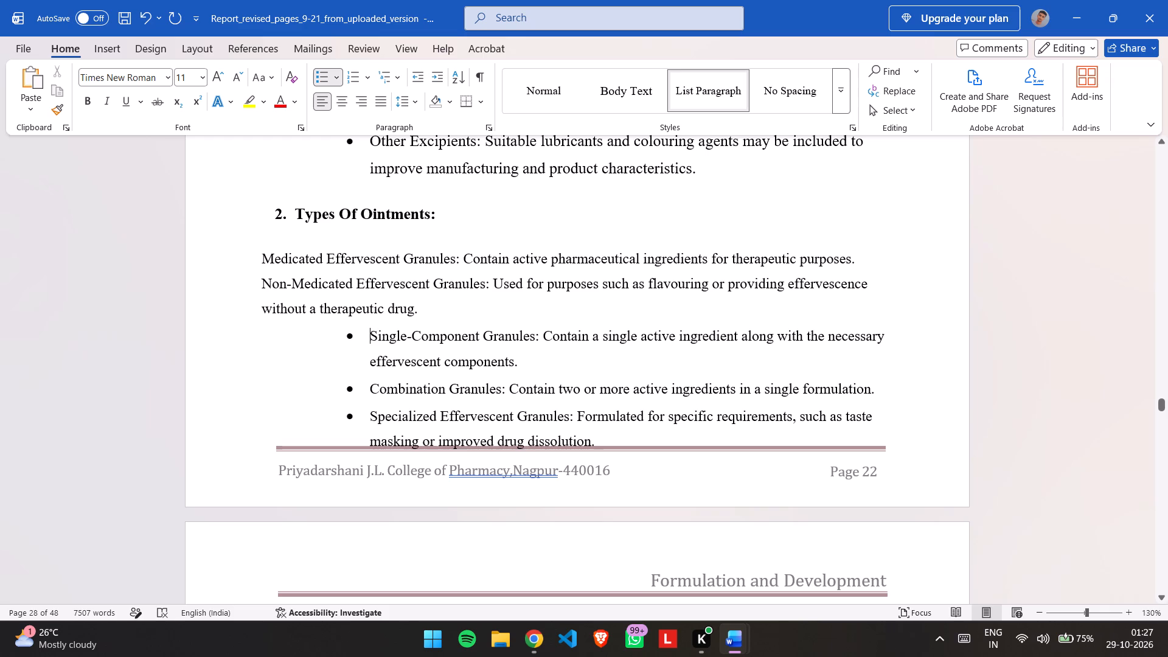
{"action": "key", "text": "BackSpace"}
{"action": "key", "text": "BackSpace"}
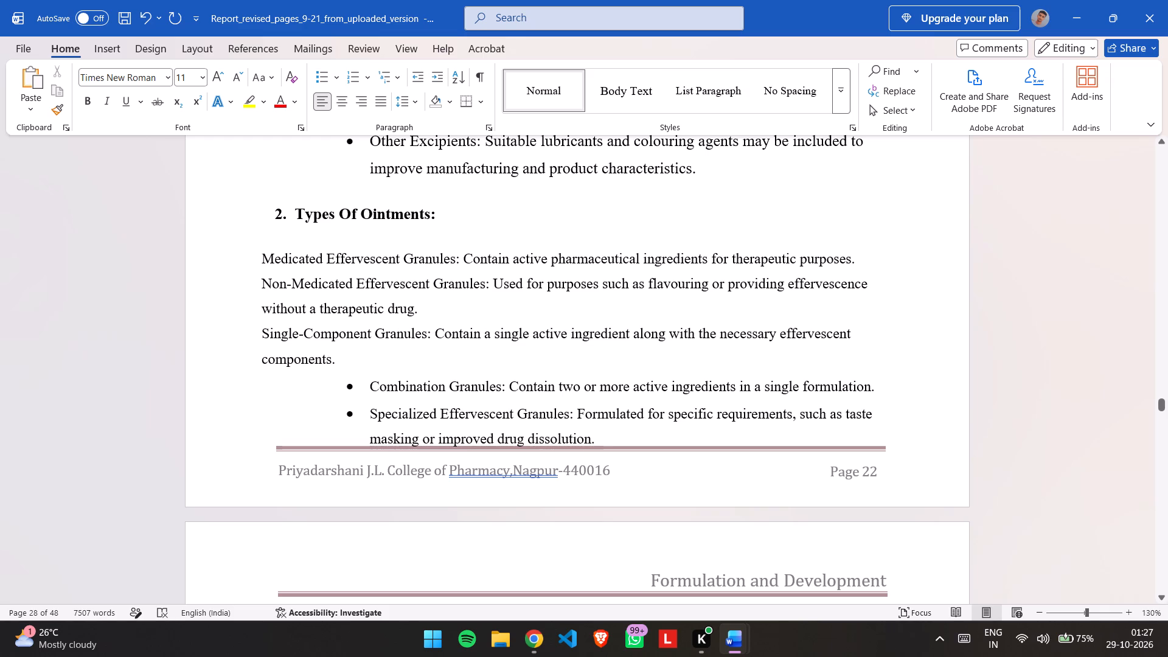
{"action": "left_click", "coordinate": [338, 388]}
{"action": "key", "text": "BackSpace"}
{"action": "key", "text": "BackSpace"}
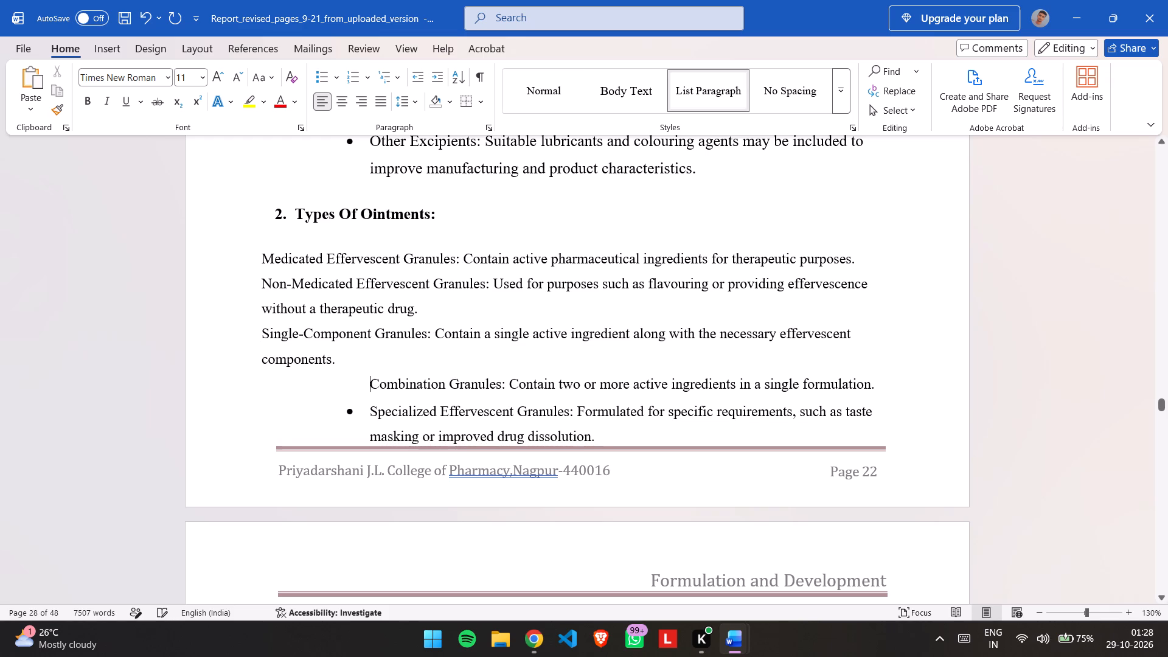
{"action": "left_click", "coordinate": [353, 418]}
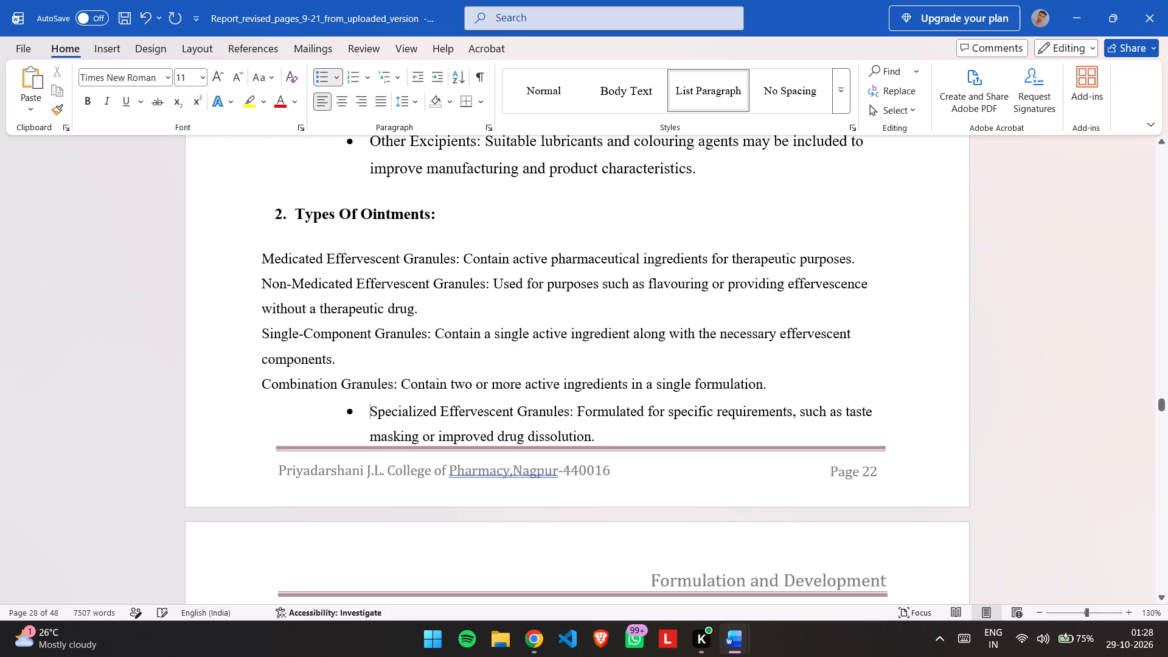
{"action": "key", "text": "BackSpace"}
{"action": "key", "text": "BackSpace"}
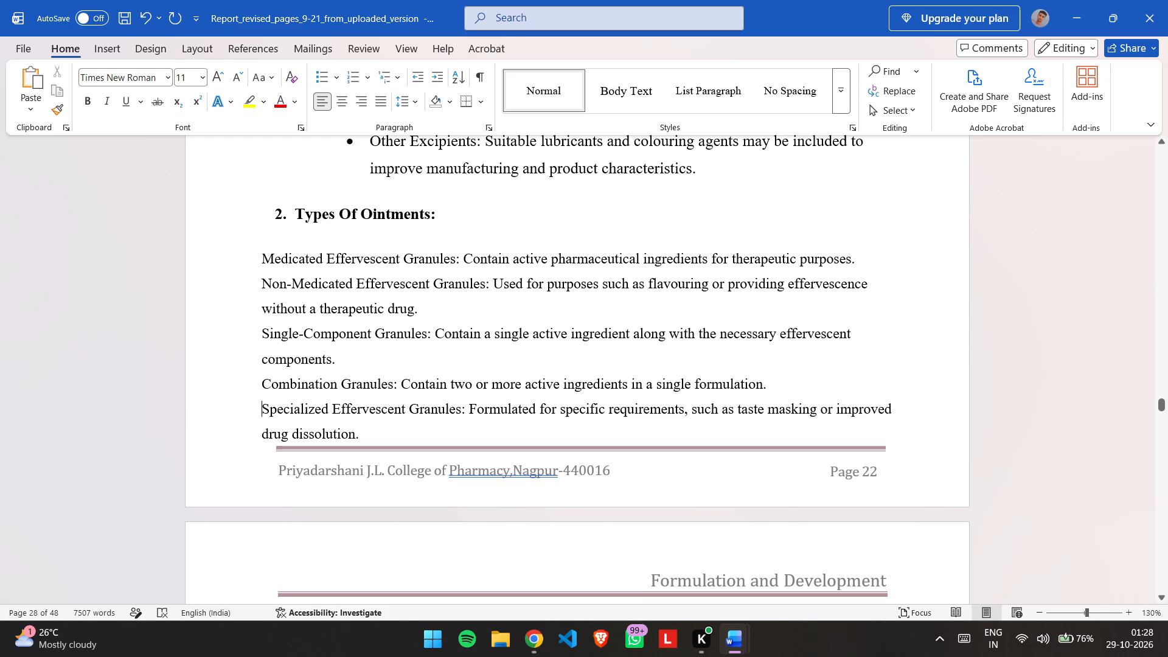
Apply a round bullet to the Medicated Effervescent Granules item.
{"action": "left_click", "coordinate": [262, 255]}
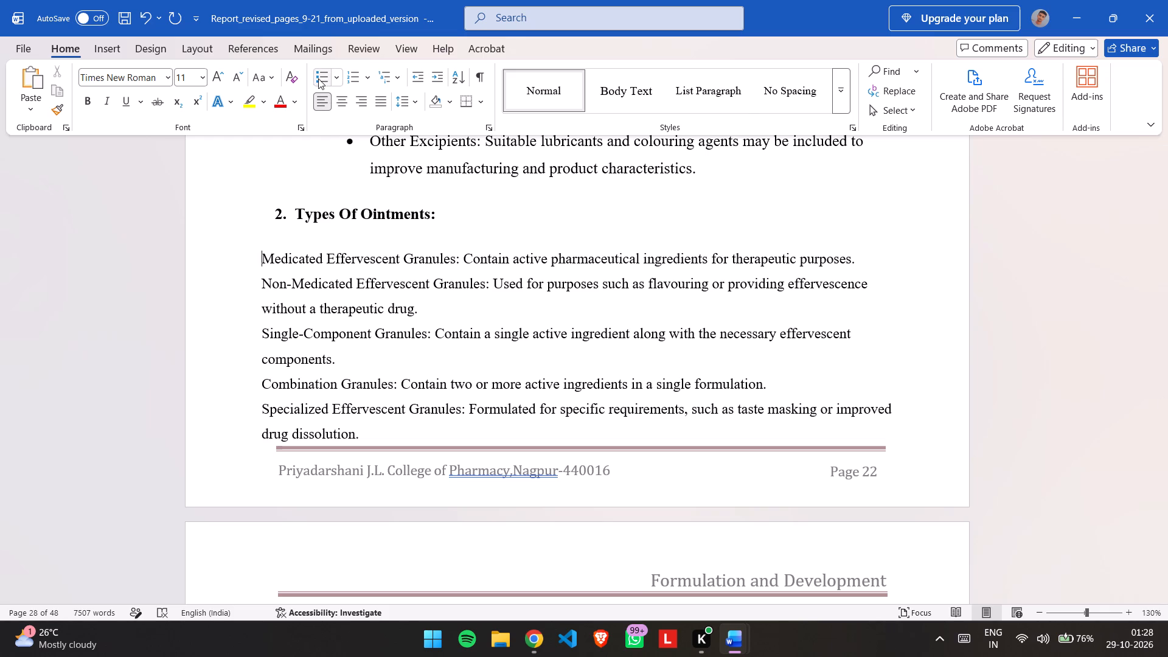
{"action": "left_click", "coordinate": [318, 78]}
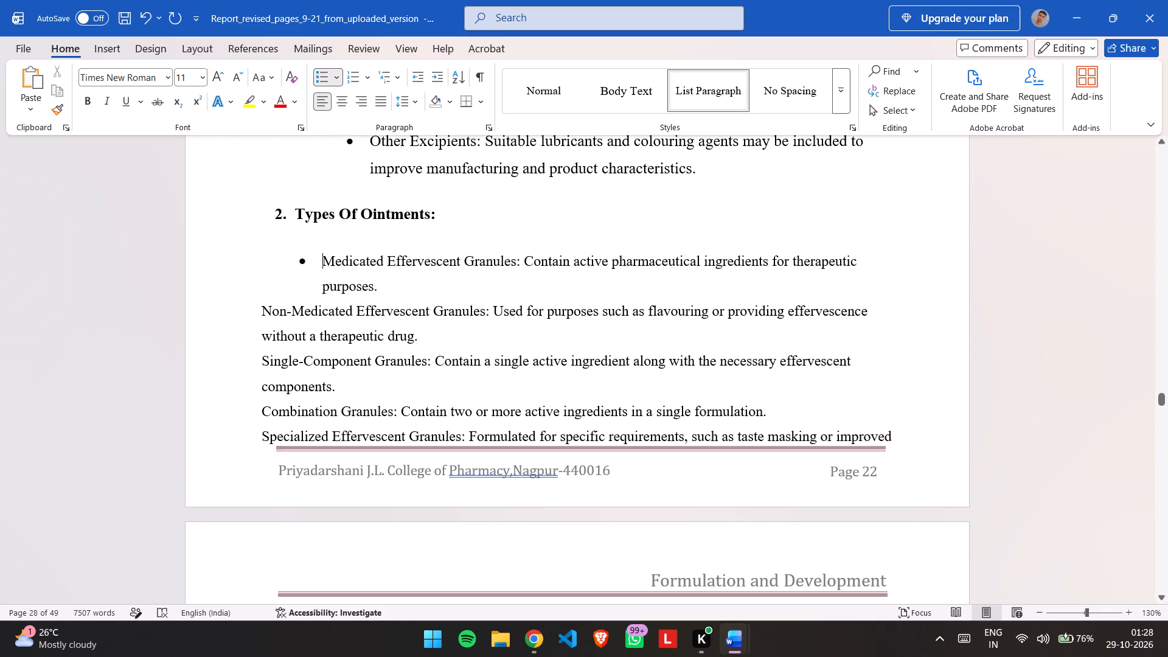
Compare the bullet indentation of the "Types Of Ointments" list in the original report, zoomed to 130%, with the revised report.
{"action": "key", "text": "alt+Tab"}
{"action": "scroll", "coordinate": [324, 270], "scroll_direction": "down", "scroll_amount": 3}
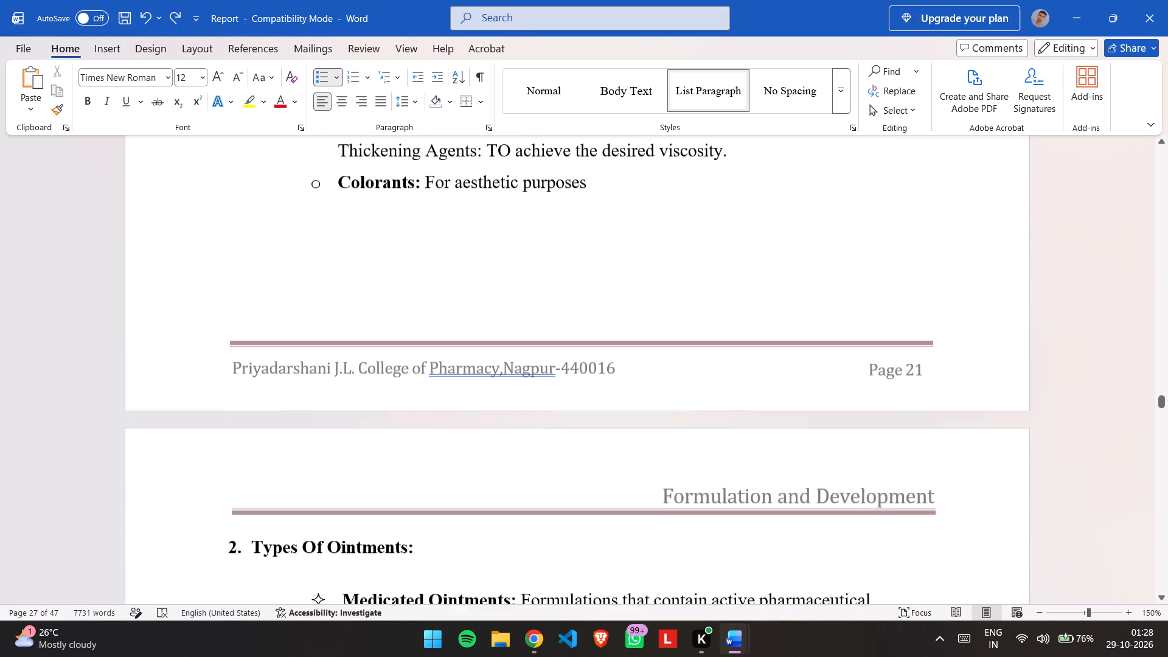
{"action": "scroll", "coordinate": [324, 270], "scroll_direction": "down", "scroll_amount": 1}
{"action": "key", "text": "alt+Tab"}
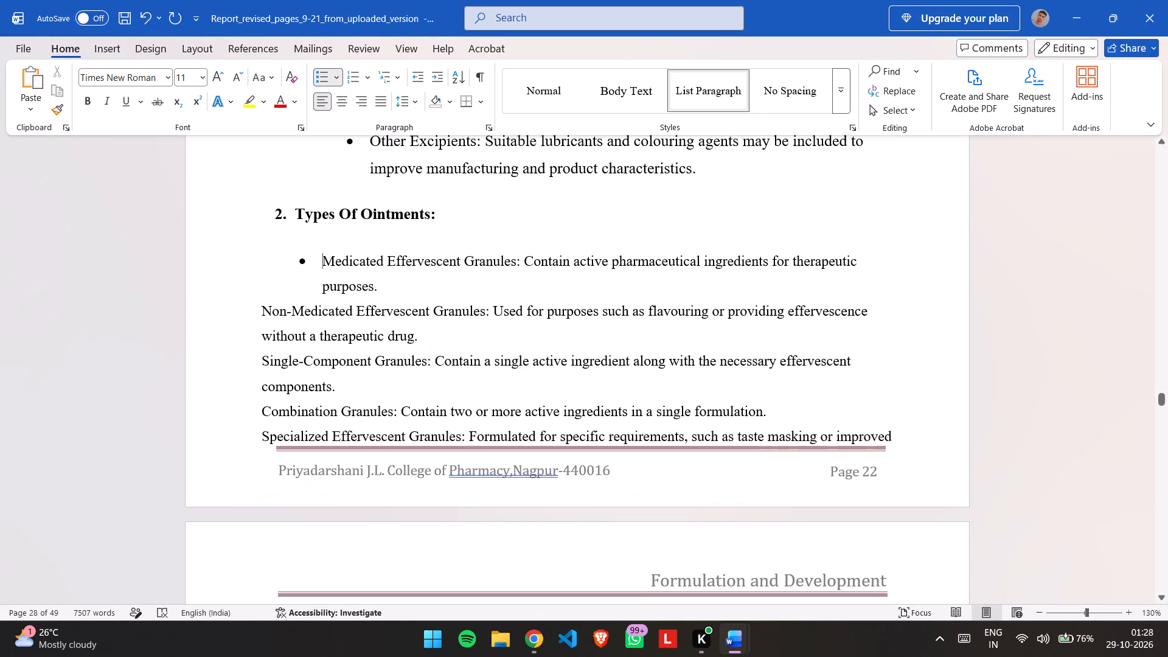
{"action": "key", "text": "alt+Tab"}
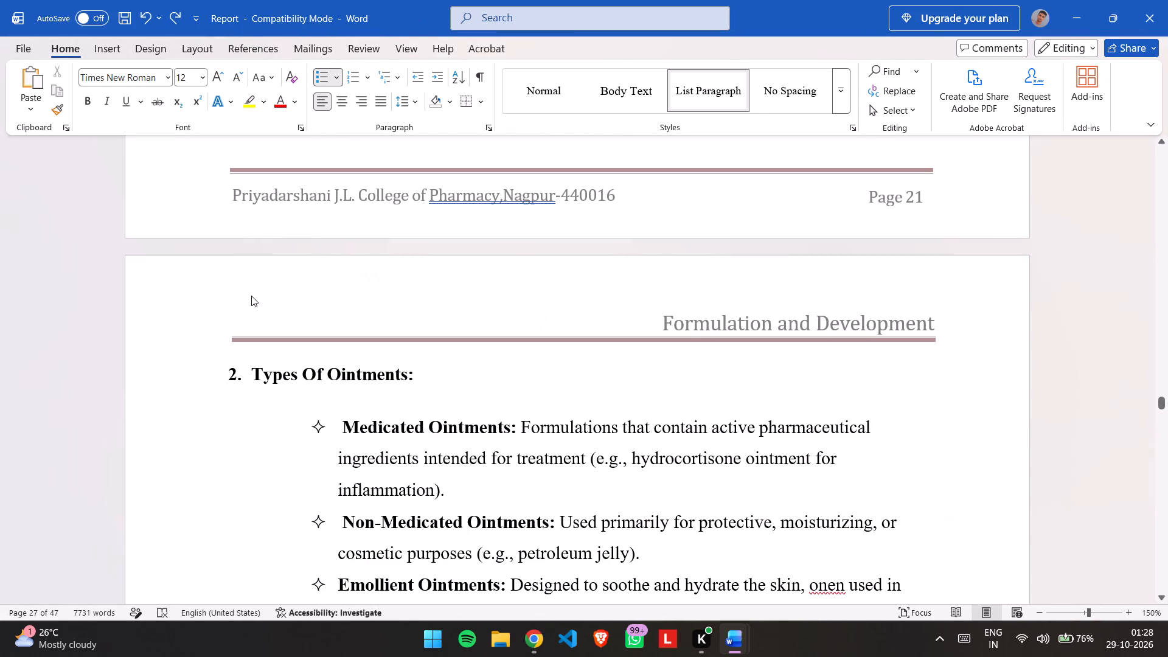
{"action": "scroll", "coordinate": [415, 361], "scroll_direction": "down", "scroll_amount": 1, "text": "ctrl"}
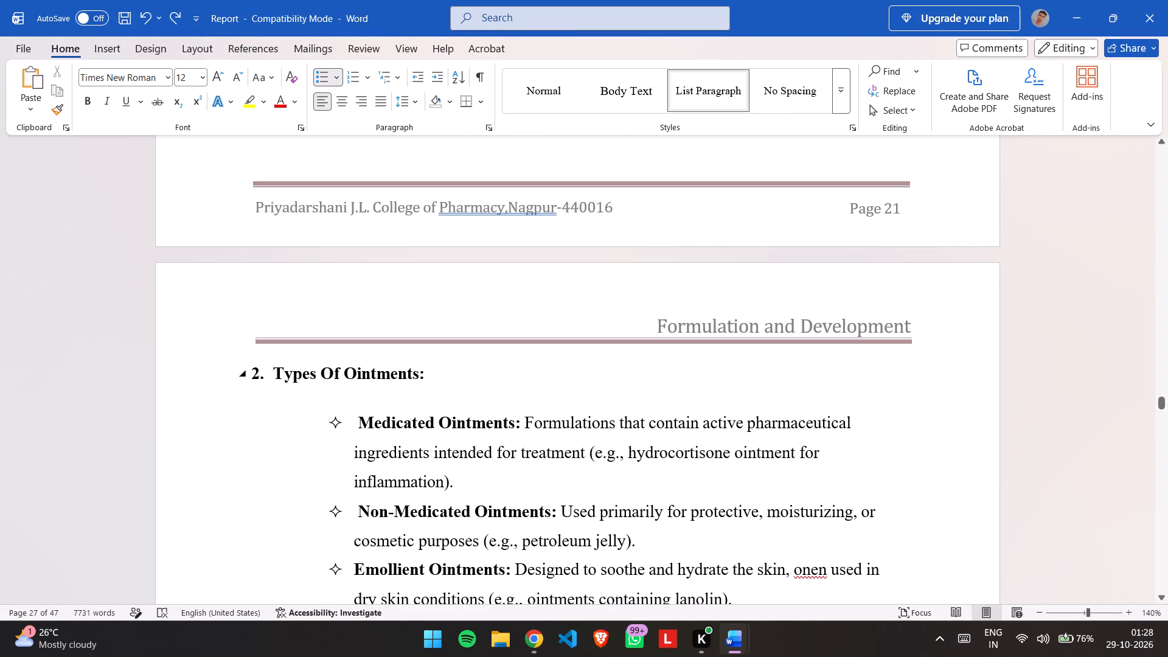
{"action": "scroll", "coordinate": [415, 361], "scroll_direction": "down", "scroll_amount": 1, "text": "ctrl"}
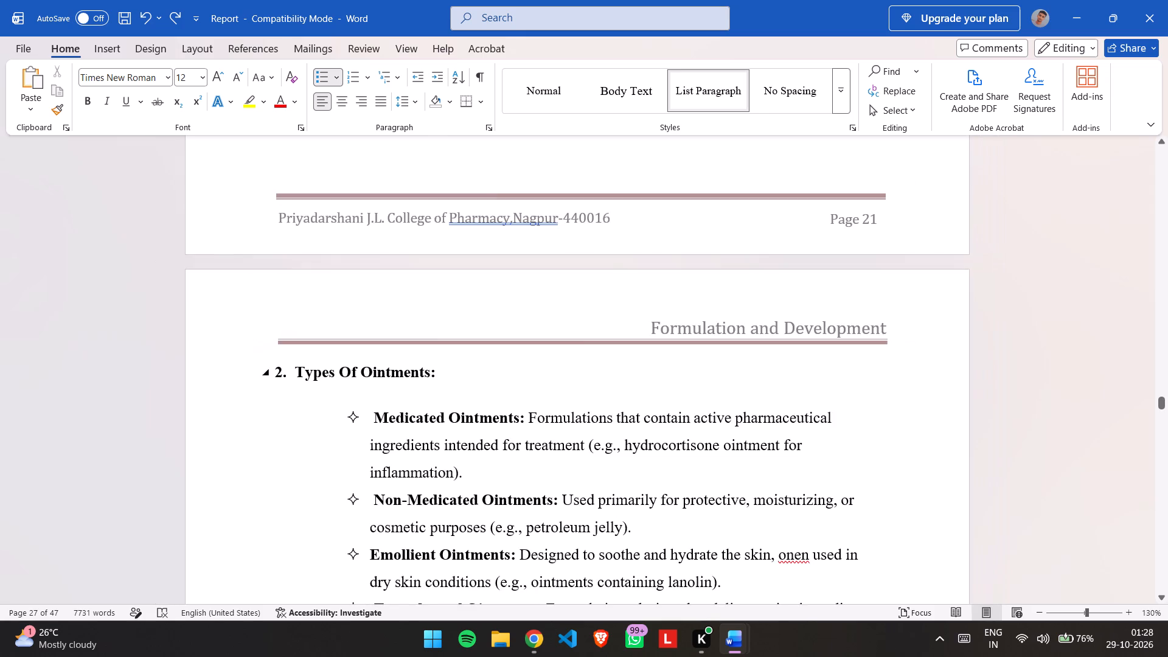
{"action": "key", "text": "alt+Tab"}
{"action": "key", "text": "alt+Tab"}
{"action": "scroll", "coordinate": [366, 350], "scroll_direction": "down", "scroll_amount": 1}
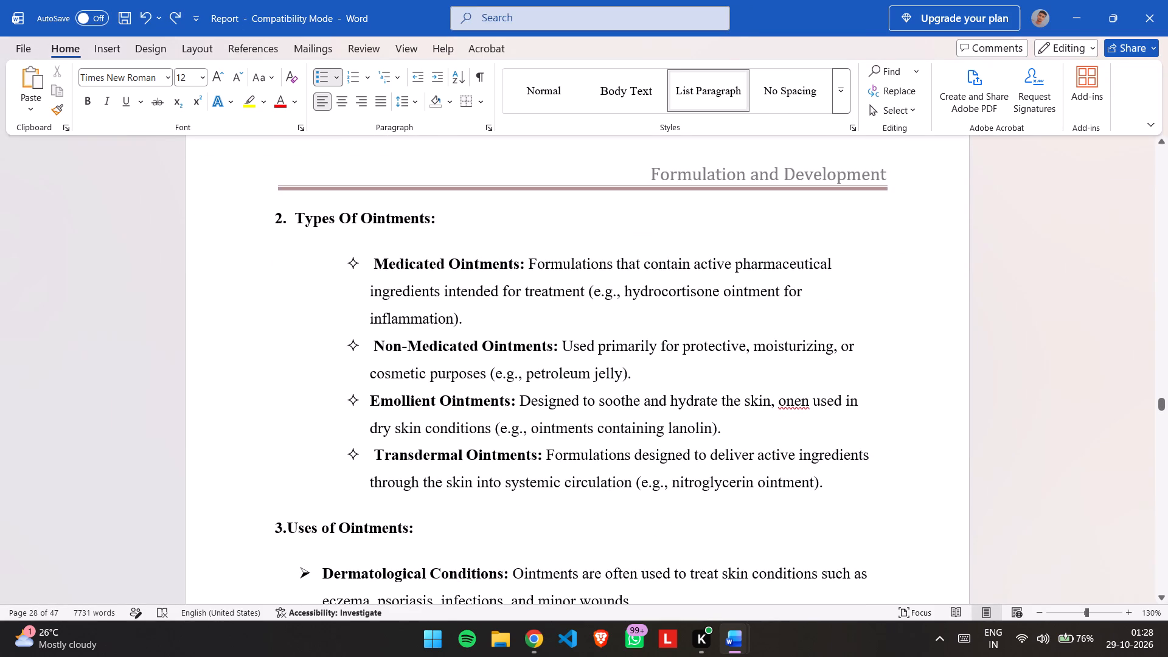
{"action": "key", "text": "alt+Tab"}
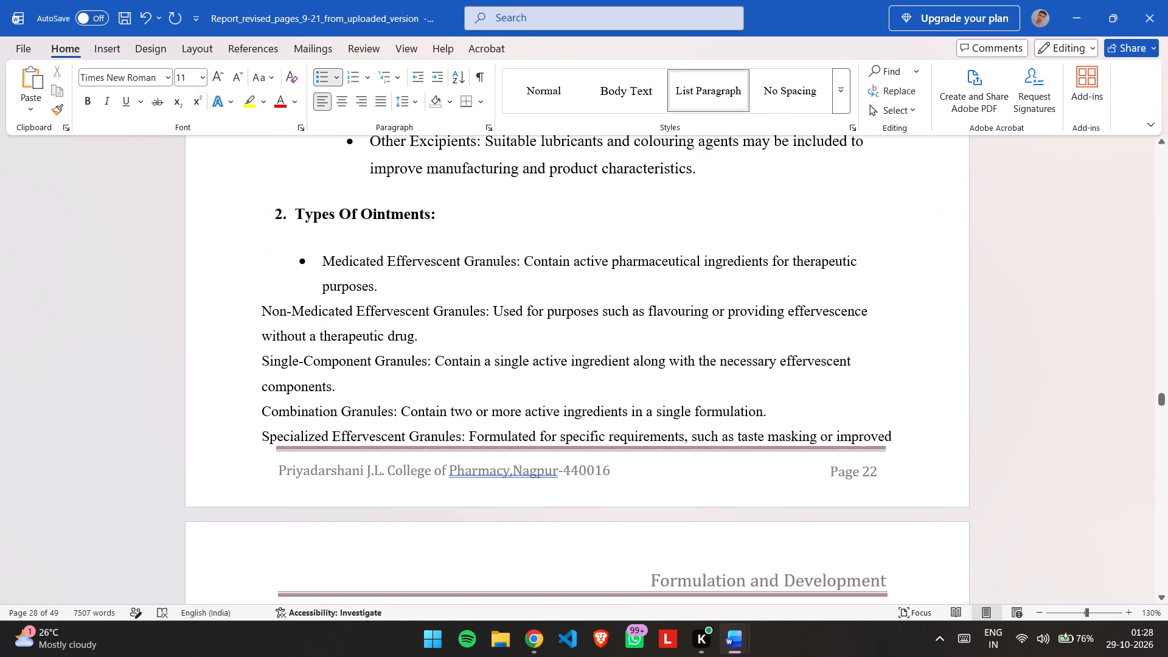
Reapply the round bullet to the Medicated Effervescent Granules item at a deeper indent and compare it with the original report.
{"action": "key", "text": "BackSpace"}
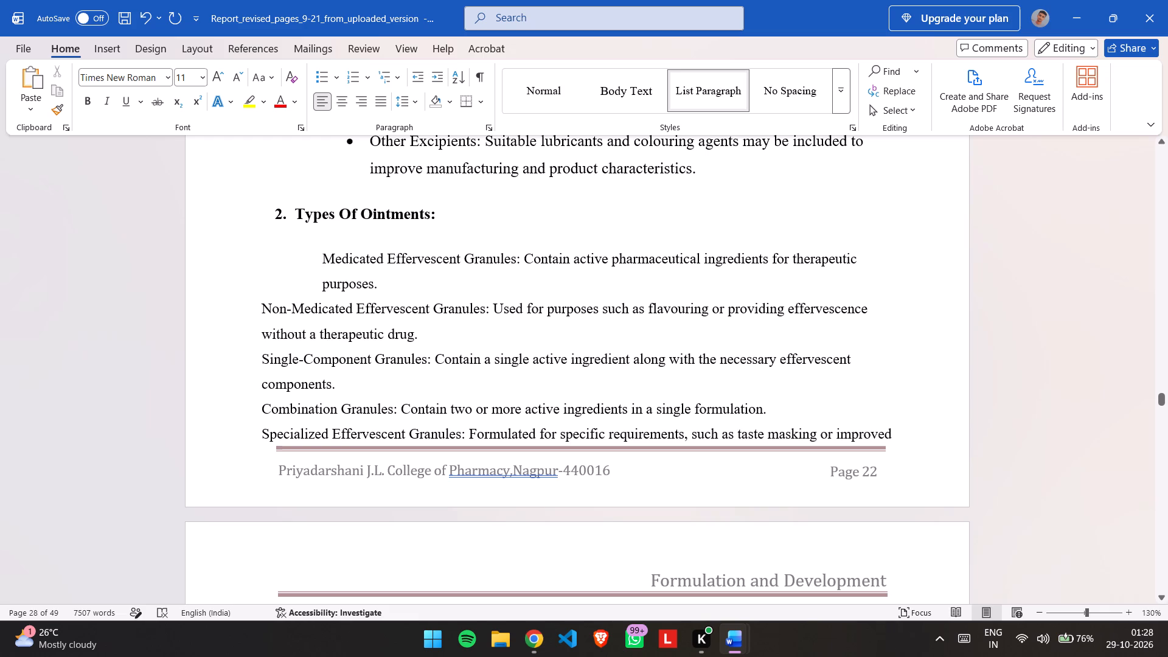
{"action": "left_click", "coordinate": [318, 75]}
{"action": "key", "text": "alt+Tab"}
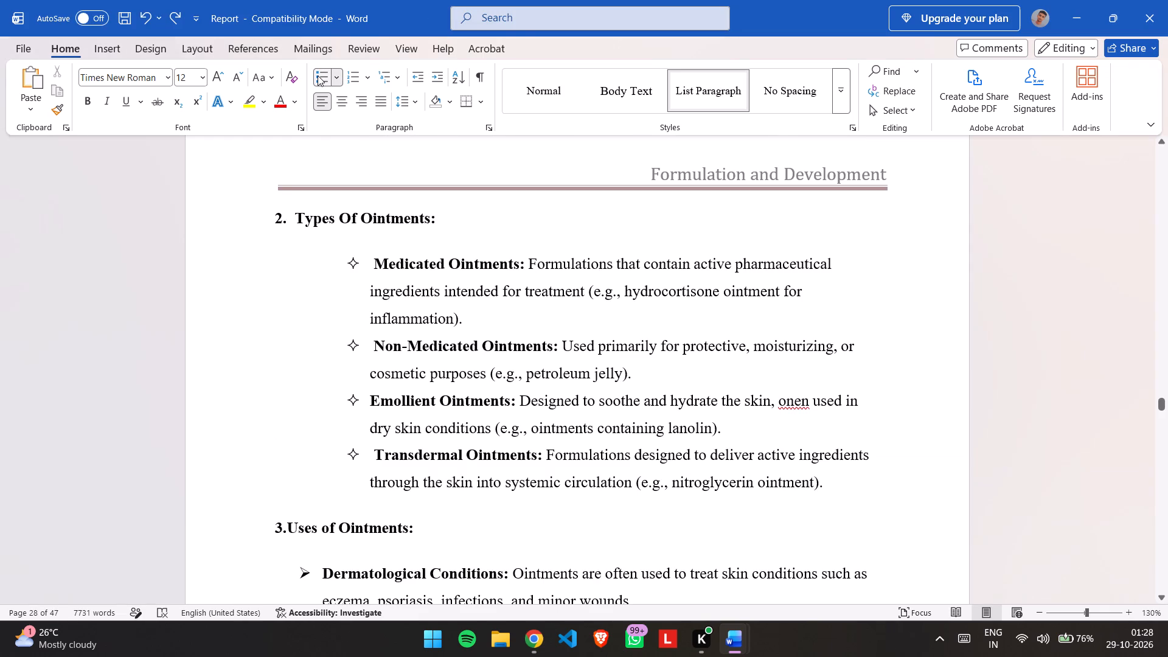
{"action": "key", "text": "alt+Tab"}
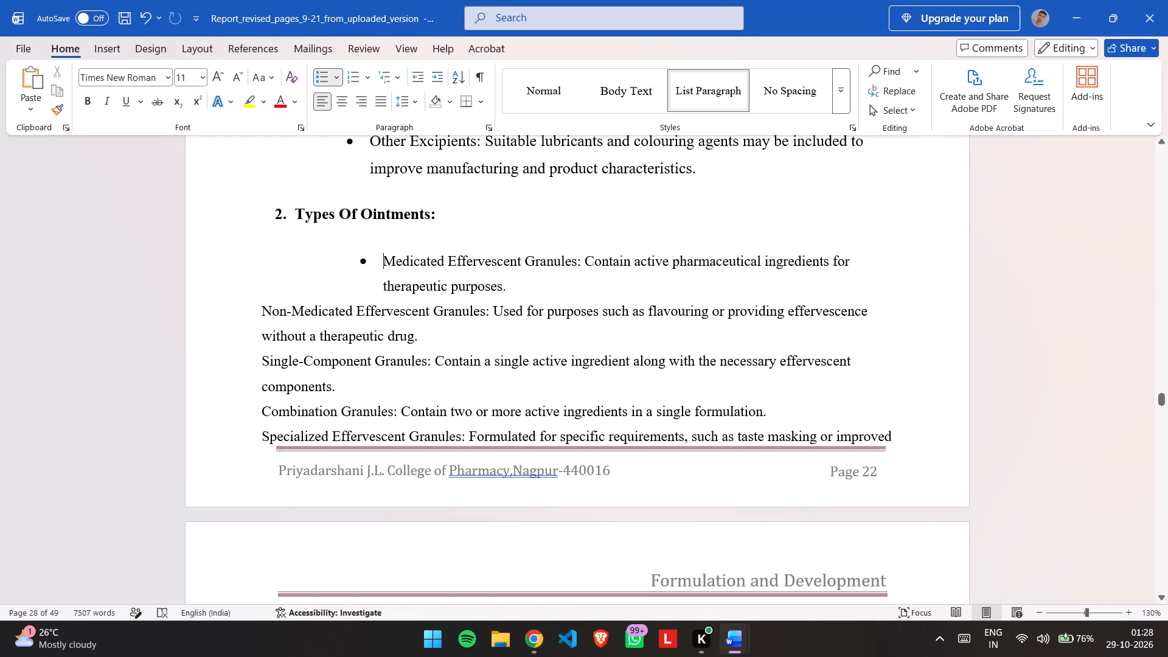
Indent the Non-Medicated Effervescent Granules item to align with the Medicated item and give it a round bullet.
{"action": "left_click", "coordinate": [260, 304]}
{"action": "key", "text": "space"}
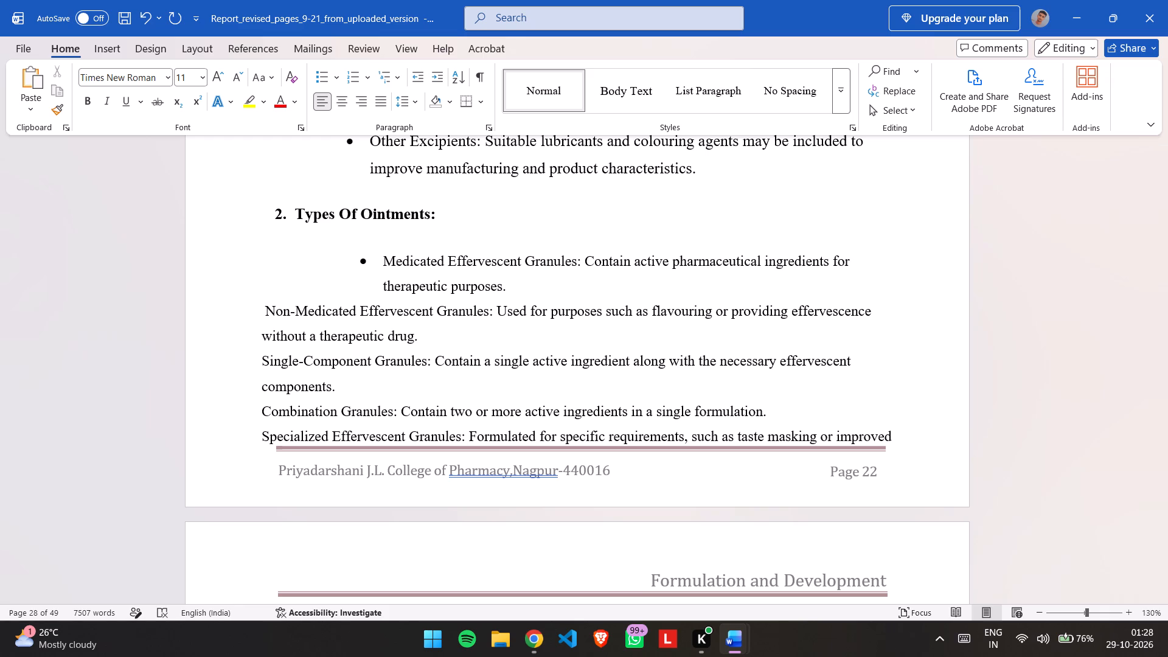
{"action": "key", "text": "BackSpace"}
{"action": "key", "text": "Tab"}
{"action": "key", "text": "Tab"}
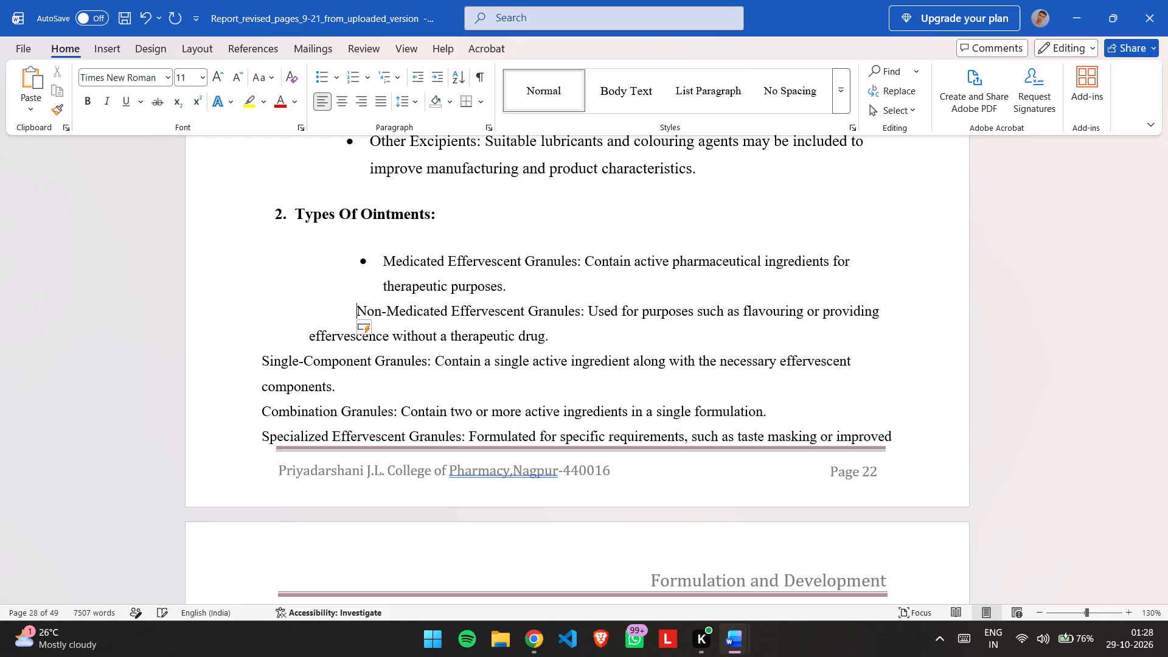
{"action": "left_click", "coordinate": [319, 77]}
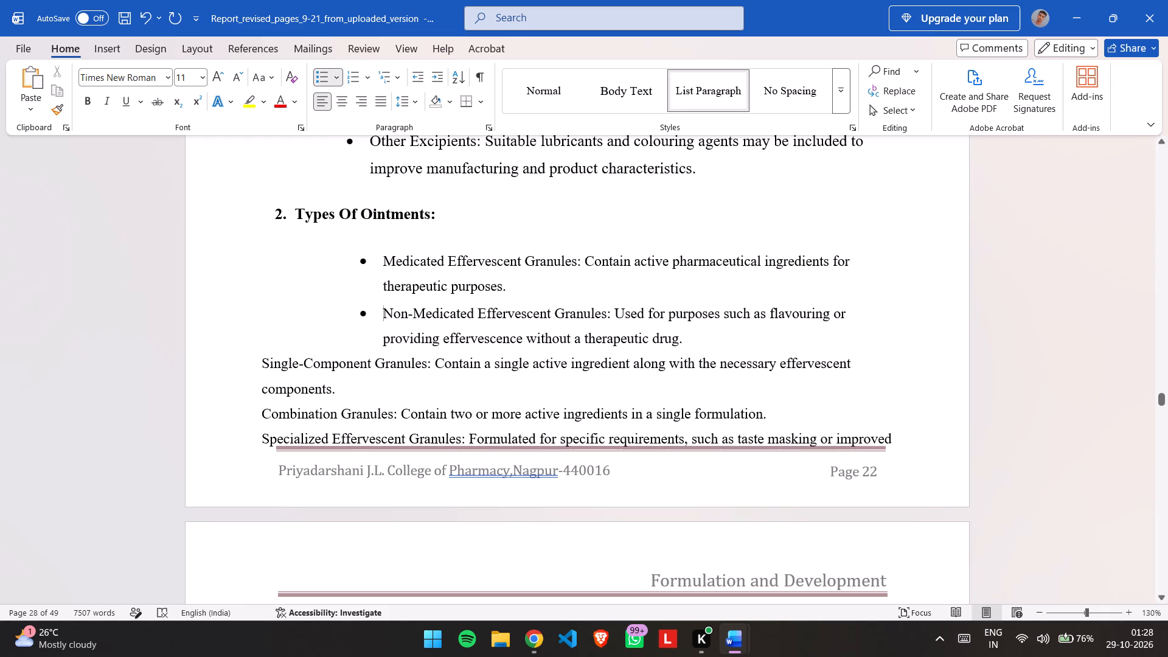
Indent the Single-Component Granules and Combination Granules items to the same level and give each a round bullet.
{"action": "left_click", "coordinate": [254, 362]}
{"action": "key", "text": "Tab"}
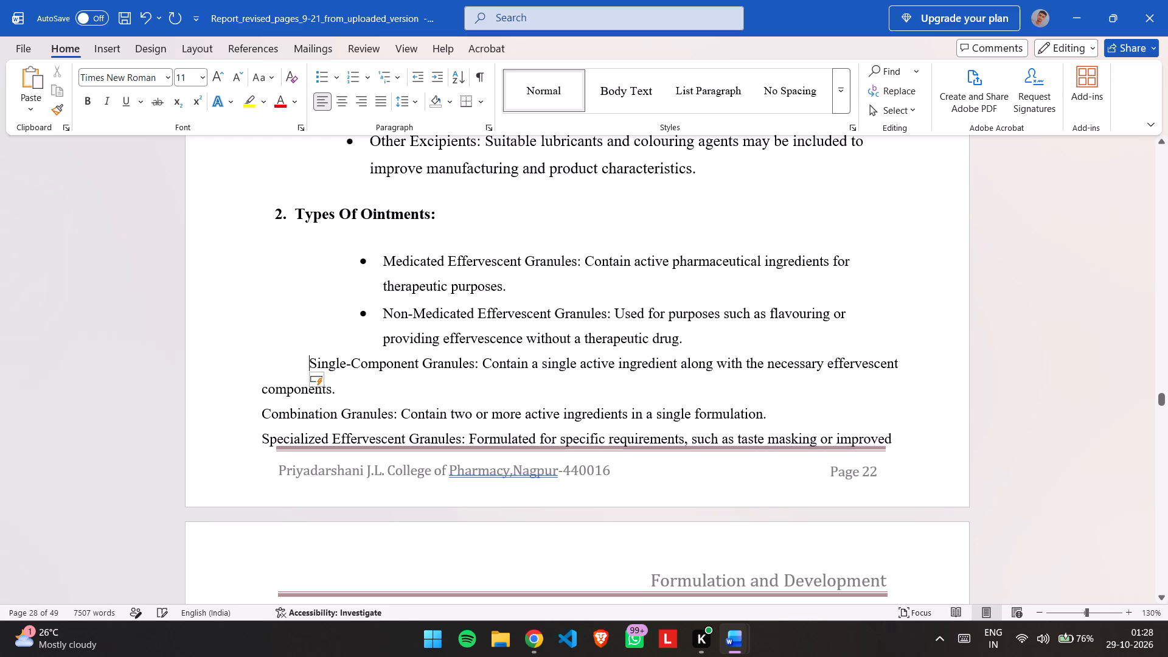
{"action": "key", "text": "Tab"}
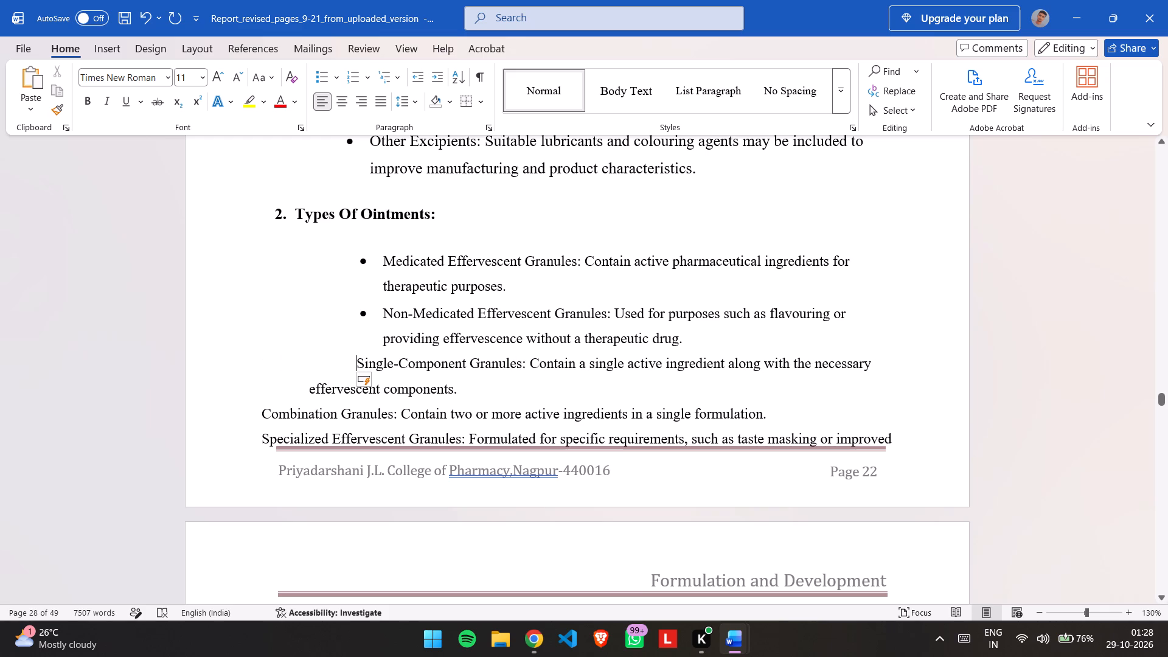
{"action": "left_click", "coordinate": [324, 72]}
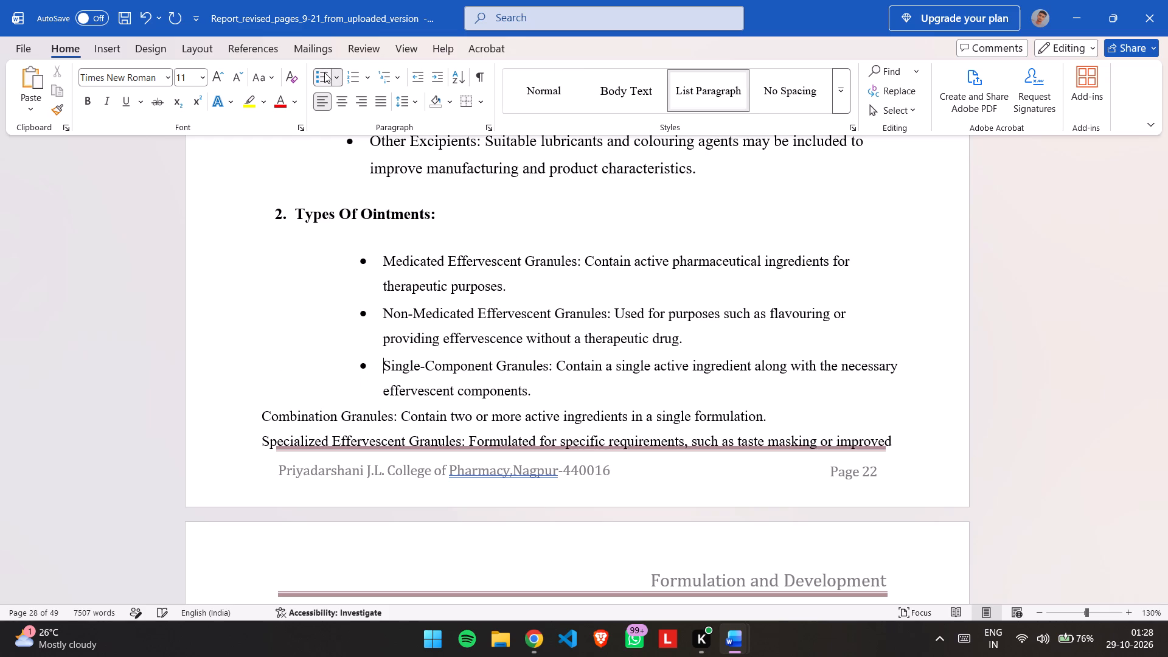
{"action": "scroll", "coordinate": [311, 319], "scroll_direction": "down", "scroll_amount": 1}
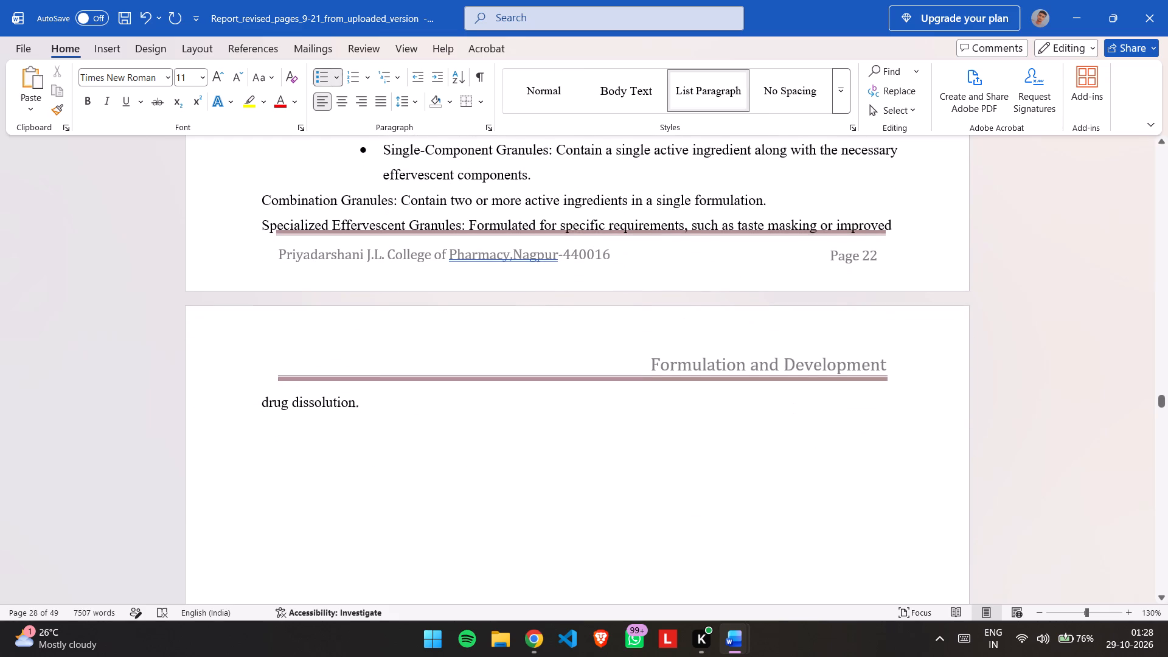
{"action": "left_click", "coordinate": [263, 199]}
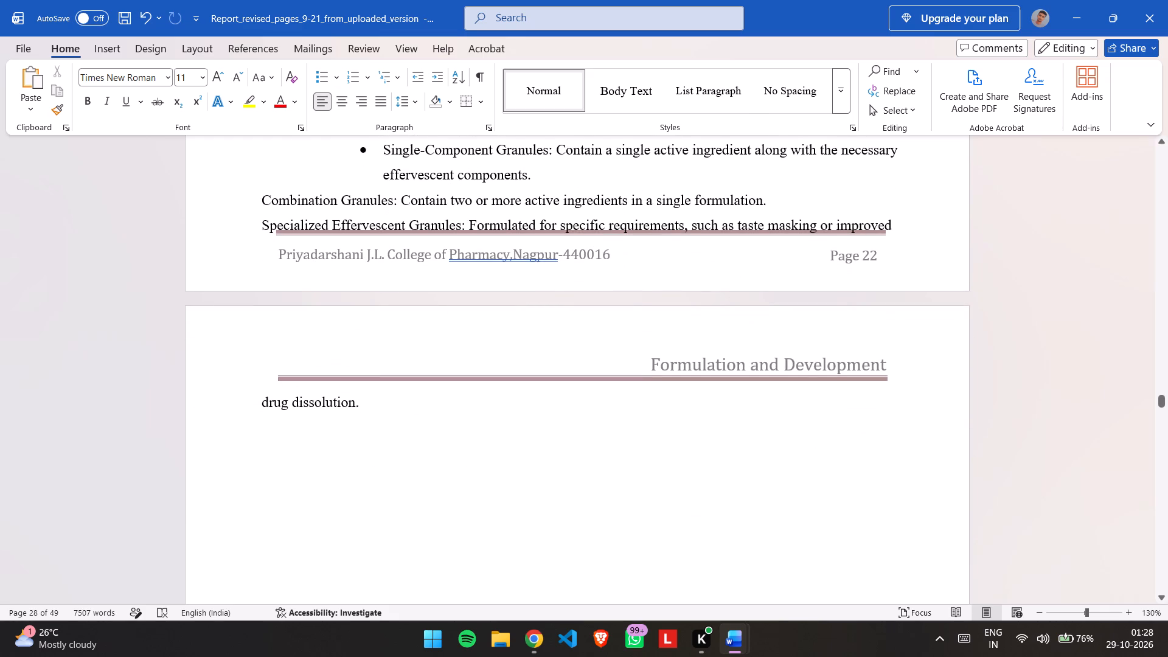
{"action": "key", "text": "Tab"}
{"action": "key", "text": "Tab"}
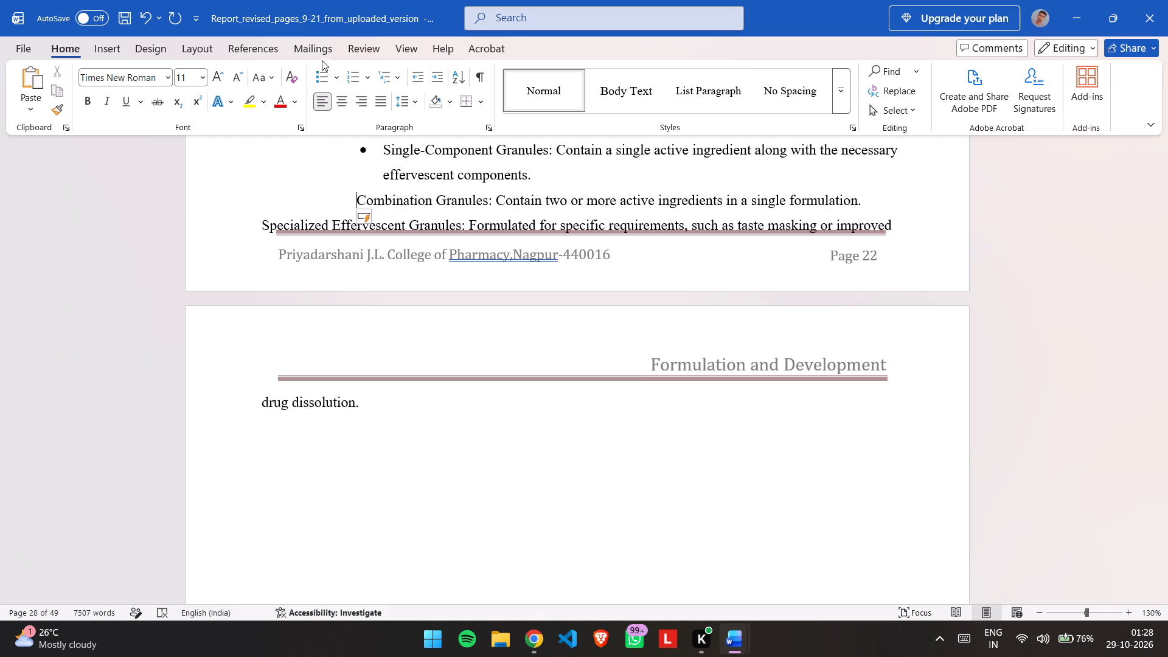
{"action": "left_click", "coordinate": [321, 76]}
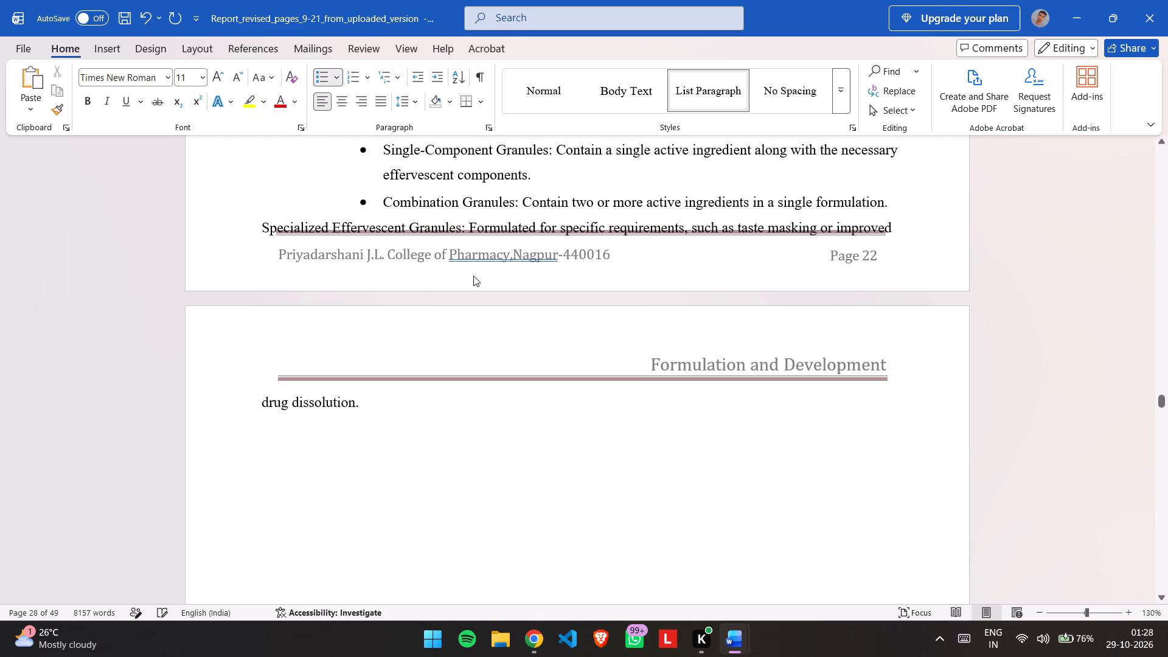
{"action": "scroll", "coordinate": [510, 263], "scroll_direction": "up", "scroll_amount": 1}
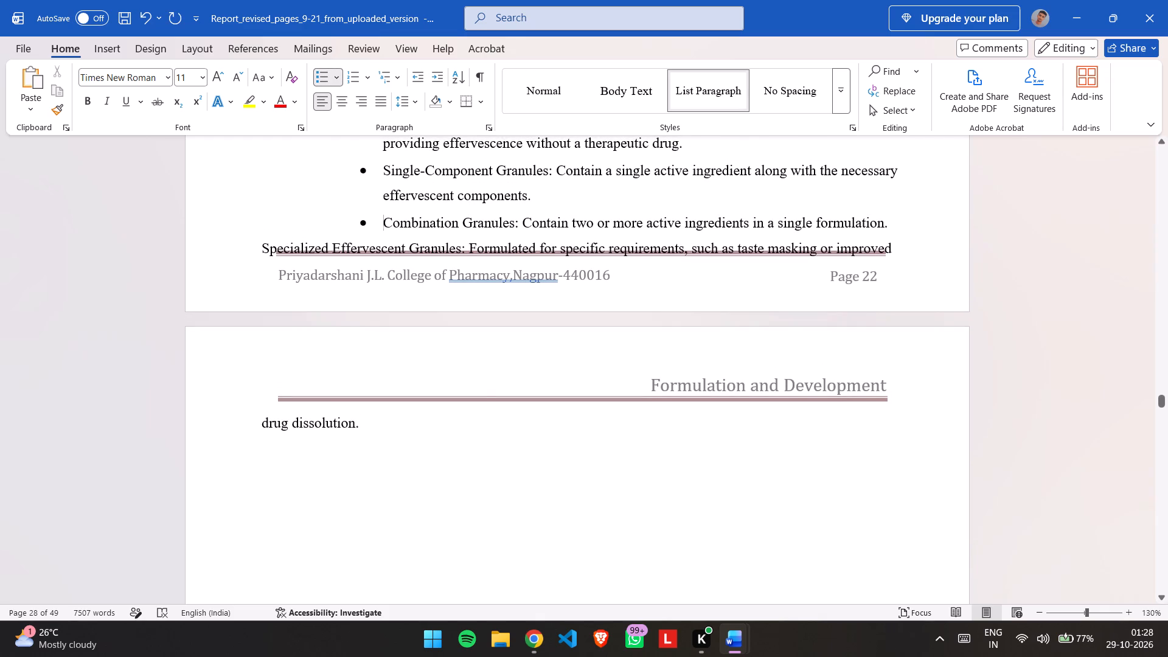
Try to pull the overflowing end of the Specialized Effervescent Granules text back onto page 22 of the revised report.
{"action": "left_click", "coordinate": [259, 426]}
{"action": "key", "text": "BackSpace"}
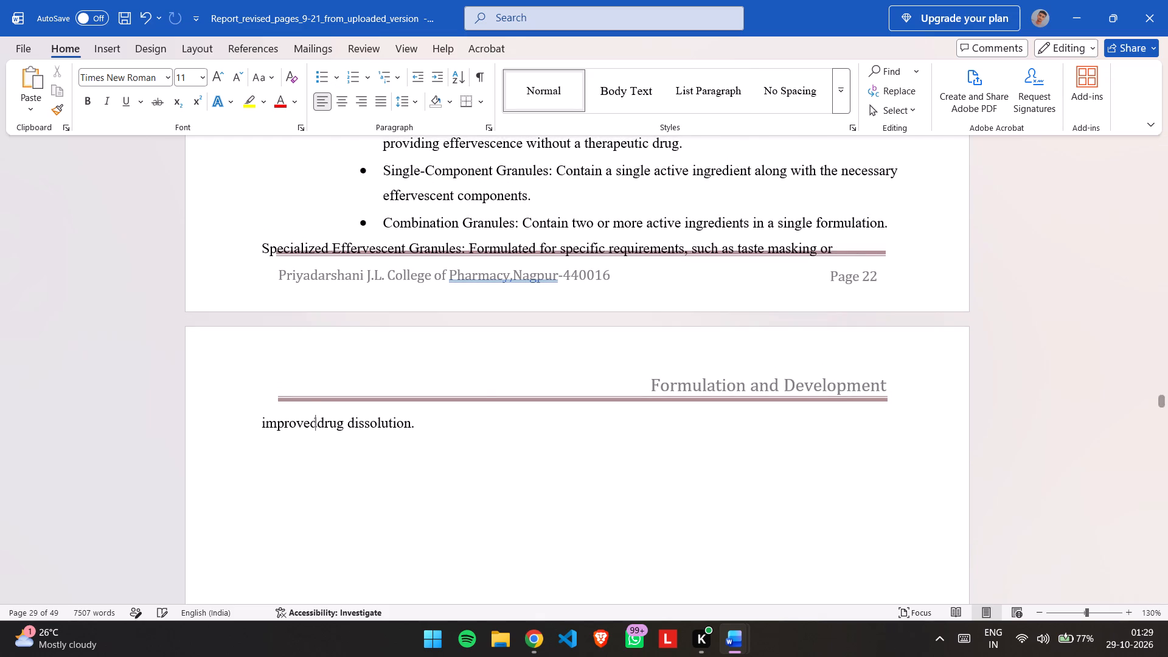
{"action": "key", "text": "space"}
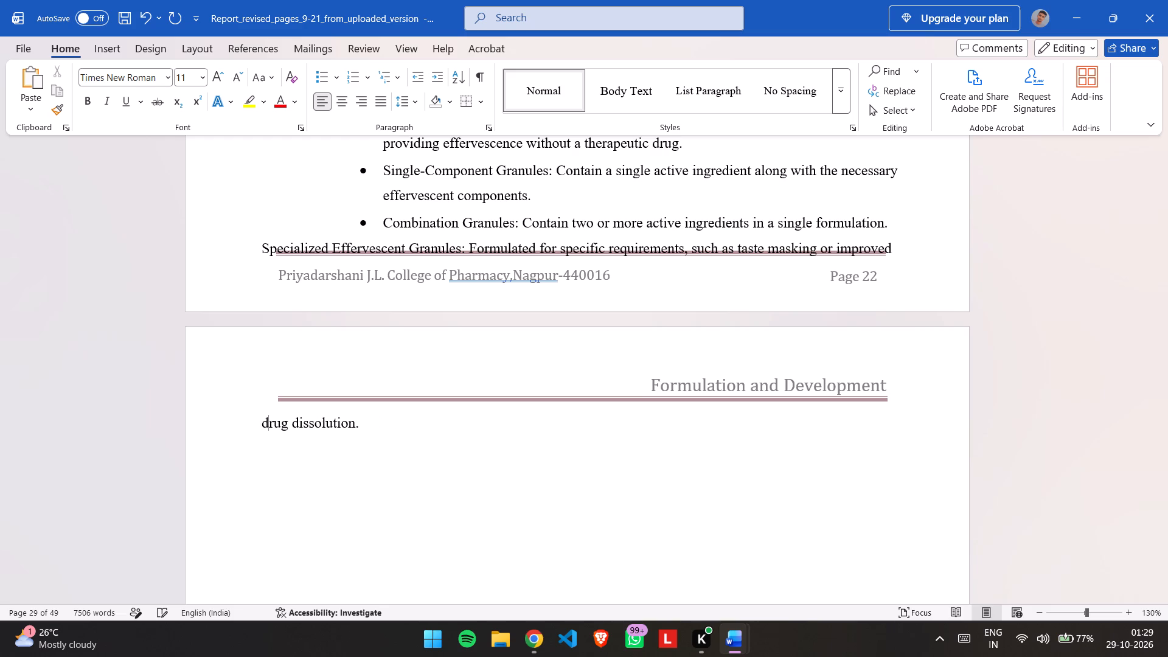
Remove the blank line between the "Types Of Ointments:" heading and the Medicated Effervescent Granules bullet.
{"action": "scroll", "coordinate": [366, 474], "scroll_direction": "down", "scroll_amount": 2}
{"action": "scroll", "coordinate": [366, 474], "scroll_direction": "up", "scroll_amount": 2}
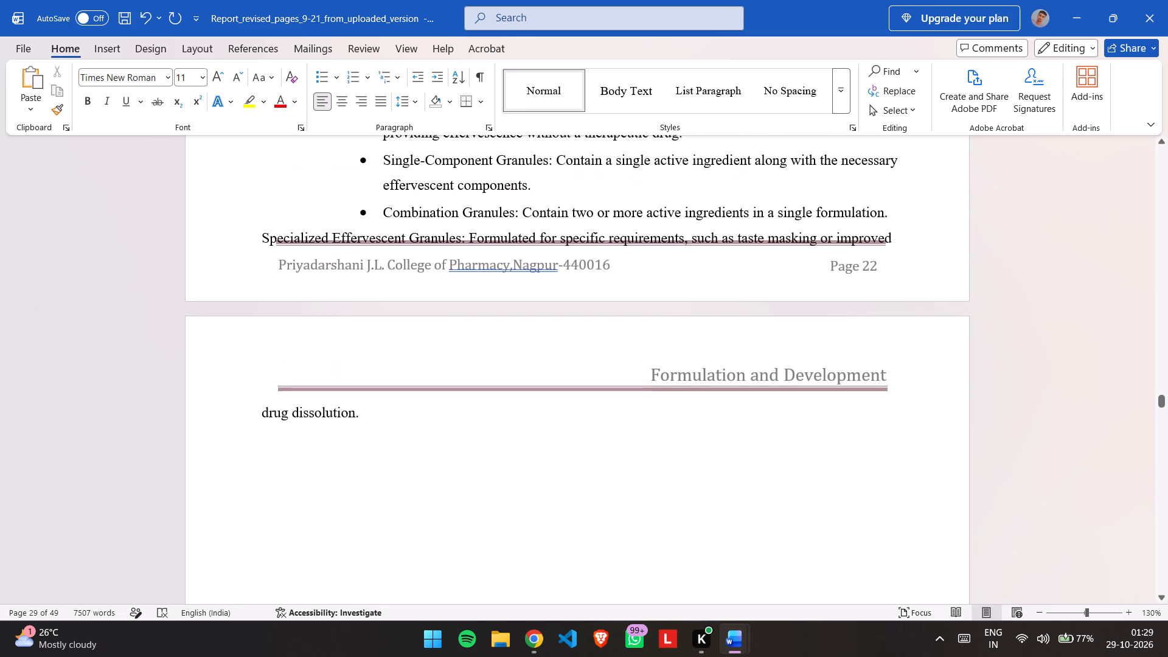
{"action": "scroll", "coordinate": [366, 474], "scroll_direction": "up", "scroll_amount": 1}
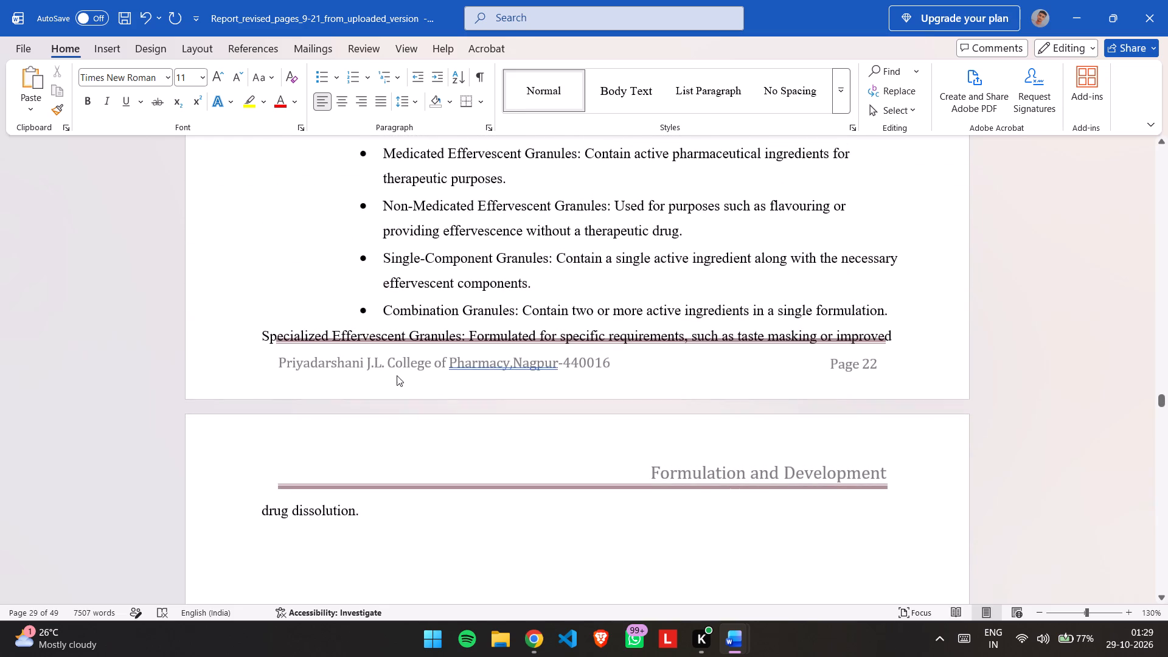
{"action": "scroll", "coordinate": [397, 374], "scroll_direction": "up", "scroll_amount": 1}
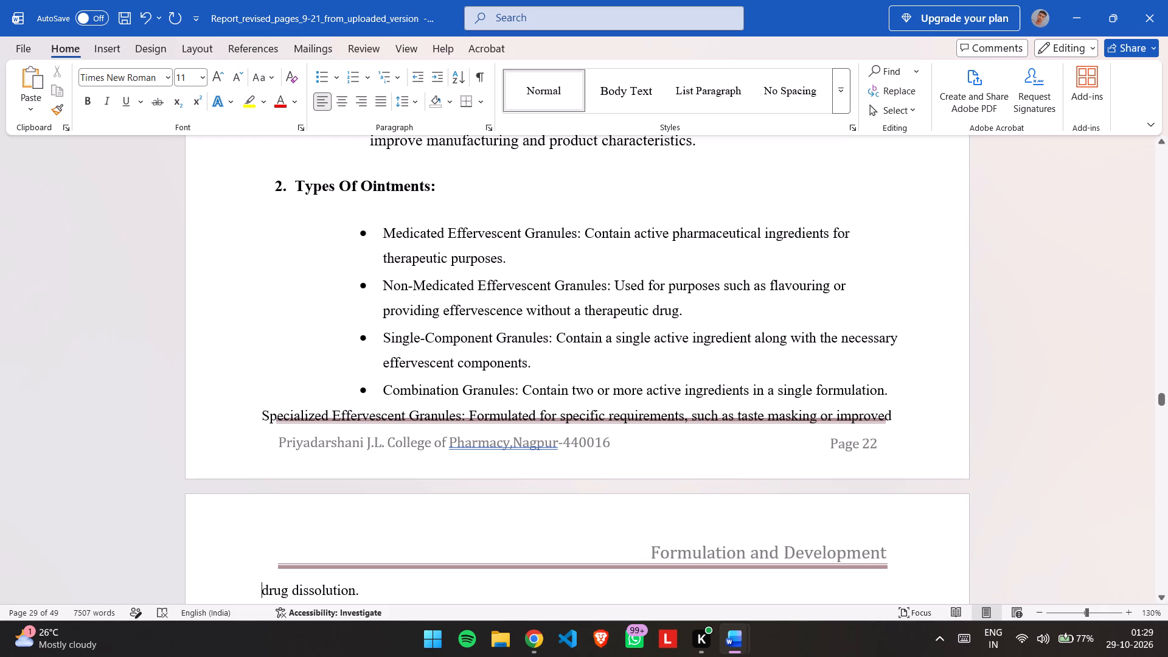
{"action": "left_click", "coordinate": [403, 221]}
{"action": "key", "text": "BackSpace"}
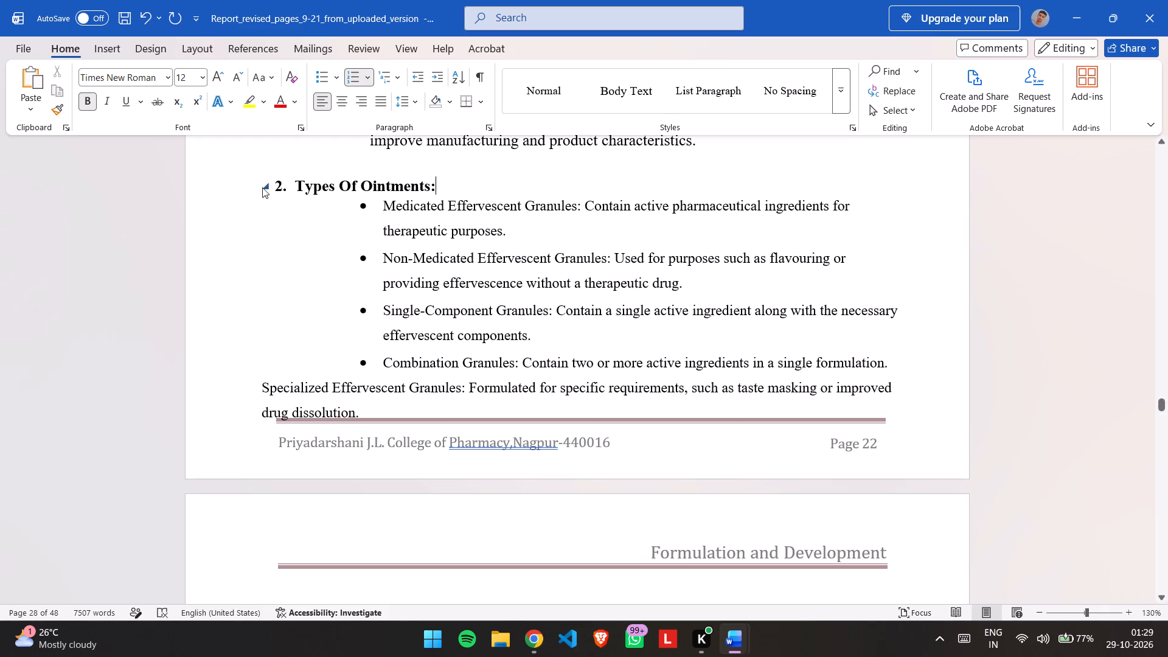
Set the line spacing of the "Types Of Ointments:" heading and all the granule items below it to 1.5.
{"action": "left_click_drag", "start_coordinate": [246, 180], "coordinate": [346, 411]}
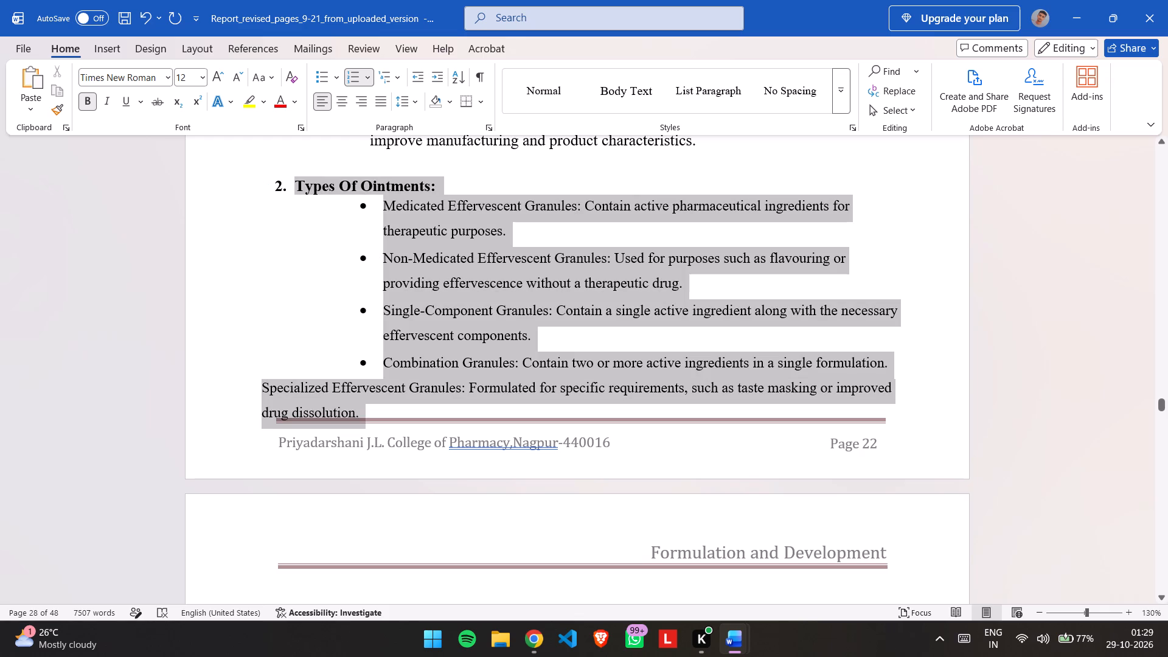
{"action": "left_click_drag", "start_coordinate": [346, 411], "coordinate": [360, 412]}
{"action": "left_click_drag", "start_coordinate": [414, 112], "coordinate": [415, 105]}
{"action": "left_click", "coordinate": [415, 105]}
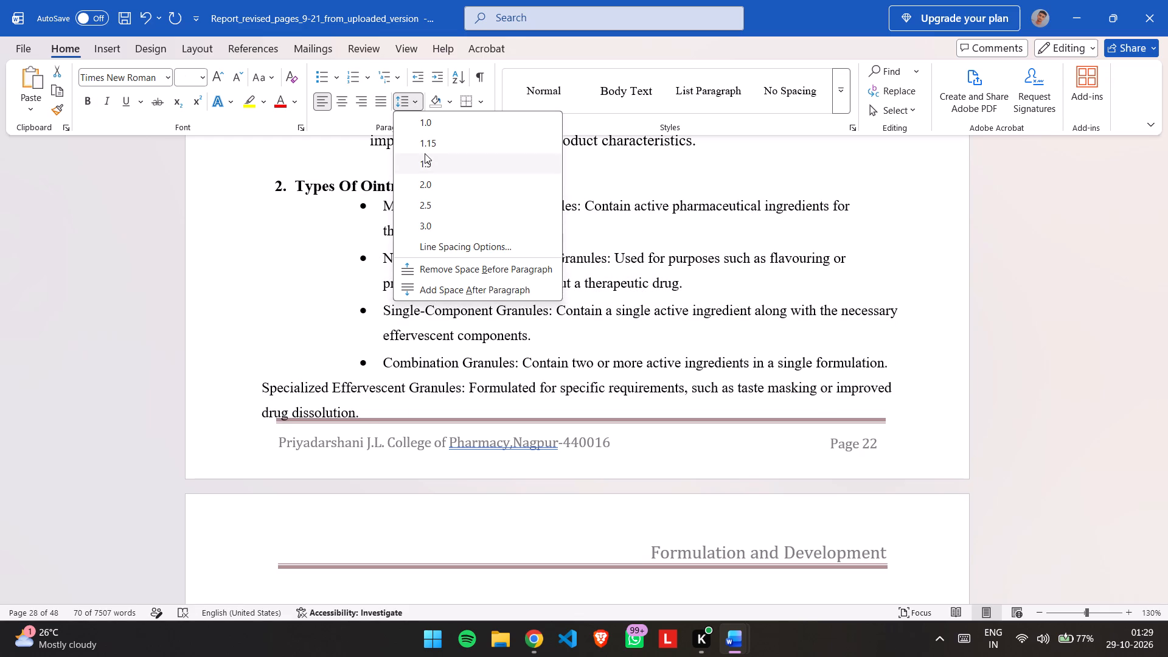
{"action": "left_click", "coordinate": [425, 153]}
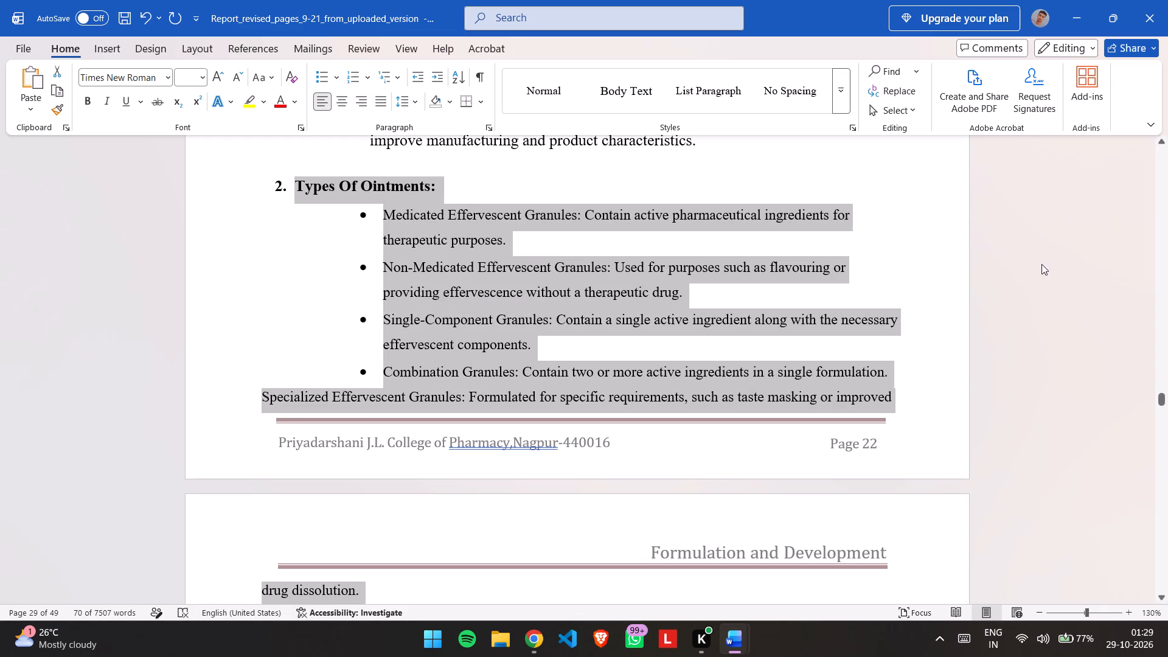
{"action": "left_click", "coordinate": [1041, 264]}
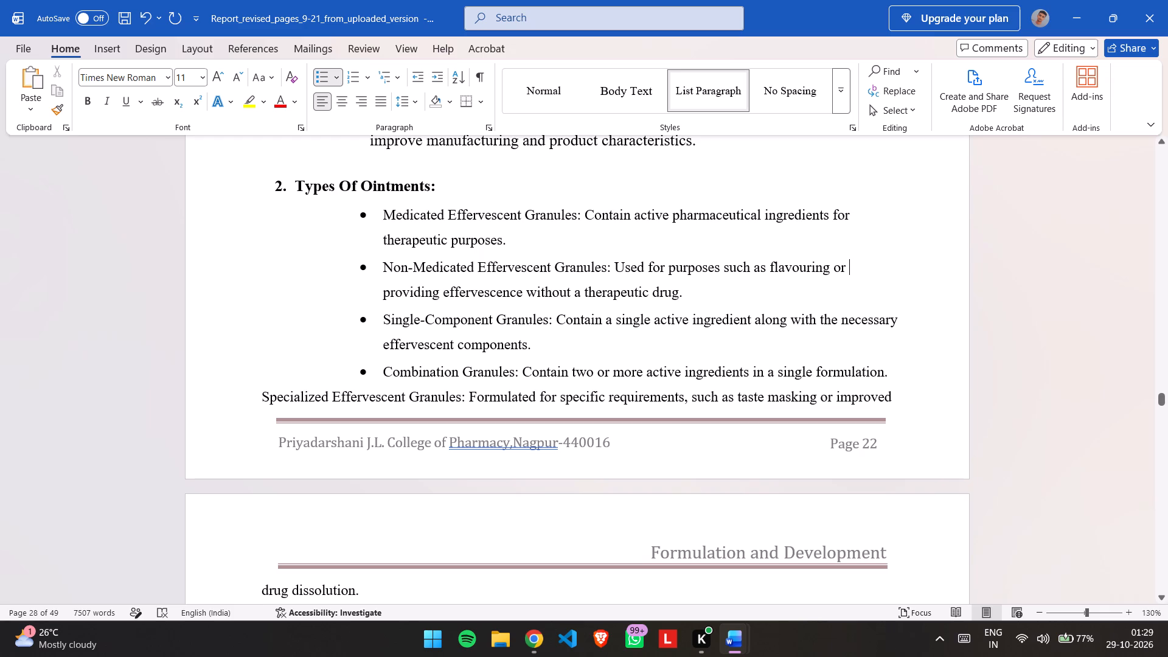
{"action": "left_click_drag", "start_coordinate": [520, 370], "coordinate": [365, 571]}
{"action": "key", "text": "ctrl+c"}
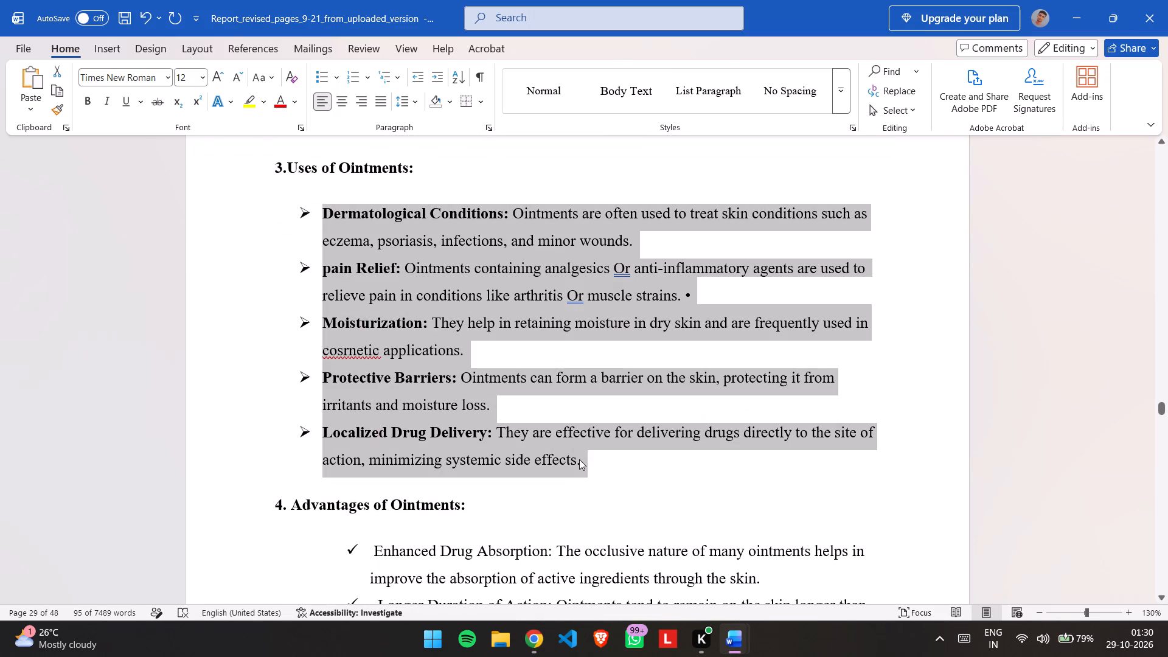
{"action": "key", "text": "ctrl+v"}
{"action": "left_click", "coordinate": [529, 433]}
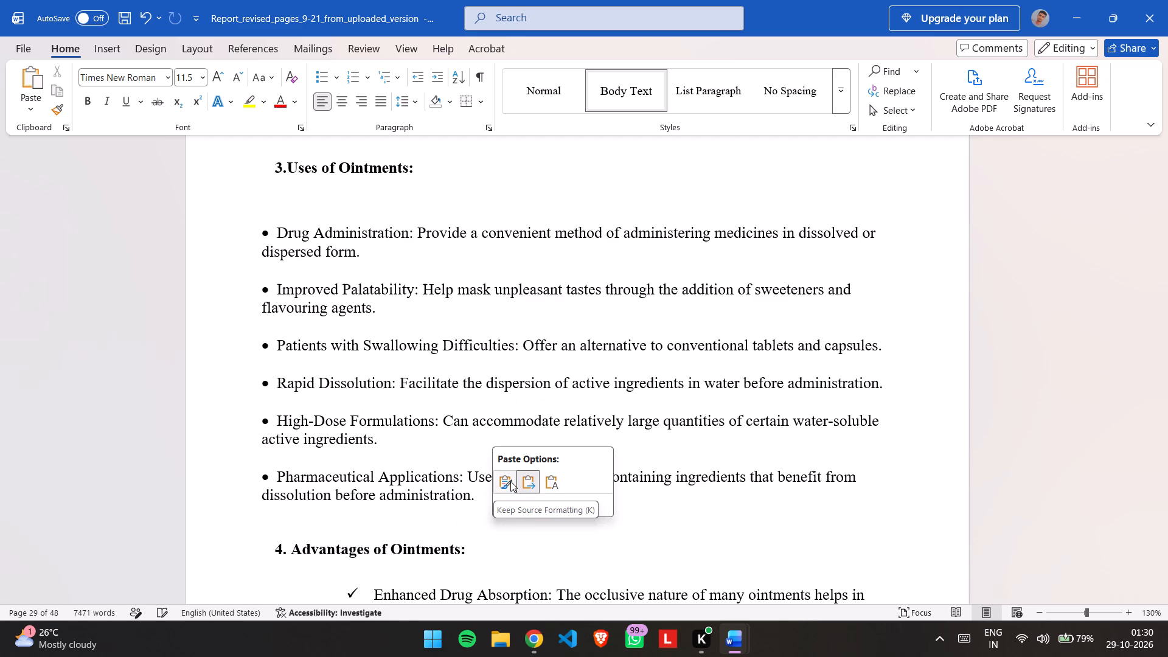
{"action": "left_click", "coordinate": [510, 481]}
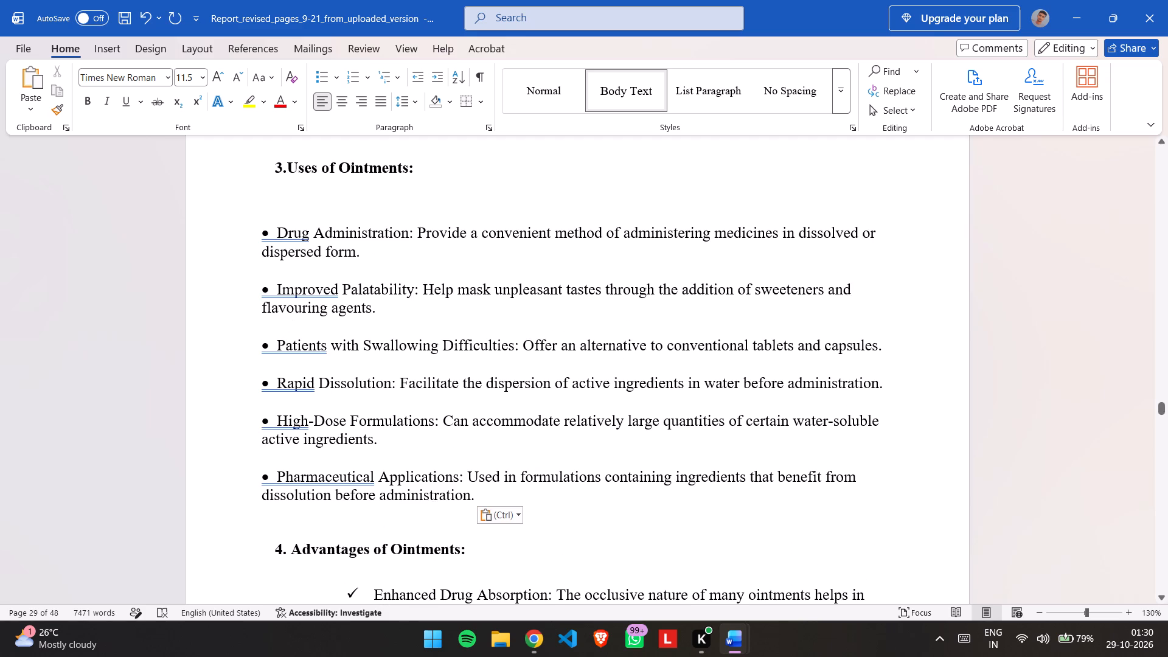
{"action": "left_click", "coordinate": [270, 182]}
{"action": "key", "text": "BackSpace"}
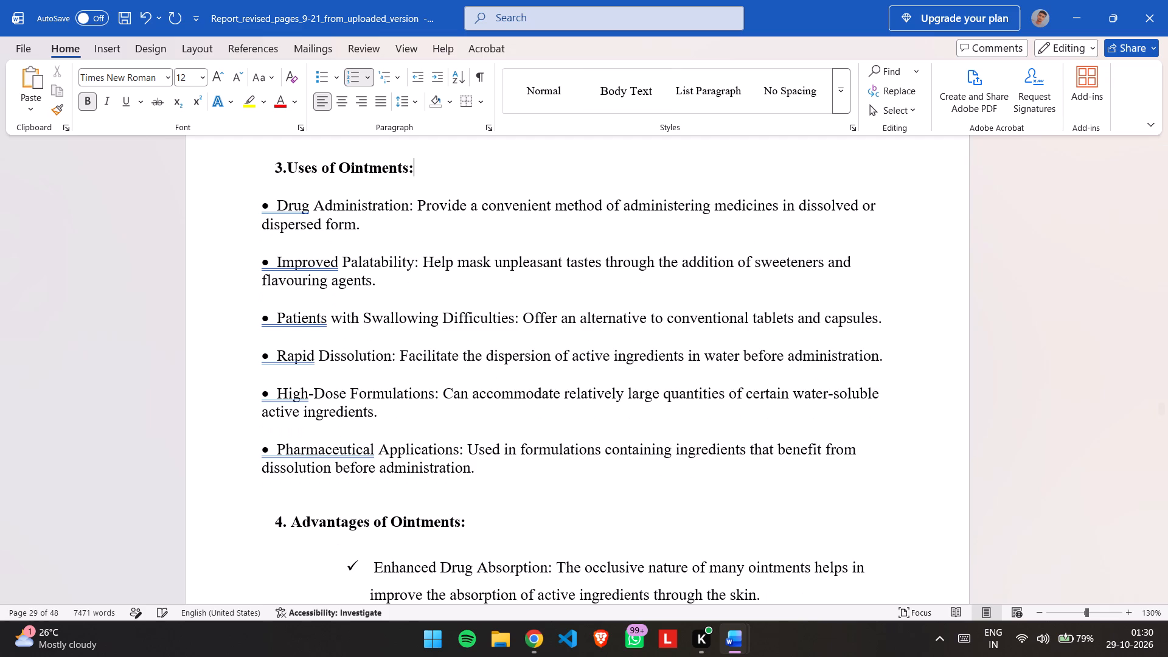
{"action": "left_click", "coordinate": [266, 164]}
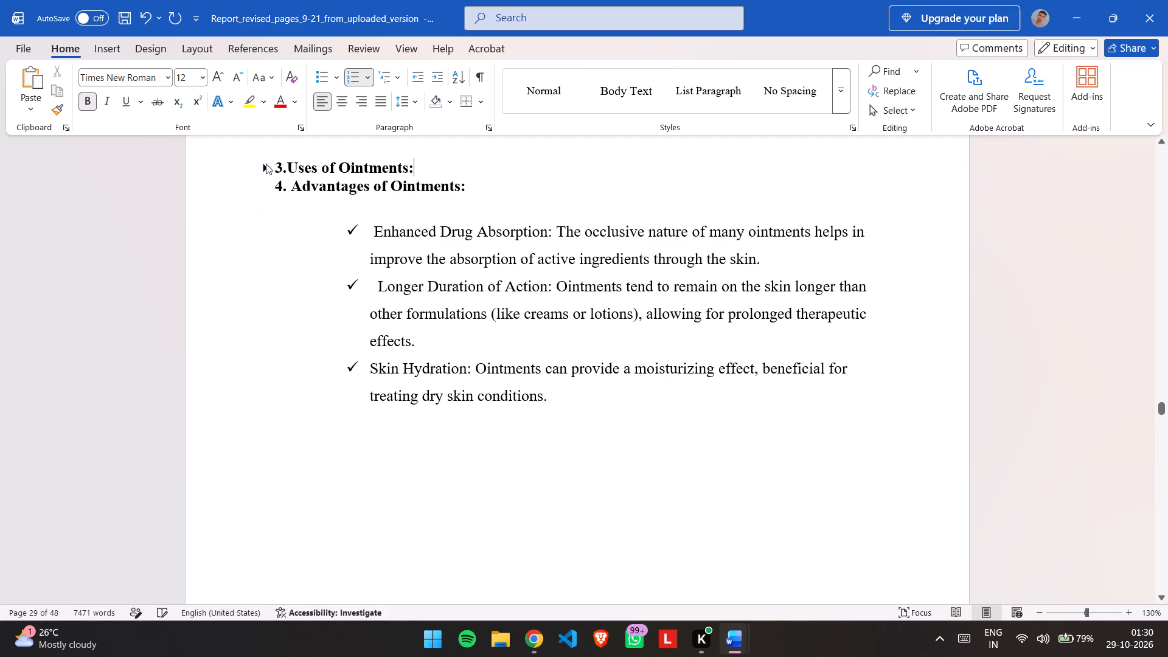
{"action": "left_click", "coordinate": [264, 170]}
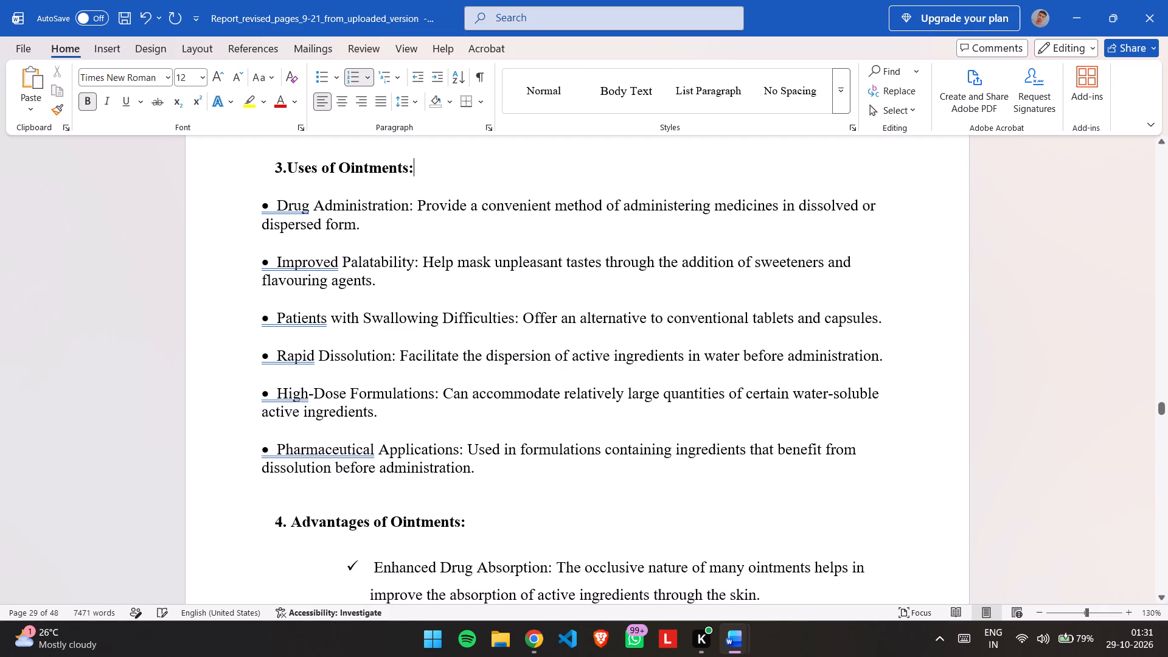
Set the line spacing of the "Uses of Ointments:" heading and its six pasted bullets to 1.5.
{"action": "left_click_drag", "start_coordinate": [241, 164], "coordinate": [499, 477]}
{"action": "left_click", "coordinate": [411, 106]}
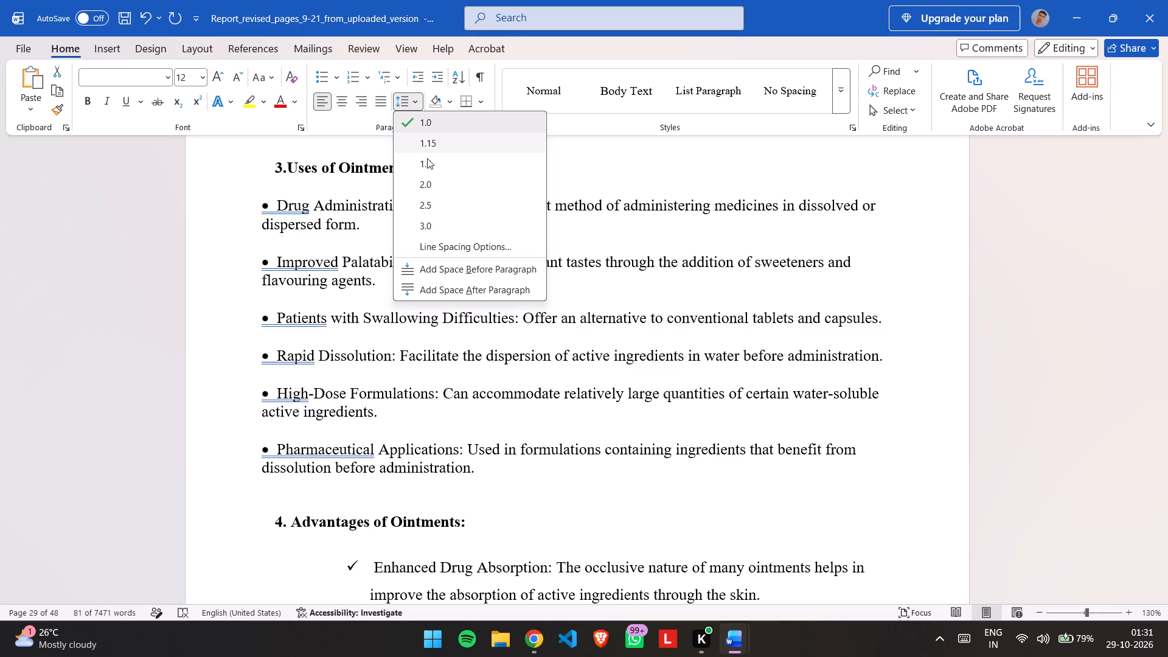
{"action": "left_click", "coordinate": [429, 163]}
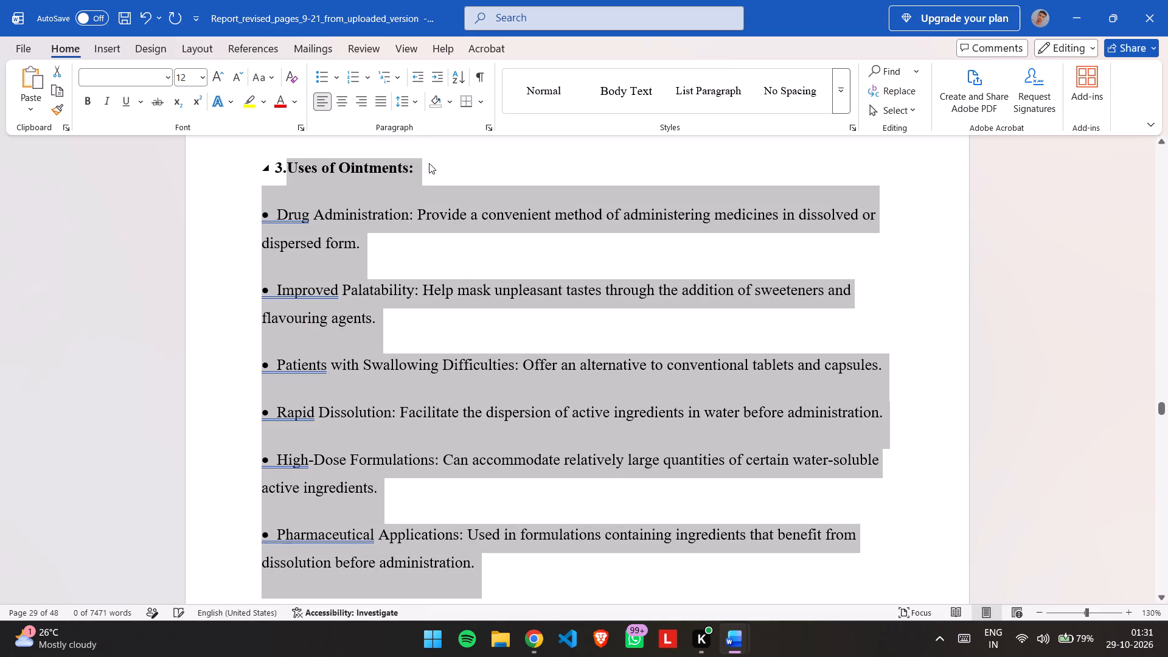
{"action": "left_click", "coordinate": [358, 215]}
Replace "Ointments" in the "Types Of Ointments:" heading with "Effervescent Granules" copied from the Non-Medicated bullet.
{"action": "scroll", "coordinate": [358, 215], "scroll_direction": "up", "scroll_amount": 1}
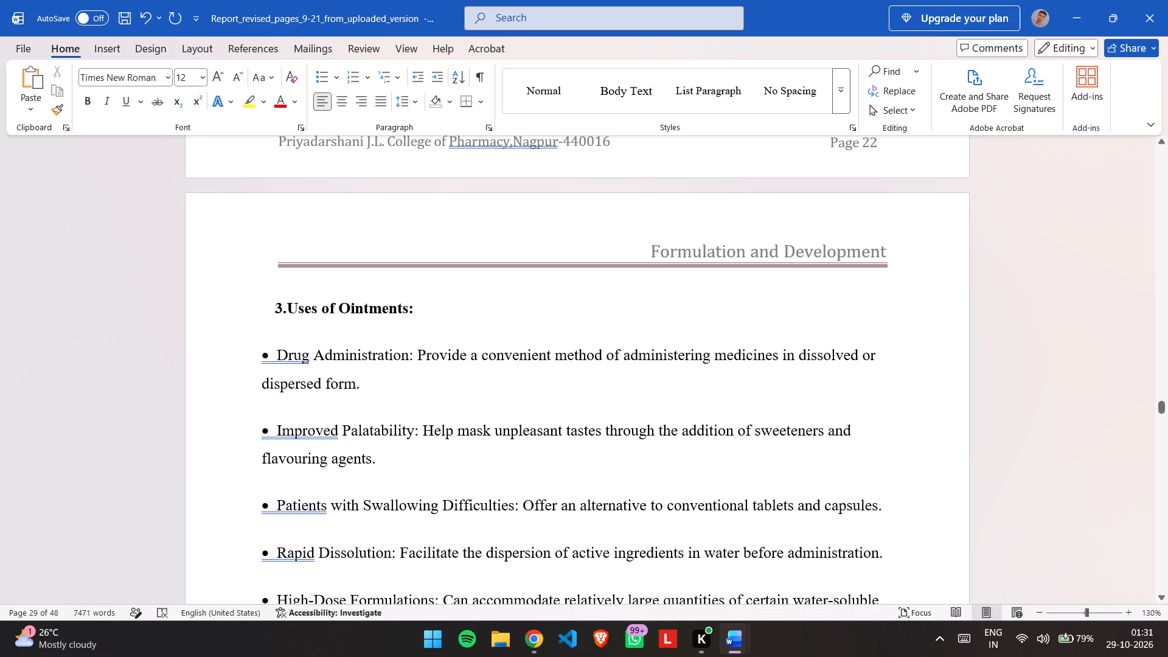
{"action": "scroll", "coordinate": [364, 317], "scroll_direction": "up", "scroll_amount": 3}
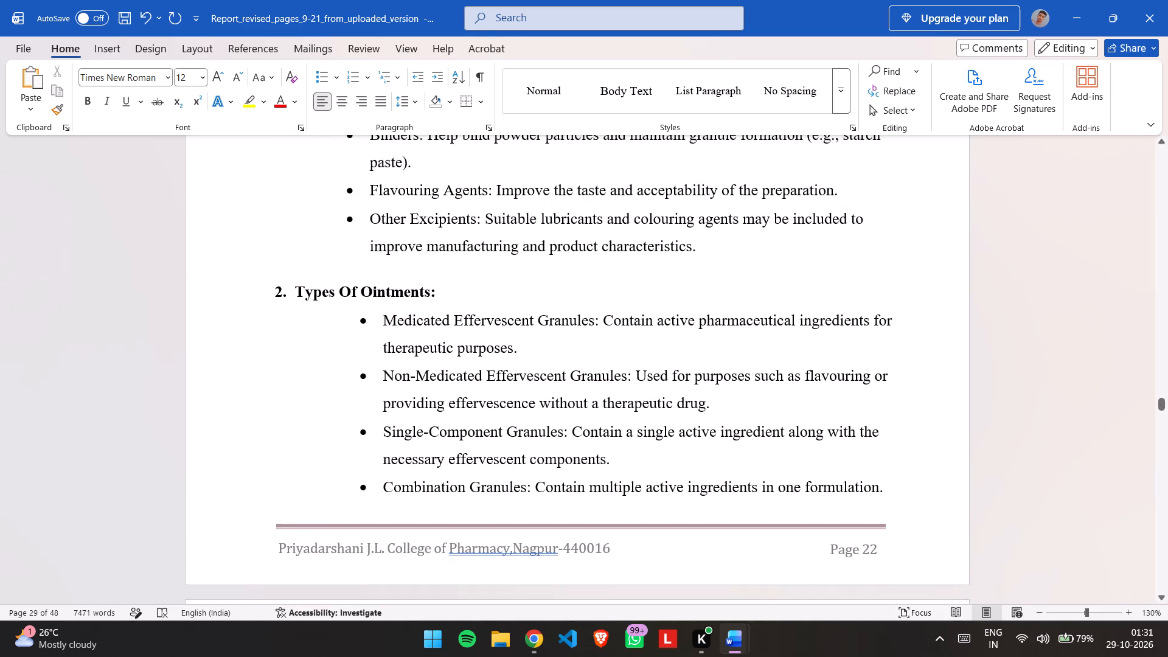
{"action": "scroll", "coordinate": [465, 322], "scroll_direction": "up", "scroll_amount": 1}
{"action": "left_click", "coordinate": [541, 428]}
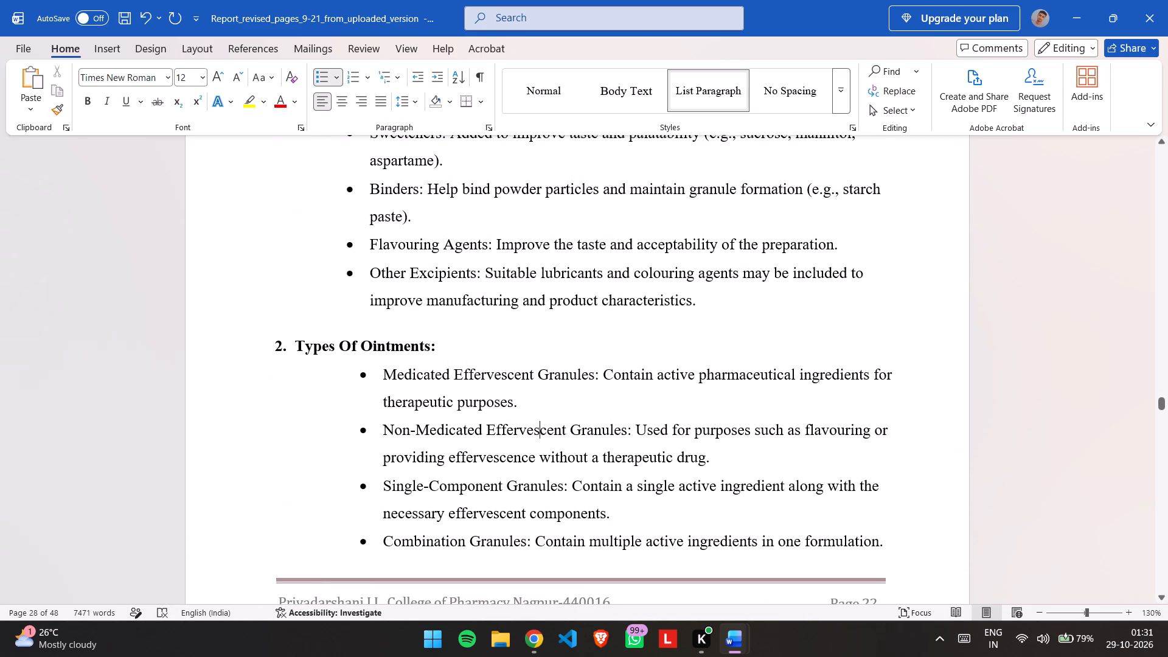
{"action": "double_click", "coordinate": [489, 434]}
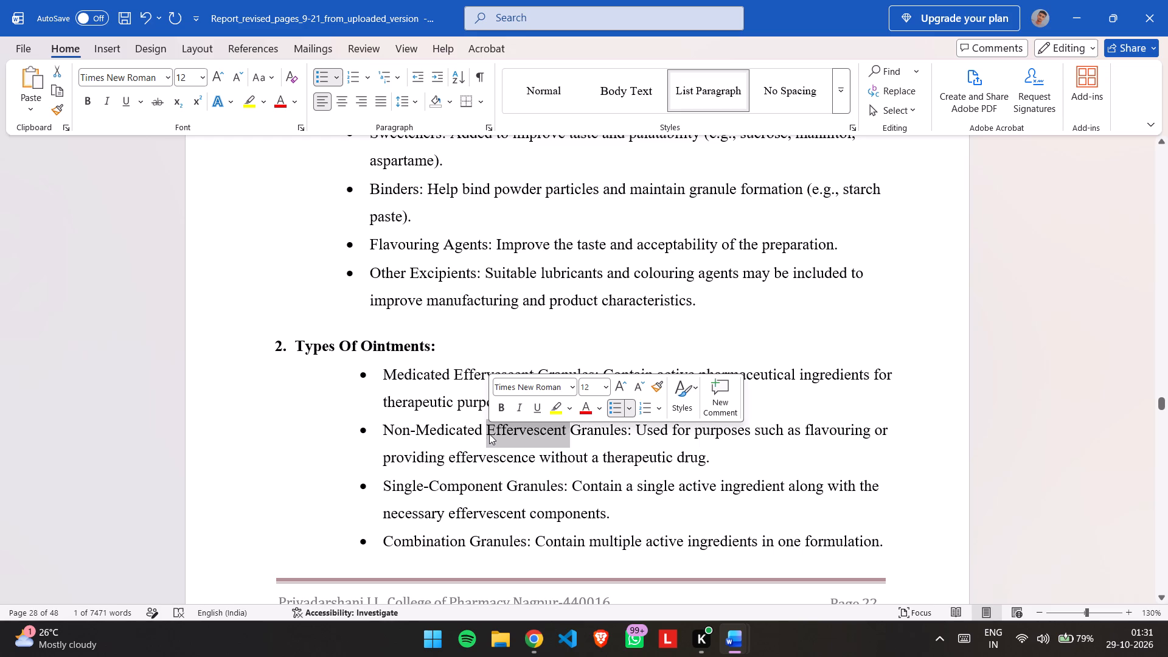
{"action": "key", "text": "shift+Right"}
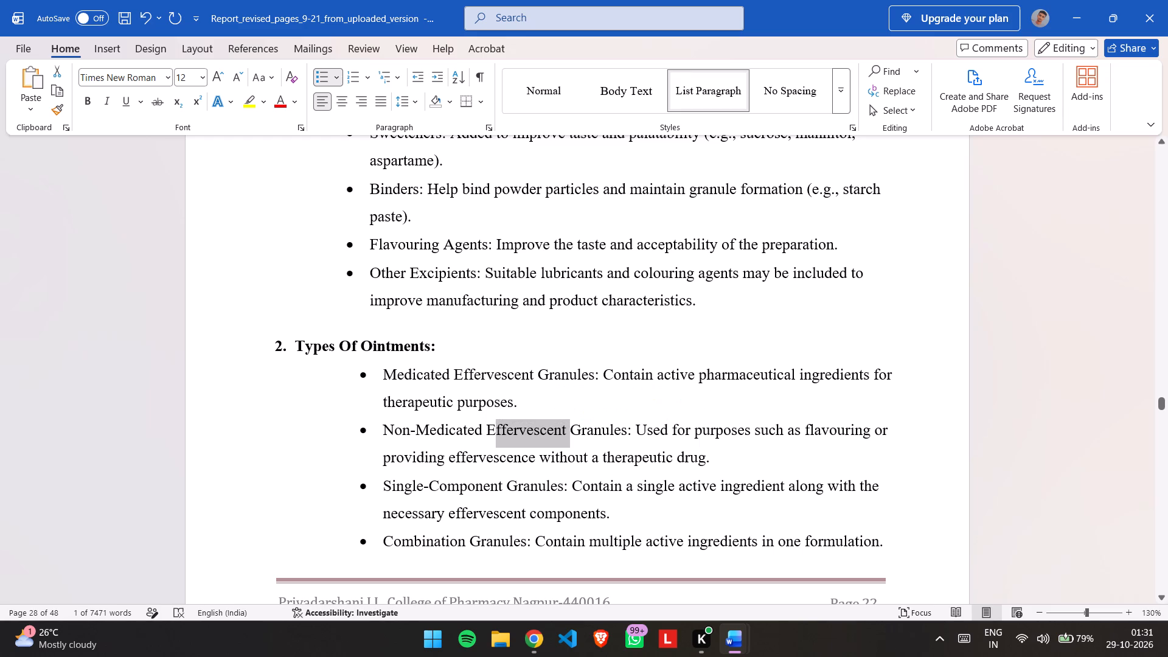
{"action": "left_click", "coordinate": [489, 434]}
{"action": "left_click_drag", "start_coordinate": [486, 432], "coordinate": [622, 439]}
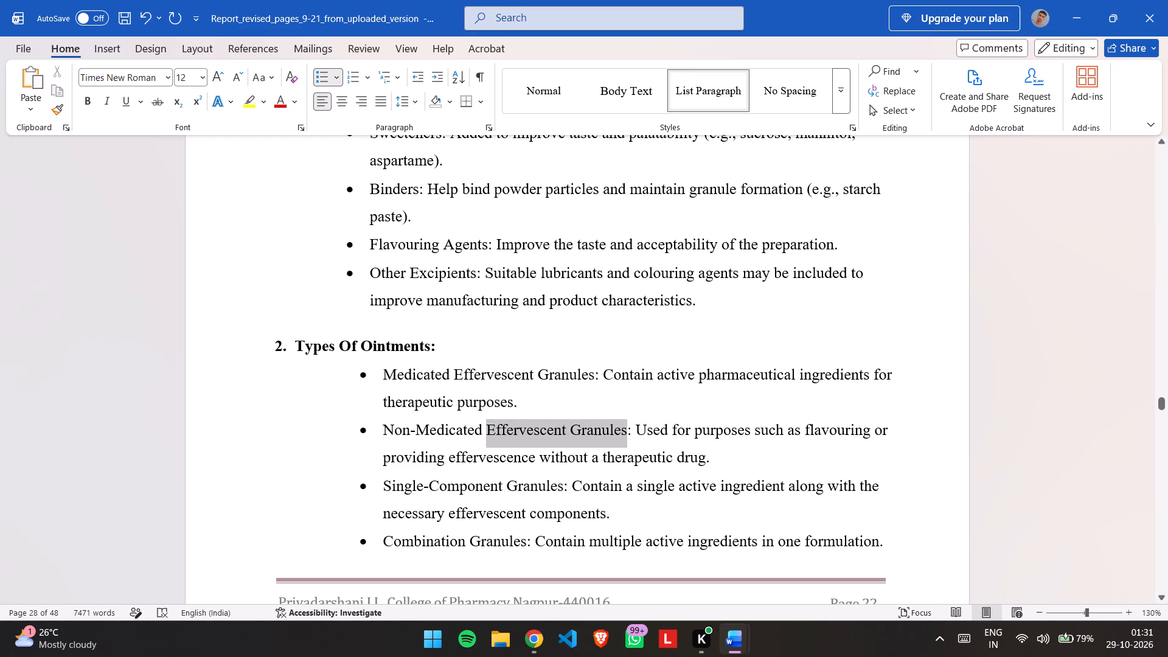
{"action": "left_click_drag", "start_coordinate": [622, 439], "coordinate": [623, 434]}
{"action": "key", "text": "ctrl+c"}
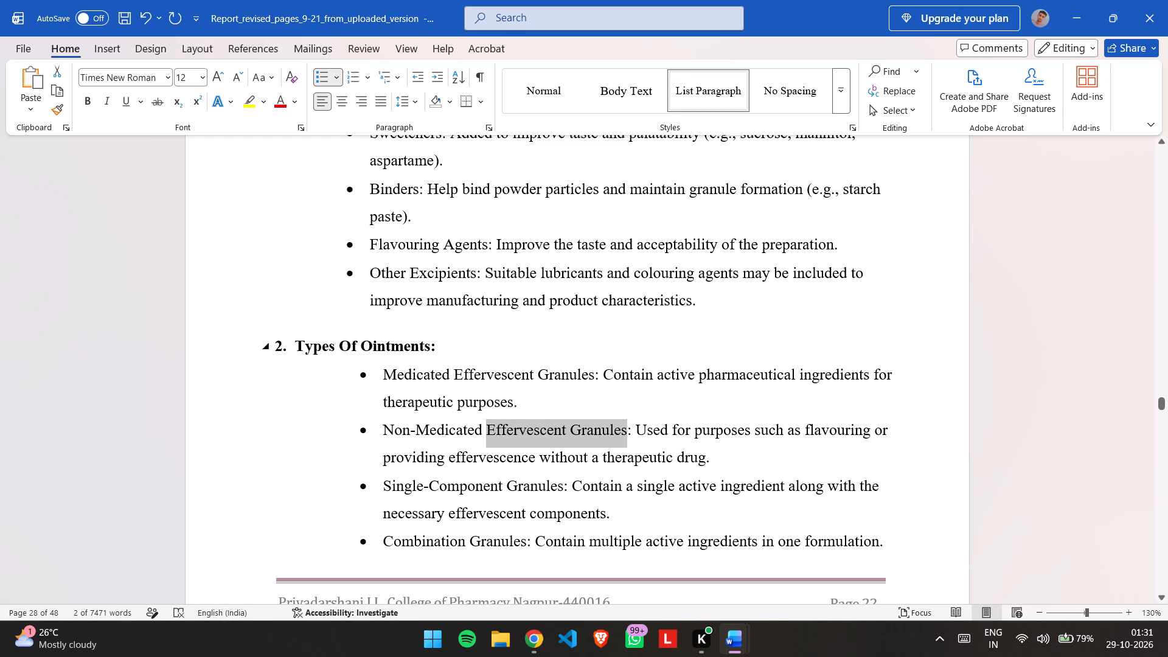
{"action": "double_click", "coordinate": [396, 355]}
{"action": "key", "text": "ctrl+v"}
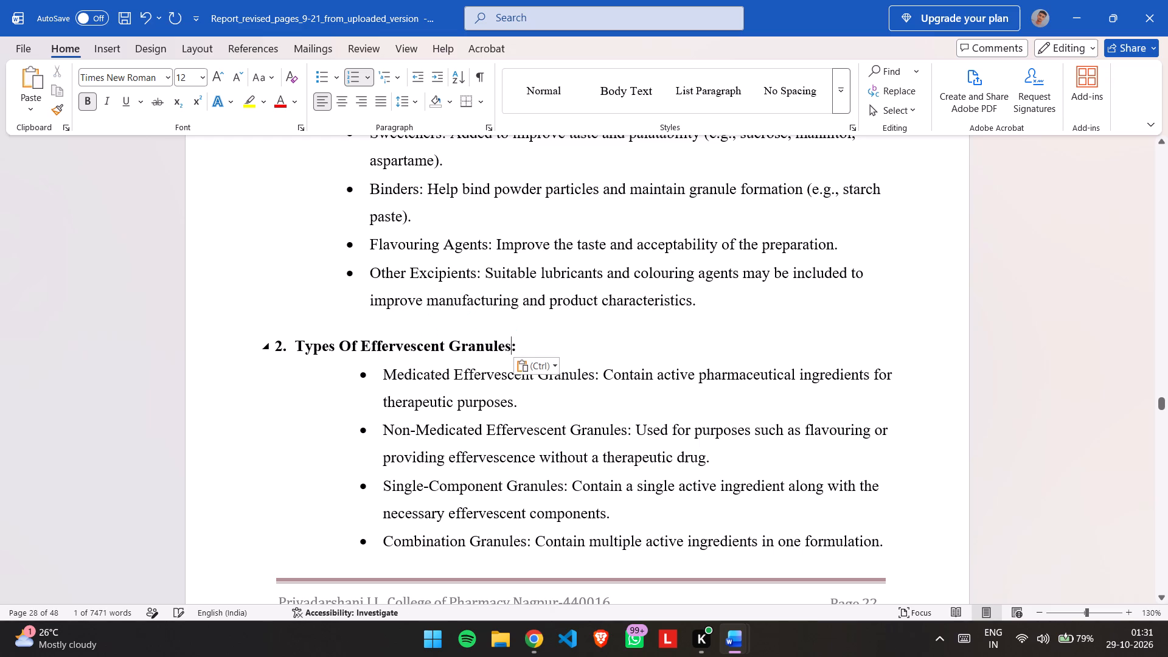
Replace "Ointments" in the "Uses of Ointments:" heading with "Effervescent Granules".
{"action": "scroll", "coordinate": [396, 355], "scroll_direction": "down", "scroll_amount": 1}
{"action": "double_click", "coordinate": [377, 501]}
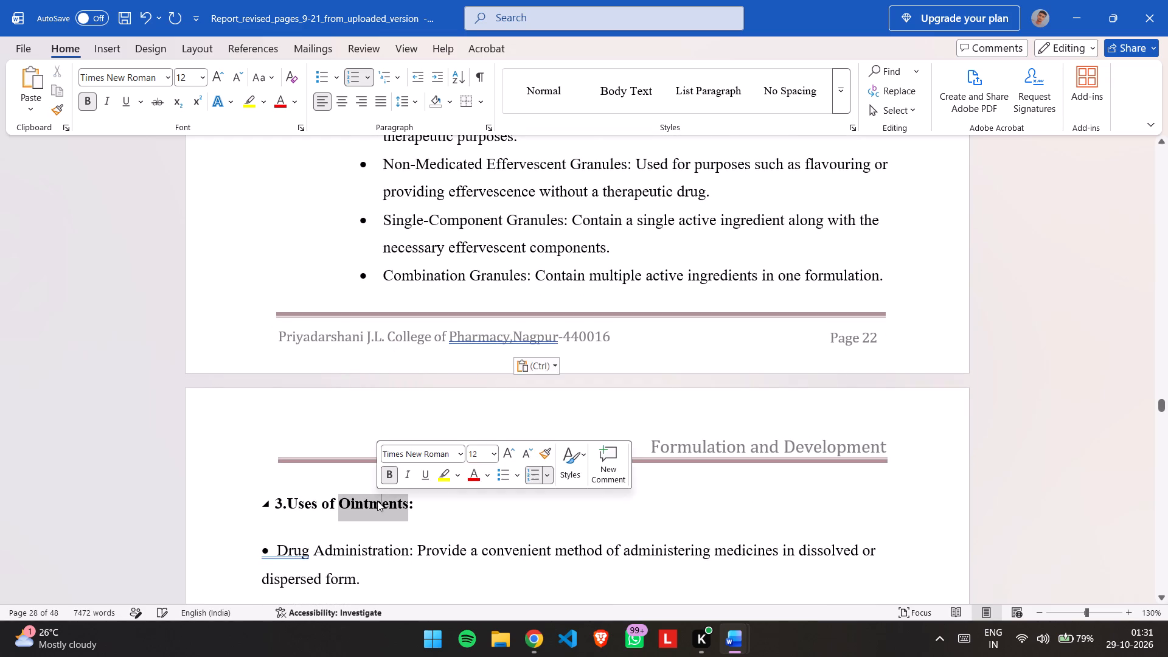
{"action": "key", "text": "ctrl+v"}
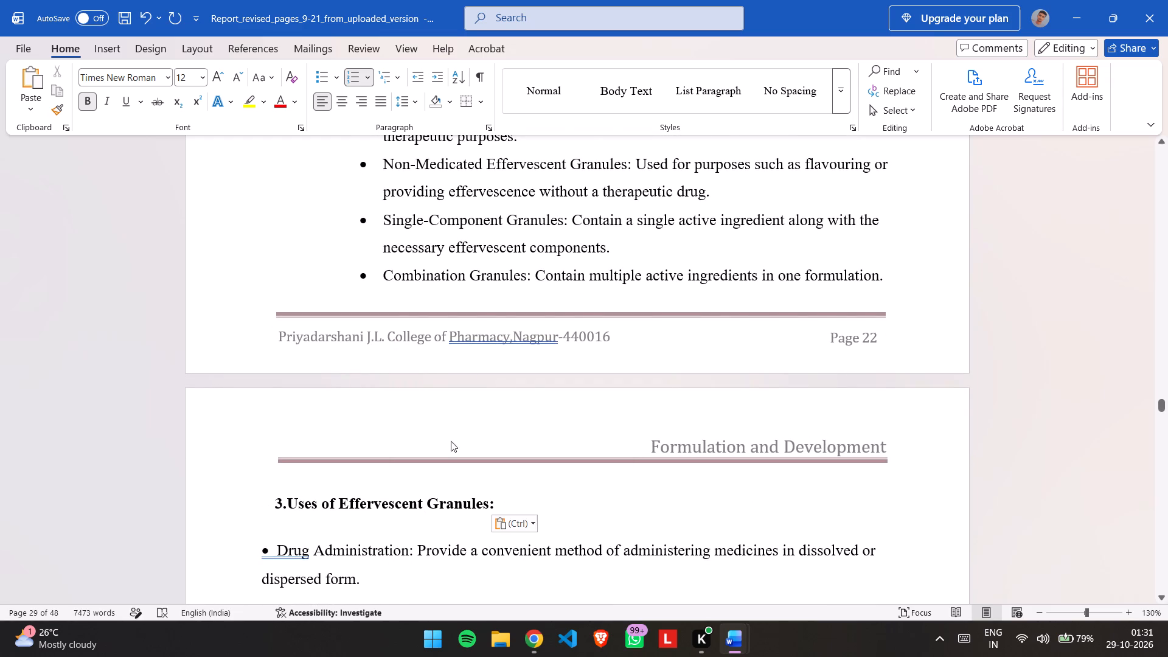
Compare the layout of the Uses section in the original report with the revised report.
{"action": "scroll", "coordinate": [550, 403], "scroll_direction": "up", "scroll_amount": 1}
{"action": "key", "text": "alt+Tab"}
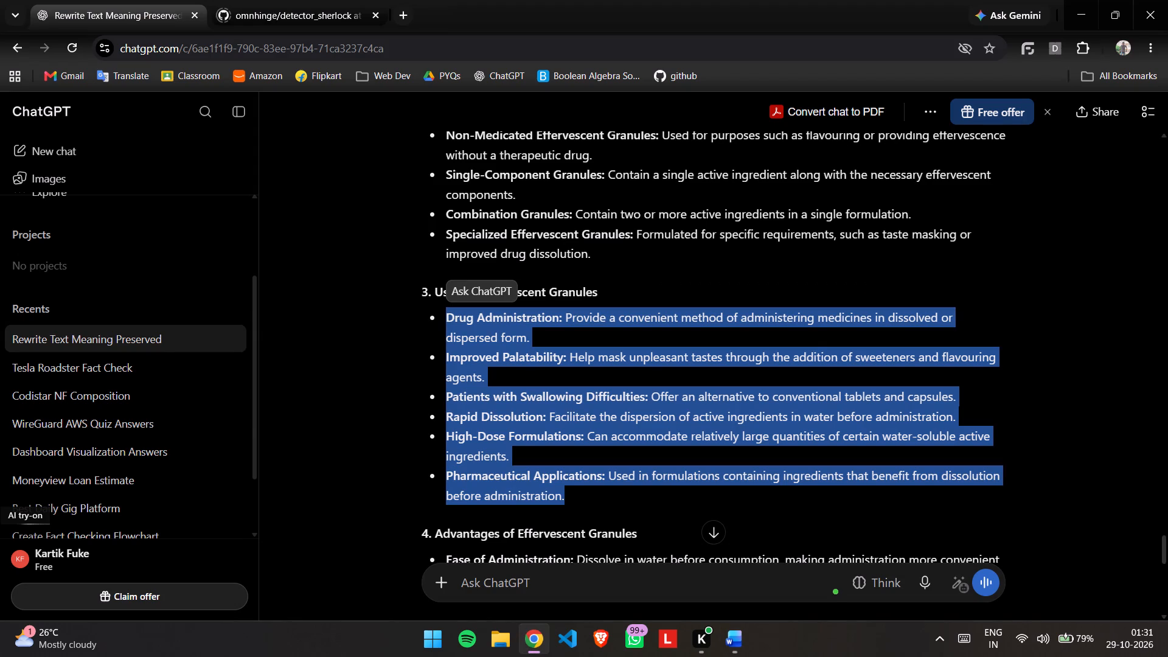
{"action": "key", "text": "alt+Tab"}
{"action": "scroll", "coordinate": [550, 403], "scroll_direction": "down", "scroll_amount": 2}
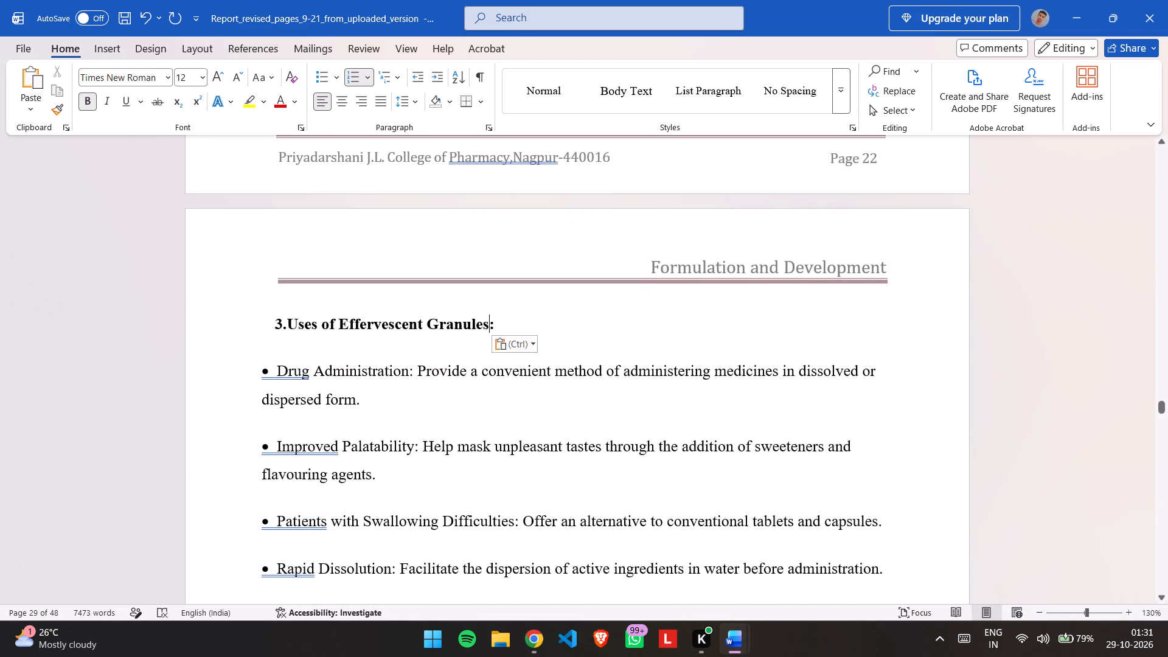
{"action": "scroll", "coordinate": [550, 403], "scroll_direction": "down", "scroll_amount": 1}
{"action": "key", "text": "alt+Tab"}
{"action": "key", "text": "alt+Tab"}
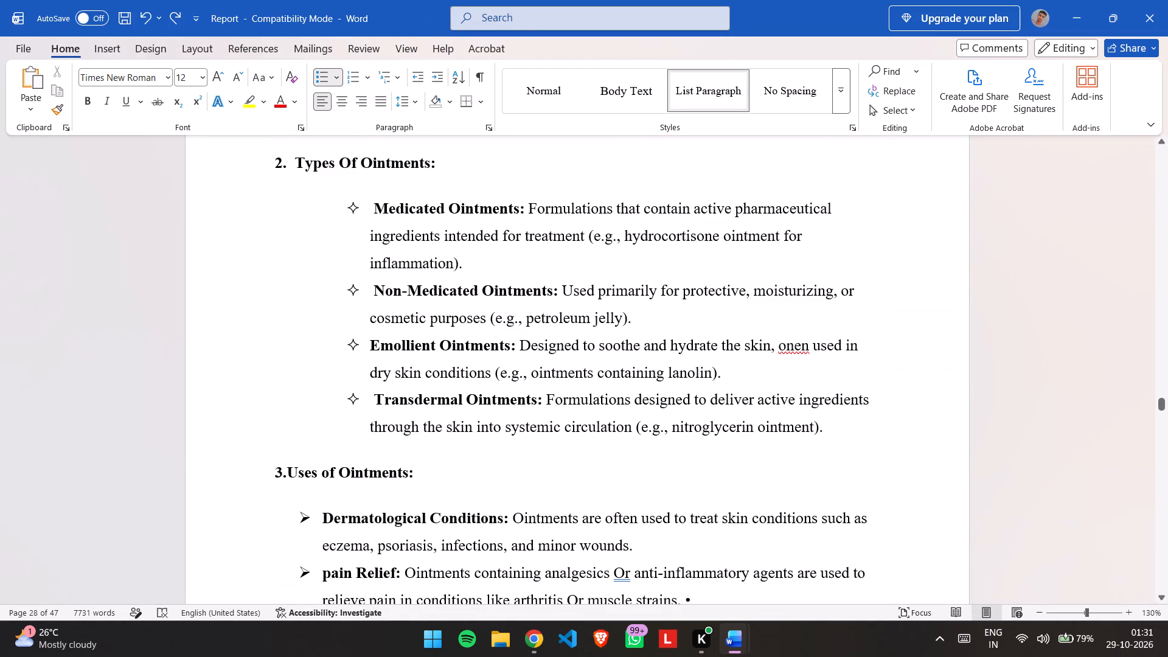
{"action": "scroll", "coordinate": [367, 338], "scroll_direction": "down", "scroll_amount": 1}
{"action": "key", "text": "alt+Tab"}
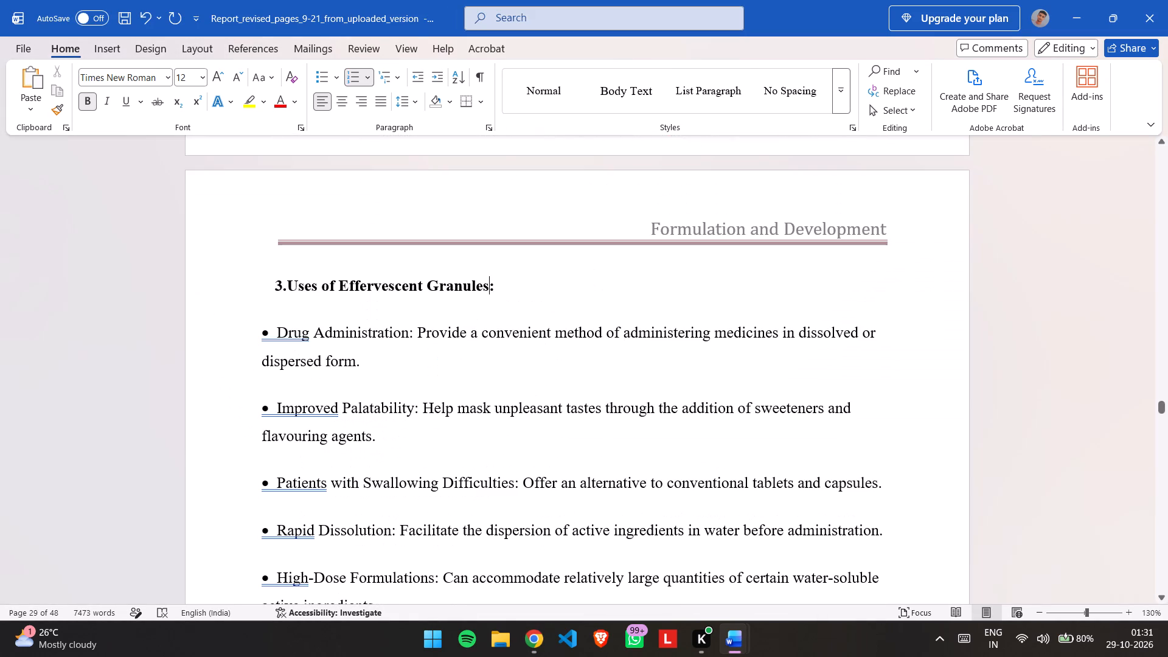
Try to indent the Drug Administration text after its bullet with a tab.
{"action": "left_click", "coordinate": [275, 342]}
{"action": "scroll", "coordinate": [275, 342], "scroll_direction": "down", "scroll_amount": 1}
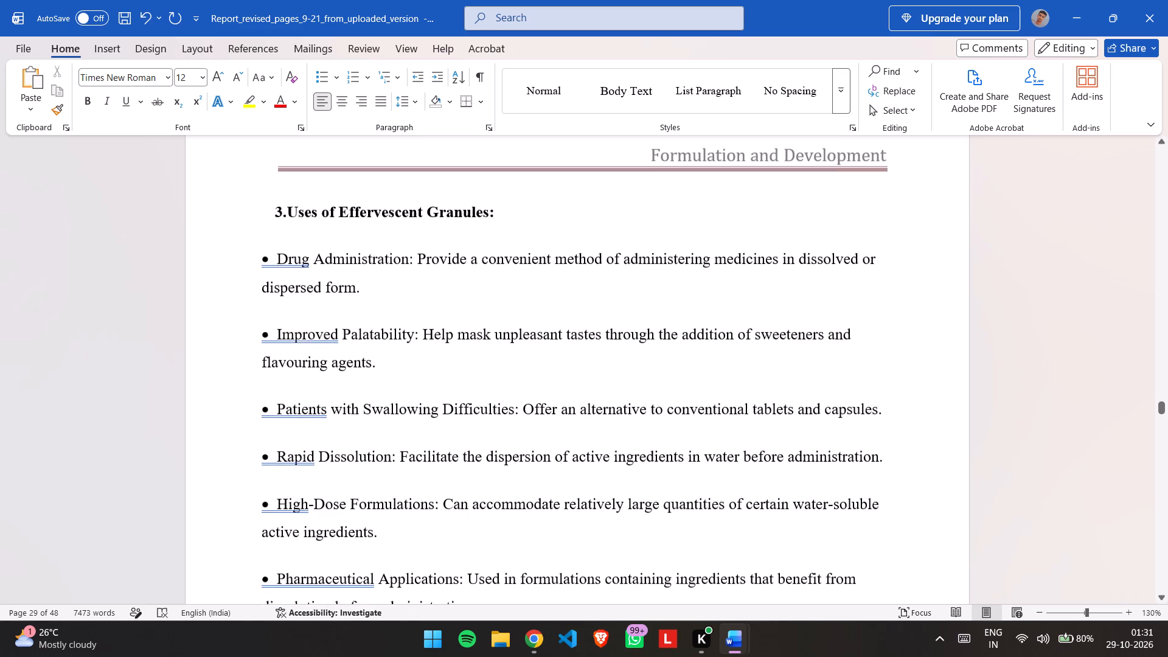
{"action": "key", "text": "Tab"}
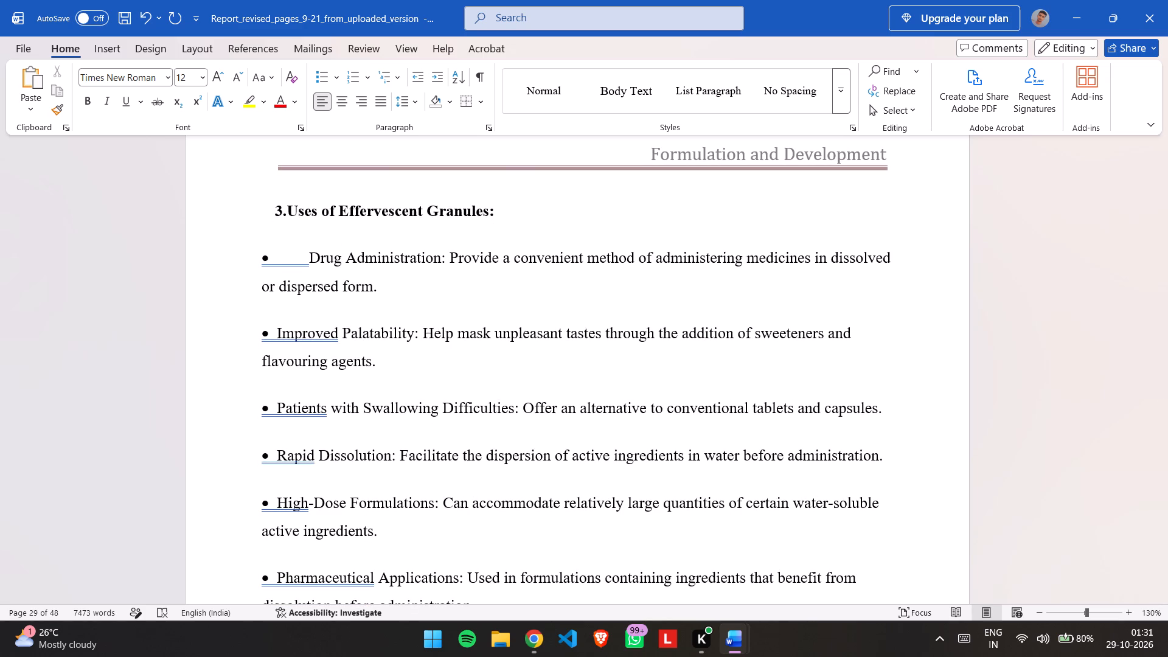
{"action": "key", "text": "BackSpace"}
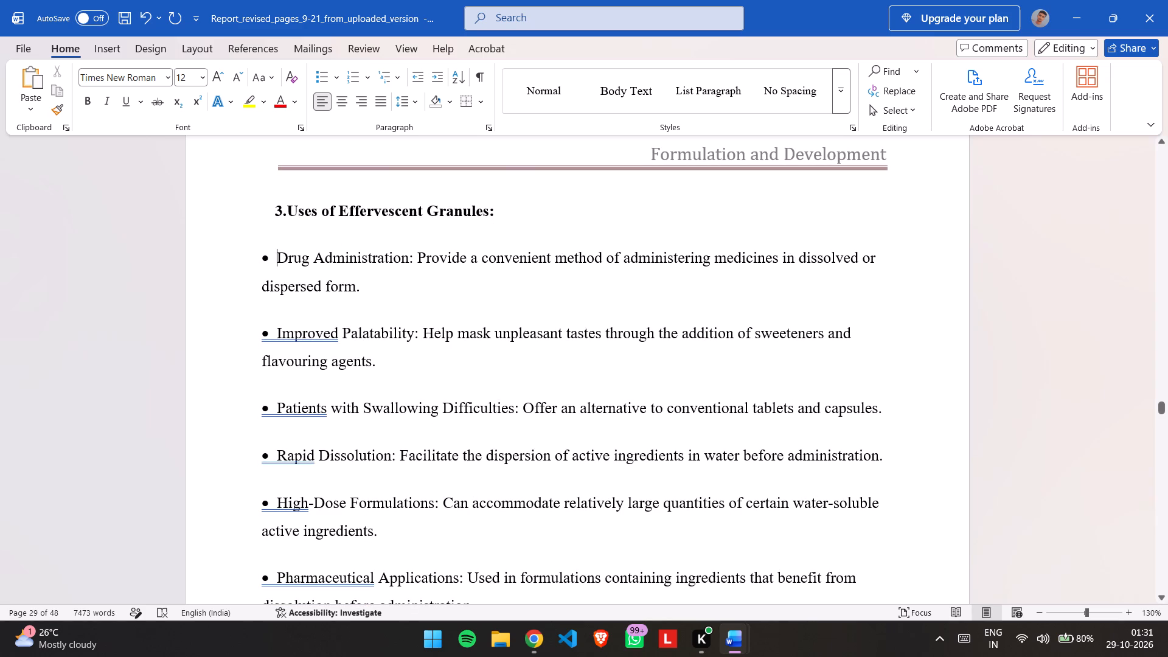
Delete all six pasted bullets under "Uses of Effervescent Granules:" in the revised report.
{"action": "scroll", "coordinate": [248, 256], "scroll_direction": "down", "scroll_amount": 1}
{"action": "scroll", "coordinate": [248, 256], "scroll_direction": "up", "scroll_amount": 1}
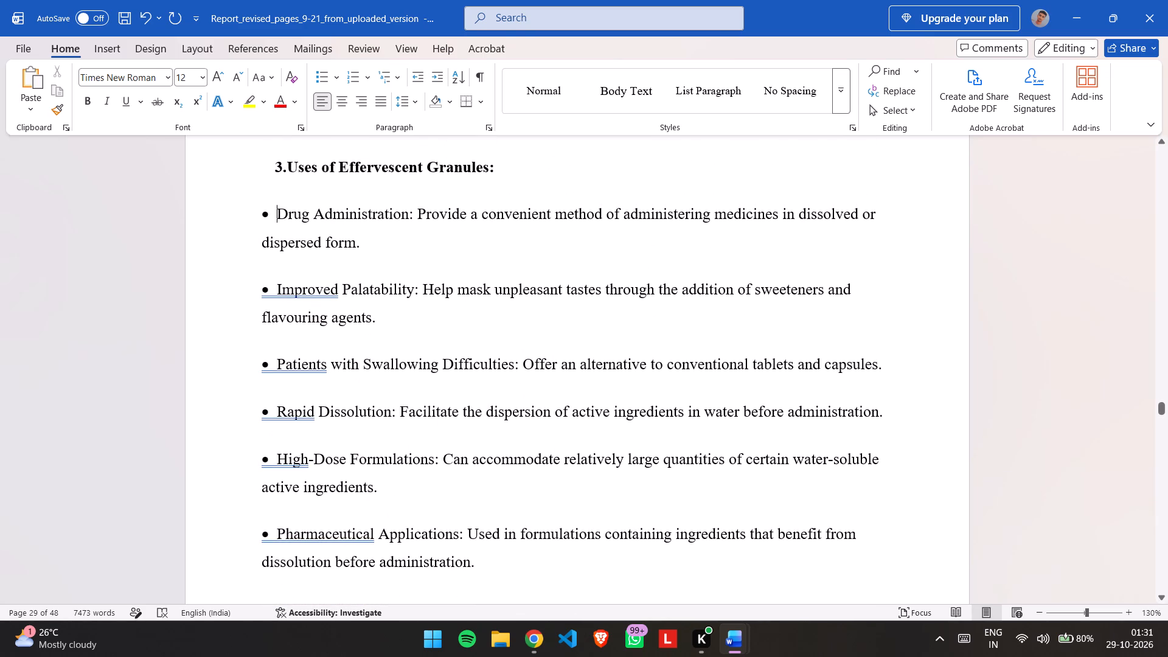
{"action": "left_click_drag", "start_coordinate": [260, 211], "coordinate": [440, 458]}
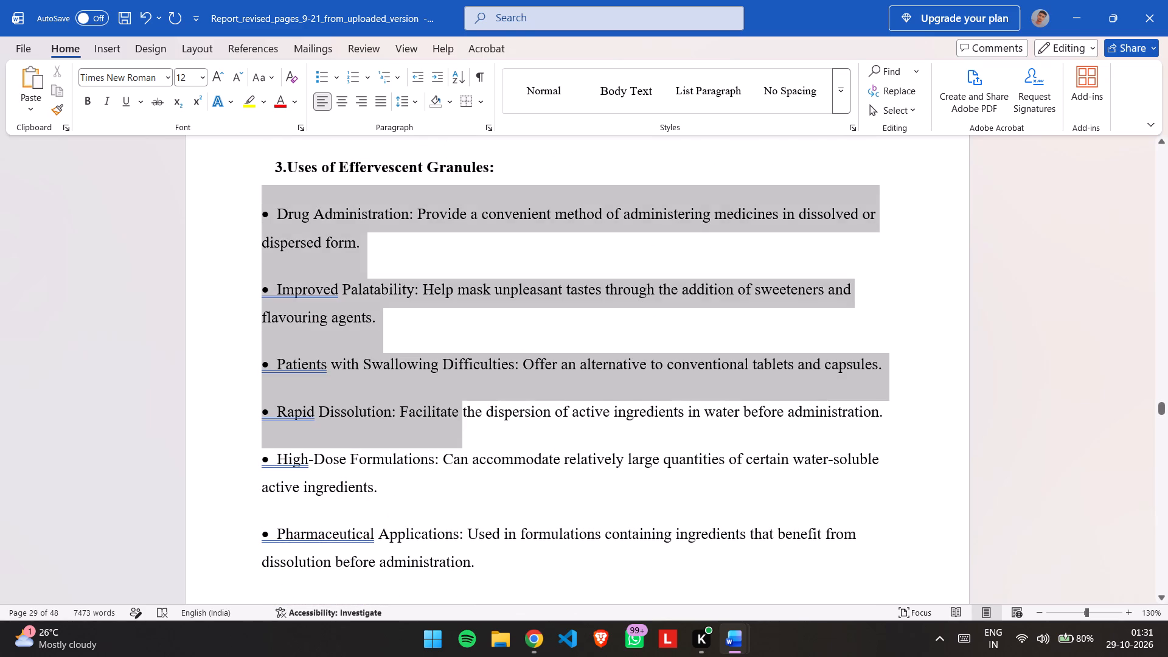
{"action": "left_click_drag", "start_coordinate": [440, 458], "coordinate": [476, 554]}
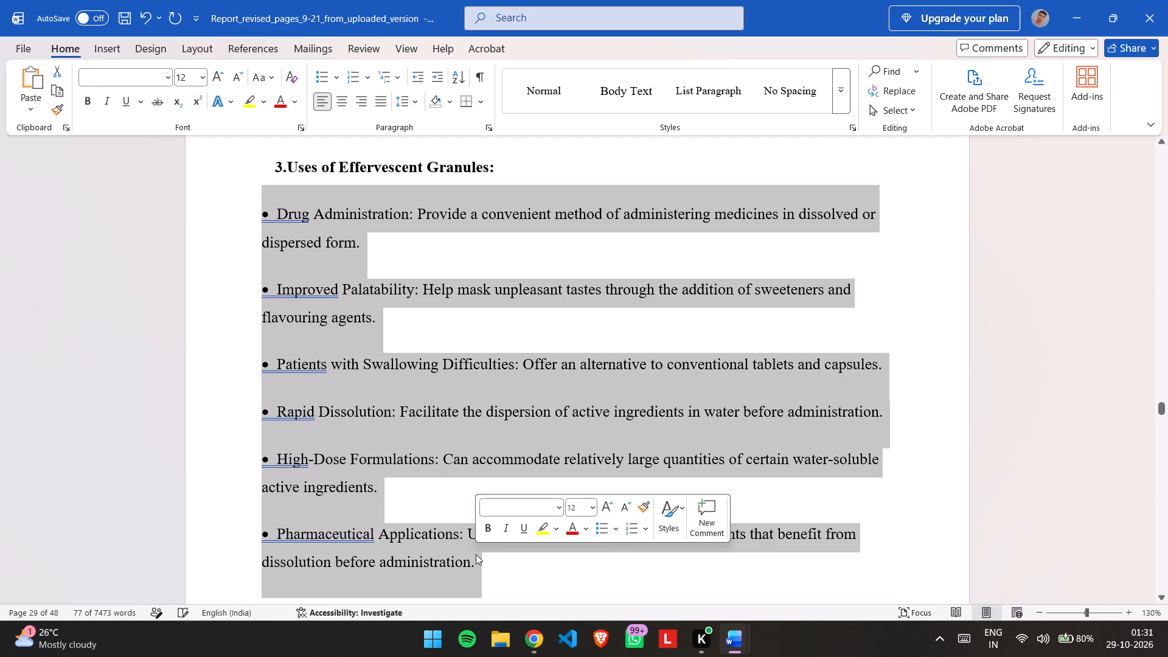
{"action": "key", "text": "BackSpace"}
Copy the six Uses bullets from ChatGPT again and paste them under "Uses of Effervescent Granules:" in the revised report with merged formatting.
{"action": "key", "text": "alt+Tab"}
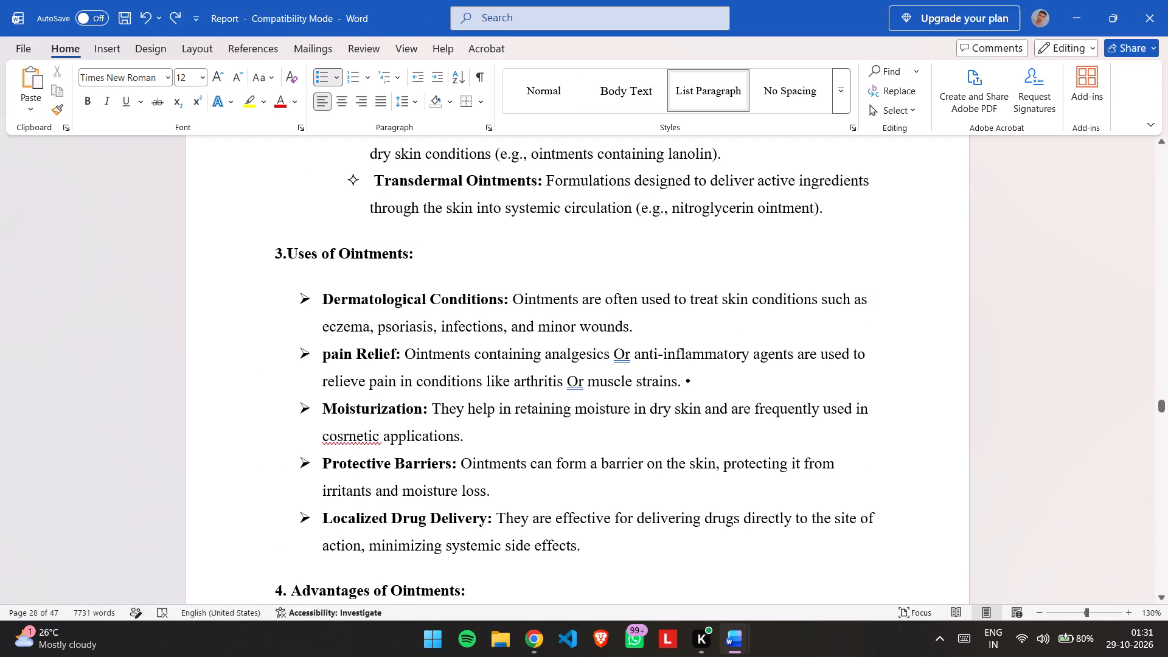
{"action": "key", "text": "alt+Tab"}
{"action": "key", "text": "Tab"}
{"action": "key", "text": "Tab"}
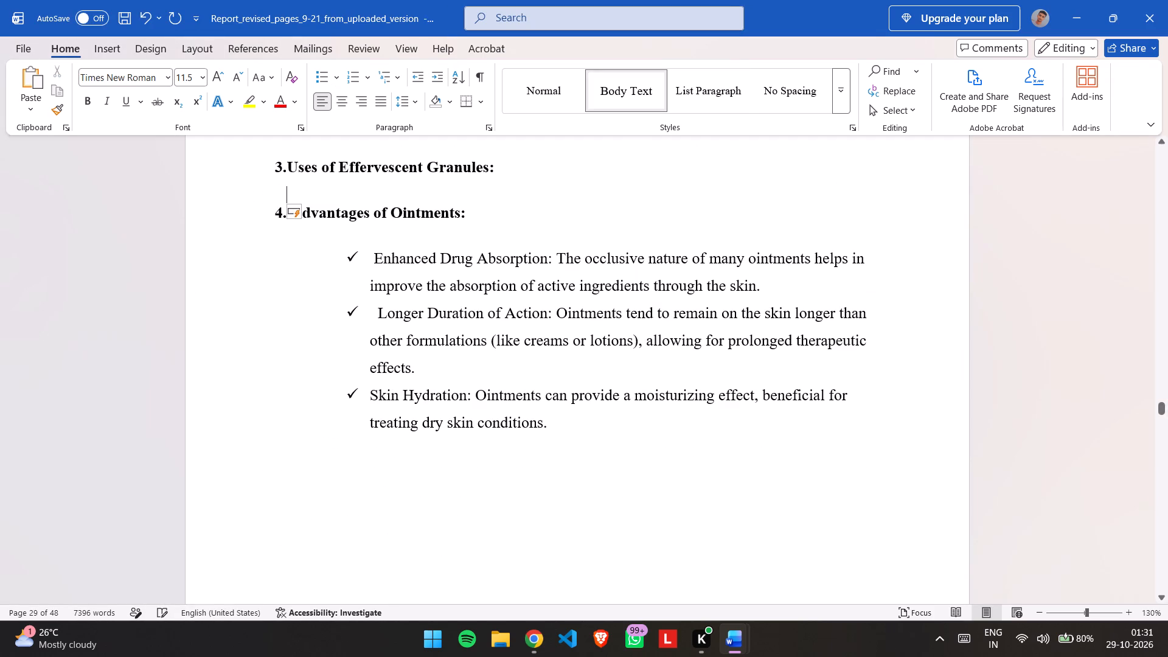
{"action": "key", "text": "alt+Tab"}
{"action": "key", "text": "alt+Tab"}
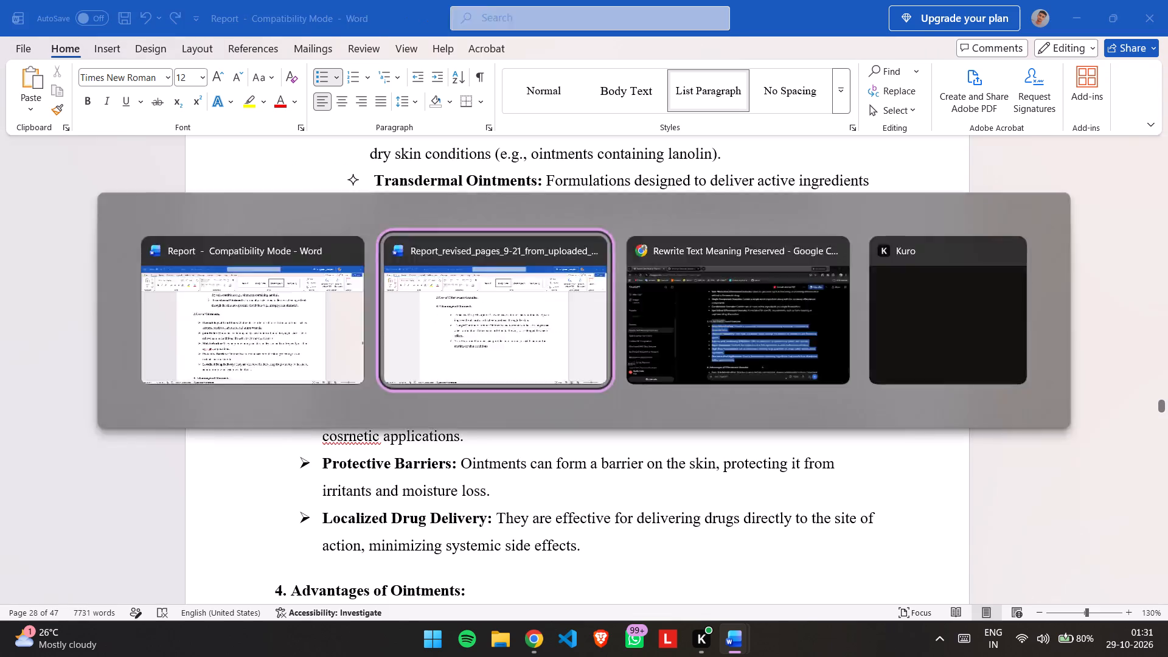
{"action": "key", "text": "Tab"}
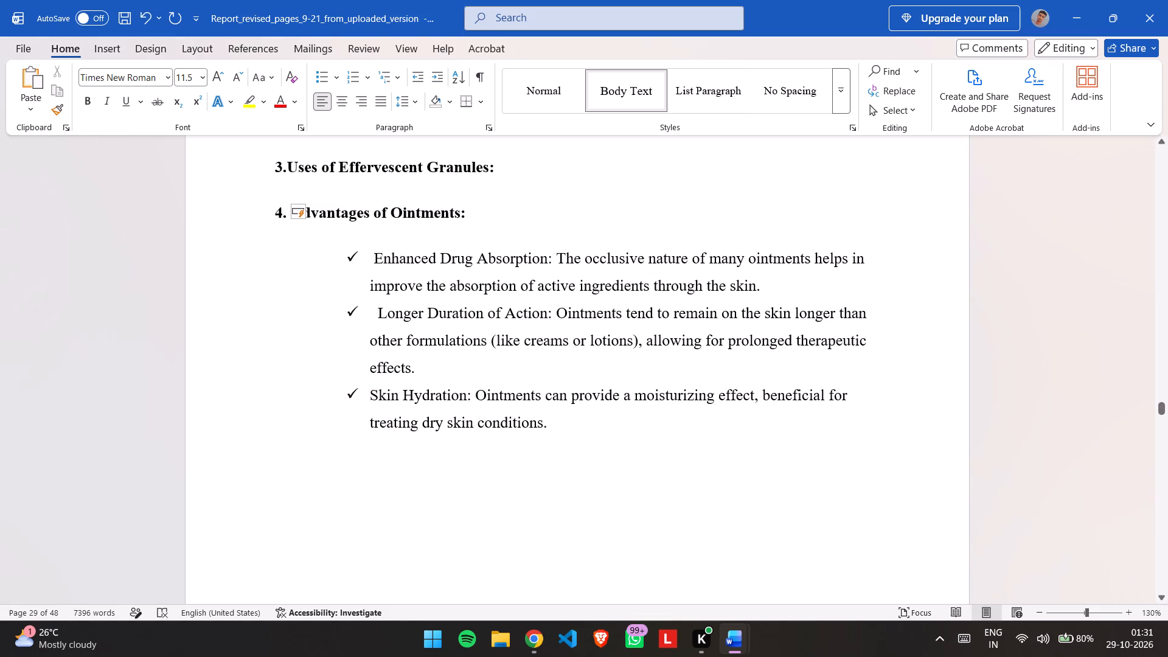
{"action": "key", "text": "alt+Tab"}
{"action": "key", "text": "alt+Tab"}
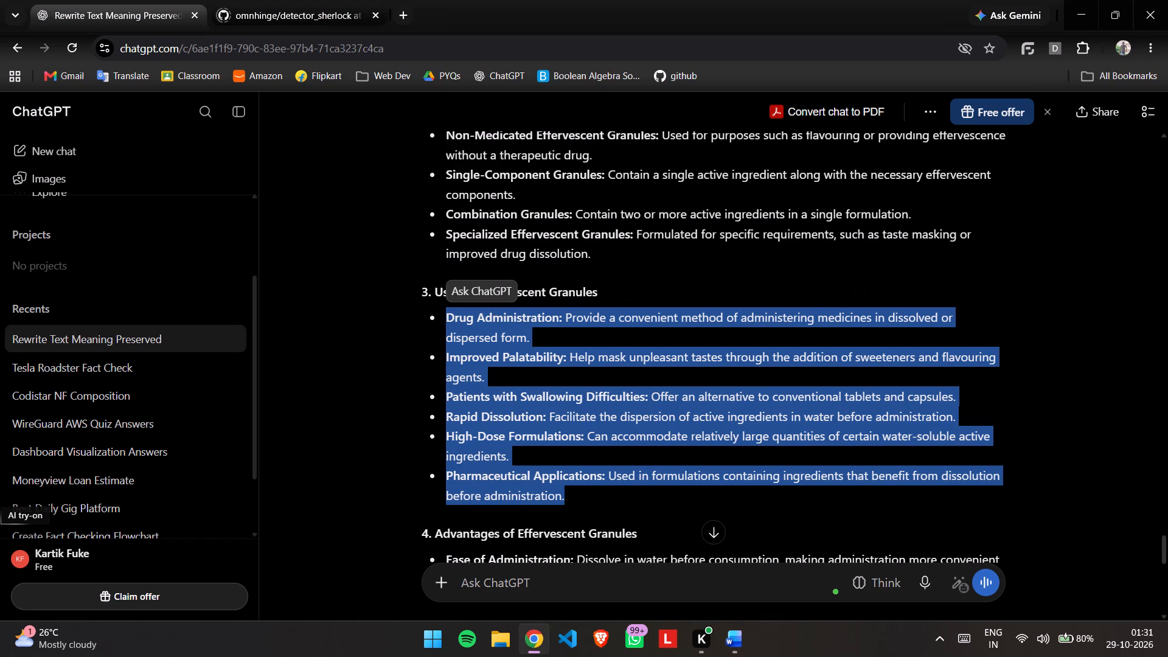
{"action": "key", "text": "ctrl+c"}
{"action": "key", "text": "alt+Tab"}
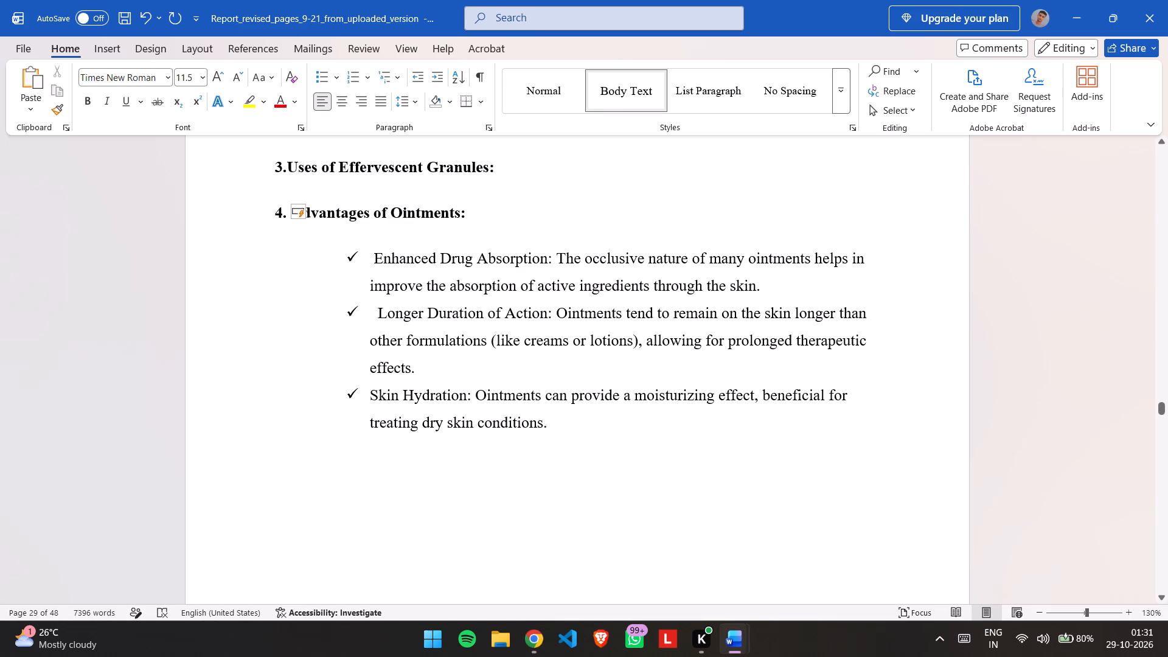
{"action": "left_click", "coordinate": [307, 193]}
{"action": "key", "text": "ctrl+v"}
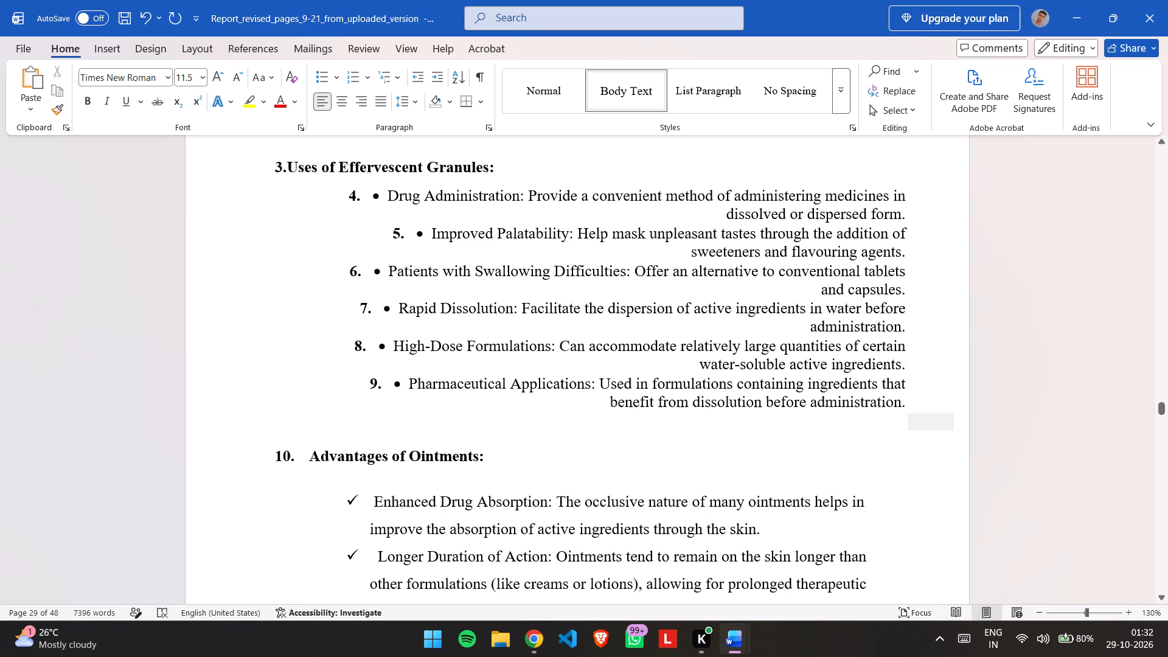
{"action": "left_click_drag", "start_coordinate": [343, 195], "coordinate": [916, 393]}
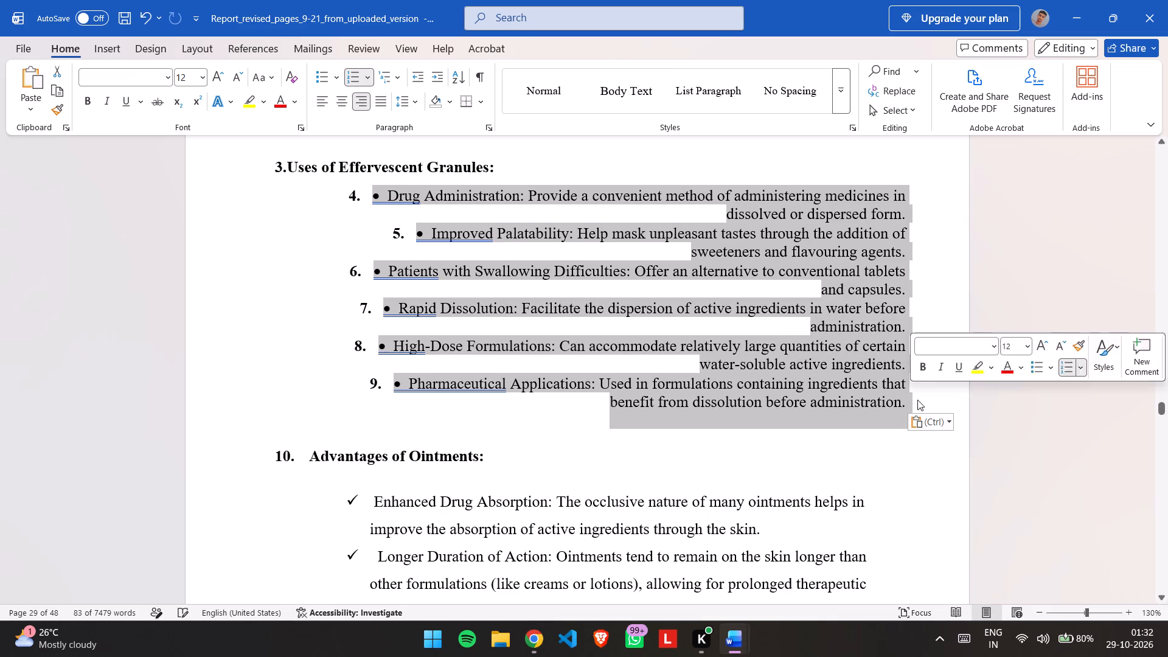
{"action": "left_click", "coordinate": [938, 427]}
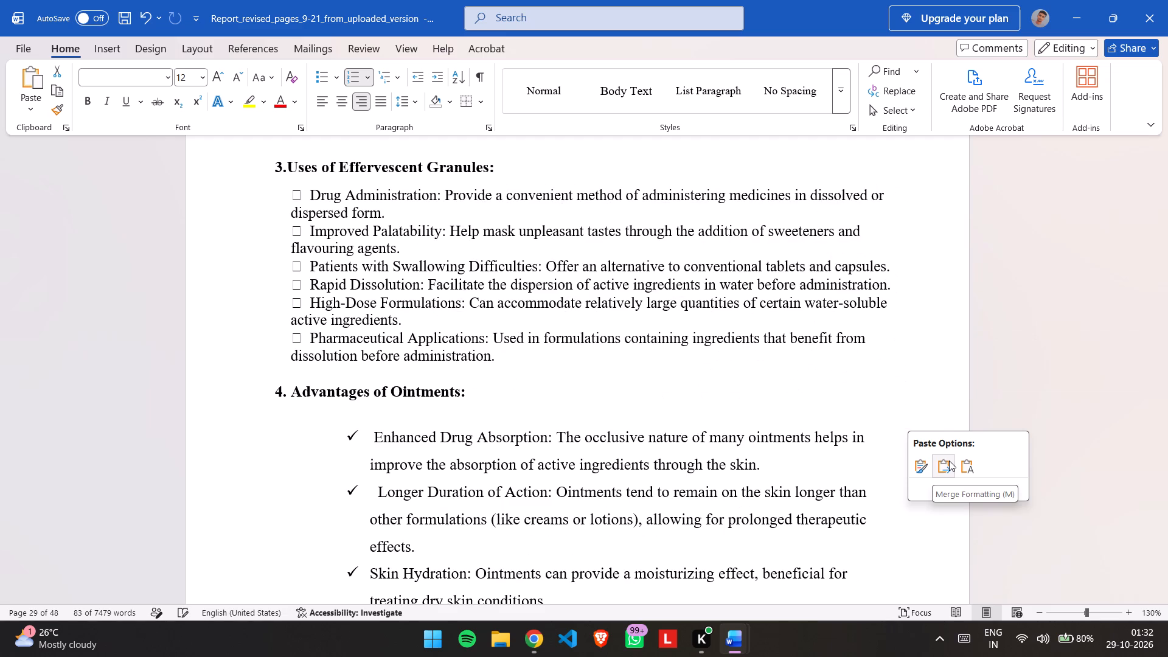
{"action": "left_click", "coordinate": [949, 461]}
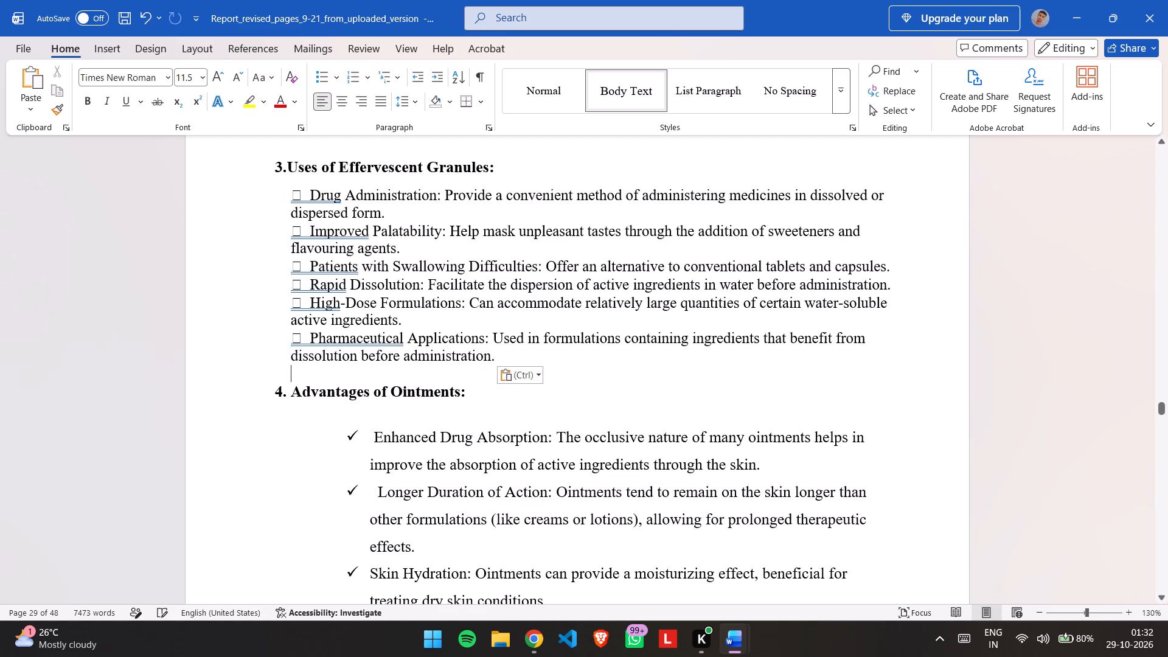
Format the six pasted Uses lines, Drug Administration through Pharmaceutical Applications, as a round-bulleted list.
{"action": "left_click_drag", "start_coordinate": [282, 192], "coordinate": [513, 346]}
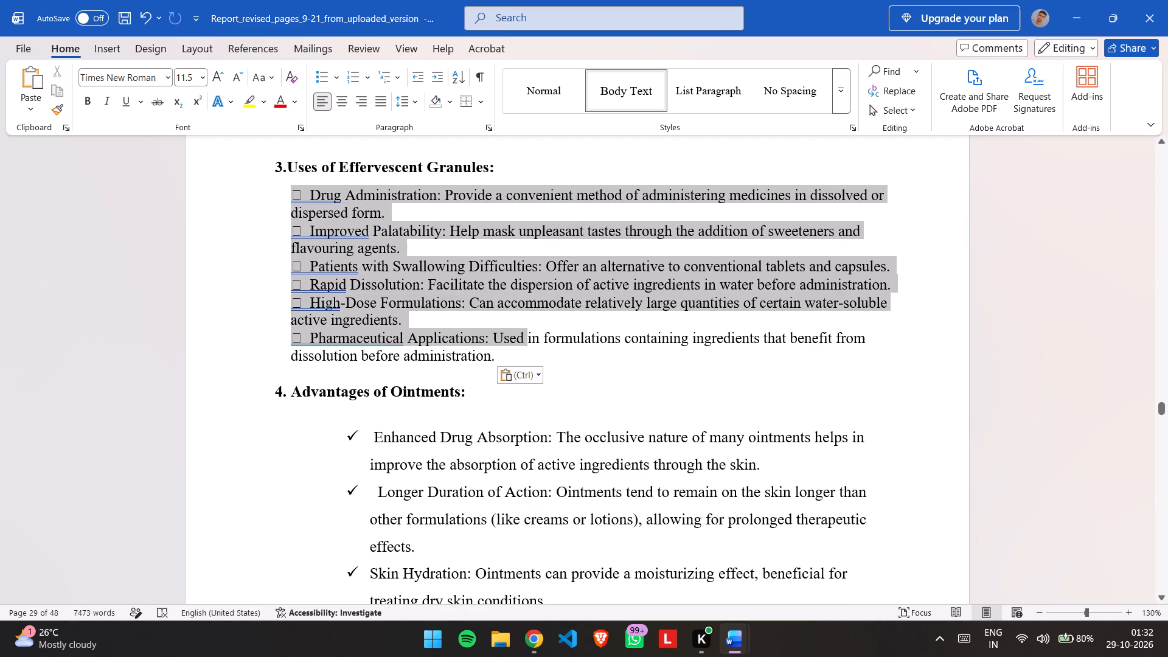
{"action": "left_click_drag", "start_coordinate": [513, 346], "coordinate": [513, 350]}
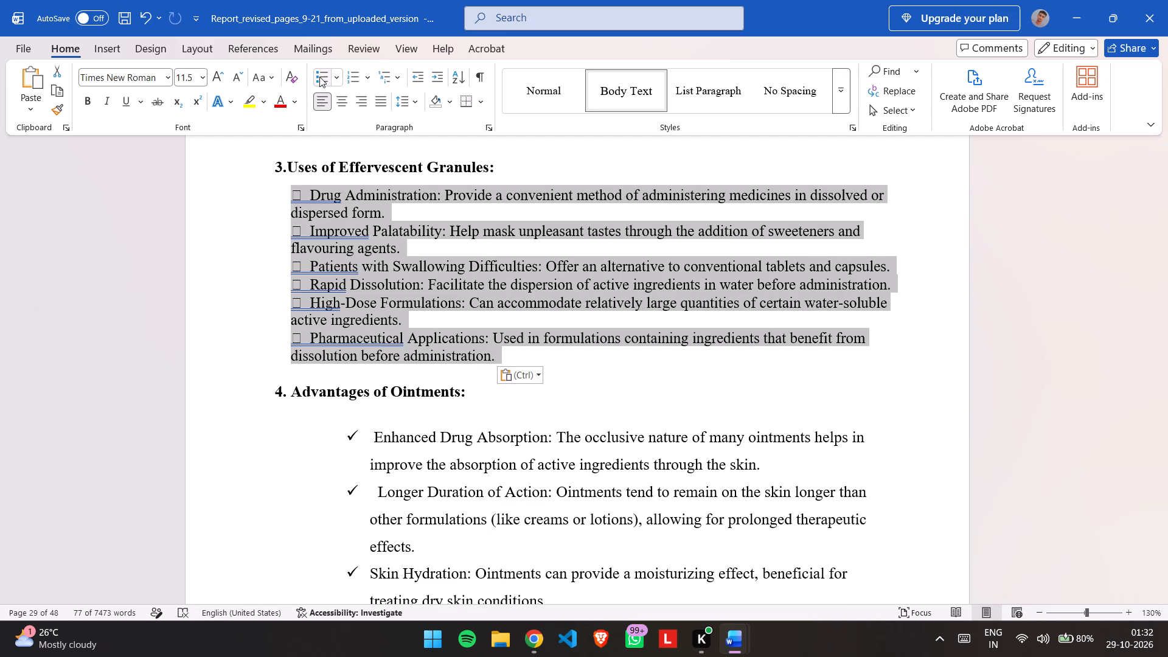
{"action": "left_click", "coordinate": [319, 77]}
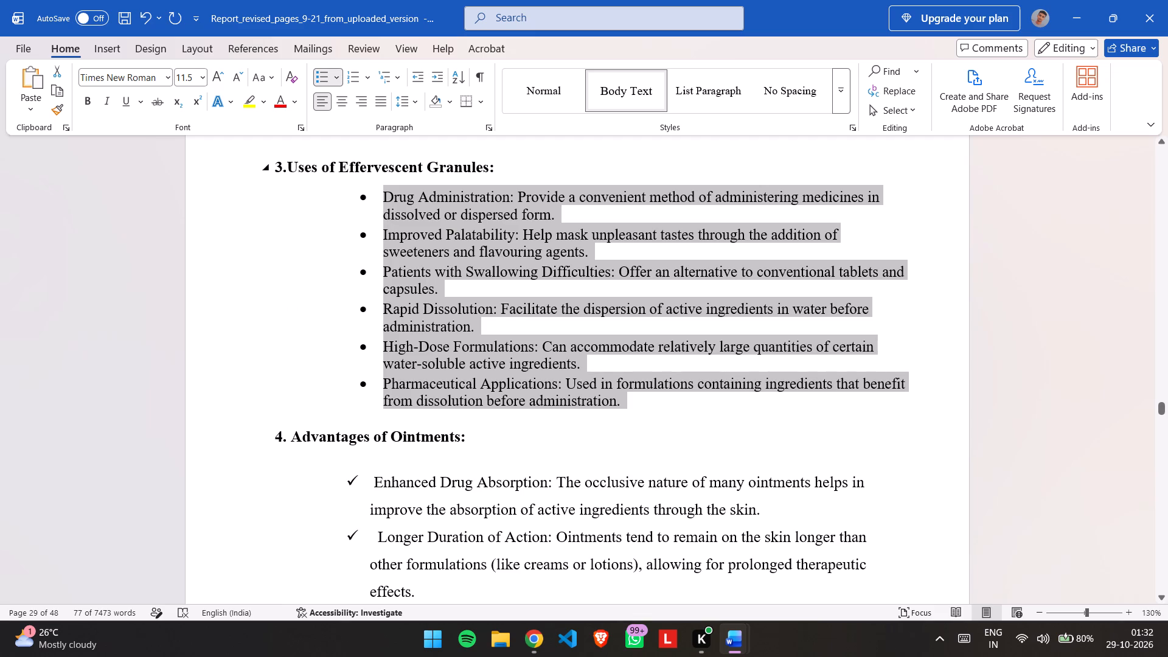
Remove the Drug Administration item's bullet and indent, re-indent it with tabs, and reapply the round bullet.
{"action": "left_click", "coordinate": [371, 191]}
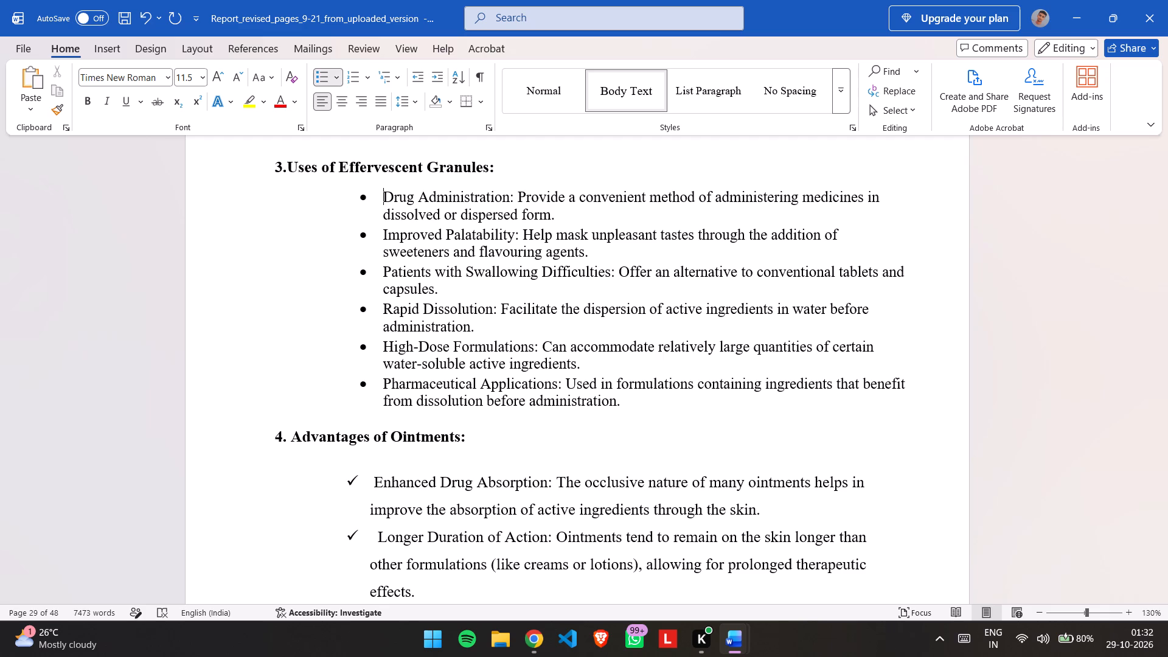
{"action": "key", "text": "BackSpace"}
{"action": "key", "text": "BackSpace"}
{"action": "key", "text": "Tab"}
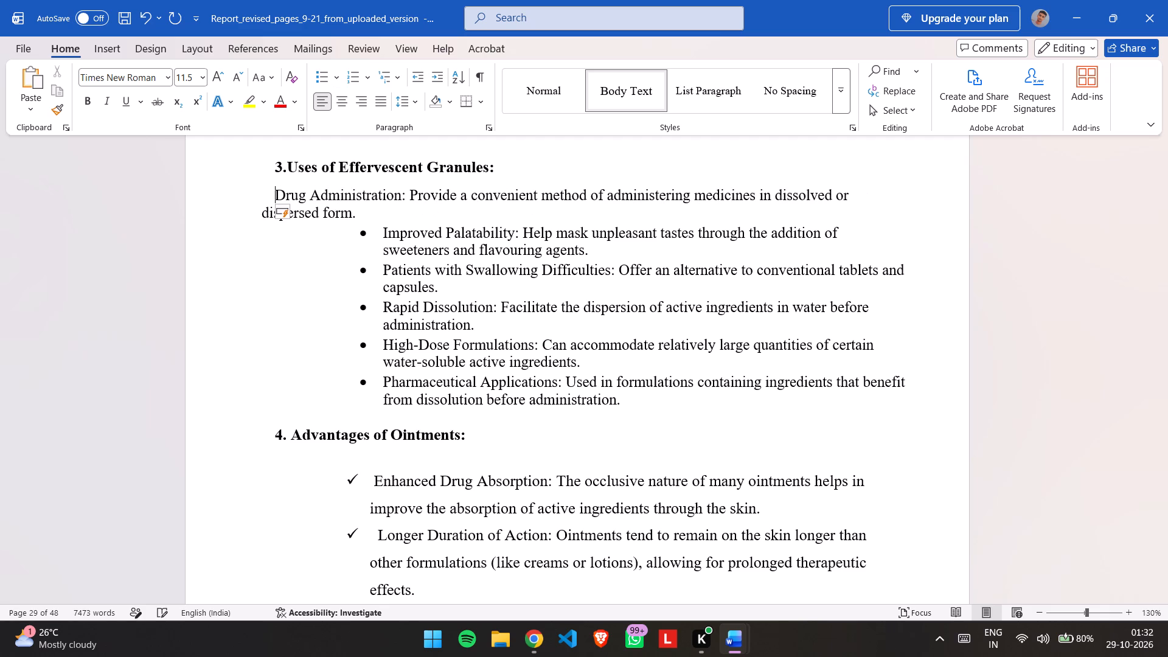
{"action": "key", "text": "Tab"}
{"action": "key", "text": "Tab"}
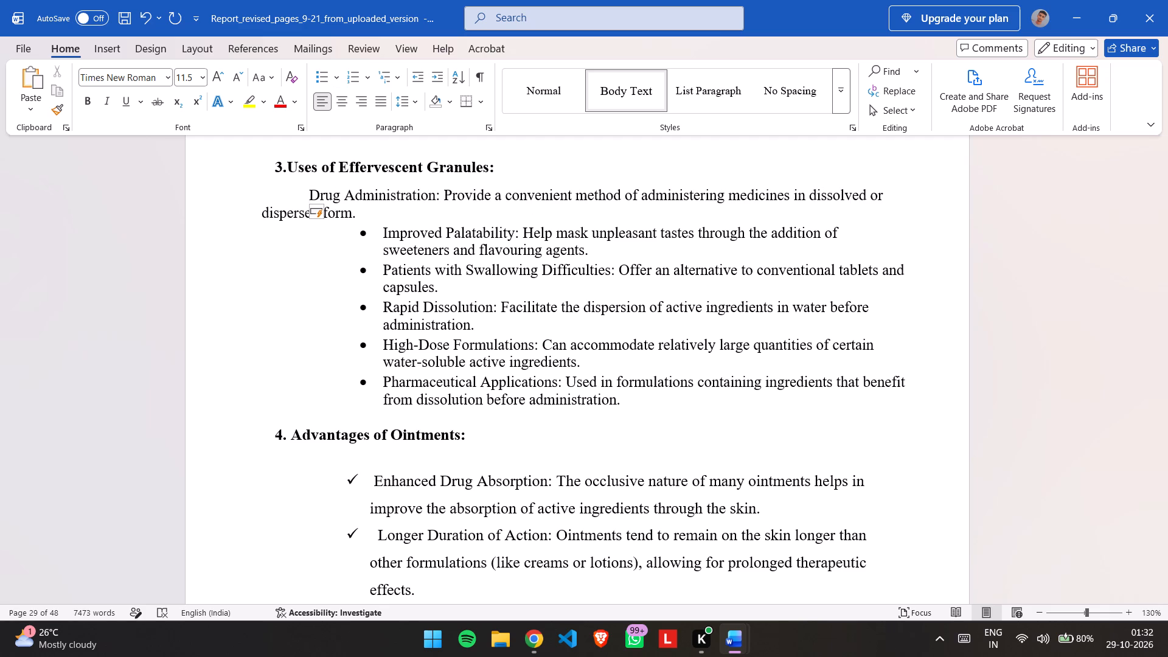
{"action": "left_click", "coordinate": [315, 78]}
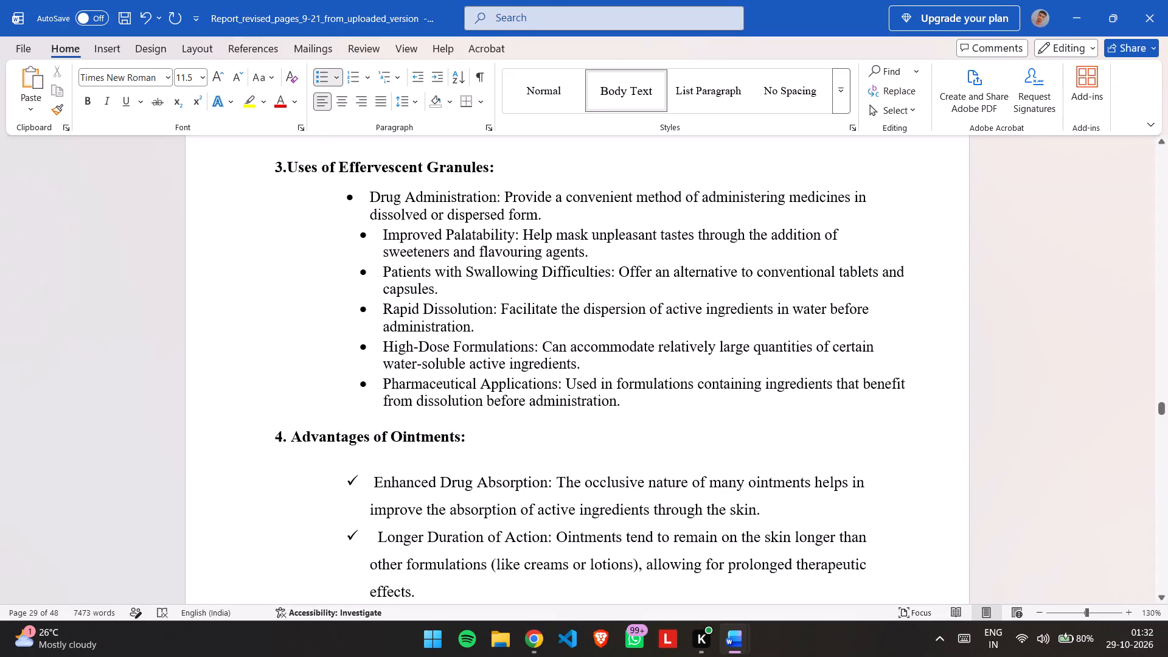
Re-indent the Improved Palatability item and reapply its round bullet so it aligns with the Drug Administration item.
{"action": "left_click", "coordinate": [372, 238]}
{"action": "key", "text": "BackSpace"}
{"action": "key", "text": "BackSpace"}
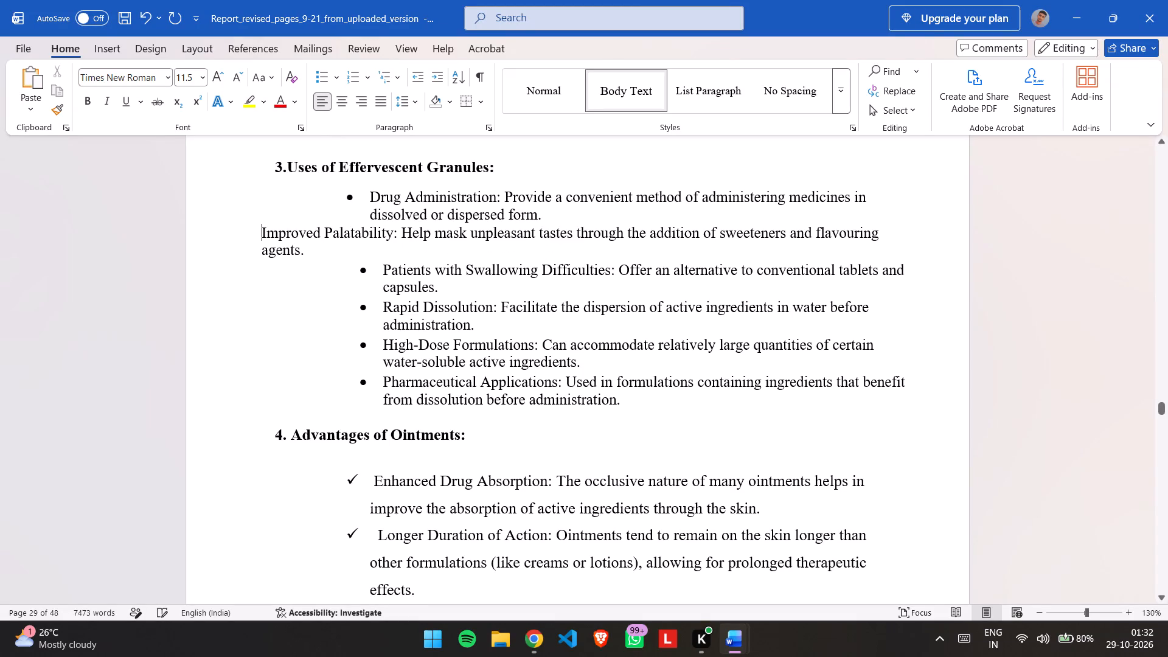
{"action": "key", "text": "Tab"}
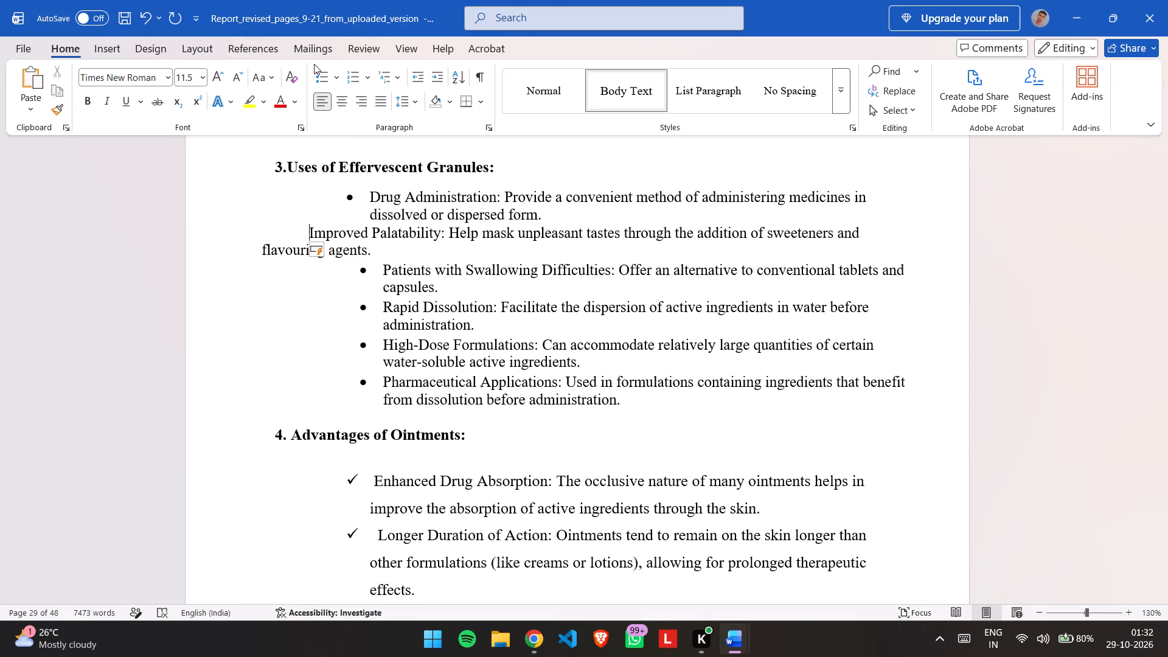
{"action": "left_click", "coordinate": [315, 72]}
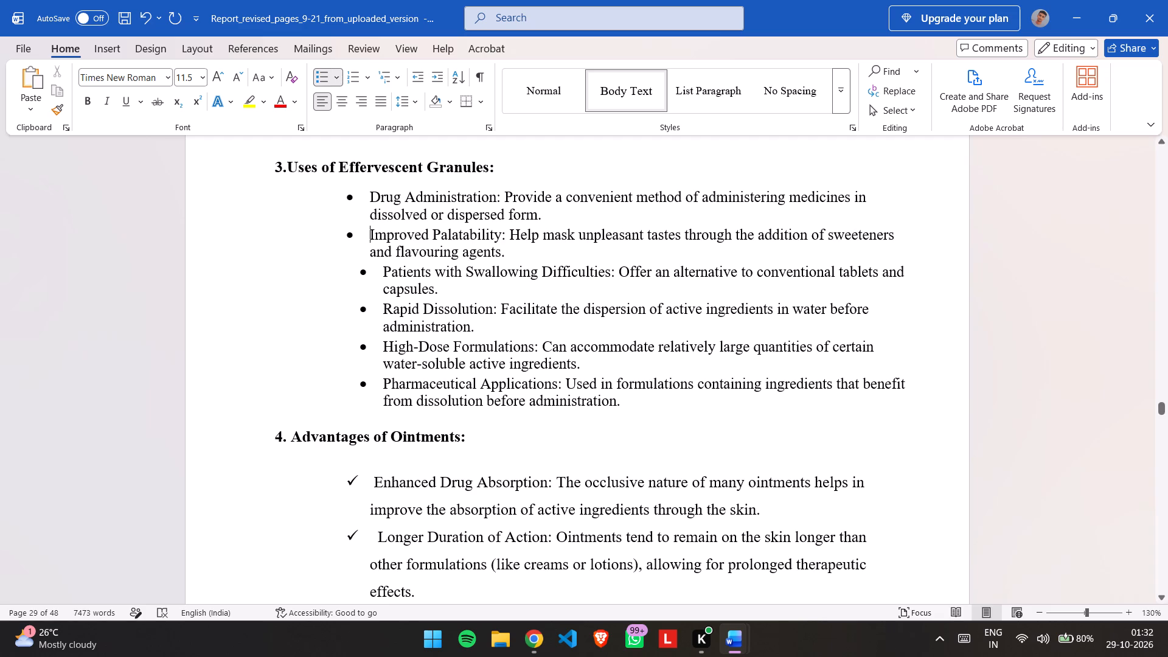
Re-indent the Patients with Swallowing Difficulties item and reapply its round bullet in line with the two items above.
{"action": "left_click", "coordinate": [361, 272]}
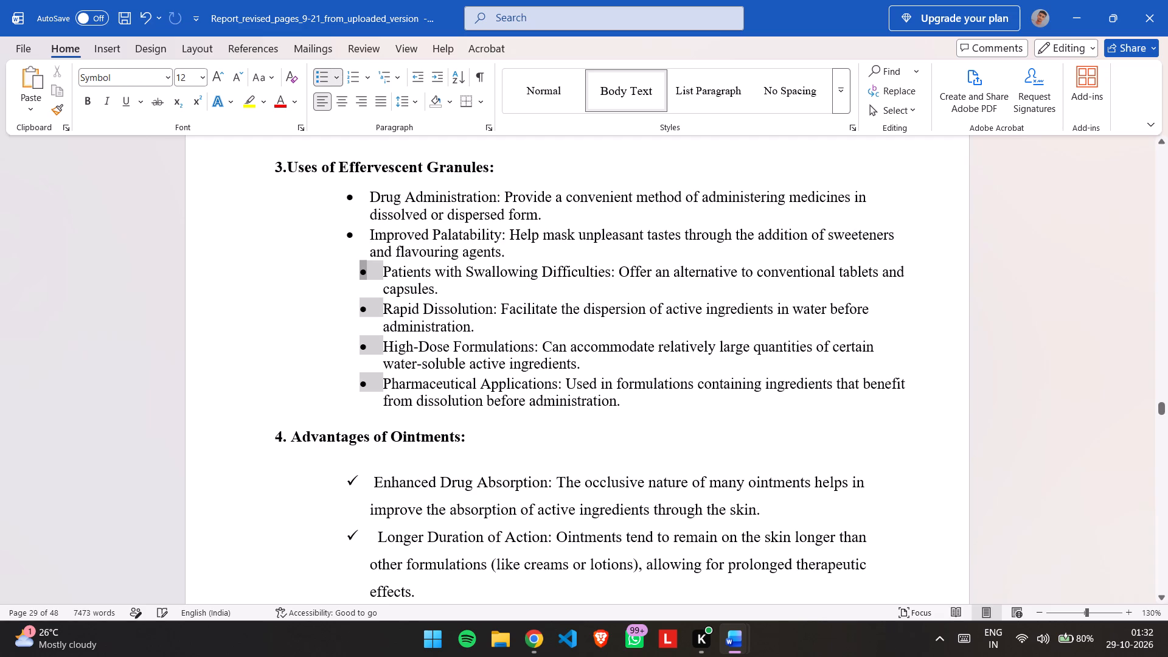
{"action": "key", "text": "BackSpace"}
{"action": "key", "text": "BackSpace"}
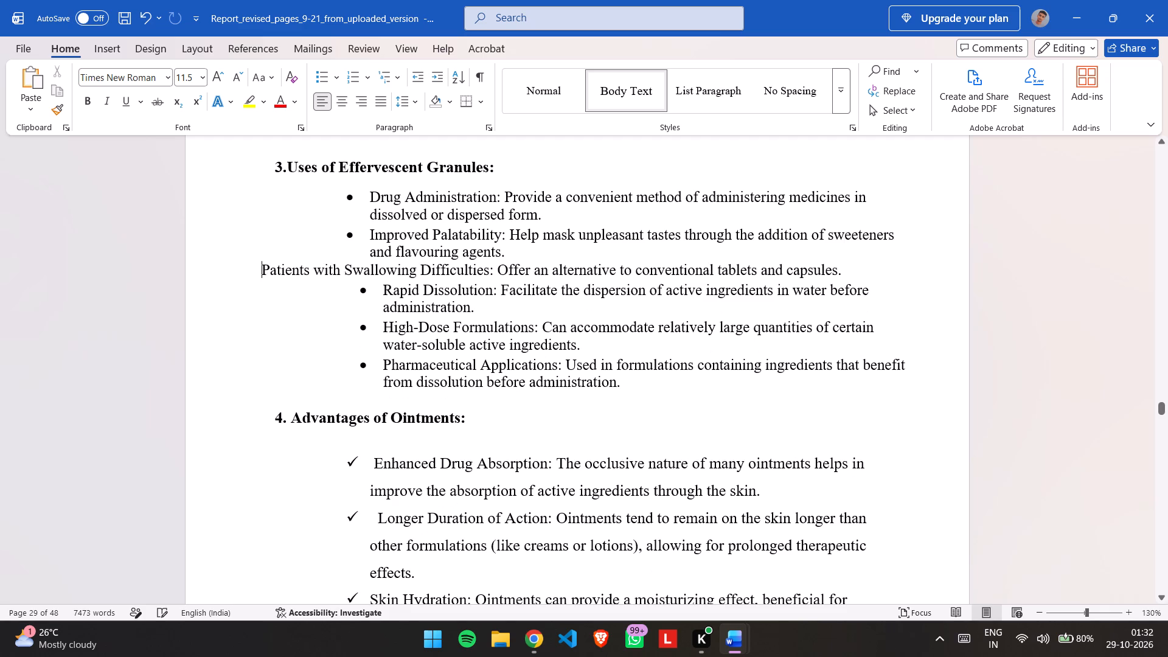
{"action": "key", "text": "Tab"}
{"action": "key", "text": "Tab"}
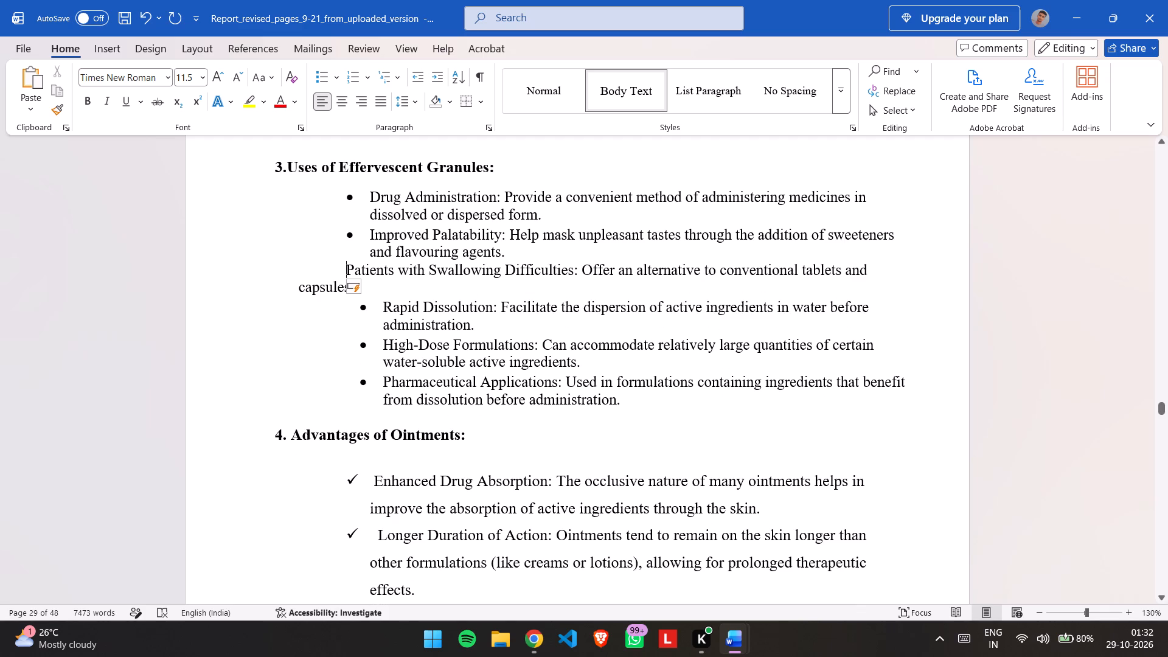
{"action": "left_click", "coordinate": [318, 73]}
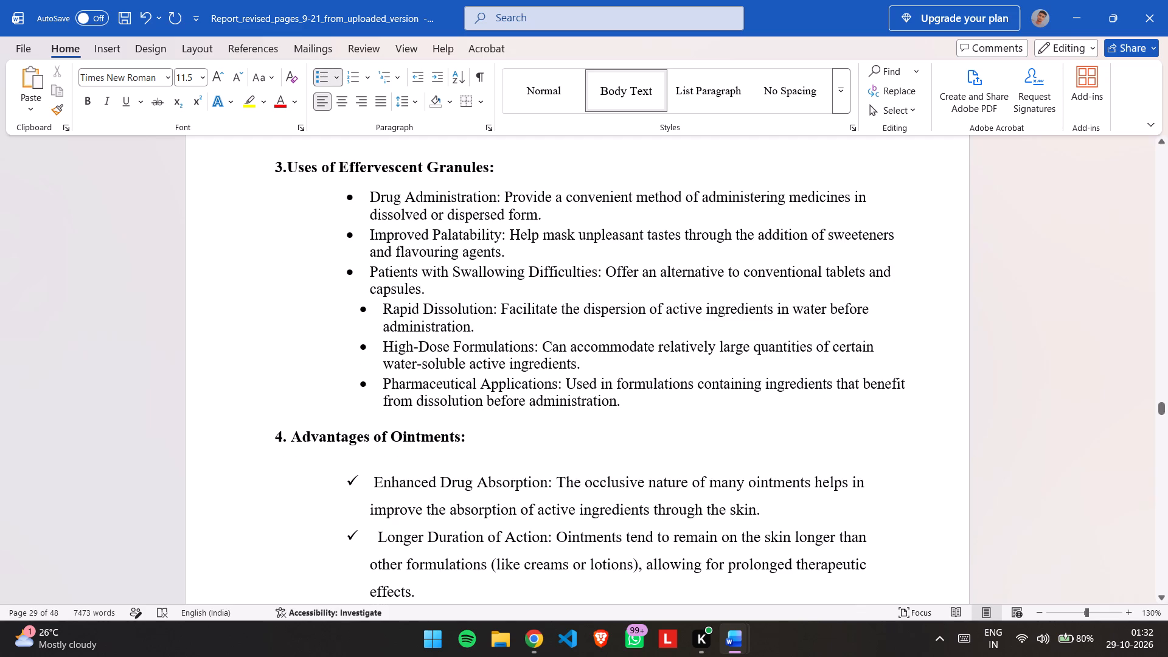
Unbullet the Rapid Dissolution, High-Dose Formulations and Pharmaceutical Applications items, tab-indent each, and rebullet them in line with the items above.
{"action": "left_click_drag", "start_coordinate": [346, 306], "coordinate": [648, 397]}
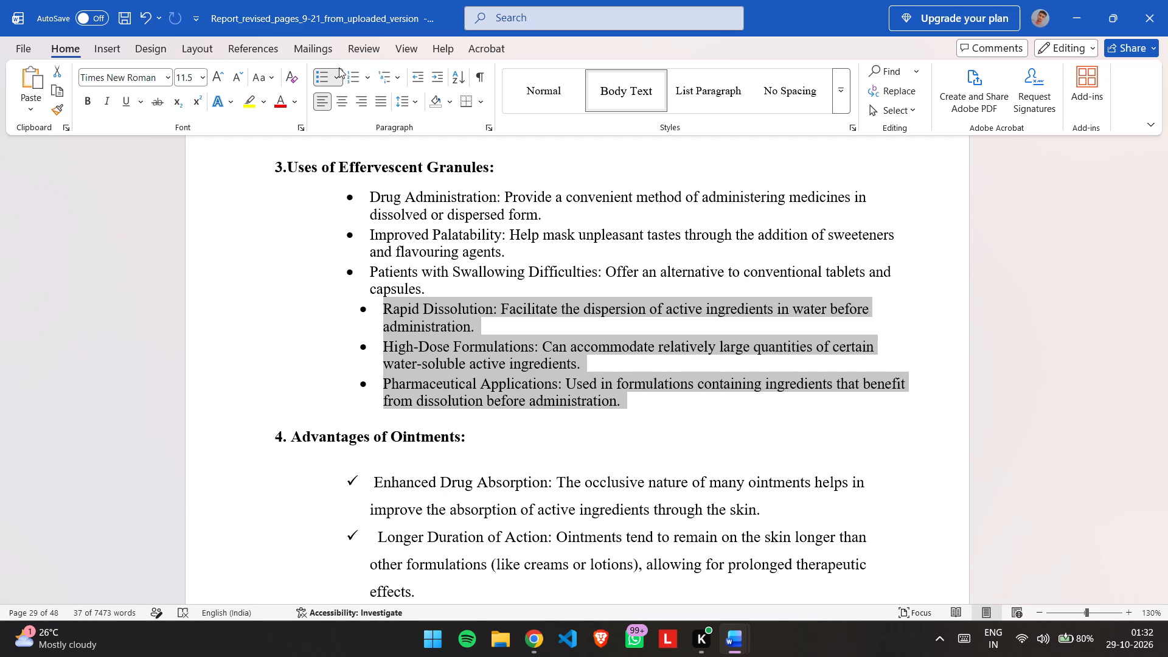
{"action": "left_click", "coordinate": [322, 77]}
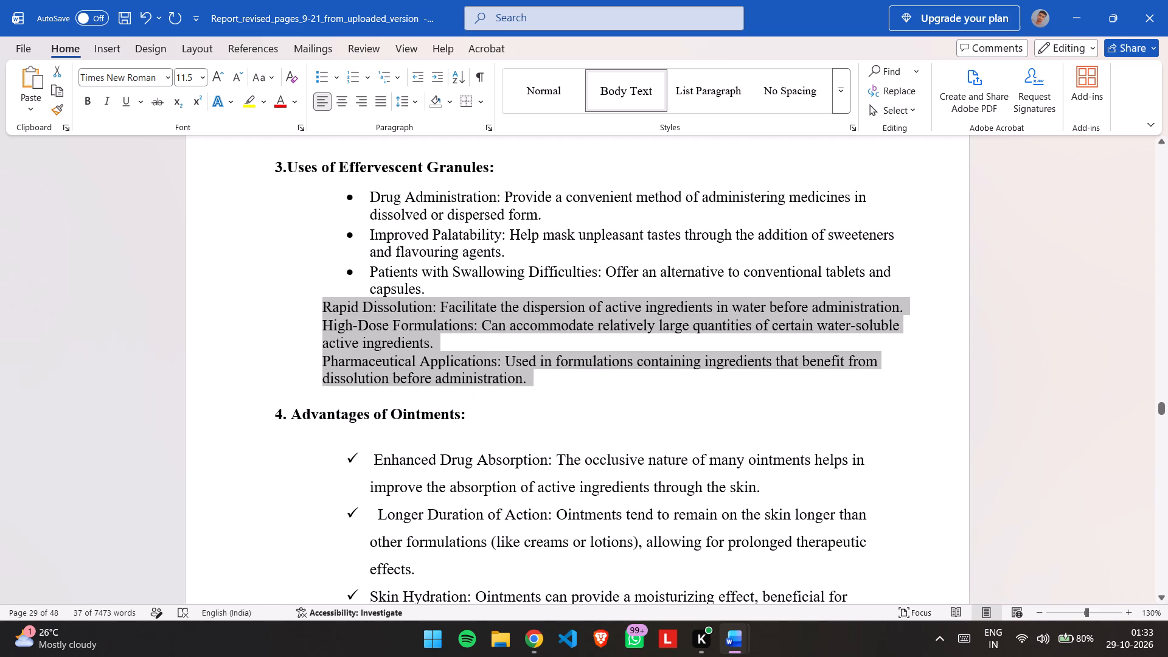
{"action": "left_click", "coordinate": [324, 304]}
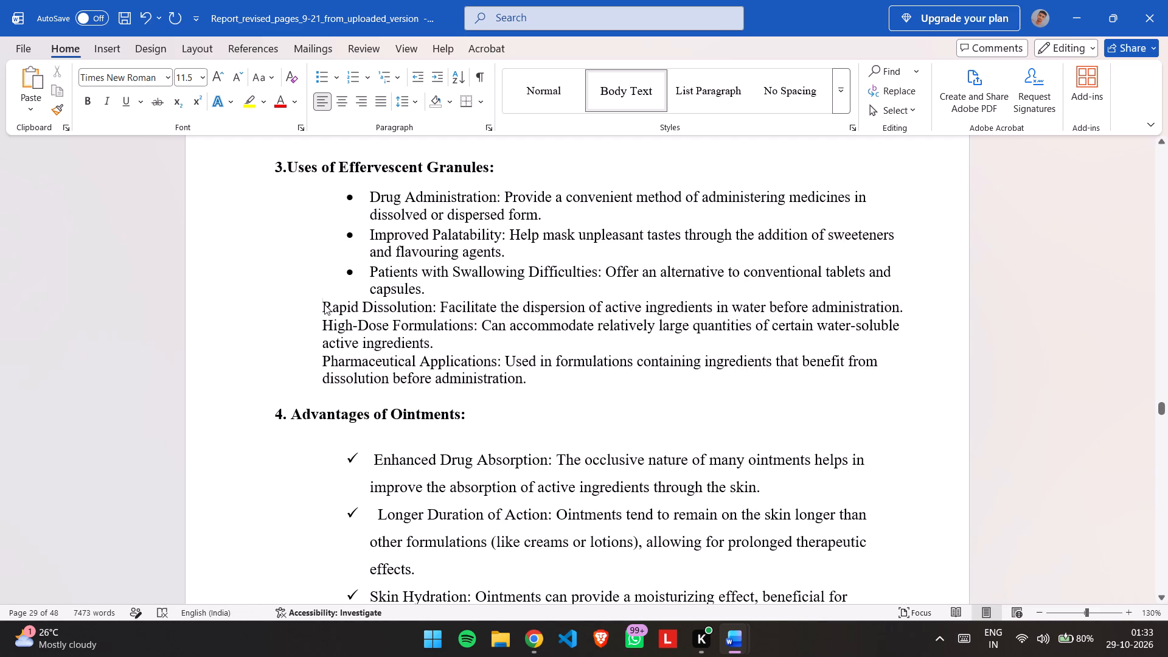
{"action": "key", "text": "Tab"}
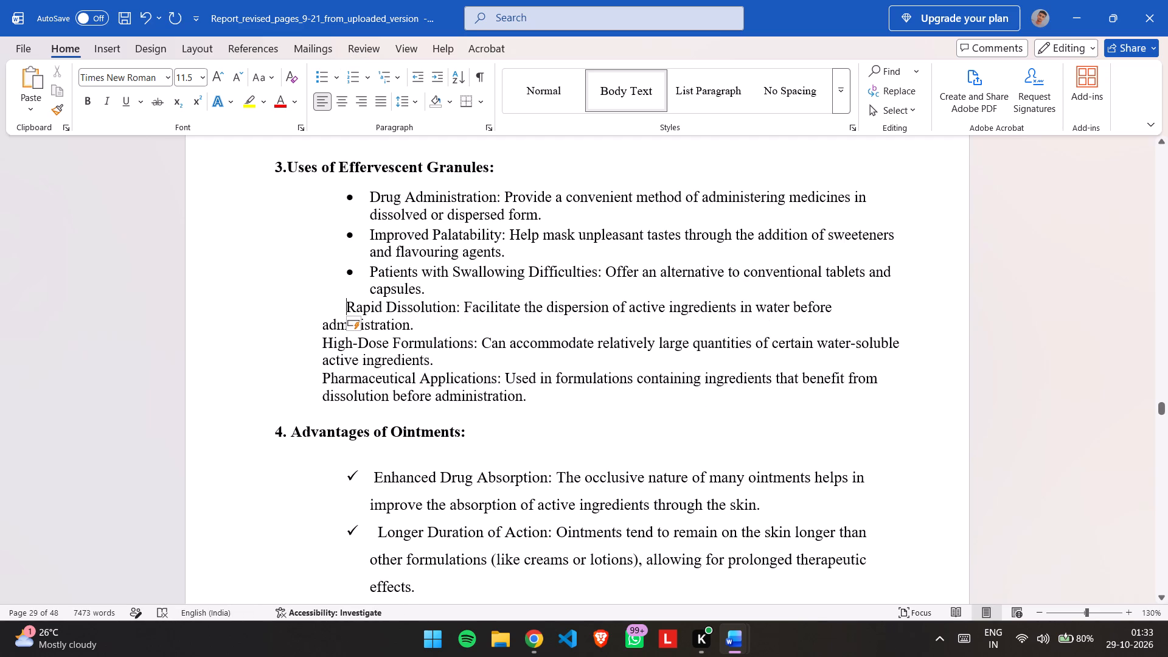
{"action": "left_click", "coordinate": [319, 344]}
{"action": "key", "text": "Tab"}
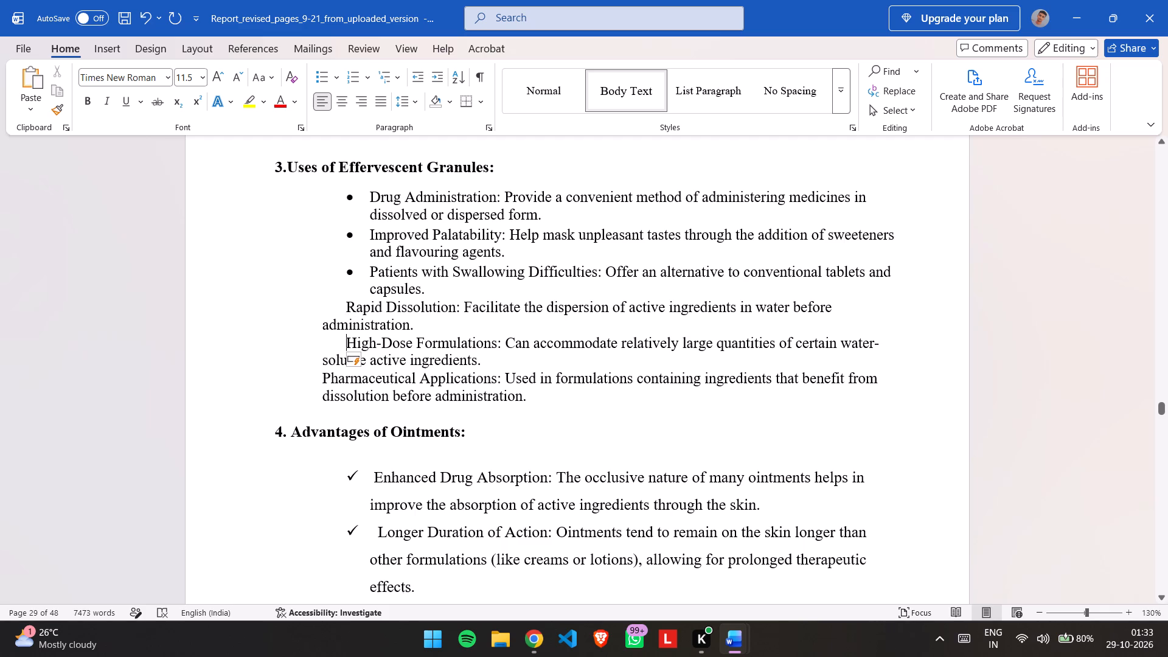
{"action": "left_click", "coordinate": [319, 384]}
{"action": "key", "text": "Tab"}
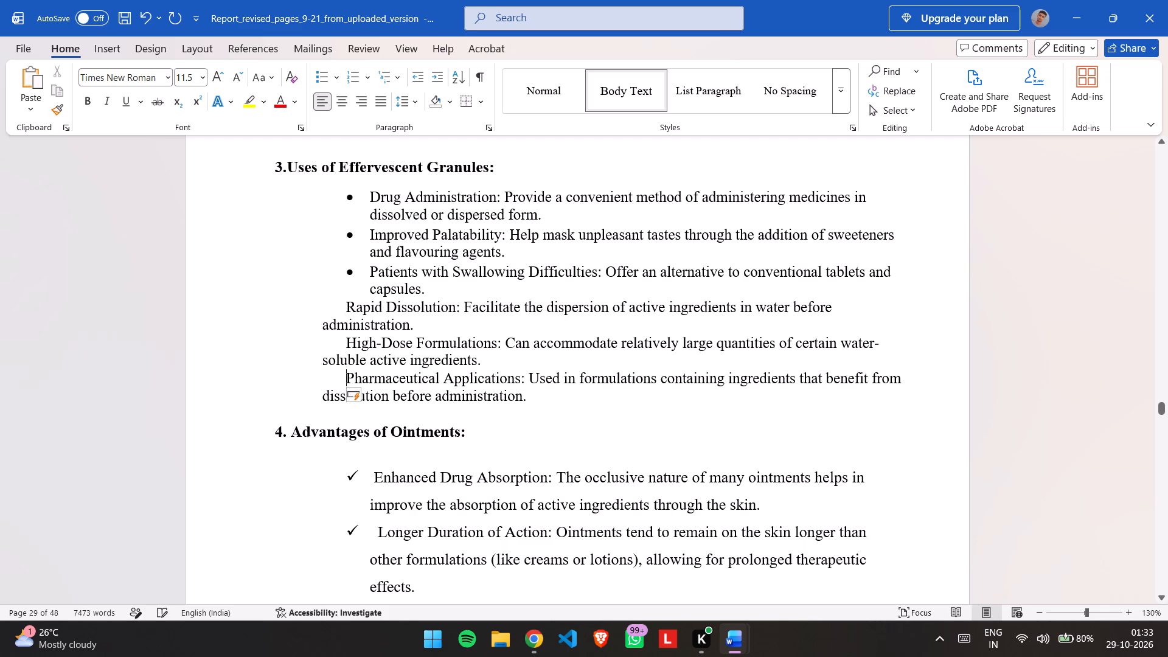
{"action": "left_click_drag", "start_coordinate": [341, 302], "coordinate": [510, 406]}
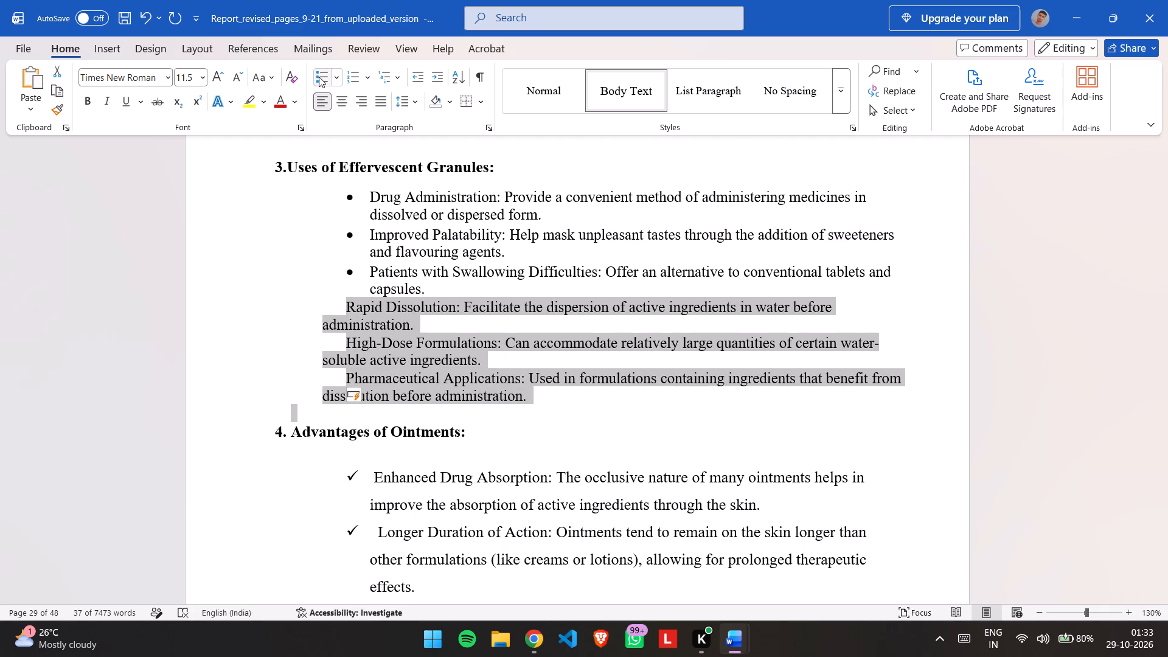
{"action": "left_click", "coordinate": [319, 78]}
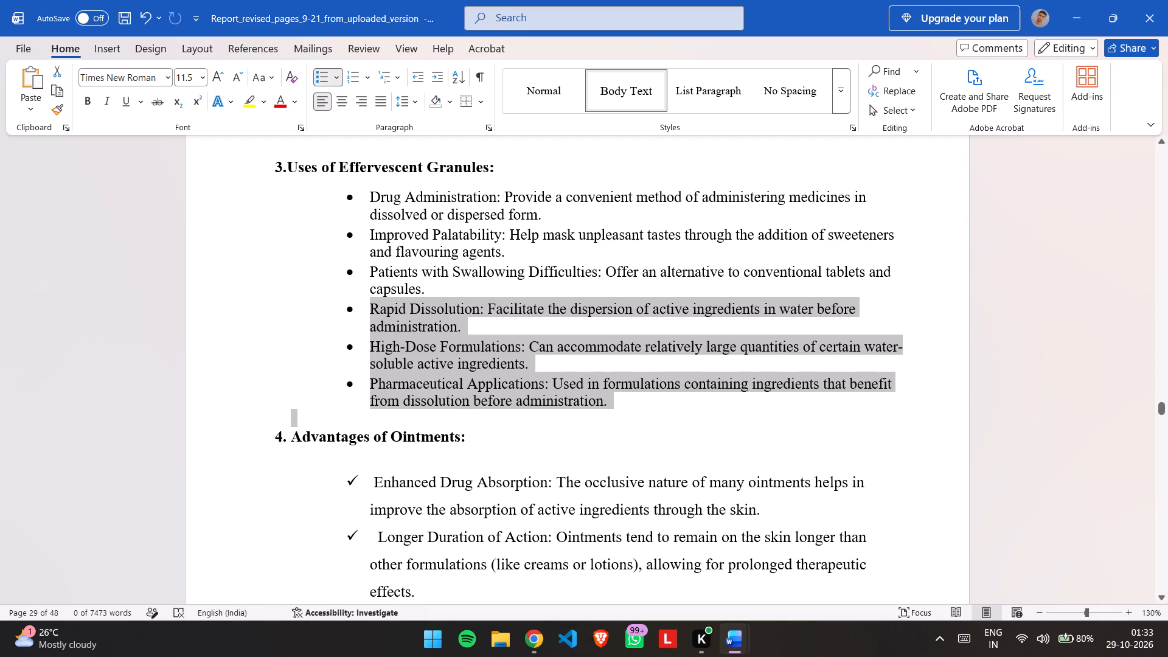
{"action": "left_click", "coordinate": [252, 312]}
{"action": "scroll", "coordinate": [252, 312], "scroll_direction": "down", "scroll_amount": 2}
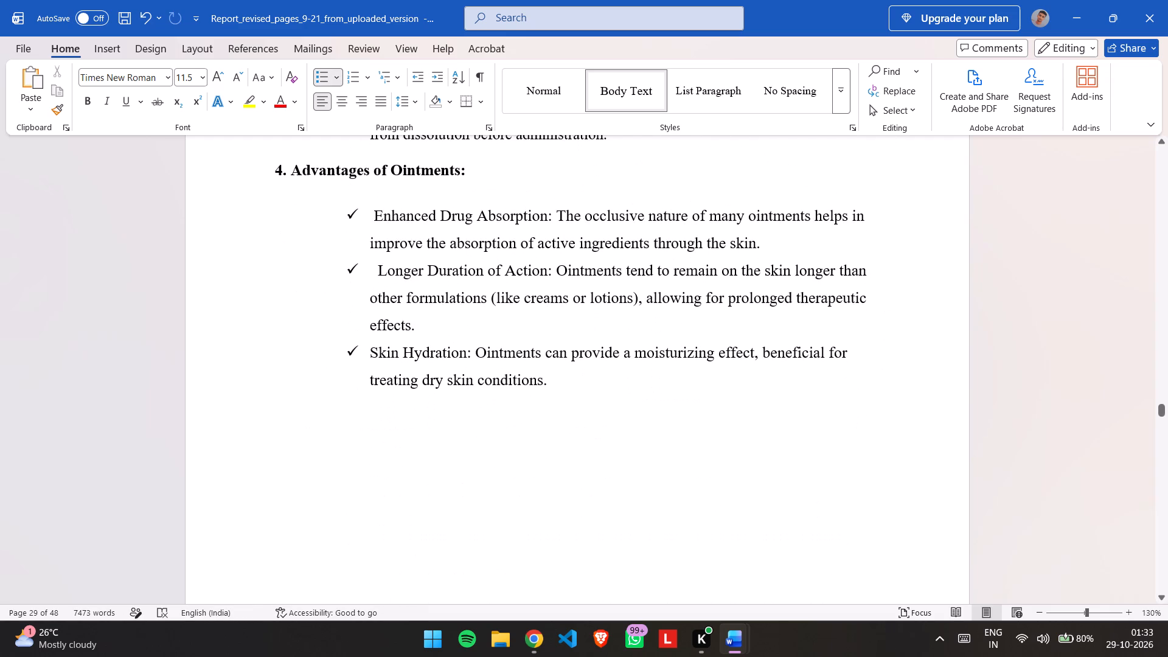
{"action": "scroll", "coordinate": [441, 273], "scroll_direction": "up", "scroll_amount": 1}
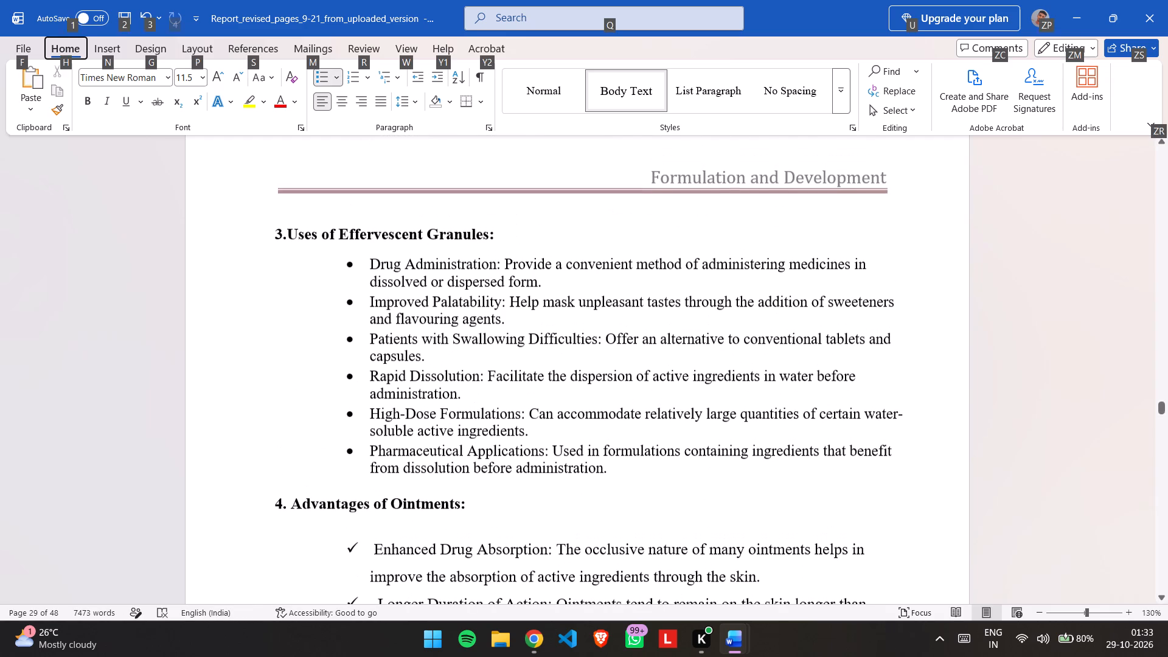
Replace "Ointments" in the section 4 Advantages heading with "Effervescent Granules" copied from the section 3 heading.
{"action": "left_click", "coordinate": [400, 233]}
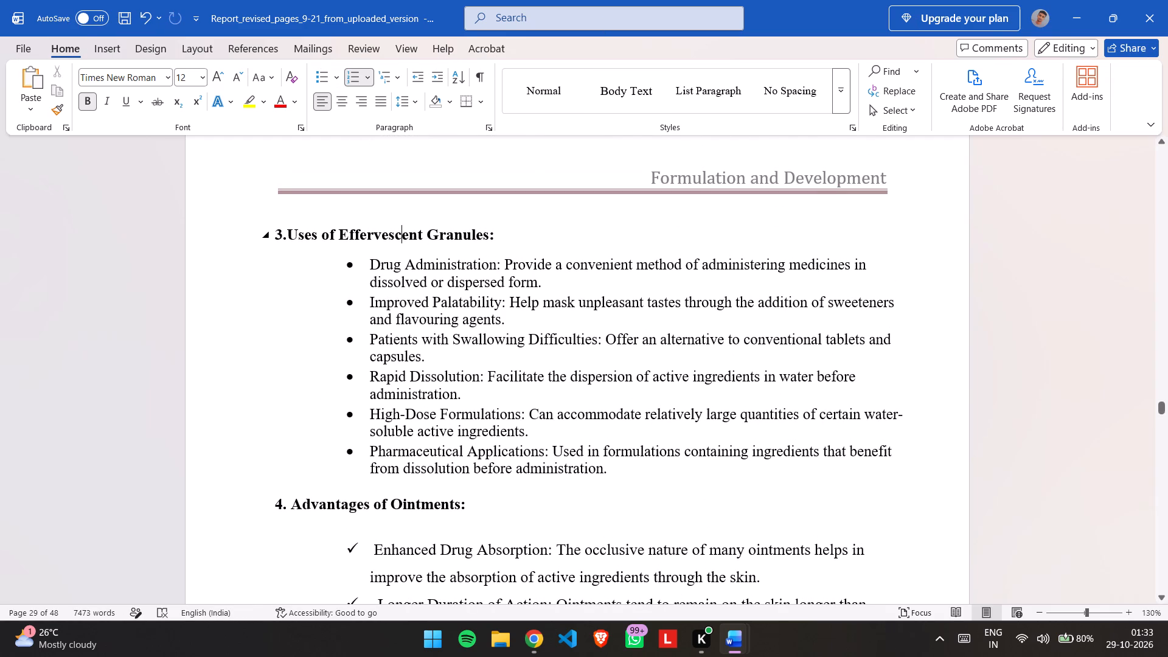
{"action": "left_click_drag", "start_coordinate": [341, 233], "coordinate": [486, 234]}
{"action": "key", "text": "ctrl+c"}
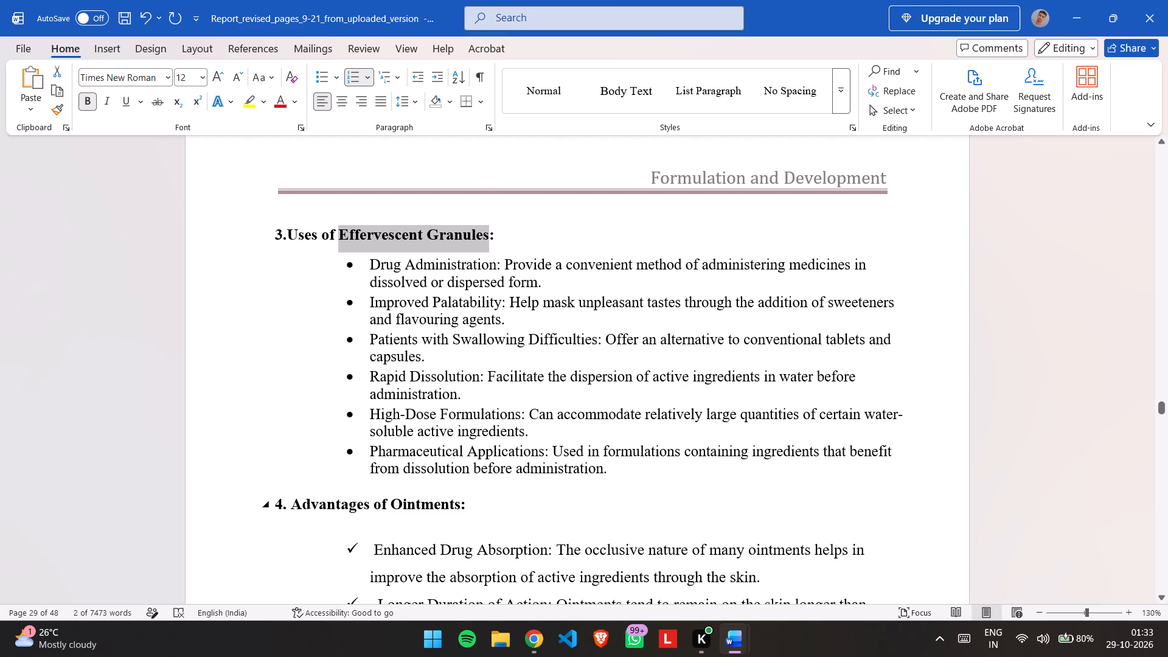
{"action": "double_click", "coordinate": [432, 499]}
{"action": "key", "text": "ctrl+v"}
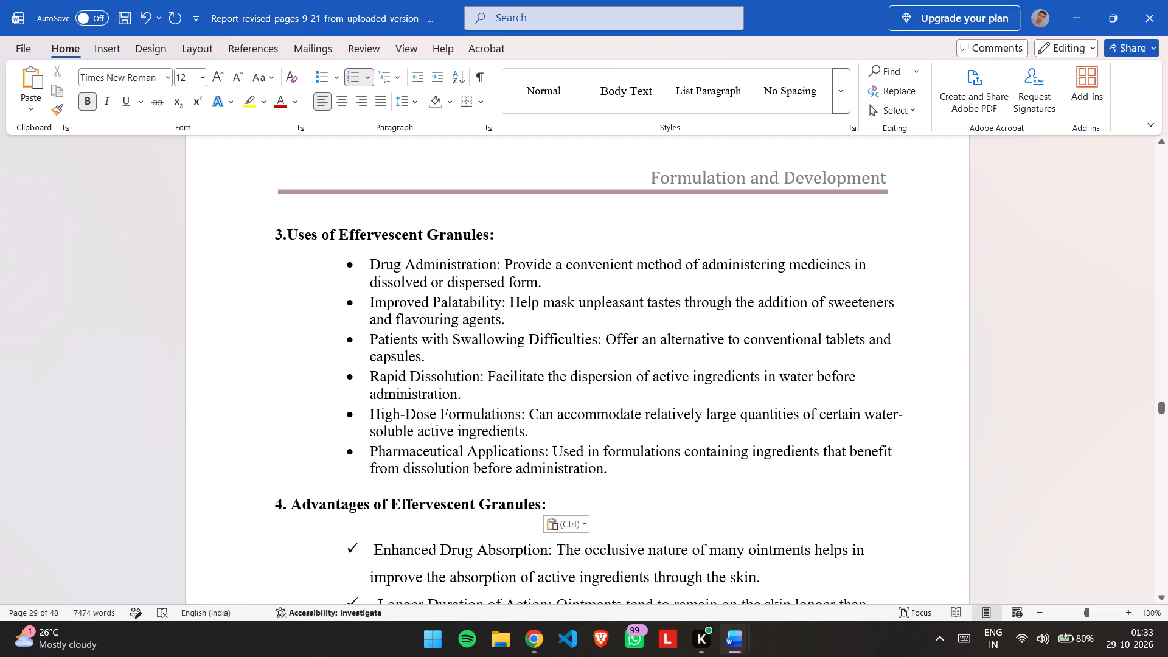
Set the line spacing of the Uses of Effervescent Granules heading and its six bulleted items to 1.5.
{"action": "left_click_drag", "start_coordinate": [258, 234], "coordinate": [649, 476]}
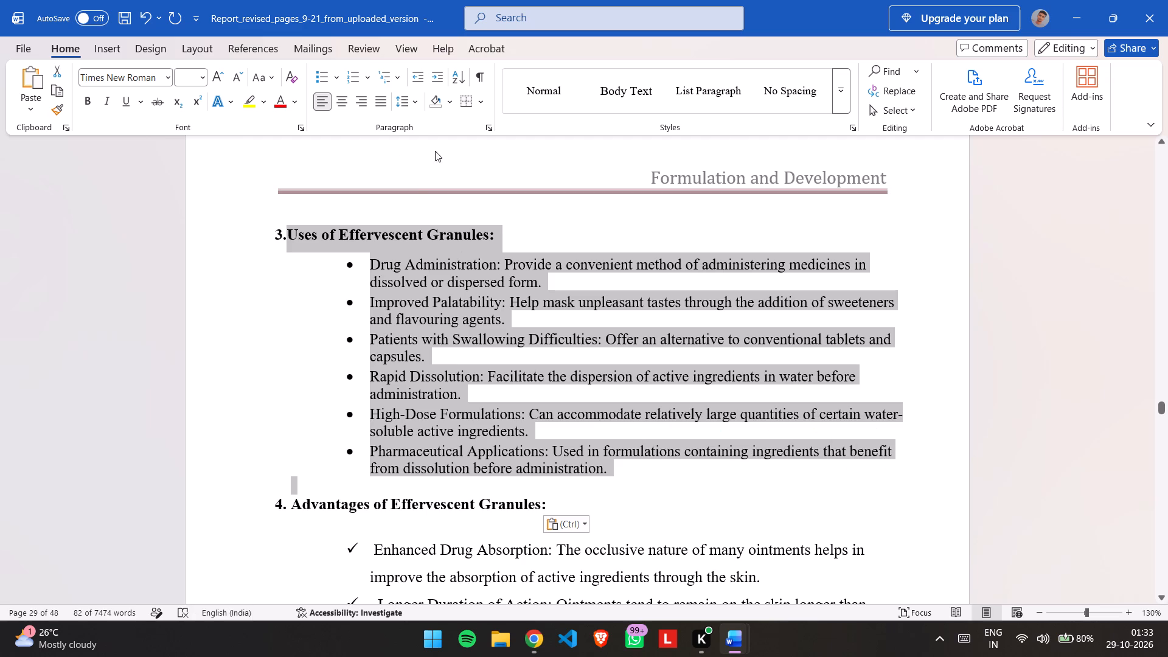
{"action": "left_click", "coordinate": [420, 102]}
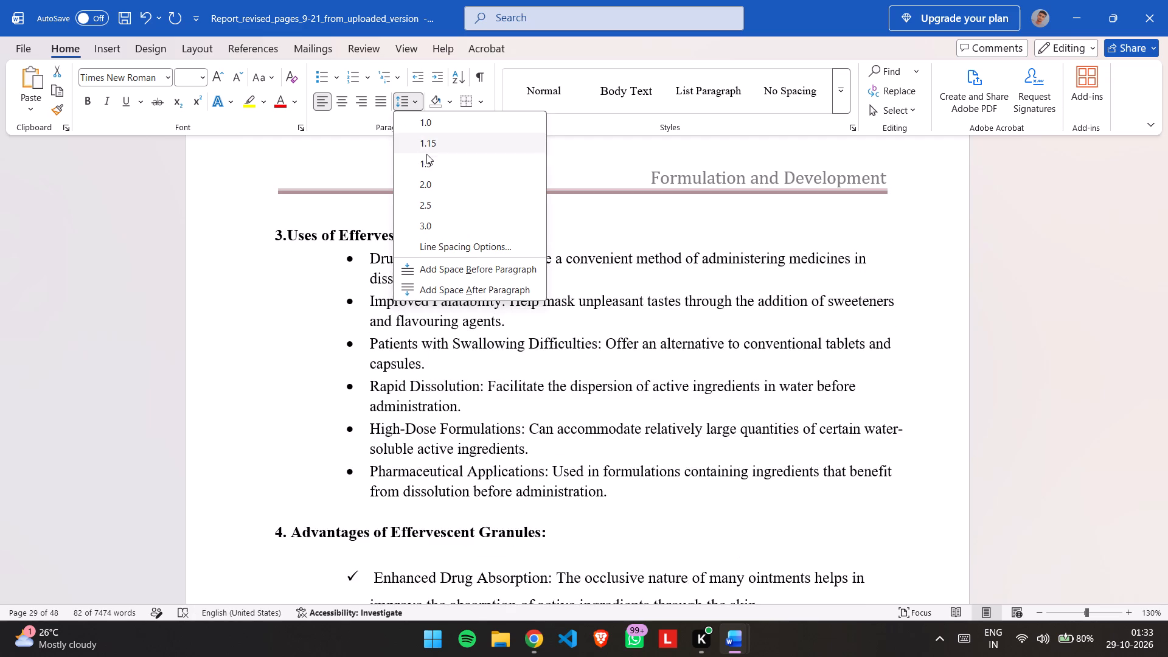
{"action": "left_click", "coordinate": [428, 158]}
{"action": "left_click", "coordinate": [197, 359]}
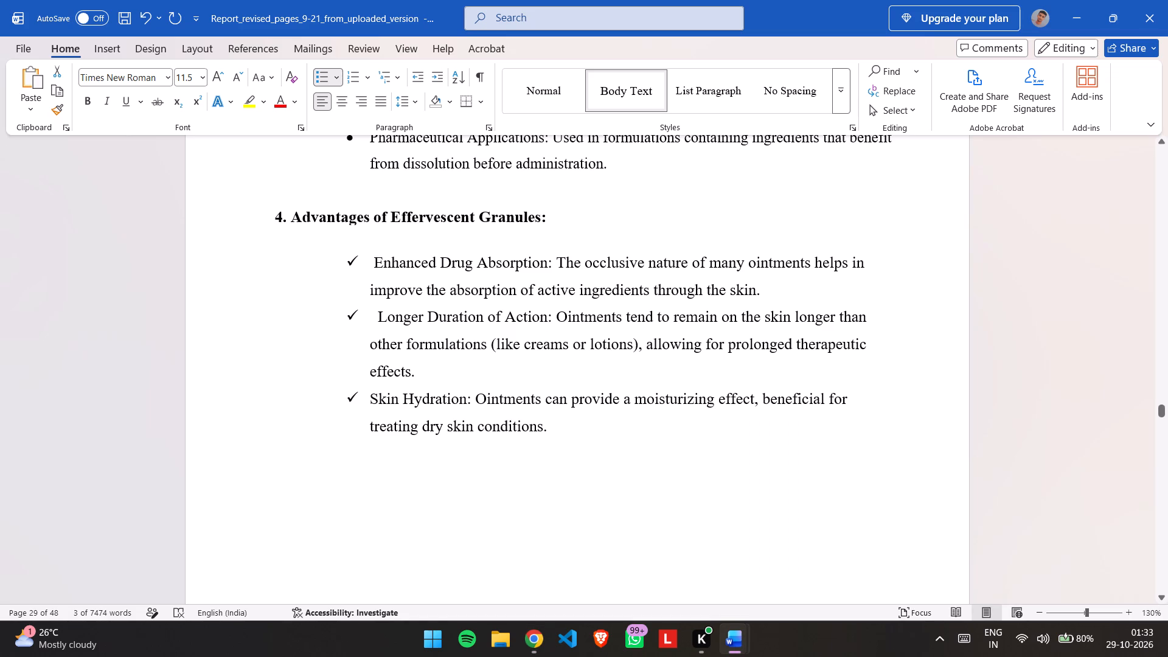
{"action": "left_click_drag", "start_coordinate": [345, 266], "coordinate": [530, 543]}
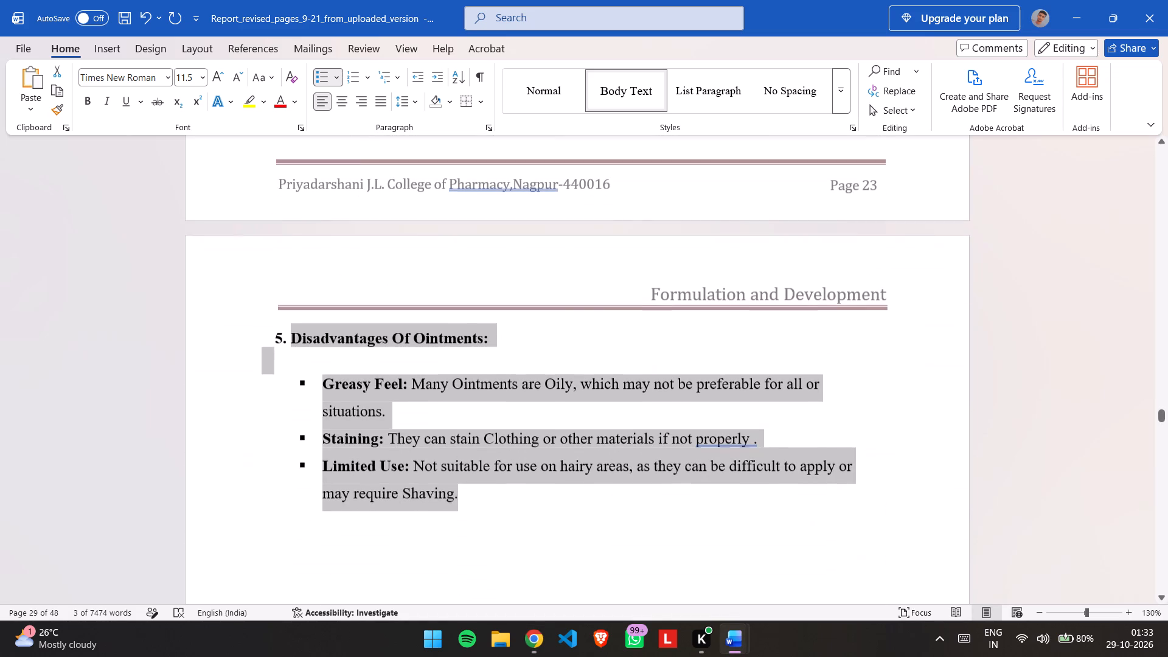
{"action": "left_click_drag", "start_coordinate": [530, 543], "coordinate": [523, 634]}
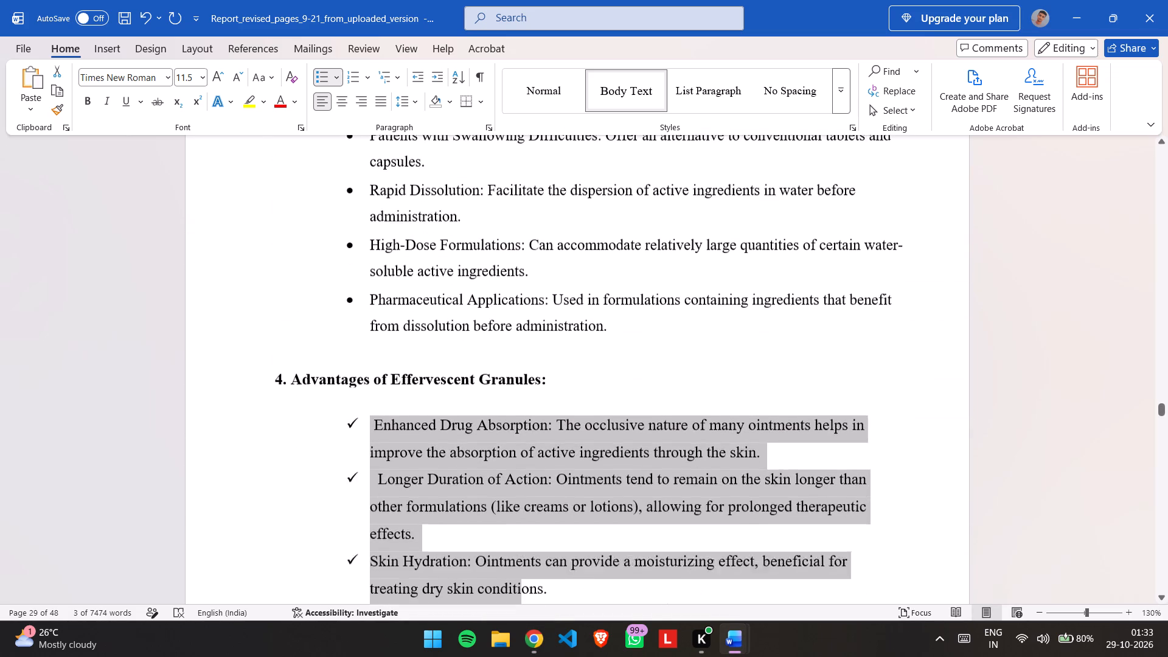
{"action": "left_click_drag", "start_coordinate": [523, 634], "coordinate": [550, 330]}
{"action": "key", "text": "ctrl+v"}
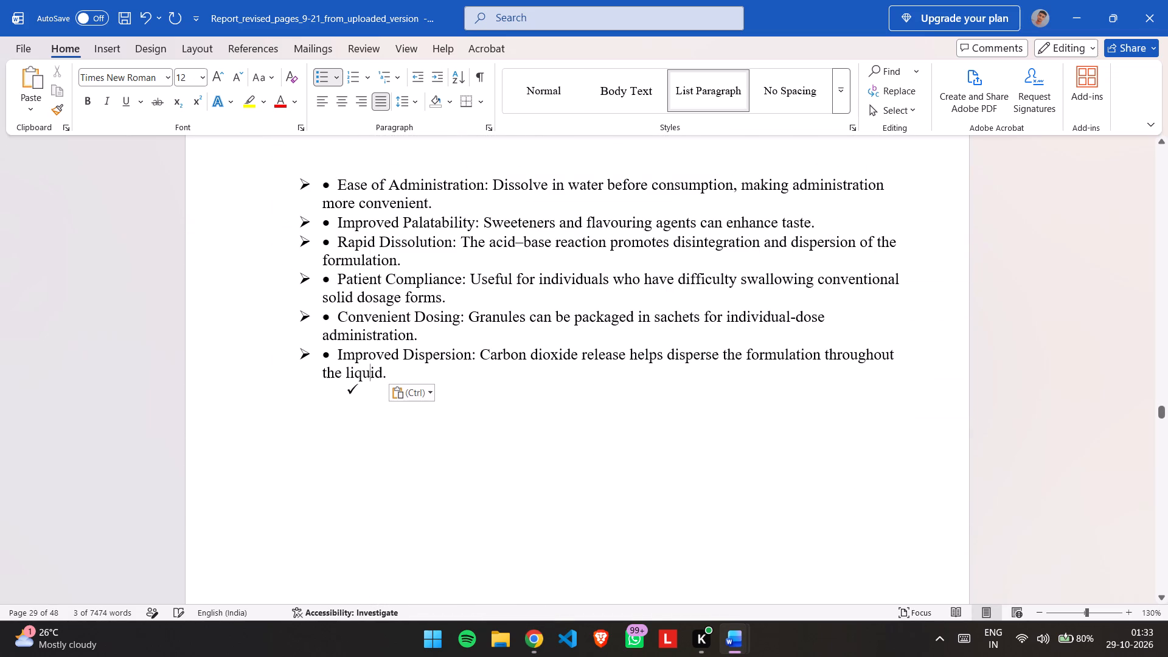
{"action": "scroll", "coordinate": [550, 330], "scroll_direction": "up", "scroll_amount": 1}
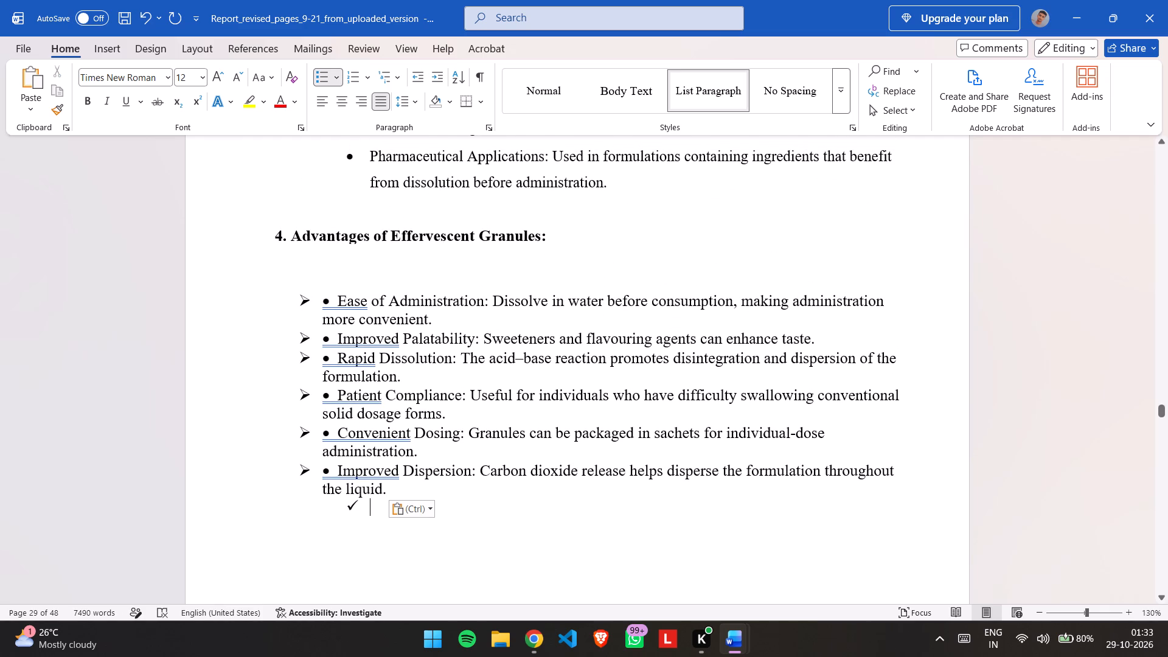
{"action": "left_click", "coordinate": [406, 517]}
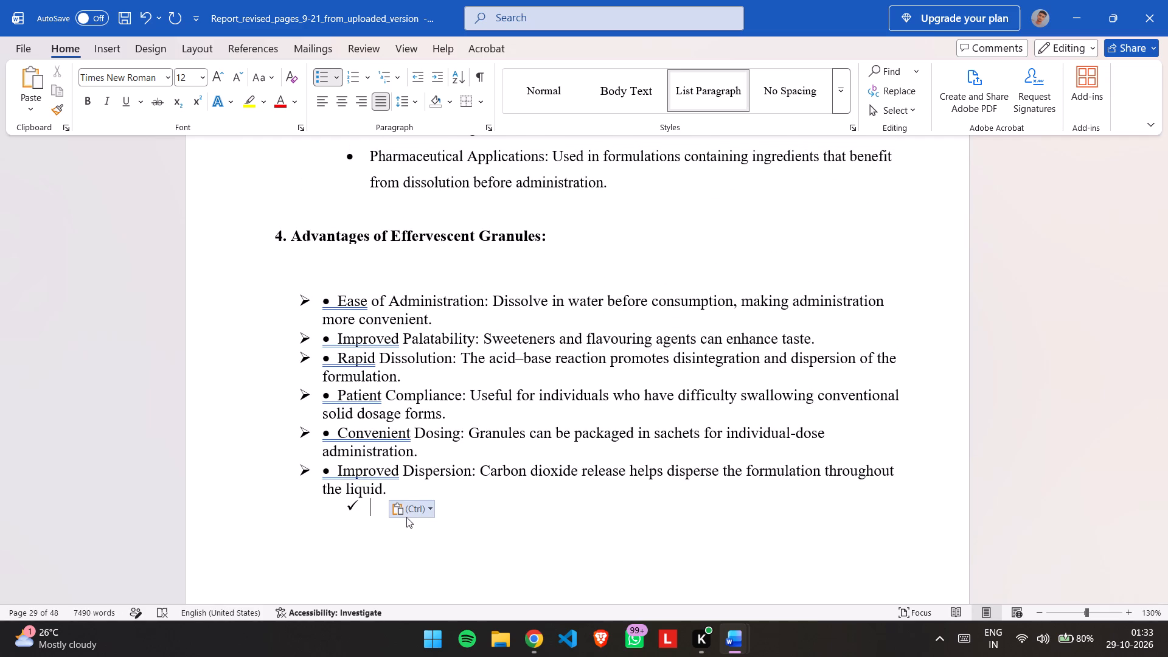
{"action": "left_click", "coordinate": [423, 546]}
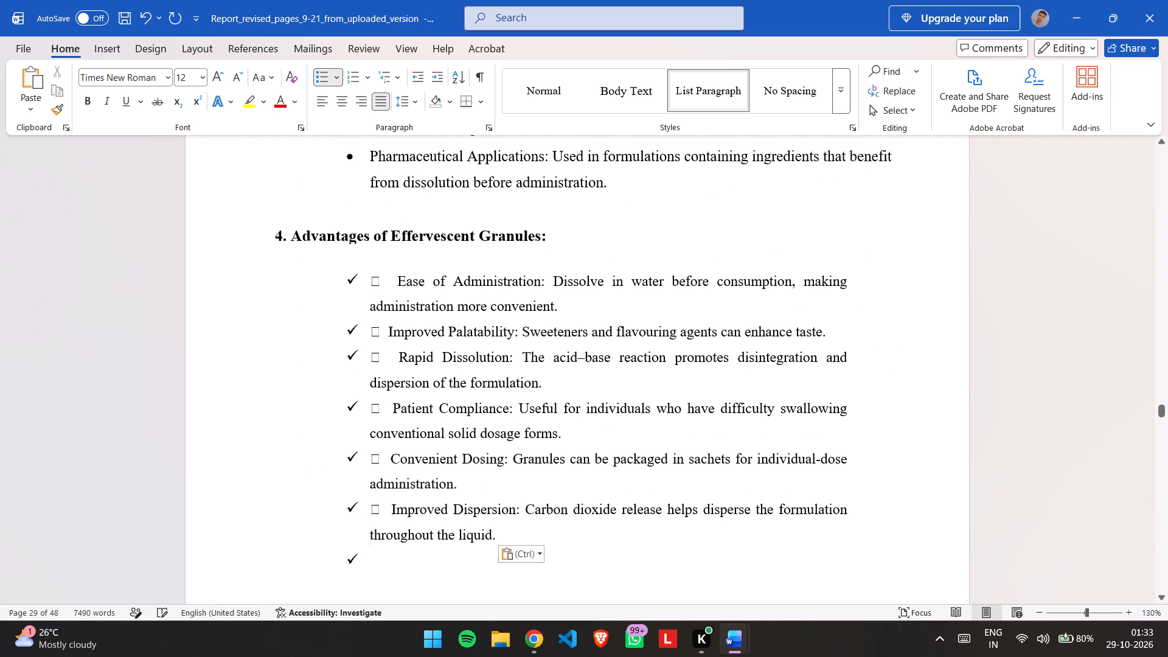
Set the line spacing of the pasted Advantages of Effervescent Granules list to 1.5.
{"action": "left_click_drag", "start_coordinate": [339, 283], "coordinate": [535, 553]}
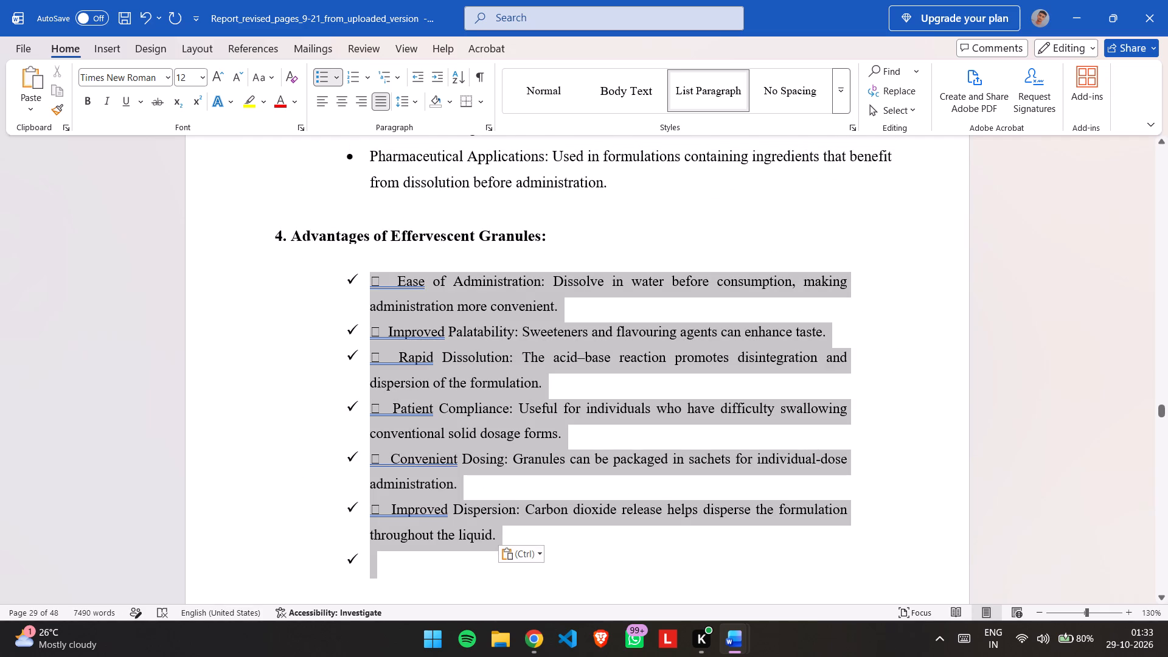
{"action": "left_click_drag", "start_coordinate": [535, 553], "coordinate": [535, 561]}
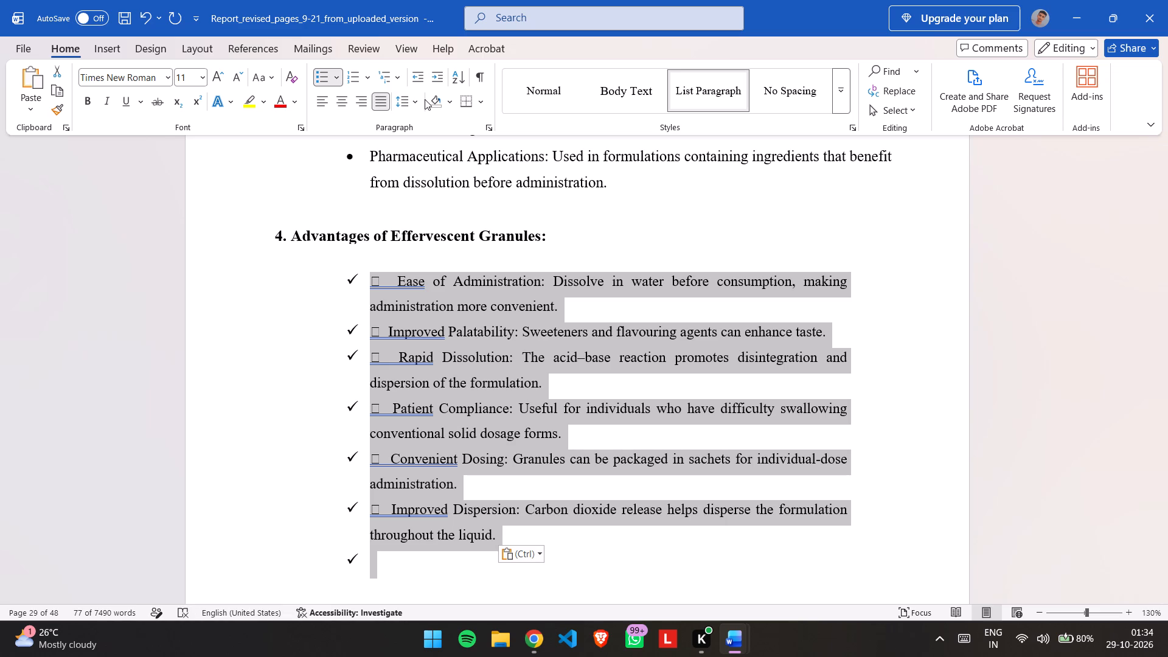
{"action": "left_click", "coordinate": [418, 102]}
{"action": "left_click", "coordinate": [432, 167]}
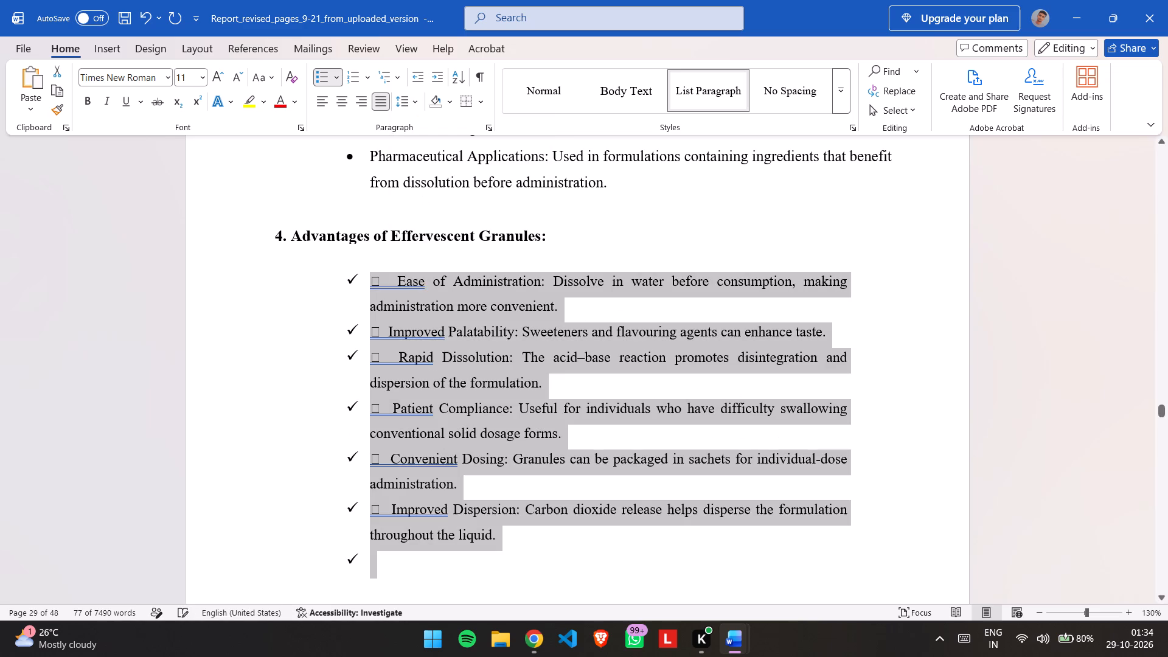
Change the Advantages list's check marks to round bullets and set the list's font size to 12.
{"action": "left_click", "coordinate": [325, 83]}
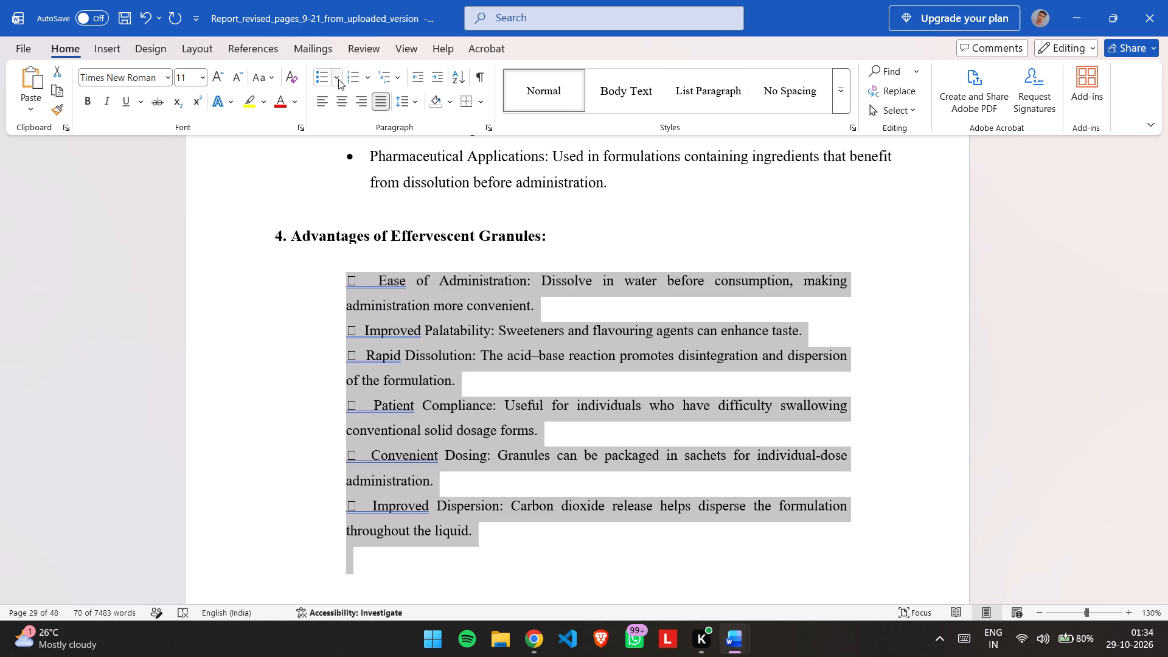
{"action": "left_click", "coordinate": [336, 79]}
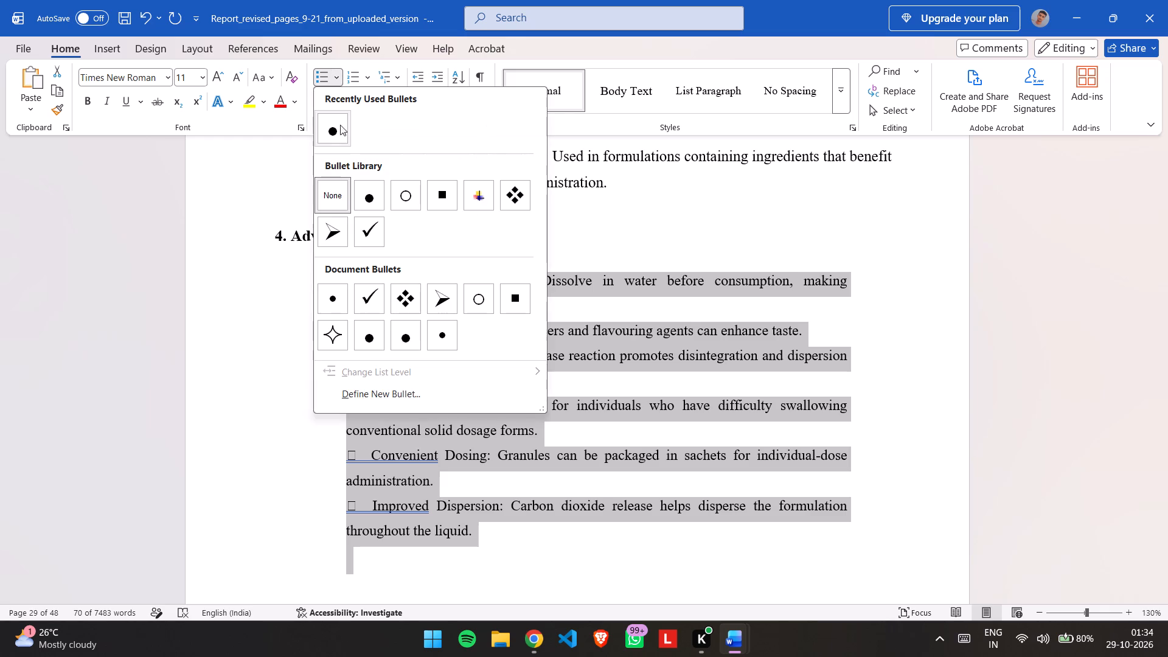
{"action": "left_click", "coordinate": [340, 130]}
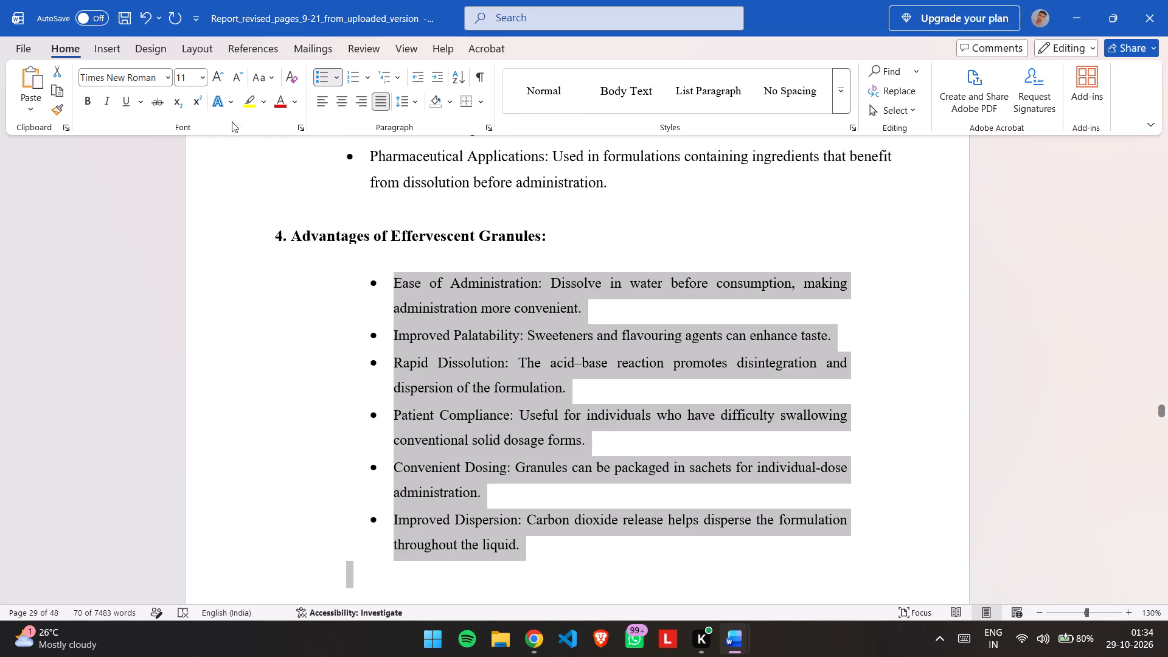
{"action": "left_click", "coordinate": [199, 80]}
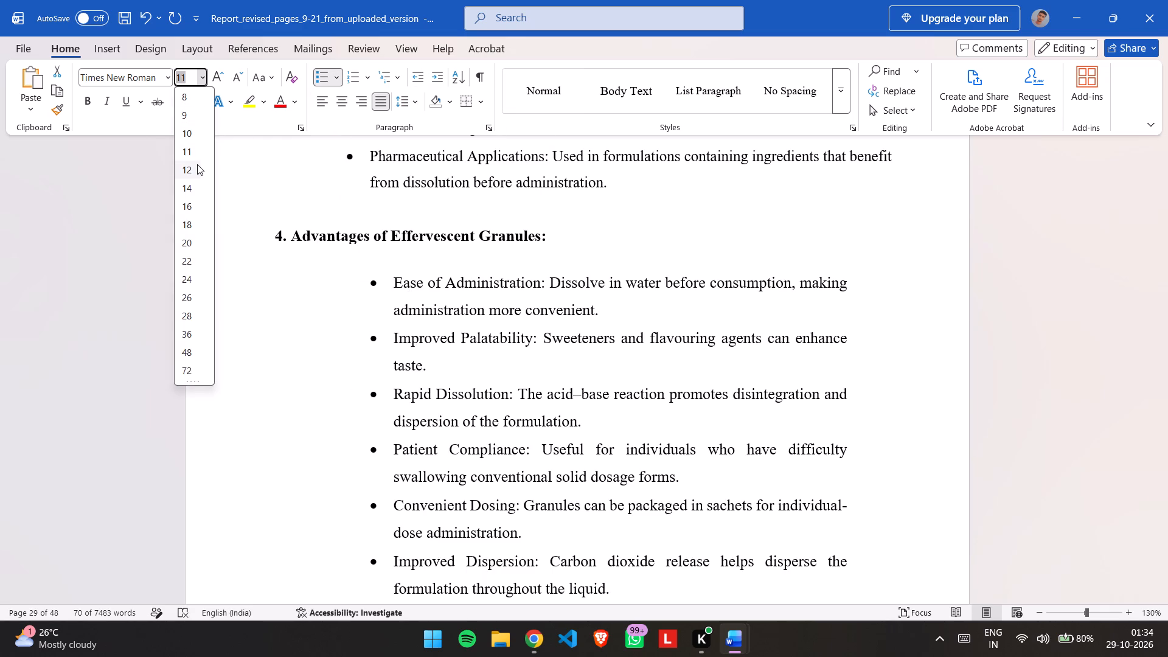
{"action": "left_click", "coordinate": [197, 164]}
Set the Uses of Effervescent Granules heading and its six bulleted items to font size 12.
{"action": "scroll", "coordinate": [197, 164], "scroll_direction": "up", "scroll_amount": 2}
{"action": "left_click", "coordinate": [450, 200]}
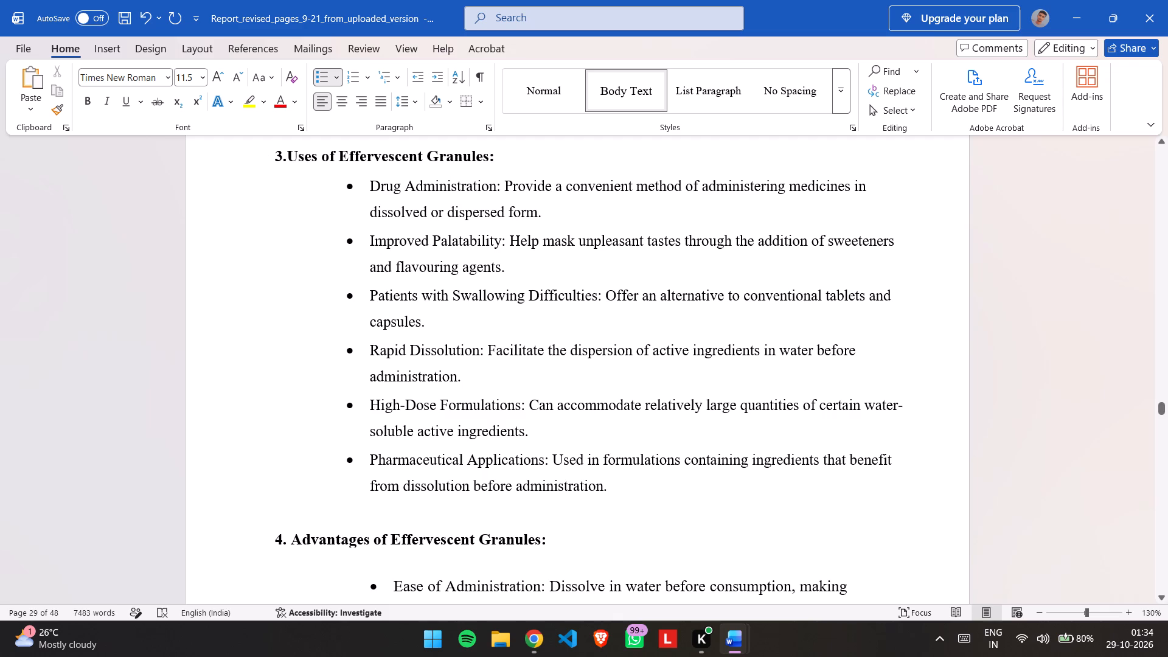
{"action": "left_click_drag", "start_coordinate": [255, 155], "coordinate": [619, 483]}
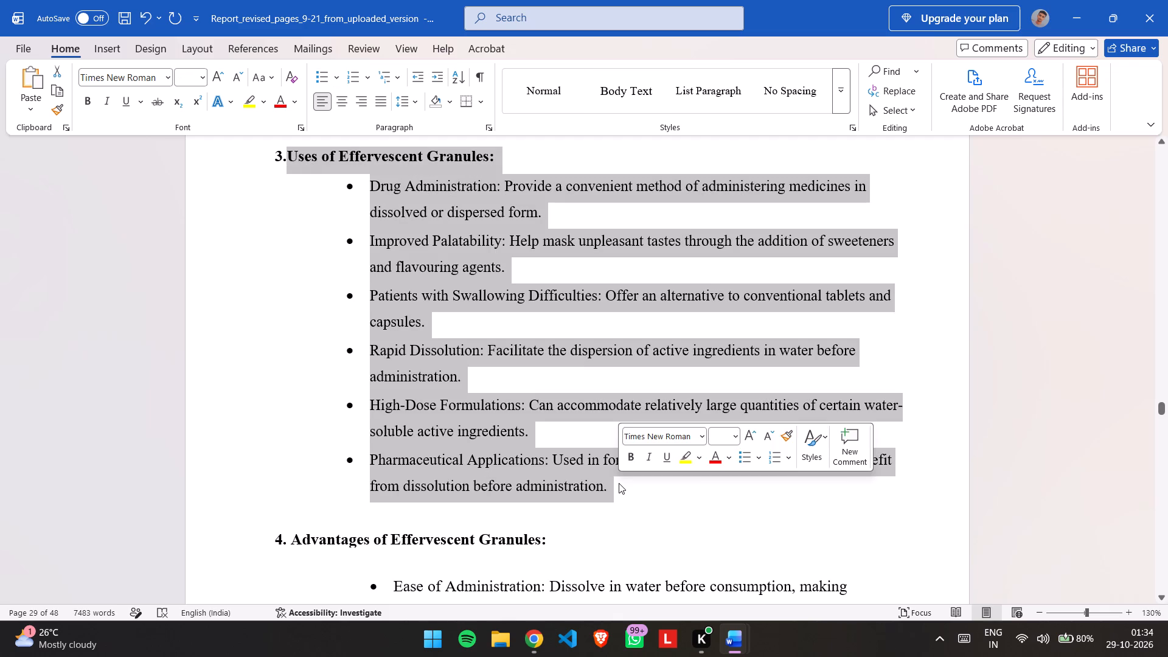
{"action": "left_click", "coordinate": [206, 81]}
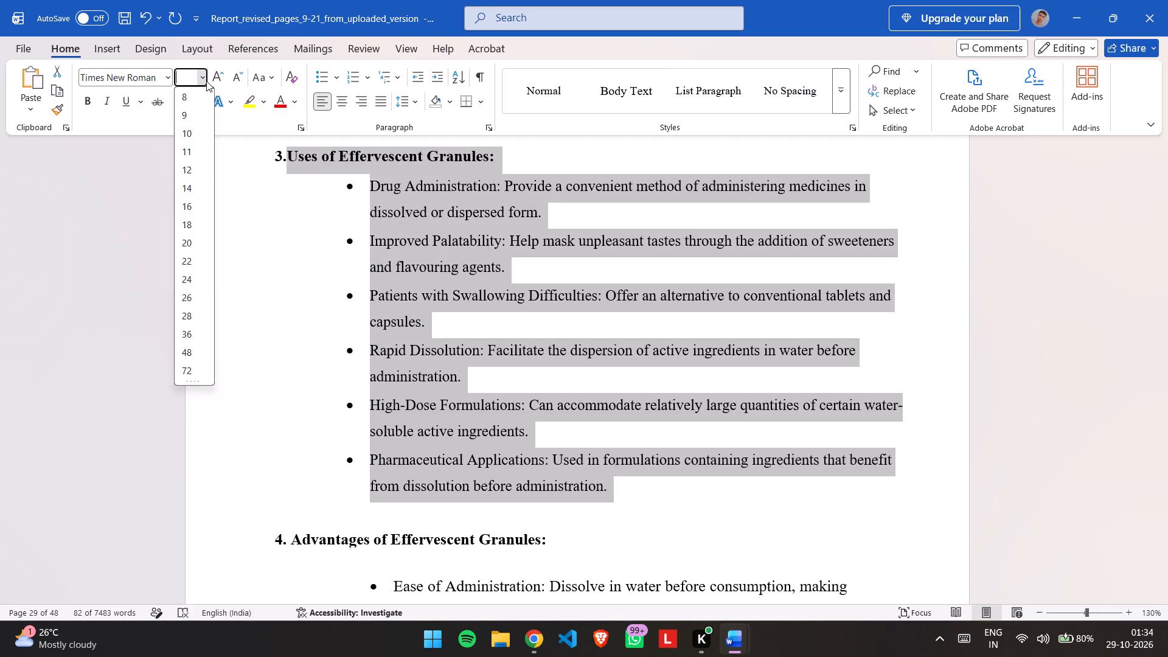
{"action": "type", "text": "12"}
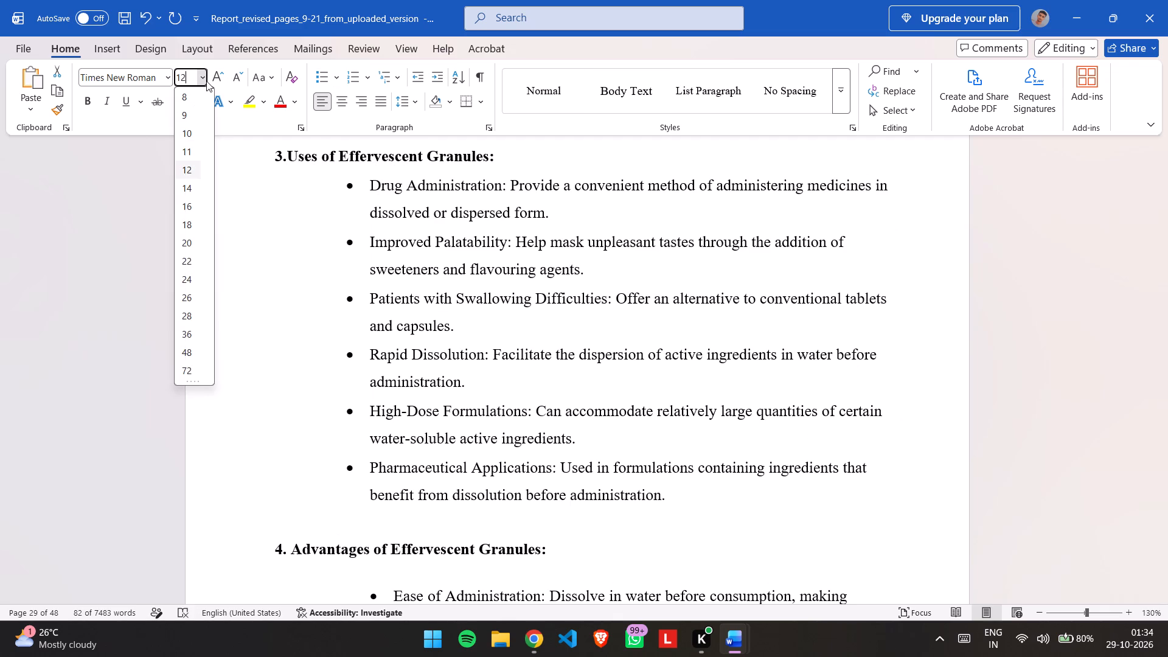
{"action": "key", "text": "Return"}
Examine the layout and page fit of the granules sections and the ointment disadvantages section that follows them.
{"action": "scroll", "coordinate": [332, 293], "scroll_direction": "up", "scroll_amount": 2}
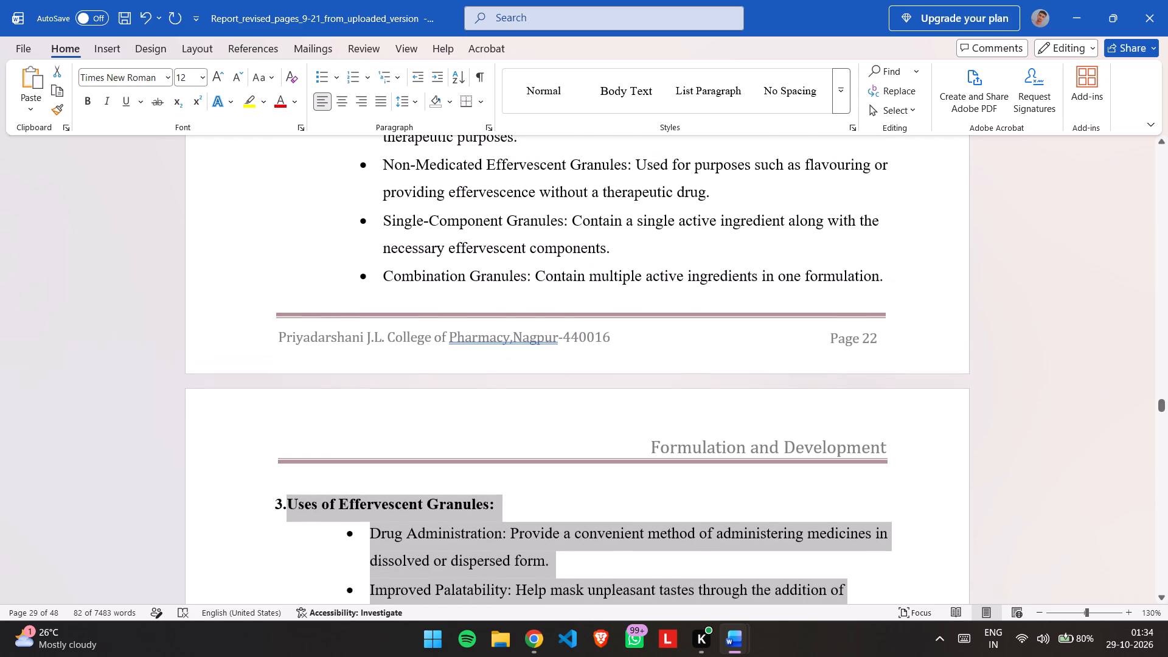
{"action": "left_click", "coordinate": [418, 263]}
{"action": "scroll", "coordinate": [418, 263], "scroll_direction": "down", "scroll_amount": 3}
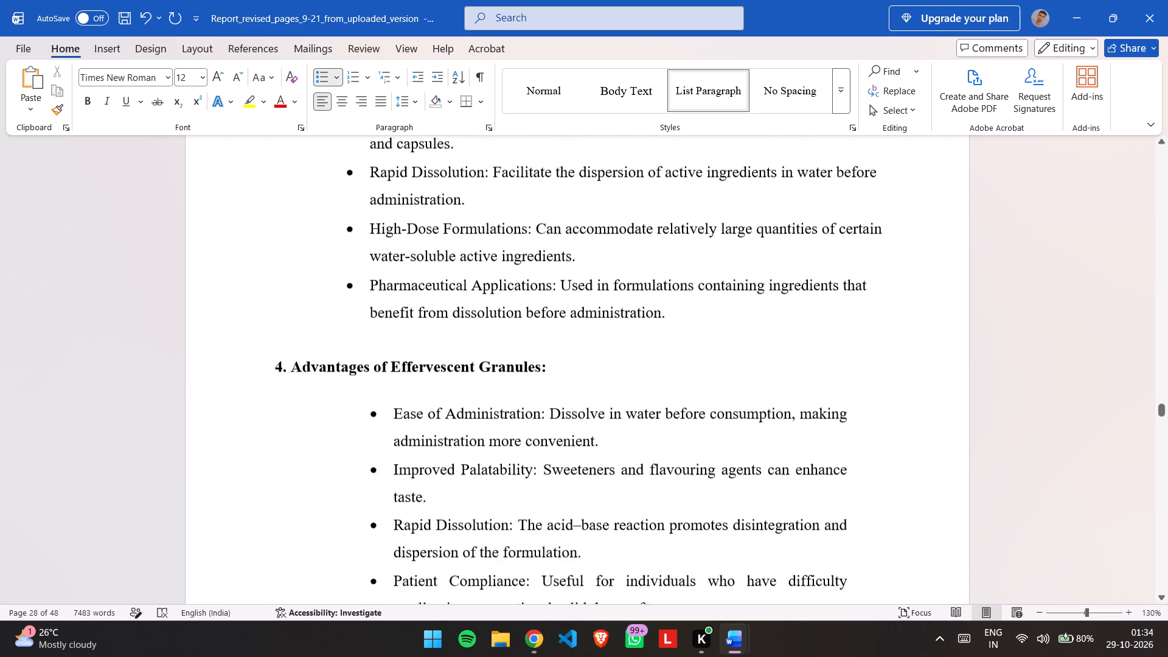
{"action": "scroll", "coordinate": [418, 263], "scroll_direction": "down", "scroll_amount": 2}
{"action": "scroll", "coordinate": [418, 263], "scroll_direction": "up", "scroll_amount": 1}
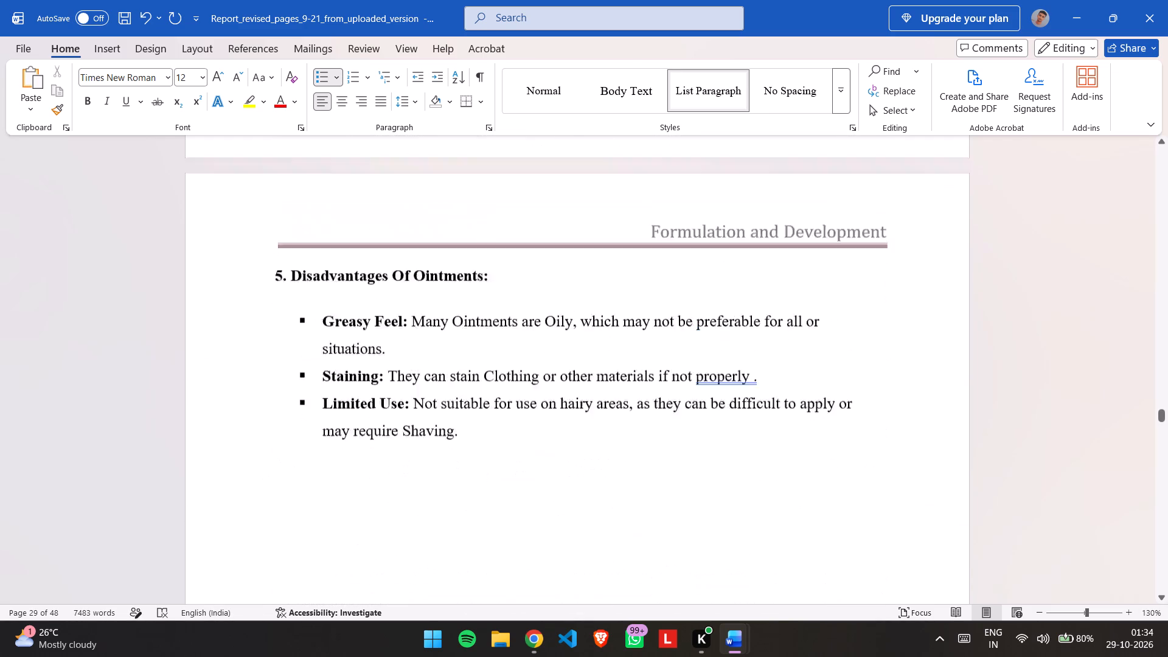
{"action": "scroll", "coordinate": [418, 263], "scroll_direction": "up", "scroll_amount": 2}
{"action": "scroll", "coordinate": [418, 263], "scroll_direction": "down", "scroll_amount": 1}
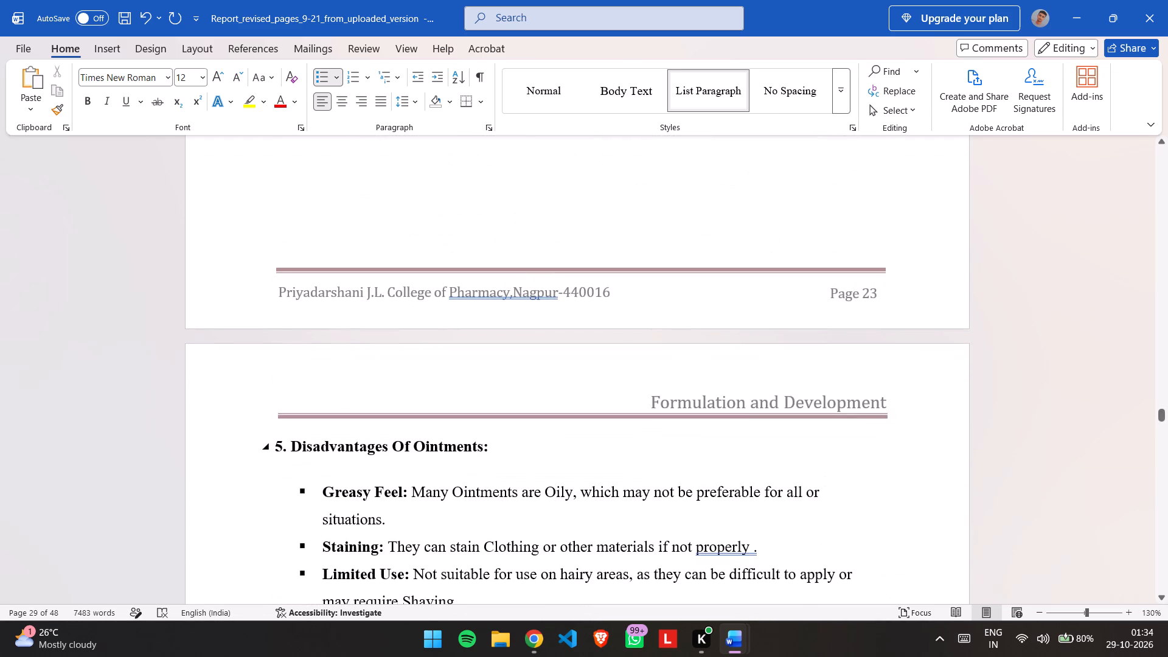
{"action": "scroll", "coordinate": [299, 448], "scroll_direction": "down", "scroll_amount": 1}
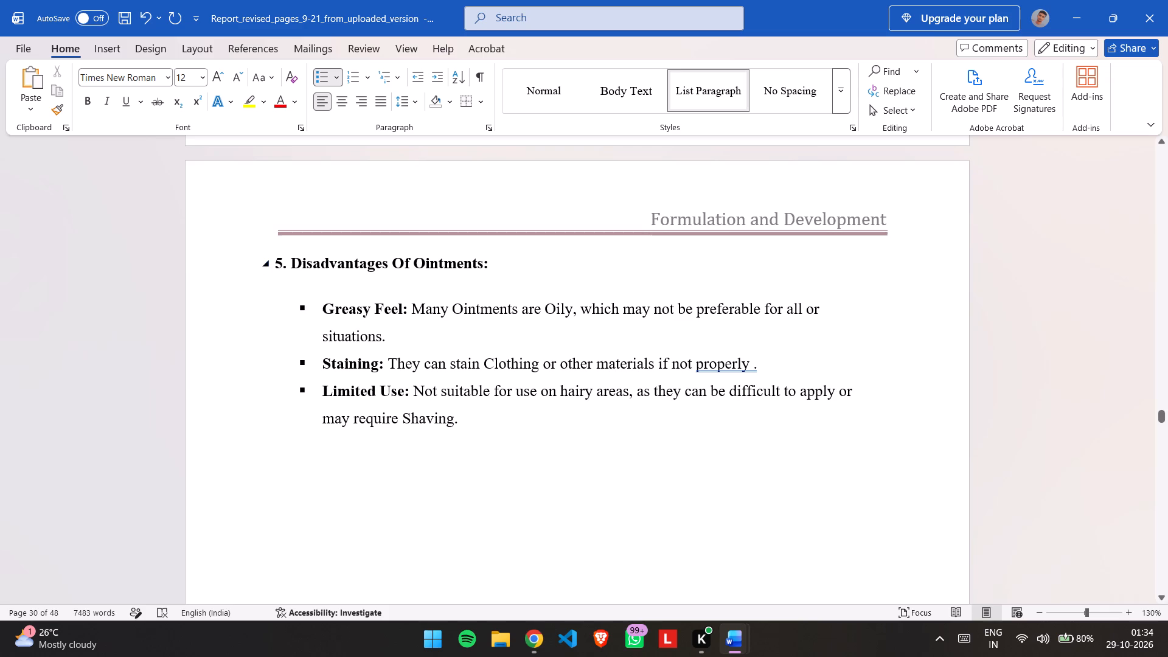
{"action": "scroll", "coordinate": [390, 266], "scroll_direction": "up", "scroll_amount": 4}
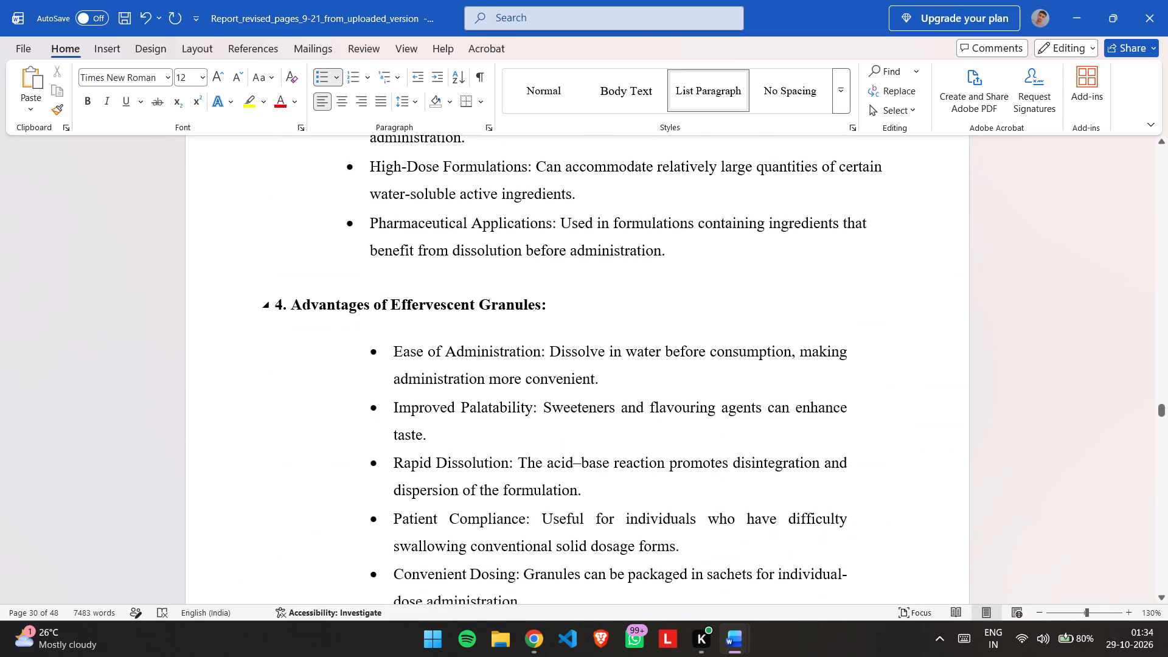
Replace "Ointments" in the section 5 Disadvantages heading with "Effervescent Granules" copied from the section 4 Advantages heading.
{"action": "left_click", "coordinate": [394, 301]}
{"action": "key", "text": "shift+Right"}
{"action": "key", "text": "shift+Right"}
{"action": "key", "text": "shift+Right"}
{"action": "key", "text": "shift+Right"}
{"action": "key", "text": "shift+Right"}
{"action": "key", "text": "shift+Right"}
{"action": "key", "text": "shift+Right"}
{"action": "key", "text": "shift+Right"}
{"action": "key", "text": "shift+Right"}
{"action": "key", "text": "shift+Right"}
{"action": "key", "text": "shift+Right"}
{"action": "key", "text": "shift+Right"}
{"action": "key", "text": "shift+Right"}
{"action": "key", "text": "shift+Right"}
{"action": "key", "text": "shift+Right"}
{"action": "key", "text": "shift+Right"}
{"action": "key", "text": "shift+Right"}
{"action": "key", "text": "shift+Right"}
{"action": "key", "text": "shift+Right"}
{"action": "key", "text": "shift+Right"}
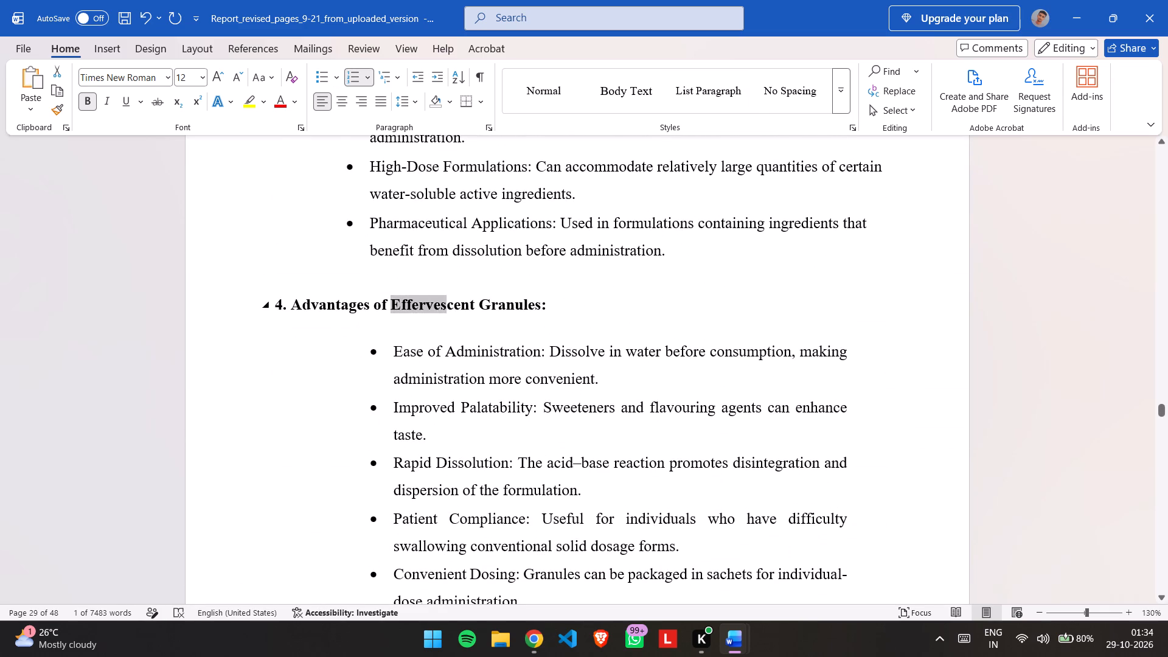
{"action": "key", "text": "ctrl+c"}
{"action": "scroll", "coordinate": [394, 301], "scroll_direction": "down", "scroll_amount": 4}
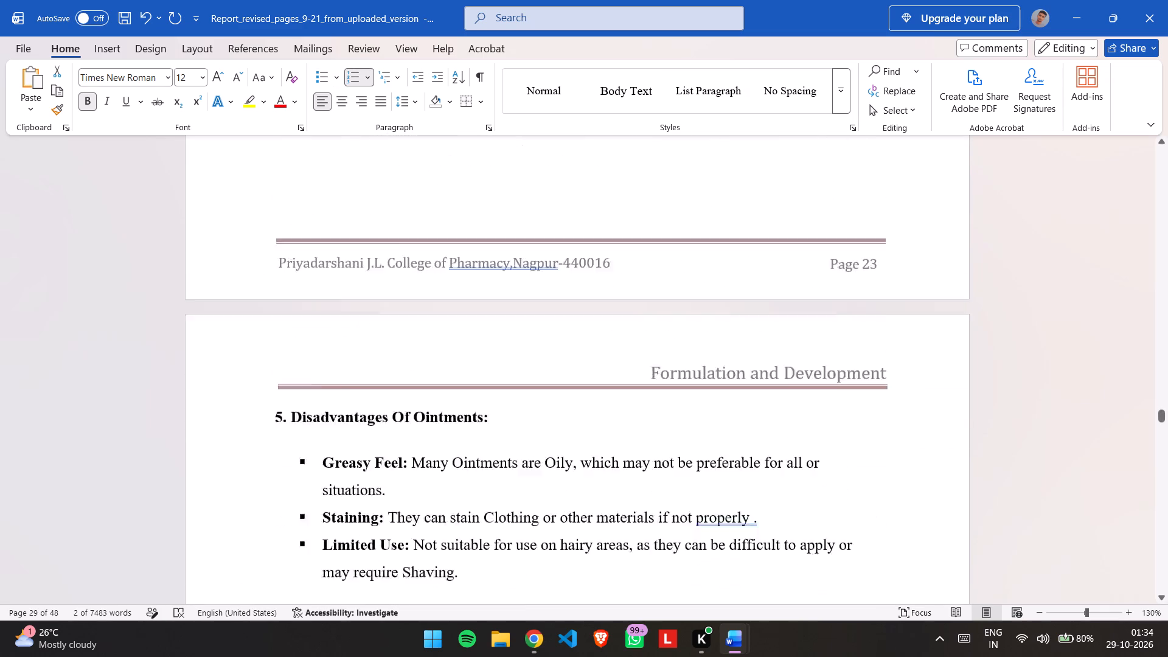
{"action": "double_click", "coordinate": [440, 248]}
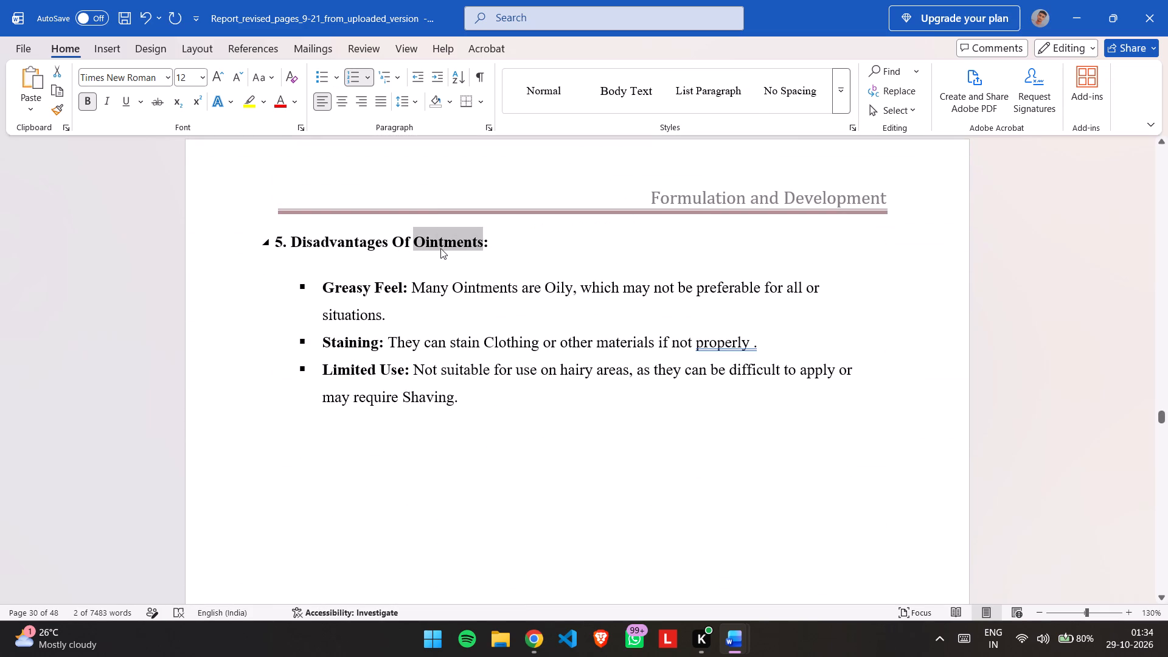
{"action": "key", "text": "ctrl+b"}
{"action": "key", "text": "ctrl+z"}
{"action": "key", "text": "ctrl+v"}
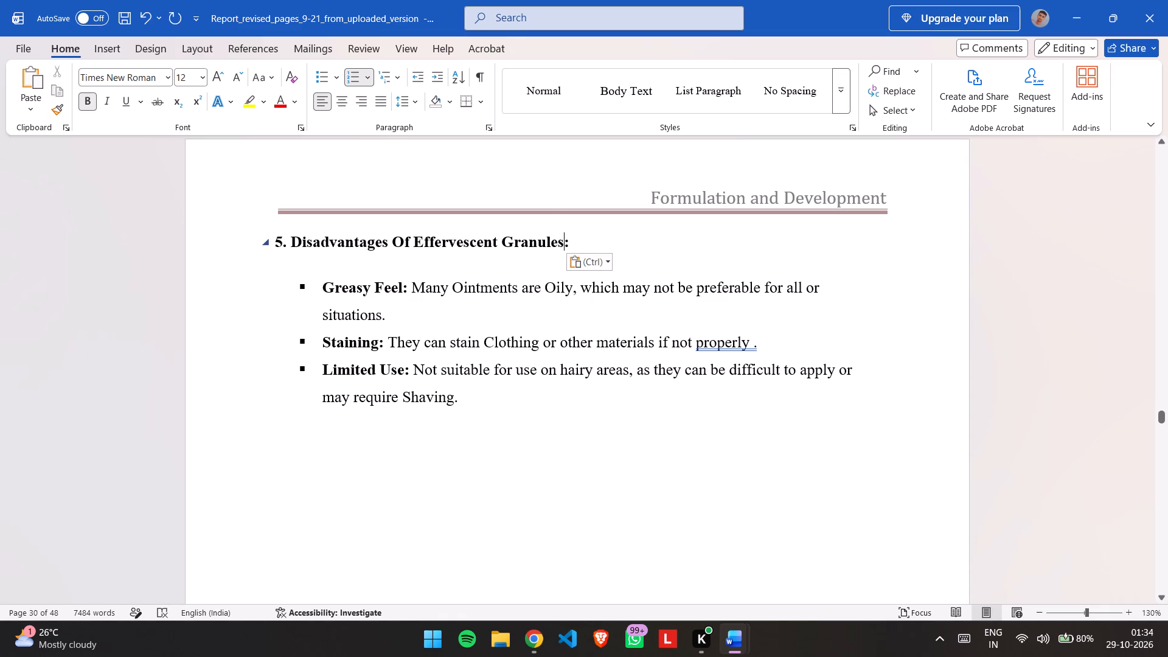
Move the whole Disadvantages section, heading and bullets, to directly below the last item of the Advantages list.
{"action": "left_click_drag", "start_coordinate": [249, 236], "coordinate": [568, 421]}
{"action": "key", "text": "ctrl+x"}
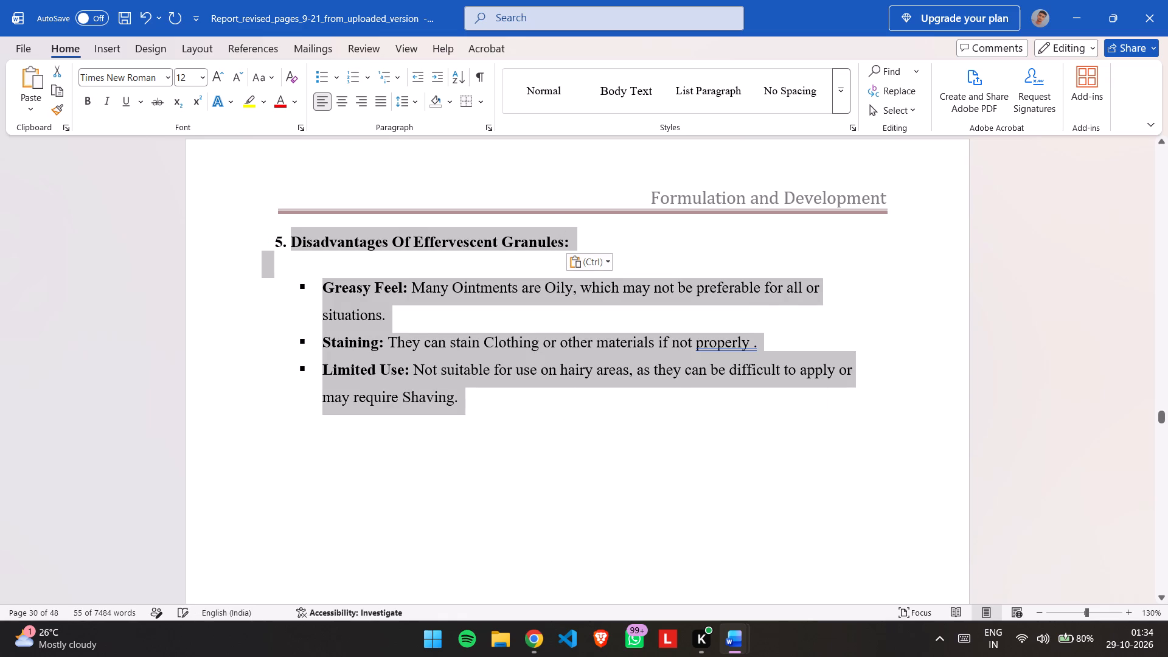
{"action": "scroll", "coordinate": [568, 421], "scroll_direction": "up", "scroll_amount": 2}
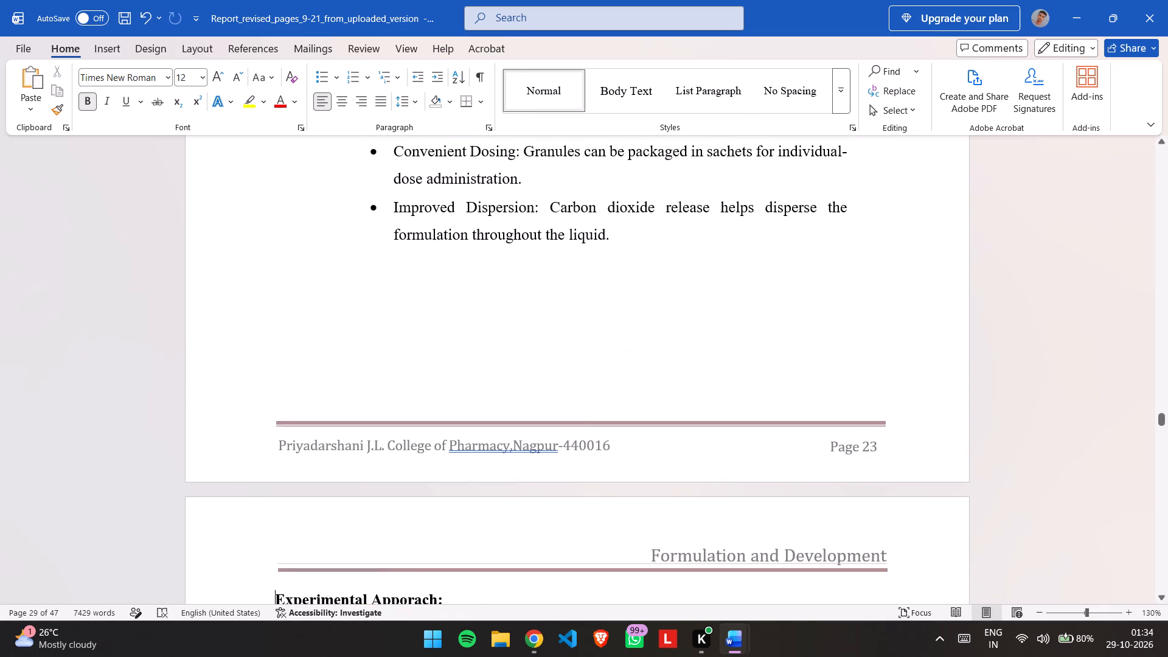
{"action": "left_click", "coordinate": [673, 235]}
{"action": "key", "text": "Return"}
{"action": "key", "text": "BackSpace"}
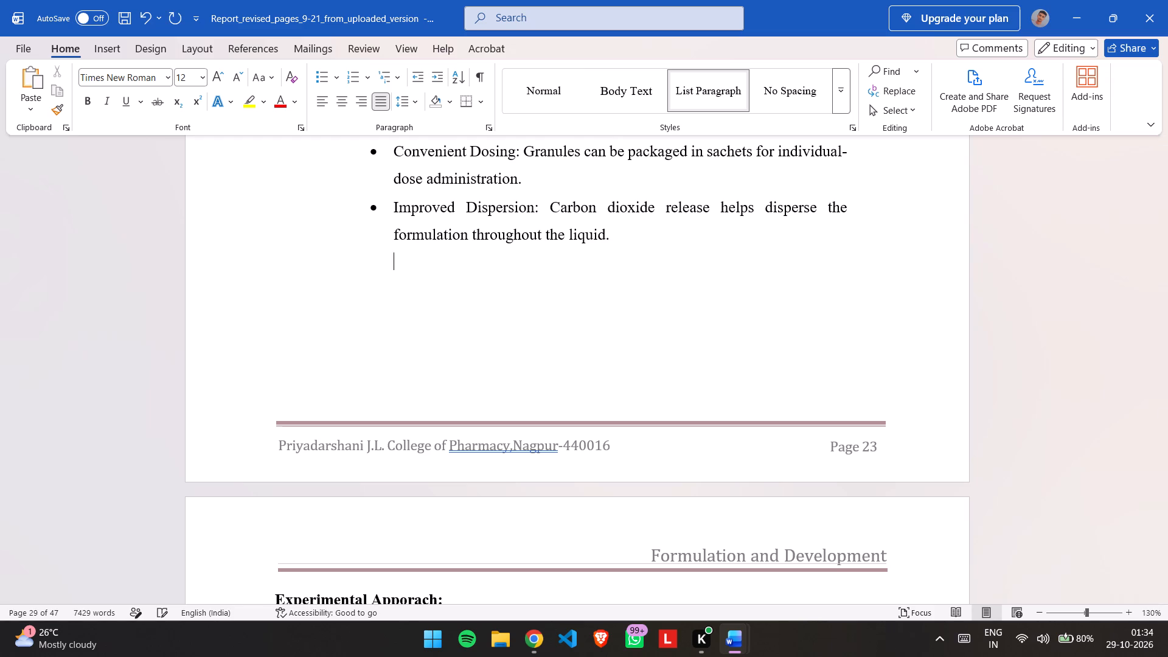
{"action": "key", "text": "BackSpace"}
{"action": "scroll", "coordinate": [673, 235], "scroll_direction": "up", "scroll_amount": 1}
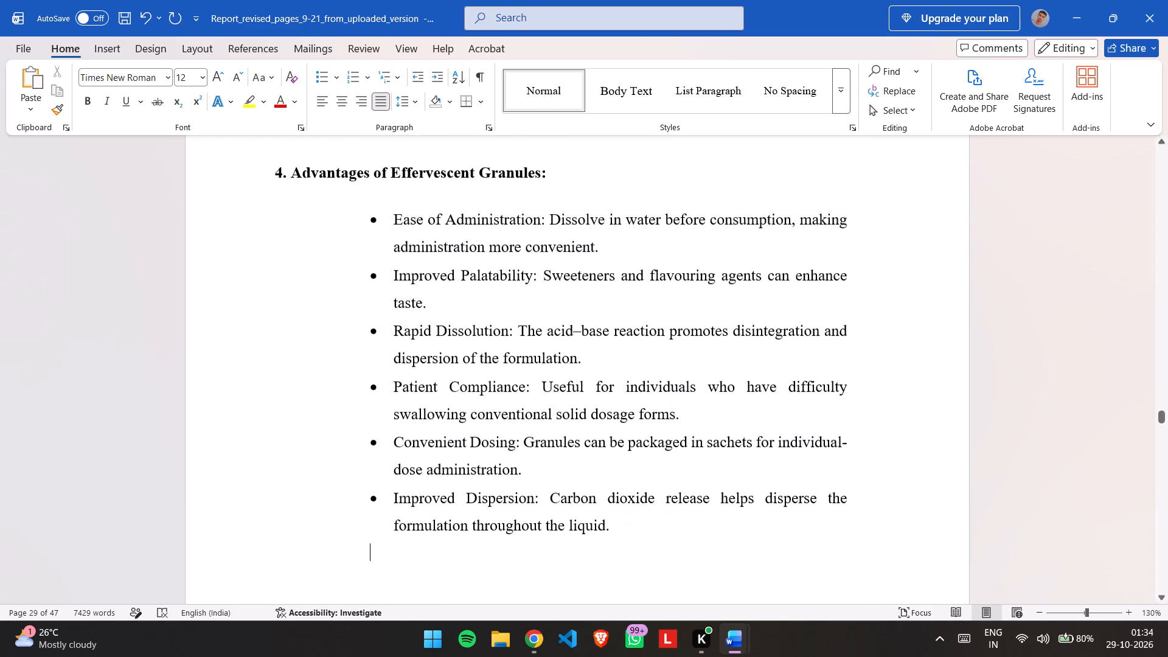
{"action": "key", "text": "BackSpace"}
{"action": "key", "text": "ctrl+v"}
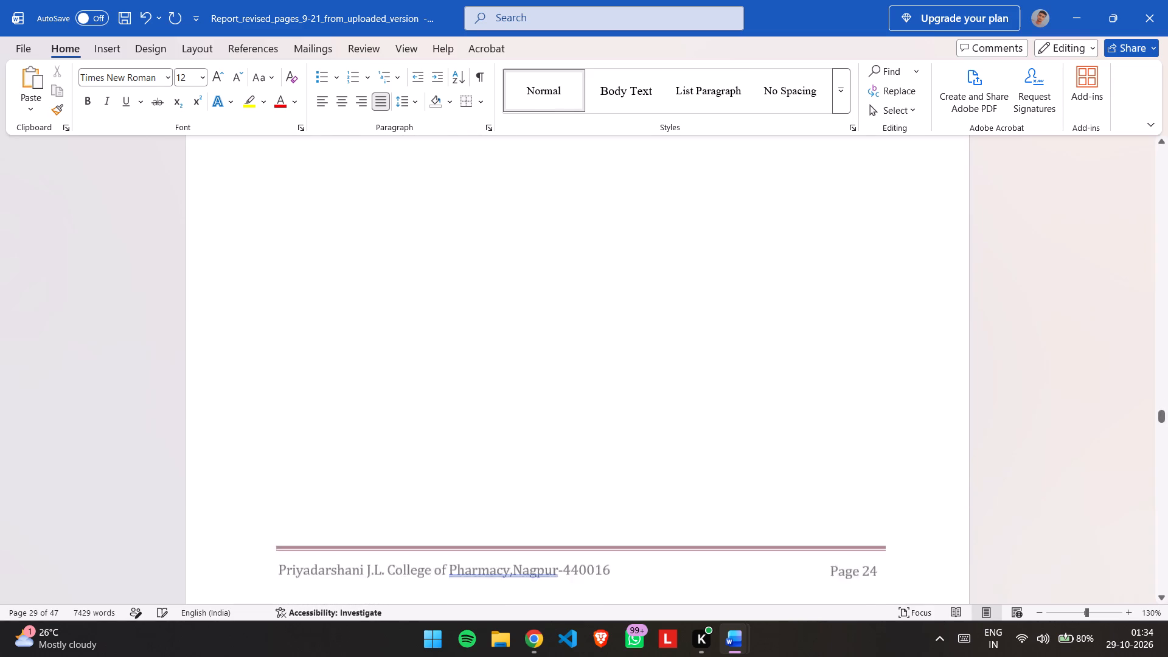
{"action": "scroll", "coordinate": [673, 235], "scroll_direction": "up", "scroll_amount": 6}
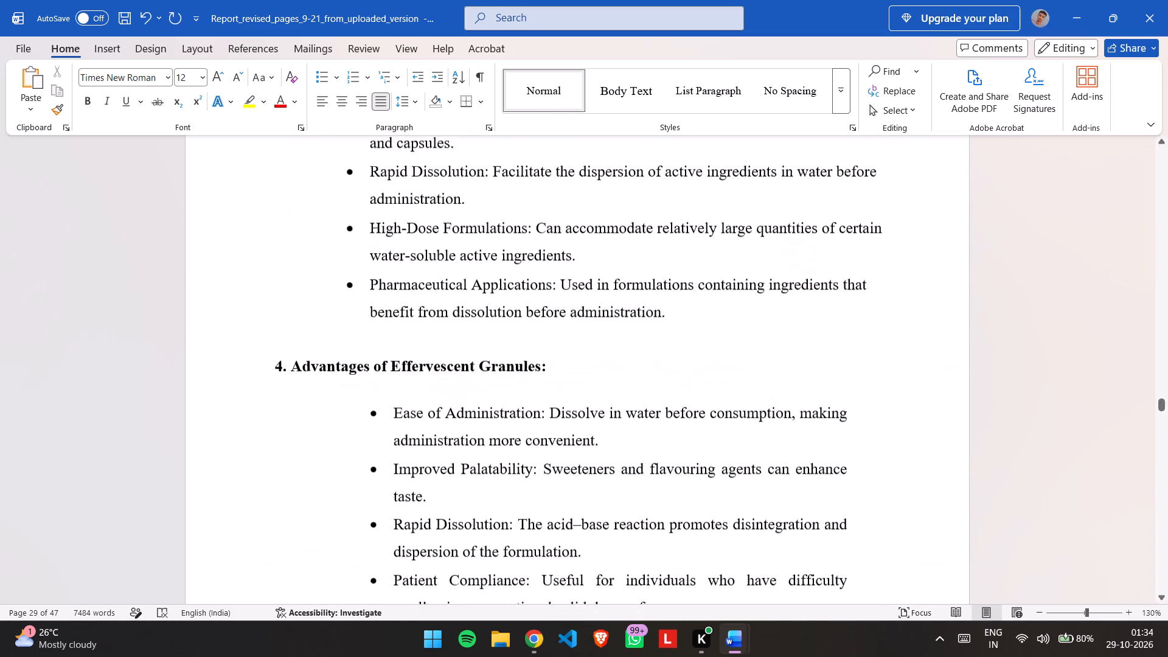
{"action": "scroll", "coordinate": [673, 235], "scroll_direction": "down", "scroll_amount": 4}
{"action": "scroll", "coordinate": [673, 235], "scroll_direction": "up", "scroll_amount": 1}
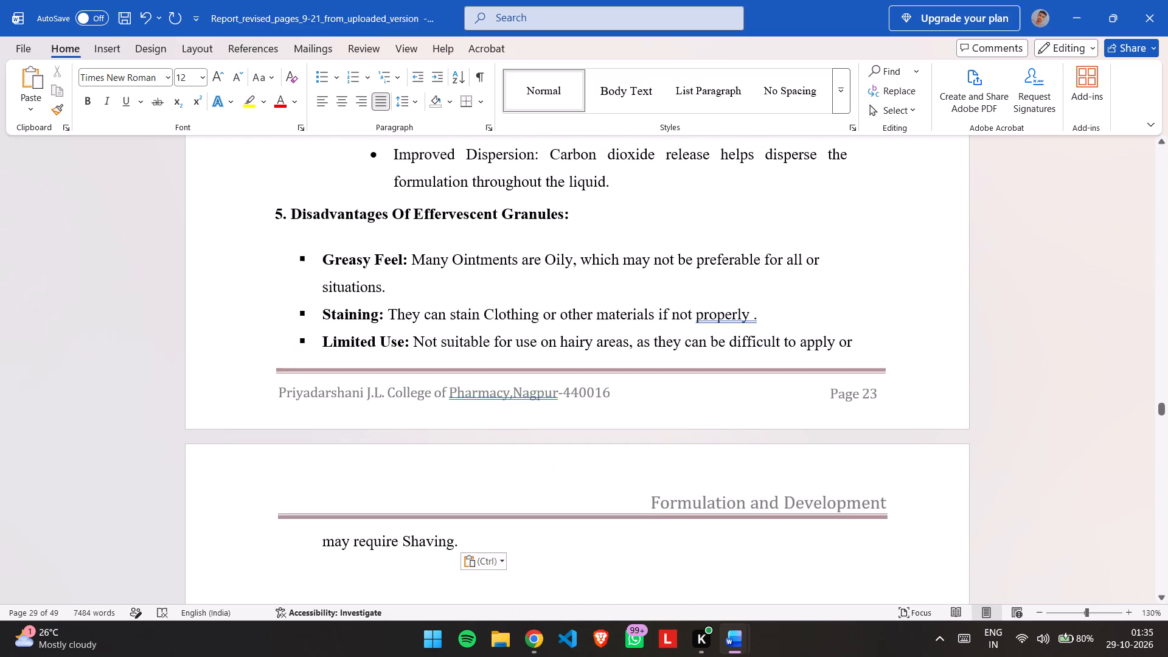
Remove the blank line between the Disadvantages Of Effervescent Granules heading and its bulleted list.
{"action": "left_click", "coordinate": [318, 243]}
{"action": "key", "text": "BackSpace"}
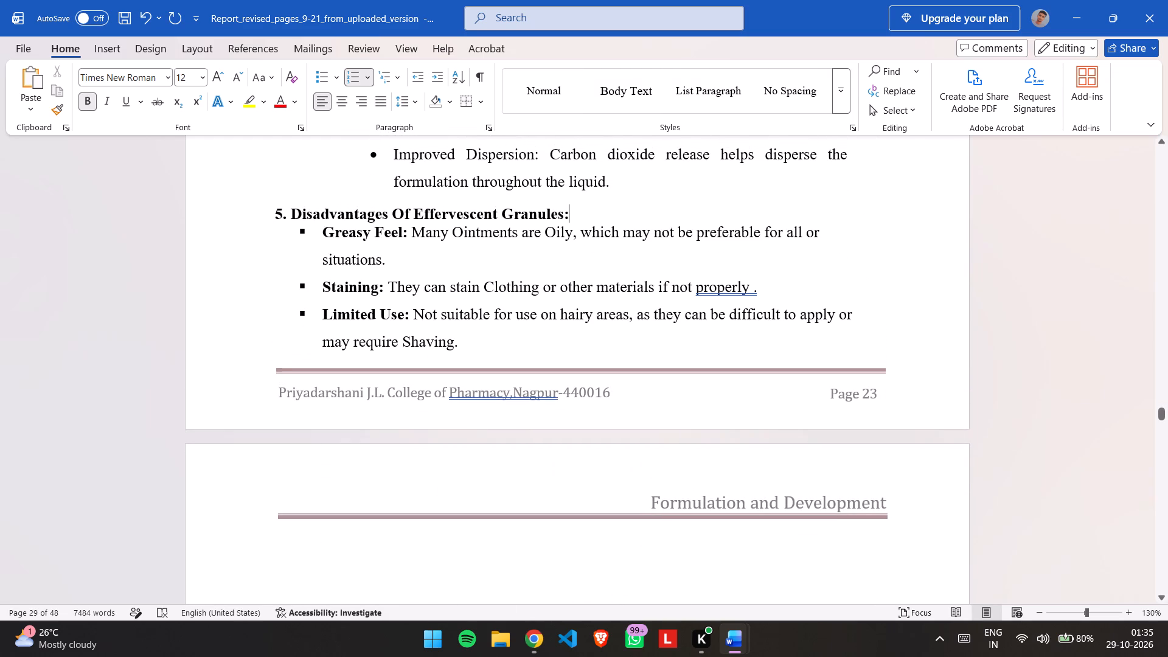
{"action": "left_click_drag", "start_coordinate": [248, 209], "coordinate": [431, 288]}
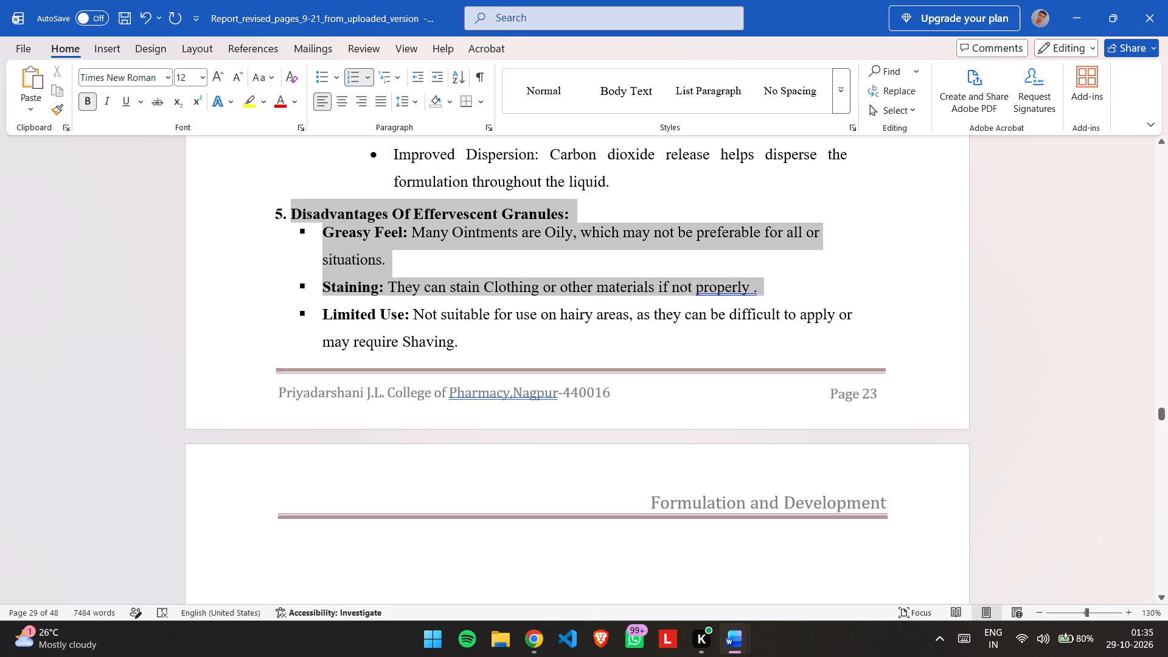
{"action": "left_click_drag", "start_coordinate": [431, 288], "coordinate": [476, 338]}
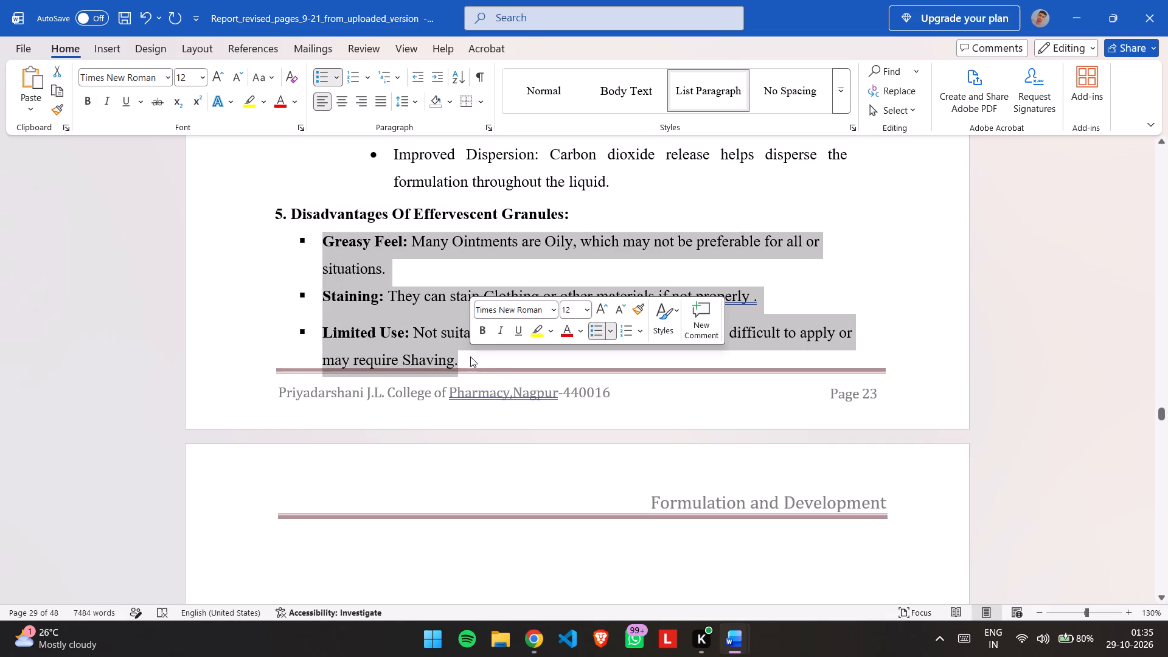
{"action": "key", "text": "ctrl+v"}
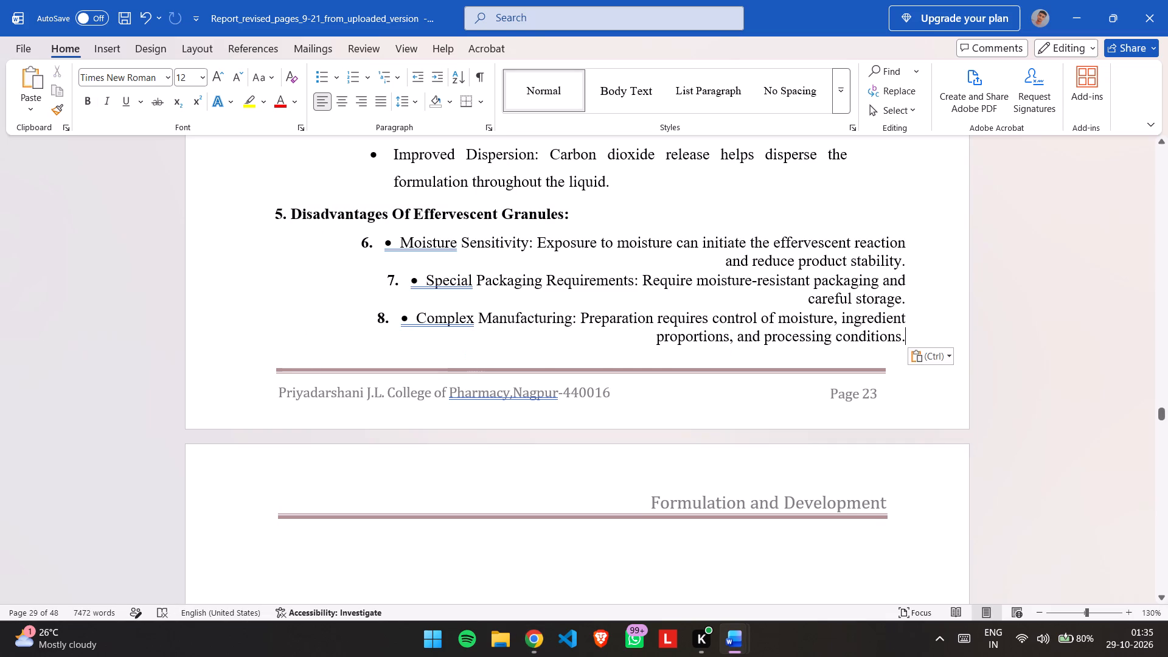
{"action": "left_click", "coordinate": [925, 361]}
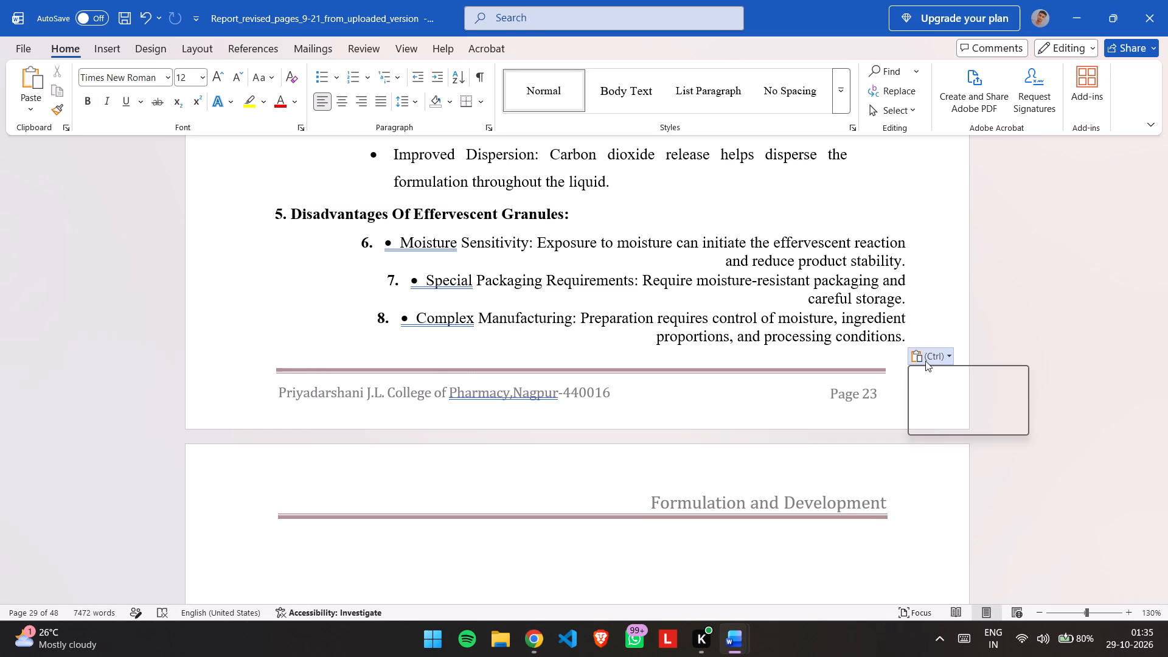
{"action": "left_click", "coordinate": [942, 397]}
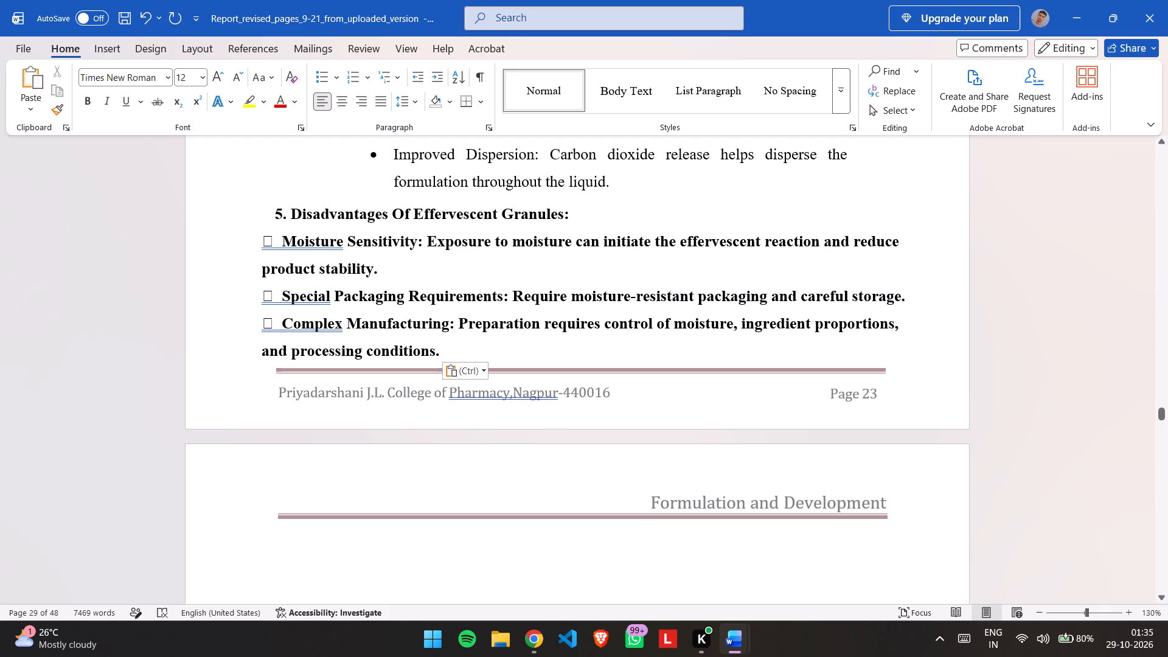
Apply round bullets to the three pasted disadvantages and remove their bold formatting.
{"action": "left_click_drag", "start_coordinate": [254, 237], "coordinate": [440, 351]}
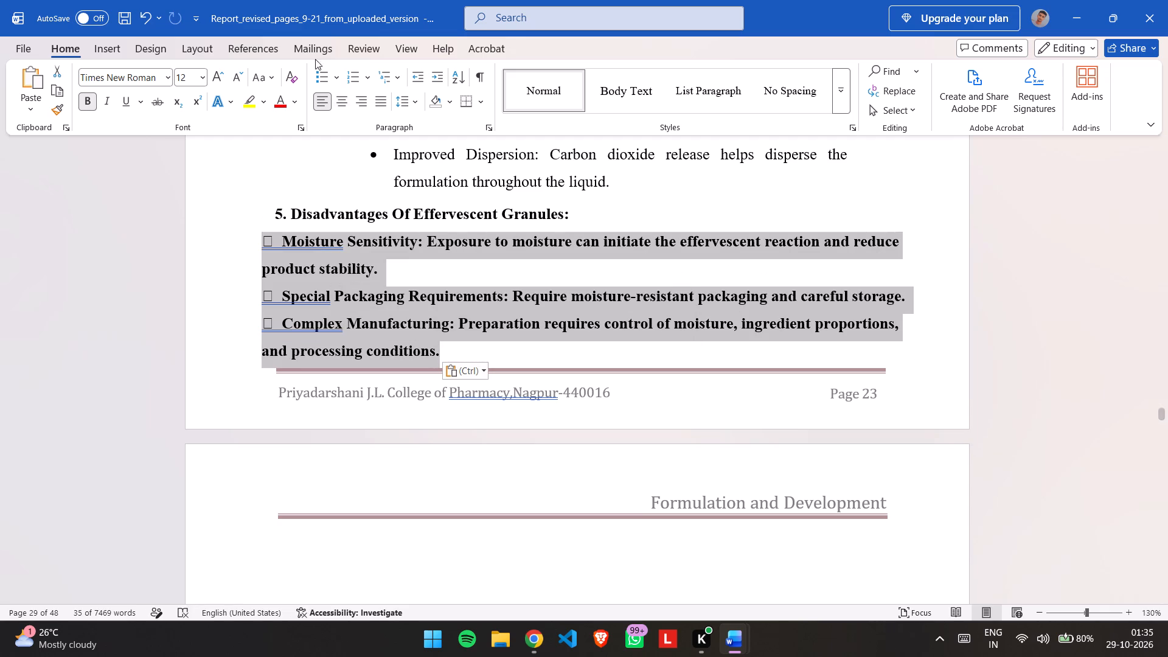
{"action": "left_click", "coordinate": [339, 78]}
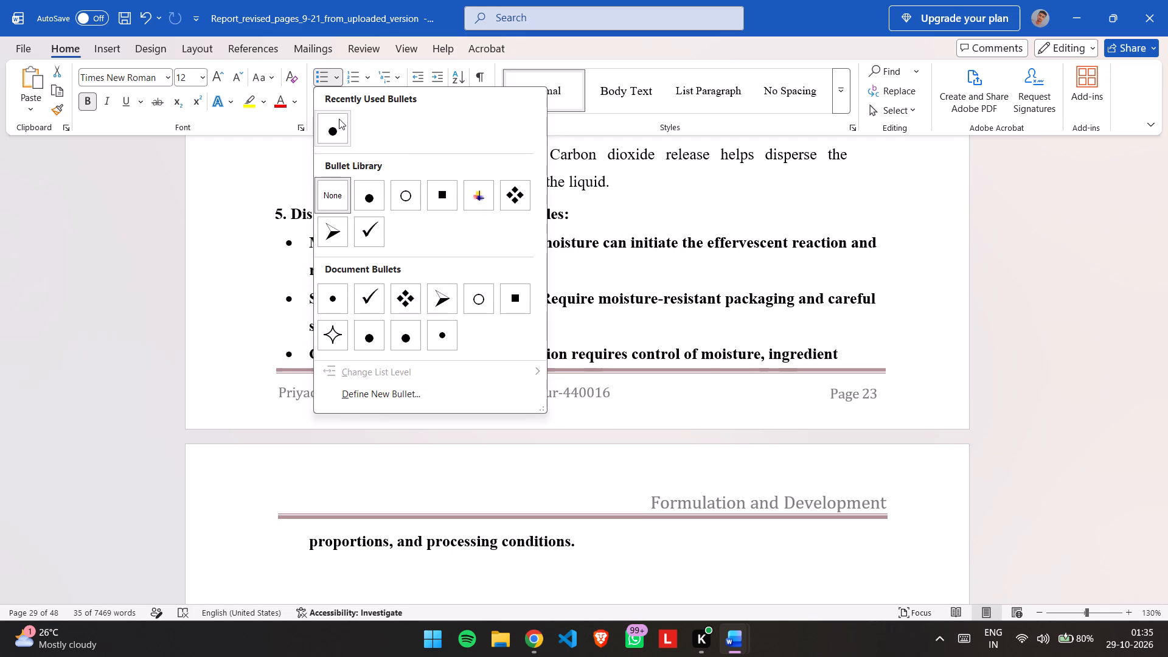
{"action": "left_click", "coordinate": [339, 119]}
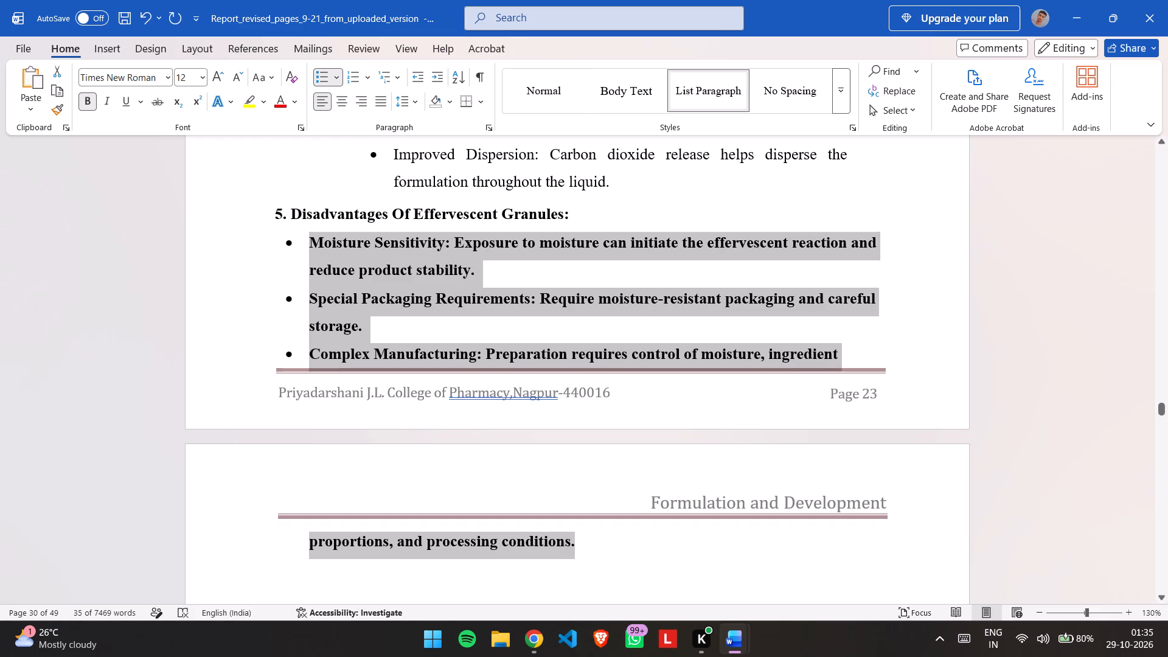
{"action": "left_click", "coordinate": [80, 100]}
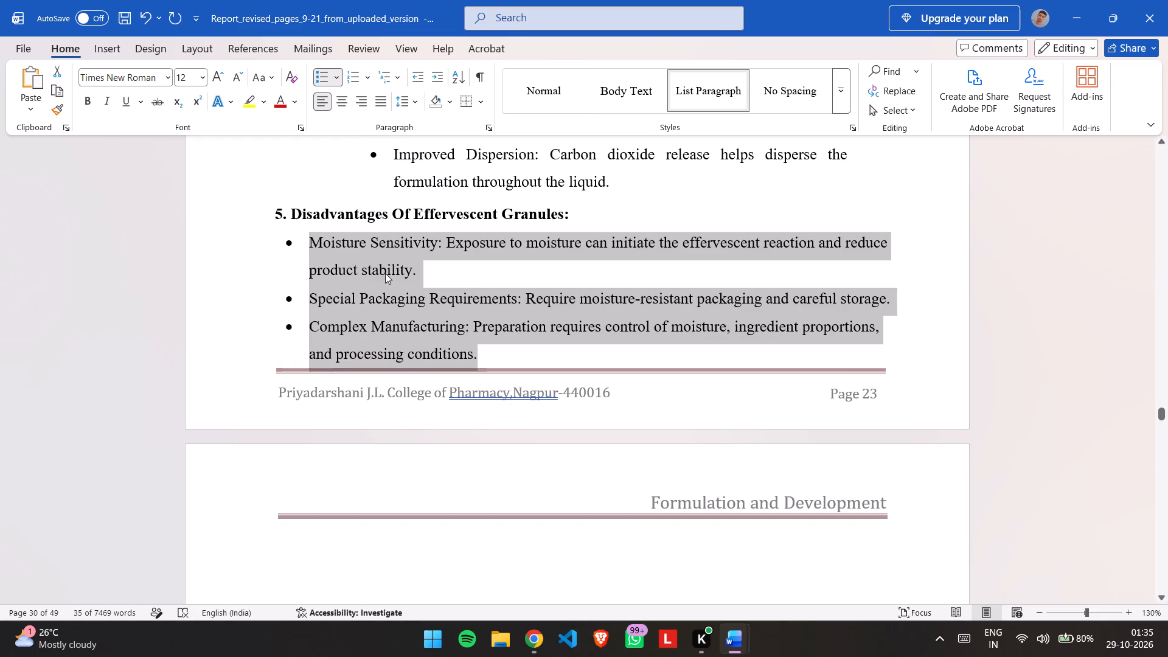
{"action": "left_click", "coordinate": [385, 273]}
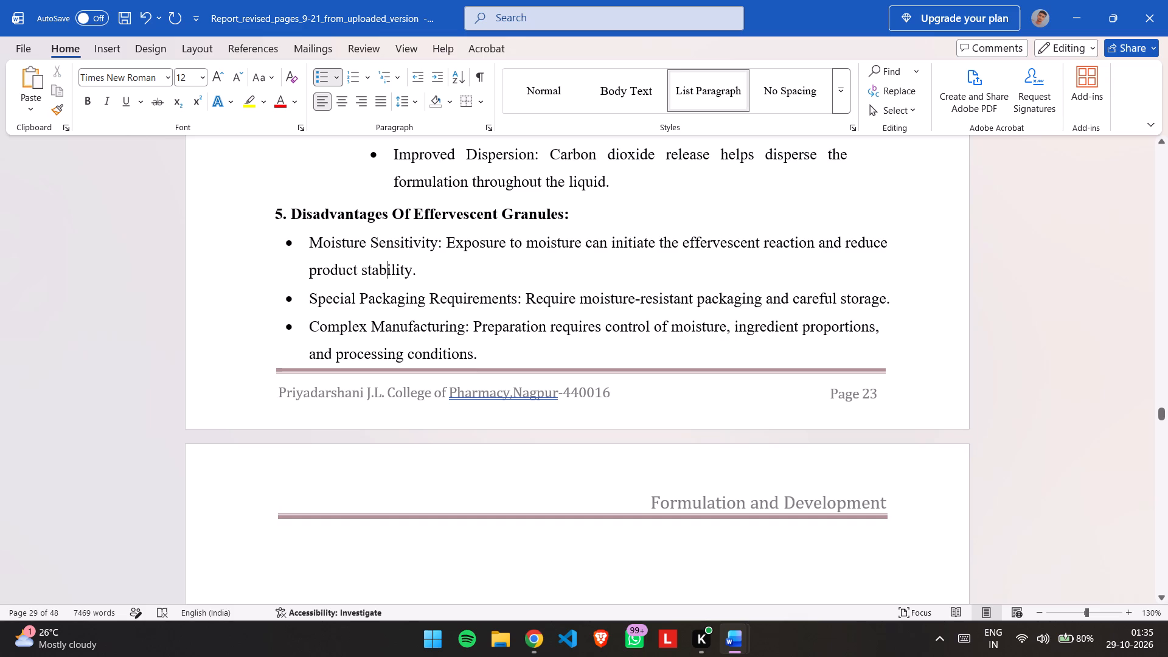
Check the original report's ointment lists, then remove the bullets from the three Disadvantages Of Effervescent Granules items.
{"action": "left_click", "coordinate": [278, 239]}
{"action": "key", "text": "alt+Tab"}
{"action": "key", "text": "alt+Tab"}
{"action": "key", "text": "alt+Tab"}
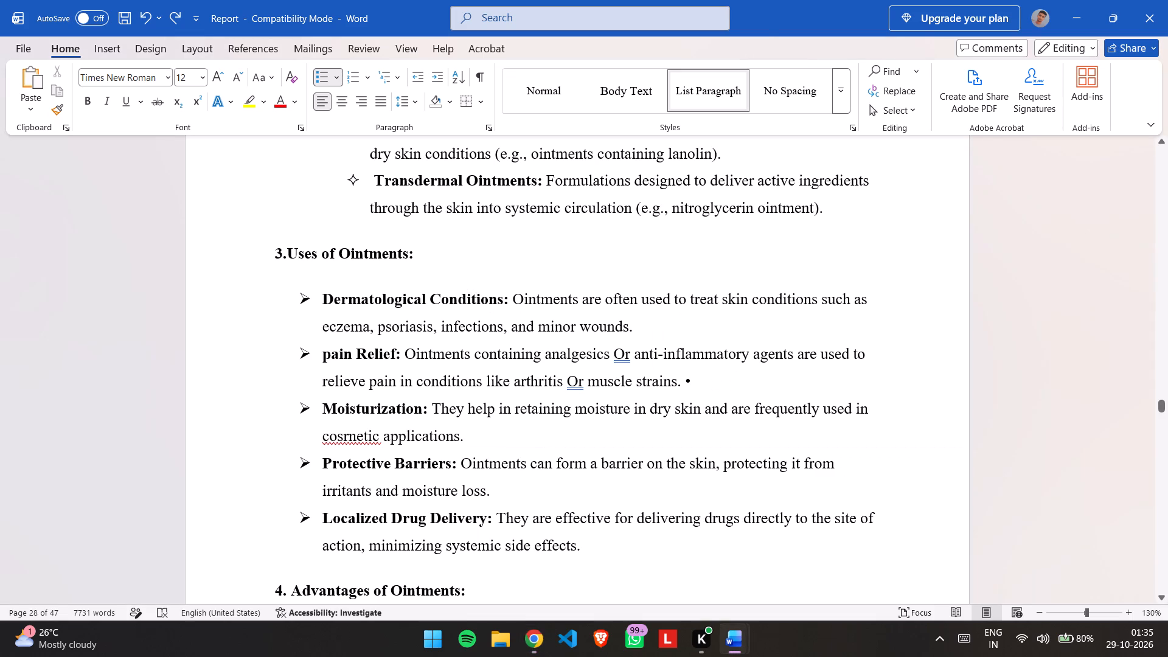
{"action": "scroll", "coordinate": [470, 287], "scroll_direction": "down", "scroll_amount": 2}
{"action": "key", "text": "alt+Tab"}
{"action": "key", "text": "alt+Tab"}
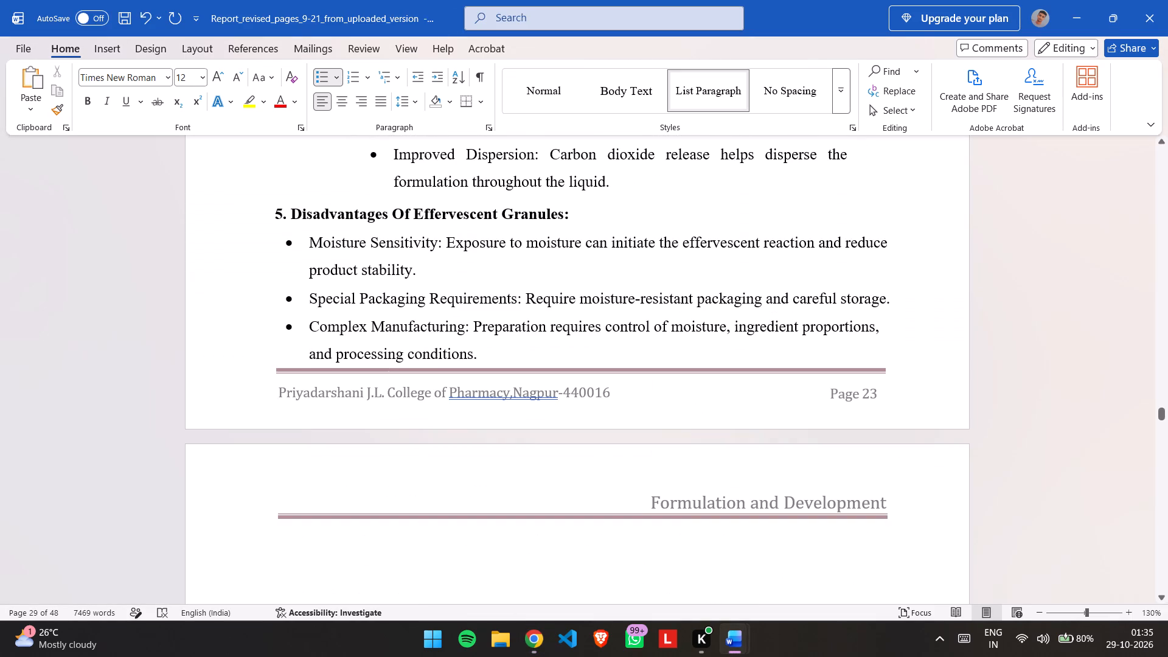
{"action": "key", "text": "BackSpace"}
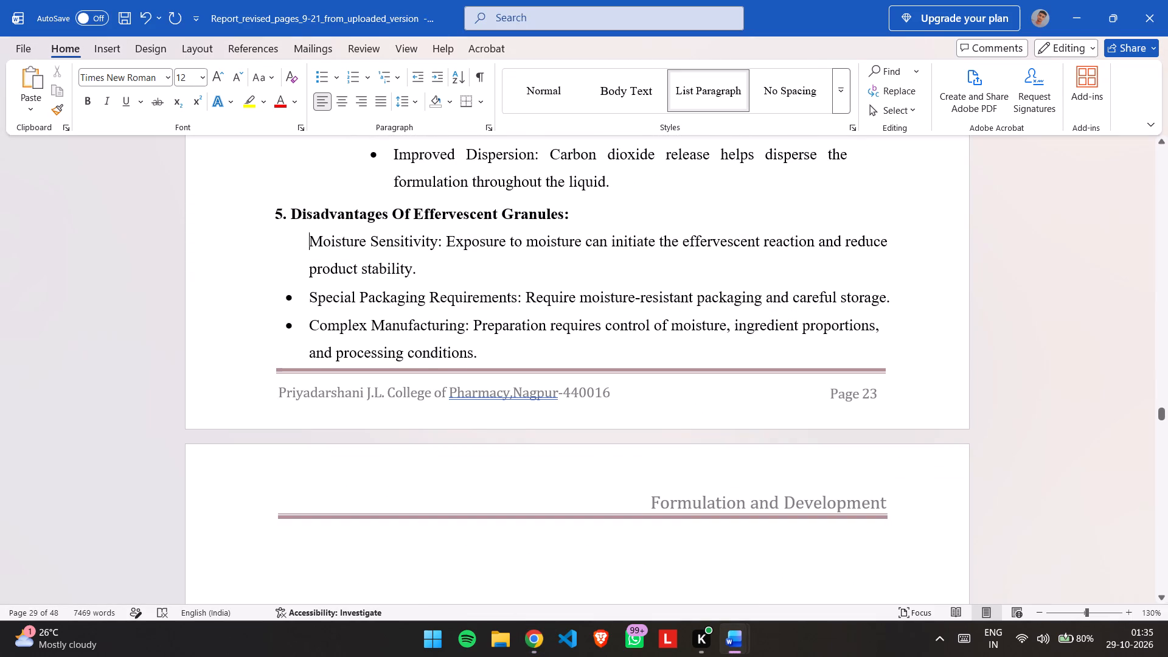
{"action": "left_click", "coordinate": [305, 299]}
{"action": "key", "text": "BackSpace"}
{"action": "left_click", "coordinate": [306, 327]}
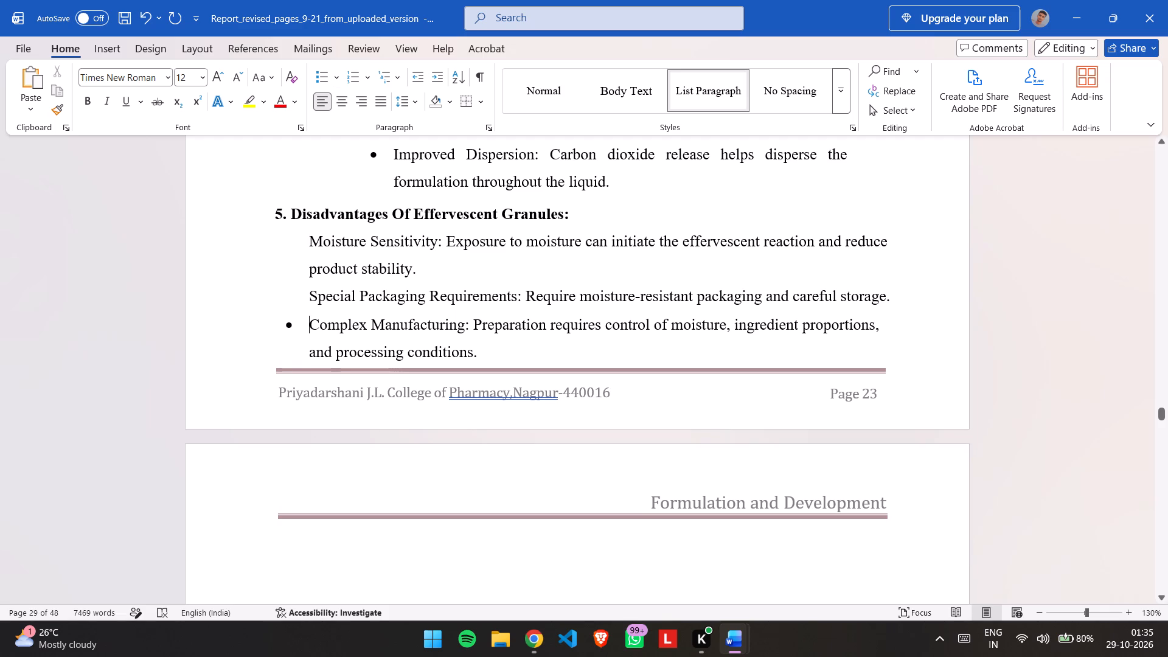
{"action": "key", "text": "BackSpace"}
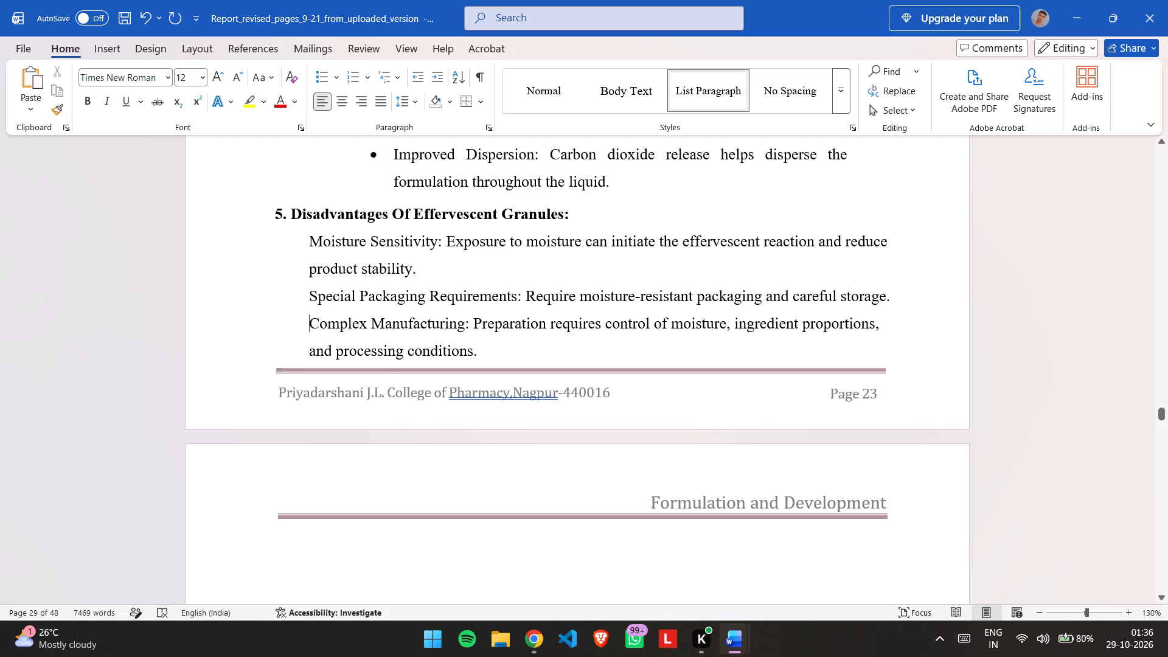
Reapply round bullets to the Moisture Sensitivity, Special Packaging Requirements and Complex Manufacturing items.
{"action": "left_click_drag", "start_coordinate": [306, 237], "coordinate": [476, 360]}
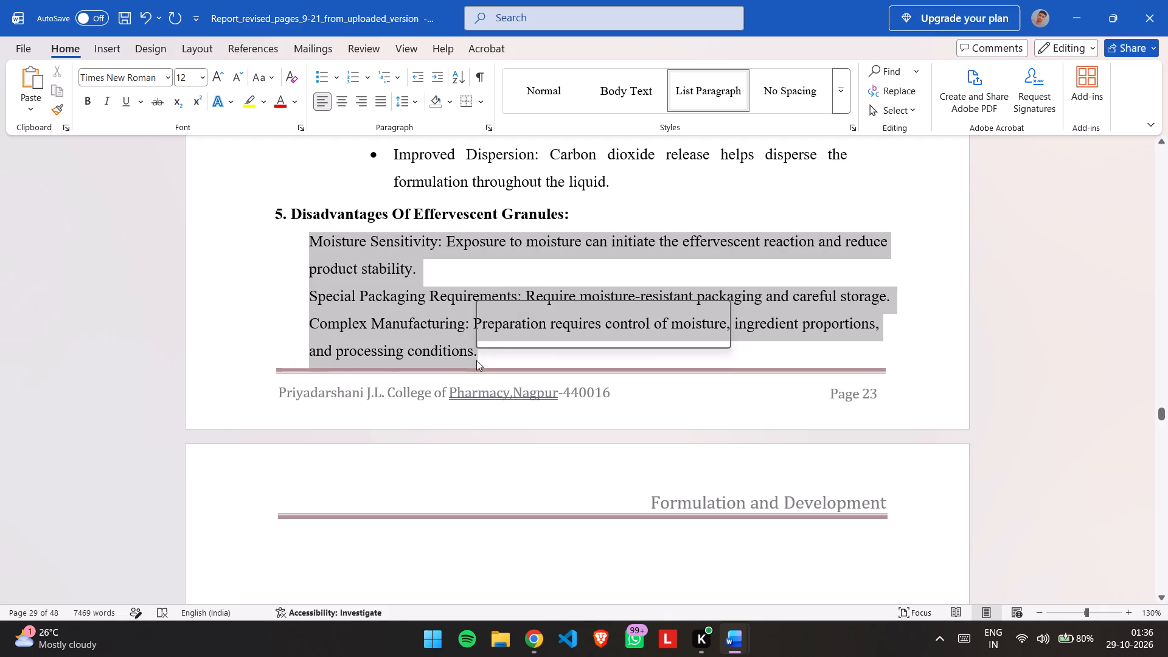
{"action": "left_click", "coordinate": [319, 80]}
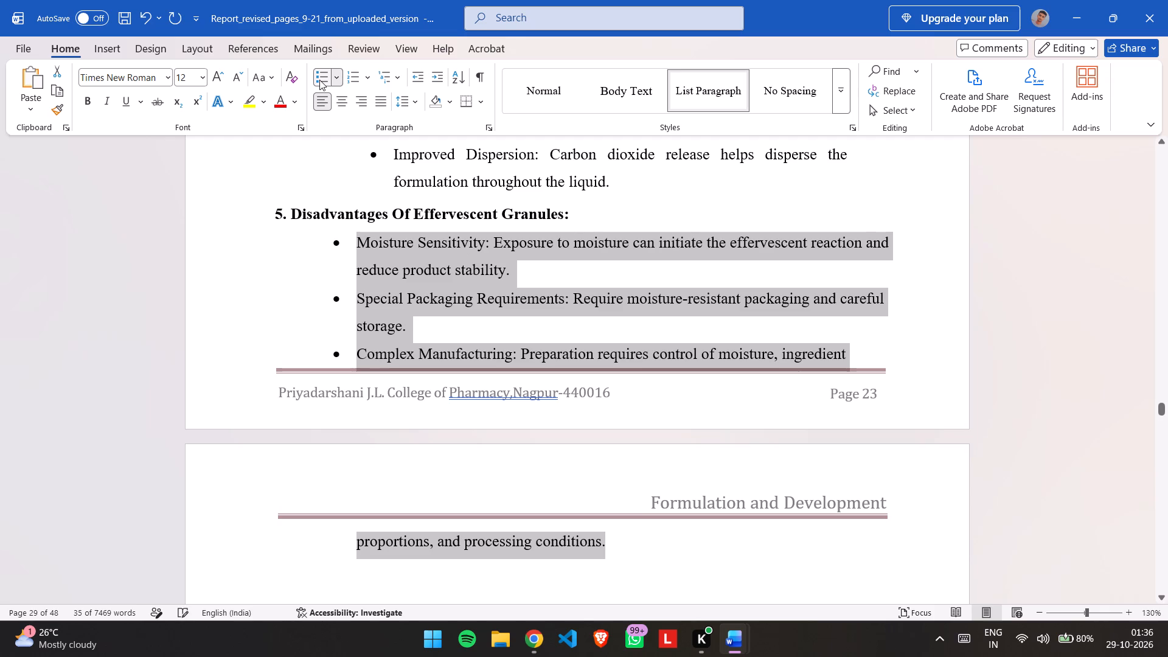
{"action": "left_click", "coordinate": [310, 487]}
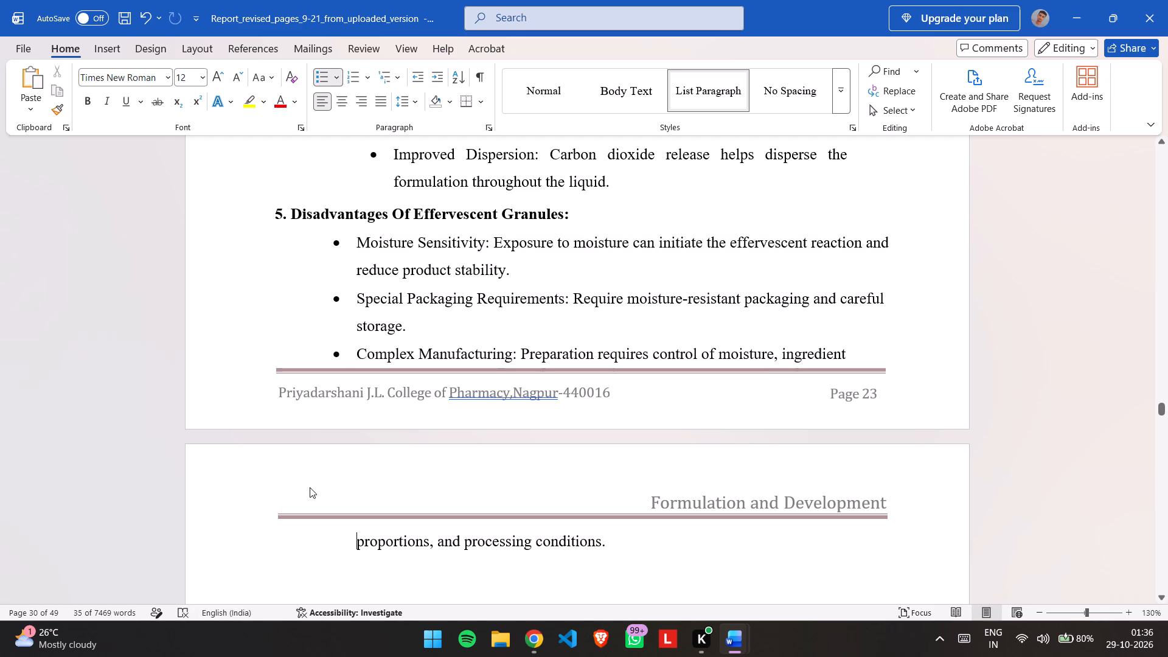
Clear the bullet and list indent from each of the three disadvantages and indent their first lines to align with the heading.
{"action": "left_click", "coordinate": [347, 242]}
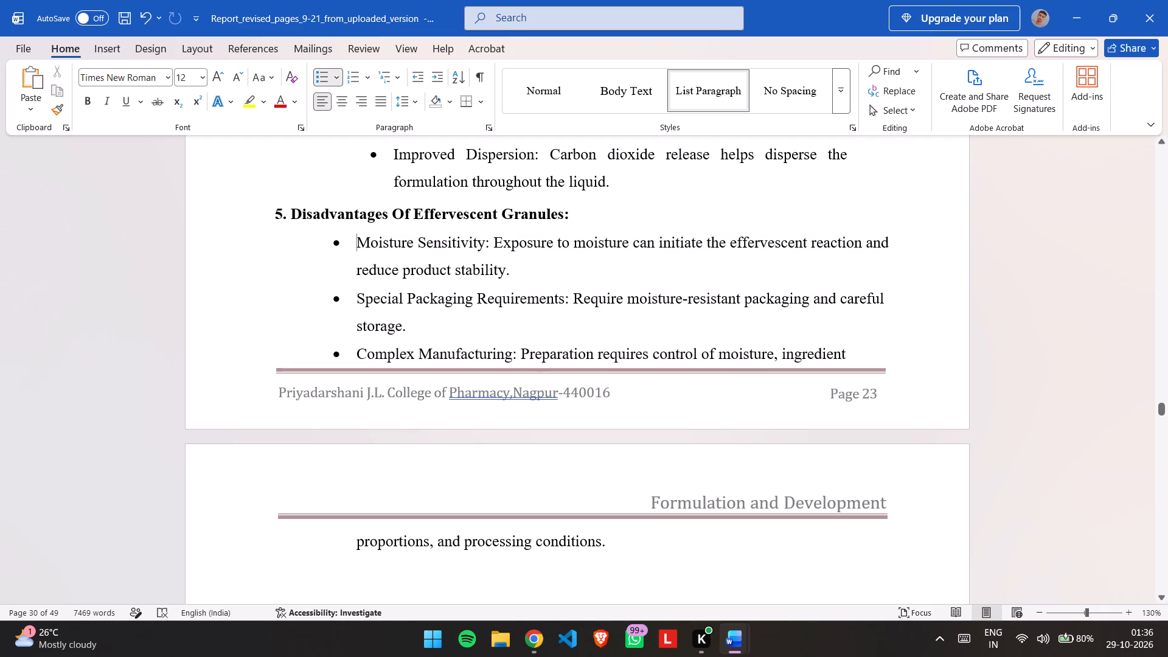
{"action": "key", "text": "BackSpace"}
{"action": "key", "text": "BackSpace"}
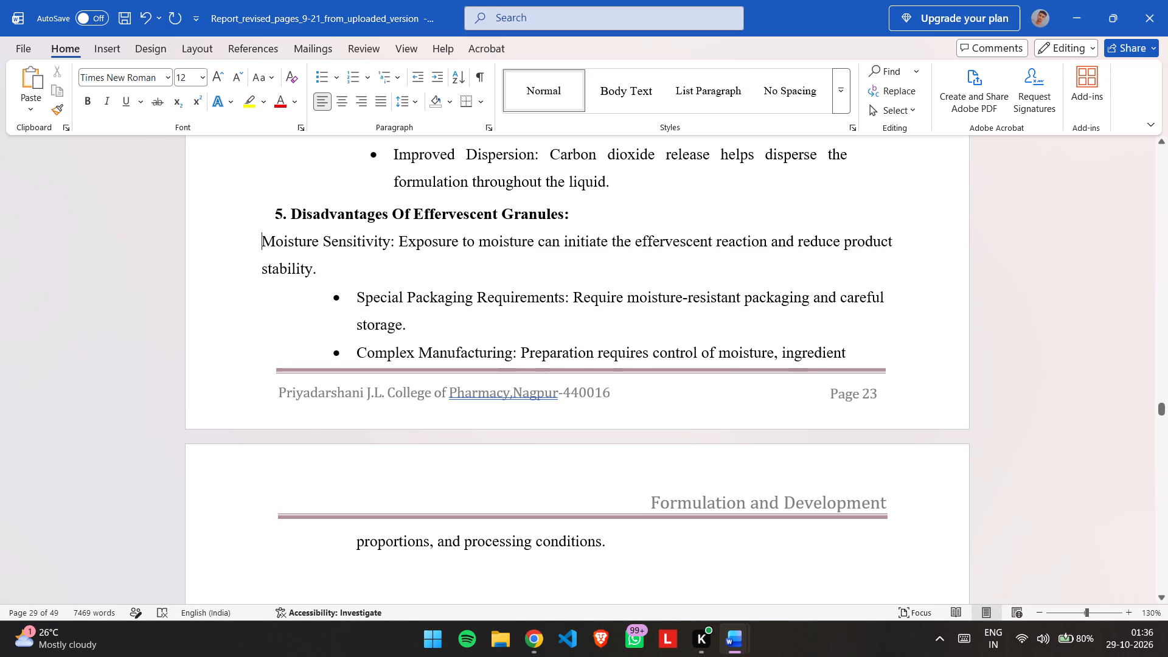
{"action": "key", "text": "Tab"}
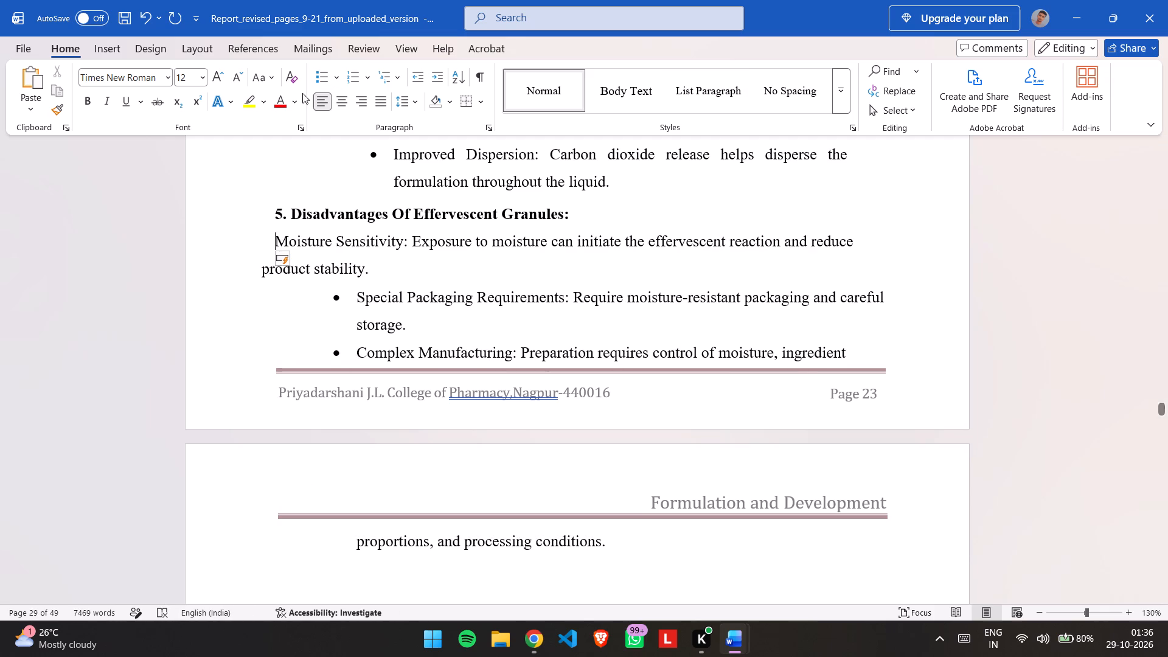
{"action": "left_click", "coordinate": [354, 301]}
{"action": "key", "text": "BackSpace"}
{"action": "key", "text": "BackSpace"}
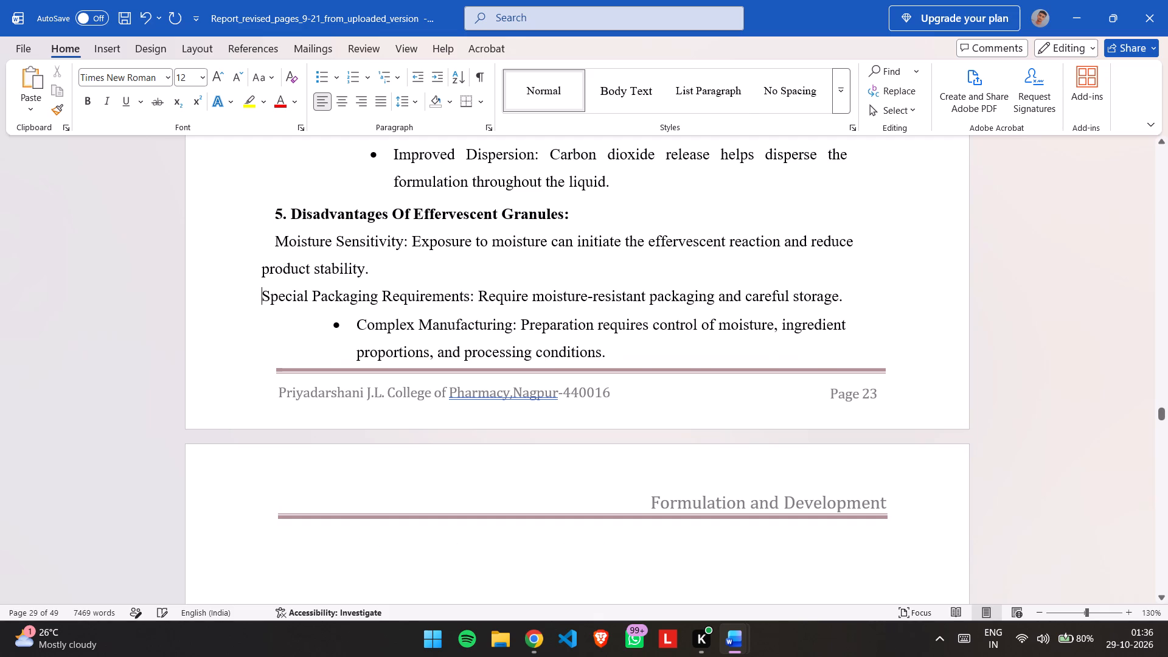
{"action": "key", "text": "Tab"}
{"action": "left_click", "coordinate": [363, 329]}
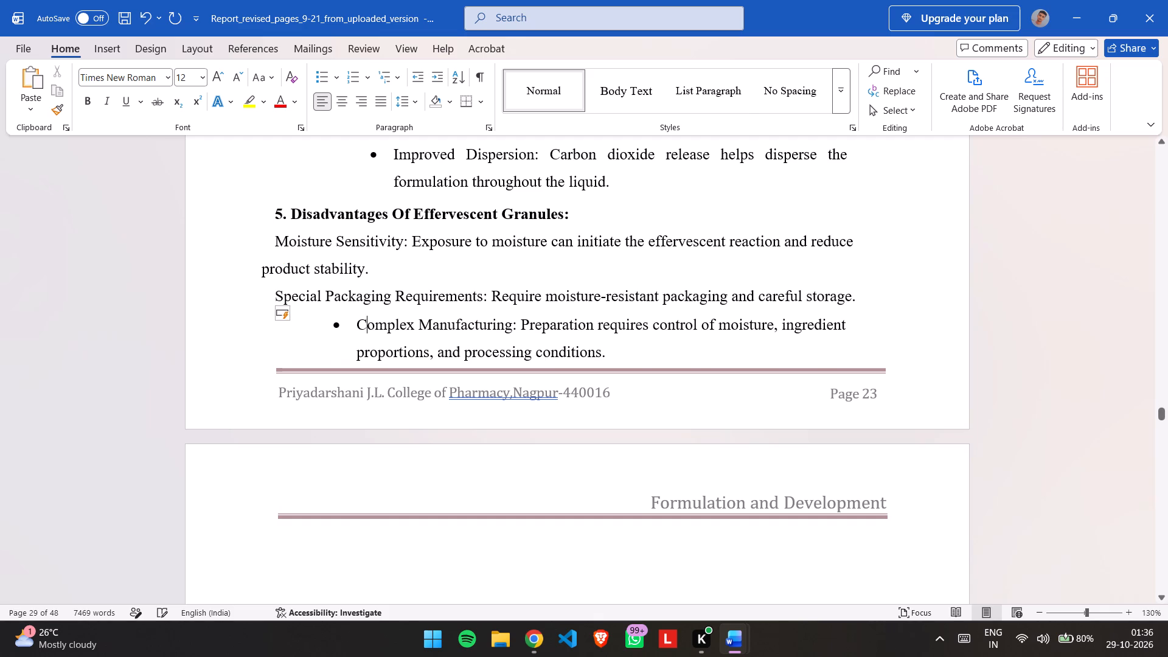
{"action": "key", "text": "Left"}
{"action": "key", "text": "BackSpace"}
{"action": "key", "text": "BackSpace"}
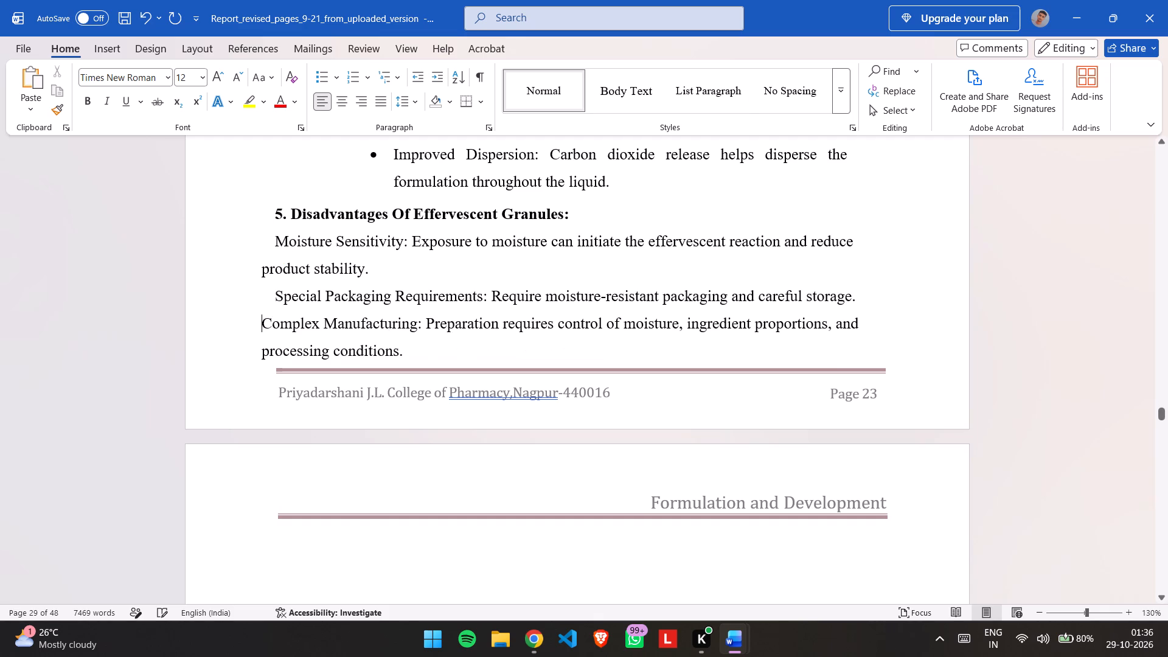
{"action": "key", "text": "Tab"}
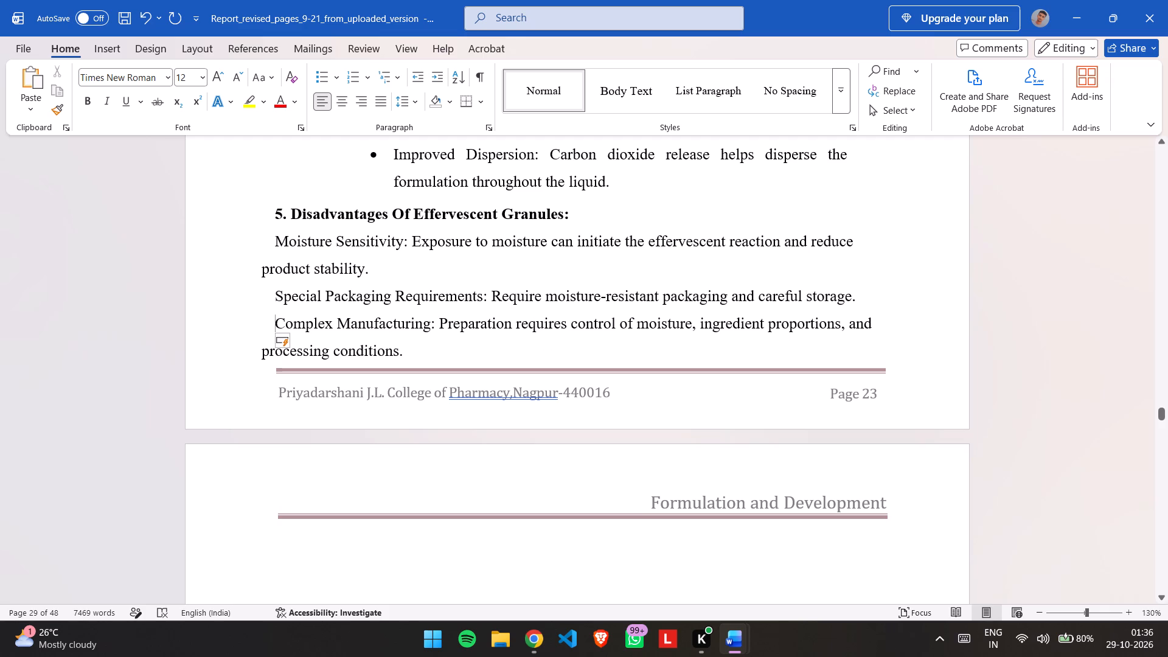
Apply round bullets to the three realigned disadvantages under the Disadvantages Of Effervescent Granules heading.
{"action": "left_click_drag", "start_coordinate": [273, 239], "coordinate": [404, 348]}
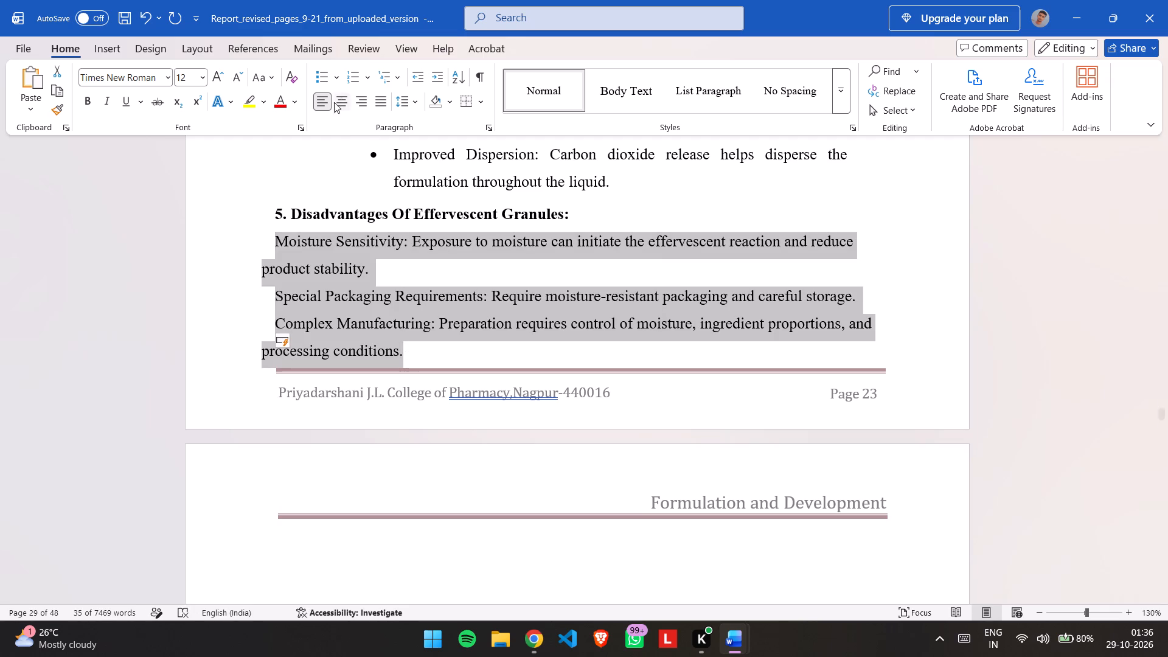
{"action": "left_click", "coordinate": [326, 82]}
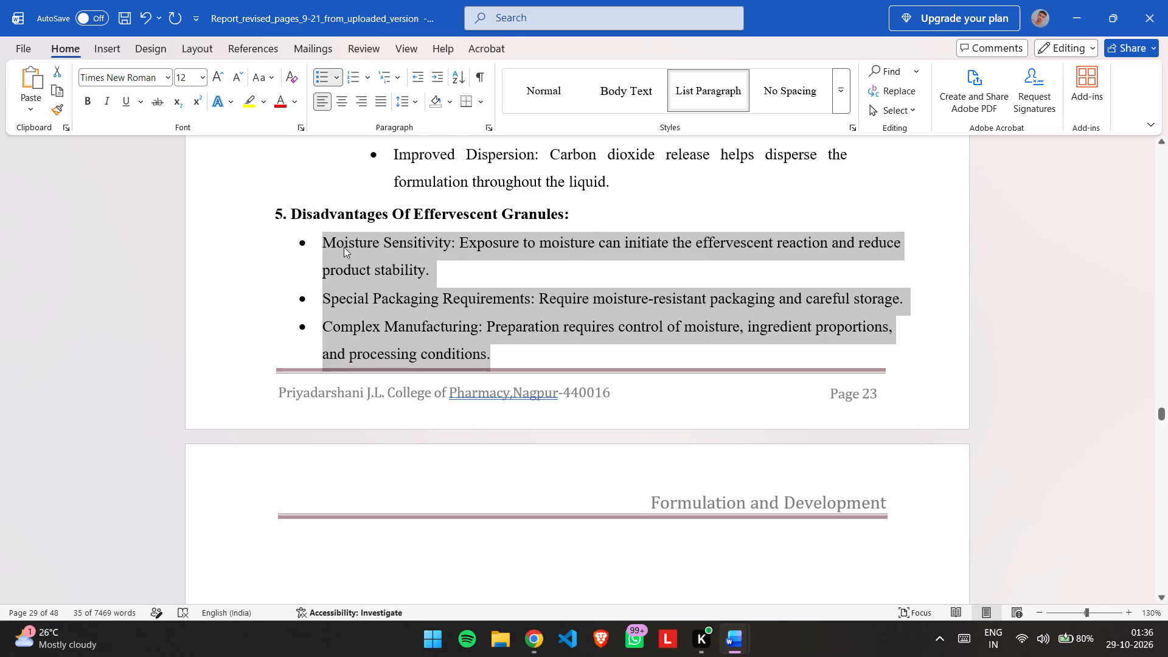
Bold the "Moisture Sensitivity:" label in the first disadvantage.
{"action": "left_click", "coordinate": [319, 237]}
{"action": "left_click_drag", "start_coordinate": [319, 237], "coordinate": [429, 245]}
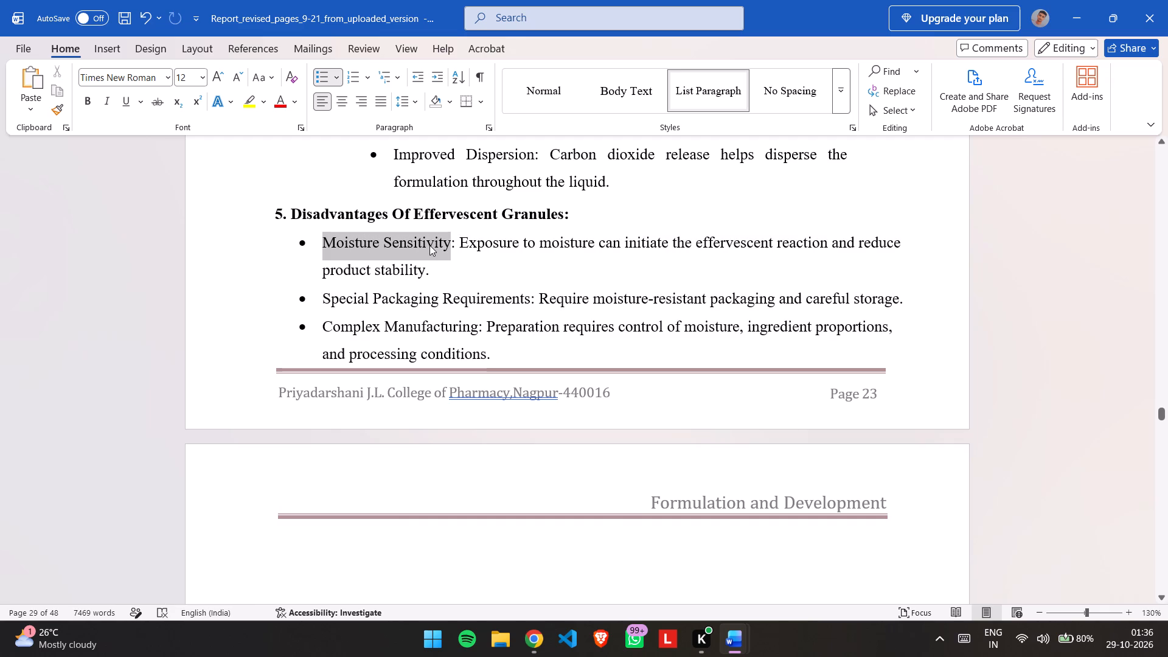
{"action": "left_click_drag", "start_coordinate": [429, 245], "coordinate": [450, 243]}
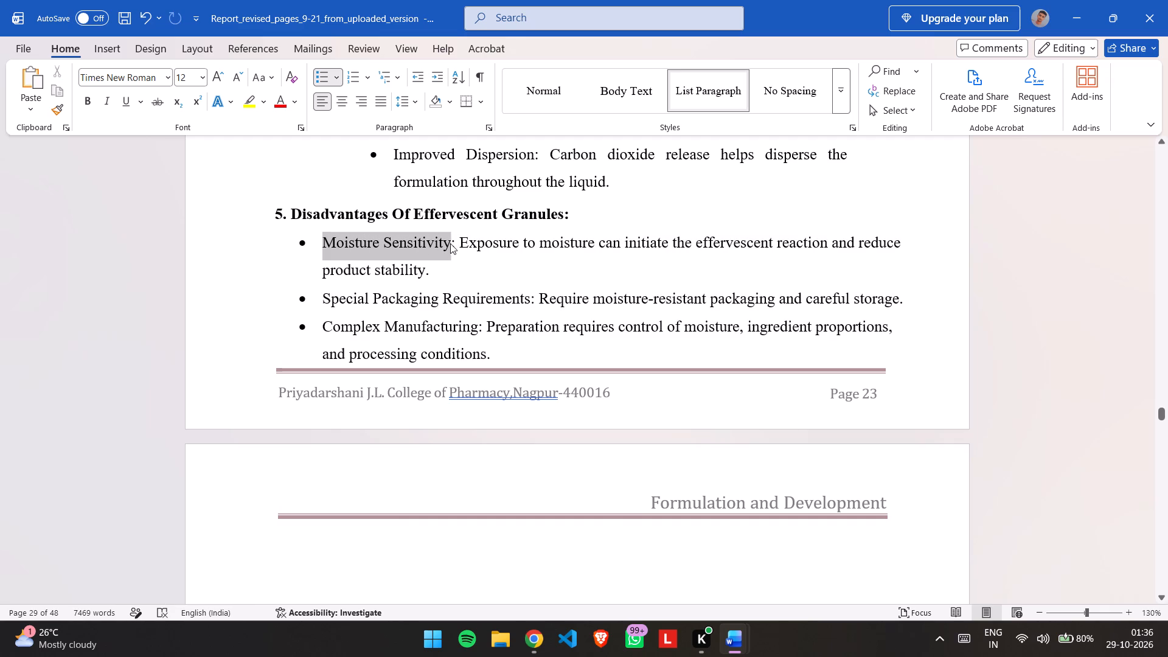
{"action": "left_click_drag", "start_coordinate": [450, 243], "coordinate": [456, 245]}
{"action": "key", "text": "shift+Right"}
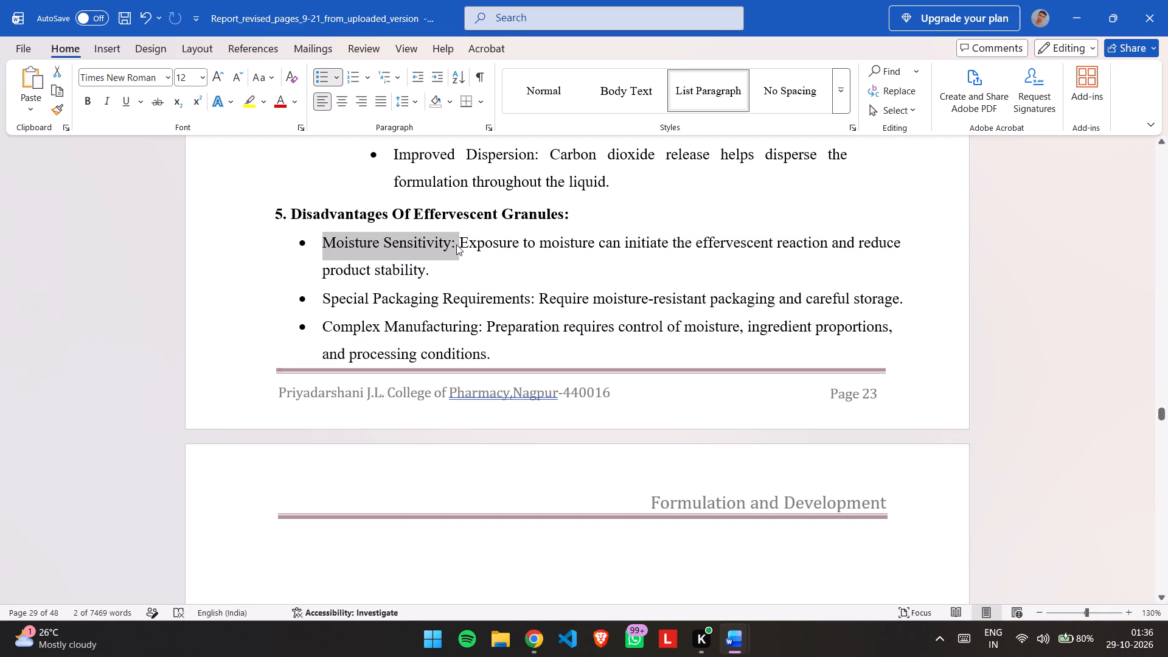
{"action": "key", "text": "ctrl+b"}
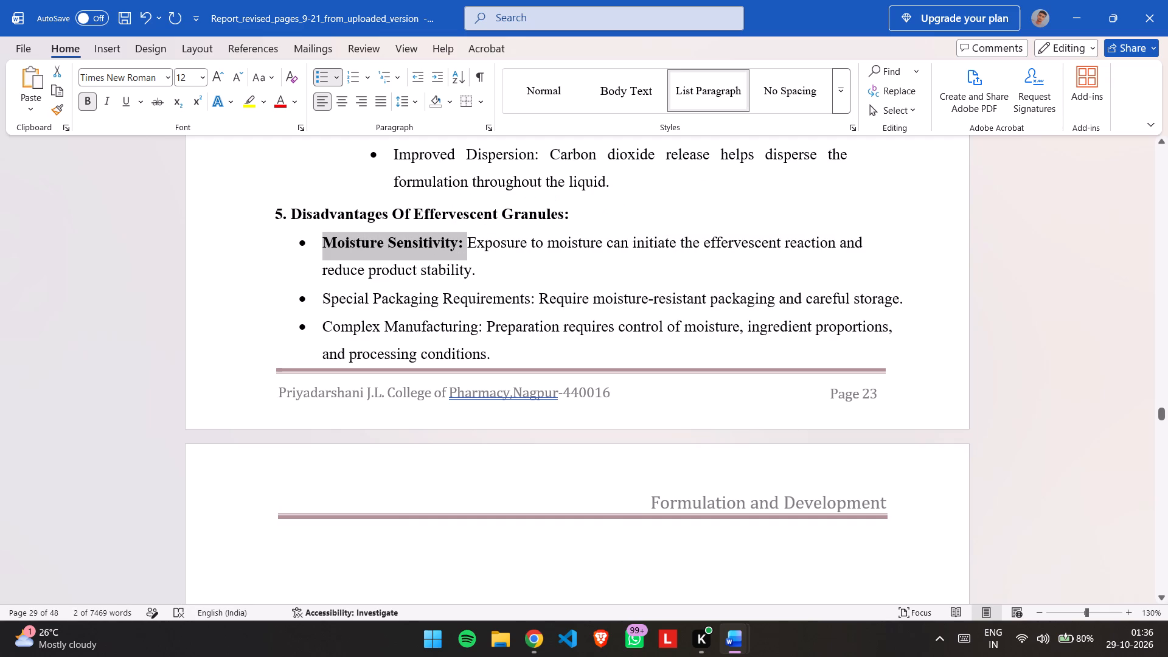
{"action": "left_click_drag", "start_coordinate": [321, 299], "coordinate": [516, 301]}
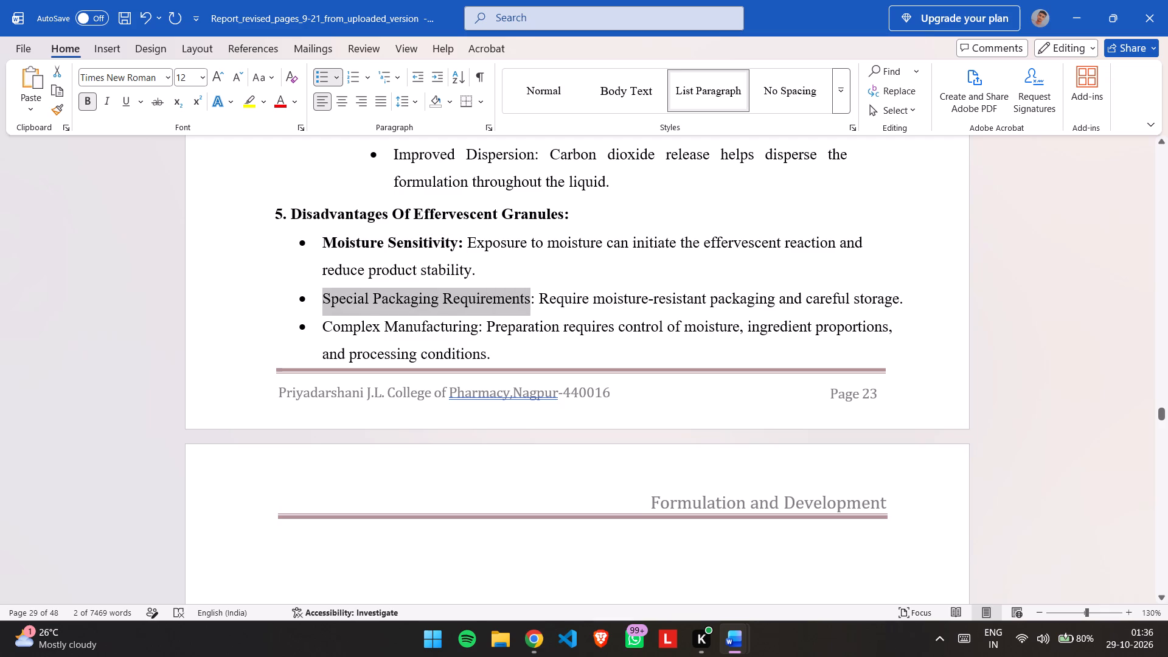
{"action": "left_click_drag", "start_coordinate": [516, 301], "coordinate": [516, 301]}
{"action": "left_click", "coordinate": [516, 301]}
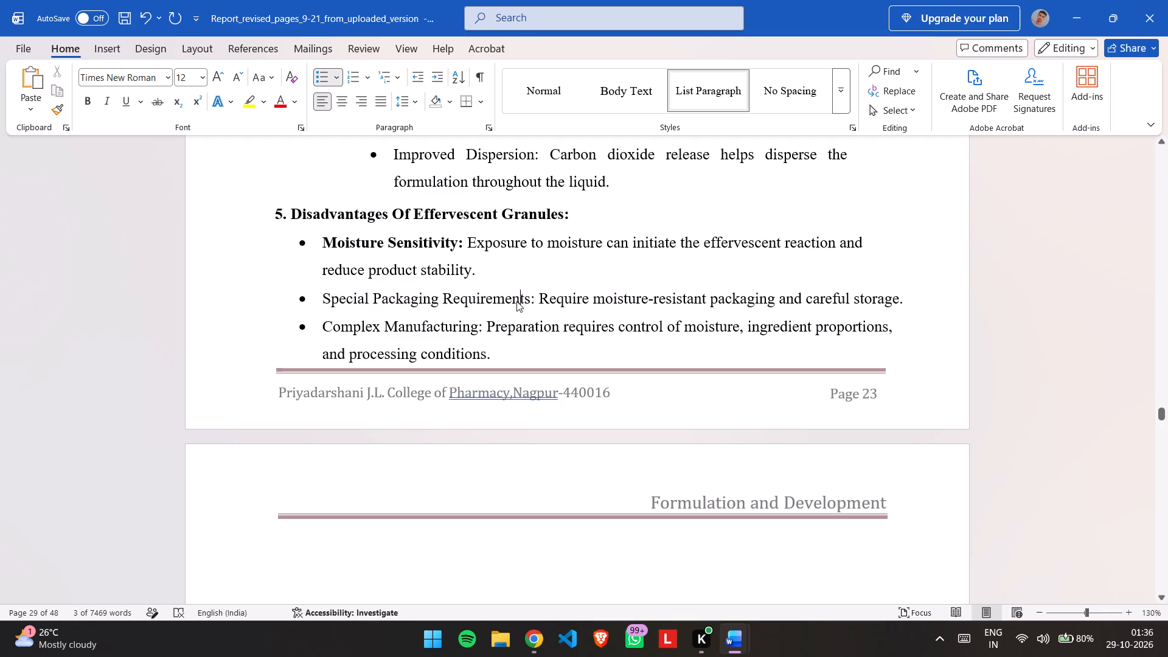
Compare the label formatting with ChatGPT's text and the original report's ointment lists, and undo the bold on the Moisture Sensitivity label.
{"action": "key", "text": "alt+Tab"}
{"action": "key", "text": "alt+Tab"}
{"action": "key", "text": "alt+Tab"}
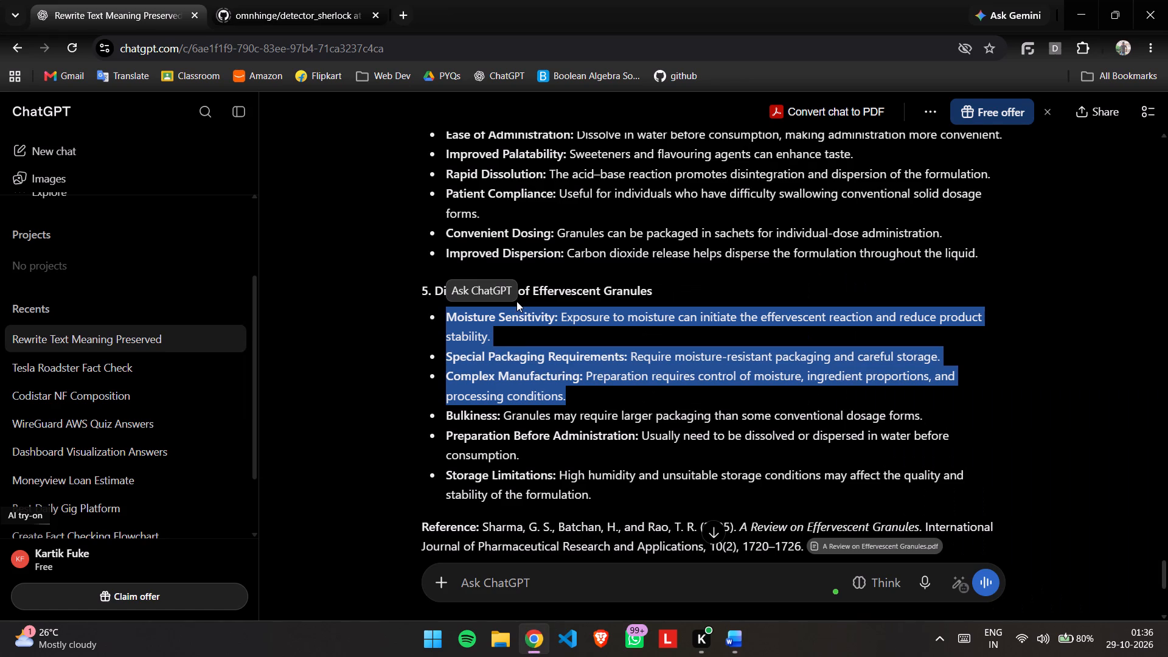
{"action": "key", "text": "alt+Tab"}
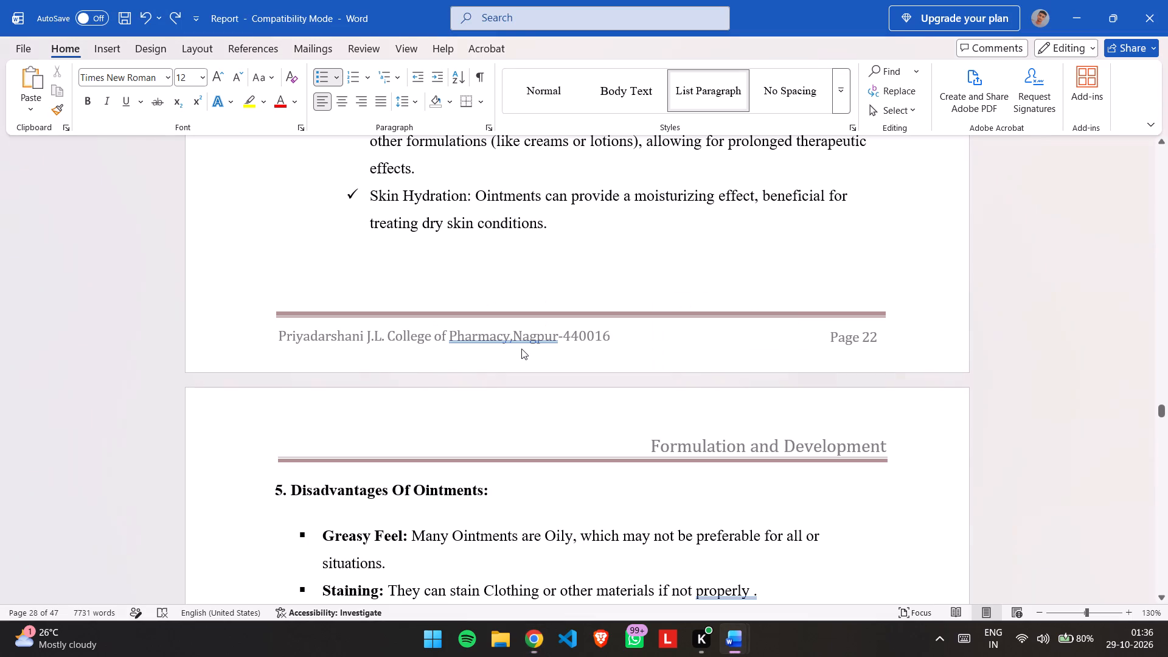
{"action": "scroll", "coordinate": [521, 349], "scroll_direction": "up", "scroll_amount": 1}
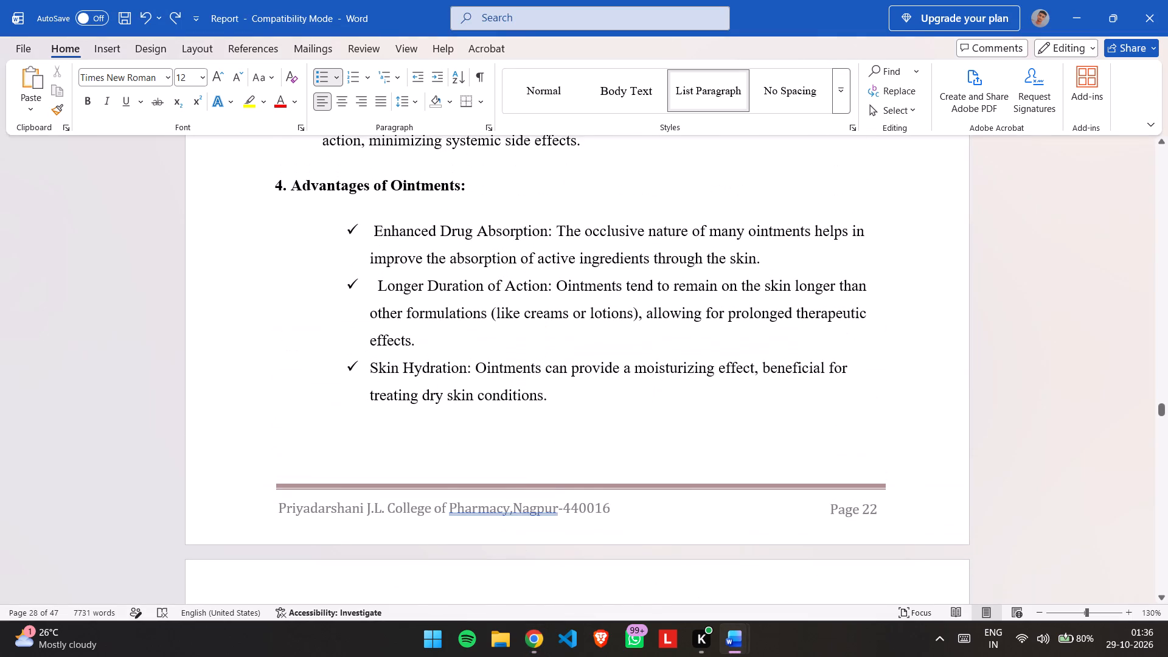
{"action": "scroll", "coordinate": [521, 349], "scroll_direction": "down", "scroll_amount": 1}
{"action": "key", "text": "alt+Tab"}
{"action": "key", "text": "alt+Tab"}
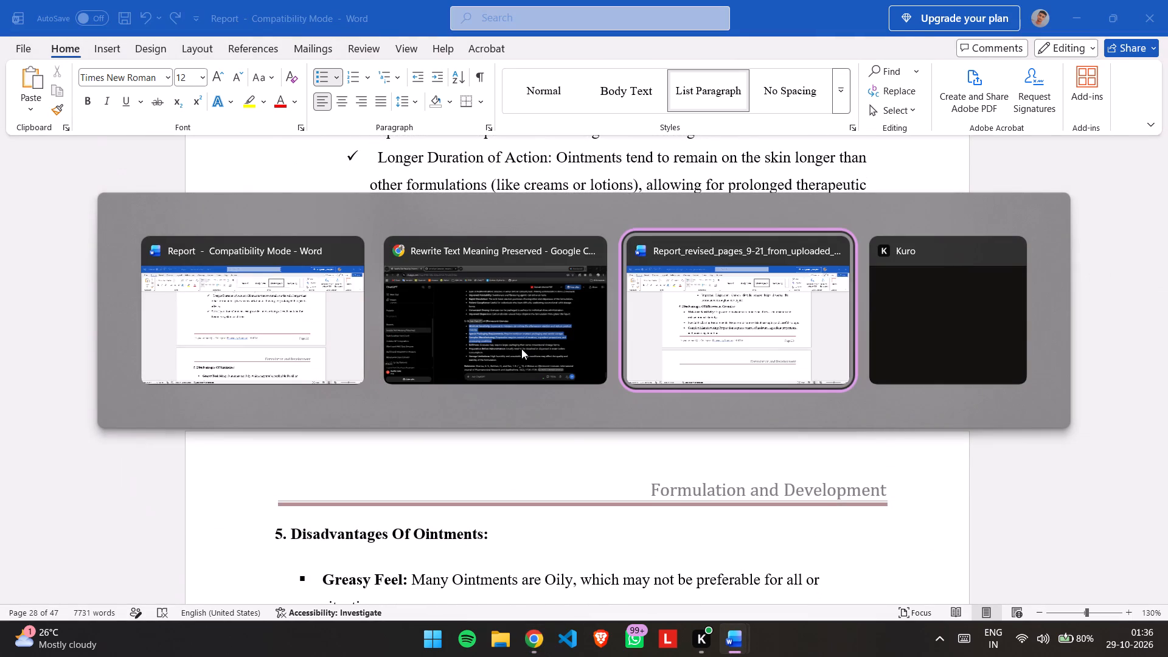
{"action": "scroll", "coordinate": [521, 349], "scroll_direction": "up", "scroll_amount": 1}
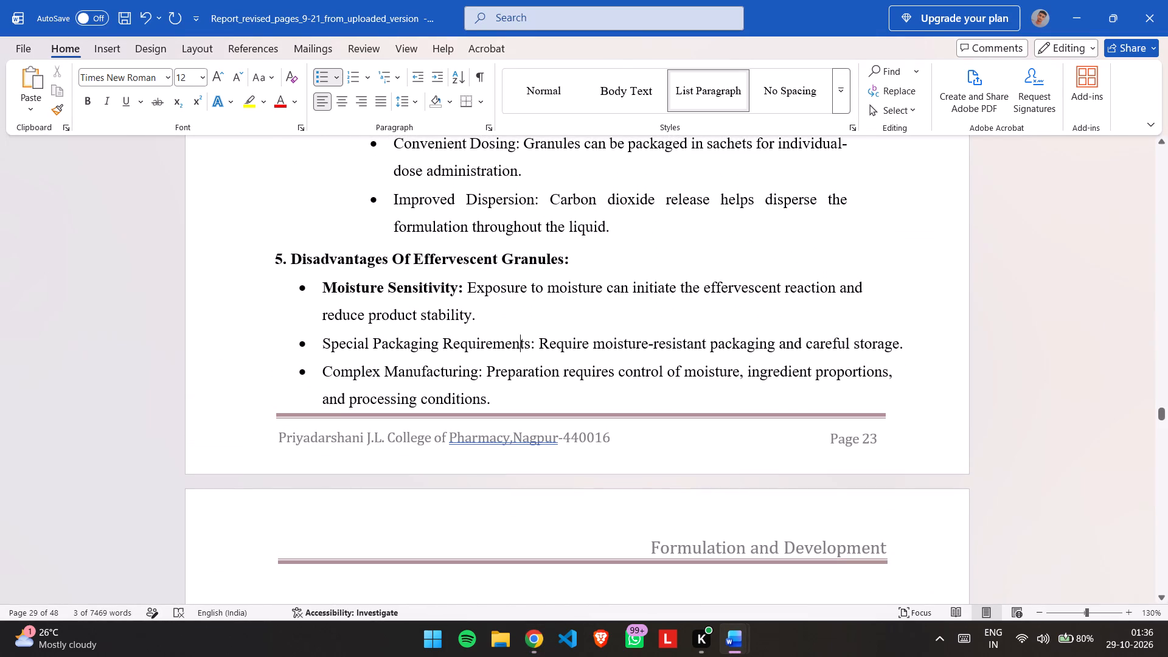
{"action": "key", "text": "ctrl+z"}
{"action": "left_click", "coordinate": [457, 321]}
Examine the layout of the Advantages and Disadvantages lists on page 23 and the start of the following page.
{"action": "scroll", "coordinate": [457, 321], "scroll_direction": "down", "scroll_amount": 1}
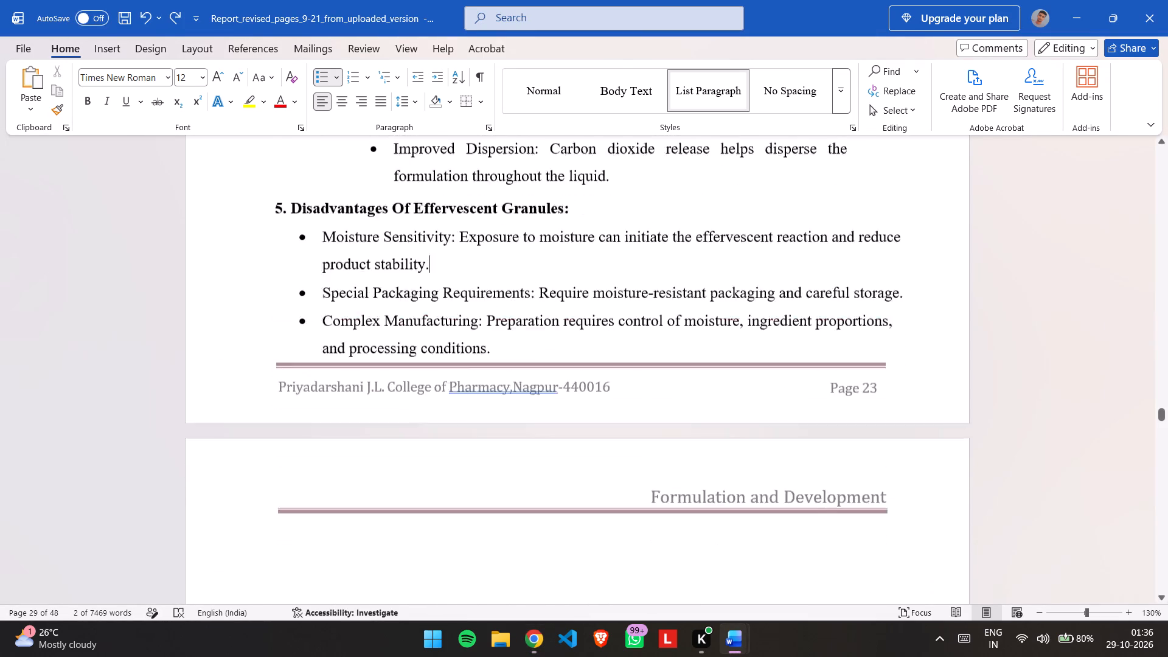
{"action": "scroll", "coordinate": [457, 321], "scroll_direction": "down", "scroll_amount": 2}
{"action": "scroll", "coordinate": [457, 321], "scroll_direction": "up", "scroll_amount": 2}
{"action": "scroll", "coordinate": [457, 321], "scroll_direction": "down", "scroll_amount": 1}
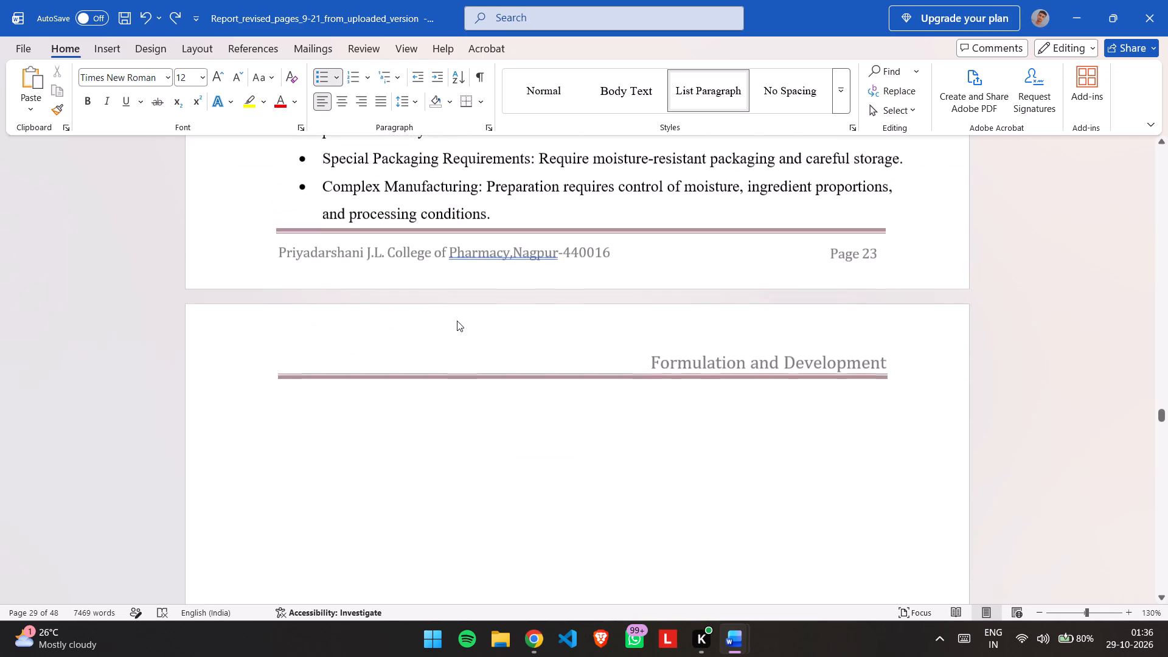
{"action": "scroll", "coordinate": [457, 321], "scroll_direction": "down", "scroll_amount": 1}
{"action": "scroll", "coordinate": [457, 321], "scroll_direction": "up", "scroll_amount": 1}
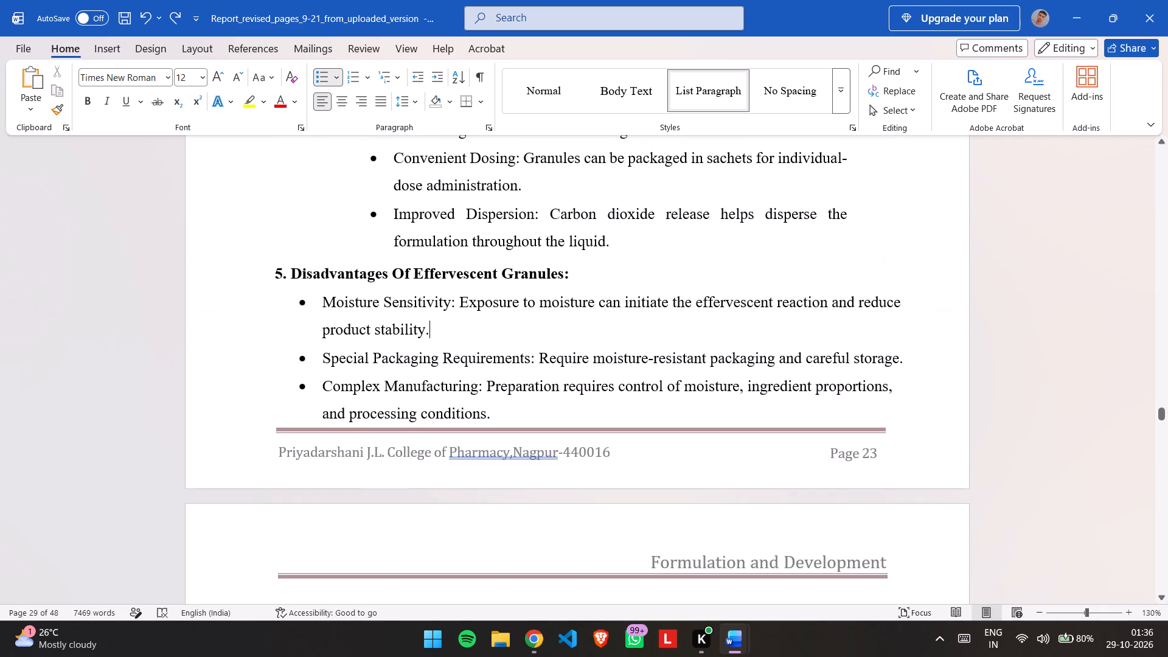
{"action": "scroll", "coordinate": [457, 321], "scroll_direction": "up", "scroll_amount": 2}
{"action": "scroll", "coordinate": [457, 321], "scroll_direction": "down", "scroll_amount": 1}
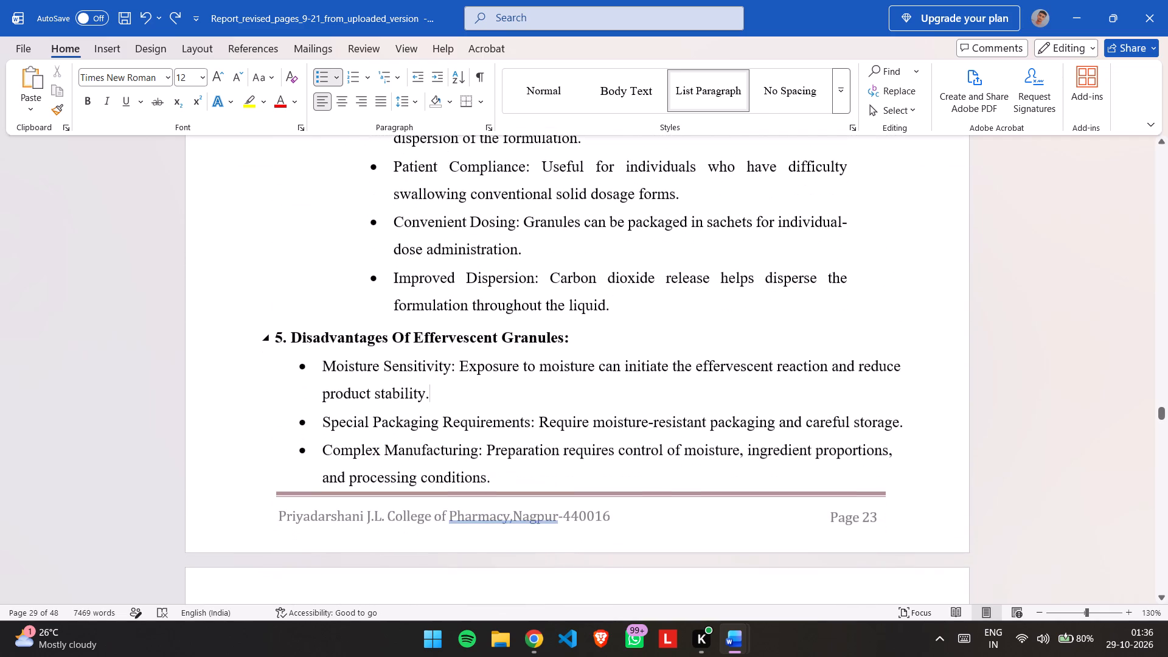
{"action": "scroll", "coordinate": [412, 341], "scroll_direction": "up", "scroll_amount": 1}
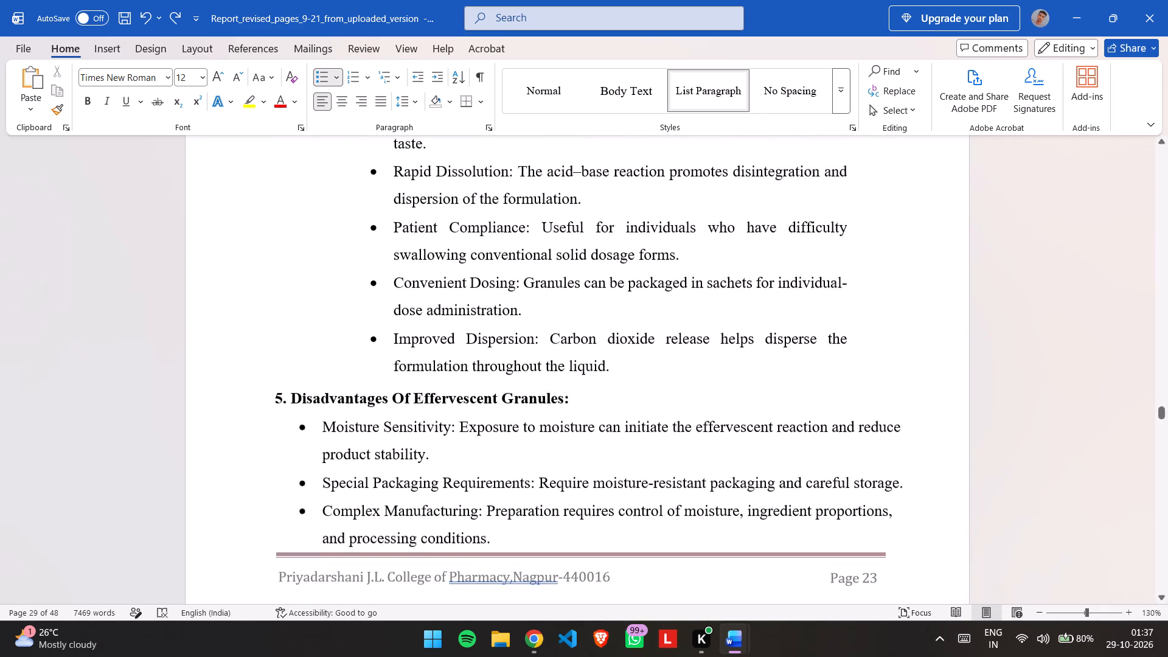
Compare the Uses, Advantages and Disadvantages lists on page 23 with the matching ointment lists in the original report.
{"action": "scroll", "coordinate": [412, 341], "scroll_direction": "up", "scroll_amount": 4}
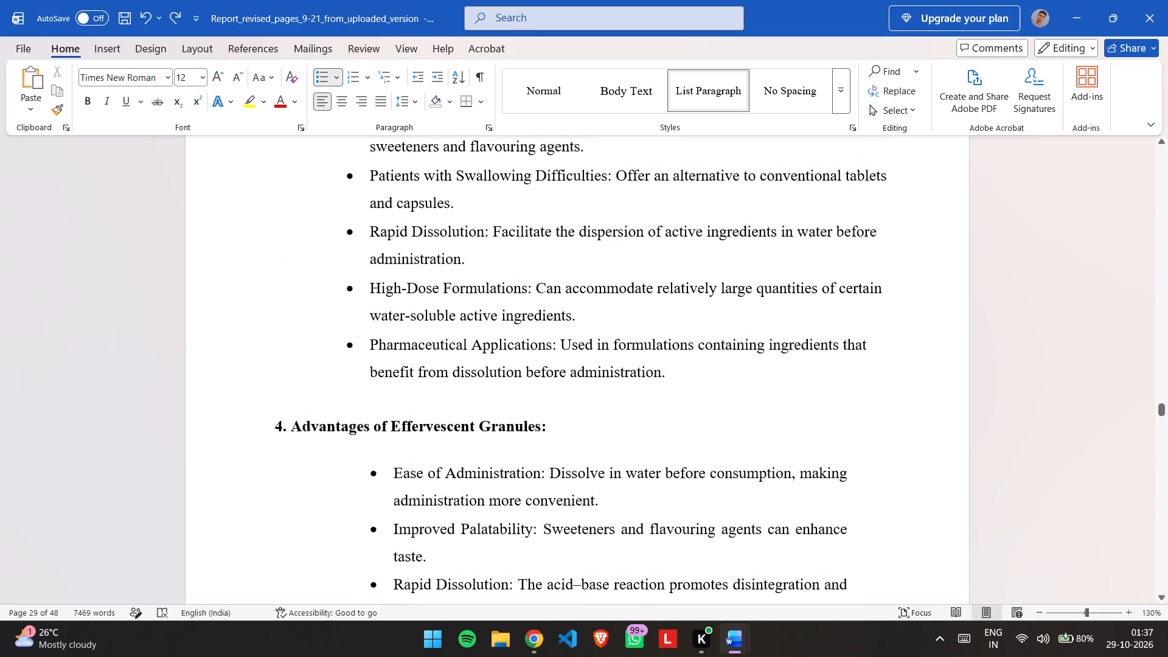
{"action": "scroll", "coordinate": [412, 341], "scroll_direction": "up", "scroll_amount": 1}
{"action": "key", "text": "alt+Tab"}
{"action": "scroll", "coordinate": [412, 341], "scroll_direction": "up", "scroll_amount": 2}
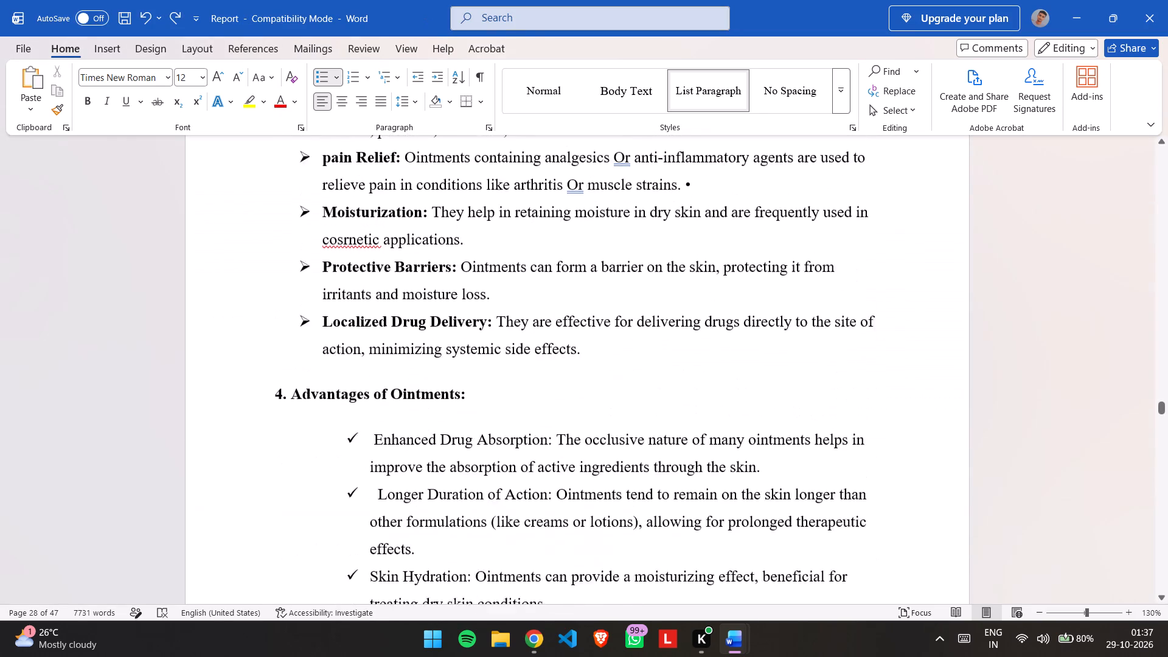
{"action": "scroll", "coordinate": [412, 341], "scroll_direction": "down", "scroll_amount": 1}
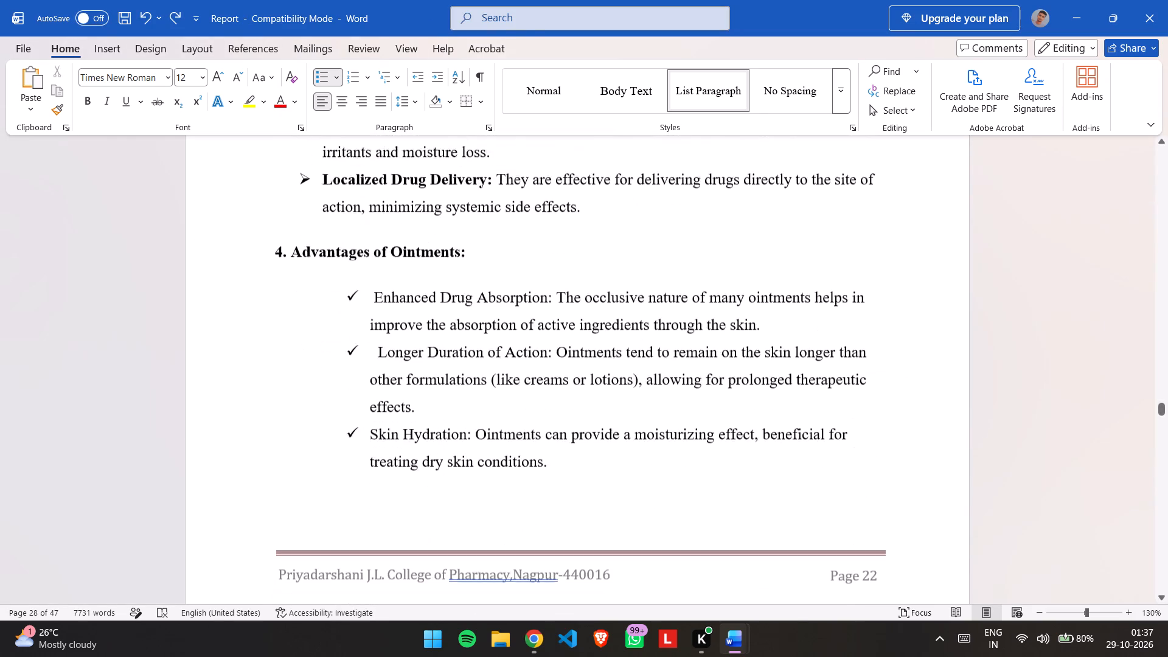
{"action": "scroll", "coordinate": [412, 341], "scroll_direction": "down", "scroll_amount": 1}
{"action": "key", "text": "alt+Tab"}
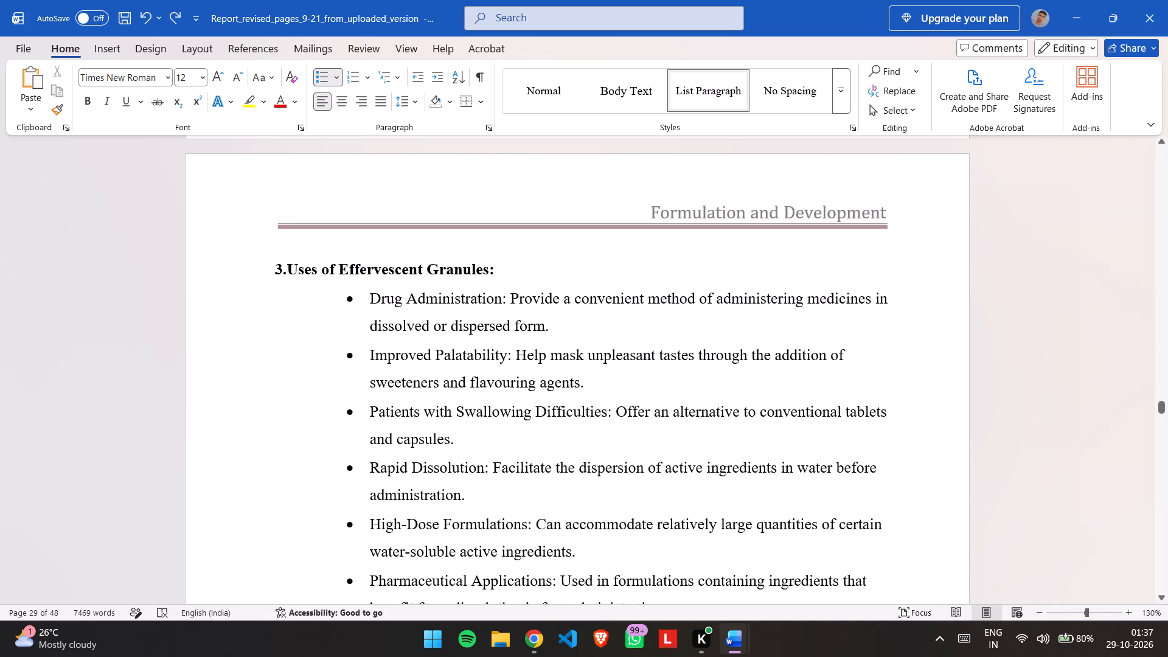
{"action": "scroll", "coordinate": [412, 341], "scroll_direction": "down", "scroll_amount": 2}
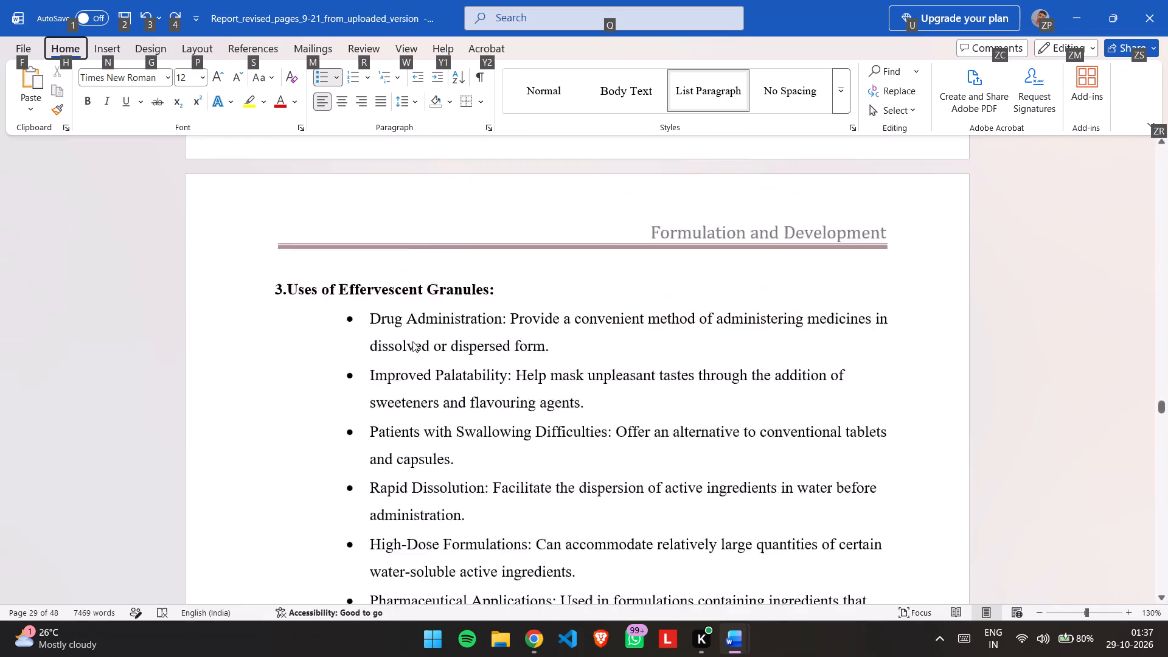
{"action": "scroll", "coordinate": [412, 341], "scroll_direction": "down", "scroll_amount": 2}
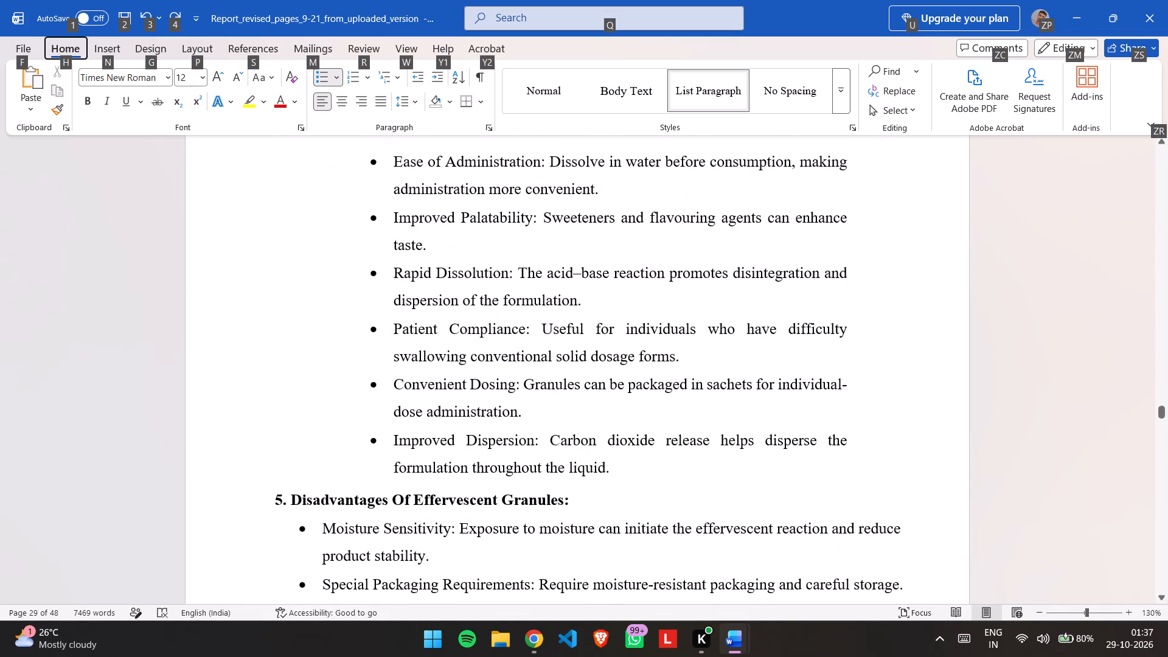
{"action": "scroll", "coordinate": [412, 341], "scroll_direction": "down", "scroll_amount": 2}
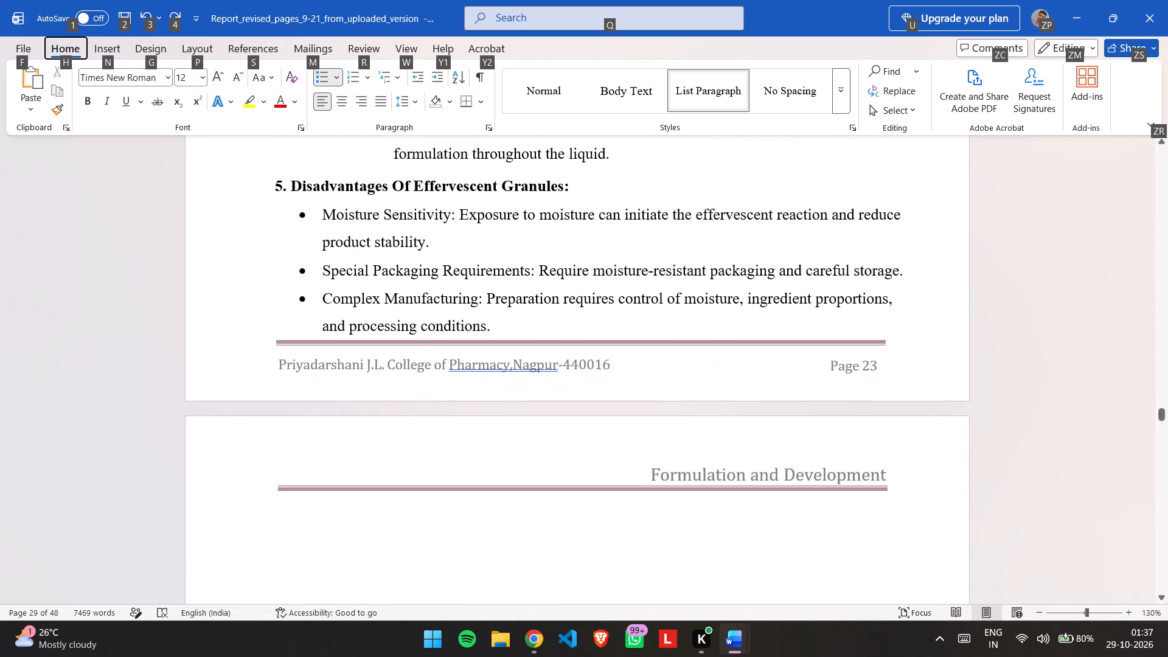
Review the pages after the Disadvantages list, from the Experimental Approach and formulation table through the preparation procedure to the ointment evaluation.
{"action": "key", "text": "alt+Tab"}
{"action": "key", "text": "alt+Tab"}
{"action": "scroll", "coordinate": [412, 341], "scroll_direction": "down", "scroll_amount": 3}
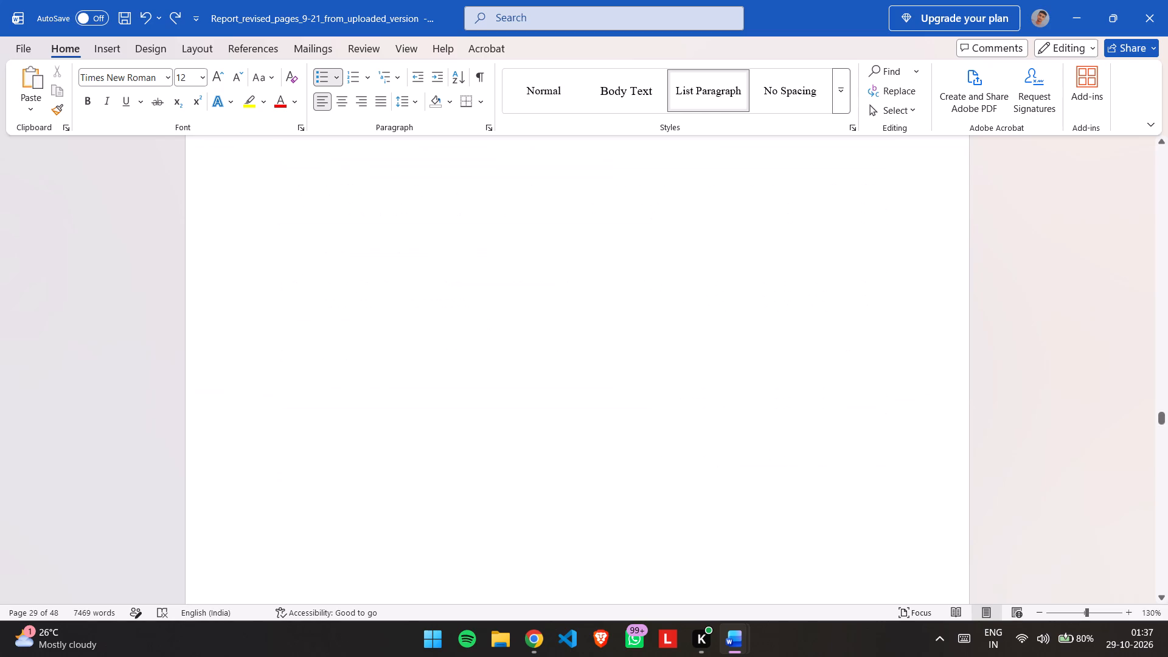
{"action": "scroll", "coordinate": [412, 341], "scroll_direction": "down", "scroll_amount": 2}
{"action": "scroll", "coordinate": [412, 341], "scroll_direction": "up", "scroll_amount": 3}
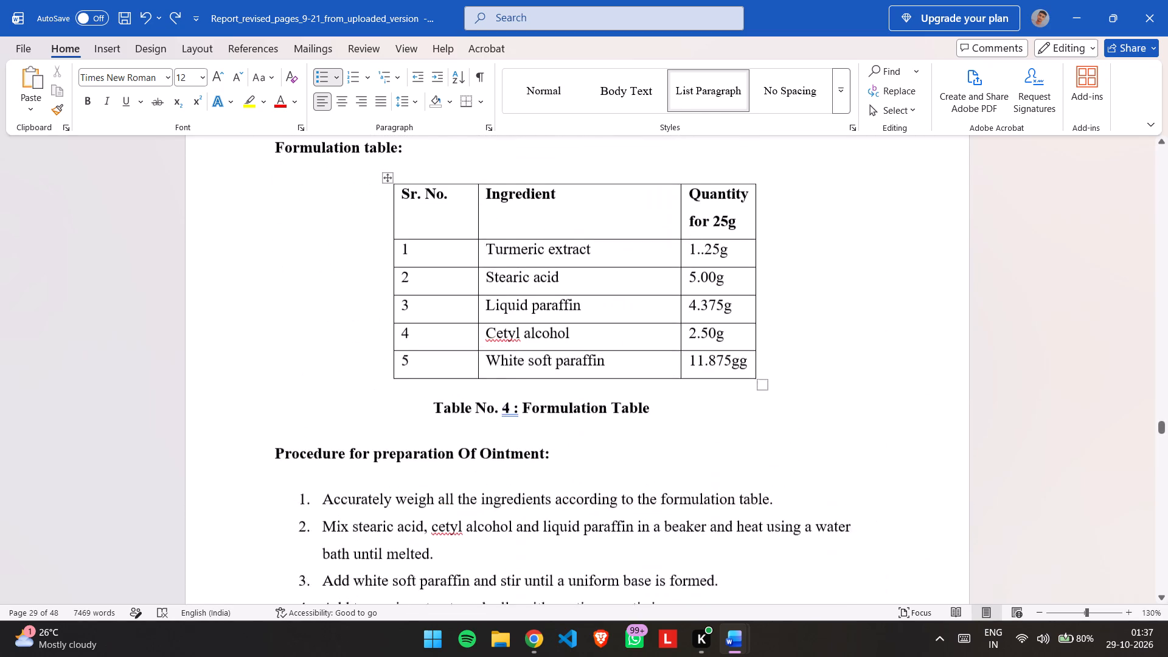
{"action": "scroll", "coordinate": [412, 341], "scroll_direction": "up", "scroll_amount": 2}
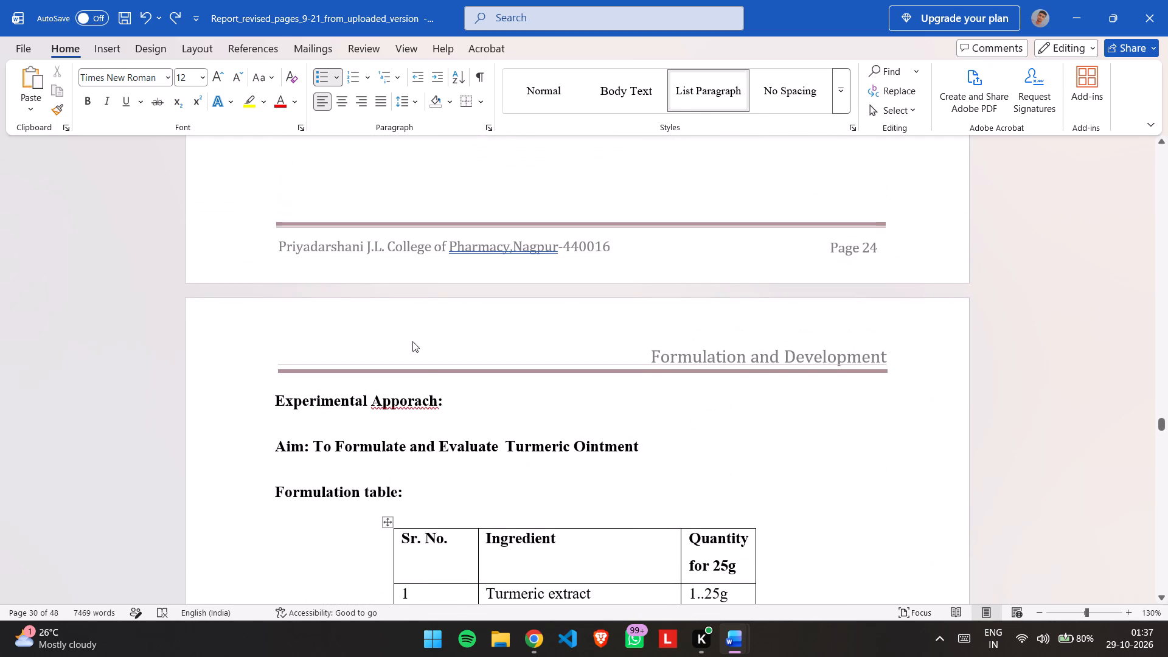
{"action": "scroll", "coordinate": [412, 341], "scroll_direction": "down", "scroll_amount": 3}
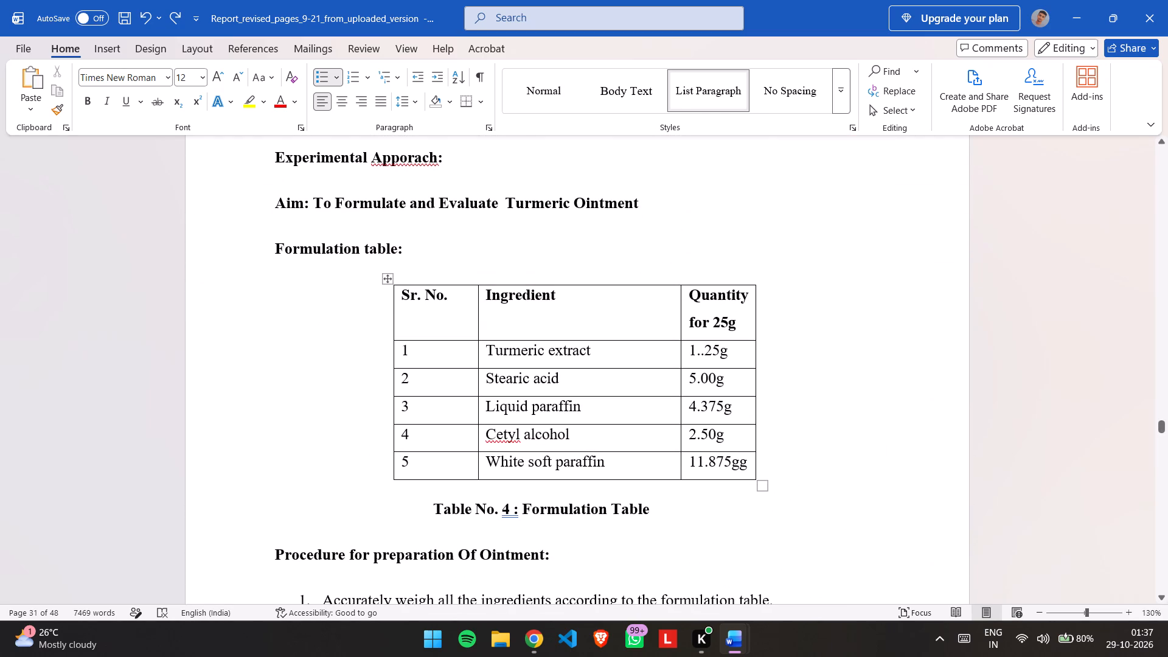
{"action": "scroll", "coordinate": [412, 341], "scroll_direction": "down", "scroll_amount": 1}
{"action": "scroll", "coordinate": [260, 366], "scroll_direction": "down", "scroll_amount": 4}
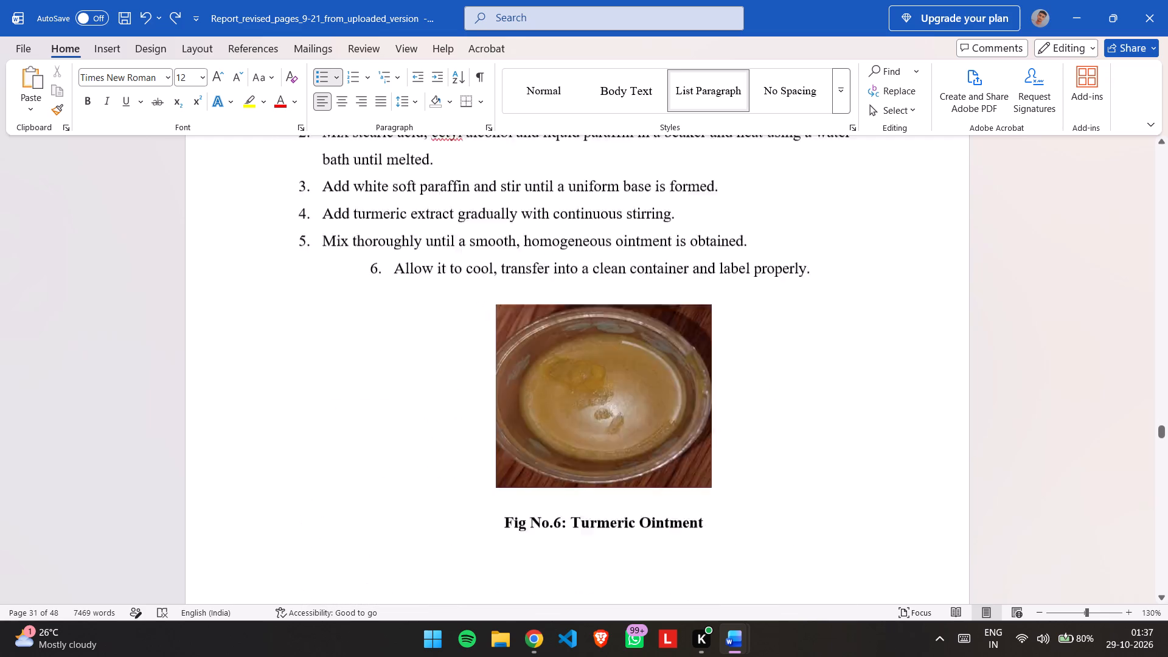
{"action": "scroll", "coordinate": [260, 366], "scroll_direction": "right", "scroll_amount": 1}
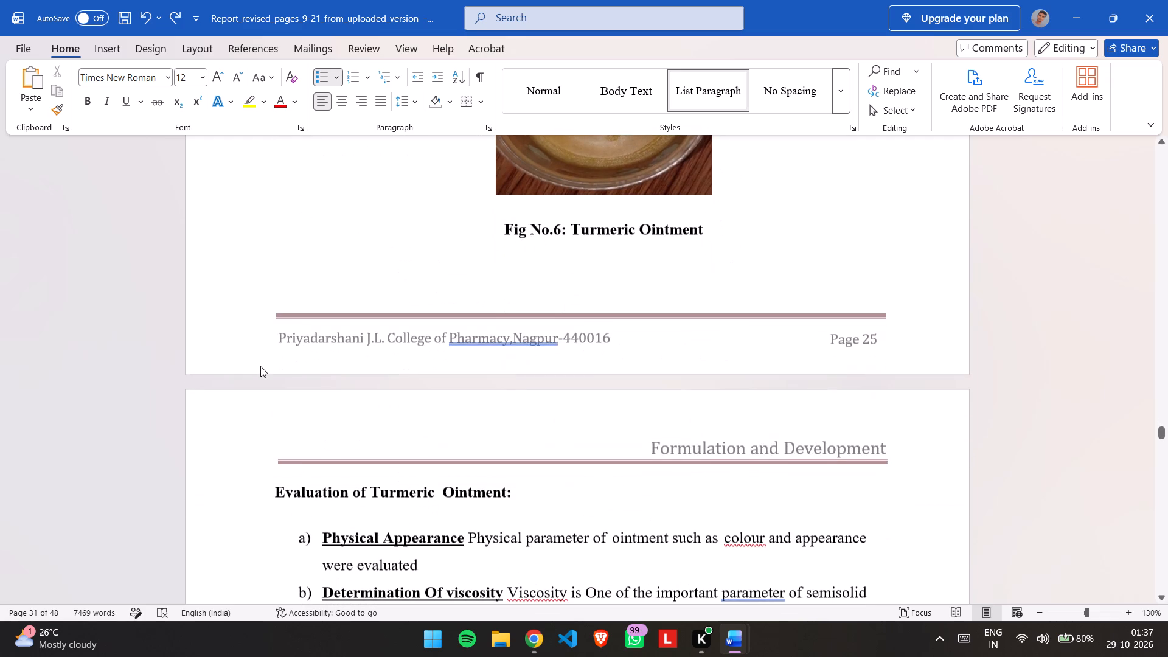
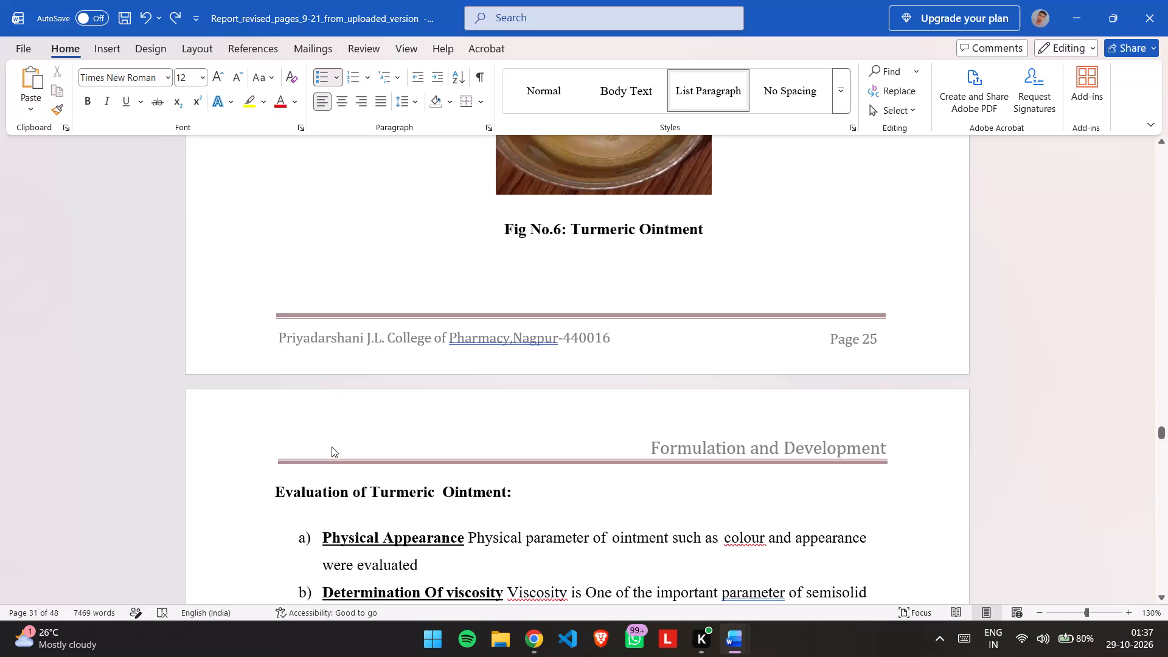
Examine the ointment evaluation pages, from Physical Appearance through the skin irritation test, and the blank page following the Disadvantages list.
{"action": "scroll", "coordinate": [332, 415], "scroll_direction": "right", "scroll_amount": 1}
{"action": "scroll", "coordinate": [332, 431], "scroll_direction": "down", "scroll_amount": 2}
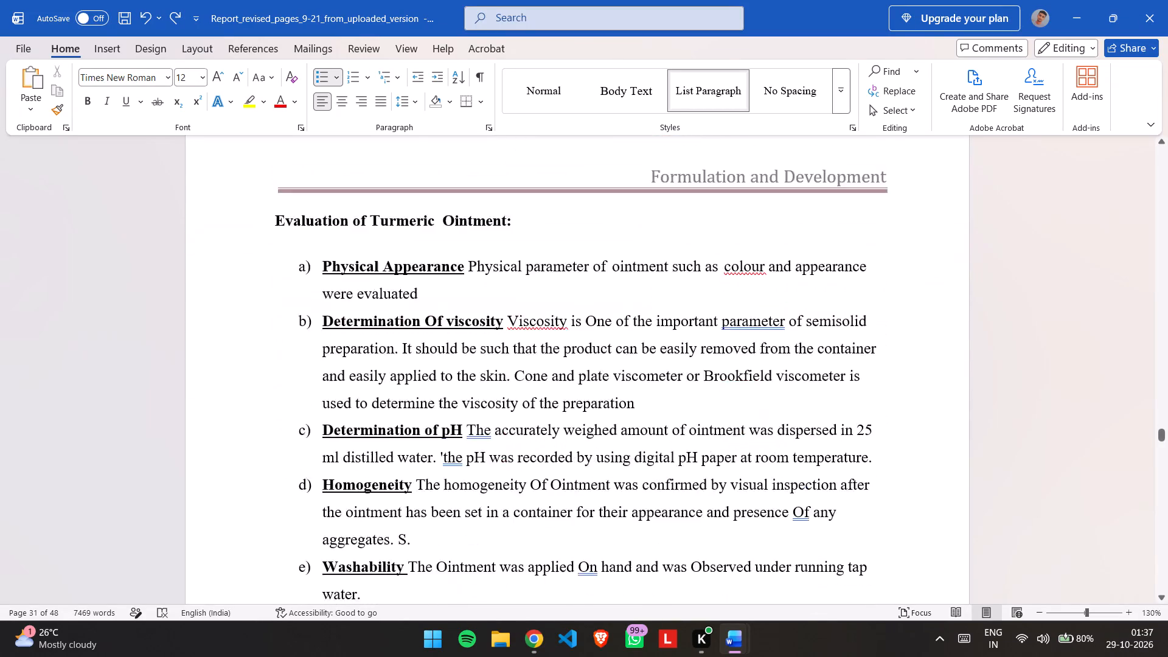
{"action": "scroll", "coordinate": [332, 431], "scroll_direction": "down", "scroll_amount": 2}
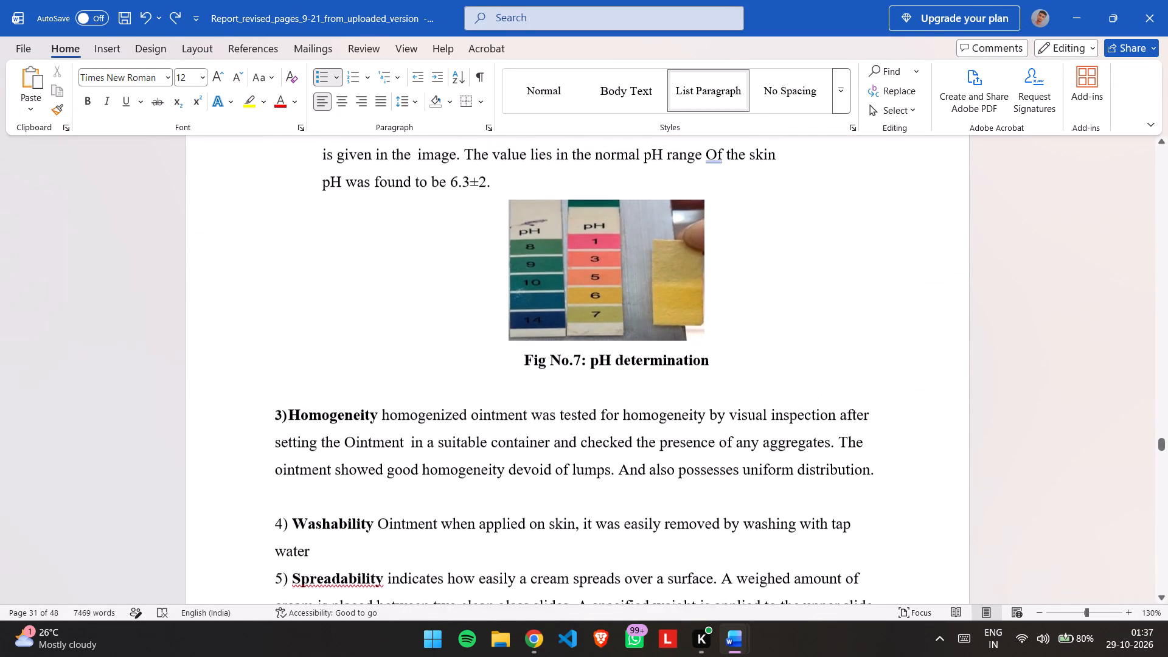
{"action": "scroll", "coordinate": [332, 431], "scroll_direction": "down", "scroll_amount": 3}
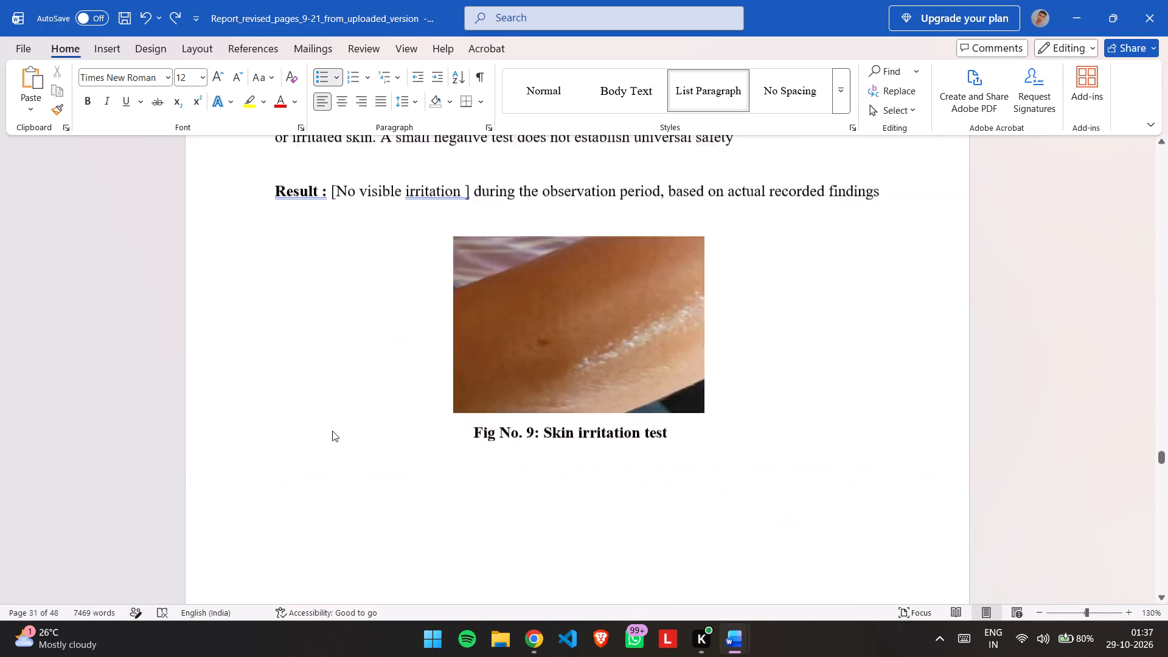
{"action": "scroll", "coordinate": [332, 431], "scroll_direction": "up", "scroll_amount": 2}
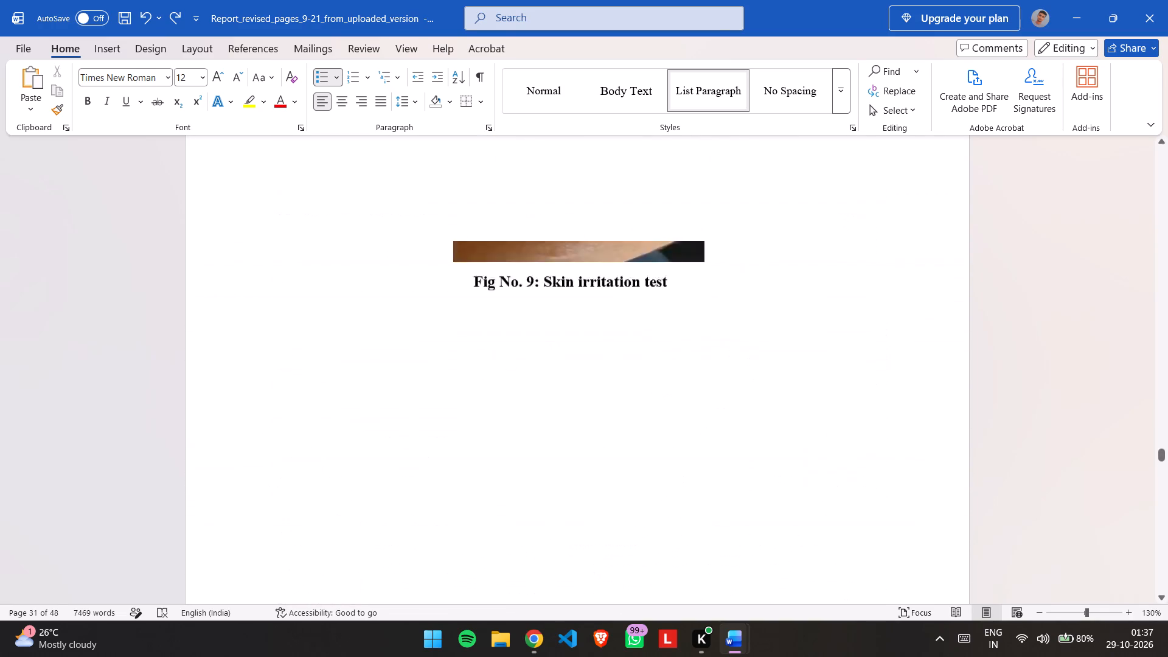
{"action": "scroll", "coordinate": [332, 431], "scroll_direction": "up", "scroll_amount": 5}
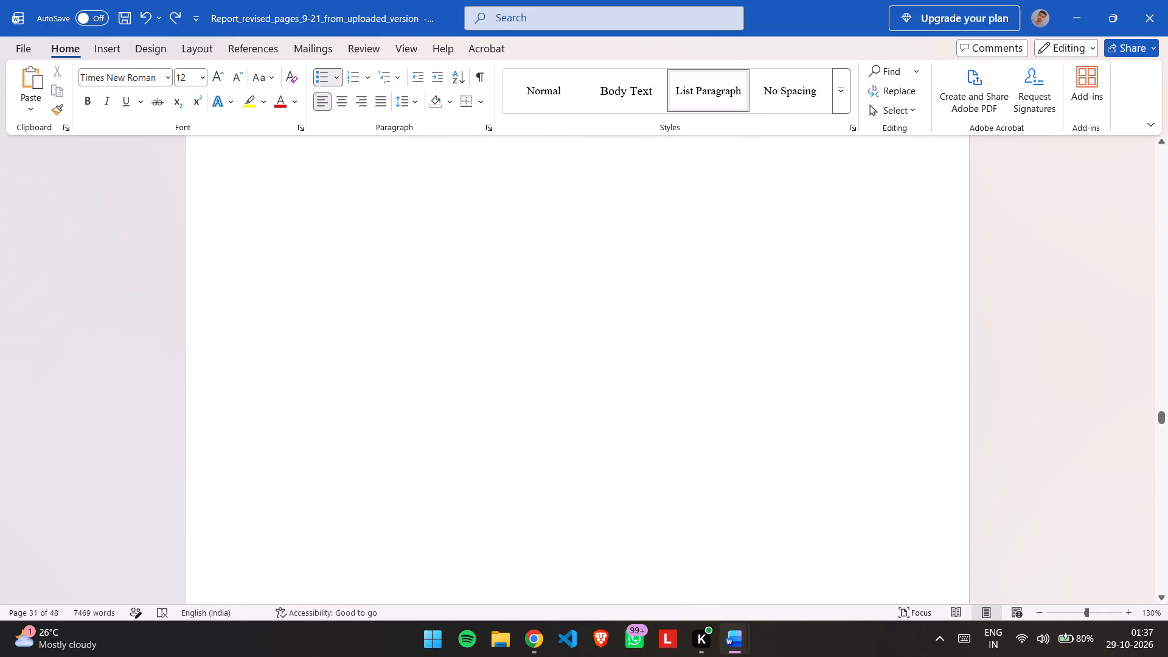
{"action": "scroll", "coordinate": [332, 431], "scroll_direction": "up", "scroll_amount": 1}
{"action": "scroll", "coordinate": [332, 431], "scroll_direction": "down", "scroll_amount": 2}
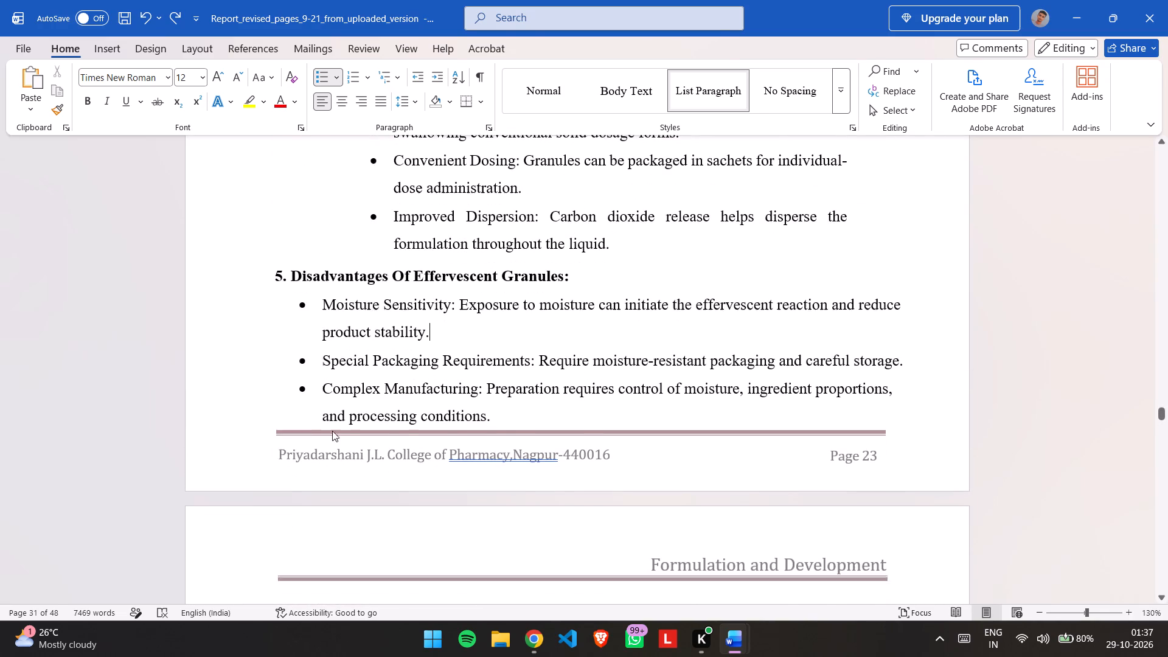
Delete the blank page between the Disadvantages list on page 23 and the Experimental Approach section.
{"action": "scroll", "coordinate": [332, 431], "scroll_direction": "down", "scroll_amount": 1}
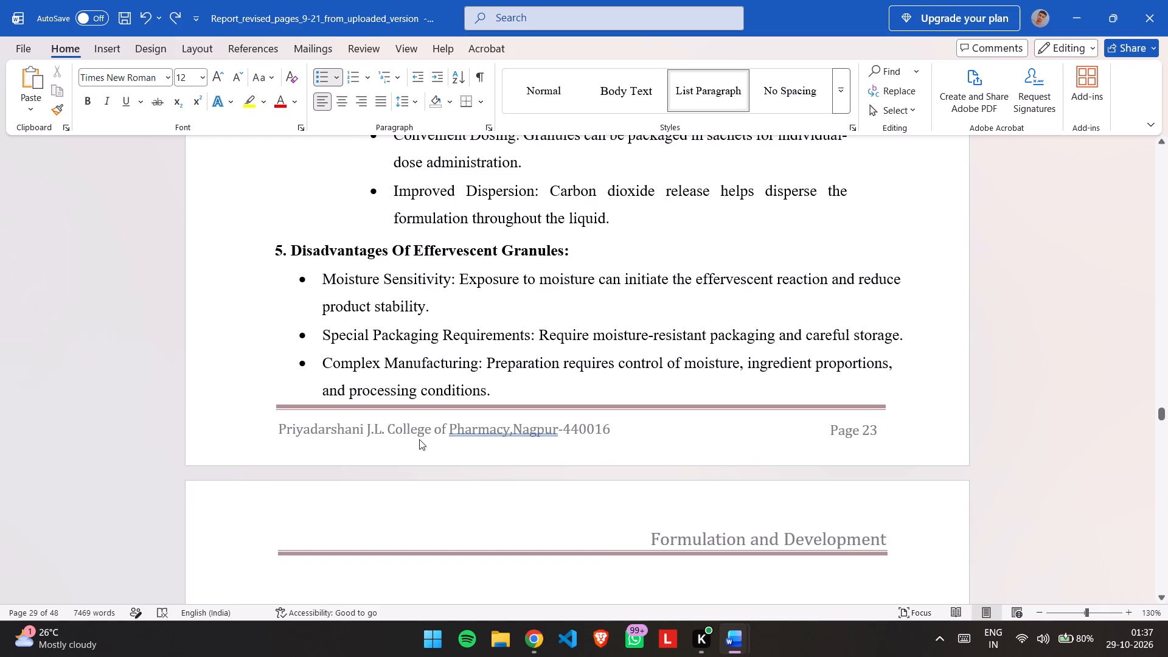
{"action": "scroll", "coordinate": [419, 439], "scroll_direction": "down", "scroll_amount": 2}
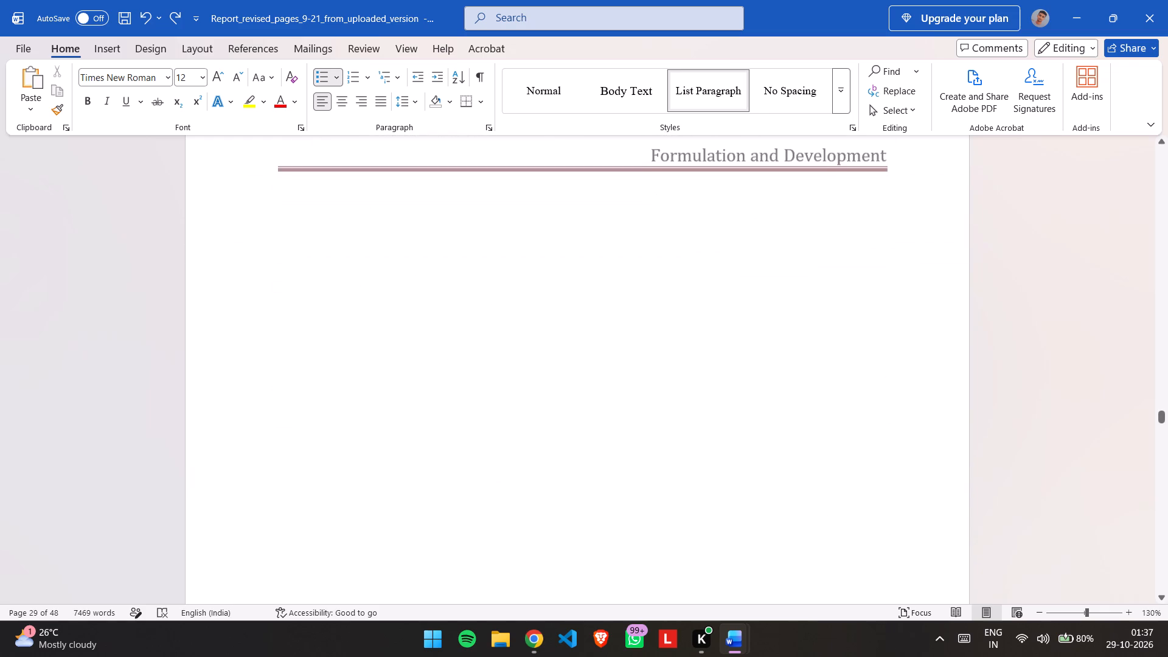
{"action": "scroll", "coordinate": [419, 439], "scroll_direction": "down", "scroll_amount": 2}
{"action": "left_click", "coordinate": [419, 439]}
{"action": "scroll", "coordinate": [419, 439], "scroll_direction": "down", "scroll_amount": 5, "text": "ctrl"}
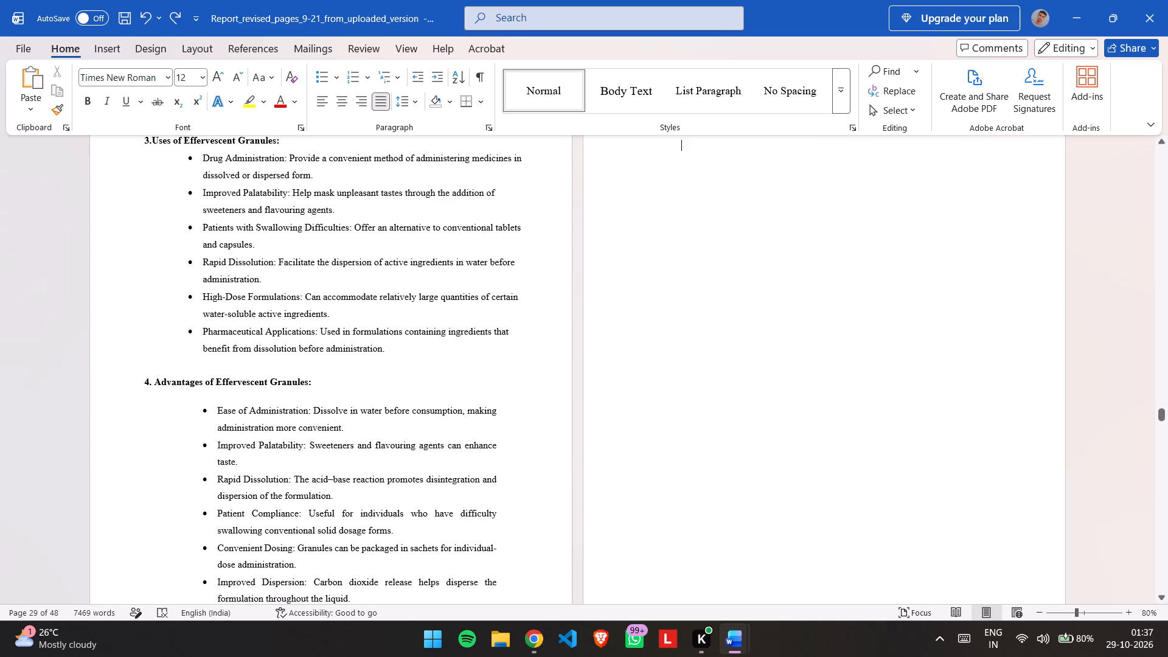
{"action": "scroll", "coordinate": [419, 439], "scroll_direction": "up", "scroll_amount": 1}
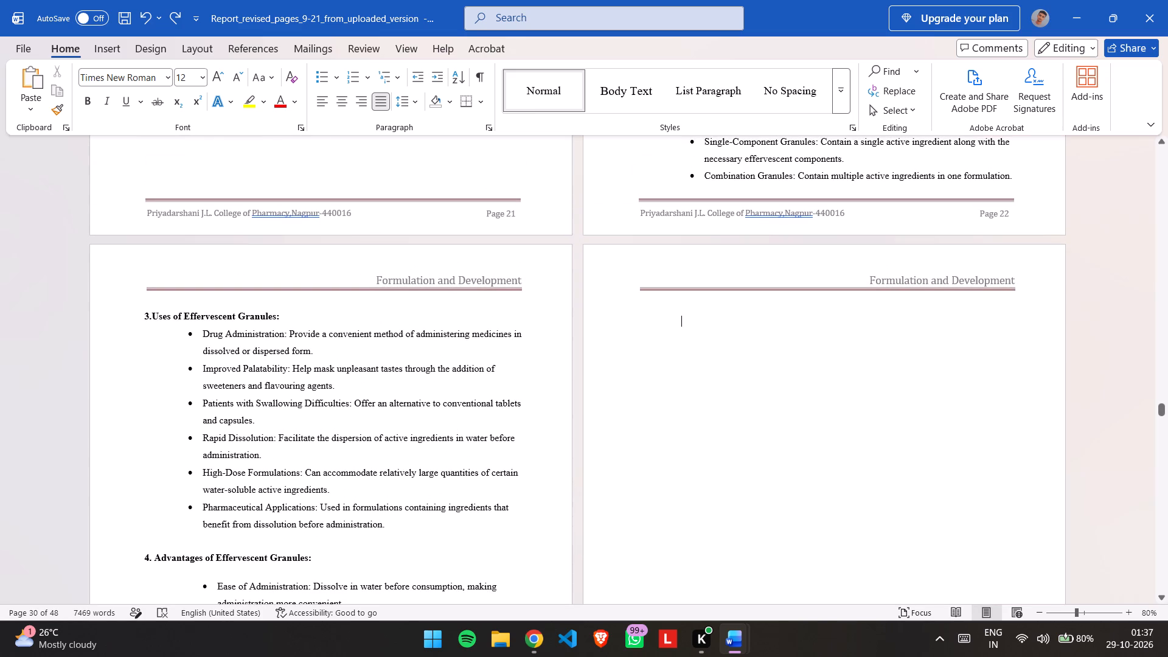
{"action": "key", "text": "Delete"}
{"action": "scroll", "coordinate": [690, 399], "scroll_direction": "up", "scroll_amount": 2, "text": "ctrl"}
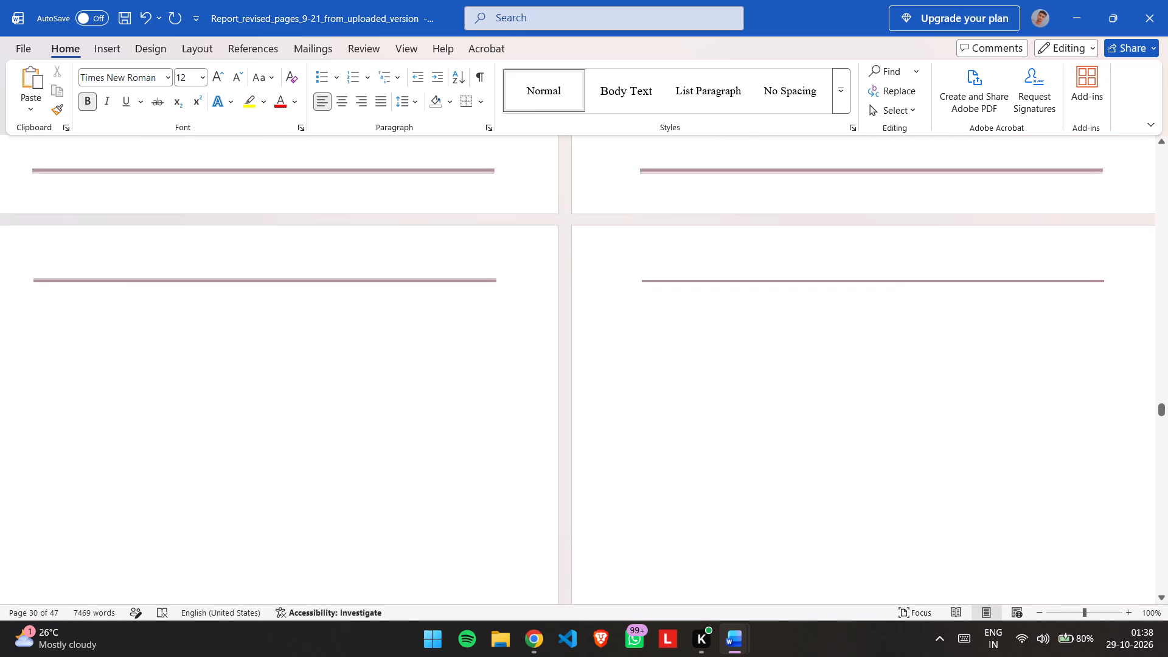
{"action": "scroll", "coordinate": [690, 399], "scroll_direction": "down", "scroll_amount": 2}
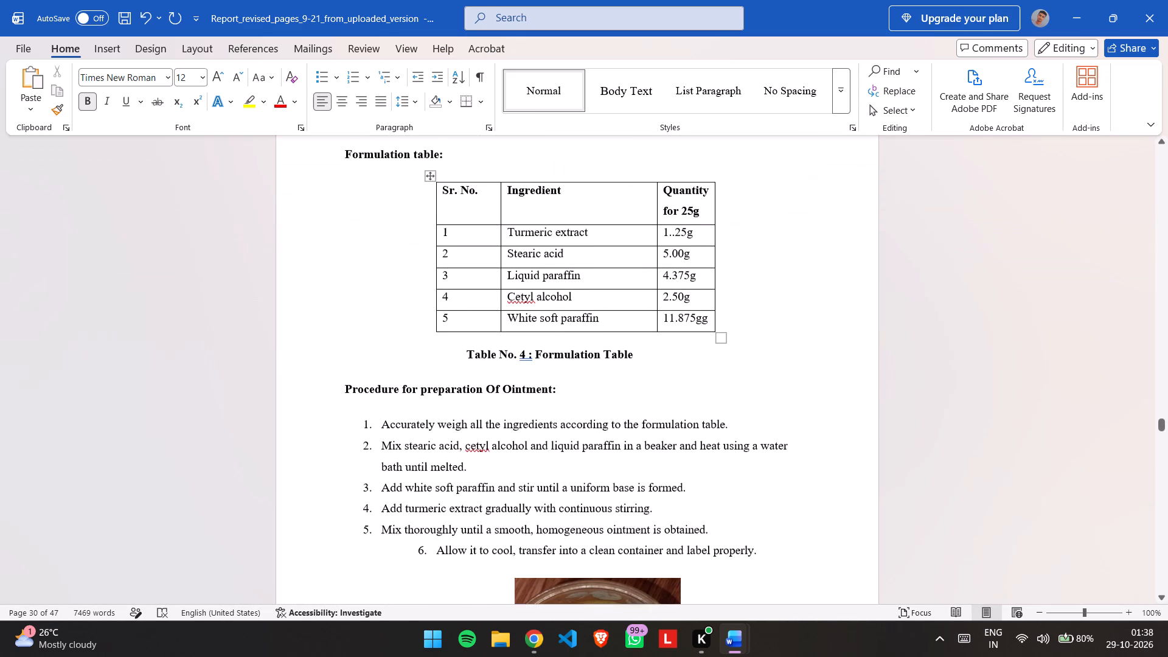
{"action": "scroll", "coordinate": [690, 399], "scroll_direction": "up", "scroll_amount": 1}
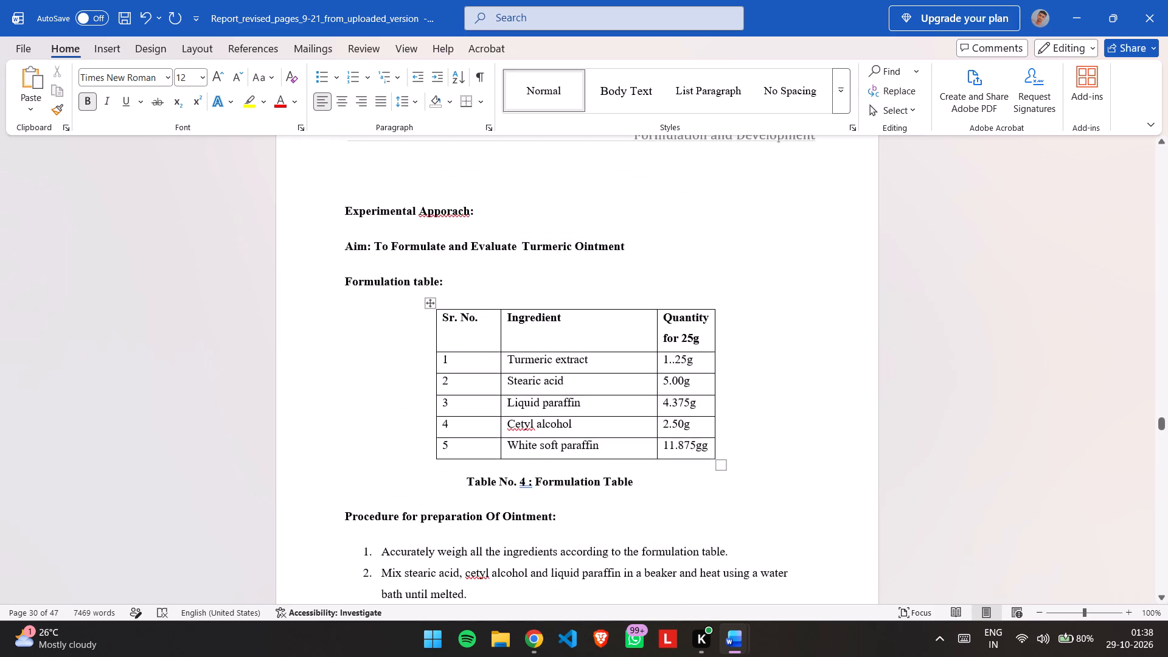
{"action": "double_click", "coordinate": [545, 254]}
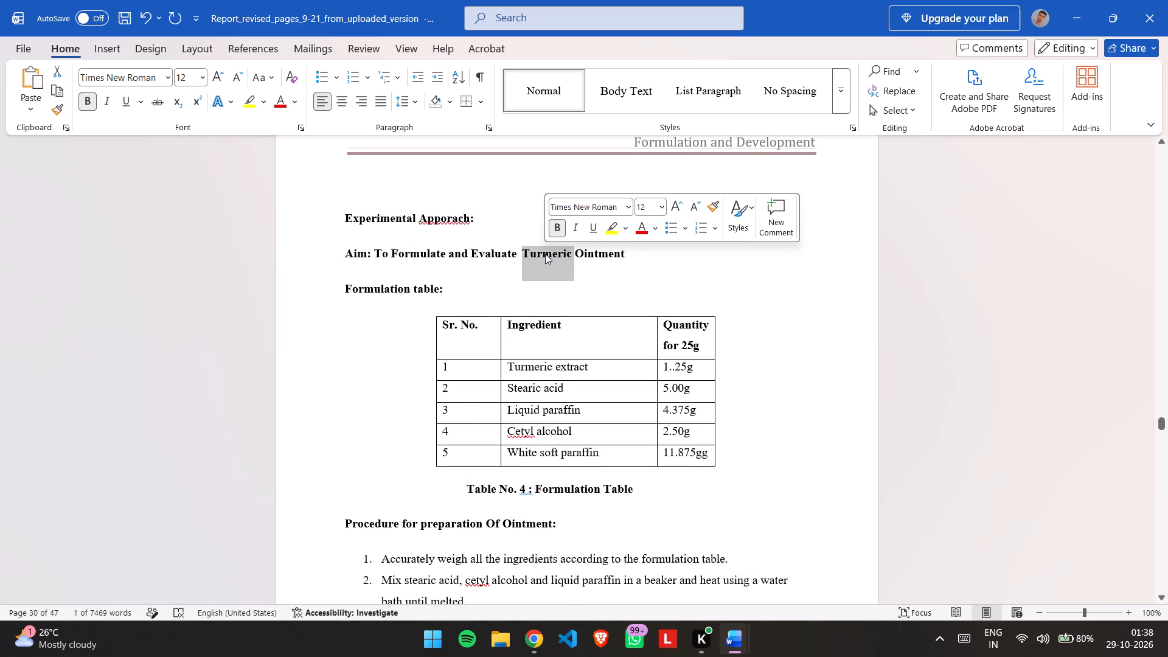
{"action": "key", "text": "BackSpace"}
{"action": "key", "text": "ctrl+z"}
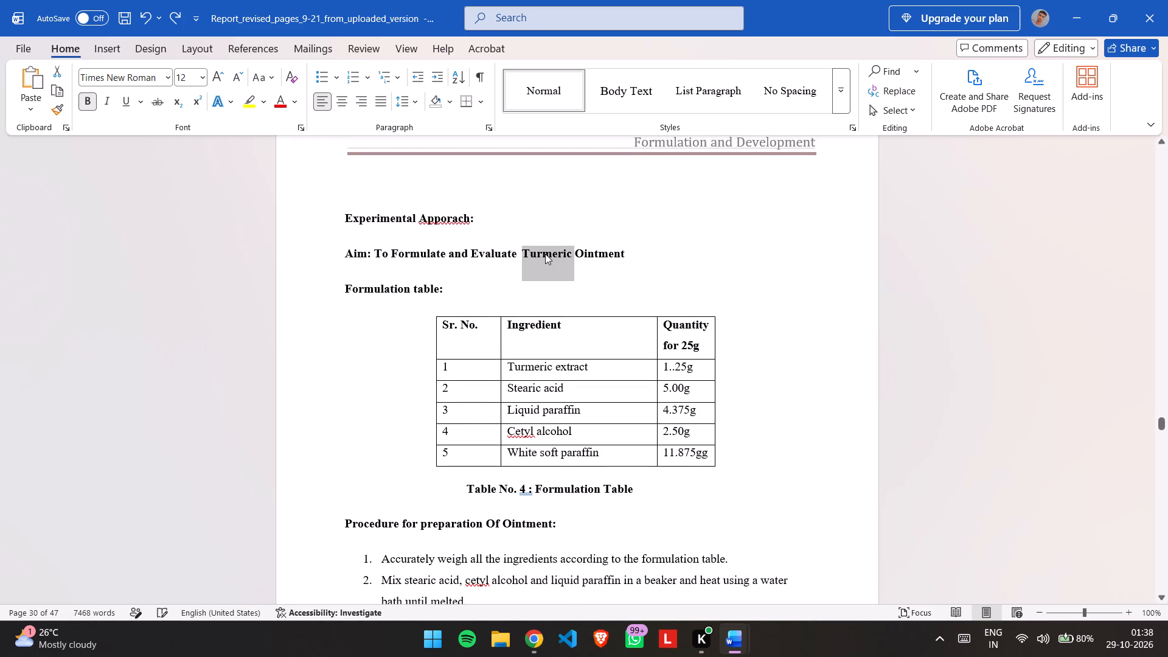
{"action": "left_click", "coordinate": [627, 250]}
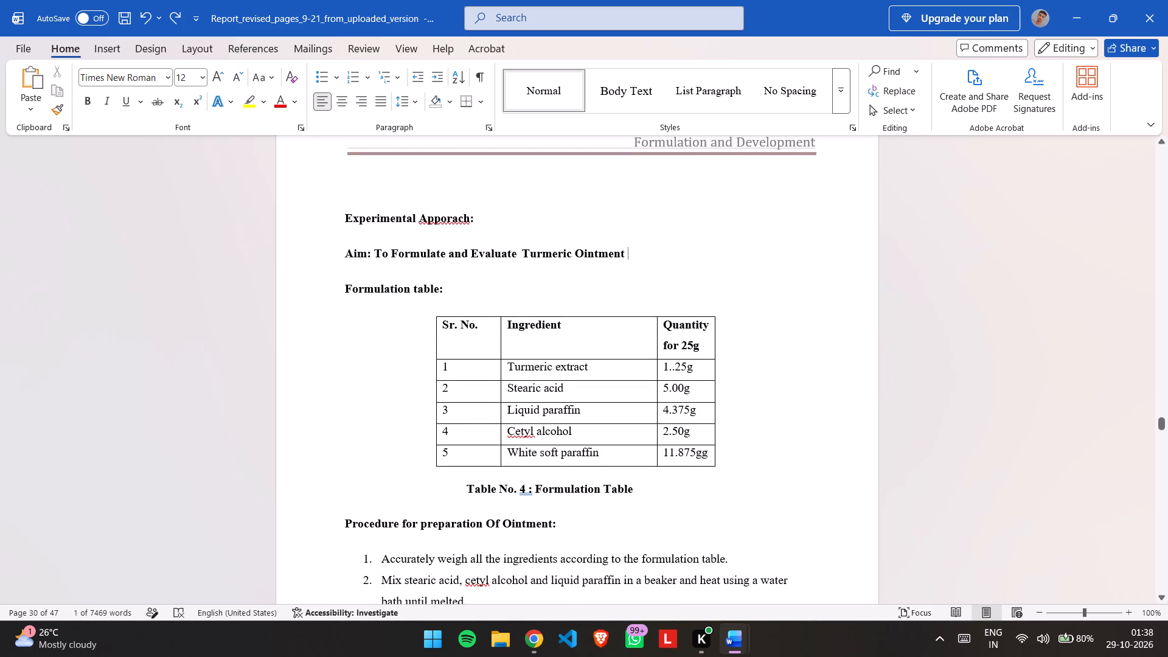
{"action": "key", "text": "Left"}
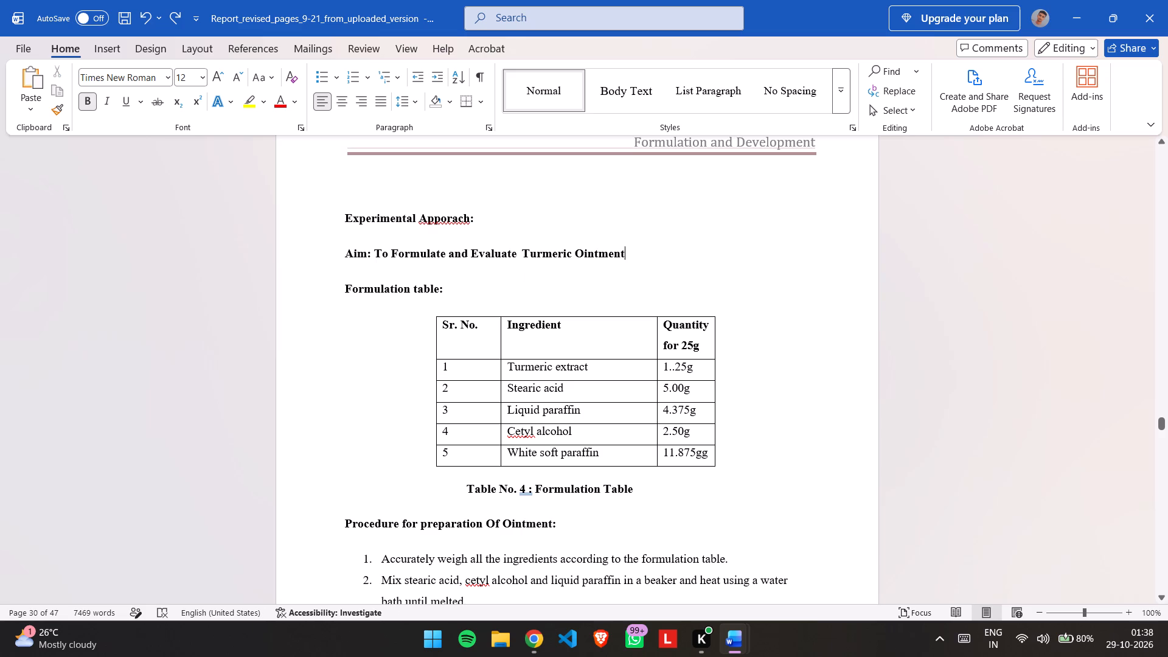
Replace "Turmeric Ointment" in the Aim line with "Effervescent Granules" copied from the first bullet of the Types list.
{"action": "scroll", "coordinate": [627, 250], "scroll_direction": "up", "scroll_amount": 1}
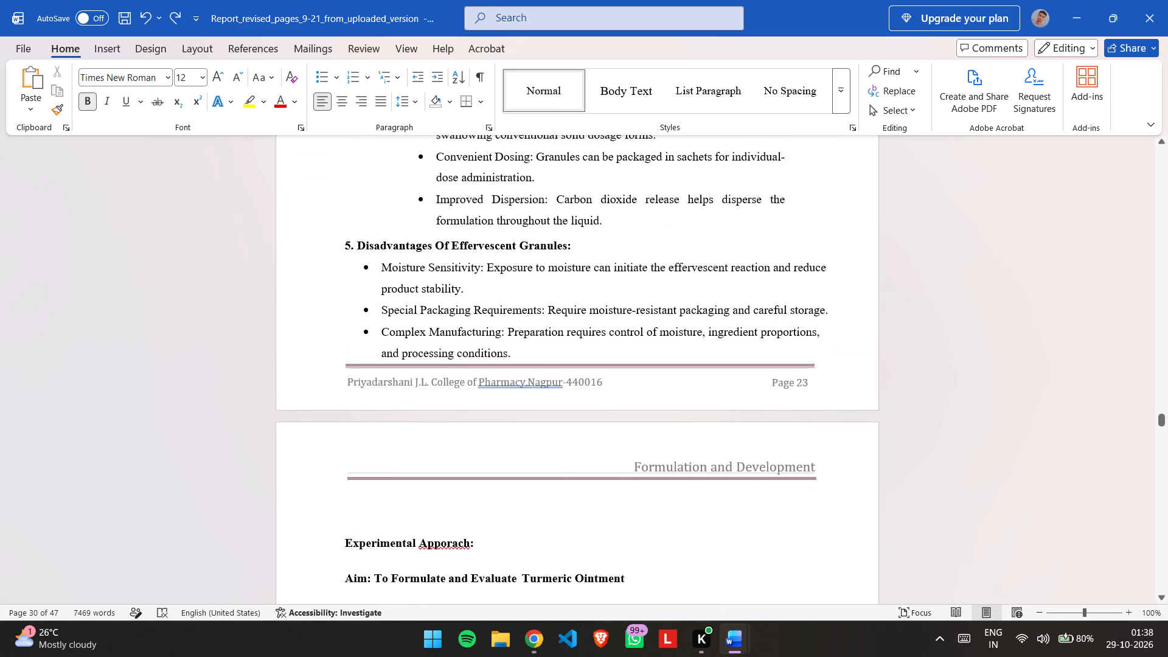
{"action": "scroll", "coordinate": [509, 294], "scroll_direction": "up", "scroll_amount": 2}
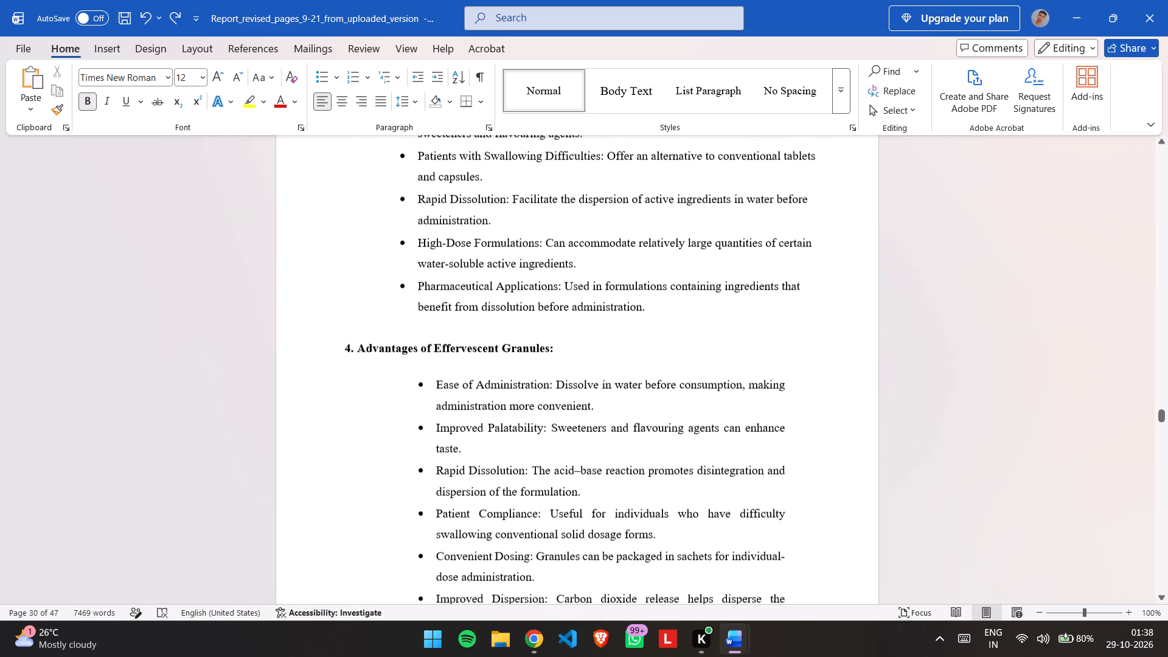
{"action": "scroll", "coordinate": [494, 266], "scroll_direction": "up", "scroll_amount": 1}
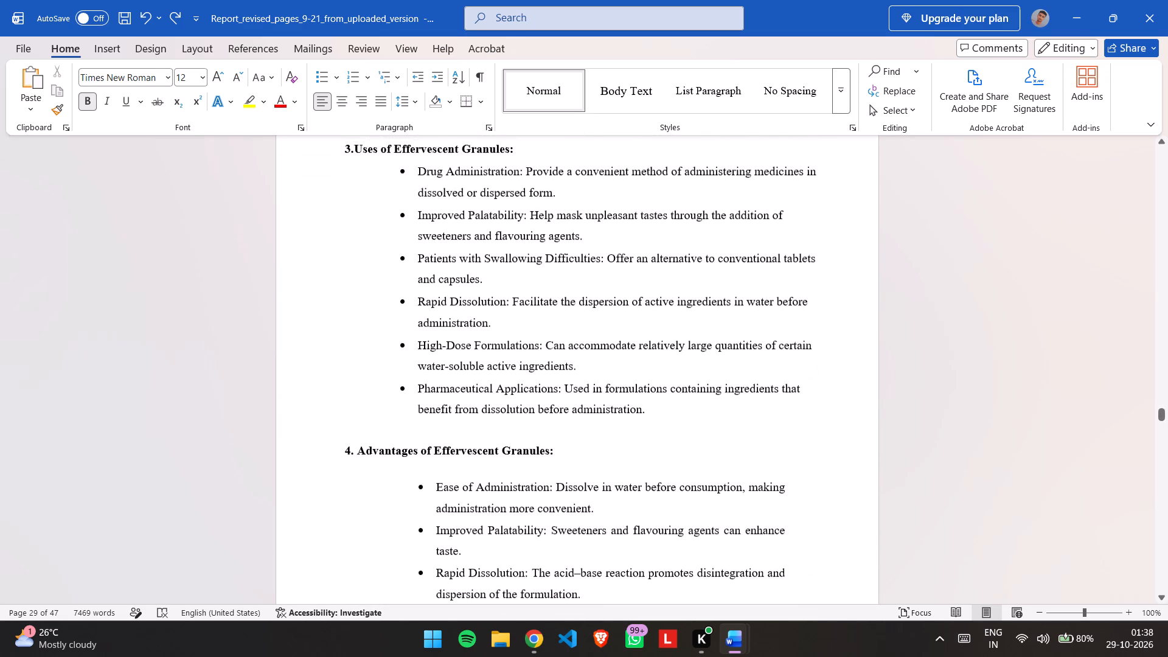
{"action": "scroll", "coordinate": [494, 266], "scroll_direction": "up", "scroll_amount": 2}
{"action": "scroll", "coordinate": [516, 342], "scroll_direction": "up", "scroll_amount": 1}
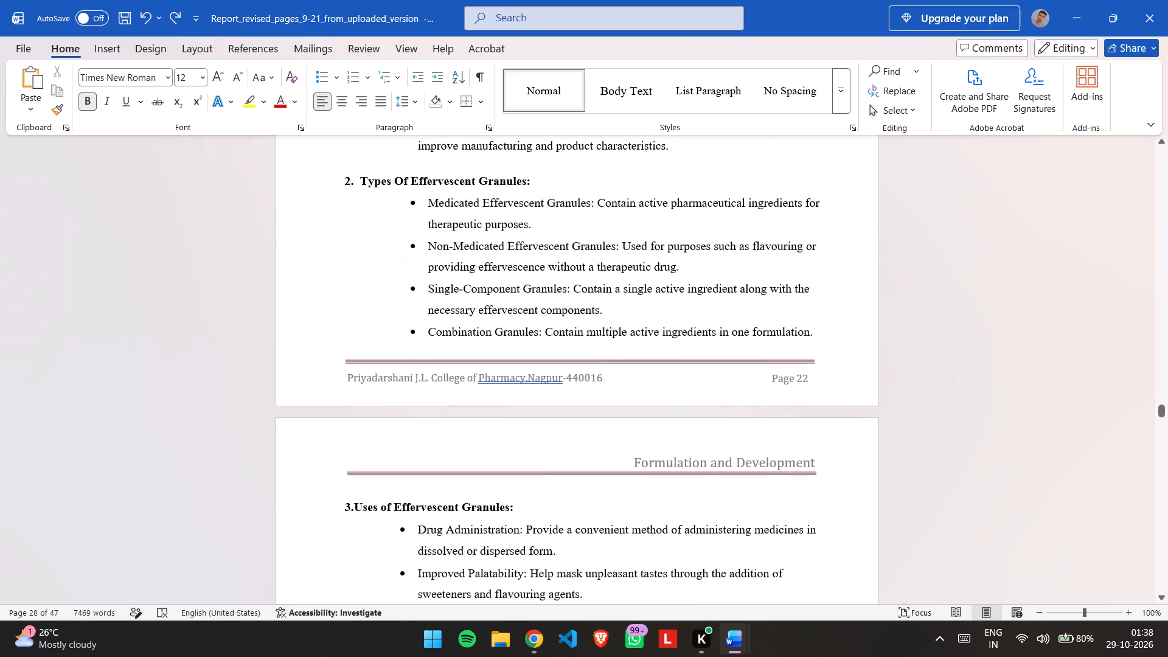
{"action": "left_click_drag", "start_coordinate": [484, 204], "coordinate": [554, 215]}
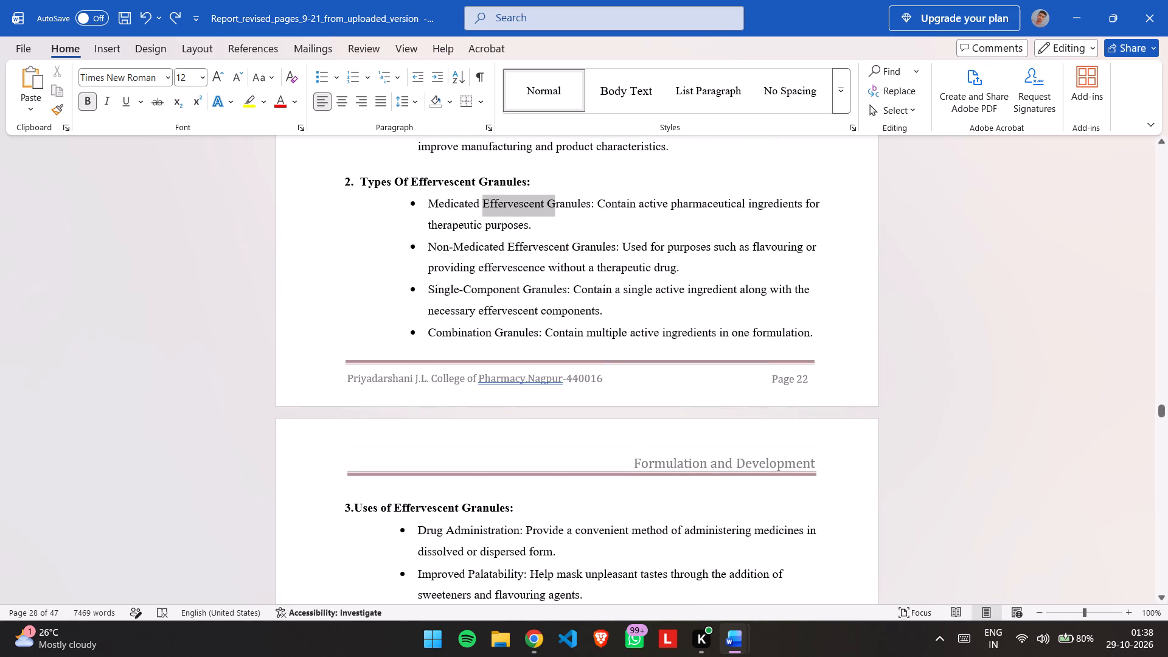
{"action": "left_click_drag", "start_coordinate": [554, 215], "coordinate": [589, 207]}
{"action": "key", "text": "ctrl+c"}
{"action": "scroll", "coordinate": [589, 207], "scroll_direction": "down", "scroll_amount": 4}
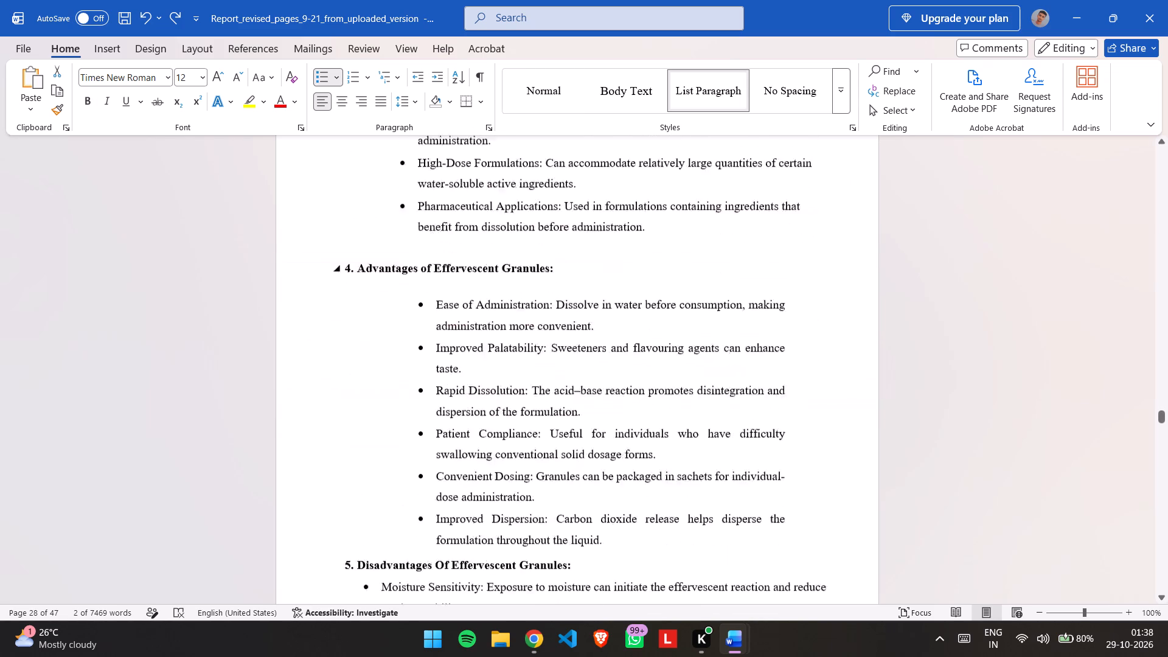
{"action": "scroll", "coordinate": [589, 207], "scroll_direction": "down", "scroll_amount": 1}
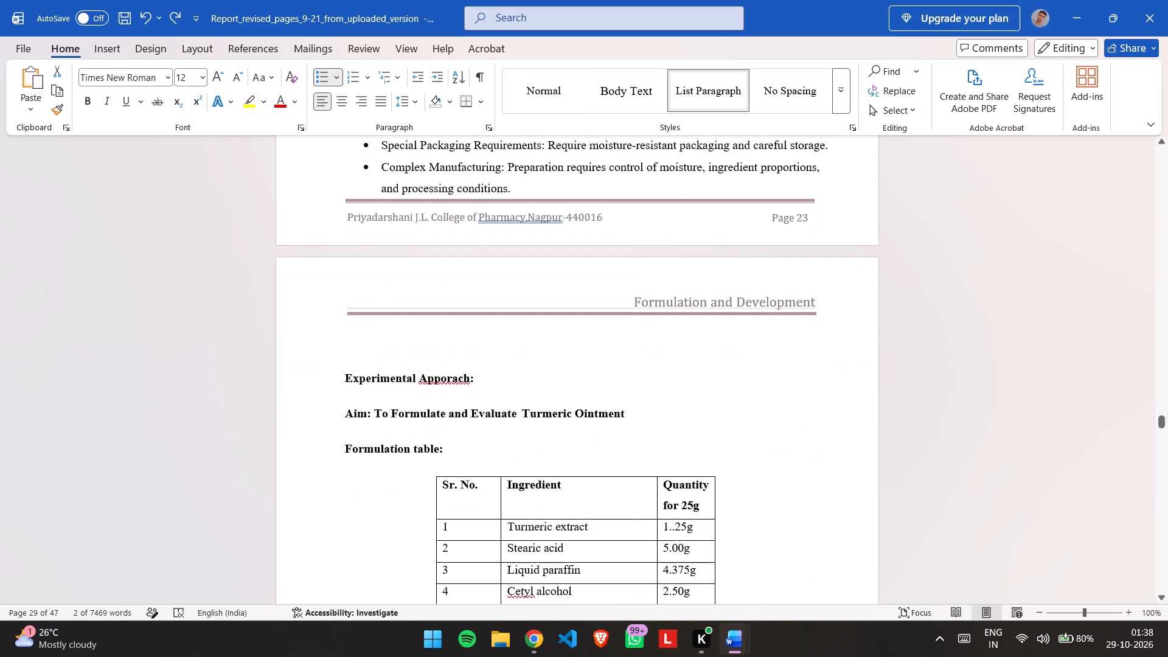
{"action": "left_click_drag", "start_coordinate": [525, 414], "coordinate": [624, 409]}
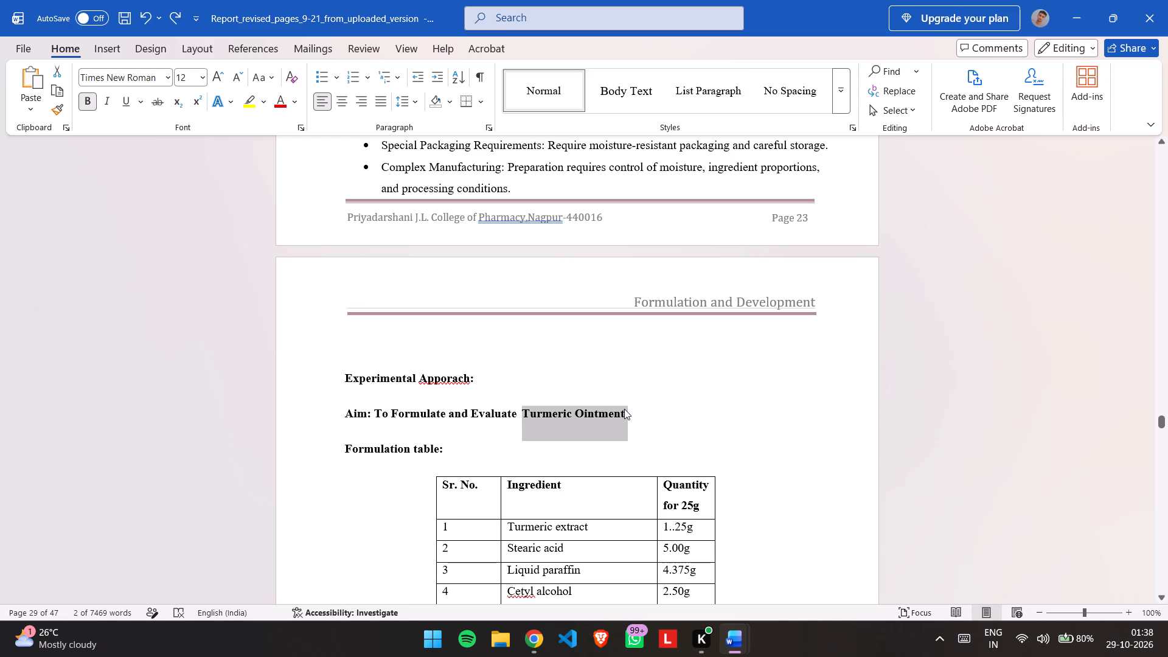
{"action": "key", "text": "shift+Left"}
{"action": "key", "text": "ctrl+v"}
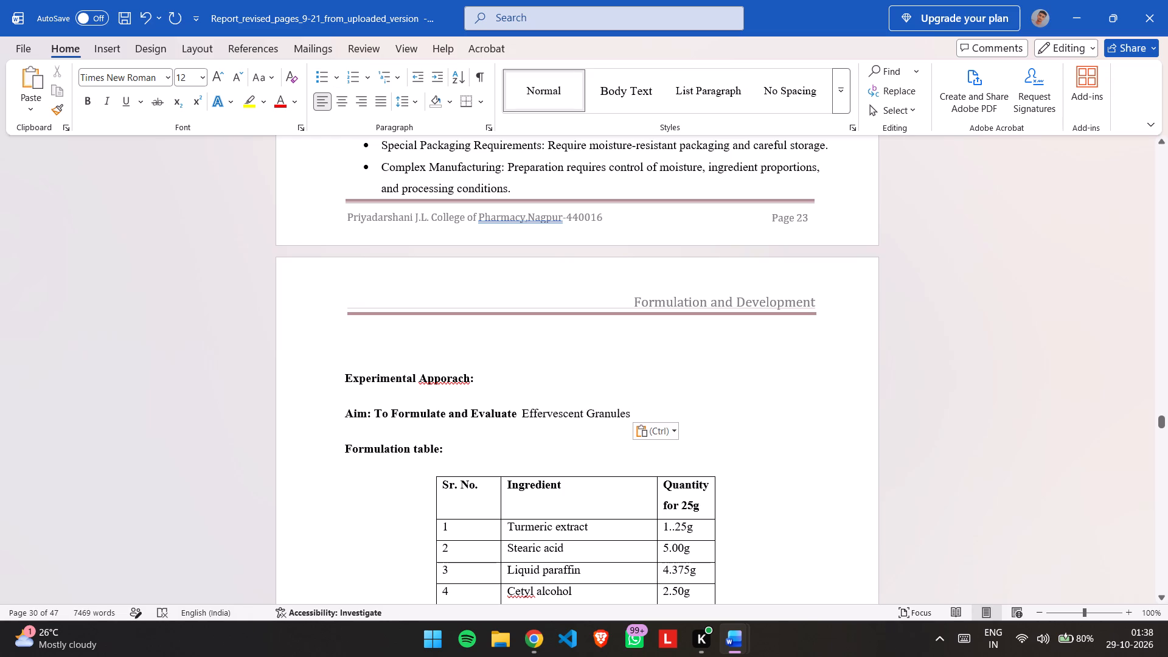
Make "Effervescent Granules" in the Aim line bold.
{"action": "key", "text": "shift+Left"}
{"action": "key", "text": "shift+Left"}
{"action": "key", "text": "shift+Left"}
{"action": "key", "text": "shift+Left"}
{"action": "key", "text": "shift+Left"}
{"action": "key", "text": "shift+Left"}
{"action": "key", "text": "shift+Left"}
{"action": "key", "text": "shift+Left"}
{"action": "key", "text": "shift+Left"}
{"action": "key", "text": "shift+Left"}
{"action": "key", "text": "shift+Left"}
{"action": "key", "text": "shift+Left"}
{"action": "key", "text": "shift+Left"}
{"action": "key", "text": "shift+Left"}
{"action": "key", "text": "shift+Left"}
{"action": "key", "text": "shift+Left"}
{"action": "key", "text": "shift+Left"}
{"action": "key", "text": "shift+Left"}
{"action": "key", "text": "shift+Left"}
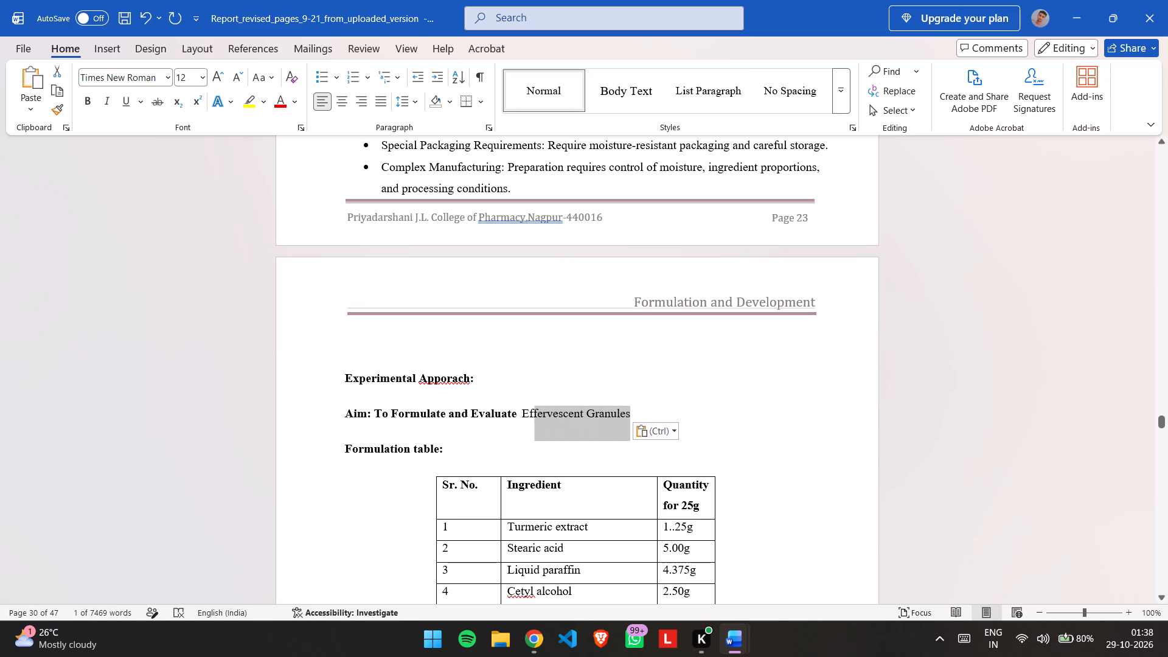
{"action": "key", "text": "shift+Left"}
{"action": "key", "text": "shift+Left"}
{"action": "key", "text": "ctrl+b"}
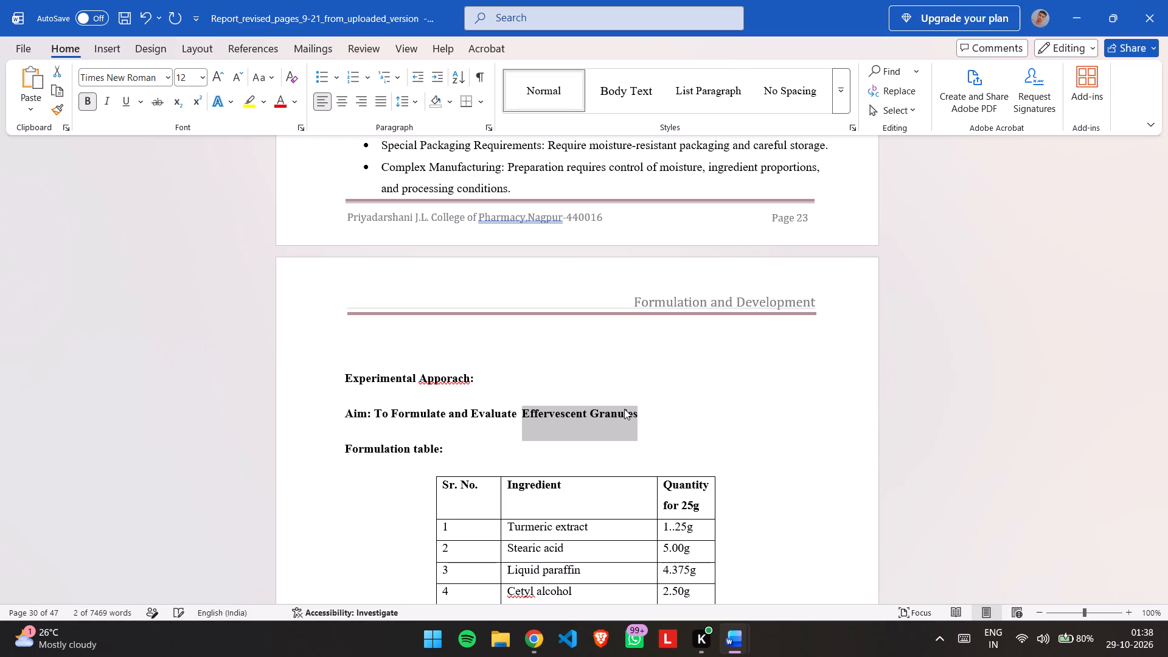
{"action": "left_click", "coordinate": [731, 407]}
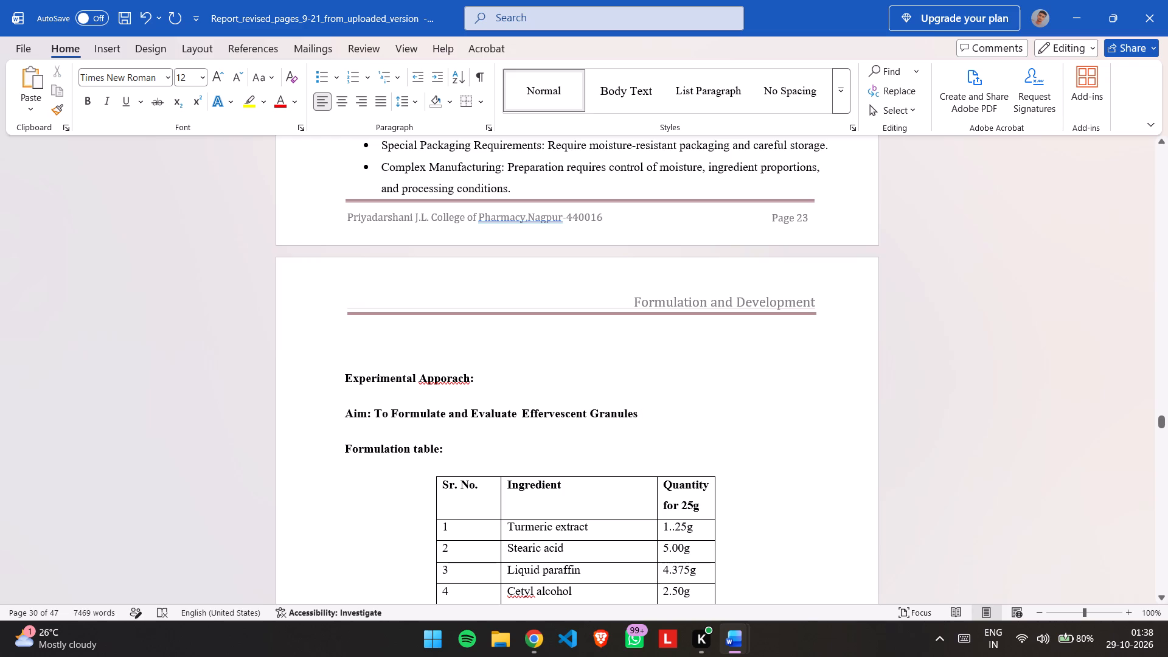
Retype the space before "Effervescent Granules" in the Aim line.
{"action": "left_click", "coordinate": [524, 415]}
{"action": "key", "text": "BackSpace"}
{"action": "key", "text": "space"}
Change the initial letters of "Evaluate" and "Formulate" in the Aim line to lowercase.
{"action": "left_click", "coordinate": [479, 415]}
{"action": "key", "text": "BackSpace"}
{"action": "key", "text": "e"}
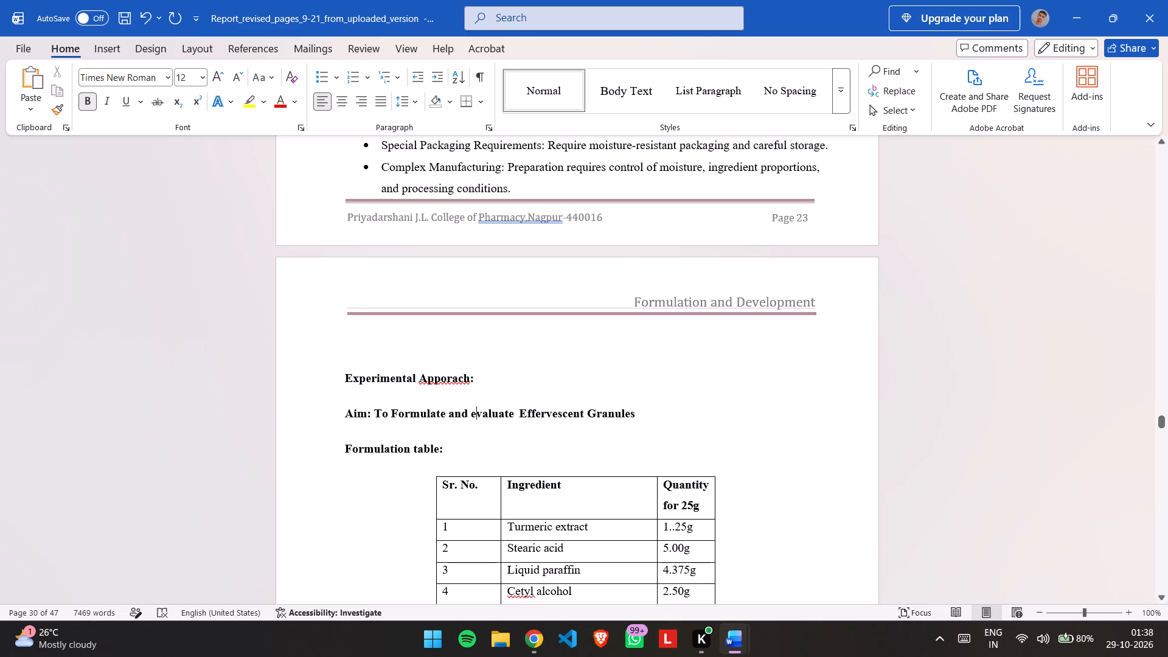
{"action": "left_click", "coordinate": [400, 413]}
{"action": "key", "text": "Left"}
{"action": "key", "text": "Right"}
{"action": "key", "text": "BackSpace"}
{"action": "key", "text": "f"}
{"action": "scroll", "coordinate": [484, 450], "scroll_direction": "down", "scroll_amount": 1}
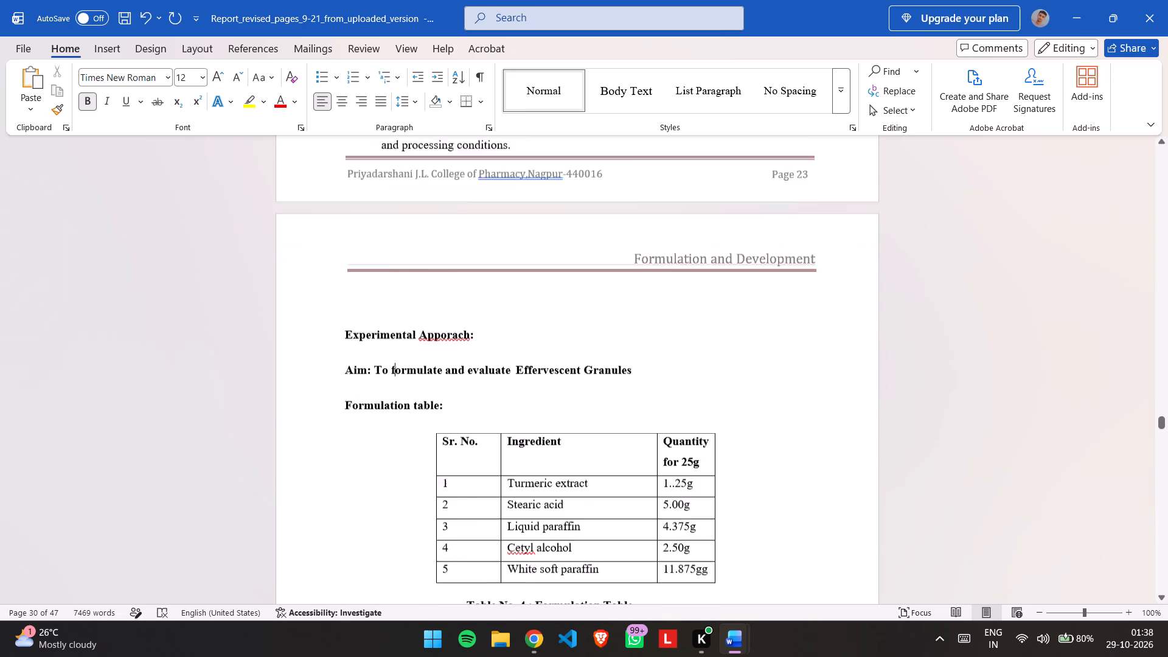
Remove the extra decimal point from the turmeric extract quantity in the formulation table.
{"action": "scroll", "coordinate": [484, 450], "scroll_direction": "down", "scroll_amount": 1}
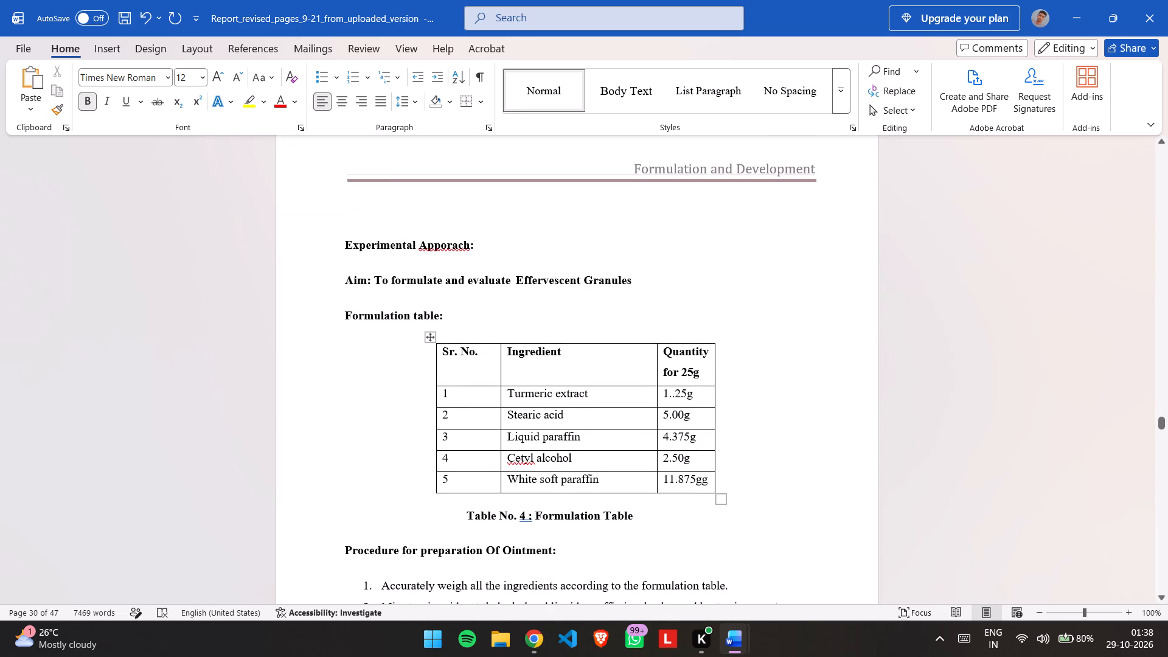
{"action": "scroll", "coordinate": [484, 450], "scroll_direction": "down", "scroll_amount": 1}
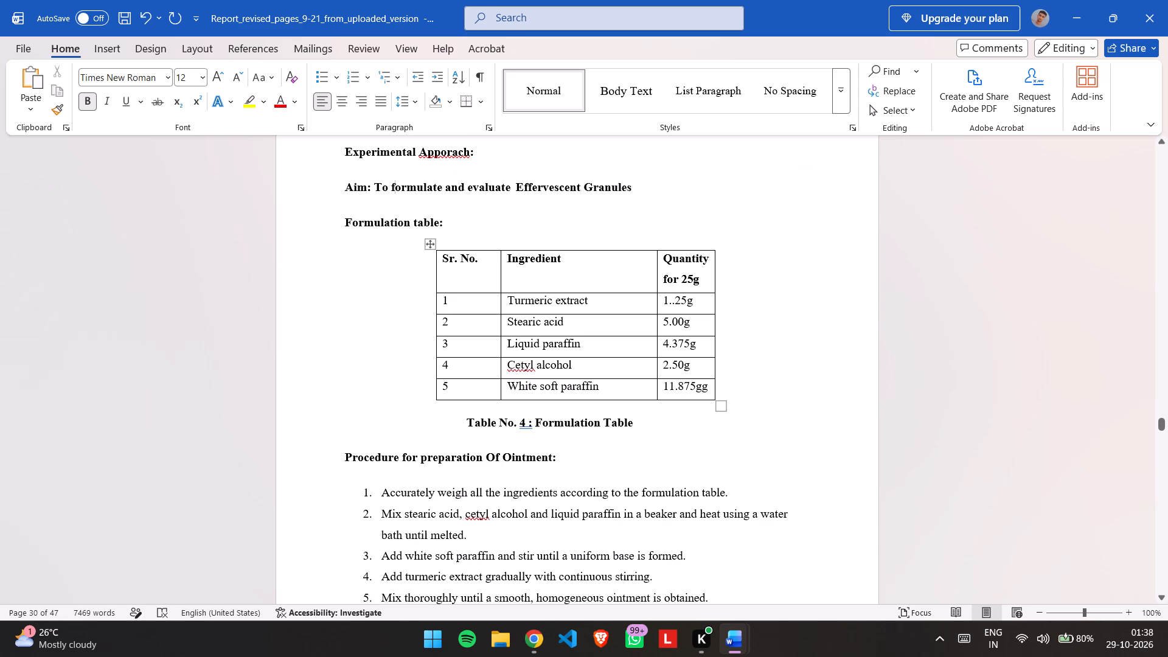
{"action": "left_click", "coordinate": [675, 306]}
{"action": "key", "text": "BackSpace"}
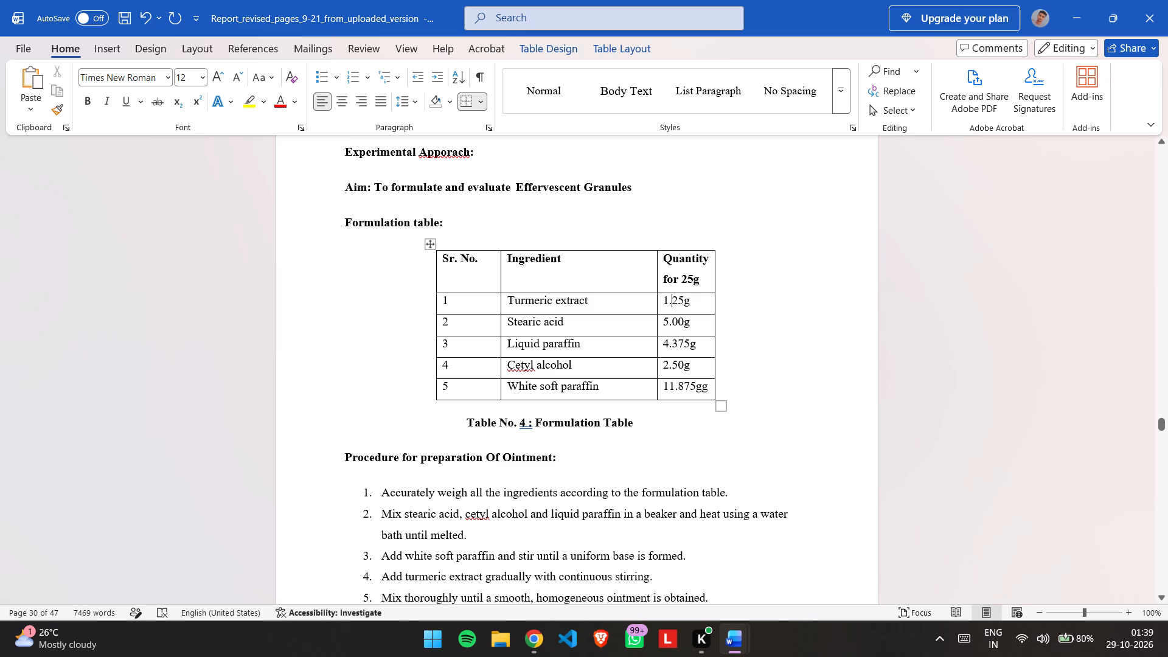
Replace the ingredient in row 1 of the formulation table with "Citric acid (anhydrous)".
{"action": "left_click_drag", "start_coordinate": [595, 301], "coordinate": [520, 301]}
{"action": "type", "text": "Citric acid"}
{"action": "key", "text": "space"}
{"action": "key", "text": "shift+parenleft"}
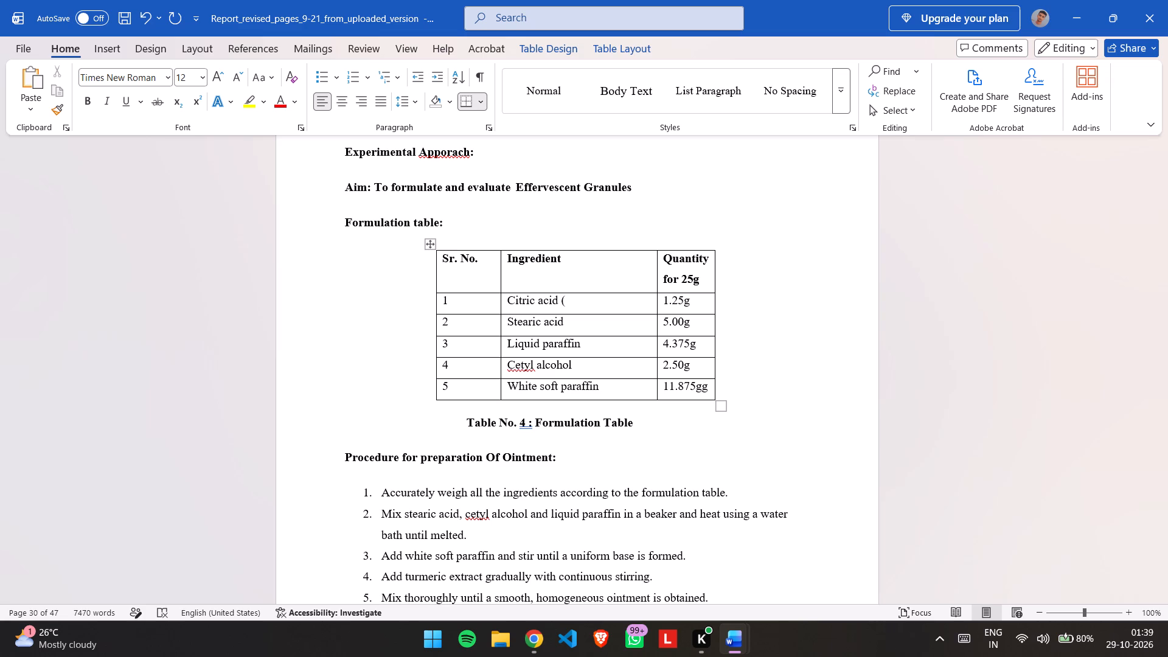
{"action": "key", "text": "shift+u"}
{"action": "key", "text": "BackSpace"}
{"action": "type", "text": "anhydrous"}
{"action": "key", "text": "shift+parenright"}
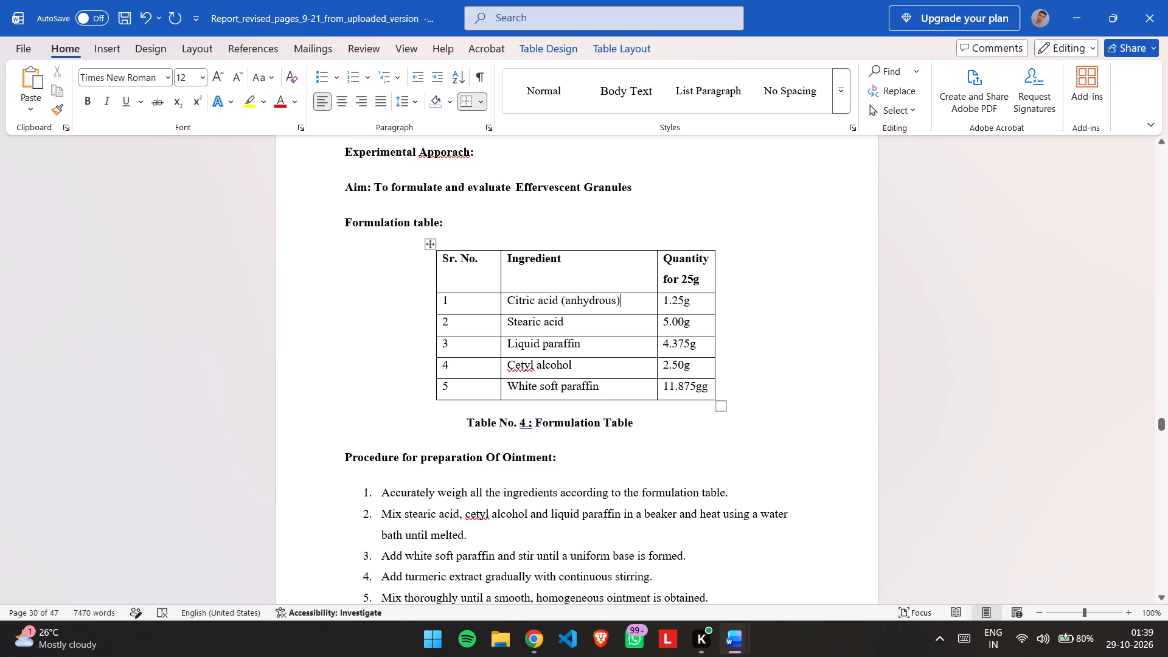
Set the citric acid quantity in the formulation table to 5.00g.
{"action": "double_click", "coordinate": [672, 301]}
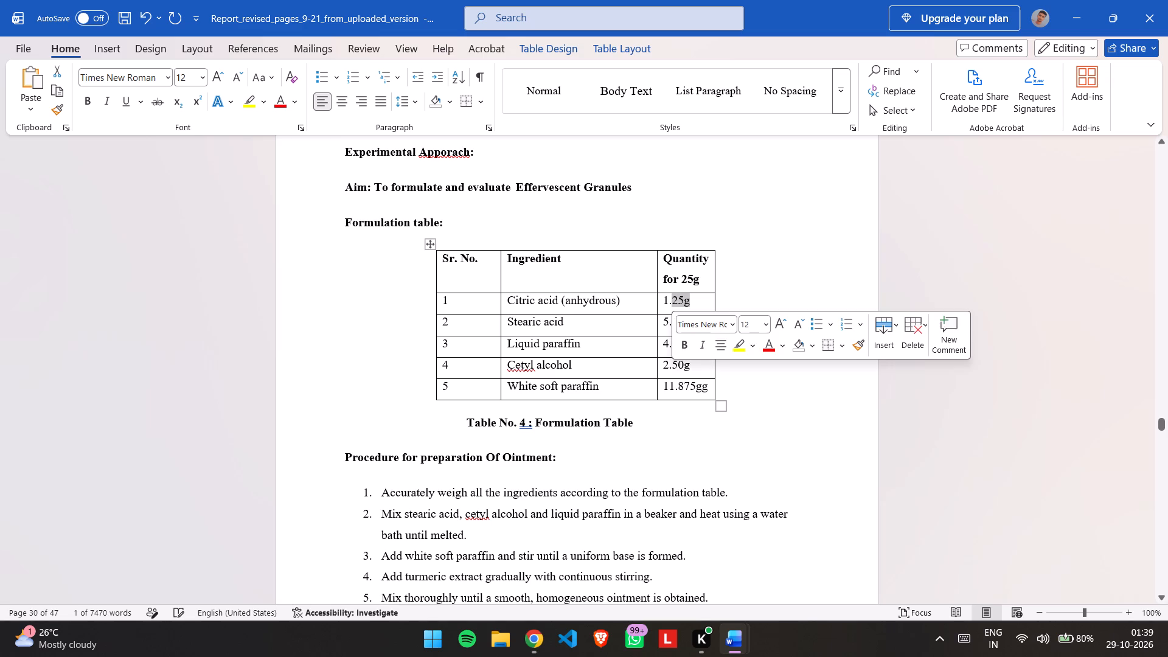
{"action": "key", "text": "BackSpace"}
{"action": "key", "text": "BackSpace"}
{"action": "key", "text": "BackSpace"}
{"action": "type", "text": "5.00"}
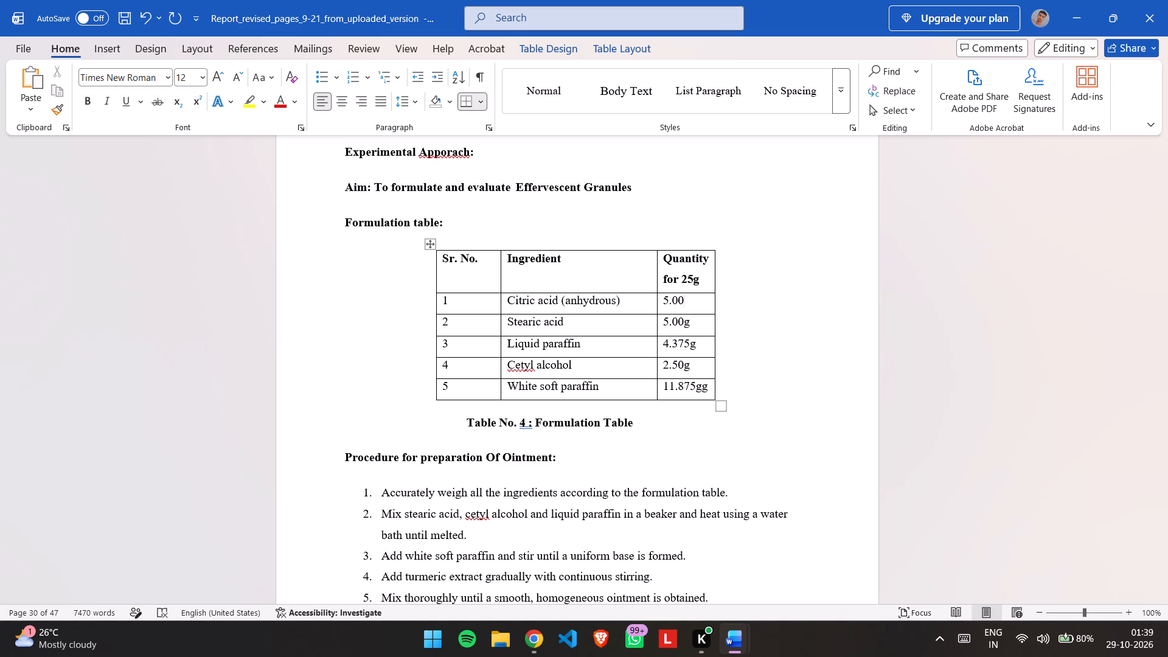
{"action": "key", "text": "g"}
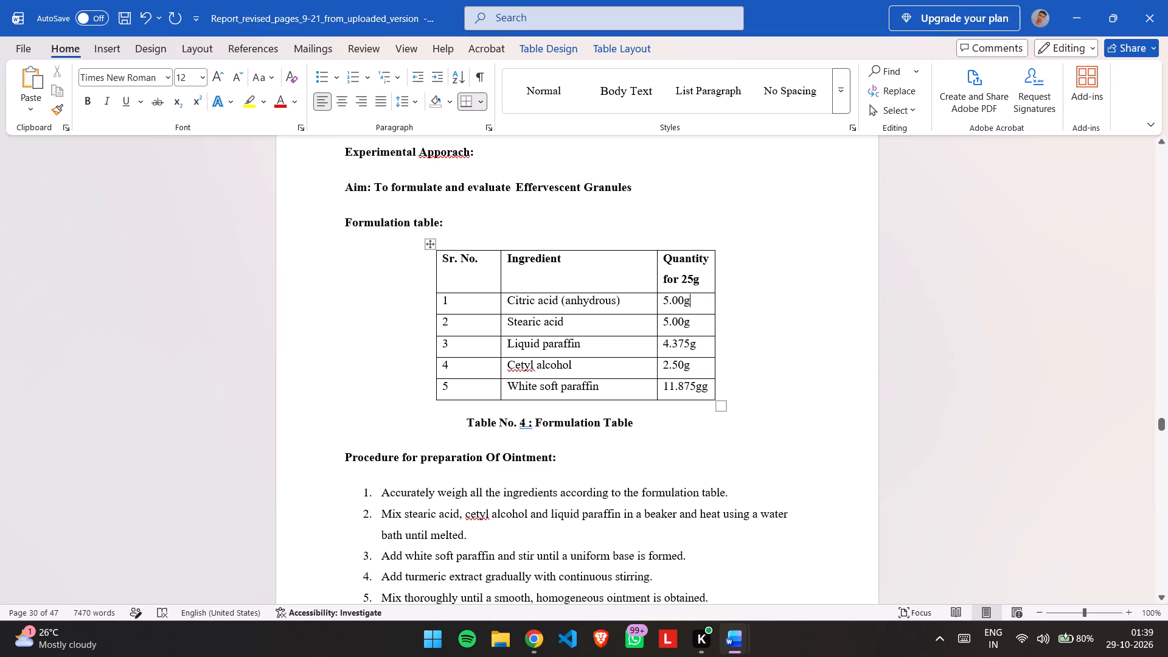
Change the ingredient in row 2 of the formulation table to "Tartaric acid".
{"action": "left_click", "coordinate": [526, 319]}
{"action": "left_click", "coordinate": [580, 317]}
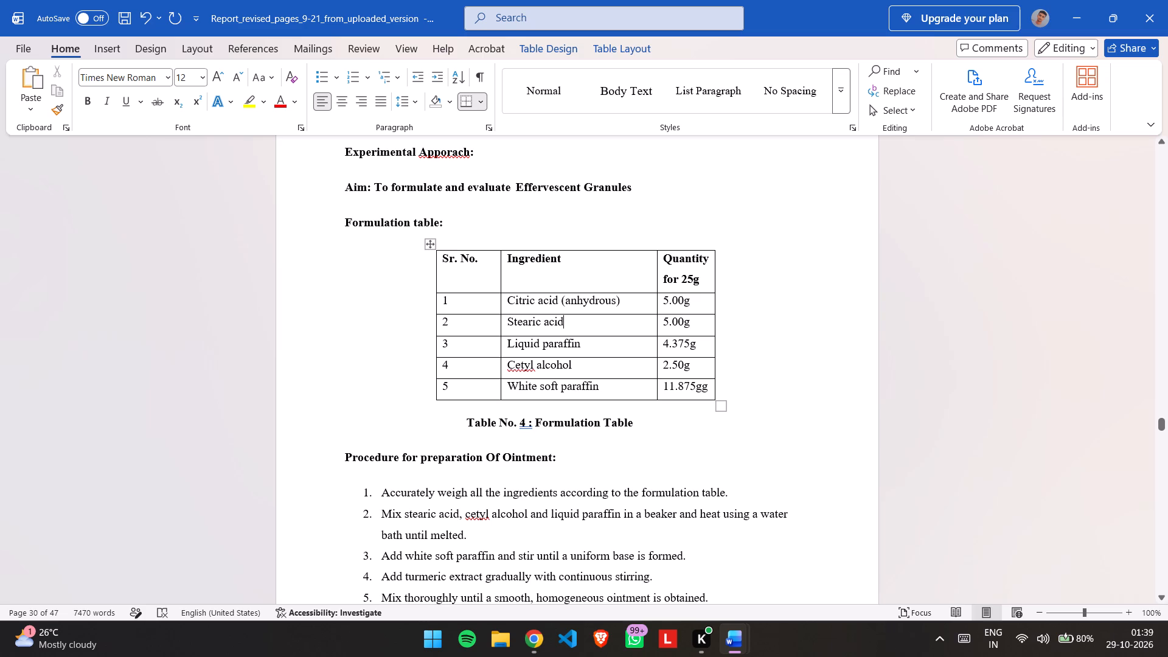
{"action": "double_click", "coordinate": [524, 321]}
{"action": "type", "text": "Tara"}
{"action": "key", "text": "BackSpace"}
{"action": "type", "text": "taric"}
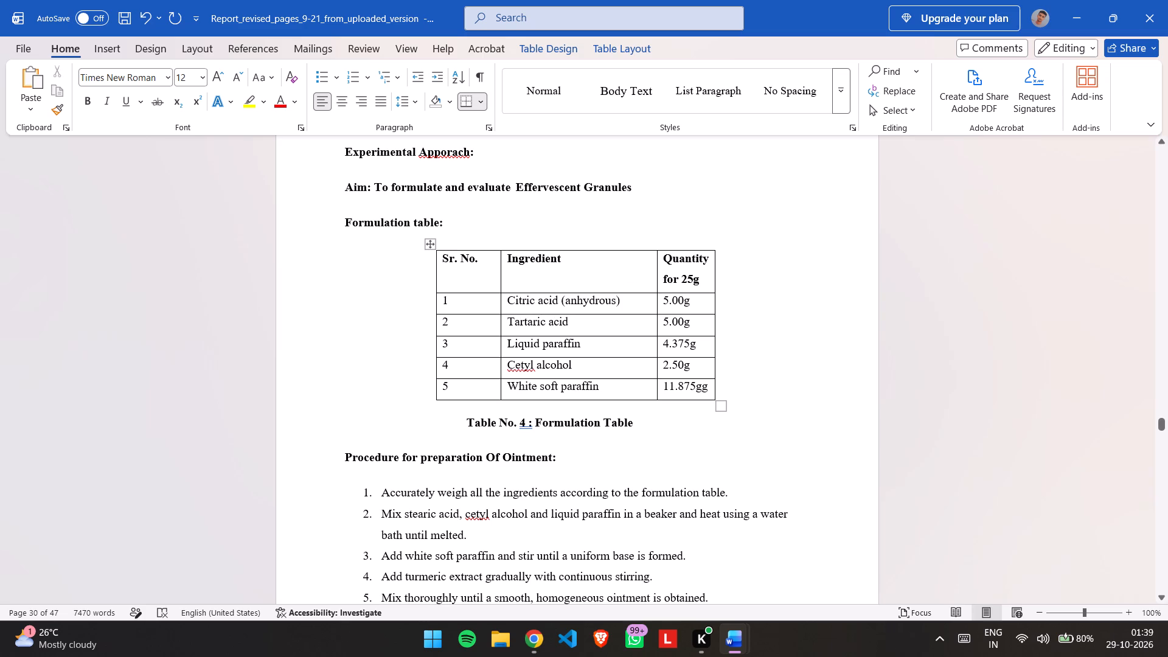
Replace the ingredient in row 3 of the formulation table with "Sodium Bicarbonate".
{"action": "left_click", "coordinate": [532, 345]}
{"action": "left_click", "coordinate": [591, 347]}
{"action": "key", "text": "BackSpace"}
{"action": "key", "text": "BackSpace"}
{"action": "key", "text": "BackSpace"}
{"action": "key", "text": "BackSpace"}
{"action": "key", "text": "BackSpace"}
{"action": "key", "text": "BackSpace"}
{"action": "key", "text": "BackSpace"}
{"action": "key", "text": "BackSpace"}
{"action": "key", "text": "BackSpace"}
{"action": "key", "text": "BackSpace"}
{"action": "key", "text": "BackSpace"}
{"action": "key", "text": "BackSpace"}
{"action": "key", "text": "BackSpace"}
{"action": "key", "text": "BackSpace"}
{"action": "key", "text": "BackSpace"}
{"action": "type", "text": "Sodiu"}
{"action": "key", "text": "space"}
{"action": "key", "text": "BackSpace"}
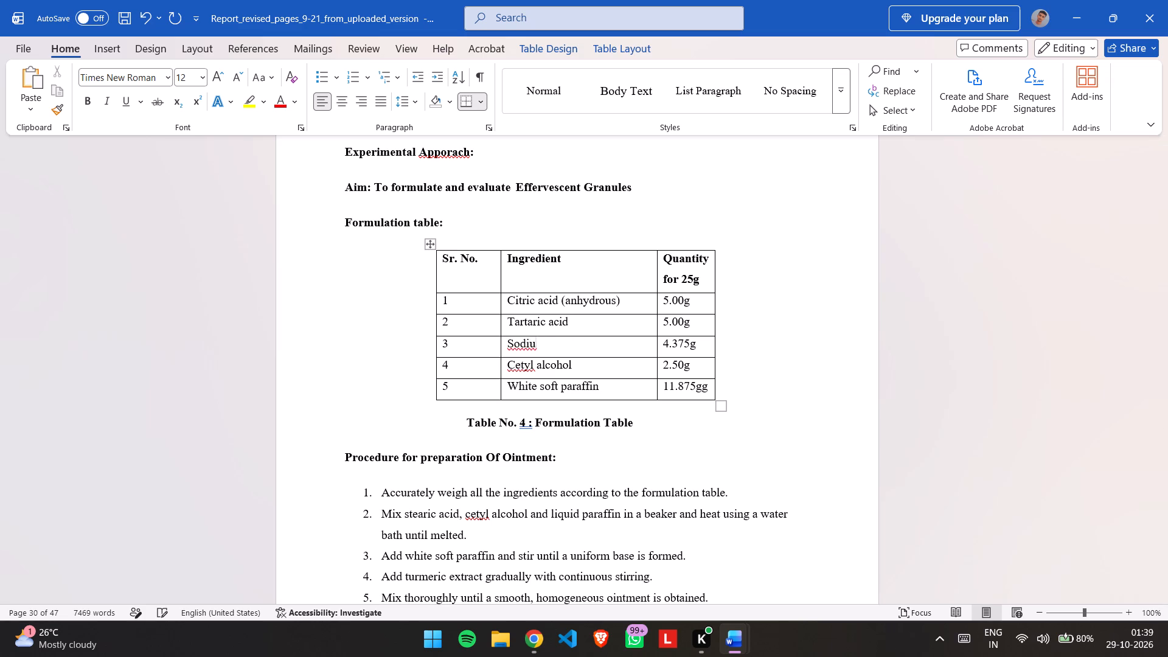
{"action": "type", "text": "m Bicarbo"}
{"action": "type", "text": "nate"}
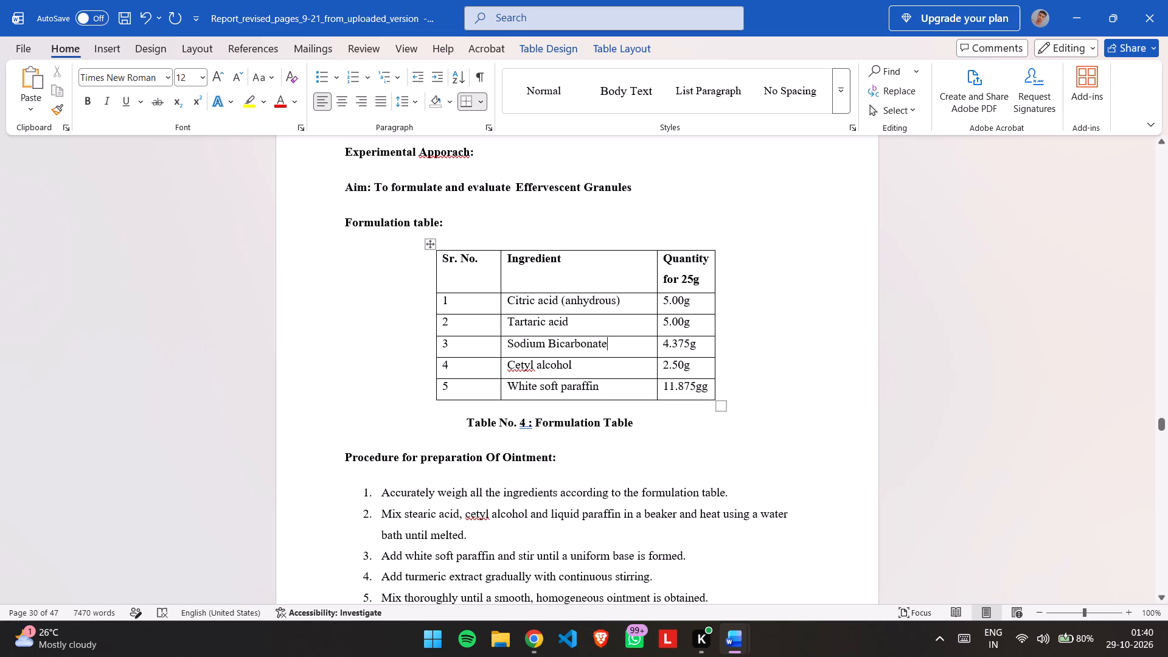
Replace the ingredient in row 4 of the formulation table with "Sucrose".
{"action": "left_click", "coordinate": [575, 366]}
{"action": "key", "text": "BackSpace"}
{"action": "key", "text": "BackSpace"}
{"action": "key", "text": "BackSpace"}
{"action": "key", "text": "BackSpace"}
{"action": "key", "text": "BackSpace"}
{"action": "key", "text": "BackSpace"}
{"action": "key", "text": "BackSpace"}
{"action": "key", "text": "BackSpace"}
{"action": "key", "text": "BackSpace"}
{"action": "key", "text": "BackSpace"}
{"action": "key", "text": "BackSpace"}
{"action": "key", "text": "BackSpace"}
{"action": "key", "text": "BackSpace"}
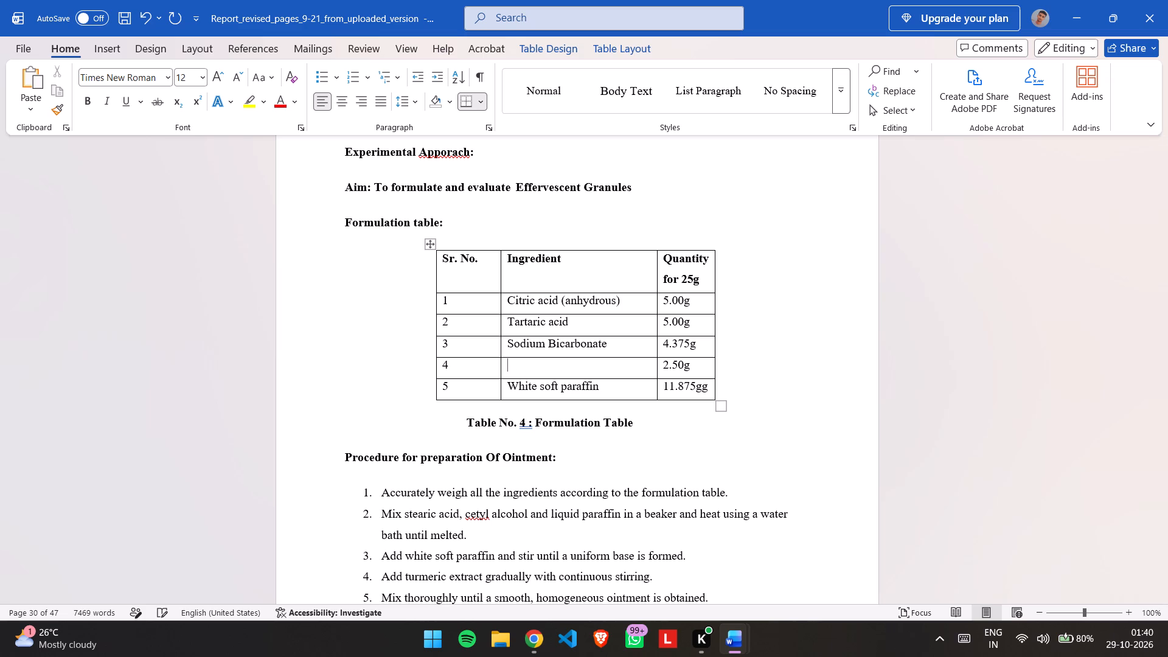
{"action": "type", "text": "Sucrose"}
Set the Sodium Bicarbonate quantity in the formulation table to 12.0g.
{"action": "left_click_drag", "start_coordinate": [661, 344], "coordinate": [690, 344]}
{"action": "type", "text": "12"}
{"action": "key", "text": "period"}
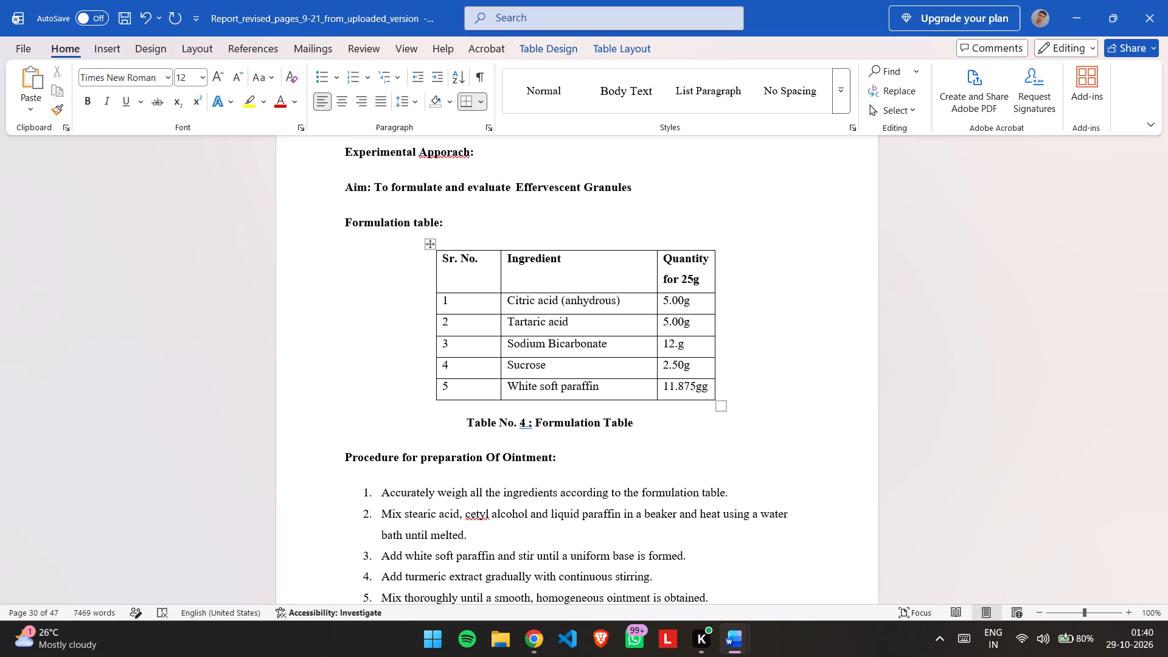
{"action": "key", "text": "0"}
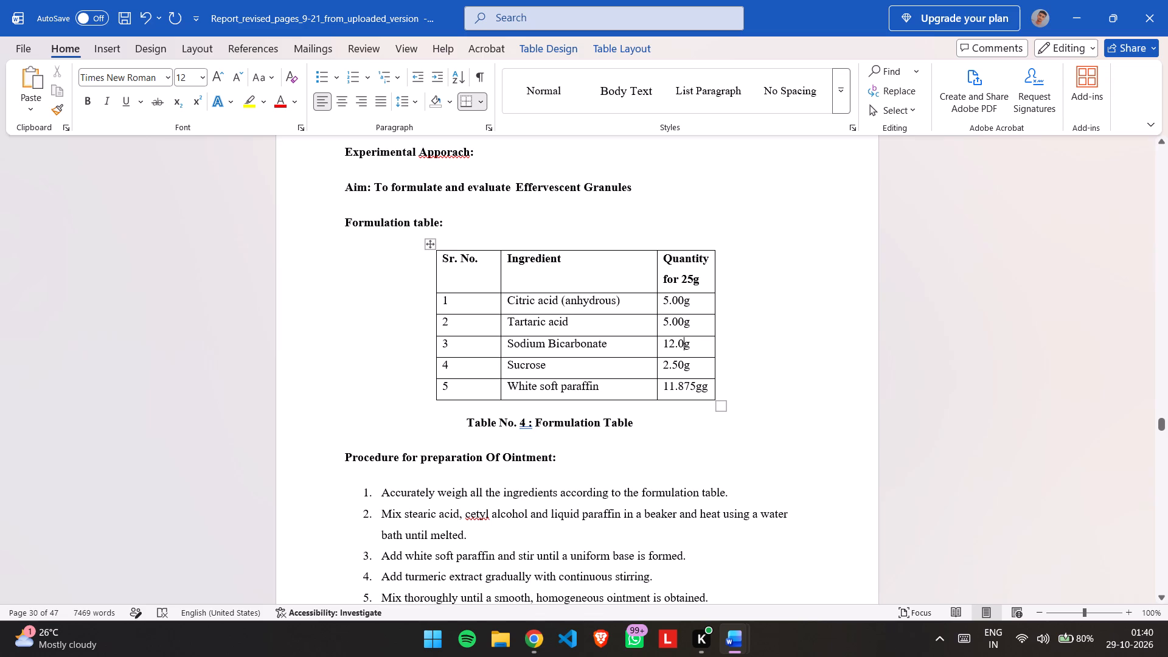
Set the Sucrose quantity in the formulation table to 3.00g.
{"action": "left_click", "coordinate": [680, 370]}
{"action": "key", "text": "BackSpace"}
{"action": "key", "text": "0"}
{"action": "key", "text": "Left"}
{"action": "key", "text": "Left"}
{"action": "key", "text": "BackSpace"}
{"action": "key", "text": "3"}
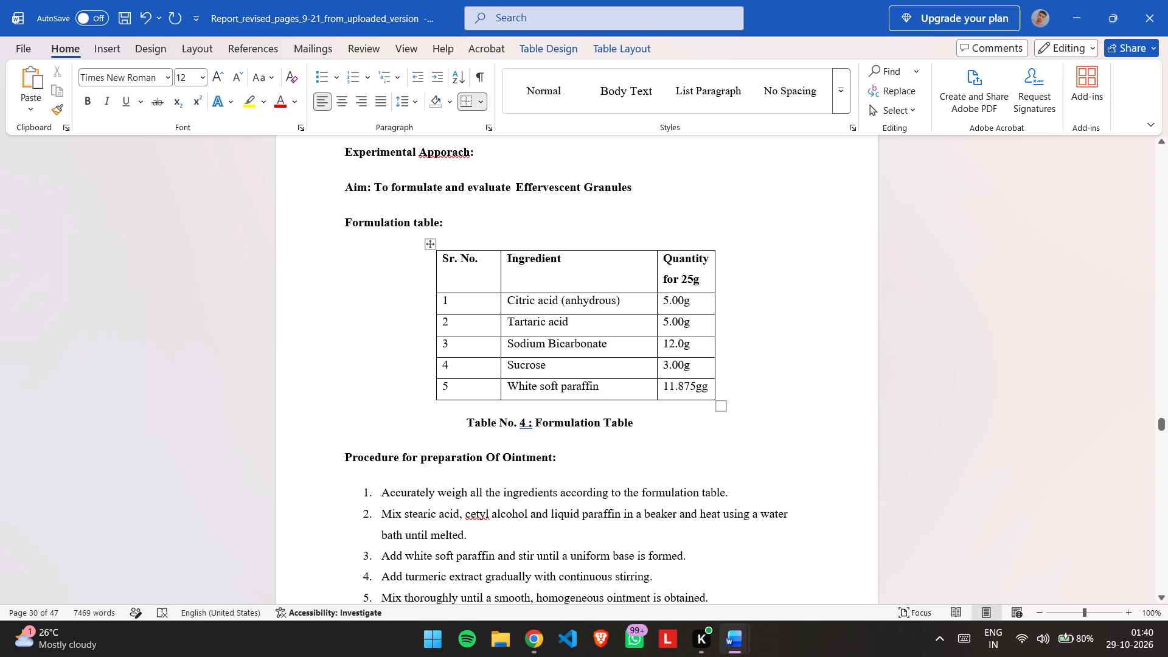
Delete the serial number 5 from the last row of the formulation table.
{"action": "left_click", "coordinate": [465, 391]}
{"action": "key", "text": "BackSpace"}
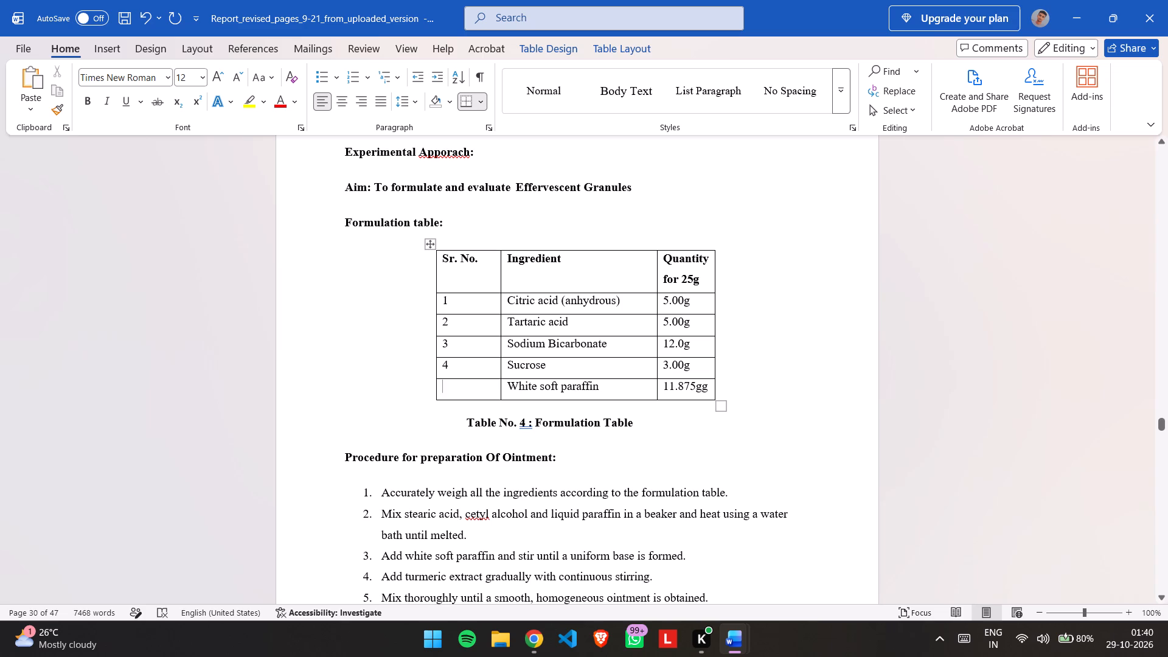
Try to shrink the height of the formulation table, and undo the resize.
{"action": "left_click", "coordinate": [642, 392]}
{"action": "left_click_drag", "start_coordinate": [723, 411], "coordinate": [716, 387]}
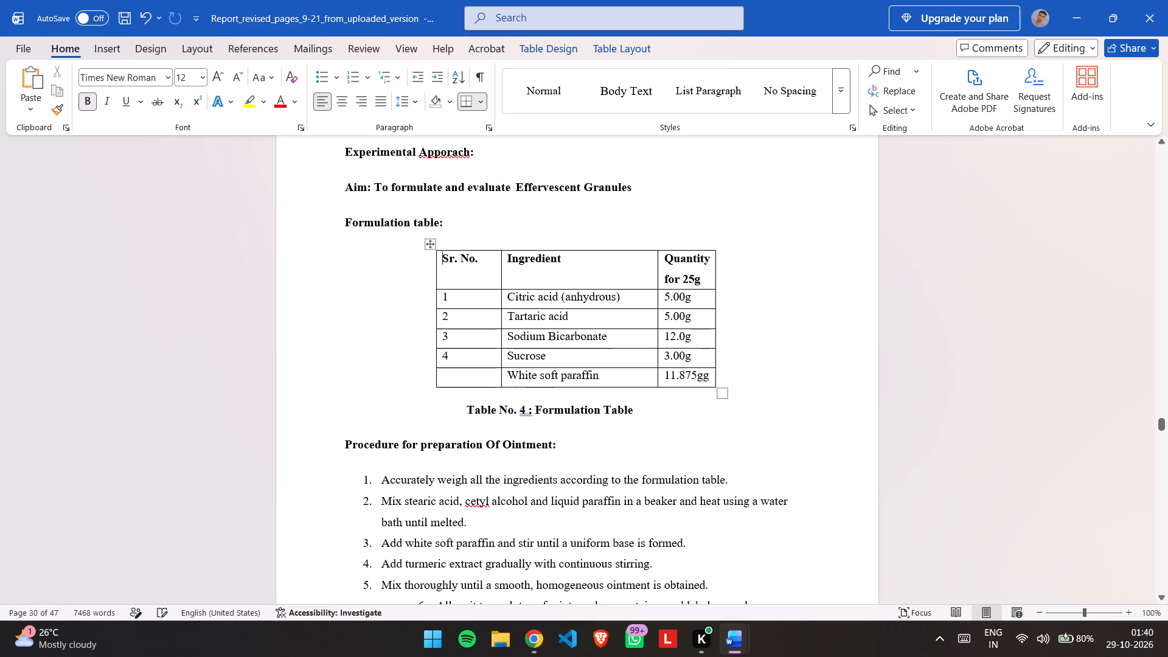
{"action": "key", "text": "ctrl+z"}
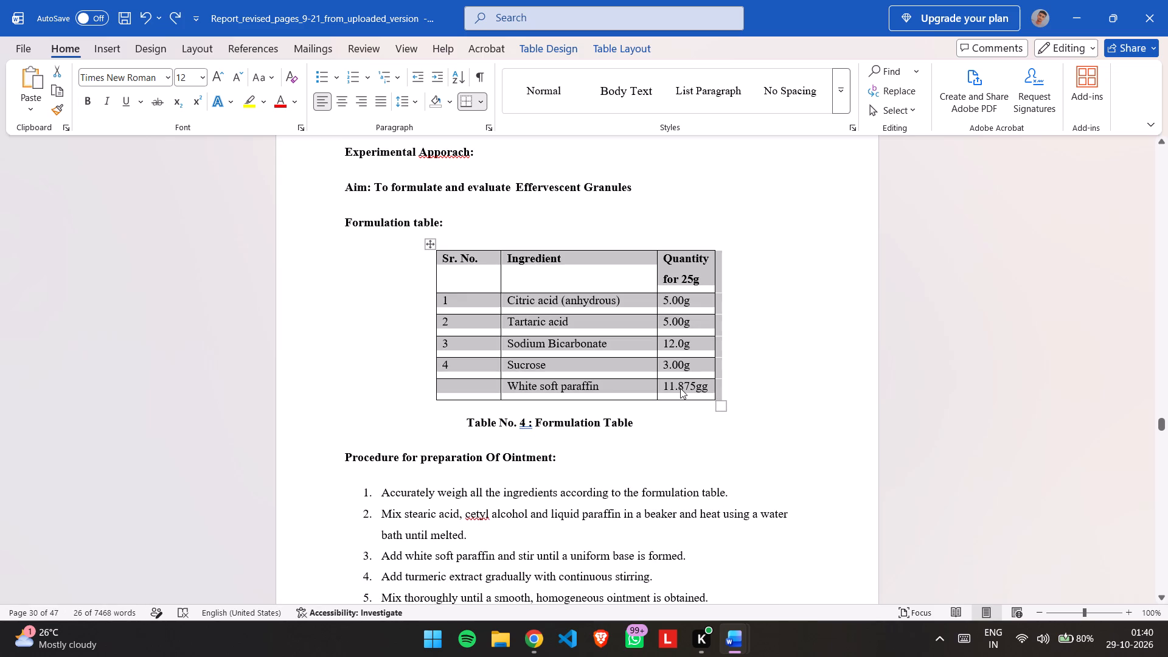
Clear the quantity from the White soft paraffin row of the formulation table.
{"action": "left_click", "coordinate": [680, 388]}
{"action": "left_click", "coordinate": [705, 388]}
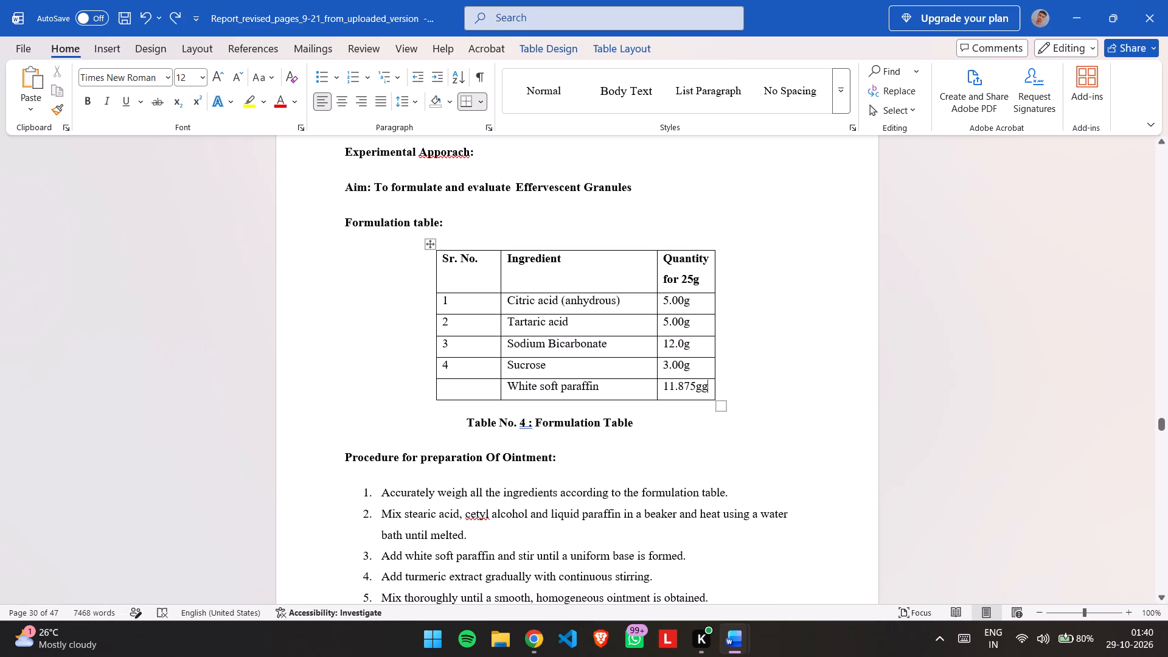
{"action": "key", "text": "BackSpace"}
{"action": "key", "text": "BackSpace"}
{"action": "key", "text": "BackSpace"}
{"action": "key", "text": "BackSpace"}
{"action": "key", "text": "BackSpace"}
{"action": "key", "text": "BackSpace"}
{"action": "key", "text": "BackSpace"}
{"action": "key", "text": "BackSpace"}
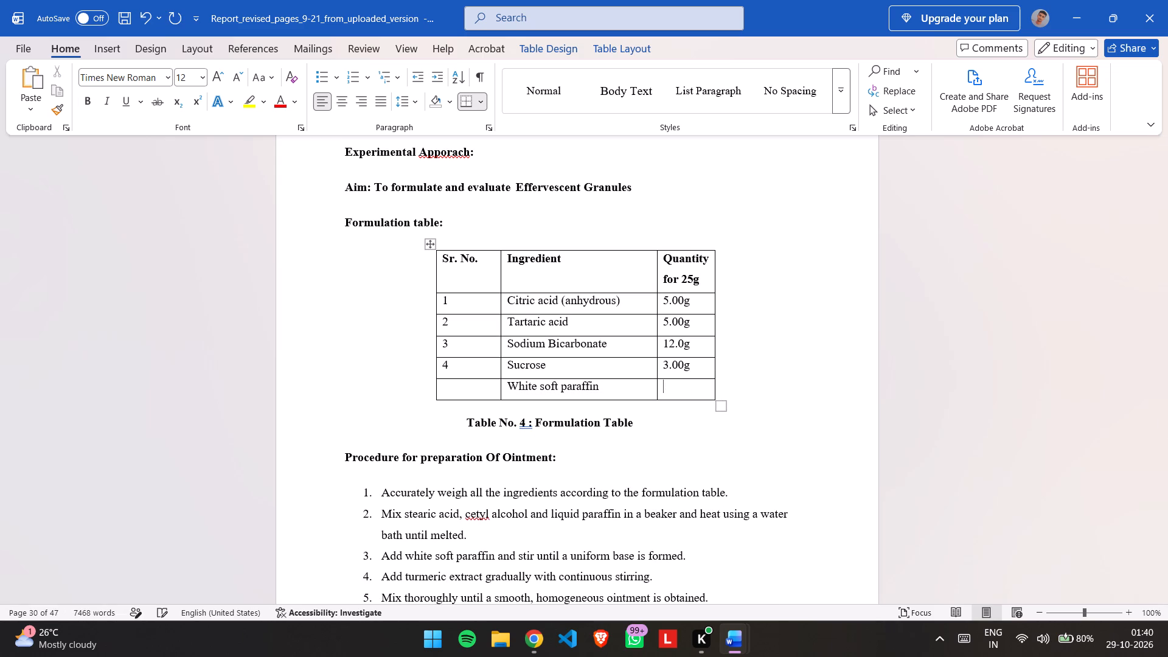
{"action": "key", "text": "BackSpace"}
{"action": "key", "text": "BackSpace"}
{"action": "key", "text": "BackSpace"}
Clear the ingredient name "White soft paraffin" from the last row of the formulation table.
{"action": "left_click", "coordinate": [609, 388]}
{"action": "key", "text": "BackSpace"}
{"action": "key", "text": "BackSpace"}
{"action": "key", "text": "BackSpace"}
{"action": "key", "text": "BackSpace"}
{"action": "key", "text": "BackSpace"}
{"action": "key", "text": "BackSpace"}
{"action": "key", "text": "BackSpace"}
{"action": "key", "text": "BackSpace"}
{"action": "key", "text": "BackSpace"}
{"action": "key", "text": "BackSpace"}
{"action": "key", "text": "BackSpace"}
{"action": "key", "text": "BackSpace"}
{"action": "key", "text": "BackSpace"}
{"action": "key", "text": "BackSpace"}
{"action": "key", "text": "BackSpace"}
{"action": "key", "text": "BackSpace"}
{"action": "key", "text": "BackSpace"}
{"action": "key", "text": "BackSpace"}
{"action": "key", "text": "BackSpace"}
{"action": "key", "text": "BackSpace"}
{"action": "key", "text": "BackSpace"}
{"action": "key", "text": "BackSpace"}
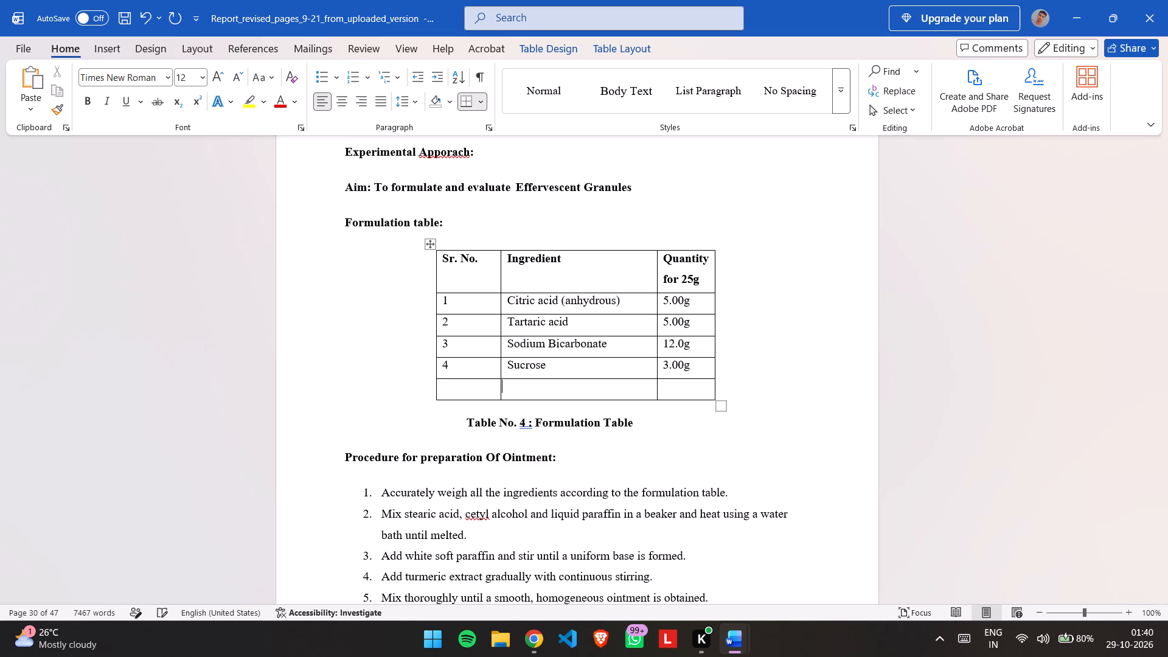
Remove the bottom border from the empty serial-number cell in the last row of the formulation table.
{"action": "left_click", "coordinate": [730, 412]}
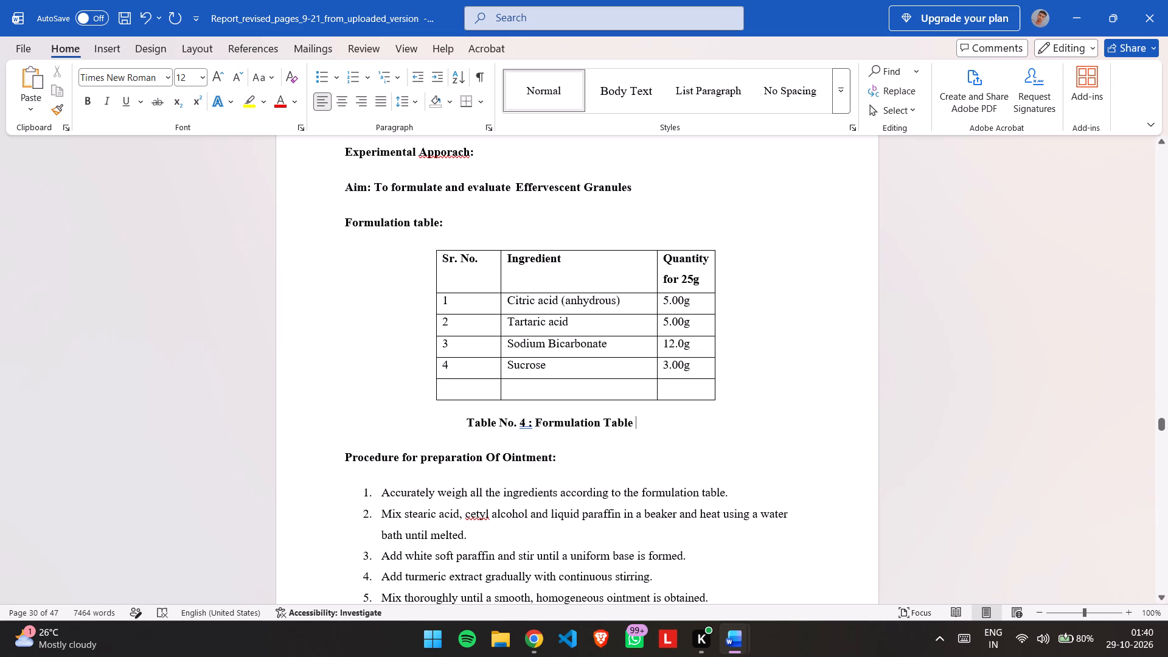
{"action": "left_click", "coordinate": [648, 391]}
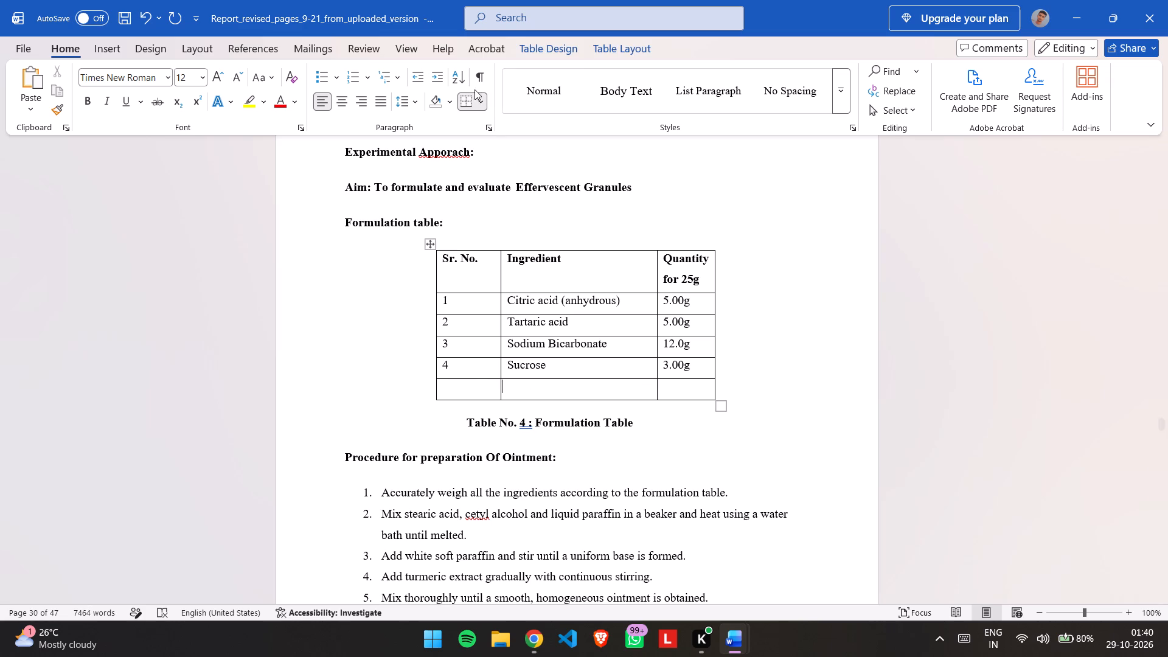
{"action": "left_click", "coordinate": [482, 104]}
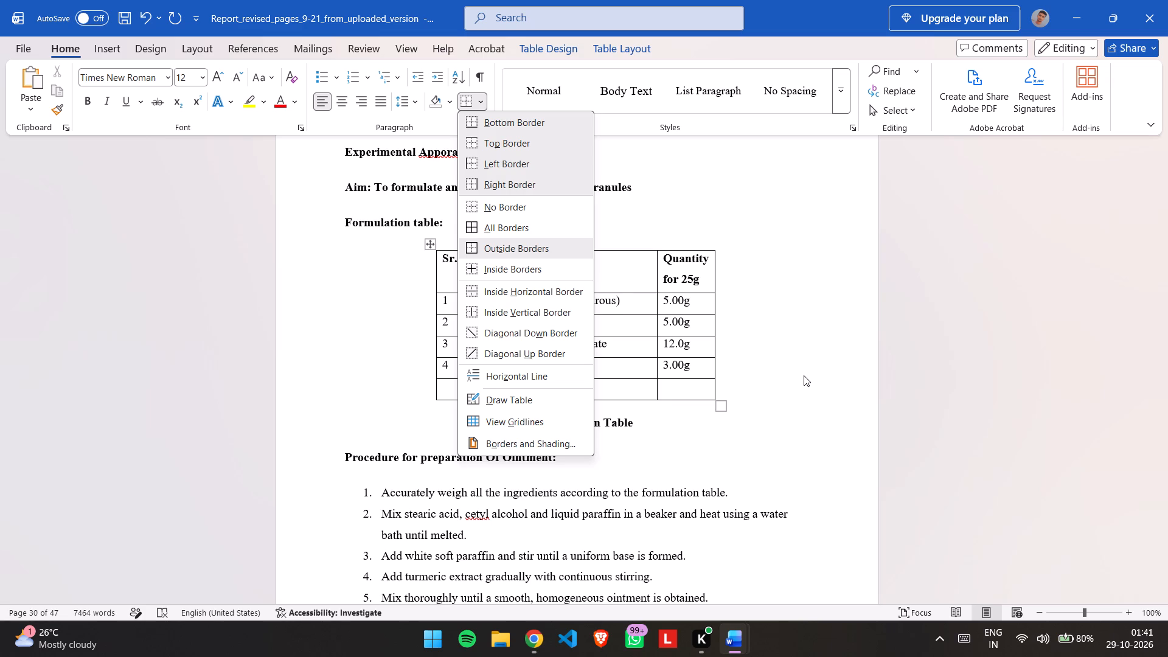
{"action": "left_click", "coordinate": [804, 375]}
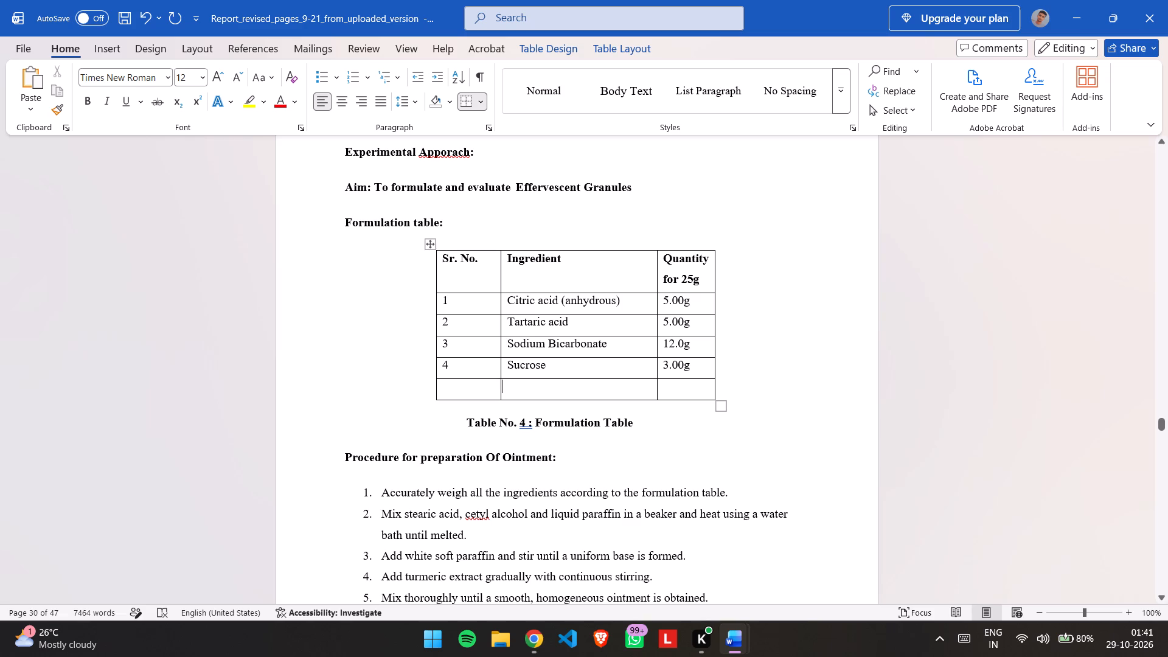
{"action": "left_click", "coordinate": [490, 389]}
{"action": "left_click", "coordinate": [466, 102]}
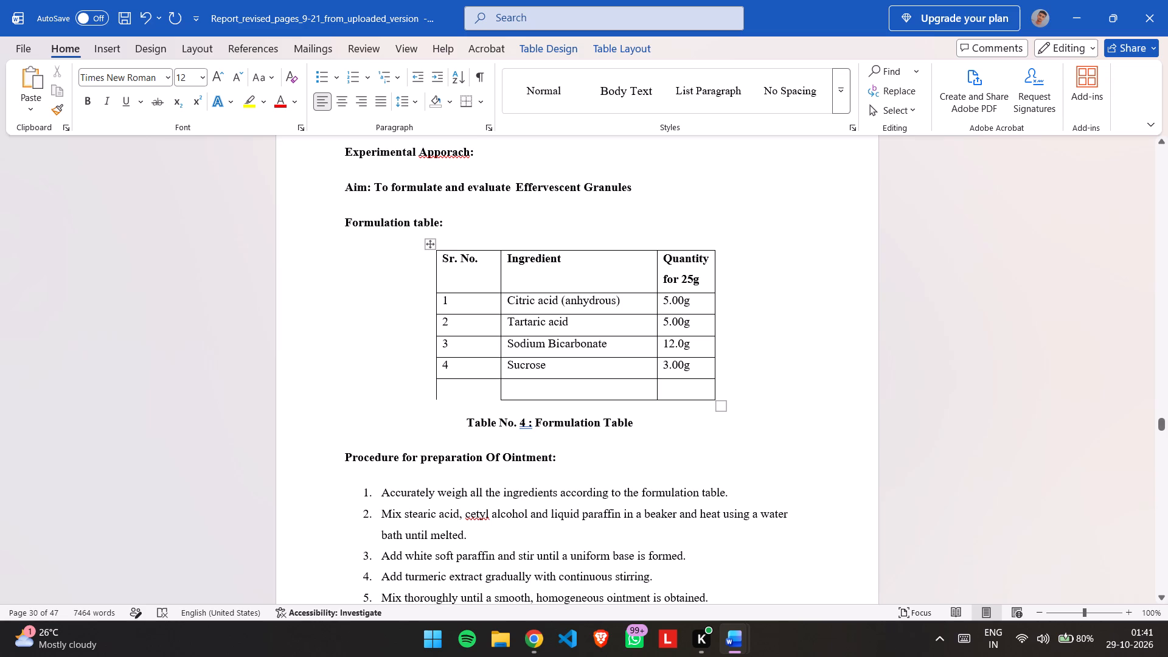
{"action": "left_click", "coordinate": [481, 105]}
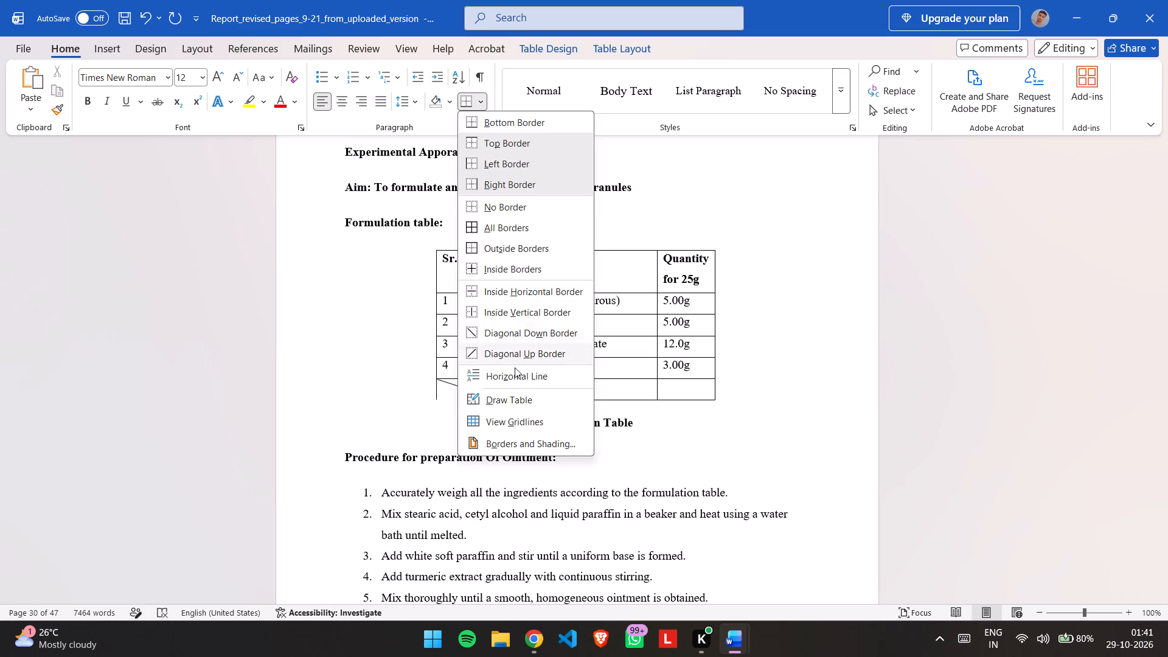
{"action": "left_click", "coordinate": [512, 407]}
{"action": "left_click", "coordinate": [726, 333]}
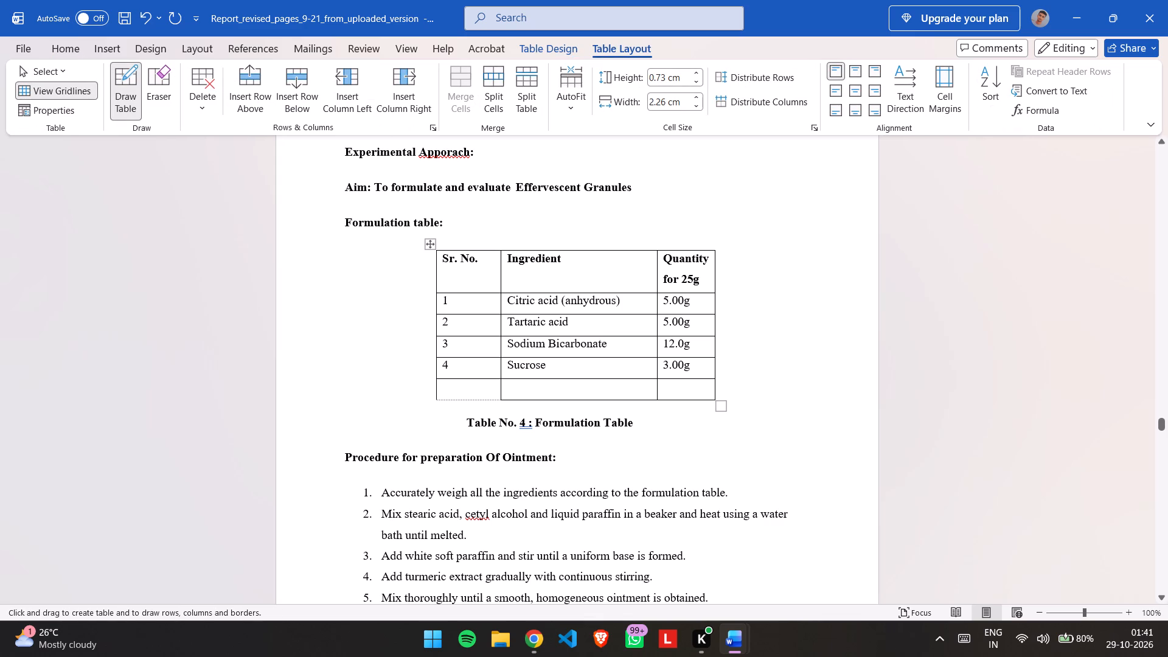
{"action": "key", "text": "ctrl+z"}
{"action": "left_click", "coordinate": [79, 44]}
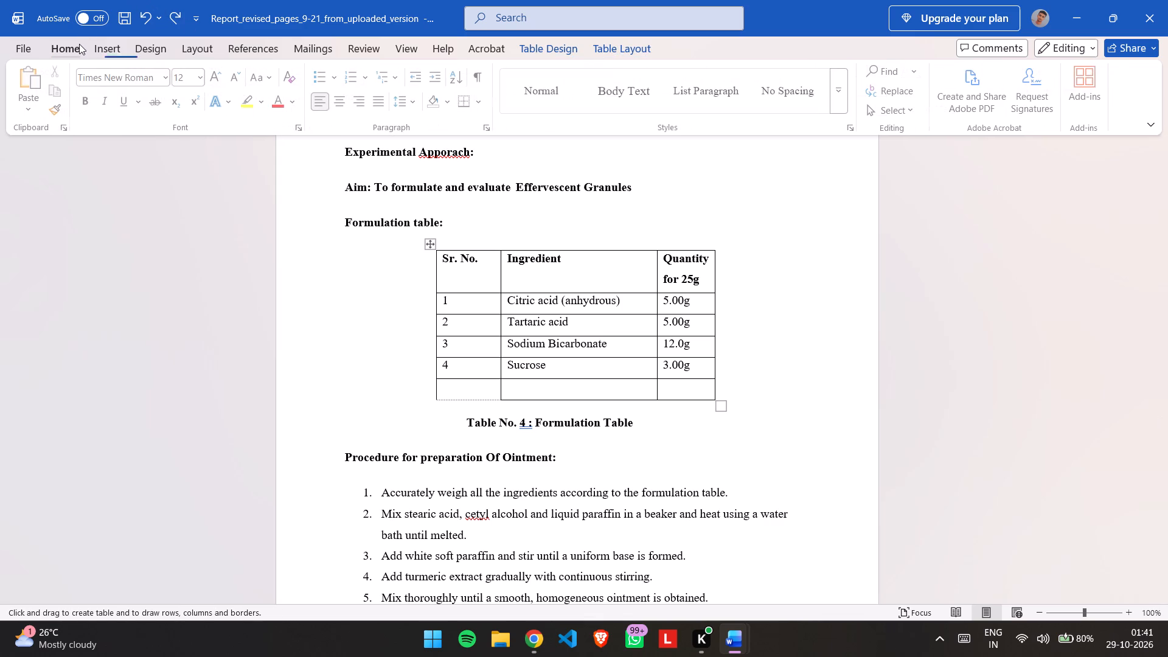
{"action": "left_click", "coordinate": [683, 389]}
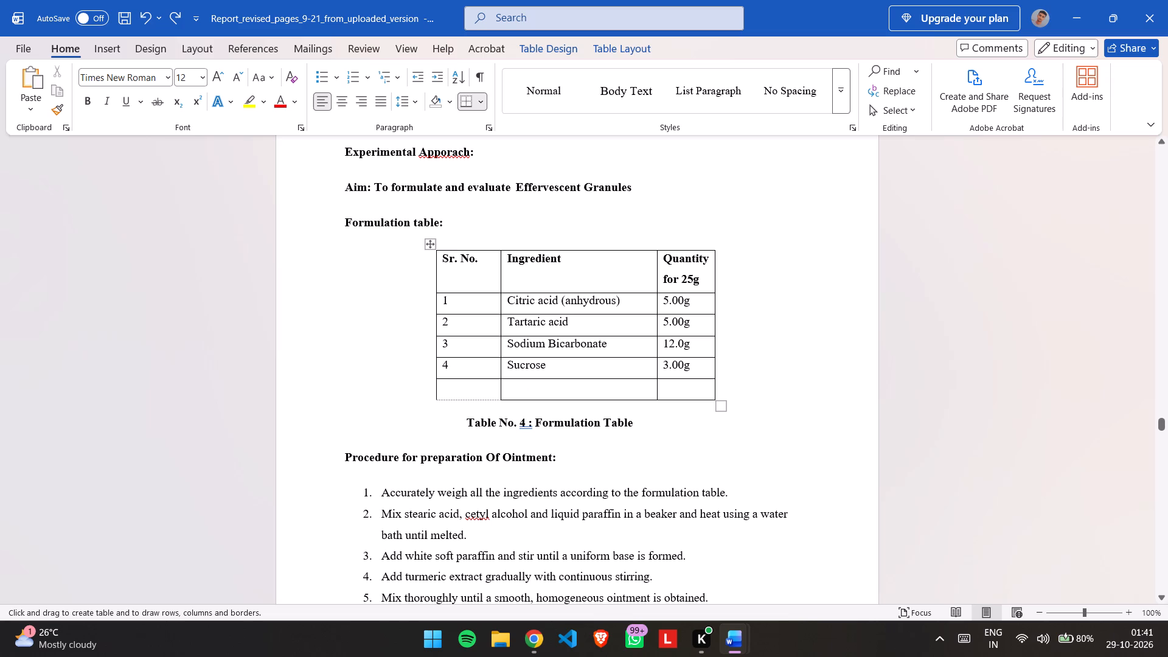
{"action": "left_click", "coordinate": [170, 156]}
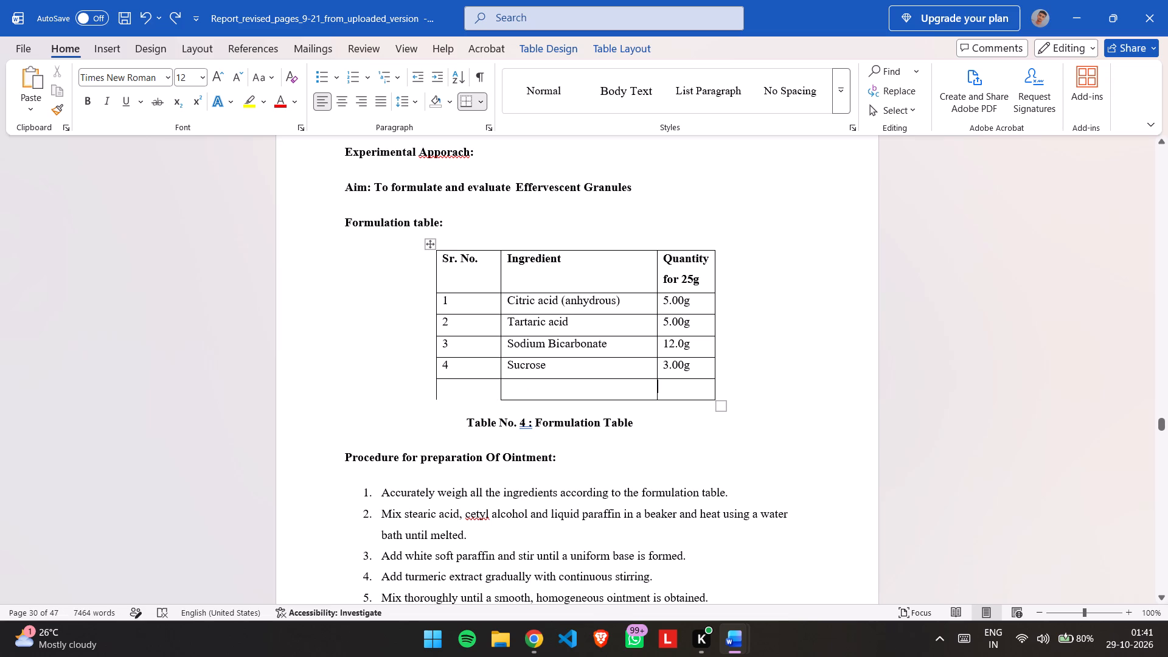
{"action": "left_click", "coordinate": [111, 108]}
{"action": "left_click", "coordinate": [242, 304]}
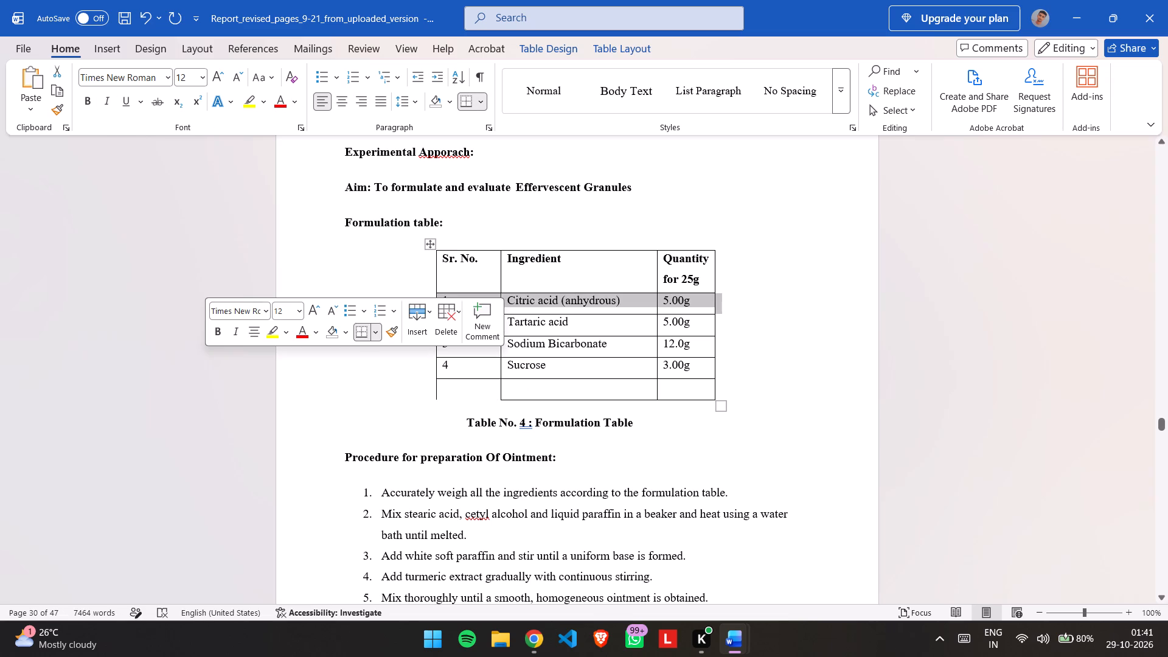
Delete the empty last row of the formulation table.
{"action": "left_click", "coordinate": [402, 399]}
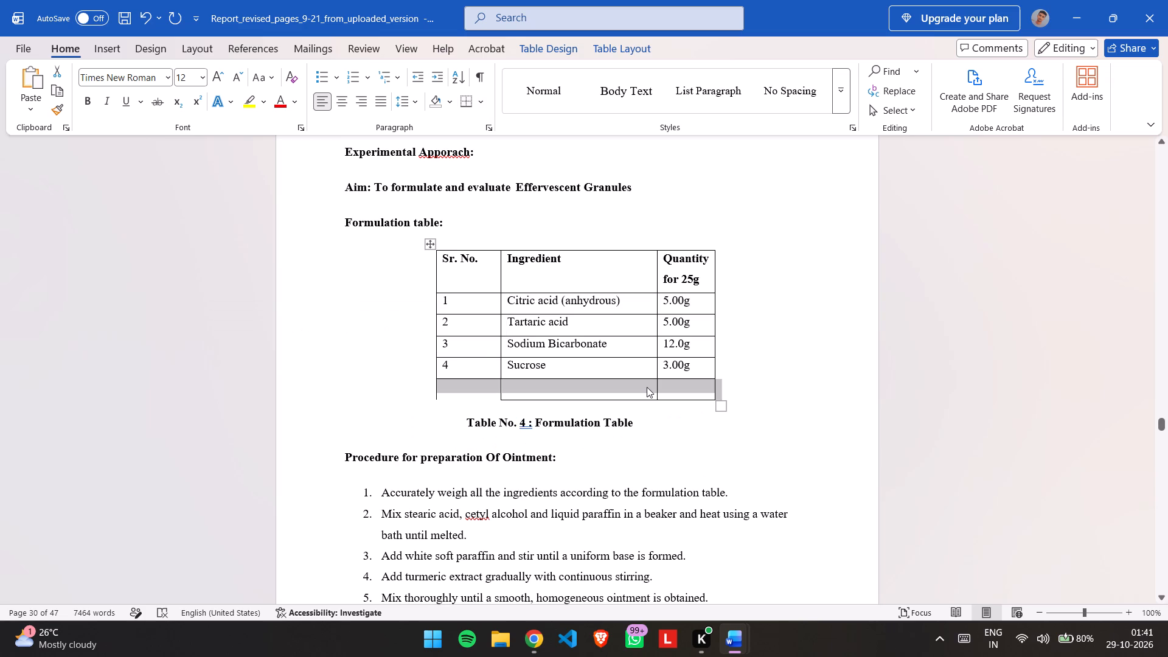
{"action": "key", "text": "Delete"}
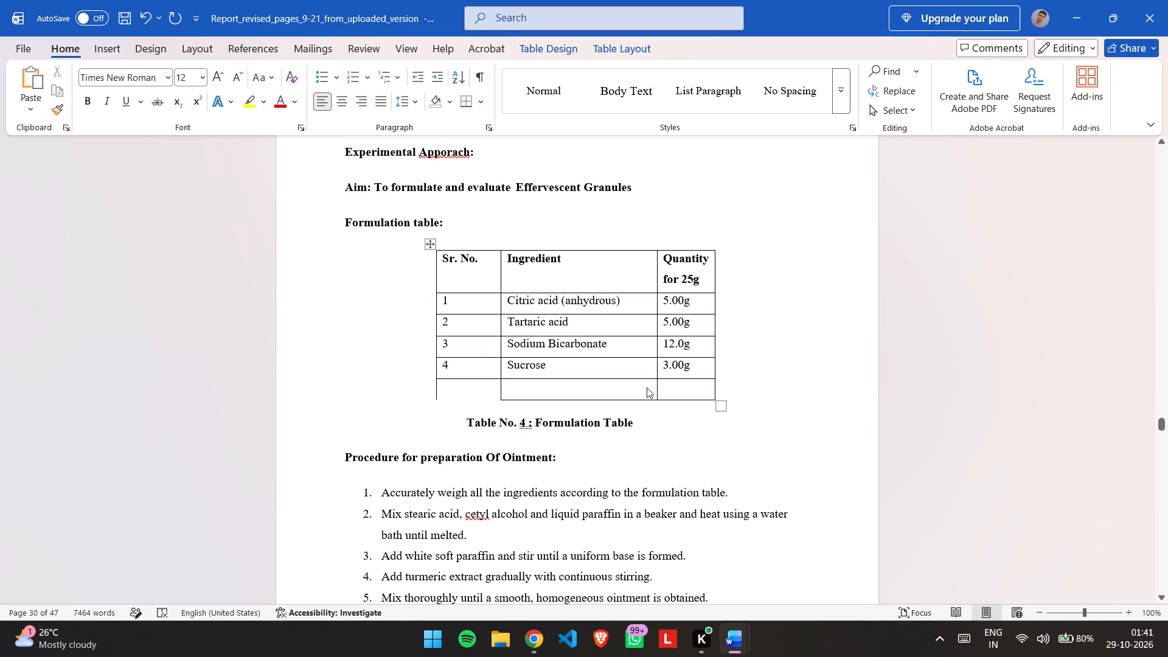
{"action": "left_click", "coordinate": [647, 388]}
{"action": "key", "text": "Delete"}
{"action": "key", "text": "Delete"}
{"action": "left_click_drag", "start_coordinate": [687, 393], "coordinate": [520, 407]}
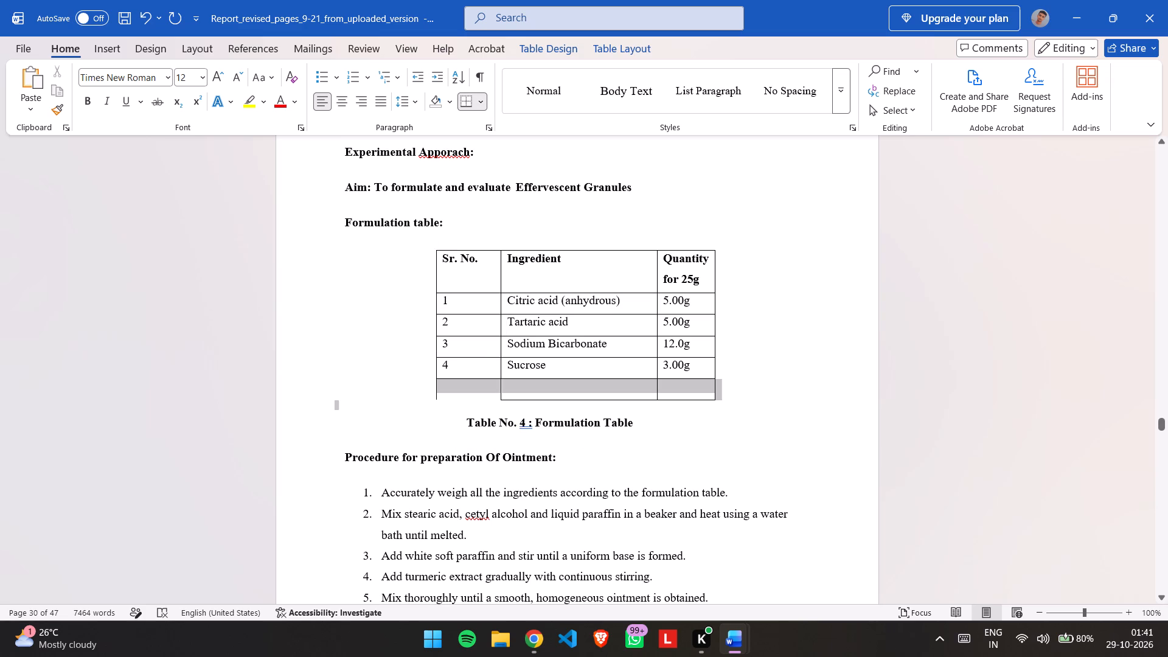
{"action": "left_click_drag", "start_coordinate": [520, 407], "coordinate": [493, 407]}
{"action": "key", "text": "Delete"}
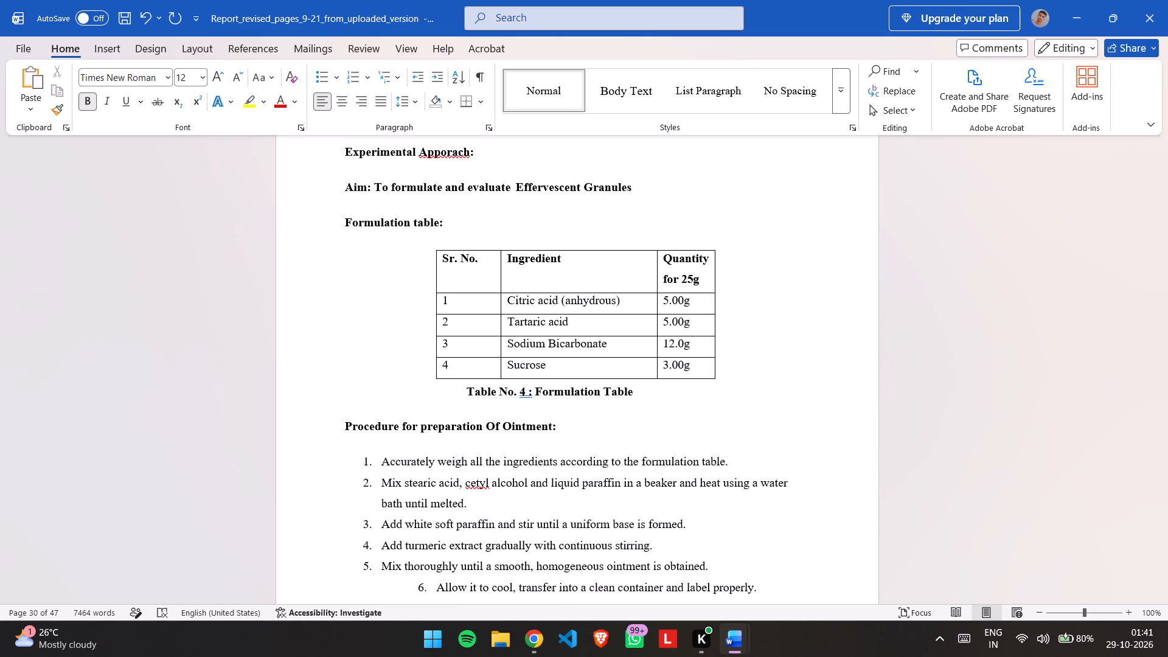
{"action": "key", "text": "alt+Tab"}
{"action": "scroll", "coordinate": [493, 407], "scroll_direction": "right", "scroll_amount": 1}
{"action": "scroll", "coordinate": [493, 407], "scroll_direction": "down", "scroll_amount": 2}
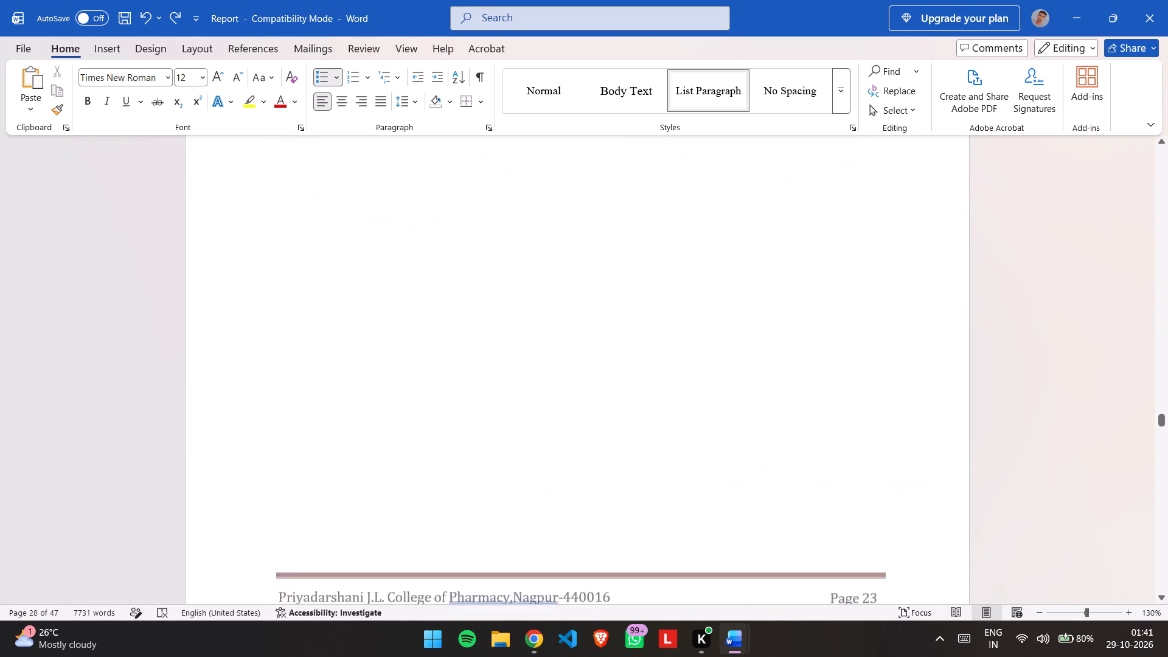
{"action": "scroll", "coordinate": [493, 407], "scroll_direction": "down", "scroll_amount": 1}
{"action": "scroll", "coordinate": [493, 407], "scroll_direction": "up", "scroll_amount": 1}
{"action": "key", "text": "alt+Tab"}
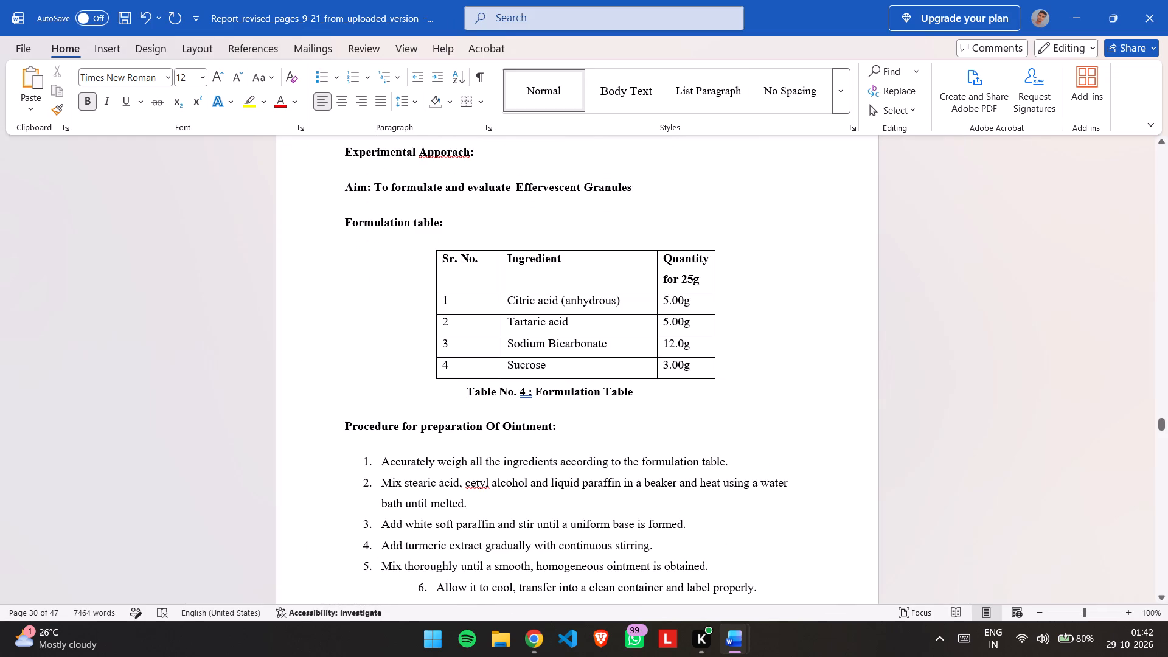
{"action": "key", "text": "alt+Tab"}
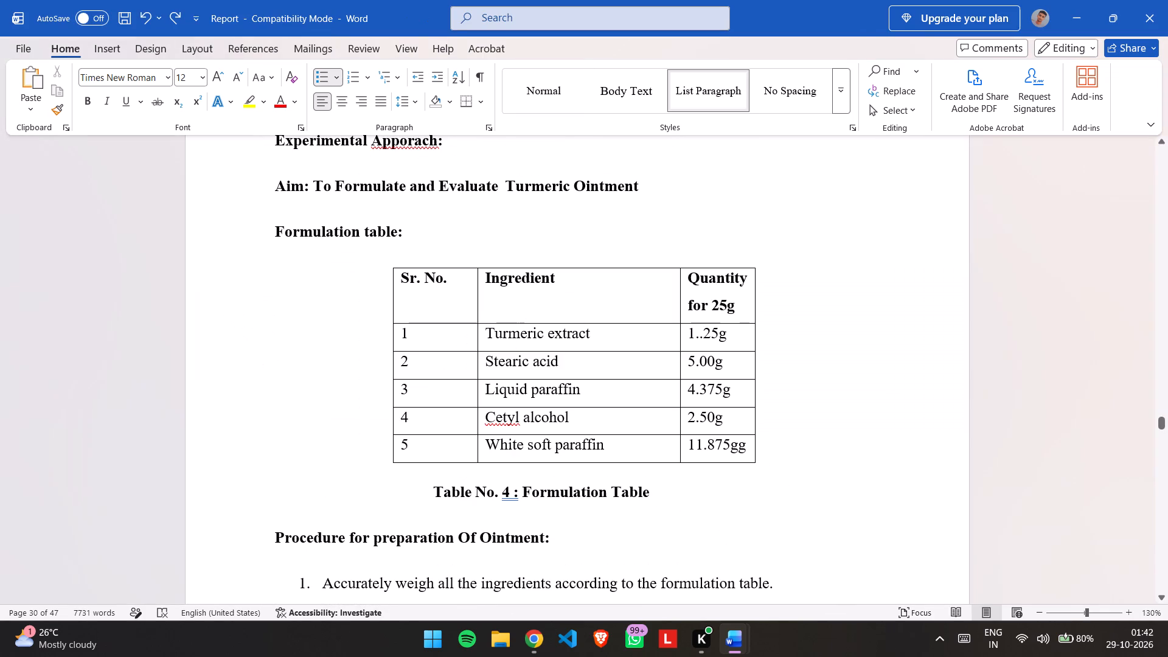
{"action": "key", "text": "alt+Tab"}
{"action": "scroll", "coordinate": [391, 283], "scroll_direction": "up", "scroll_amount": 2, "text": "ctrl"}
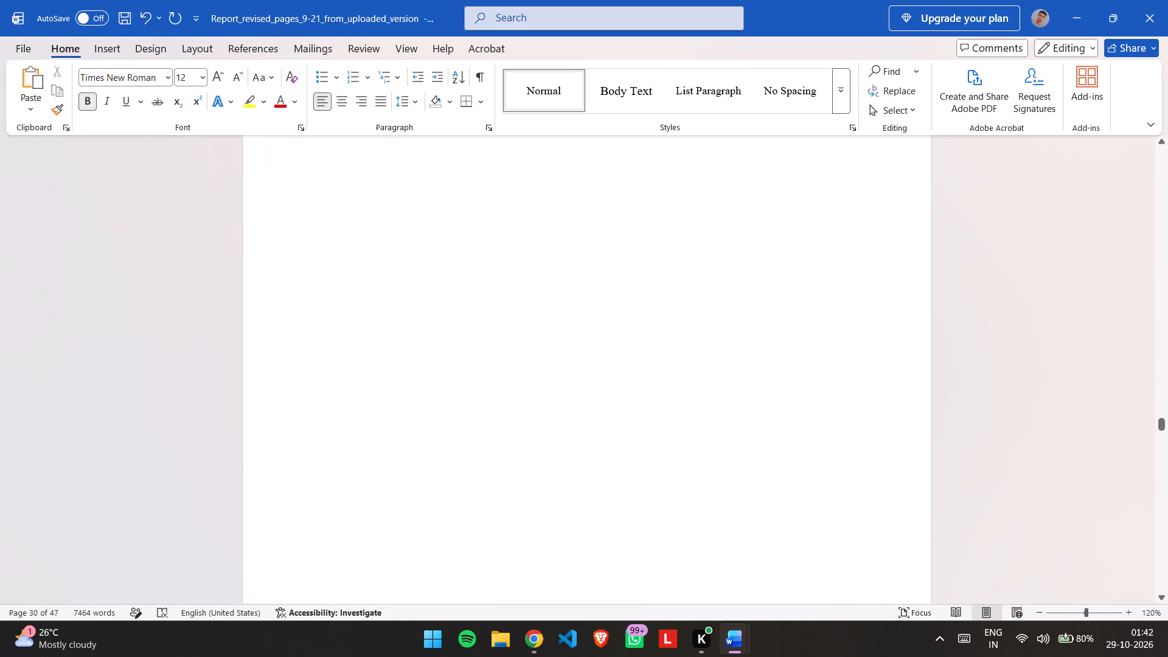
{"action": "scroll", "coordinate": [391, 283], "scroll_direction": "up", "scroll_amount": 1, "text": "ctrl"}
{"action": "scroll", "coordinate": [391, 283], "scroll_direction": "up", "scroll_amount": 1}
{"action": "key", "text": "alt+Tab"}
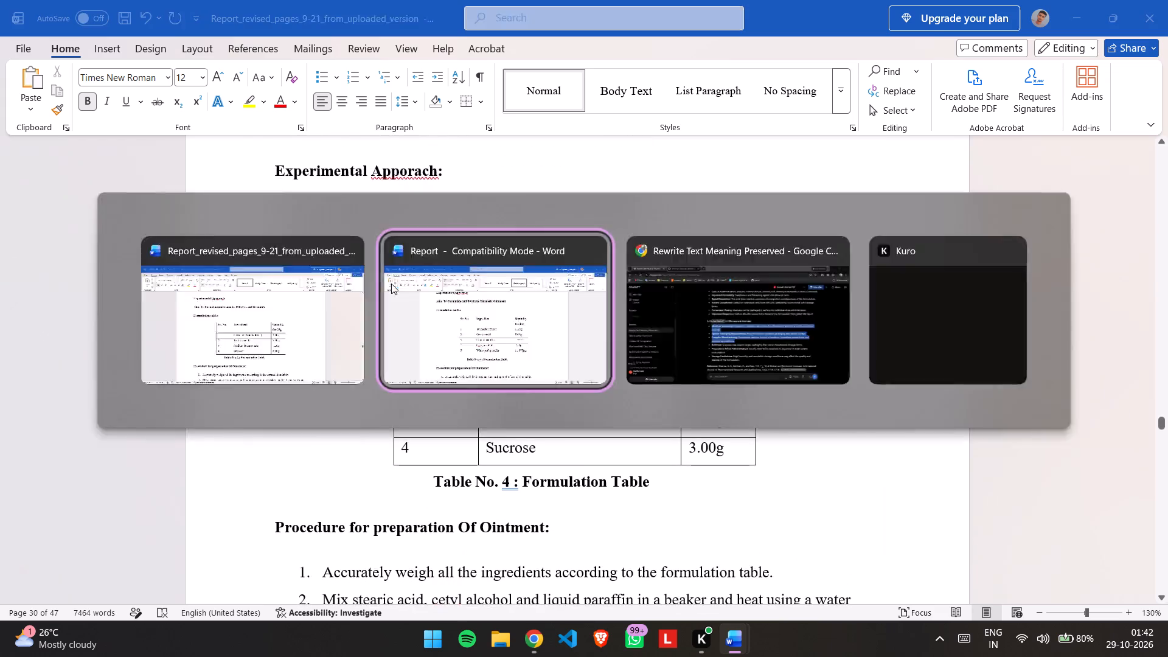
{"action": "key", "text": "alt+Tab"}
{"action": "key", "text": "alt+Tab"}
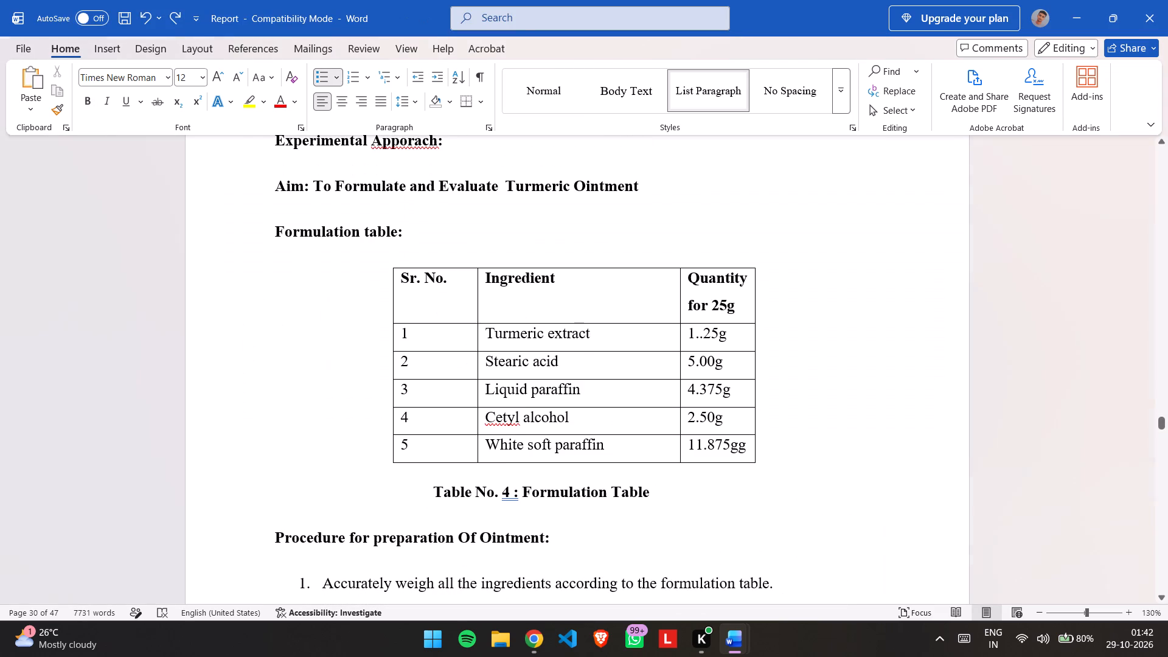
{"action": "key", "text": "alt+Tab"}
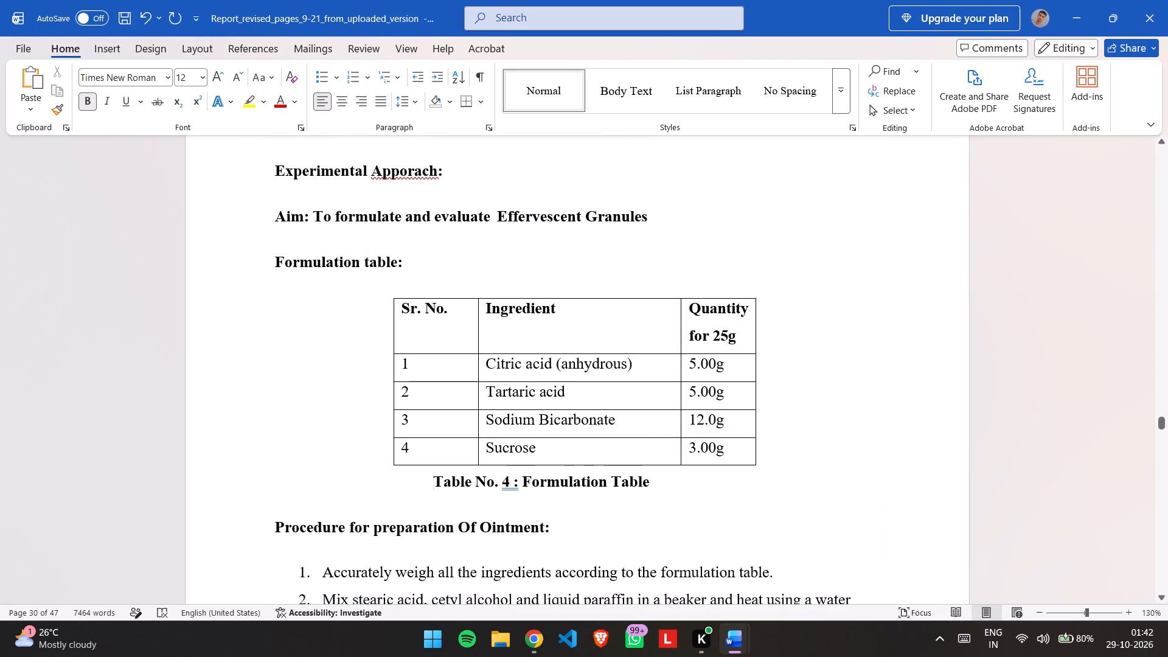
{"action": "scroll", "coordinate": [505, 313], "scroll_direction": "down", "scroll_amount": 1}
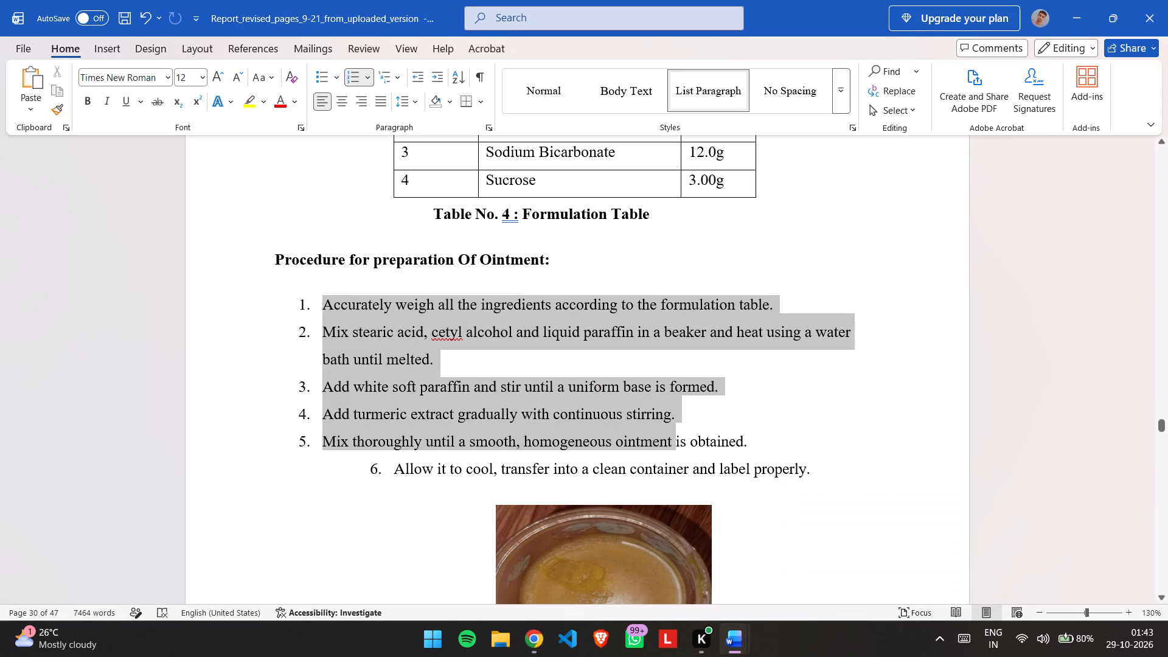
{"action": "left_click_drag", "start_coordinate": [683, 442], "coordinate": [815, 476]}
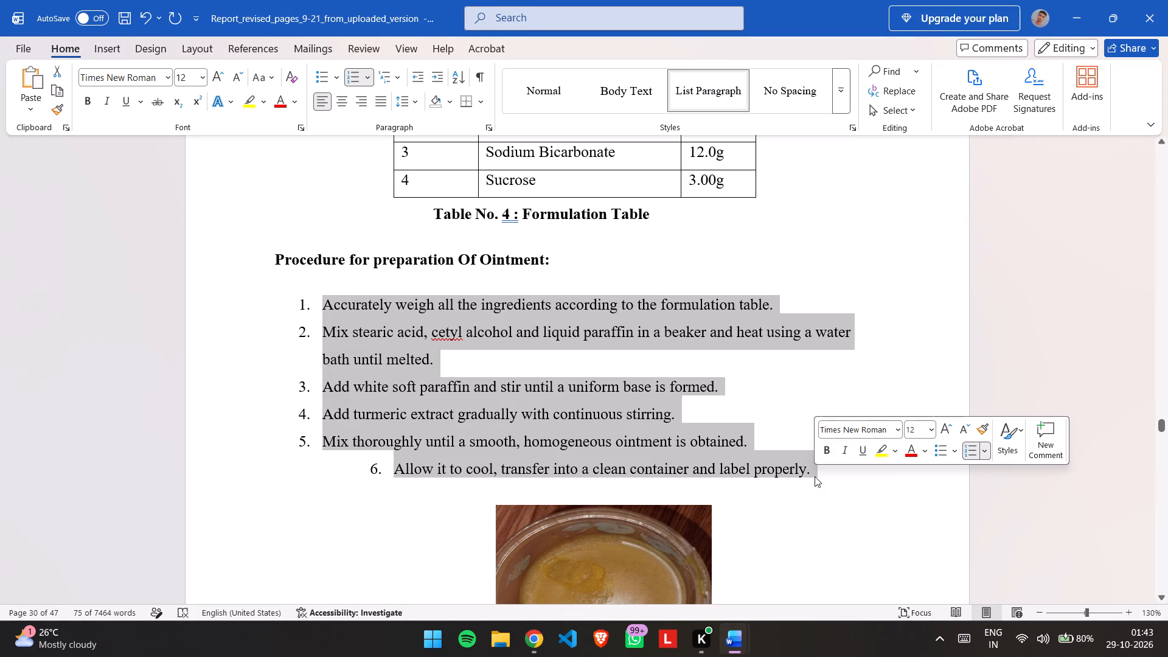
{"action": "key", "text": "ctrl+v"}
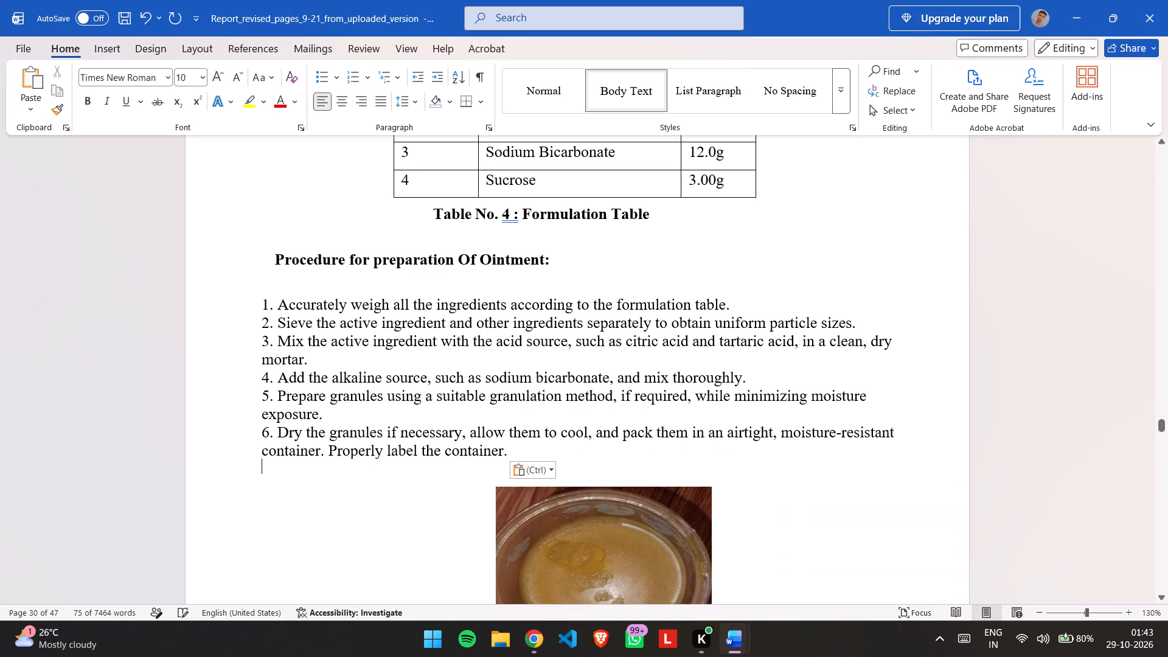
{"action": "left_click", "coordinate": [532, 462]}
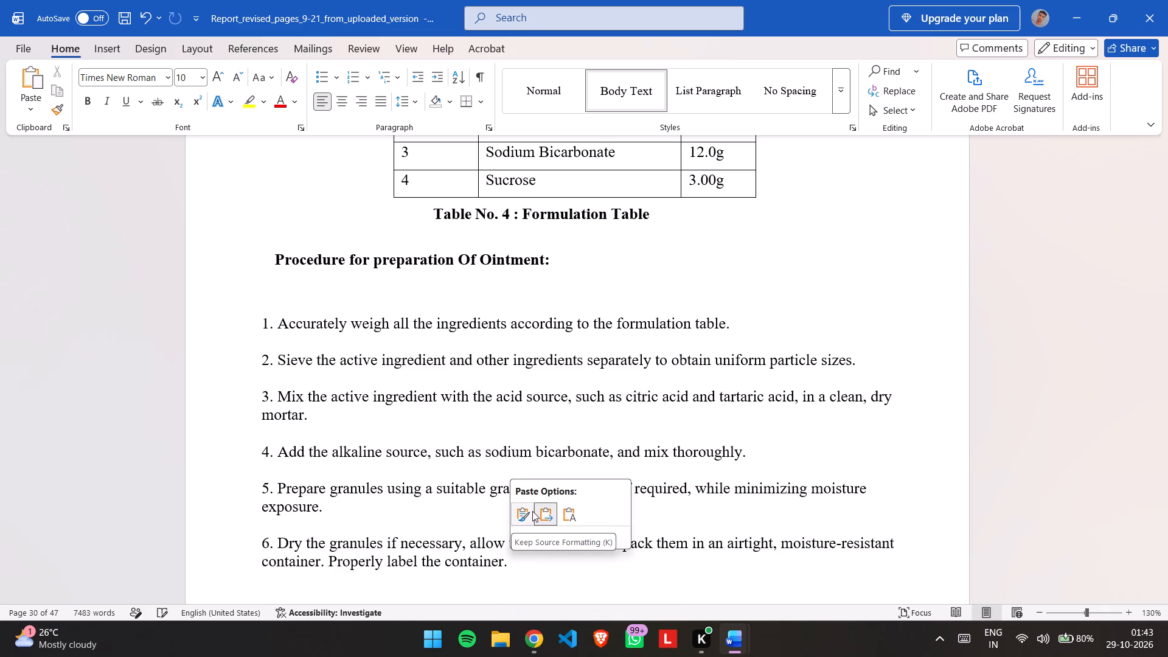
{"action": "left_click", "coordinate": [540, 511]}
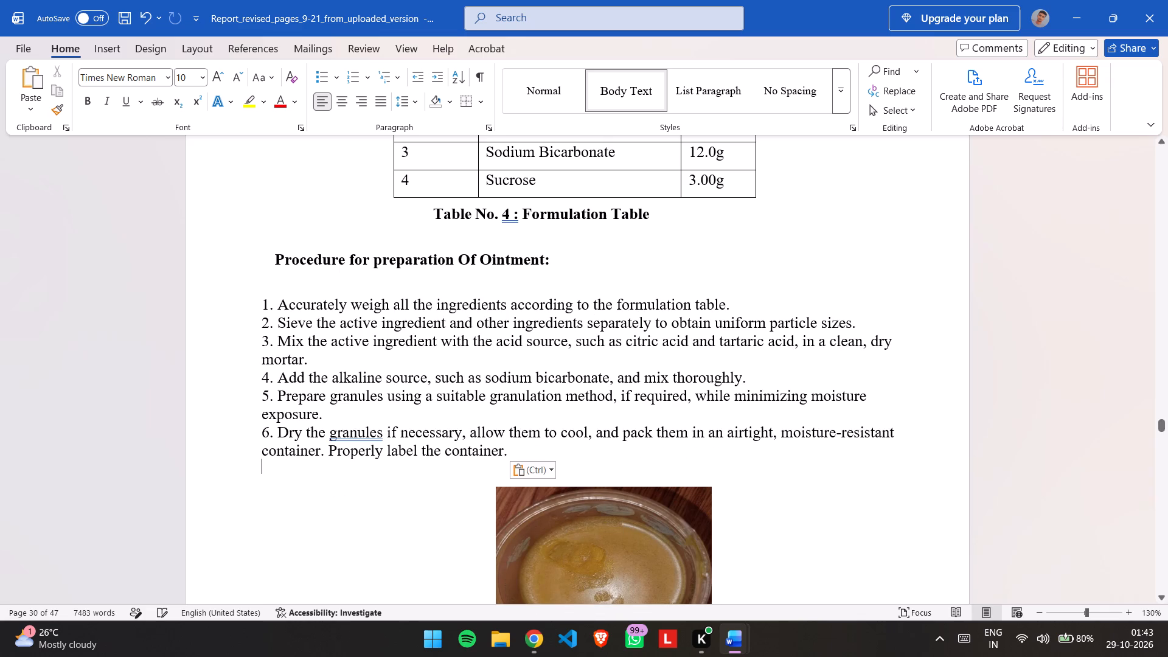
Set the line spacing of the six pasted procedure steps to 1.5.
{"action": "left_click_drag", "start_coordinate": [262, 305], "coordinate": [507, 456]}
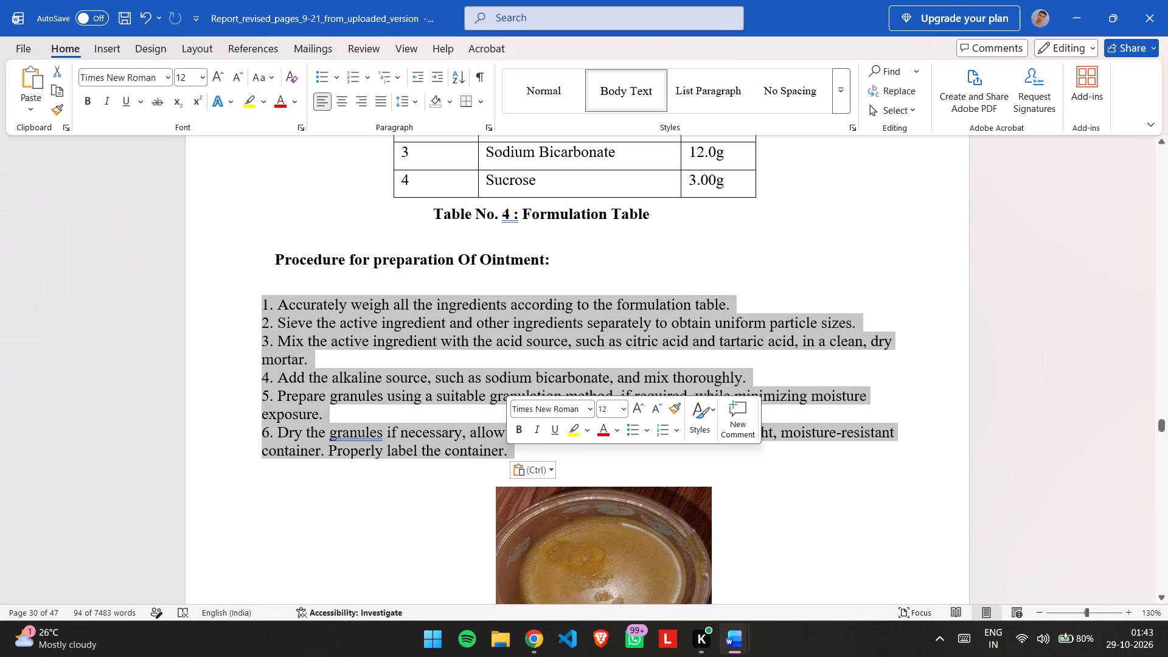
{"action": "left_click", "coordinate": [412, 105]}
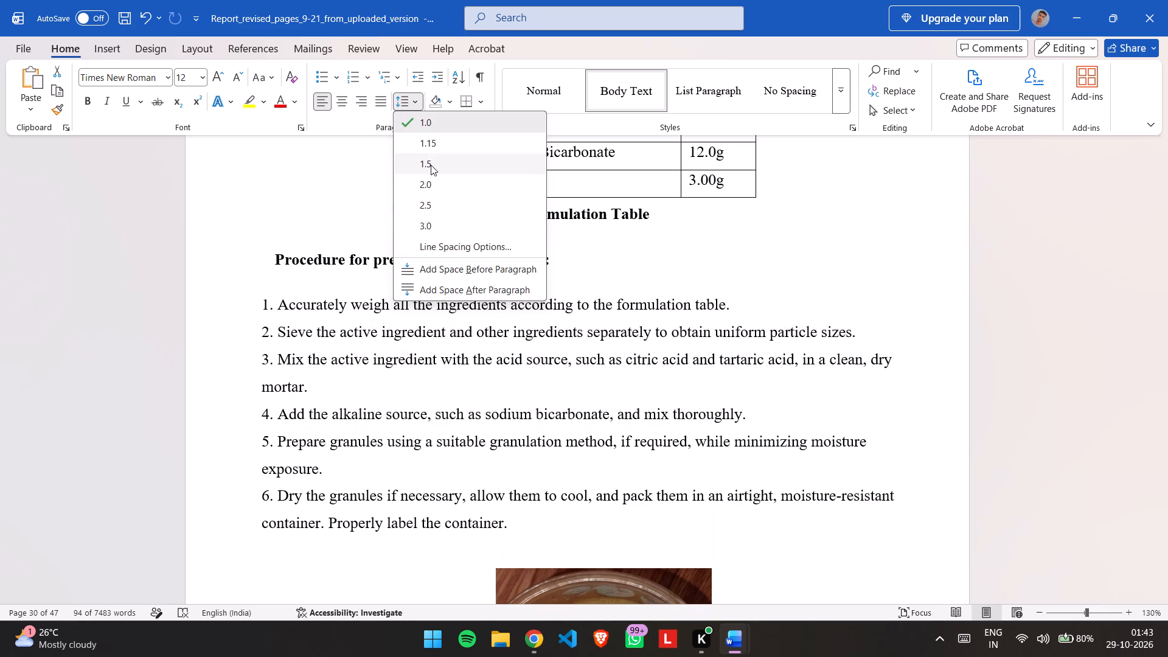
{"action": "left_click", "coordinate": [431, 165]}
{"action": "left_click", "coordinate": [300, 311]}
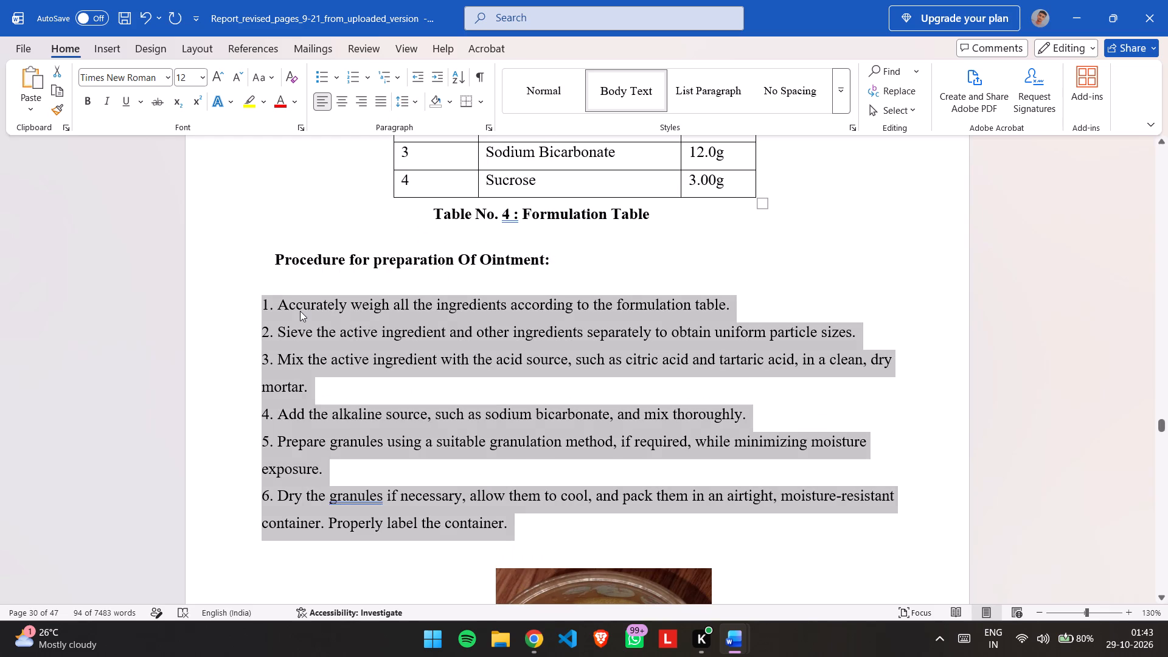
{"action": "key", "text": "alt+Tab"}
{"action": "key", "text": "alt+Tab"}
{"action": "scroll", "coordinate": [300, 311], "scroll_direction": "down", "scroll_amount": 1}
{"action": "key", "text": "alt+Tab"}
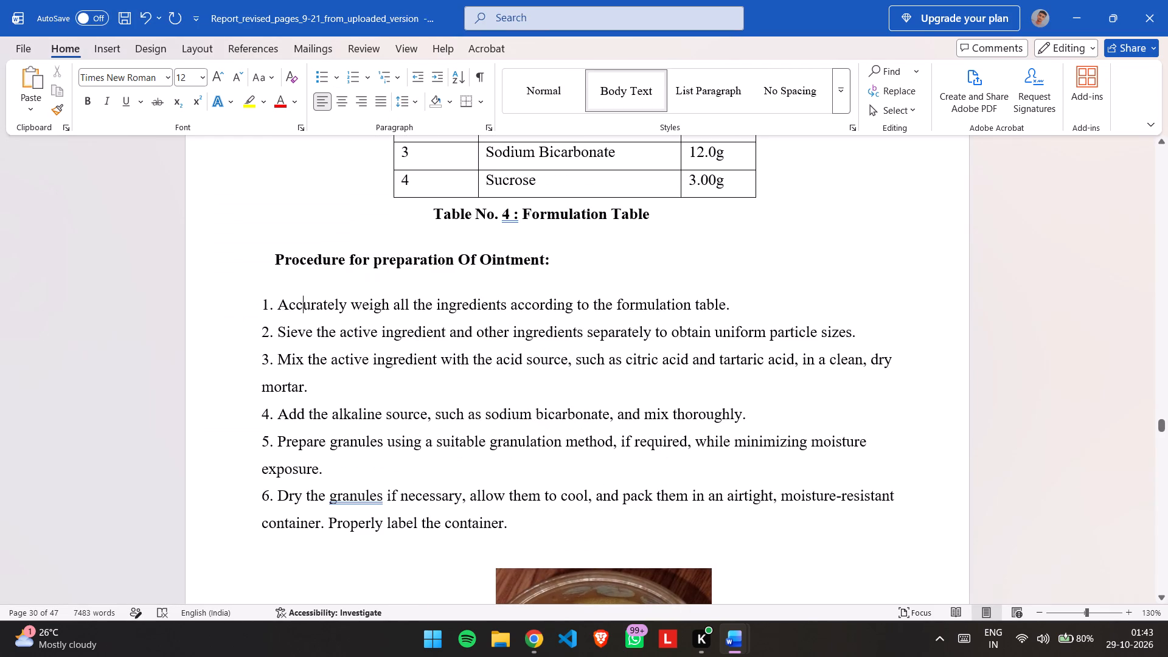
Indent the first line of each of the six procedure steps to the same position, further in than the procedure heading.
{"action": "left_click", "coordinate": [255, 314]}
{"action": "key", "text": "Tab"}
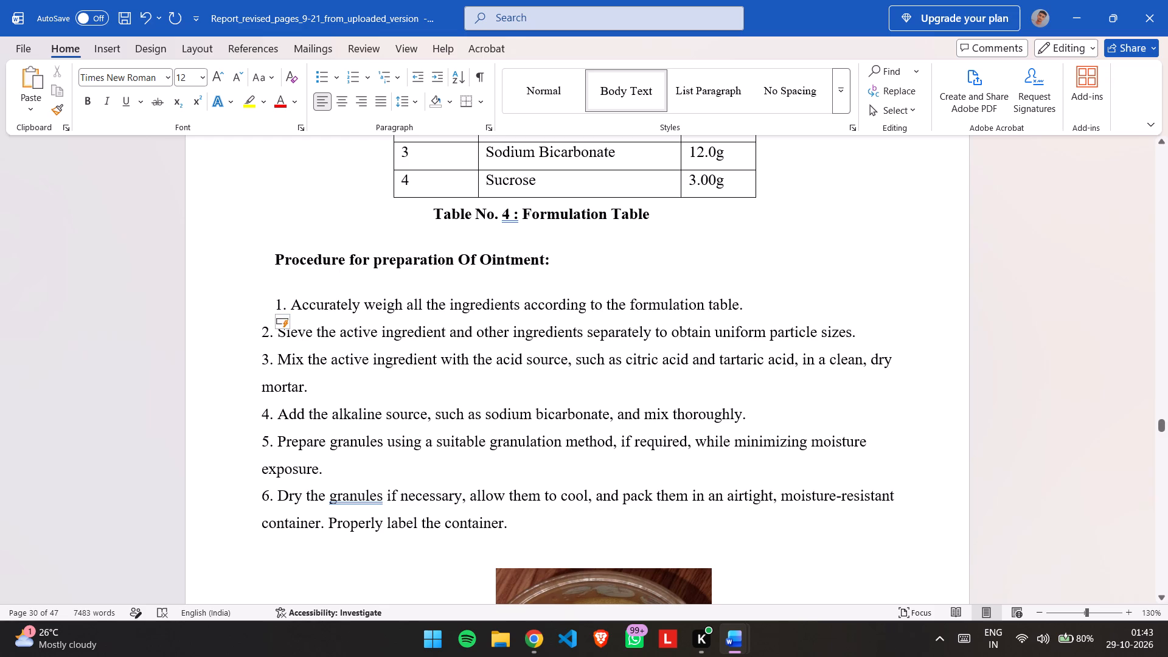
{"action": "key", "text": "Tab"}
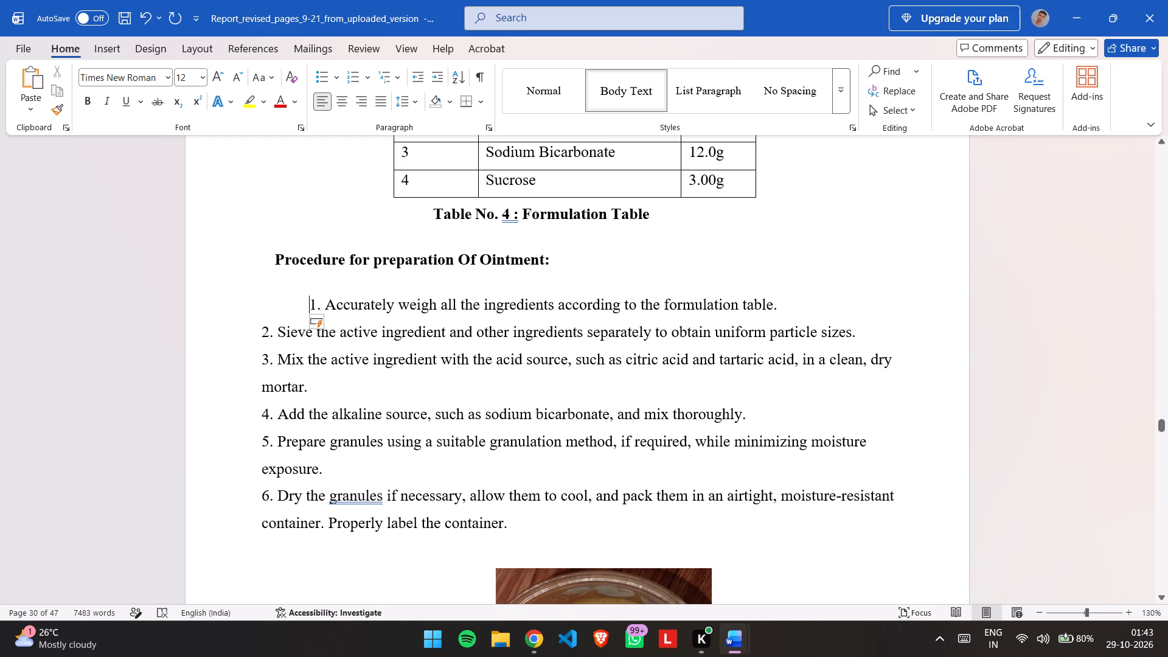
{"action": "left_click", "coordinate": [259, 329]}
{"action": "key", "text": "Tab"}
{"action": "key", "text": "ctrl+z"}
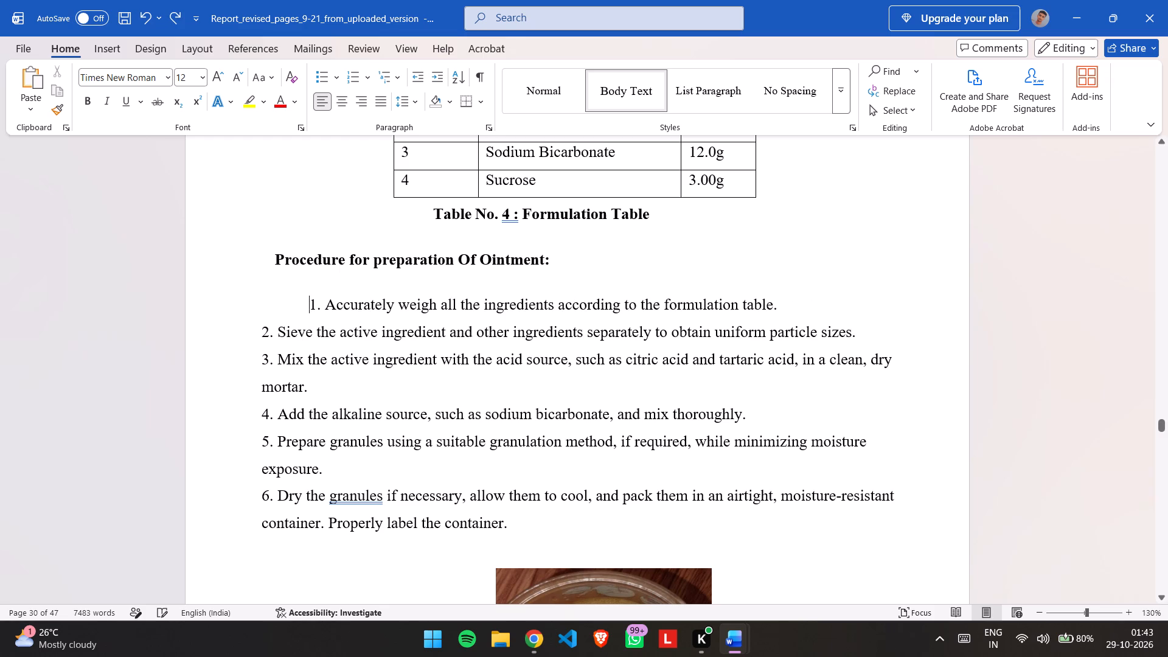
{"action": "left_click", "coordinate": [257, 332]}
{"action": "key", "text": "Tab"}
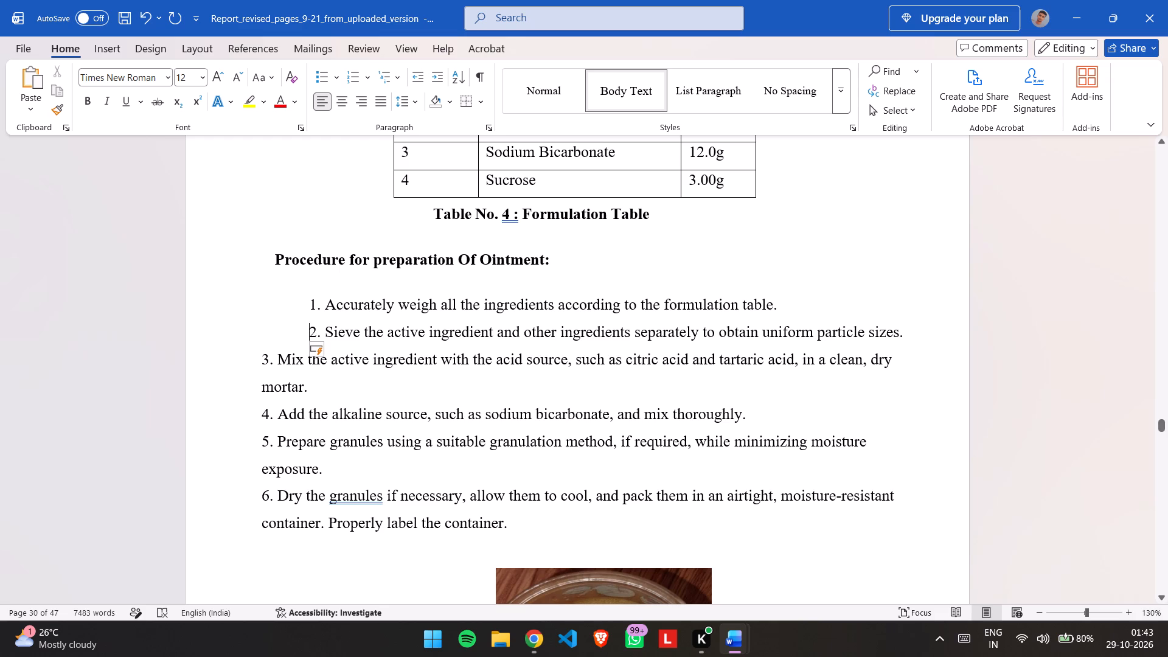
{"action": "left_click", "coordinate": [254, 364]}
{"action": "key", "text": "Tab"}
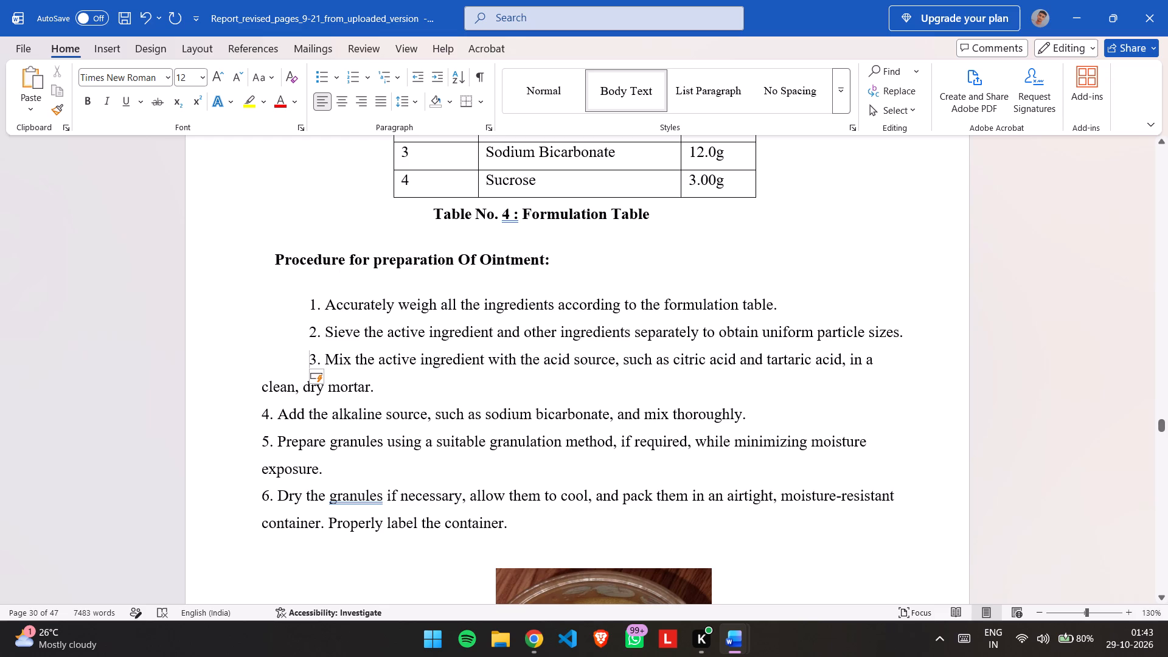
{"action": "left_click", "coordinate": [255, 411]}
{"action": "key", "text": "Tab"}
{"action": "left_click", "coordinate": [260, 443]}
{"action": "key", "text": "Tab"}
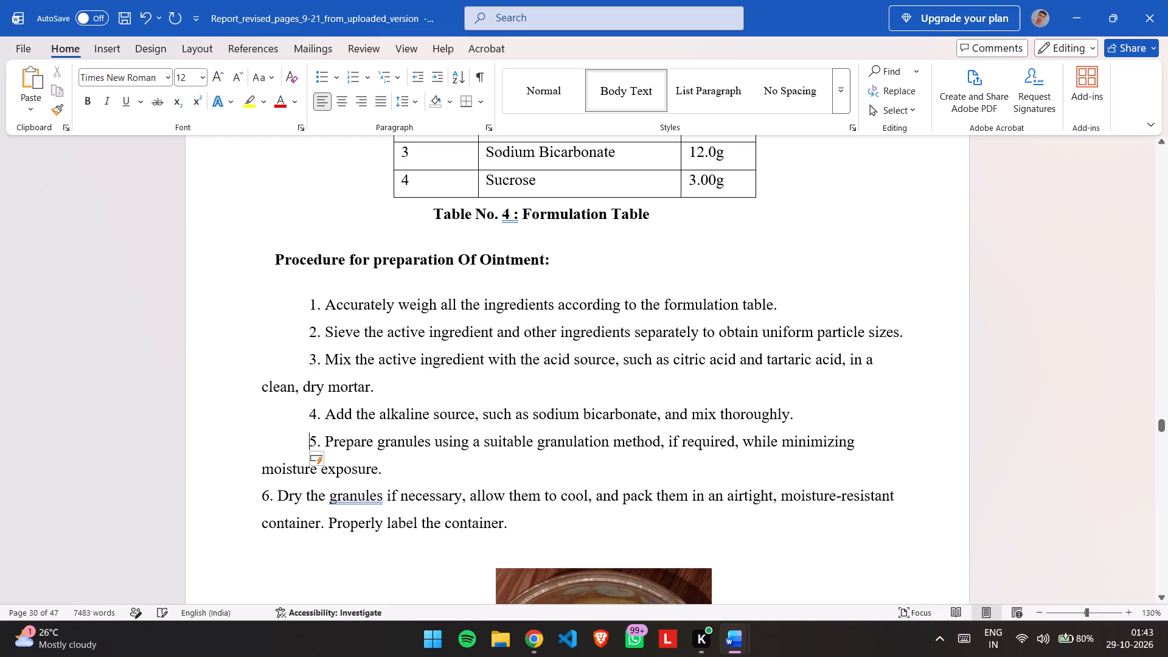
{"action": "left_click", "coordinate": [260, 497]}
{"action": "key", "text": "Tab"}
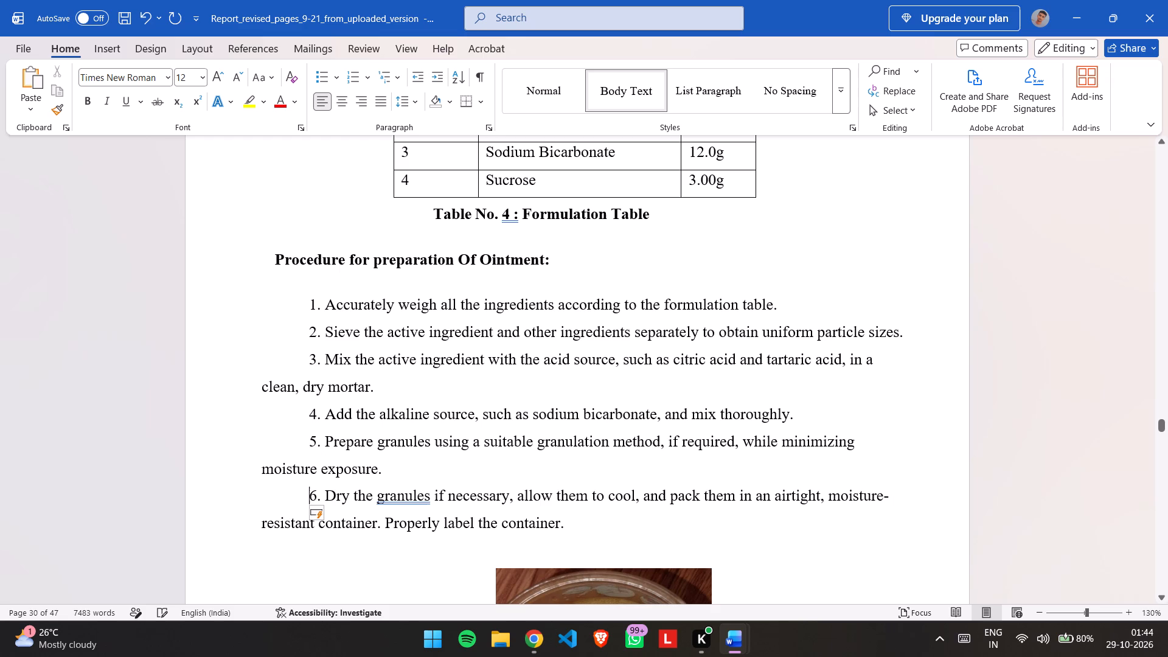
Indent the wrapped second lines of procedure steps 3, 5 and 6 so they align with their first lines.
{"action": "left_click", "coordinate": [258, 471]}
{"action": "key", "text": "Tab"}
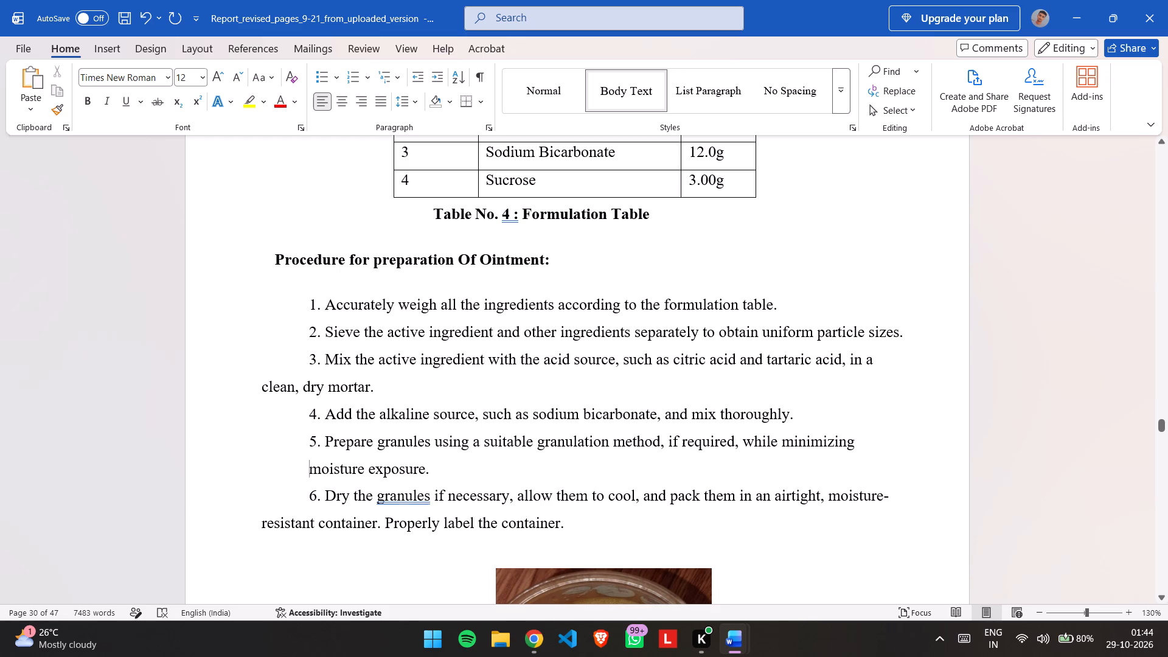
{"action": "left_click", "coordinate": [261, 386]}
{"action": "key", "text": "Tab"}
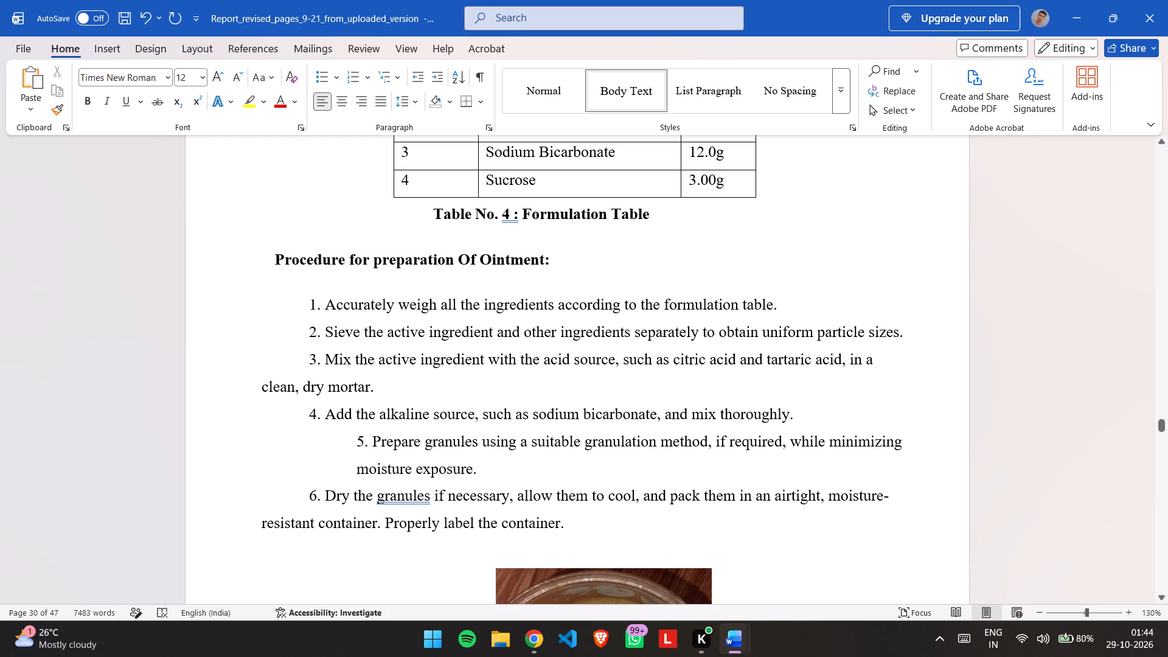
{"action": "key", "text": "ctrl+z"}
{"action": "left_click", "coordinate": [266, 391]}
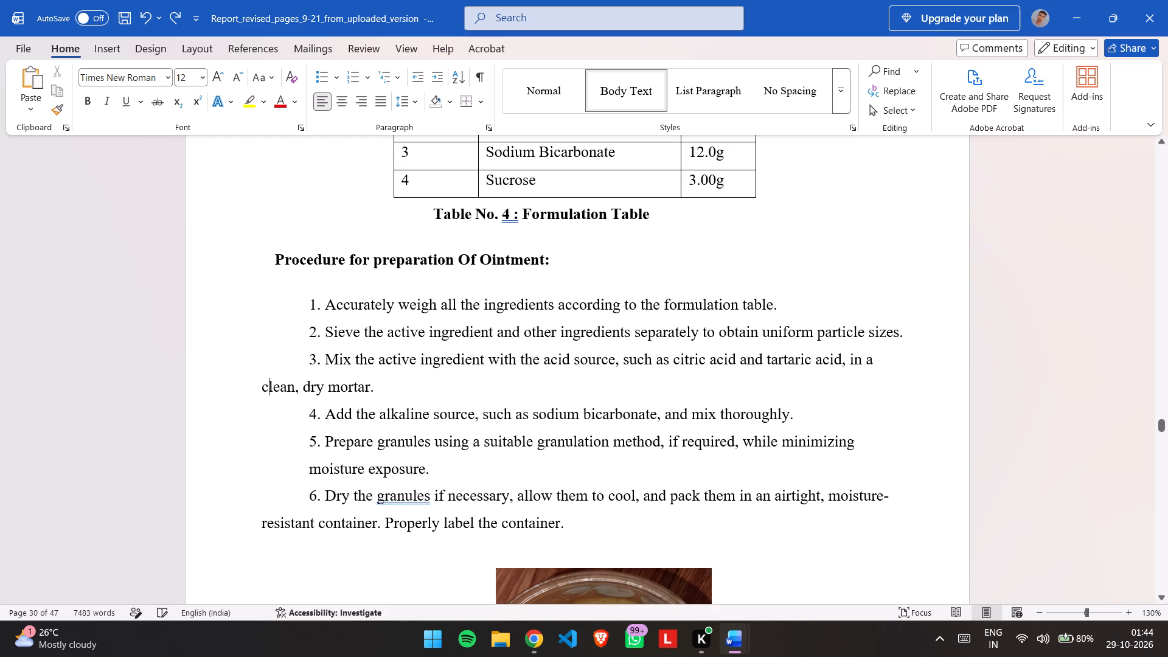
{"action": "key", "text": "Left"}
{"action": "key", "text": "Tab"}
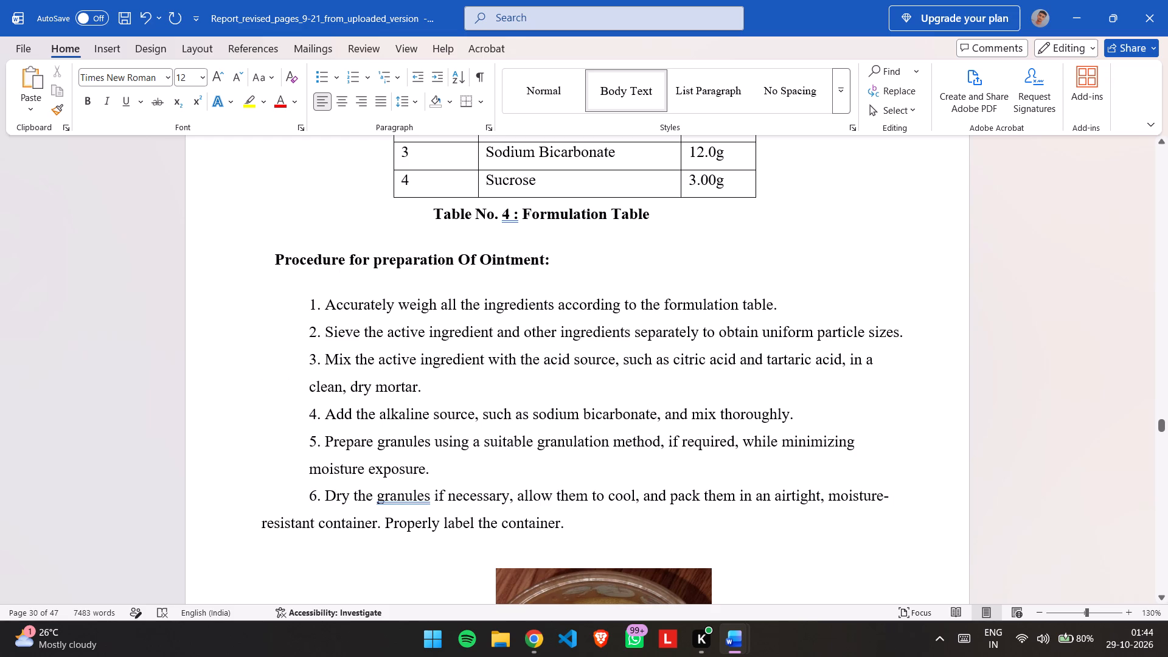
{"action": "left_click", "coordinate": [261, 526]}
{"action": "key", "text": "Tab"}
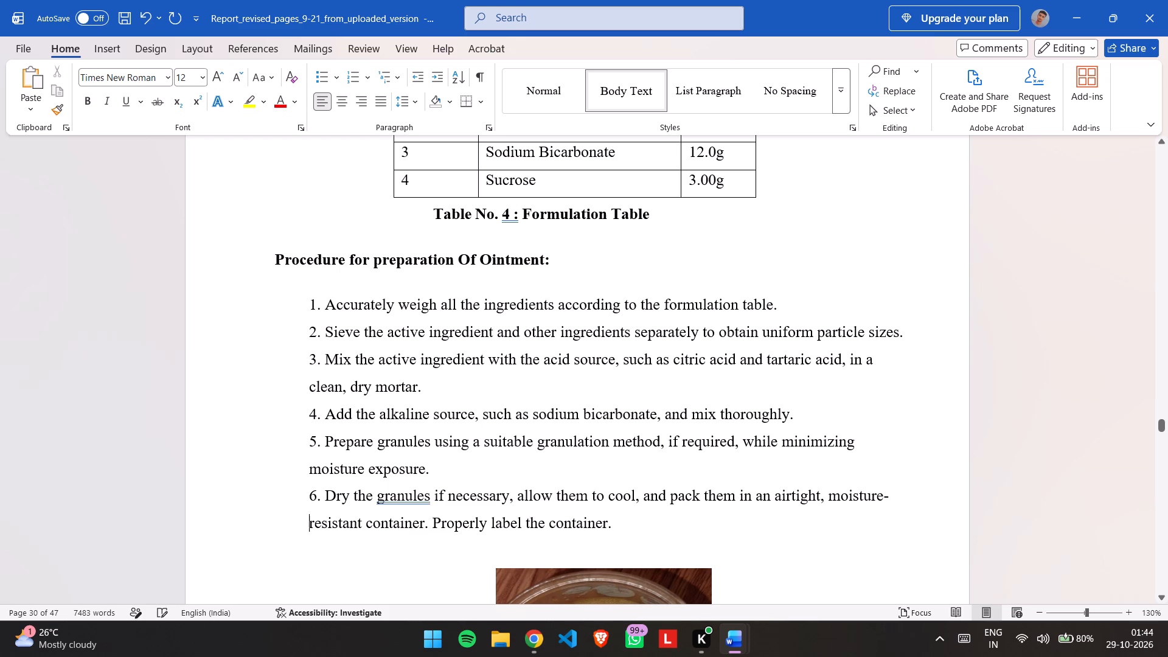
Remove the blank line between the ointment picture and its Fig No.6 caption.
{"action": "scroll", "coordinate": [447, 469], "scroll_direction": "down", "scroll_amount": 1}
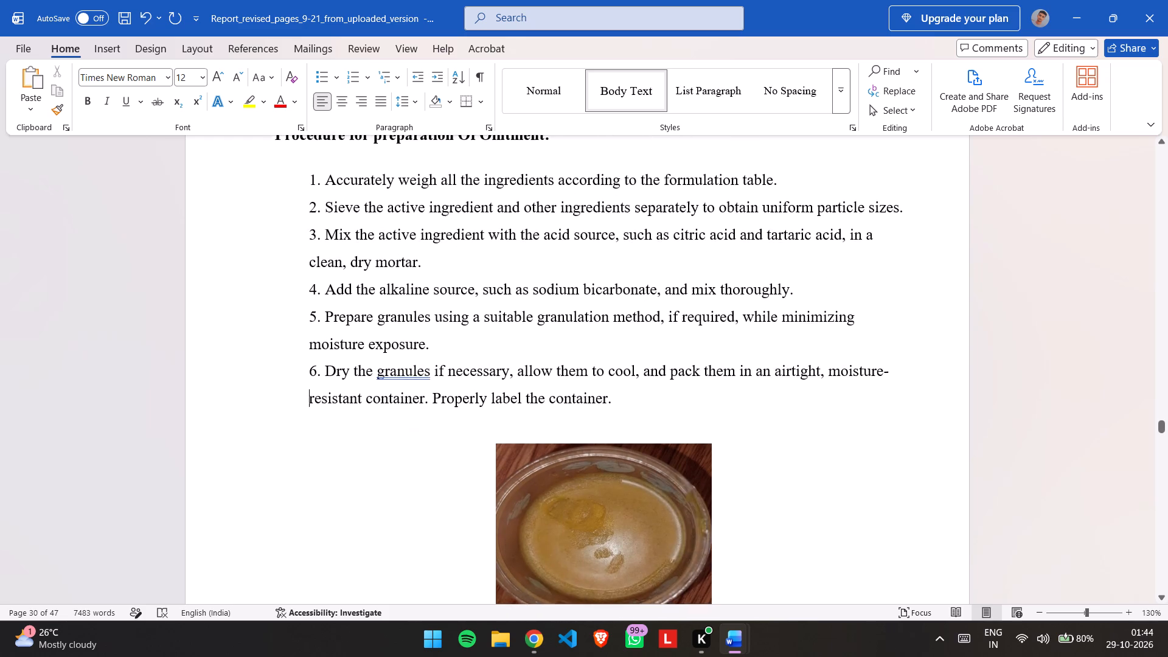
{"action": "scroll", "coordinate": [447, 469], "scroll_direction": "down", "scroll_amount": 1}
{"action": "left_click", "coordinate": [568, 417]}
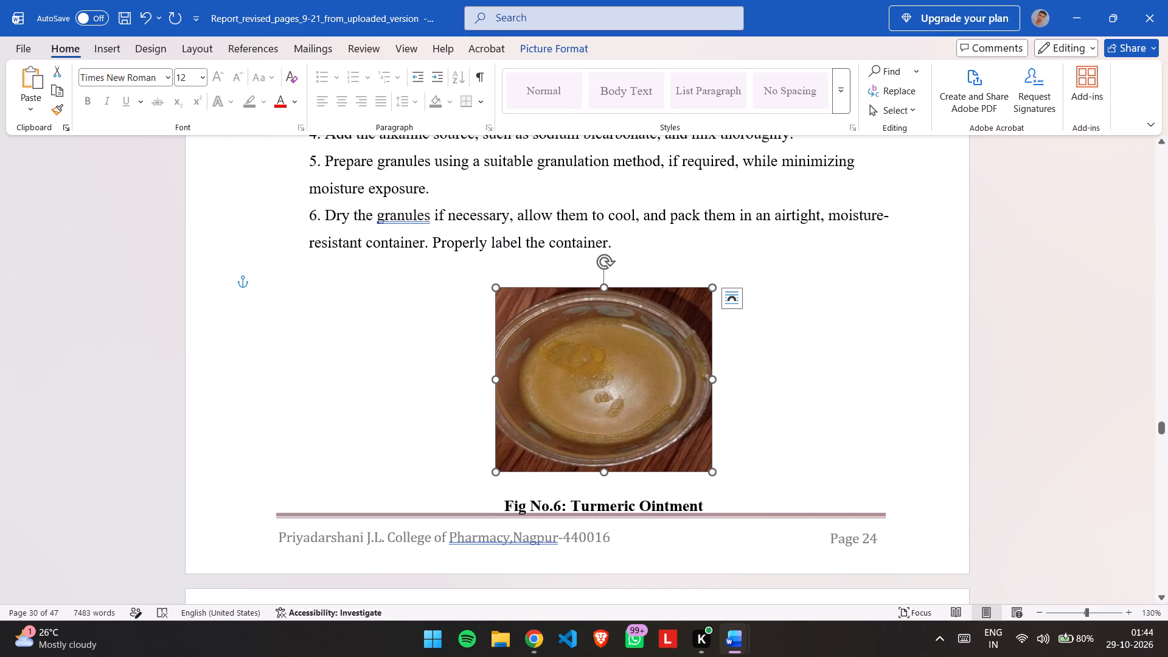
{"action": "scroll", "coordinate": [568, 417], "scroll_direction": "down", "scroll_amount": 1}
{"action": "left_click", "coordinate": [681, 333]}
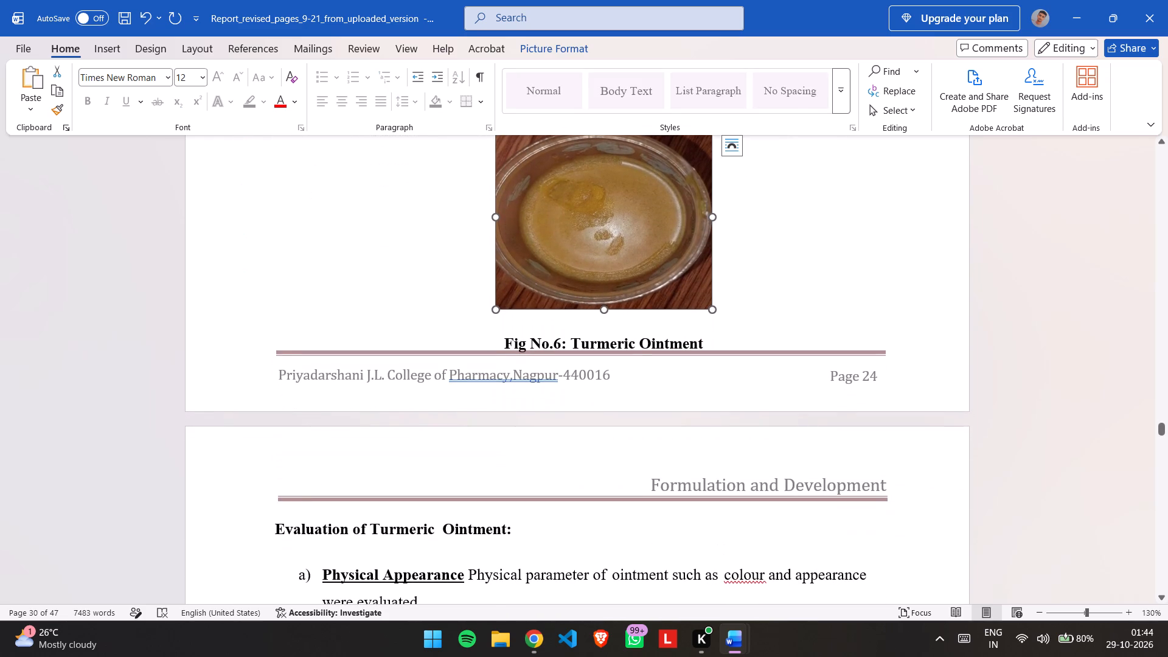
{"action": "key", "text": "BackSpace"}
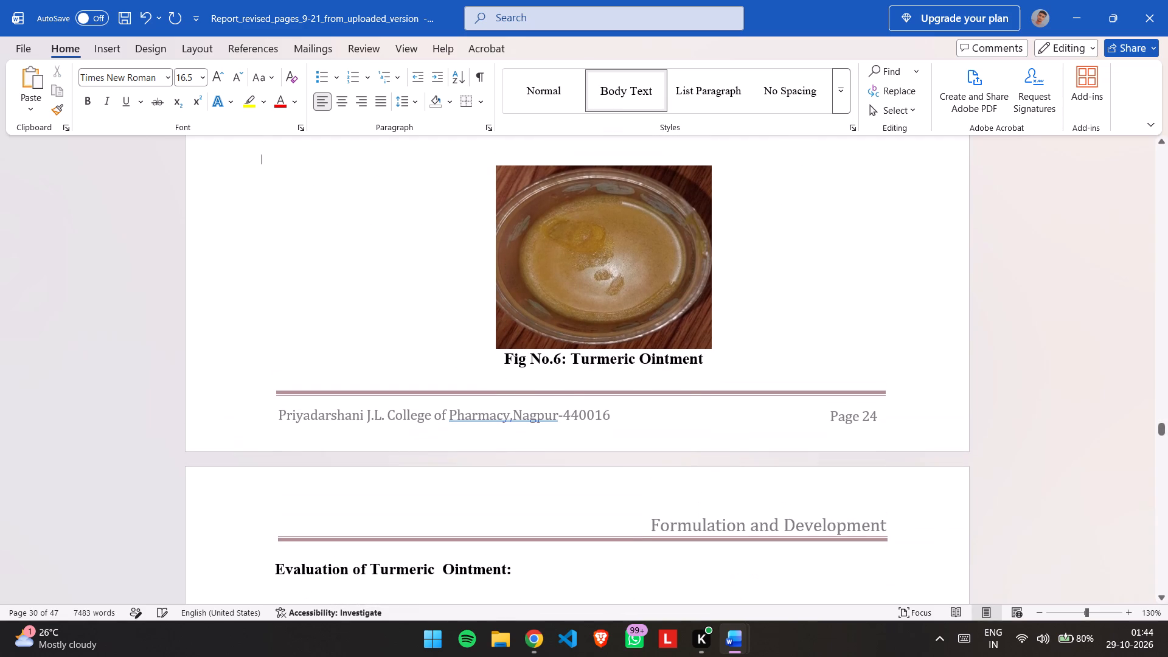
Copy "Effervescent Granules" from the Aim line and replace "Ointment" with it in the "Procedure for preparation Of Ointment" heading.
{"action": "scroll", "coordinate": [629, 310], "scroll_direction": "up", "scroll_amount": 1}
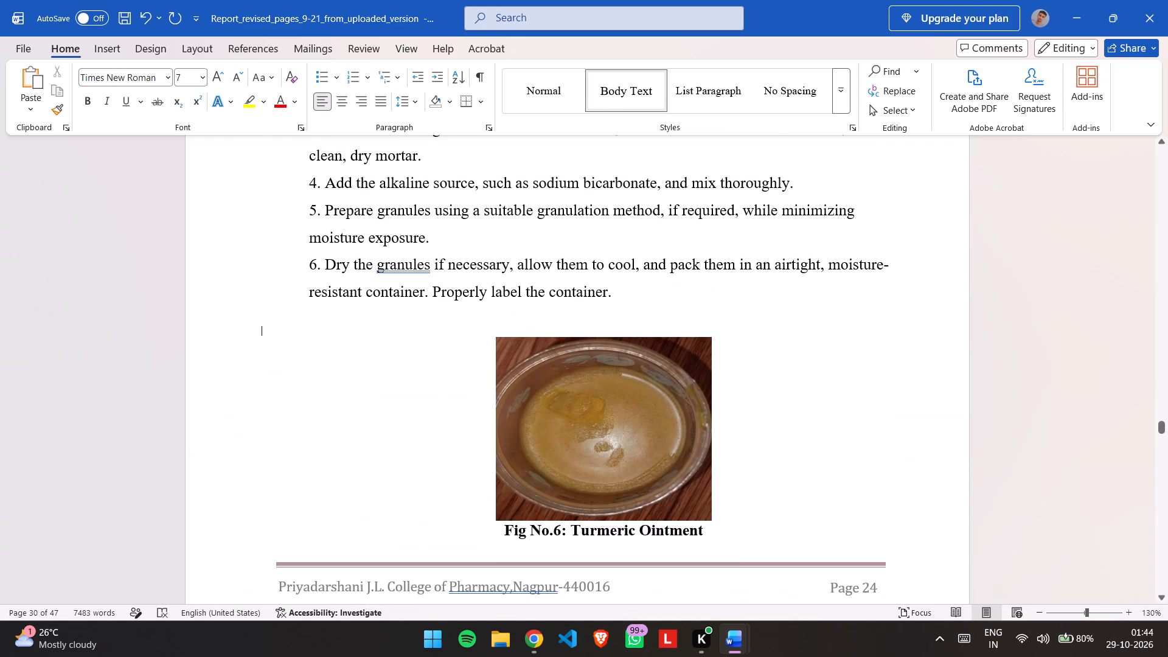
{"action": "left_click", "coordinate": [655, 484]}
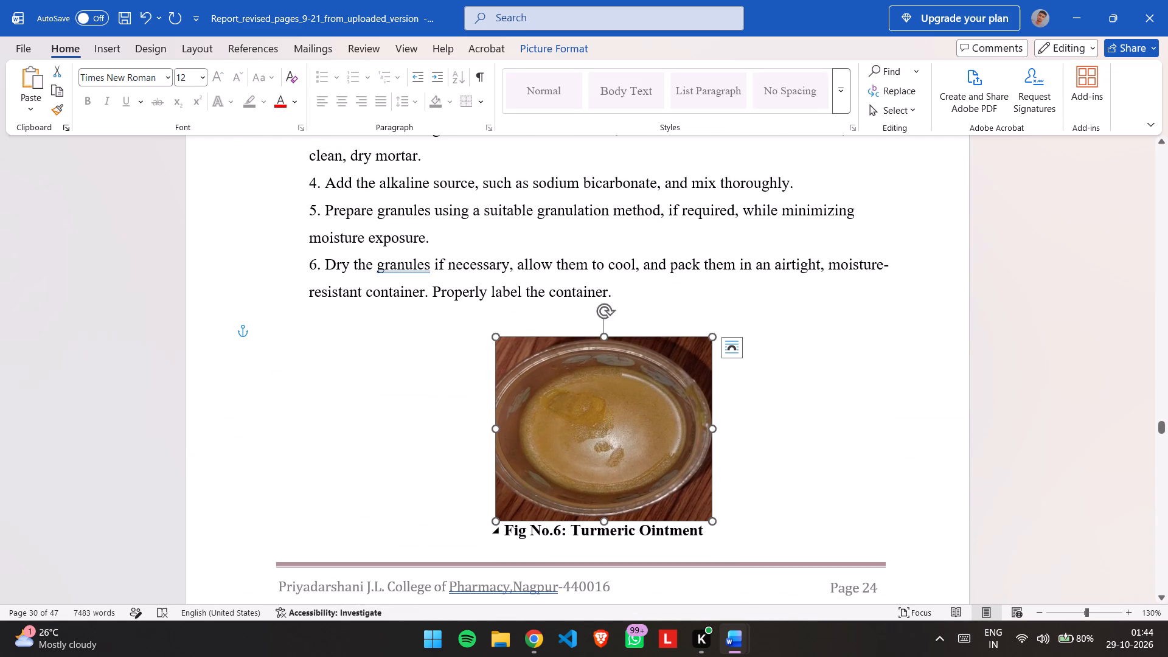
{"action": "left_click", "coordinate": [583, 535]}
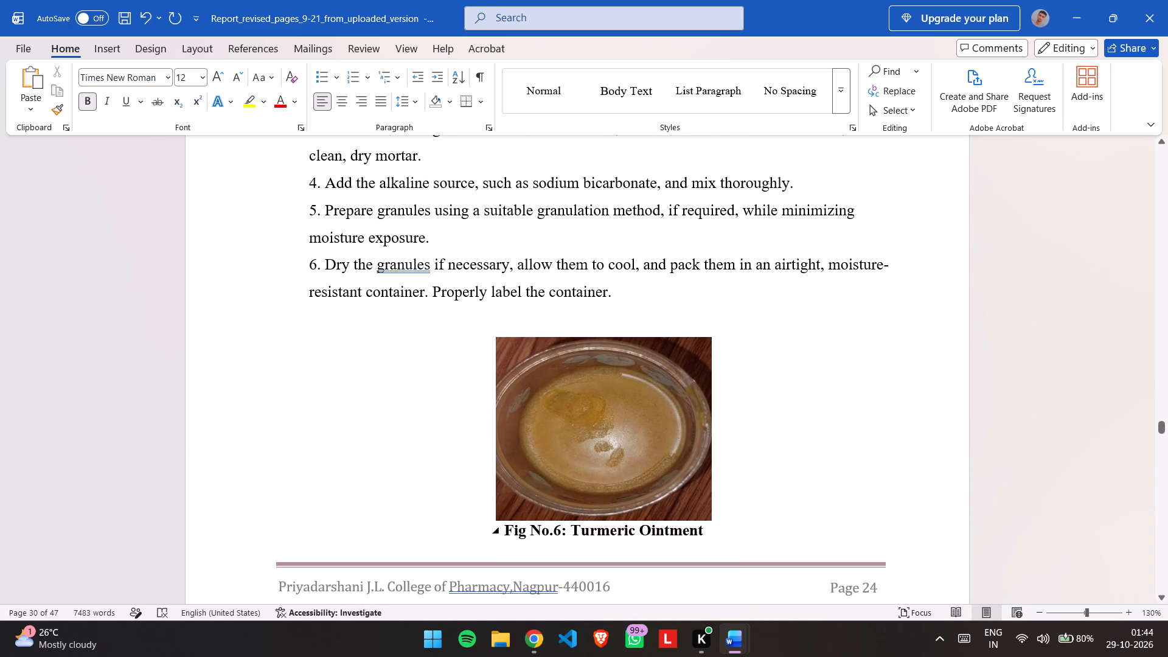
{"action": "left_click_drag", "start_coordinate": [569, 531], "coordinate": [688, 527]}
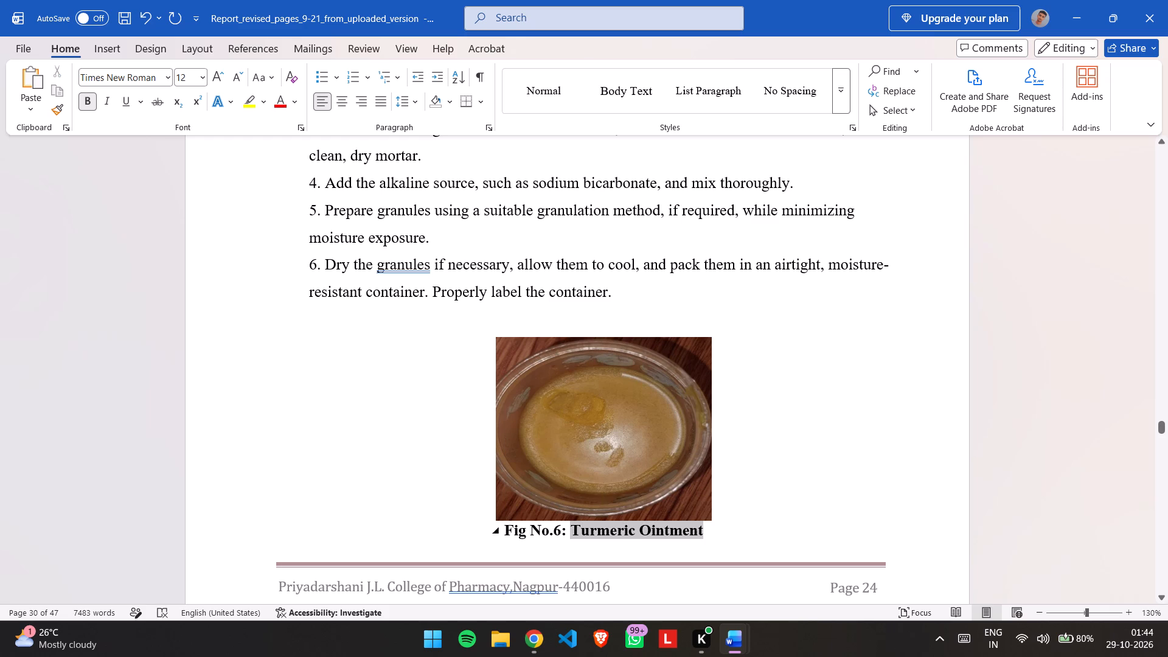
{"action": "left_click_drag", "start_coordinate": [688, 527], "coordinate": [689, 528]}
{"action": "scroll", "coordinate": [689, 528], "scroll_direction": "up", "scroll_amount": 1}
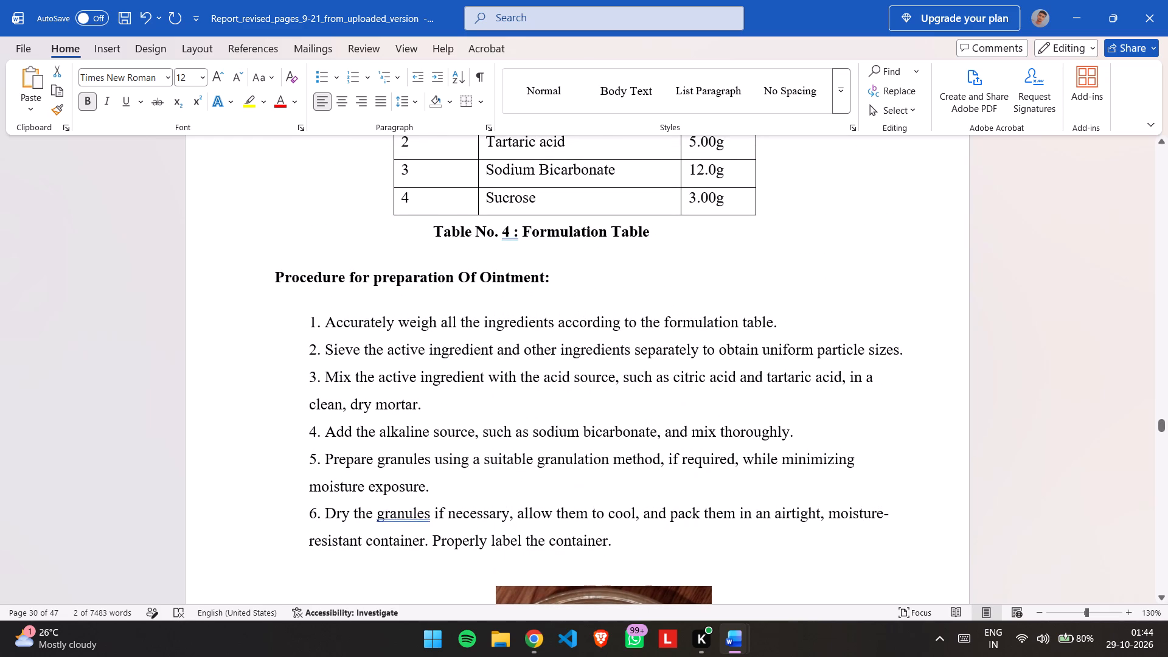
{"action": "left_click_drag", "start_coordinate": [483, 276], "coordinate": [540, 277]}
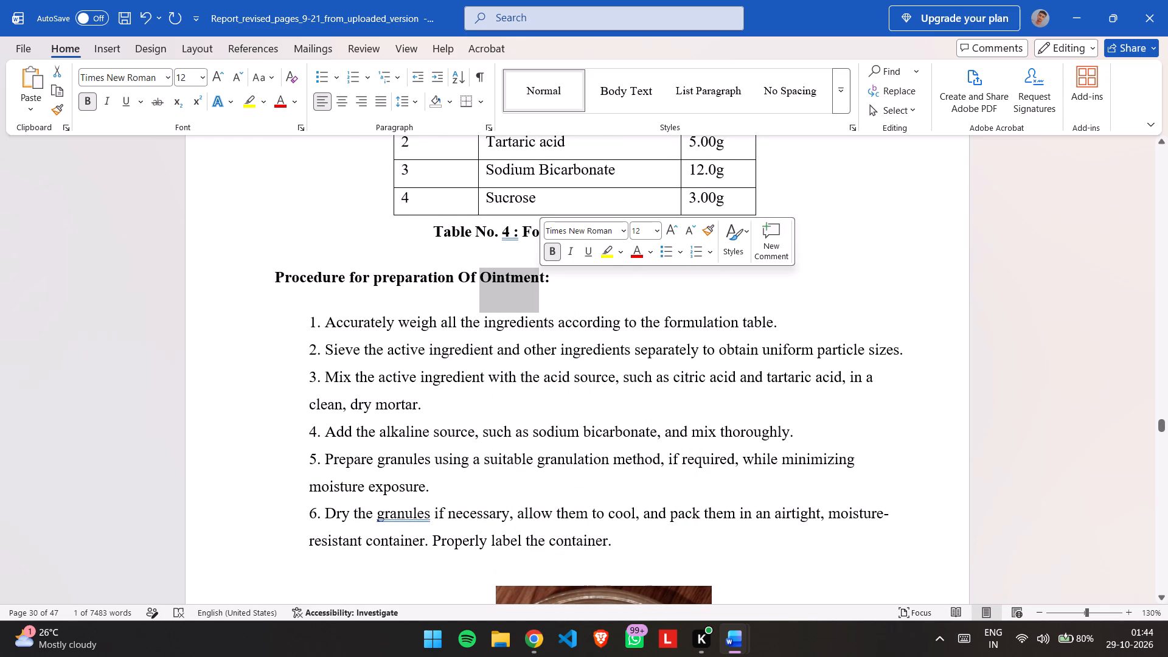
{"action": "scroll", "coordinate": [573, 358], "scroll_direction": "up", "scroll_amount": 1}
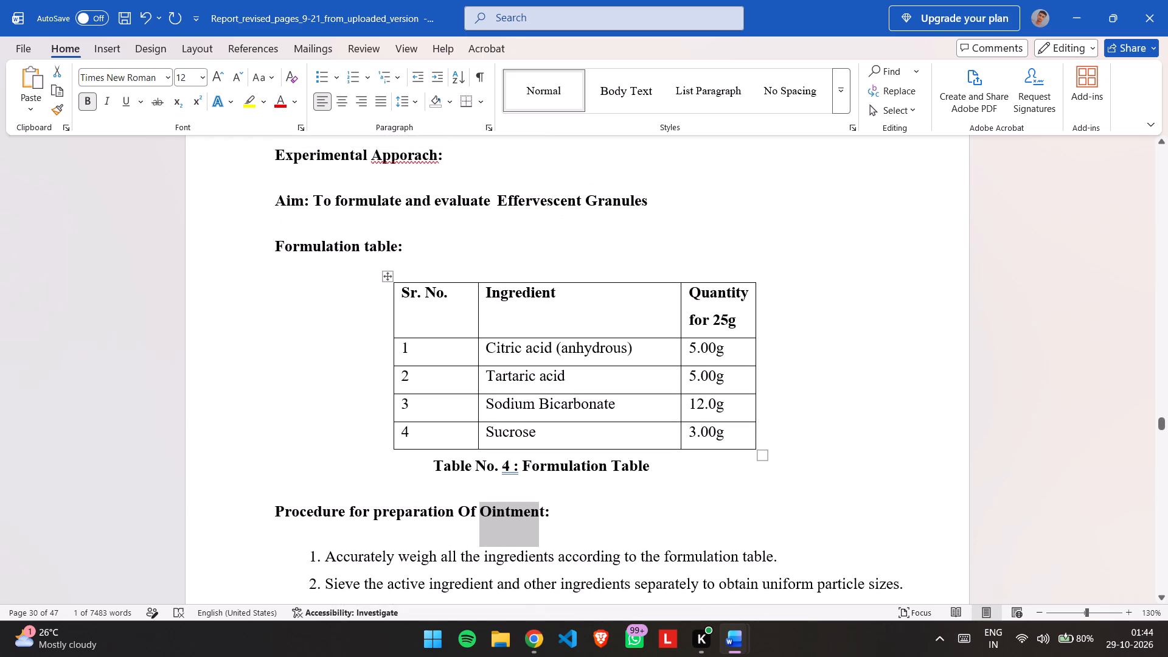
{"action": "left_click_drag", "start_coordinate": [498, 200], "coordinate": [652, 200]}
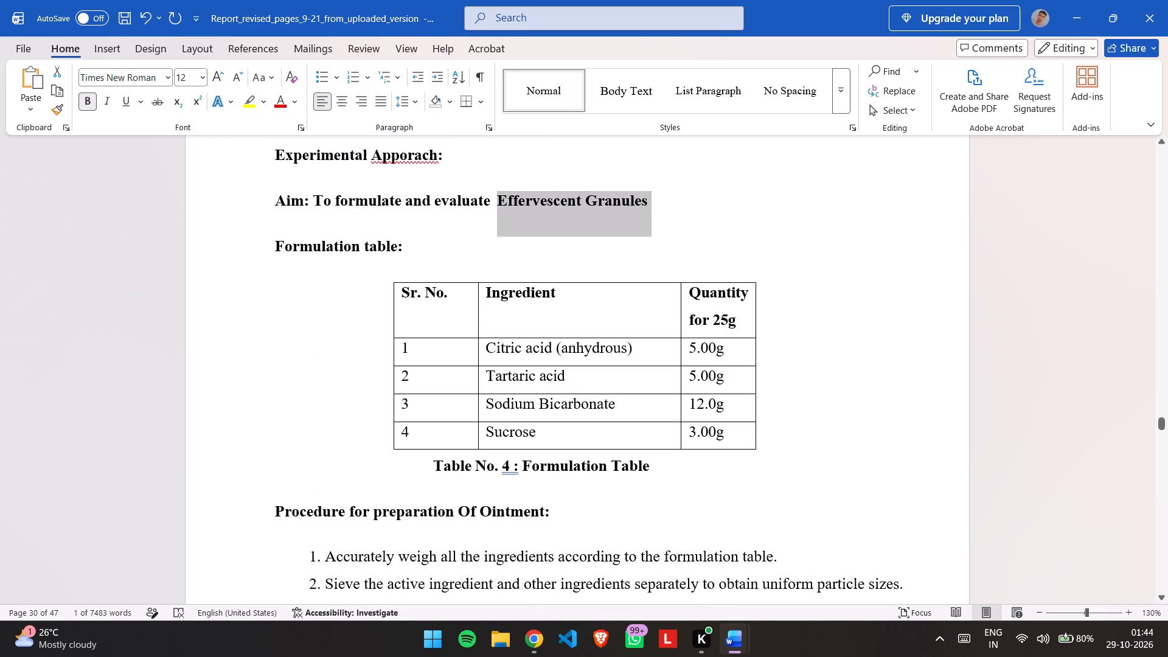
{"action": "key", "text": "ctrl+c"}
{"action": "scroll", "coordinate": [611, 394], "scroll_direction": "down", "scroll_amount": 1}
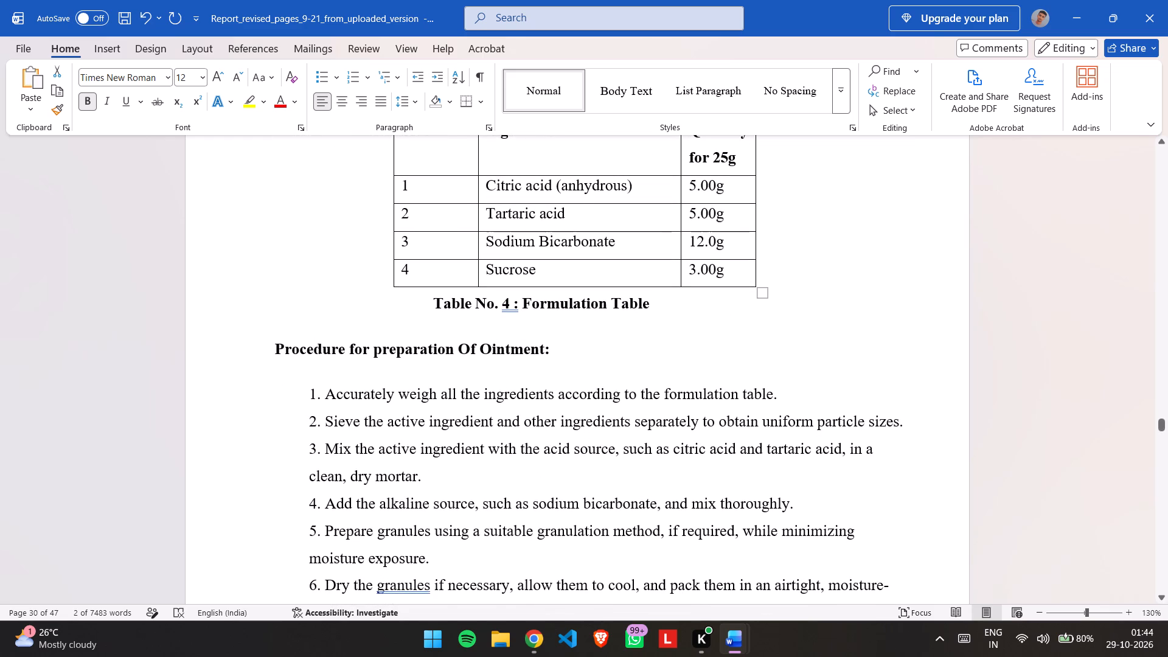
{"action": "left_click_drag", "start_coordinate": [481, 350], "coordinate": [540, 350]}
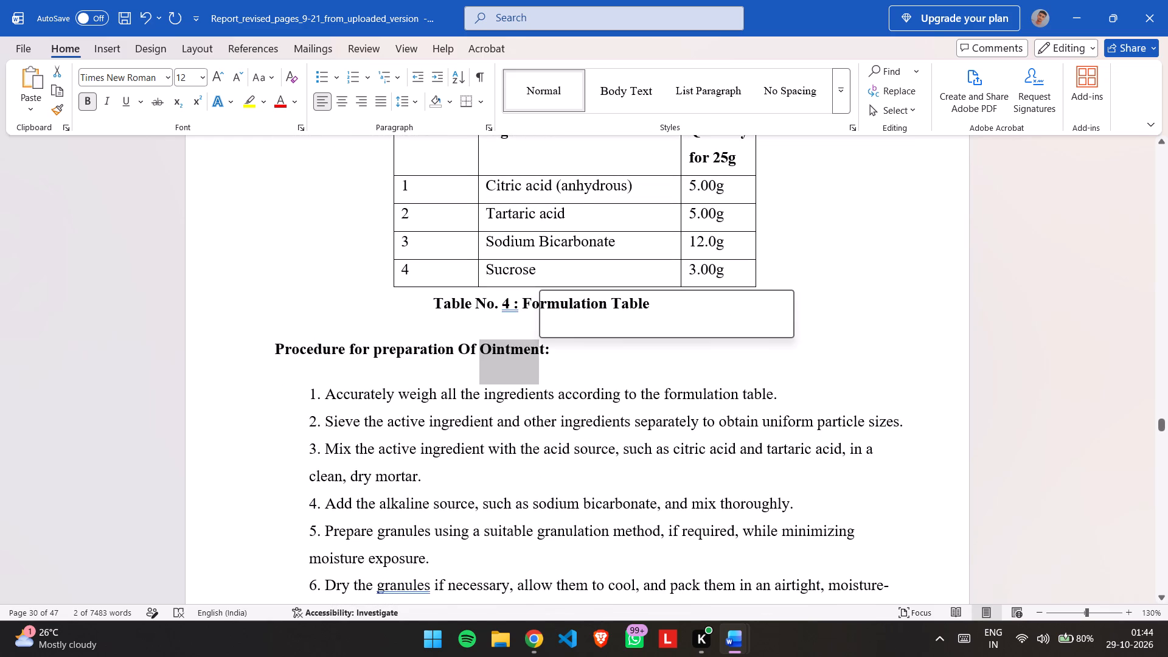
{"action": "key", "text": "shift+Right"}
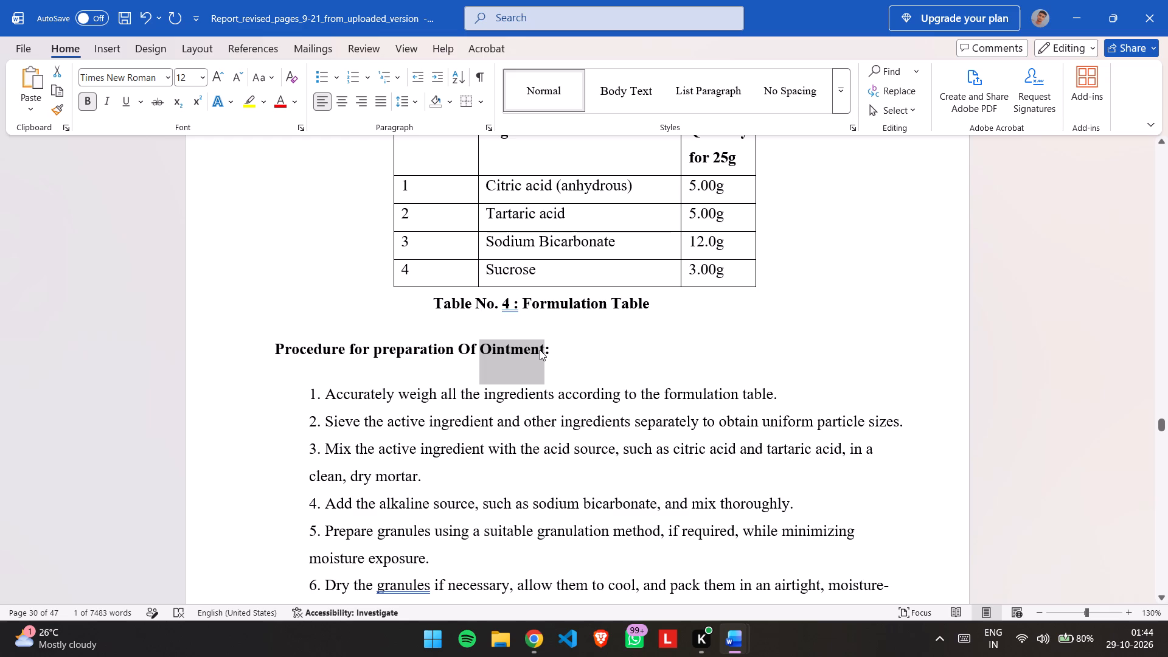
{"action": "key", "text": "ctrl+v"}
Replace "Turmeric Ointment" in the Fig No.6 caption with the copied "Effervescent Granules".
{"action": "scroll", "coordinate": [540, 350], "scroll_direction": "down", "scroll_amount": 2}
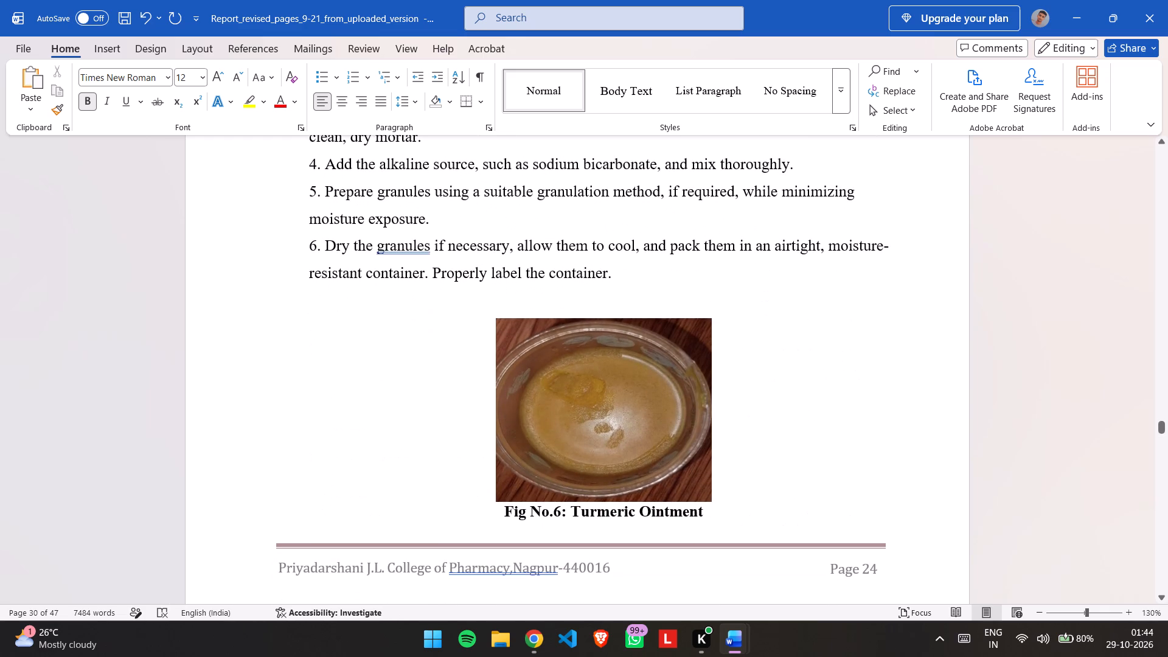
{"action": "left_click_drag", "start_coordinate": [574, 510], "coordinate": [689, 512]}
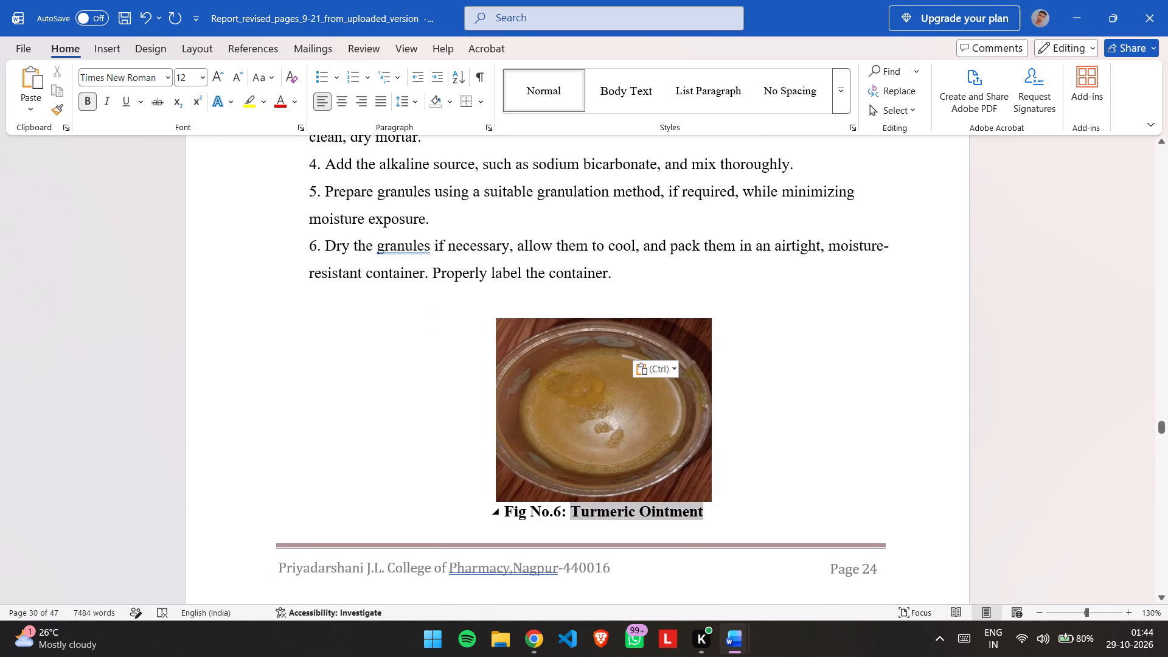
{"action": "left_click_drag", "start_coordinate": [689, 512], "coordinate": [698, 513]}
{"action": "key", "text": "ctrl+v"}
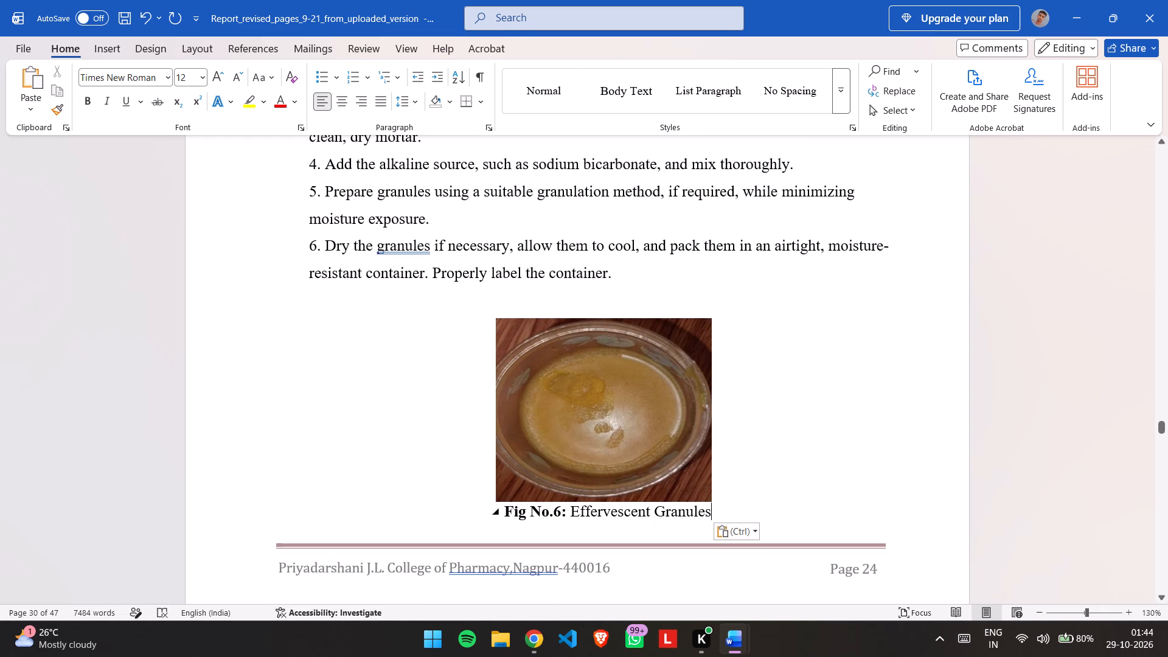
Make "Effervescent Granules" in the Fig No.6 caption bold.
{"action": "key", "text": "shift+Left"}
{"action": "key", "text": "shift+Left"}
{"action": "key", "text": "shift+Left"}
{"action": "key", "text": "shift+Left"}
{"action": "key", "text": "shift+Left"}
{"action": "key", "text": "shift+Left"}
{"action": "key", "text": "shift+Left"}
{"action": "key", "text": "shift+Left"}
{"action": "key", "text": "shift+Left"}
{"action": "key", "text": "shift+Left"}
{"action": "key", "text": "shift+Left"}
{"action": "key", "text": "shift+Left"}
{"action": "key", "text": "shift+Left"}
{"action": "key", "text": "shift+Left"}
{"action": "key", "text": "shift+Left"}
{"action": "key", "text": "shift+Left"}
{"action": "key", "text": "shift+Left"}
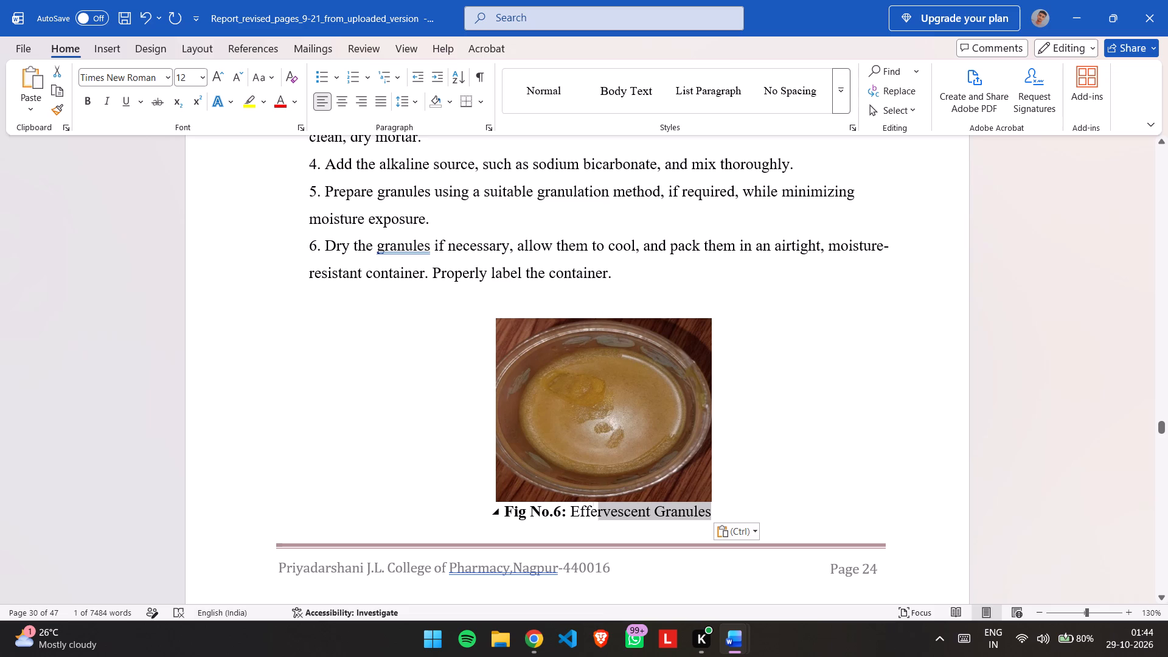
{"action": "key", "text": "shift+Left"}
{"action": "key", "text": "shift+Left"}
{"action": "key", "text": "shift+Left"}
{"action": "key", "text": "shift+Left"}
{"action": "key", "text": "ctrl+b"}
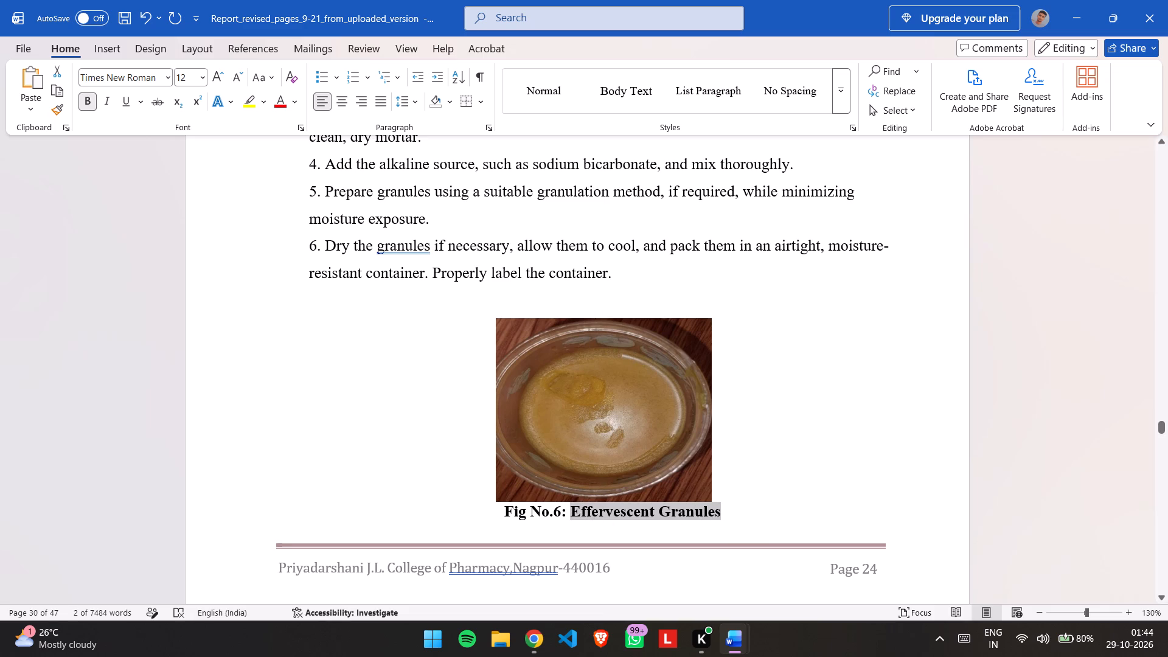
Replace "Turmeric Ointment" in the "Evaluation of Turmeric Ointment" heading with the copied "Effervescent Granules".
{"action": "scroll", "coordinate": [488, 507], "scroll_direction": "down", "scroll_amount": 2}
{"action": "scroll", "coordinate": [434, 328], "scroll_direction": "down", "scroll_amount": 1}
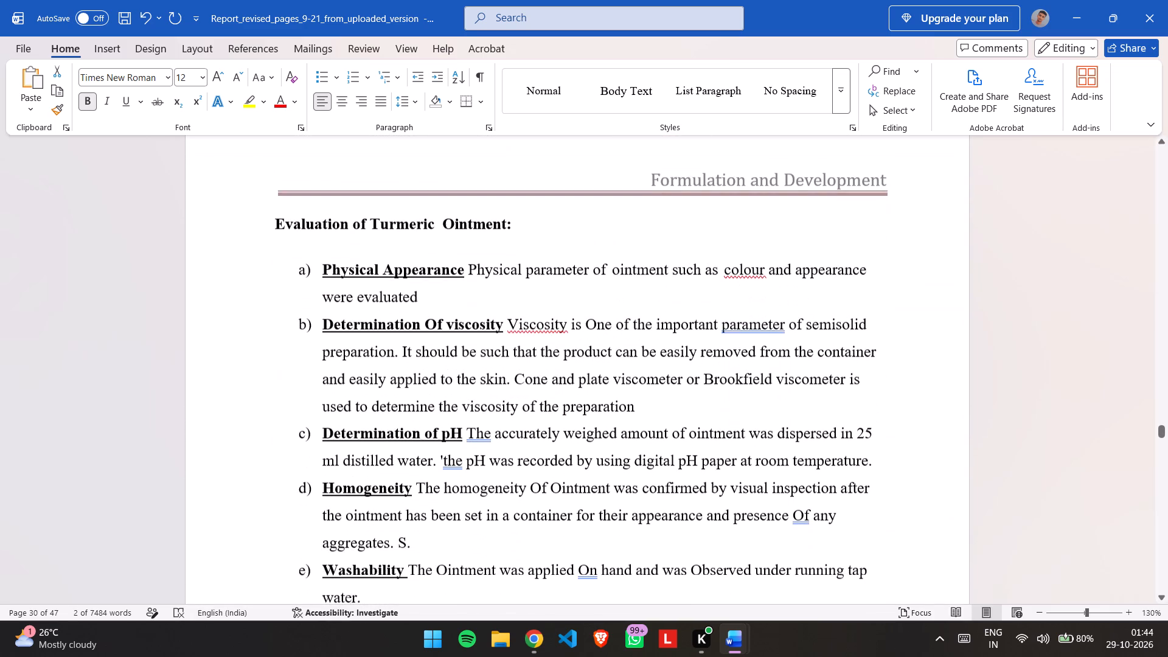
{"action": "left_click_drag", "start_coordinate": [371, 216], "coordinate": [488, 216]}
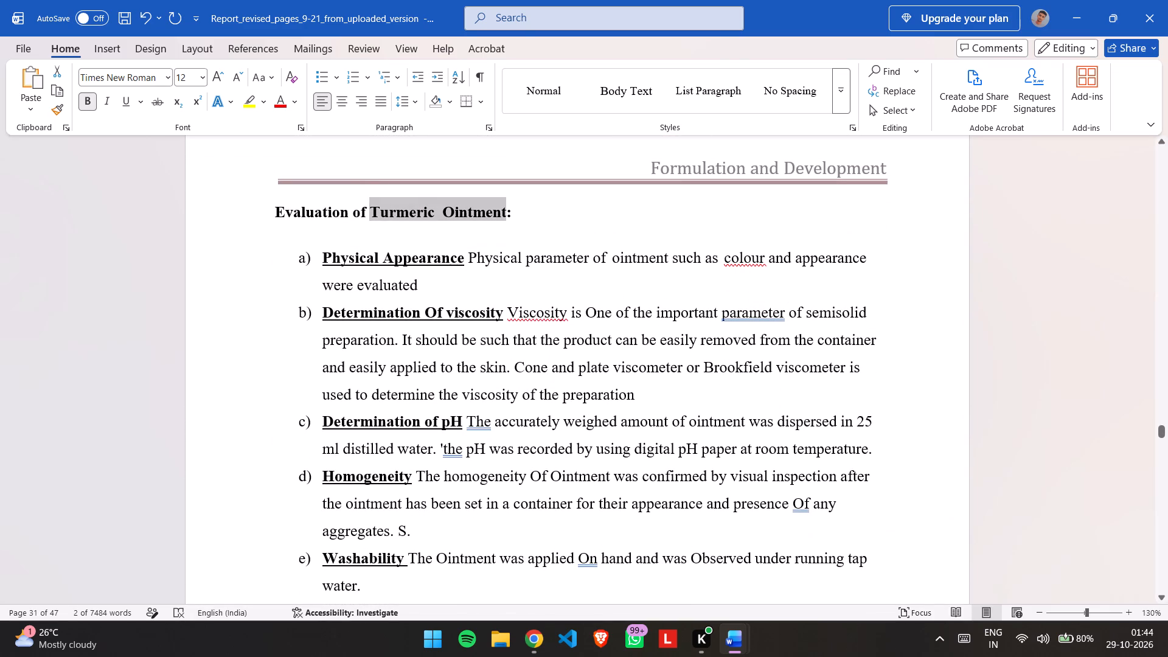
{"action": "left_click_drag", "start_coordinate": [488, 216], "coordinate": [491, 216]}
{"action": "key", "text": "ctrl+b"}
{"action": "key", "text": "ctrl+b"}
{"action": "key", "text": "ctrl+v"}
{"action": "key", "text": "alt+Tab"}
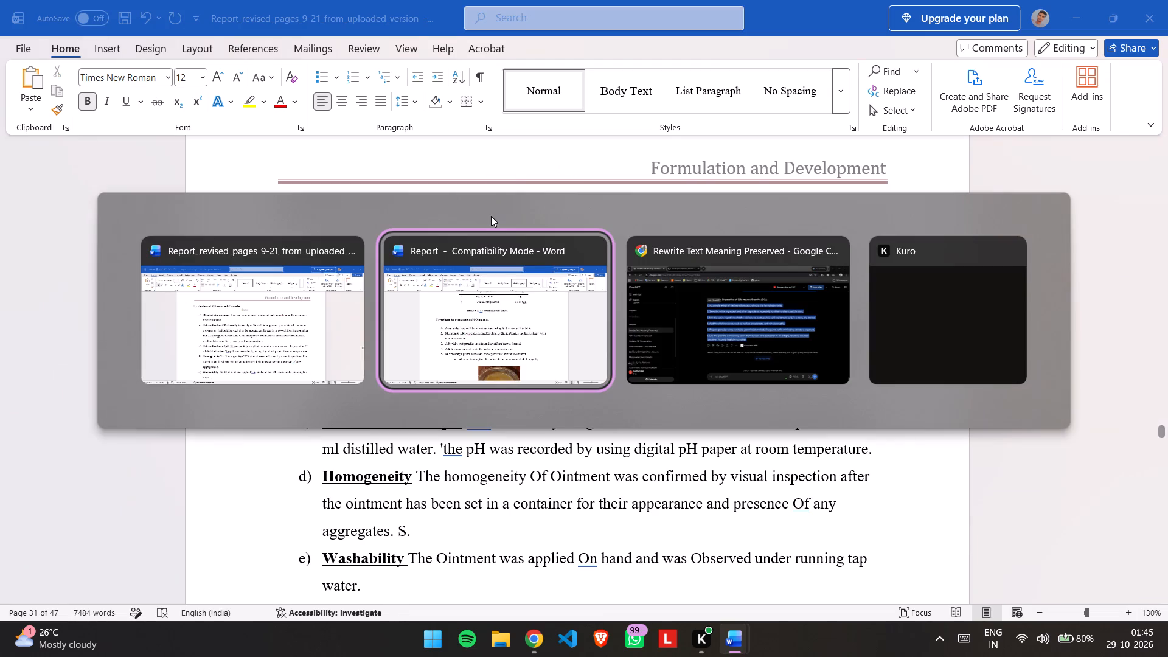
{"action": "key", "text": "alt+Tab"}
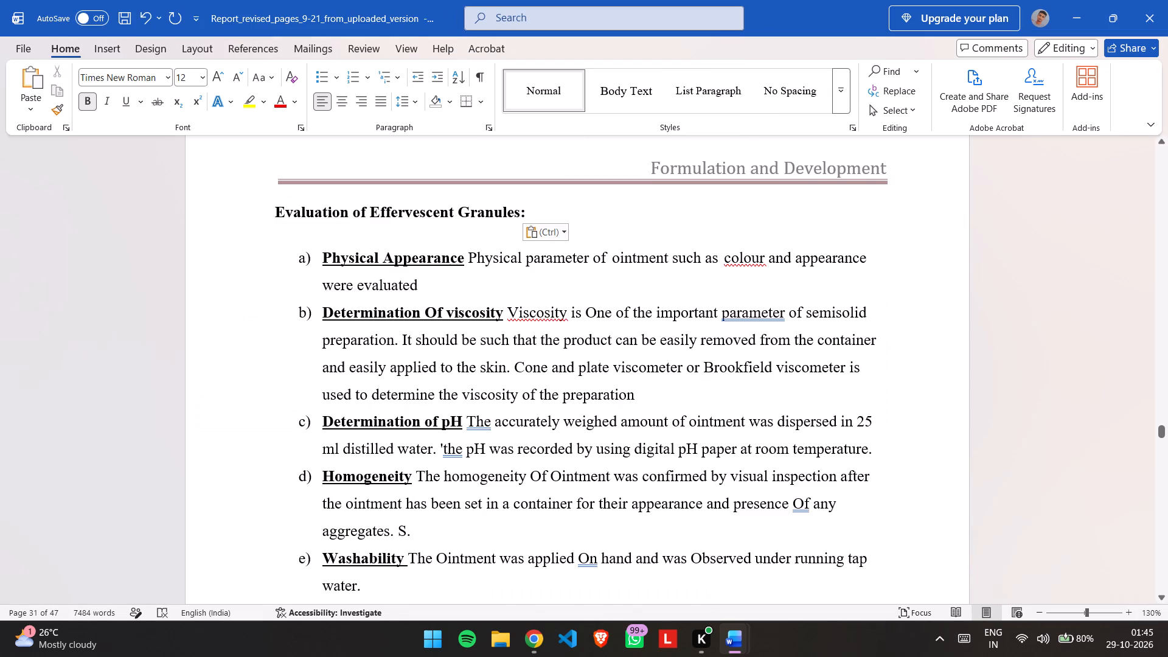
Copy everything from the "Evaluation of Effervescent Granules" heading through the Fig No. 9 skin irritation test caption.
{"action": "scroll", "coordinate": [326, 265], "scroll_direction": "down", "scroll_amount": 1}
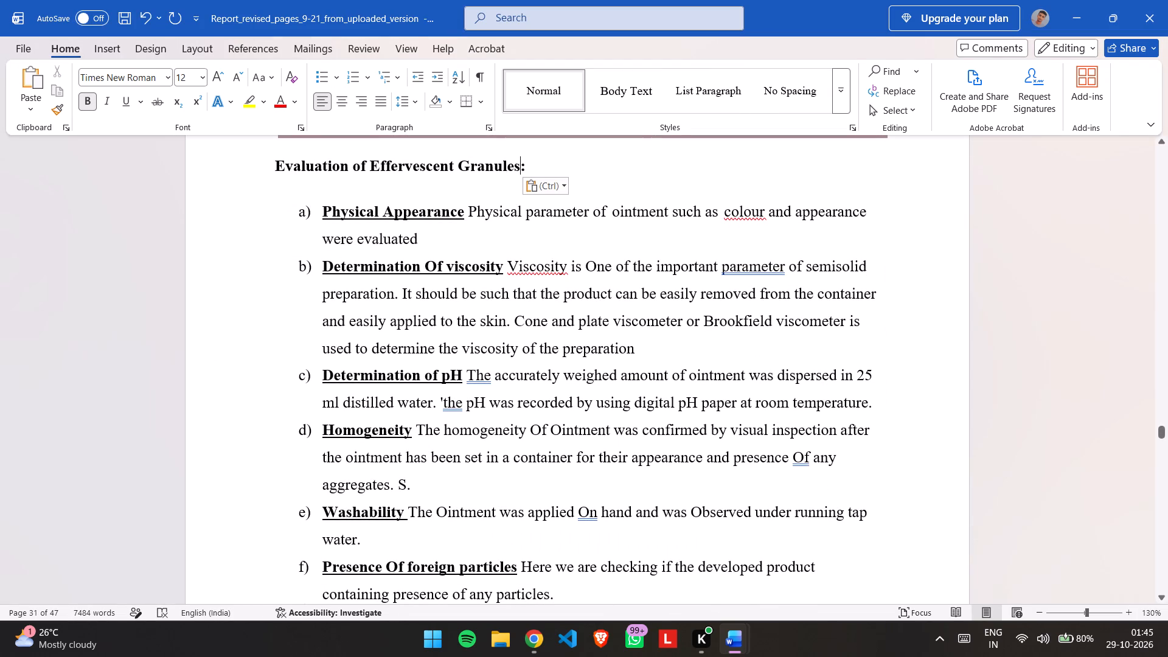
{"action": "left_click_drag", "start_coordinate": [268, 157], "coordinate": [296, 273]}
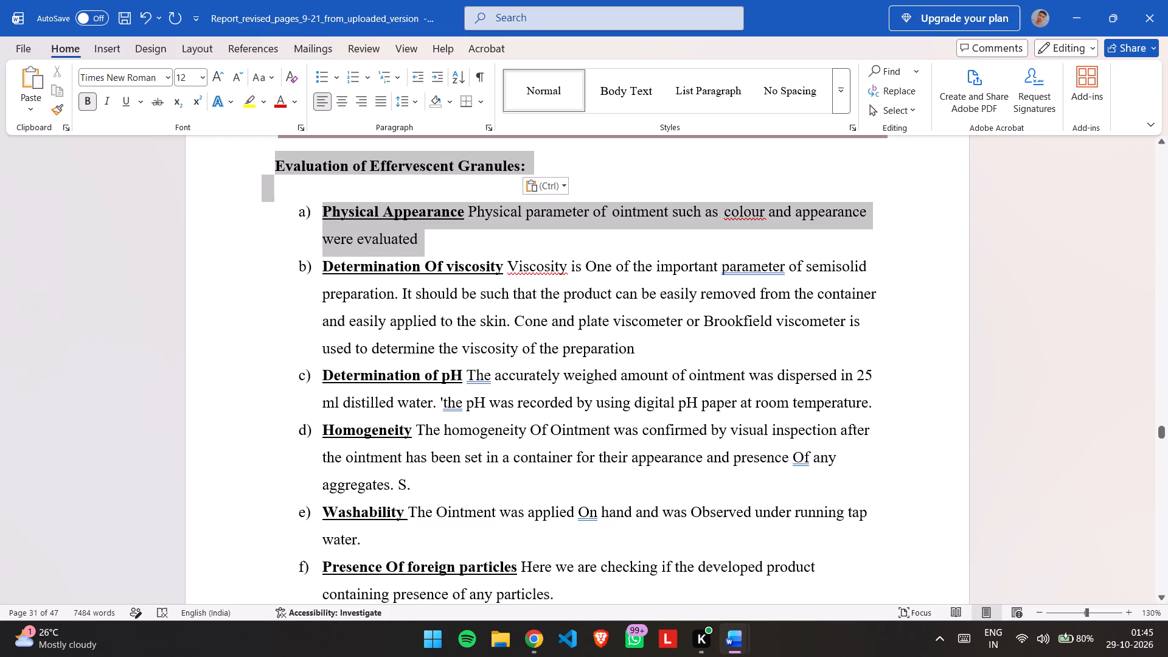
{"action": "left_click_drag", "start_coordinate": [296, 273], "coordinate": [378, 467]}
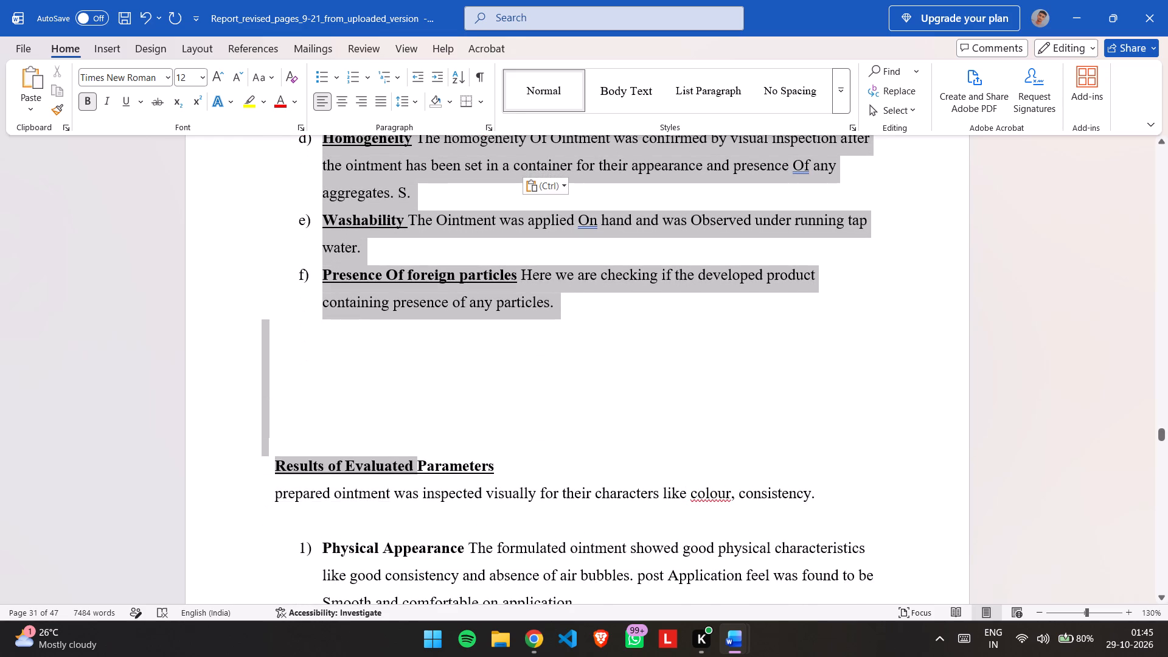
{"action": "left_click_drag", "start_coordinate": [378, 467], "coordinate": [481, 337]}
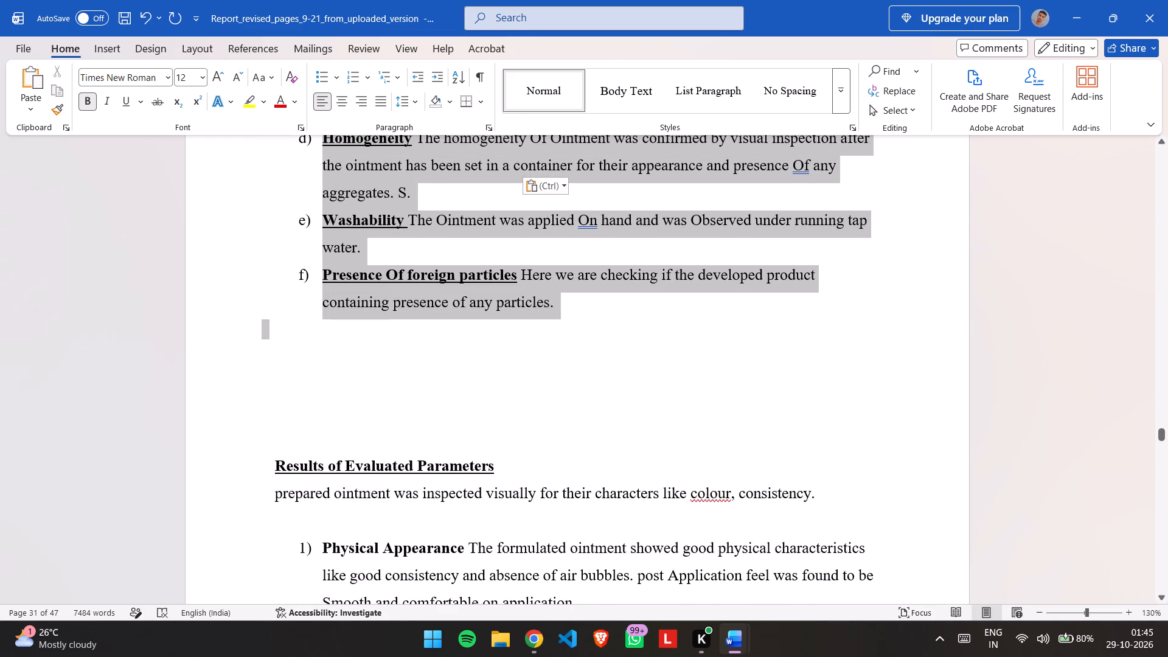
{"action": "left_click_drag", "start_coordinate": [481, 337], "coordinate": [479, 639]}
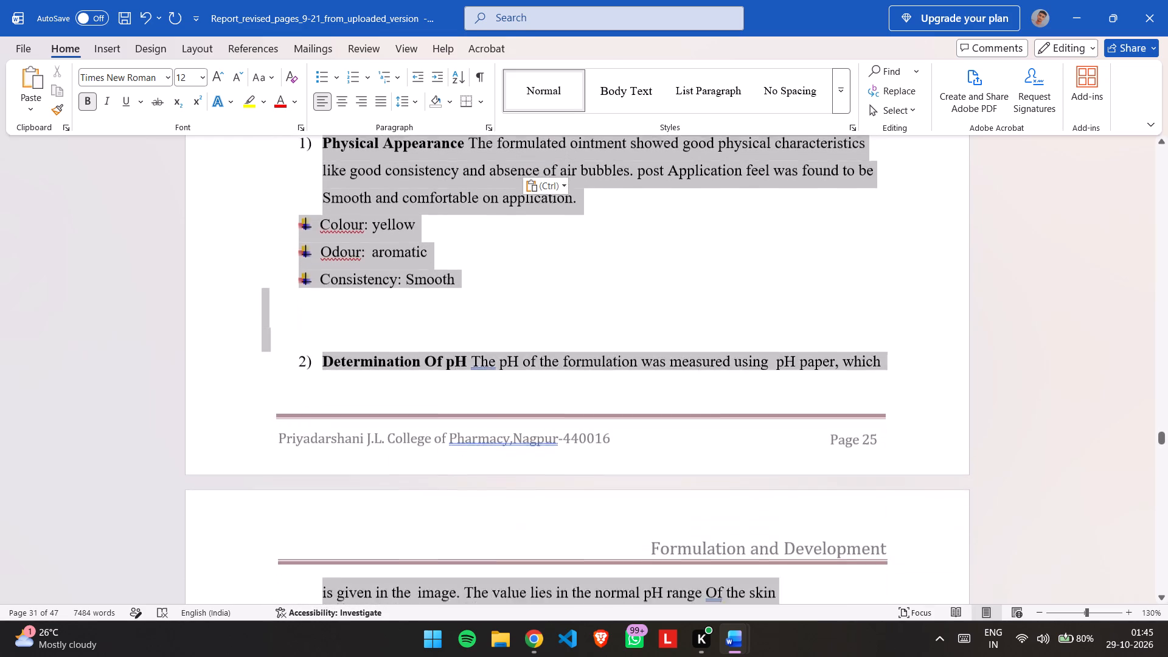
{"action": "left_click_drag", "start_coordinate": [479, 639], "coordinate": [418, 335]}
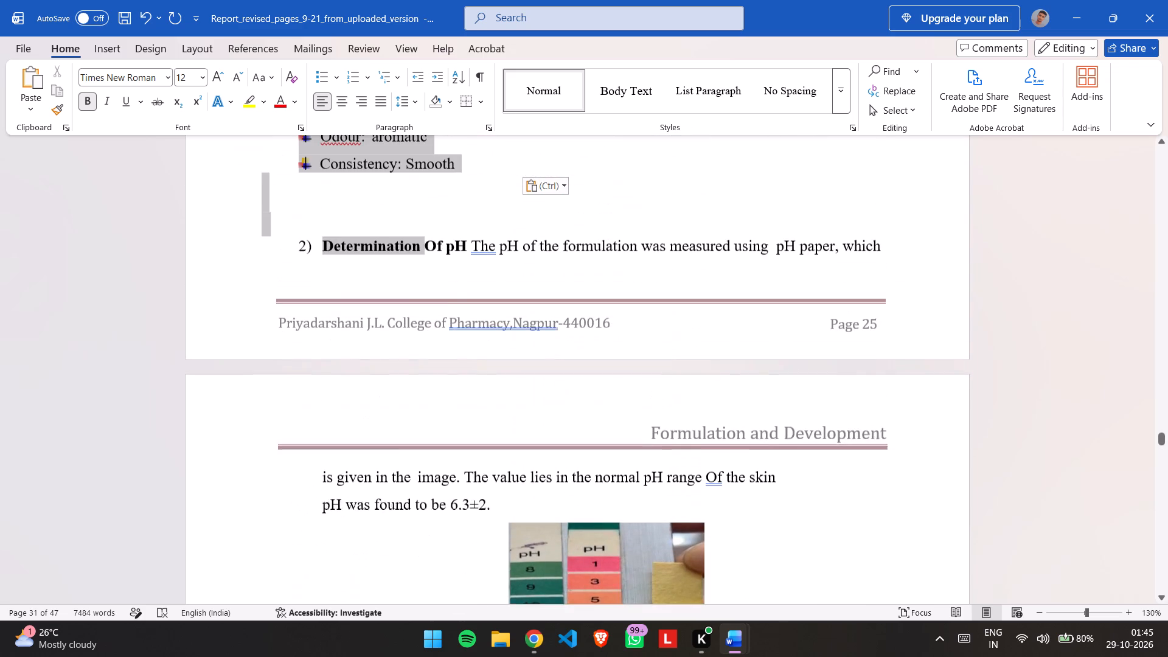
{"action": "left_click_drag", "start_coordinate": [418, 335], "coordinate": [407, 484]}
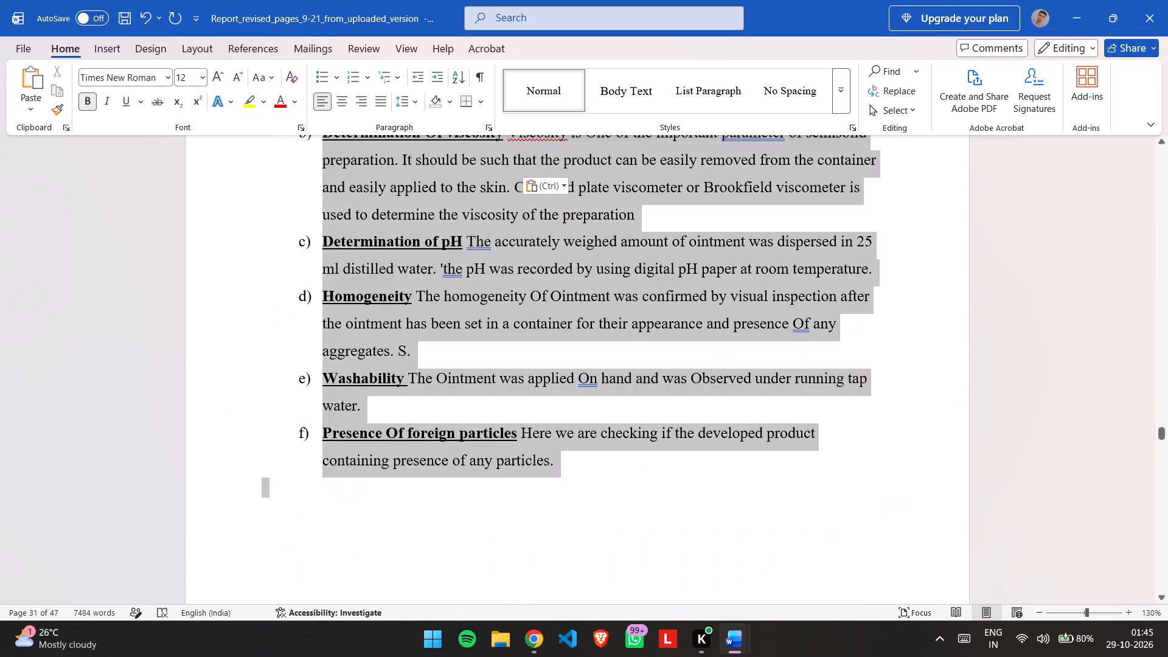
{"action": "left_click_drag", "start_coordinate": [407, 484], "coordinate": [474, 507]}
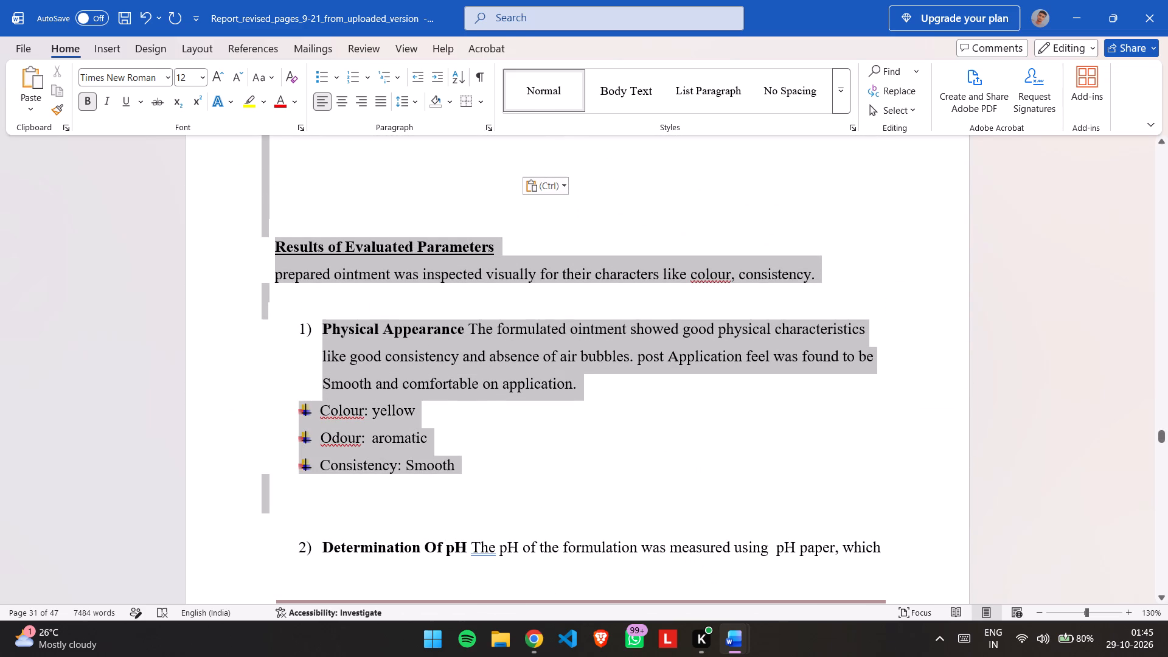
{"action": "left_click_drag", "start_coordinate": [474, 507], "coordinate": [452, 595]}
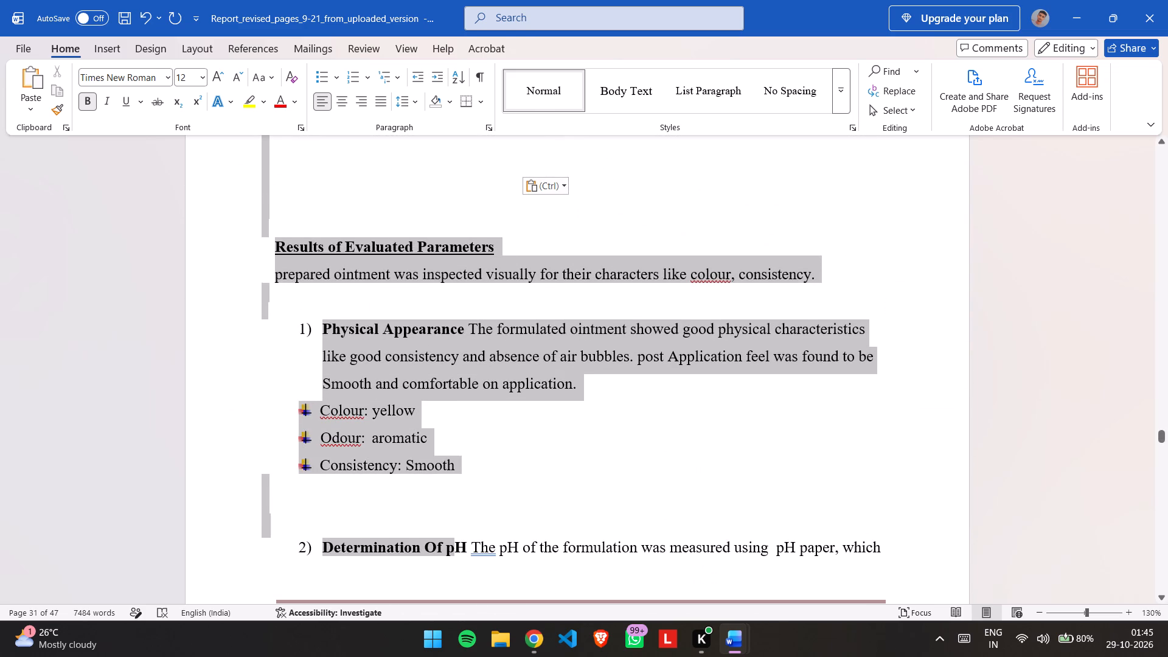
{"action": "left_click_drag", "start_coordinate": [452, 595], "coordinate": [462, 522]}
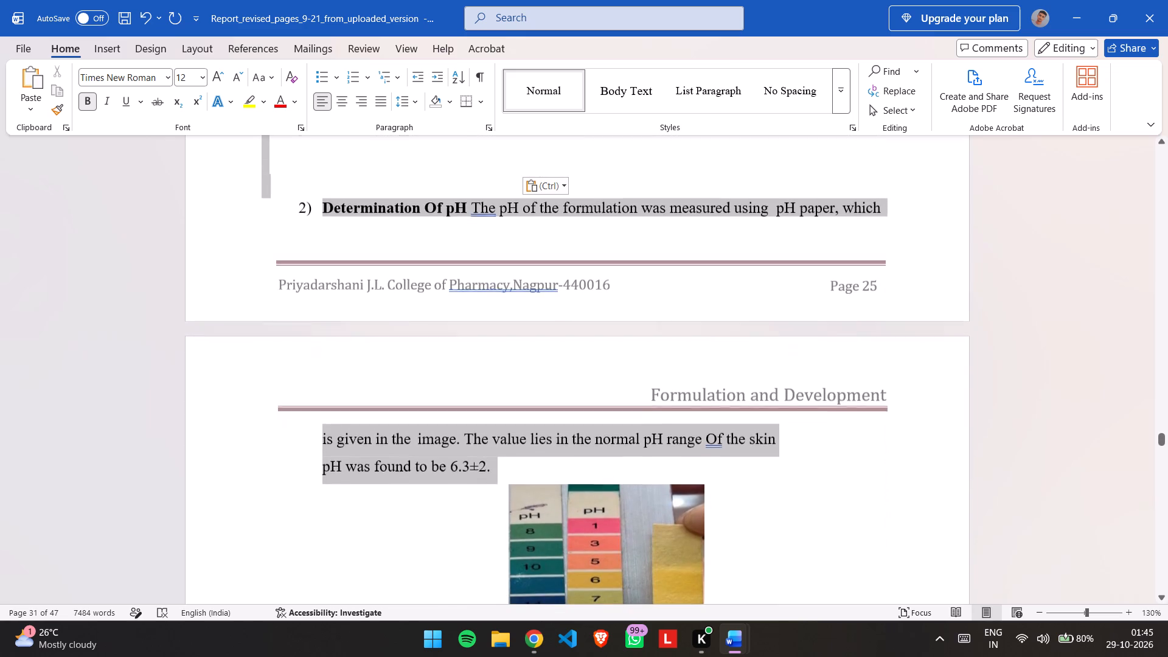
{"action": "left_click_drag", "start_coordinate": [462, 522], "coordinate": [450, 501]}
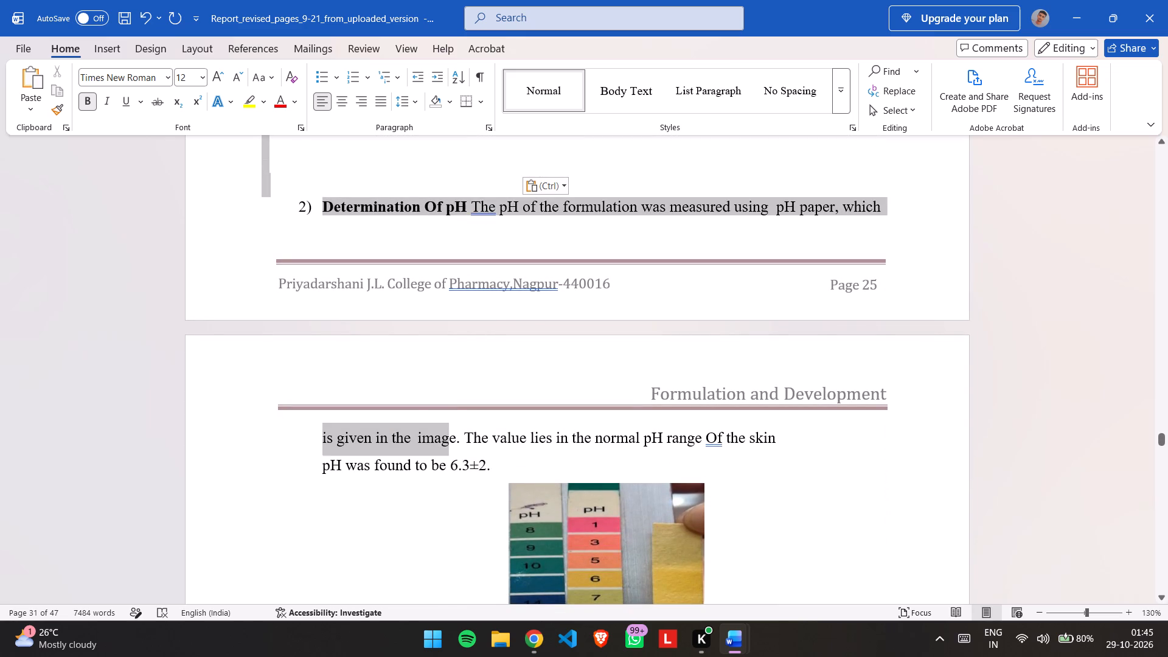
{"action": "left_click_drag", "start_coordinate": [450, 501], "coordinate": [473, 655]}
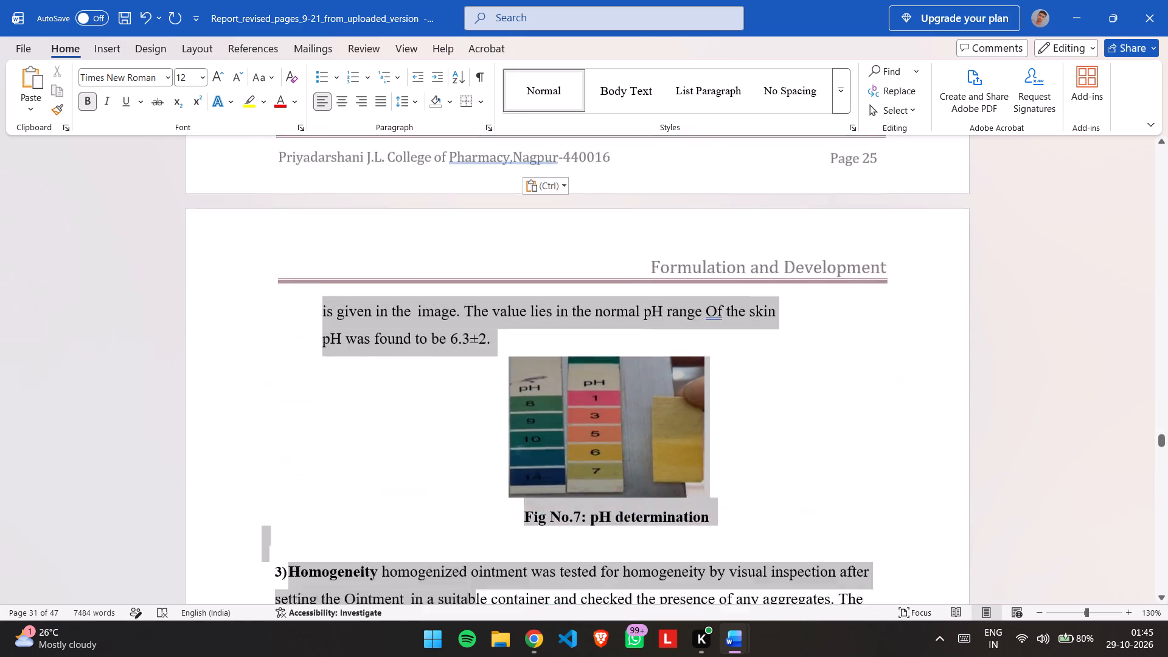
{"action": "left_click_drag", "start_coordinate": [473, 655], "coordinate": [405, 177]}
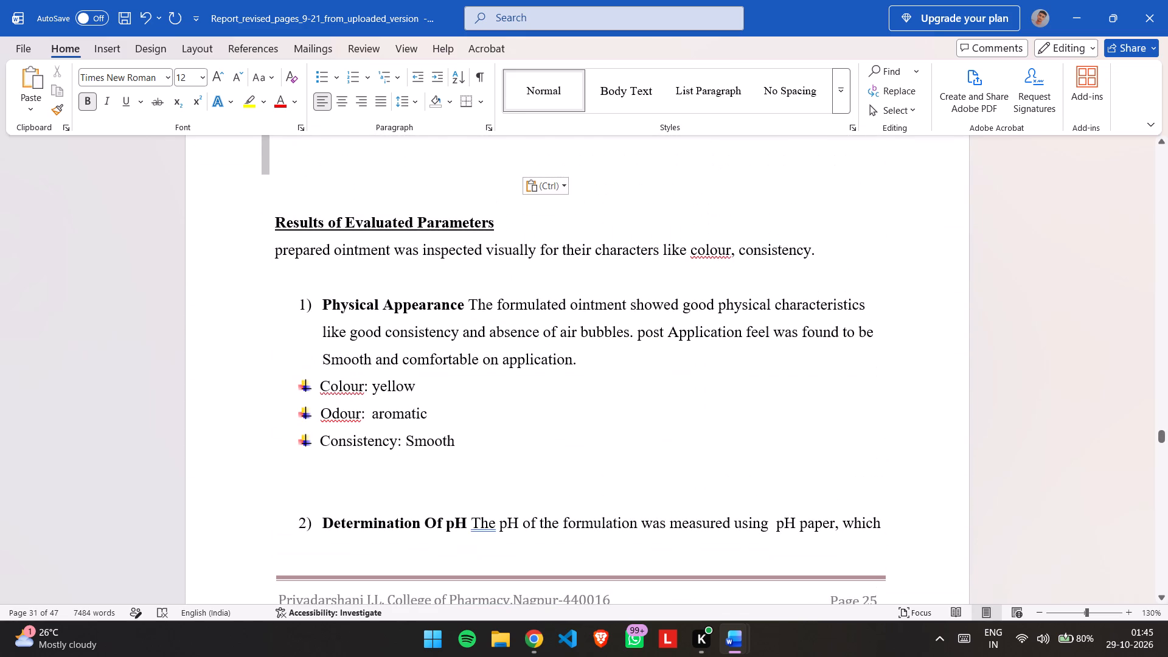
{"action": "left_click_drag", "start_coordinate": [405, 177], "coordinate": [431, 573]}
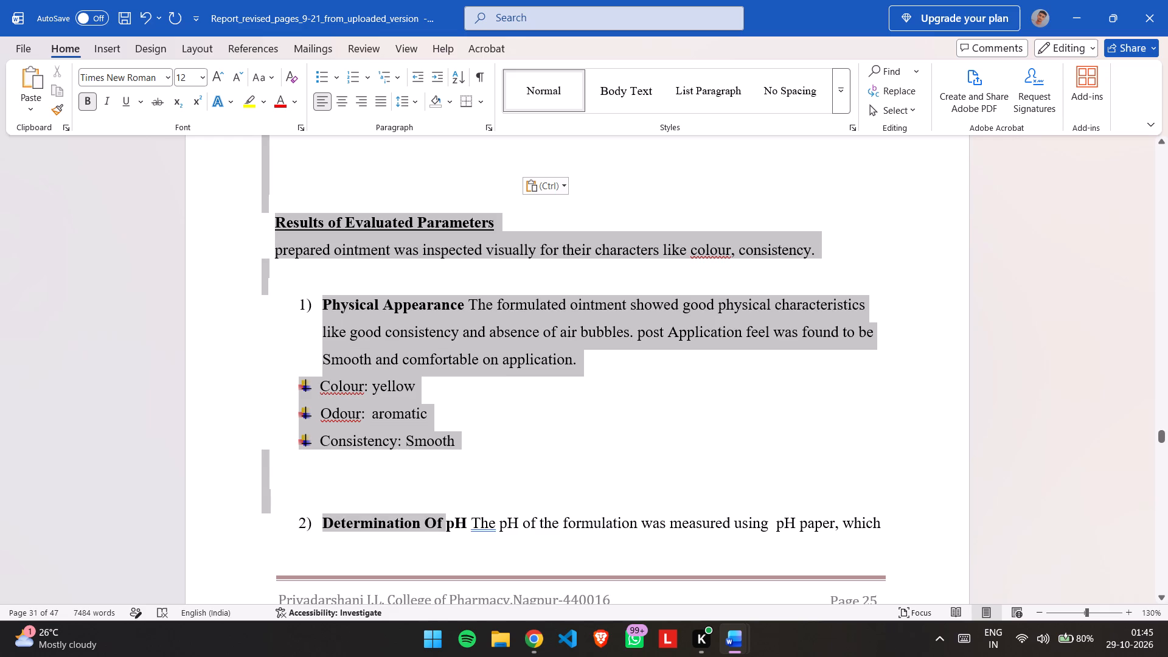
{"action": "left_click_drag", "start_coordinate": [431, 573], "coordinate": [451, 608]}
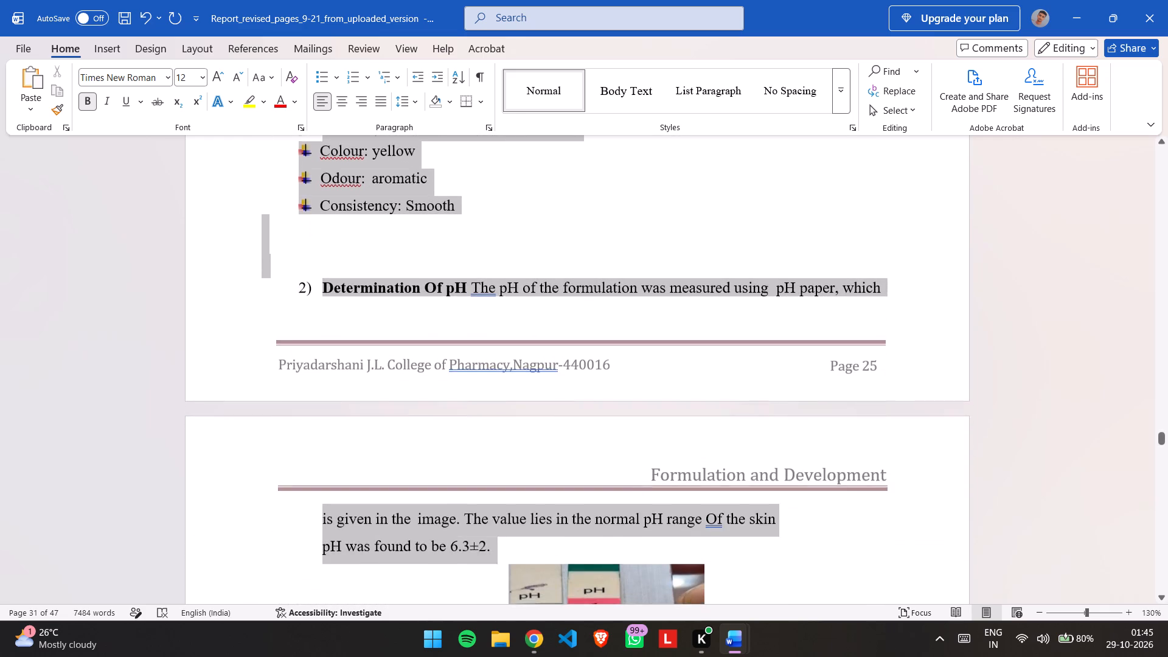
{"action": "left_click_drag", "start_coordinate": [451, 608], "coordinate": [482, 387]}
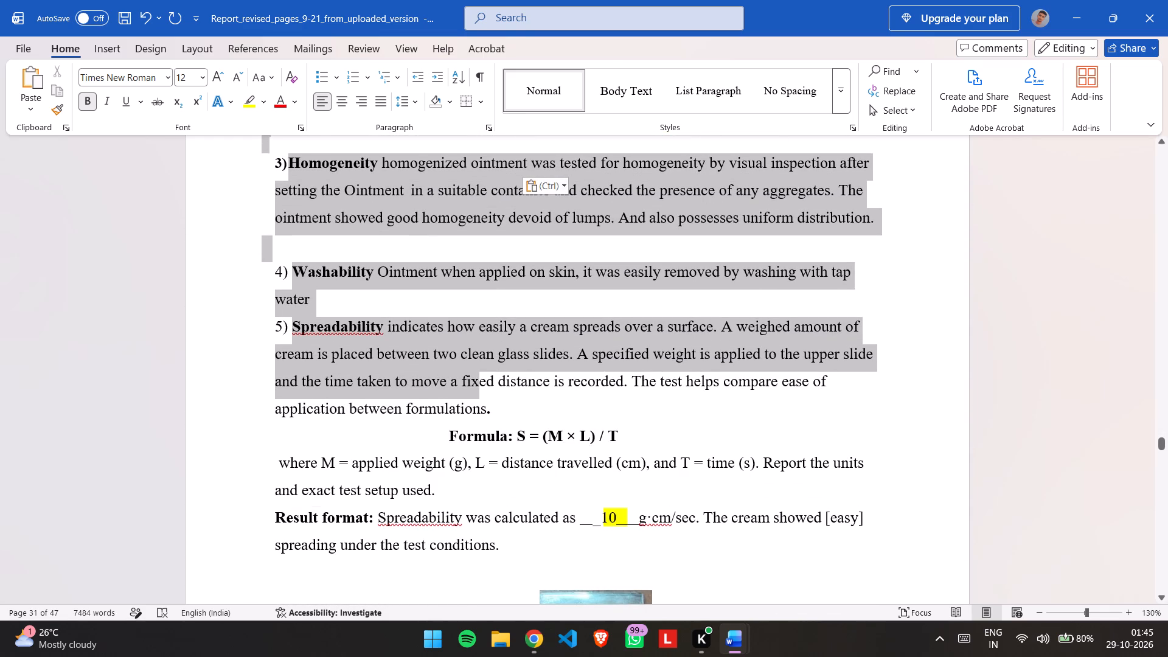
{"action": "left_click_drag", "start_coordinate": [482, 387], "coordinate": [492, 408]}
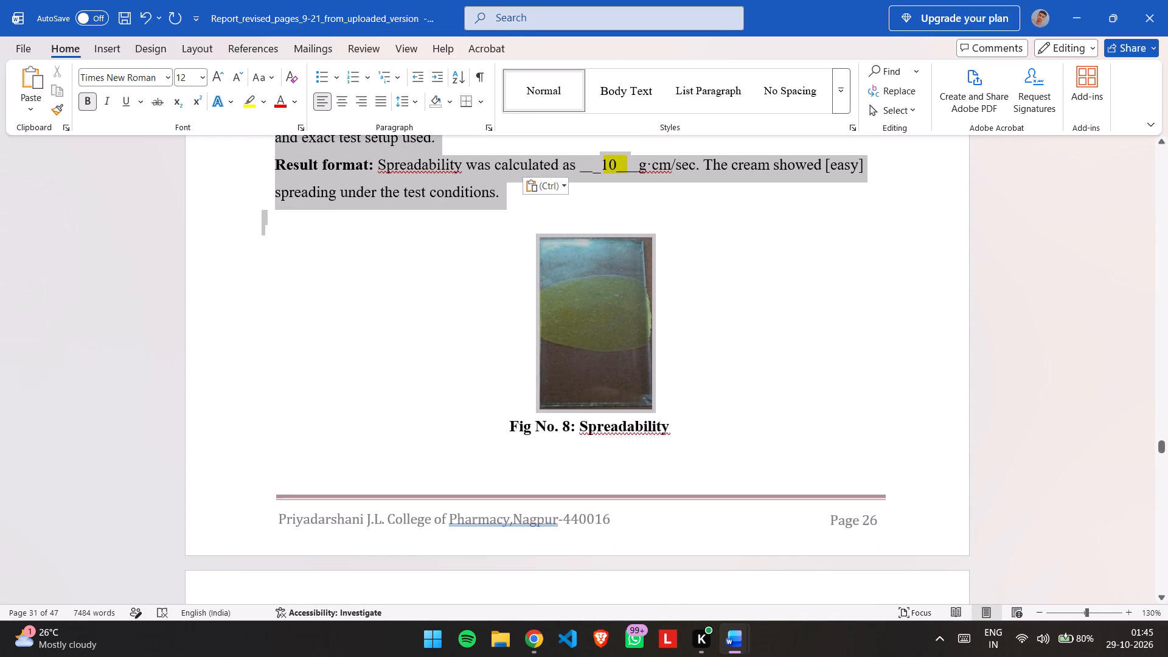
{"action": "left_click_drag", "start_coordinate": [492, 408], "coordinate": [471, 607]}
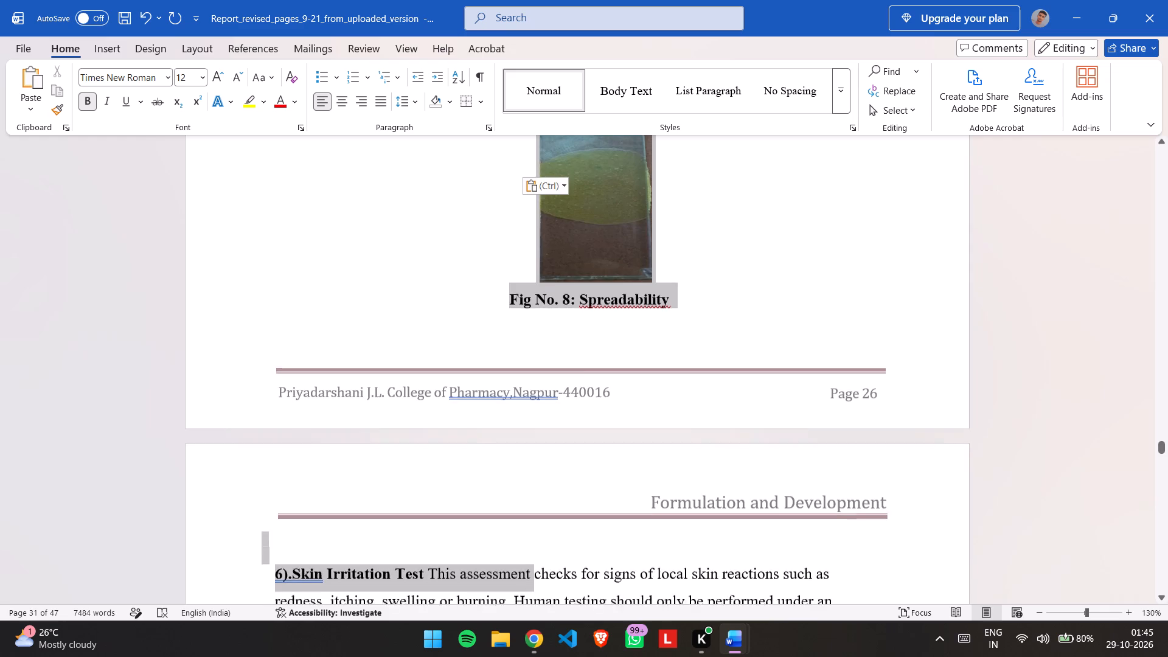
{"action": "left_click_drag", "start_coordinate": [471, 607], "coordinate": [465, 573]}
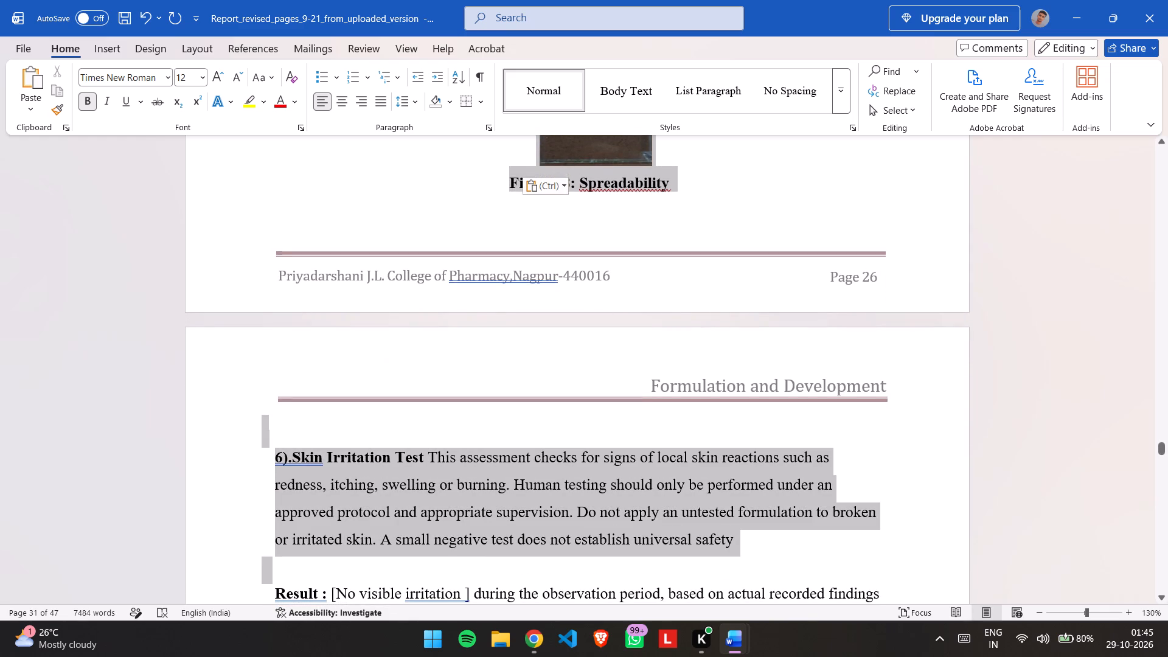
{"action": "left_click_drag", "start_coordinate": [465, 573], "coordinate": [447, 369]}
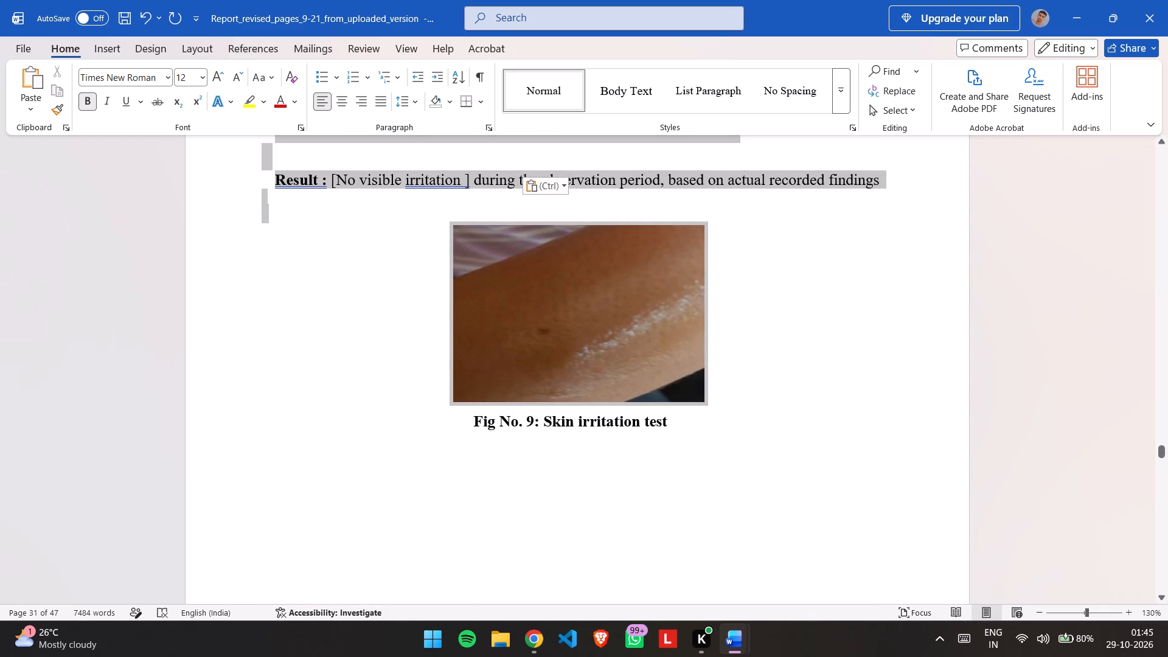
{"action": "left_click_drag", "start_coordinate": [447, 369], "coordinate": [450, 426]}
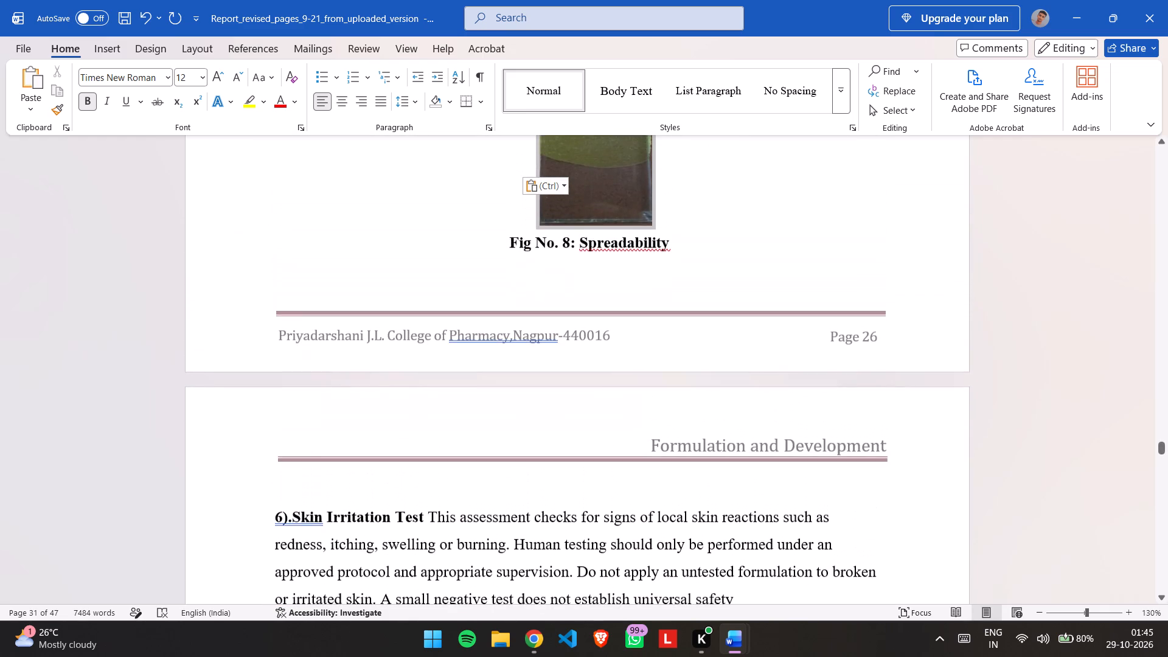
{"action": "left_click_drag", "start_coordinate": [450, 426], "coordinate": [468, 397]}
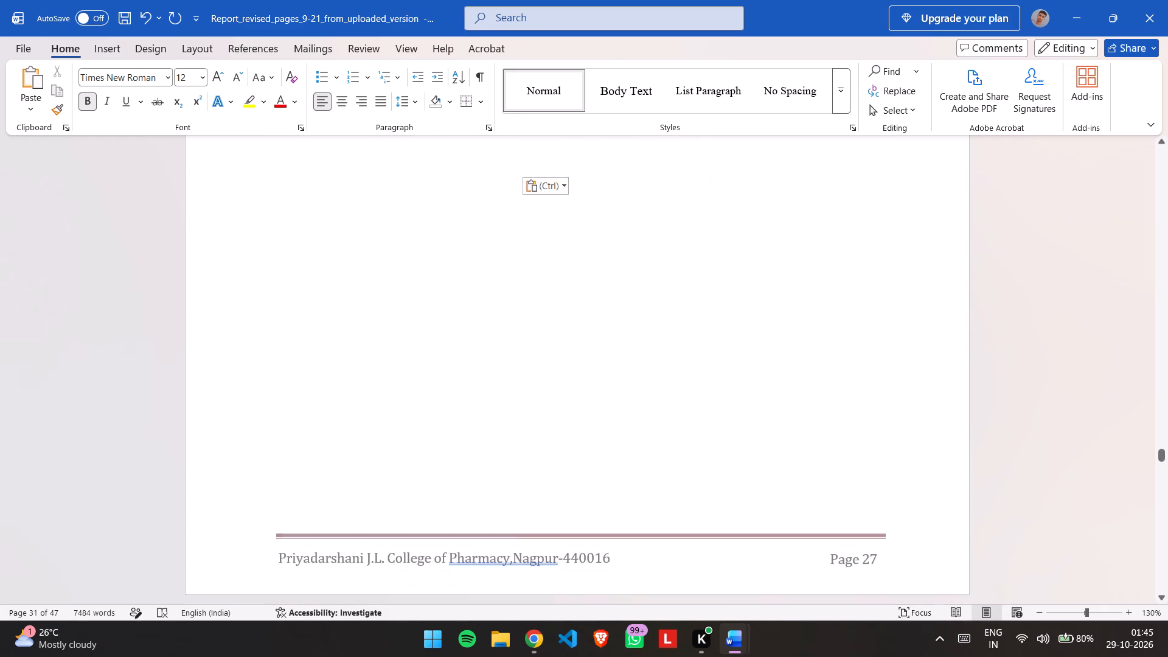
{"action": "left_click_drag", "start_coordinate": [468, 397], "coordinate": [430, 111]}
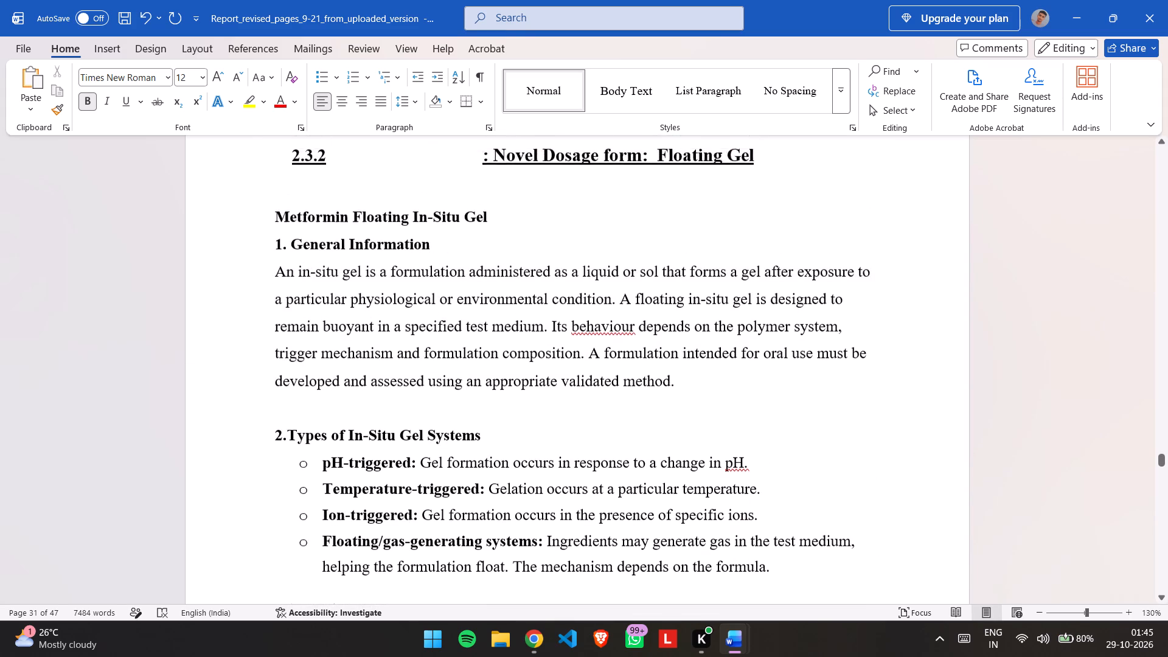
{"action": "left_click_drag", "start_coordinate": [430, 111], "coordinate": [689, 170]}
{"action": "key", "text": "ctrl+c"}
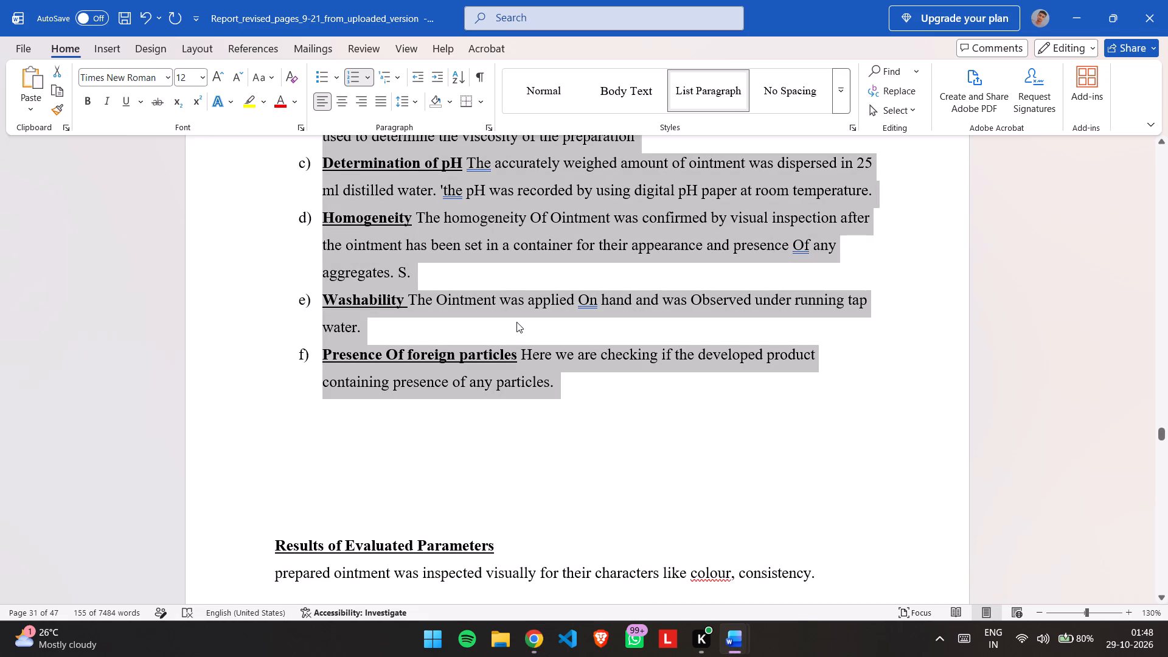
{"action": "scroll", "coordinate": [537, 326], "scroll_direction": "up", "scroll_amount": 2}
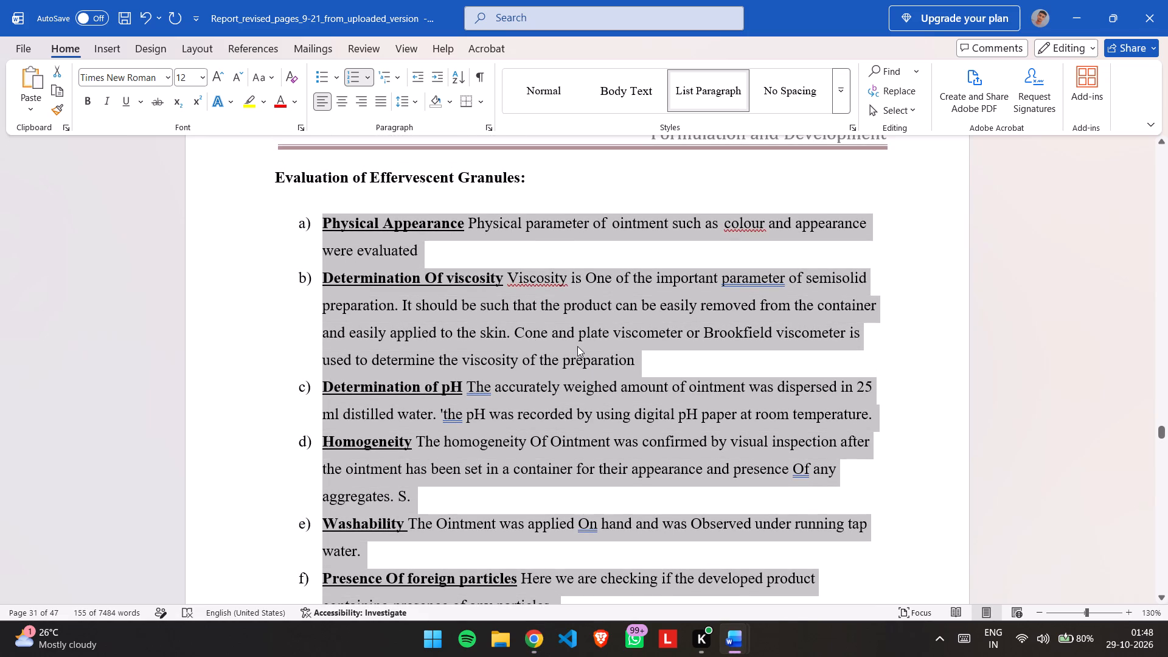
Copy ChatGPT's evaluation items a) Physical Appearance through f) Carbon Dioxide Content, without the heading or the research paper sentence.
{"action": "key", "text": "alt+Tab"}
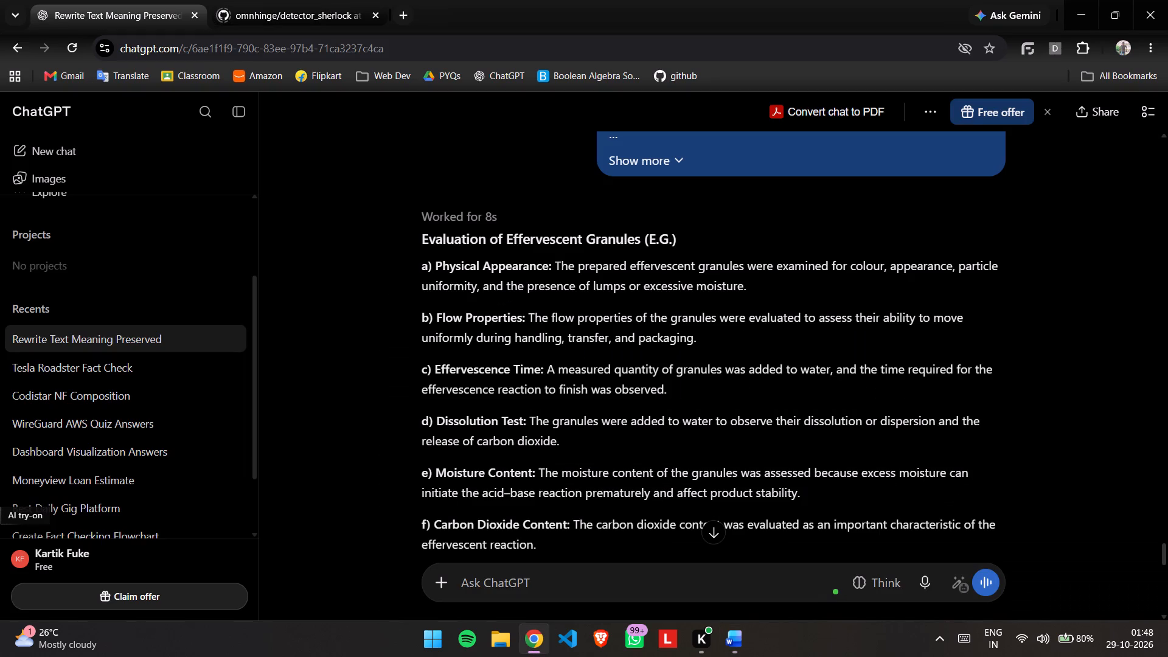
{"action": "left_click_drag", "start_coordinate": [419, 266], "coordinate": [538, 547]}
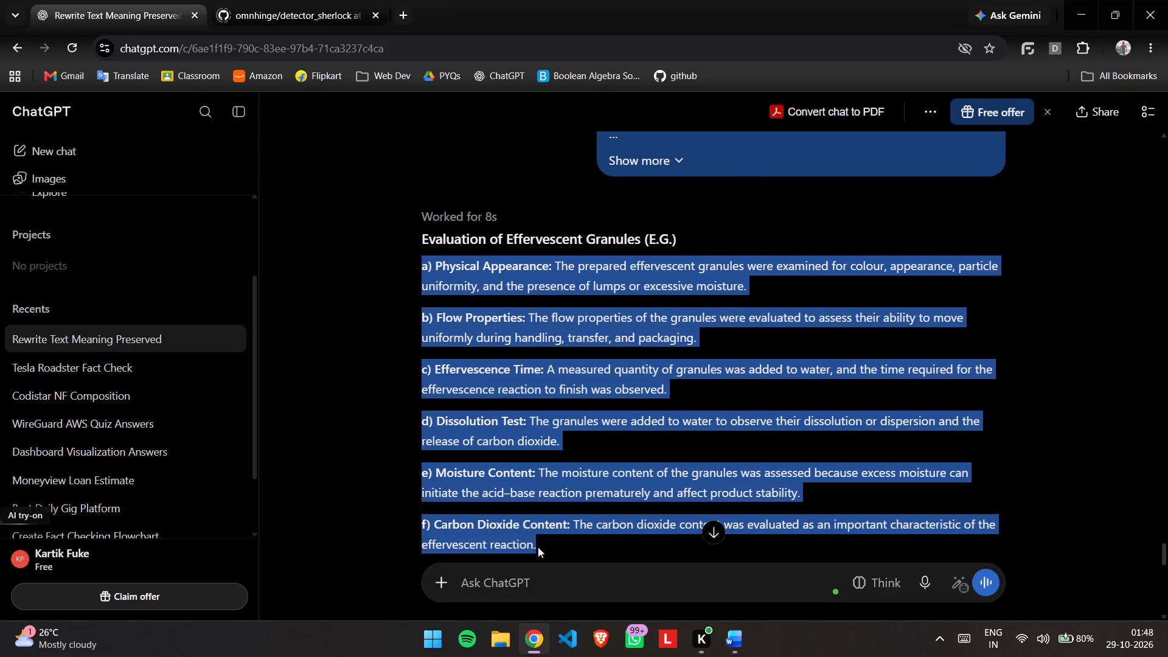
{"action": "left_click_drag", "start_coordinate": [538, 547], "coordinate": [553, 528]}
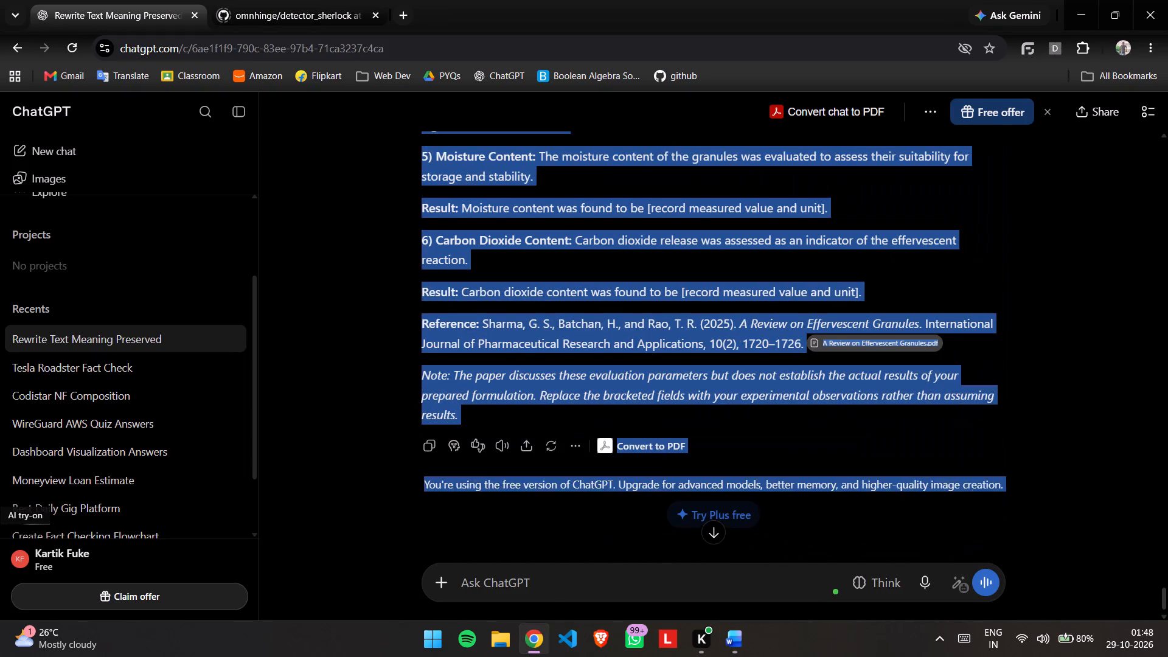
{"action": "left_click_drag", "start_coordinate": [553, 528], "coordinate": [505, 248]}
{"action": "left_click", "coordinate": [505, 248]}
{"action": "scroll", "coordinate": [505, 248], "scroll_direction": "up", "scroll_amount": 5}
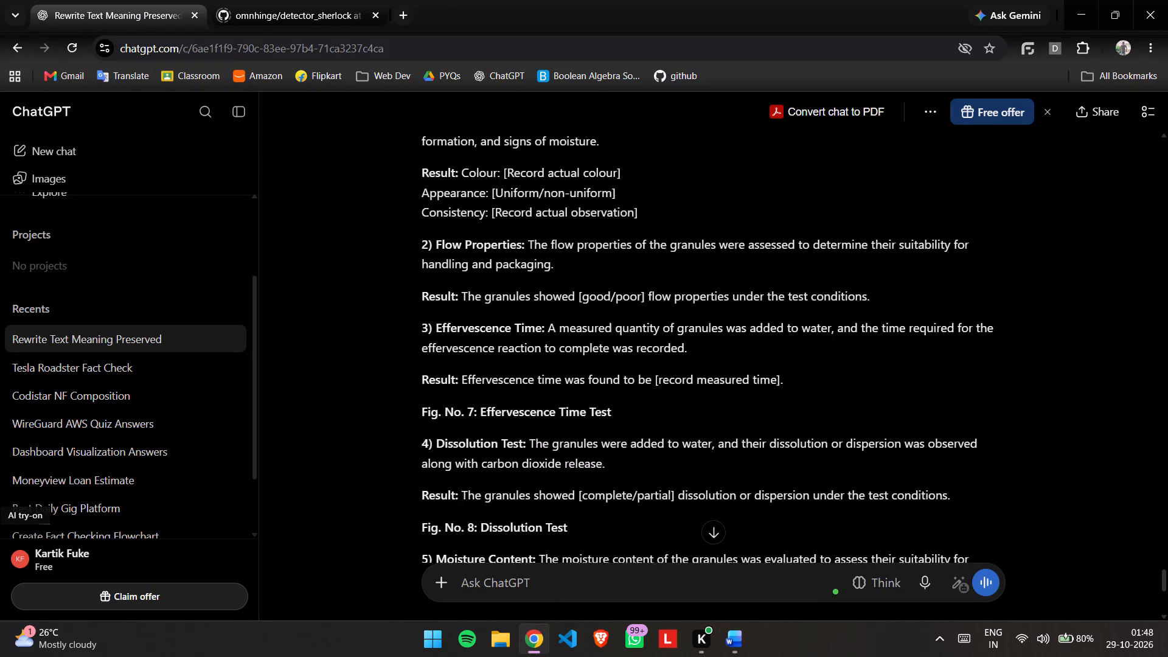
{"action": "scroll", "coordinate": [505, 248], "scroll_direction": "up", "scroll_amount": 7}
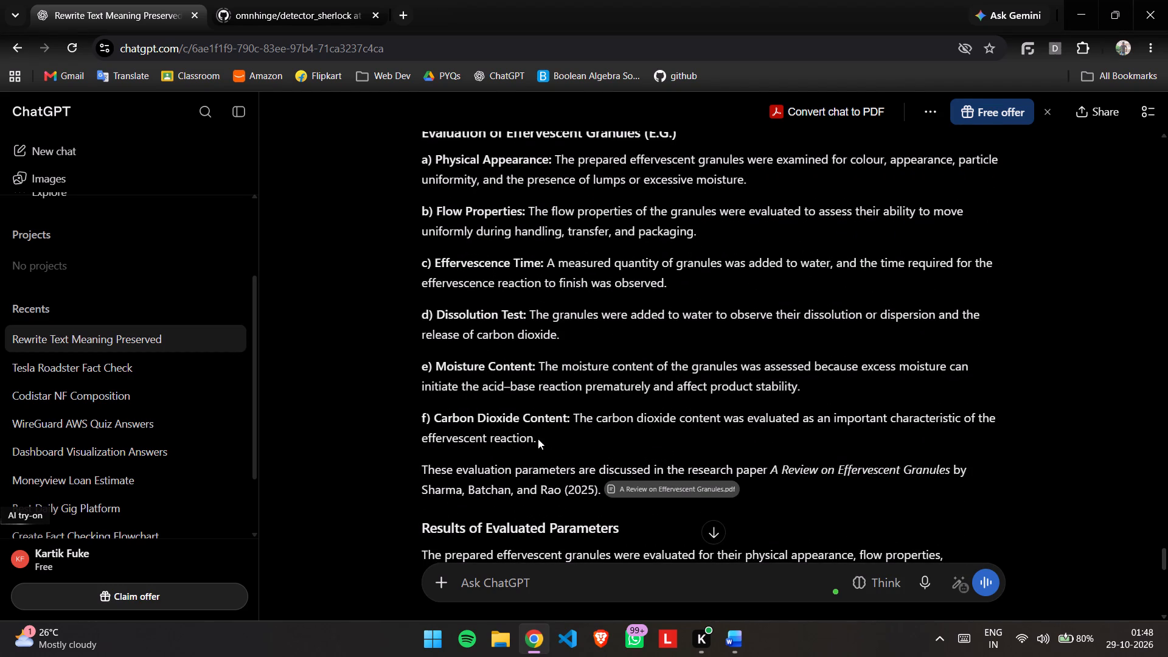
{"action": "left_click_drag", "start_coordinate": [538, 439], "coordinate": [415, 164]}
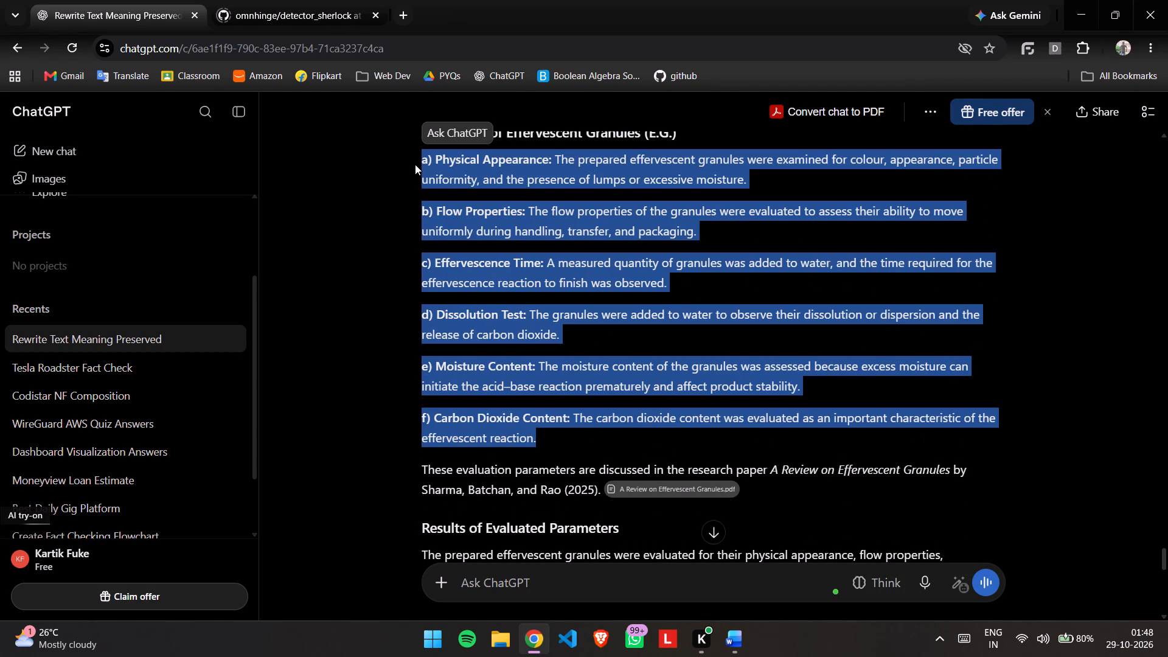
{"action": "key", "text": "ctrl+c"}
{"action": "key", "text": "ctrl+c"}
Replace the ointment evaluation items a) to f) in the revised report with the copied granules items, keeping source formatting.
{"action": "key", "text": "alt+Tab"}
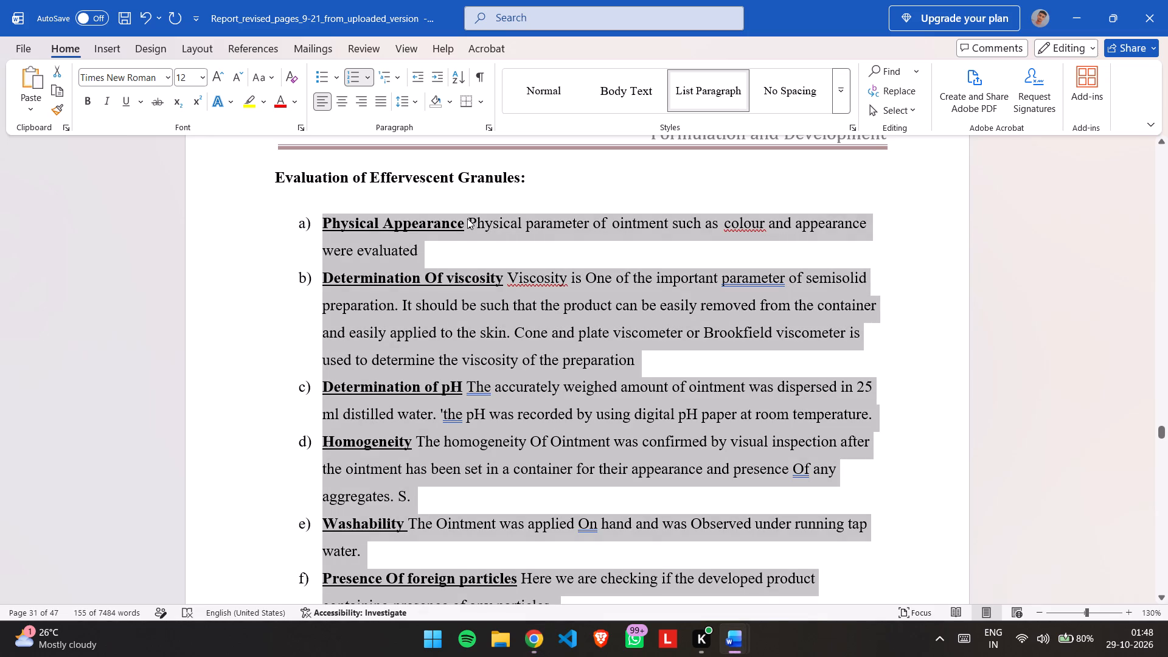
{"action": "scroll", "coordinate": [467, 218], "scroll_direction": "down", "scroll_amount": 1}
{"action": "left_click", "coordinate": [471, 272]}
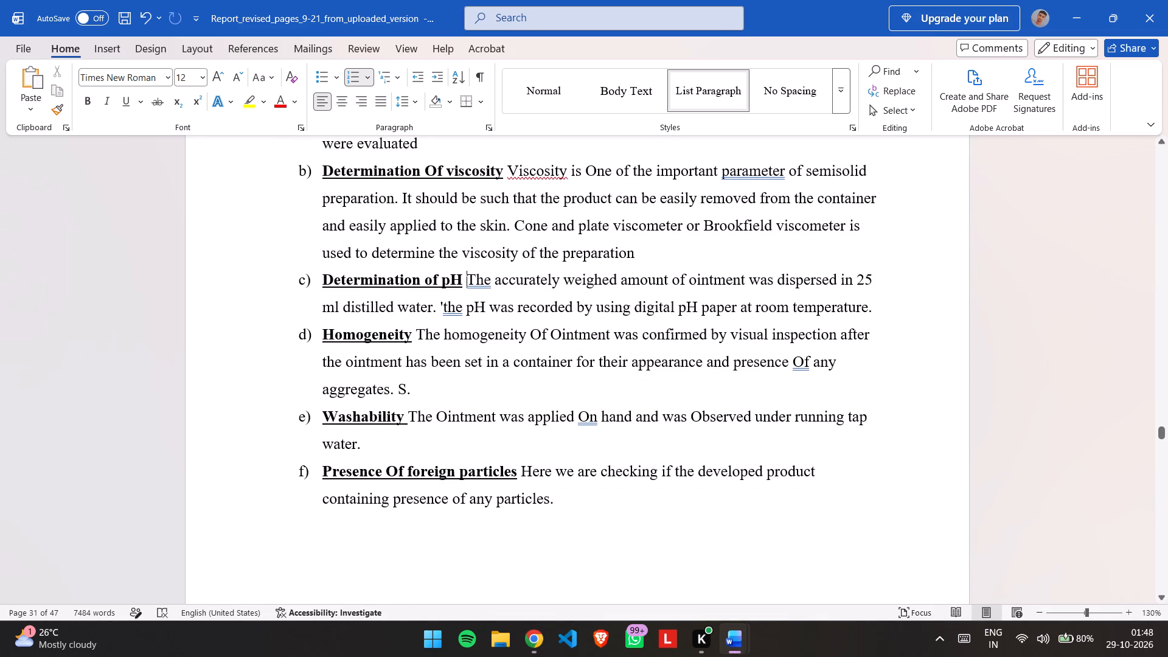
{"action": "left_click_drag", "start_coordinate": [563, 499], "coordinate": [318, 125]}
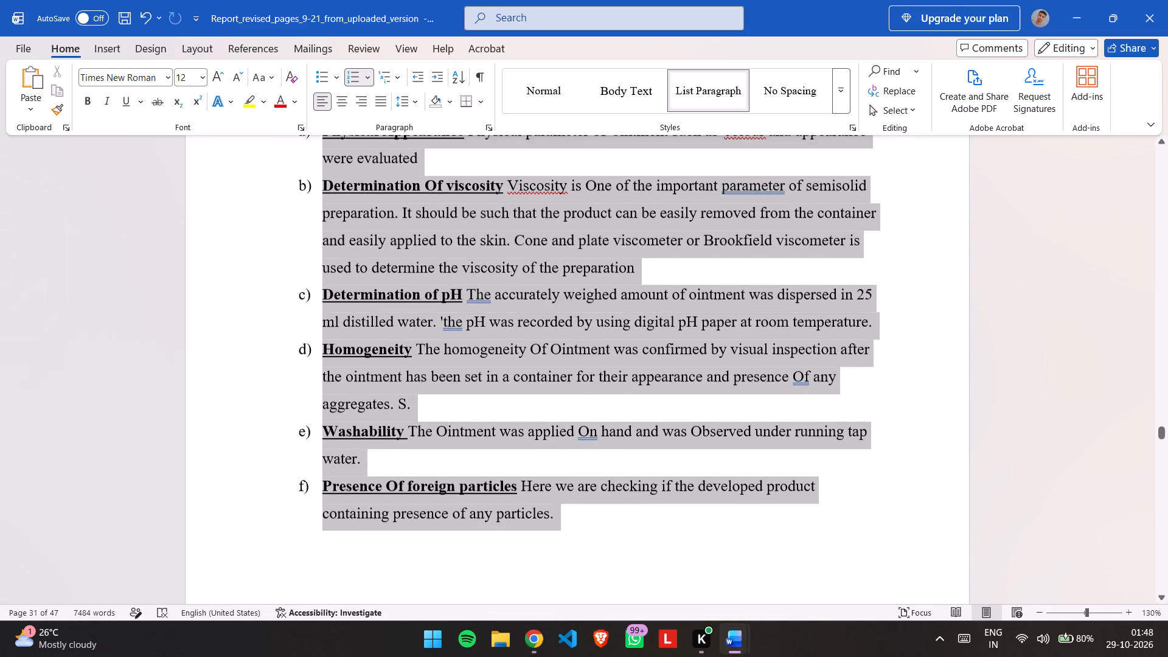
{"action": "left_click_drag", "start_coordinate": [318, 125], "coordinate": [294, 249]}
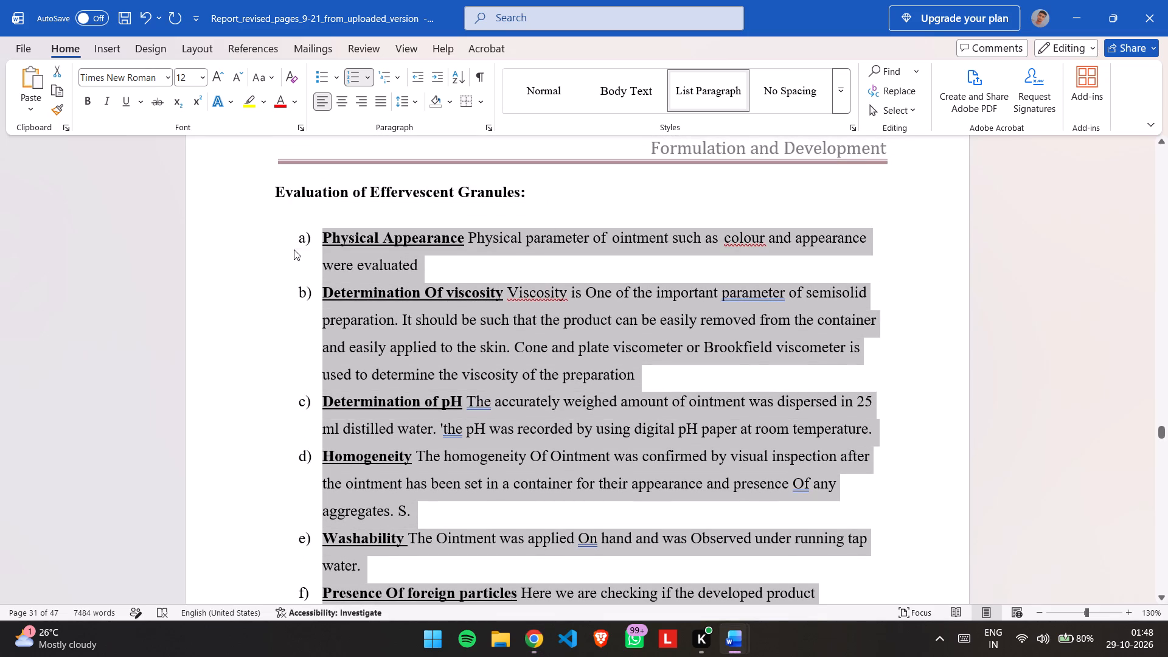
{"action": "key", "text": "ctrl+v"}
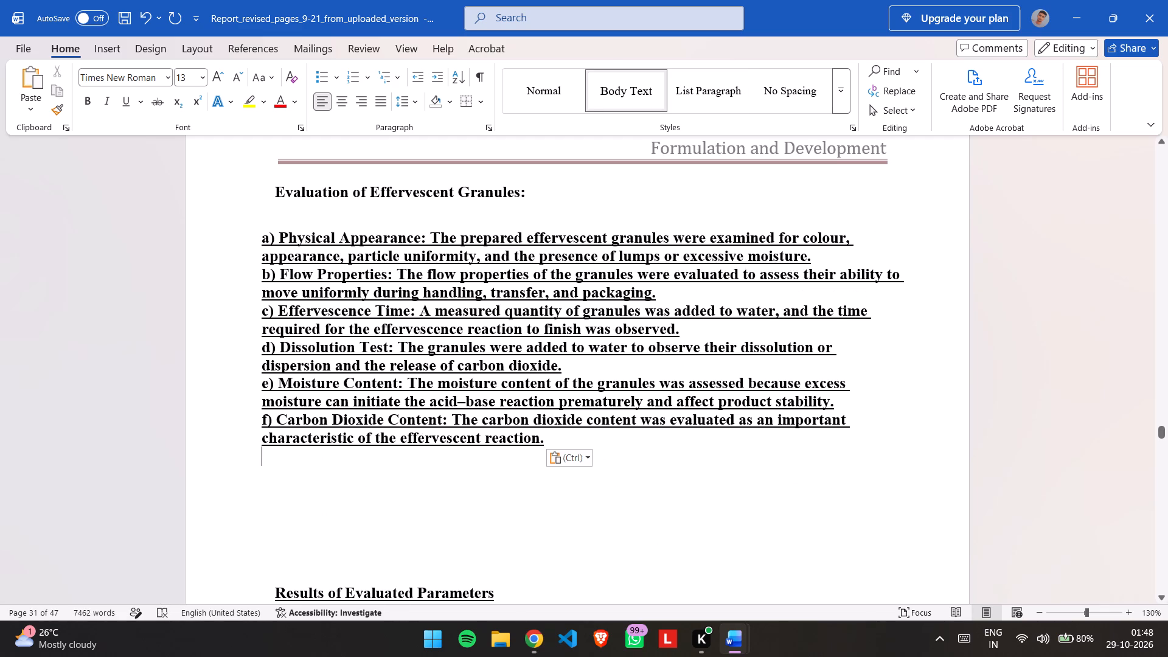
{"action": "left_click", "coordinate": [582, 452]}
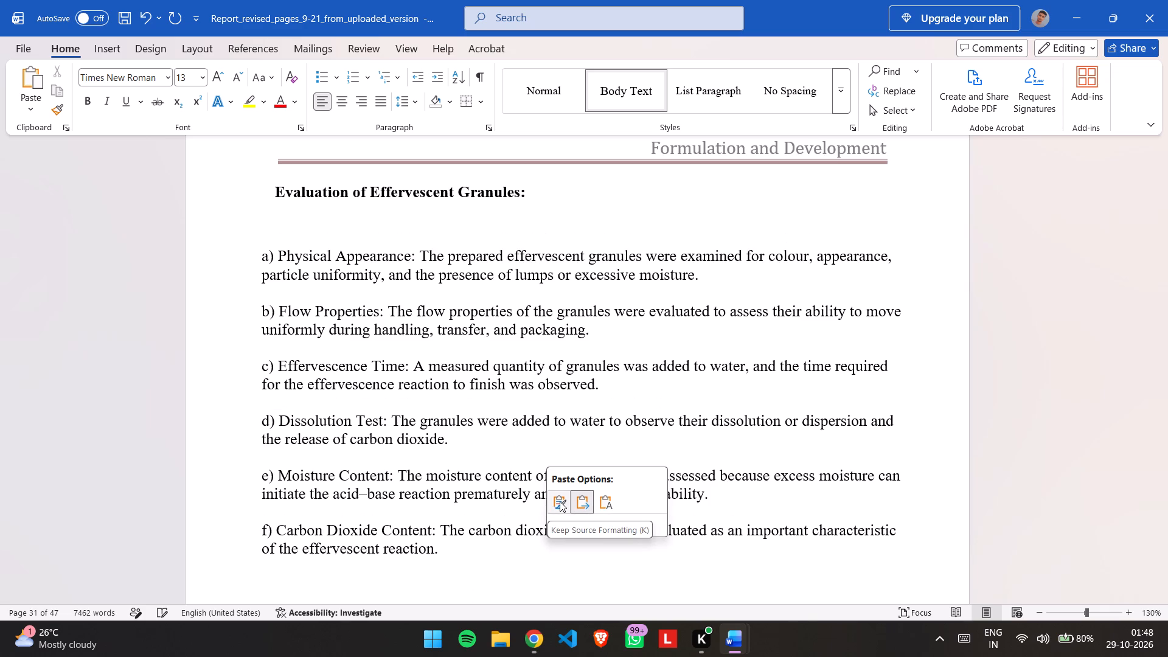
{"action": "left_click", "coordinate": [560, 501]}
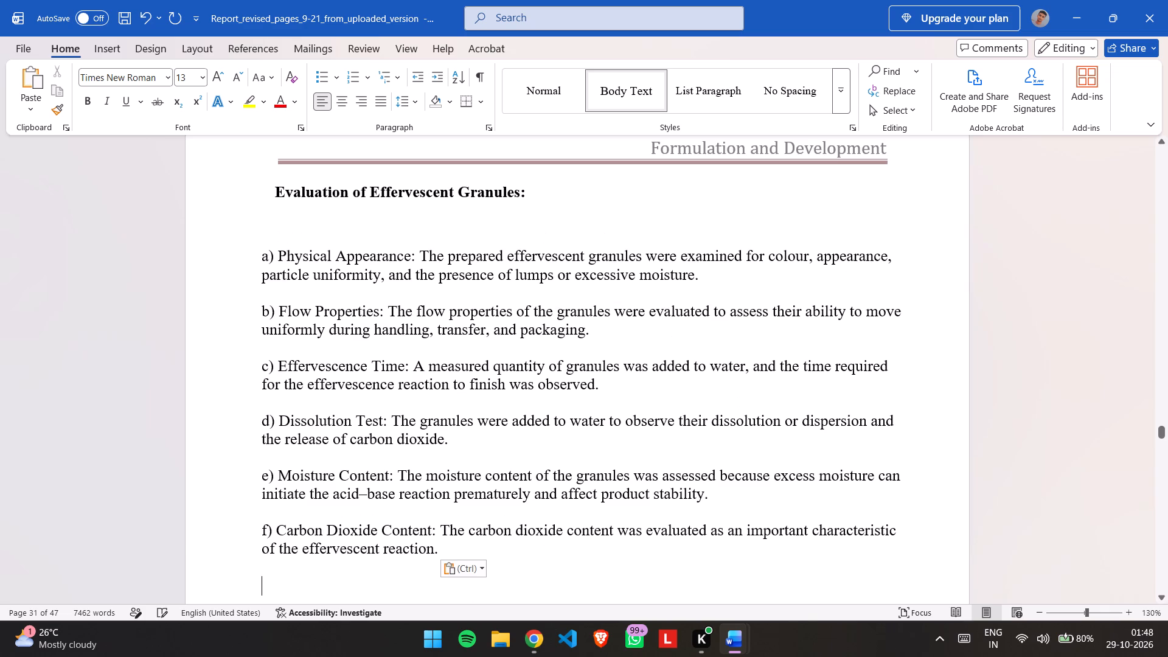
Remove the blank line below the "Evaluation of Effervescent Granules:" heading.
{"action": "left_click", "coordinate": [273, 225]}
{"action": "key", "text": "BackSpace"}
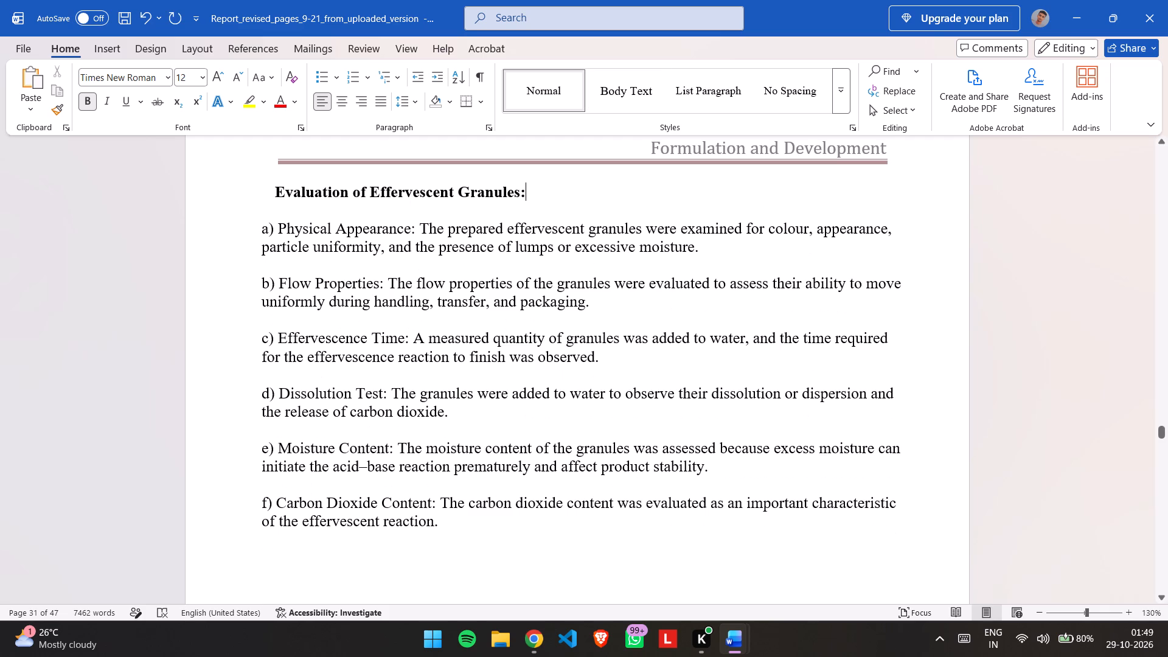
Set the line spacing of the evaluation heading and its items a) to f) to 1.5.
{"action": "left_click", "coordinate": [276, 214]}
{"action": "left_click_drag", "start_coordinate": [265, 187], "coordinate": [295, 294]}
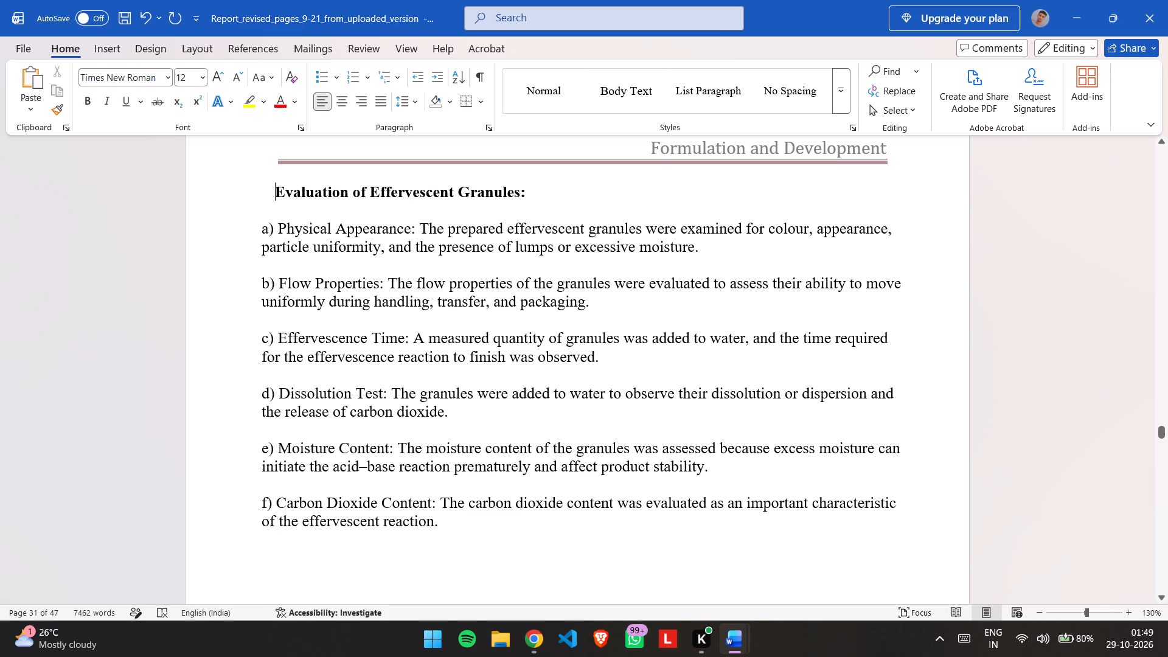
{"action": "left_click_drag", "start_coordinate": [295, 294], "coordinate": [442, 520]}
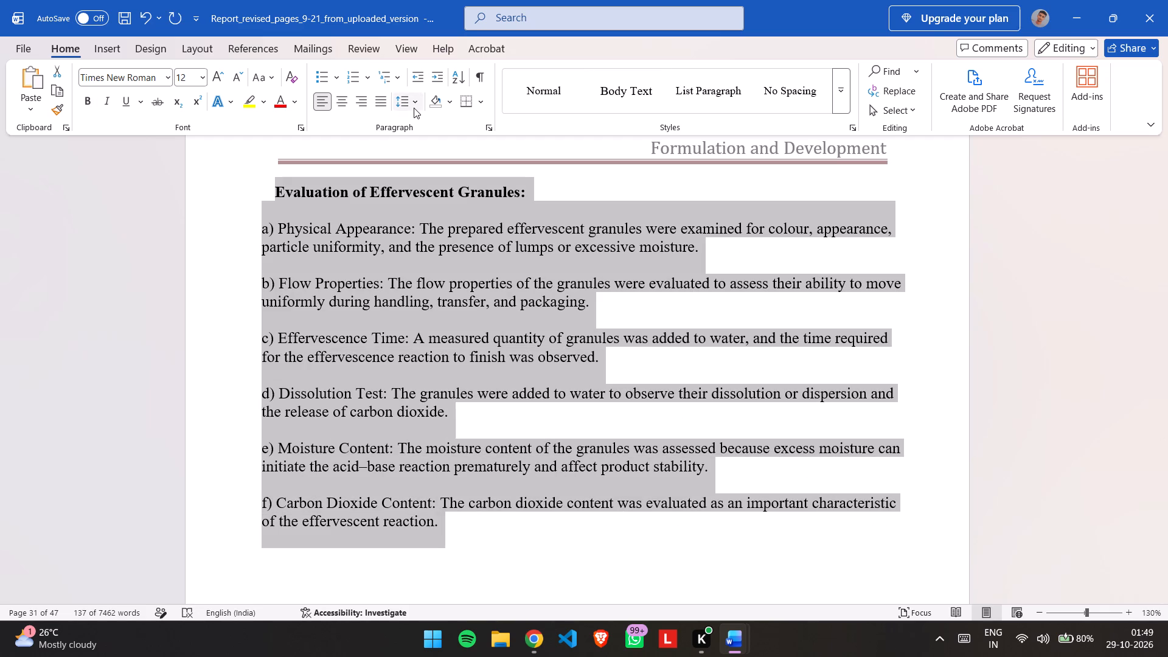
{"action": "left_click", "coordinate": [415, 108]}
{"action": "left_click", "coordinate": [422, 158]}
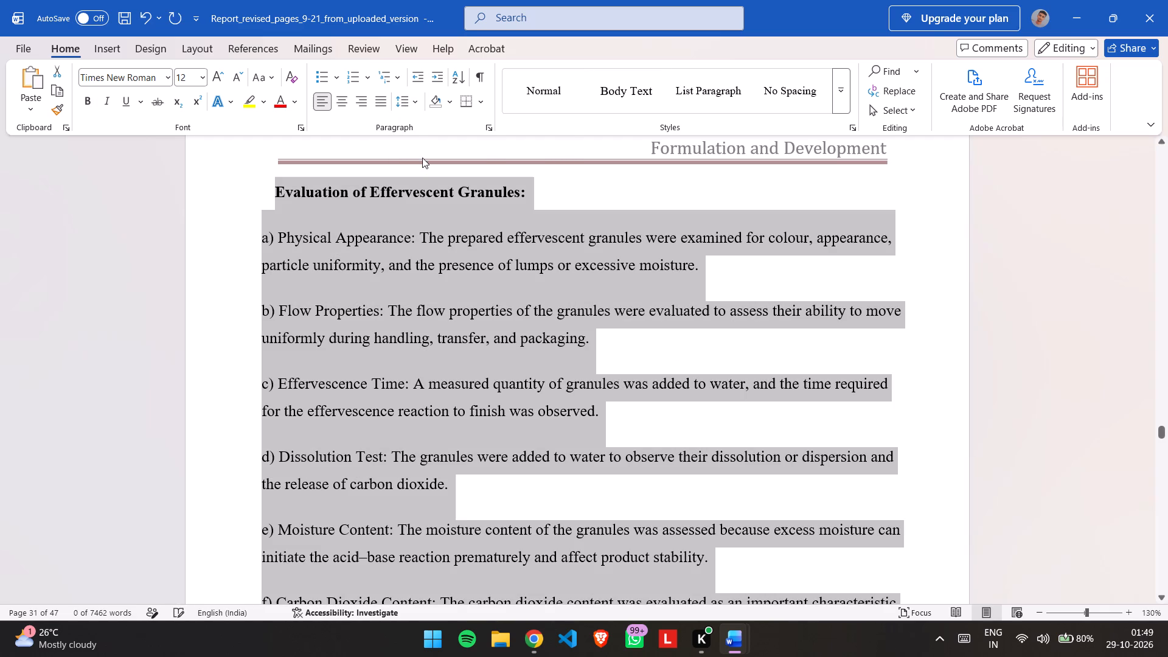
{"action": "left_click", "coordinate": [339, 262]}
Strip the a) to f) lettering from the six effervescent granules evaluation items, leaving them as unnumbered indented paragraphs.
{"action": "left_click", "coordinate": [311, 212]}
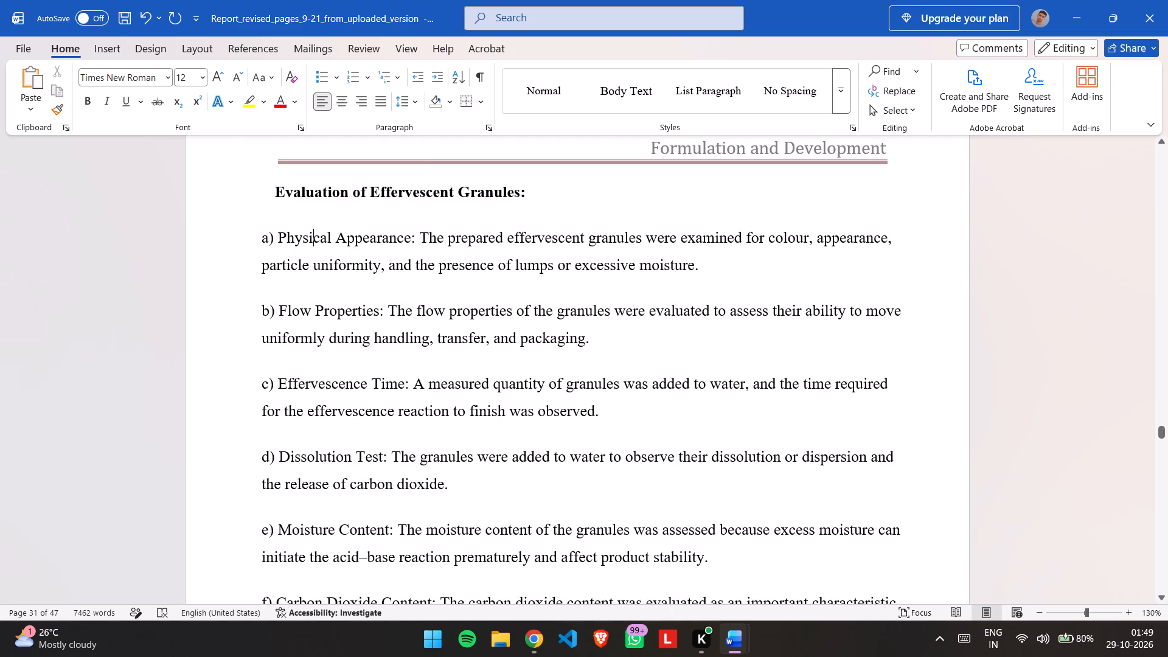
{"action": "left_click_drag", "start_coordinate": [259, 235], "coordinate": [311, 358]}
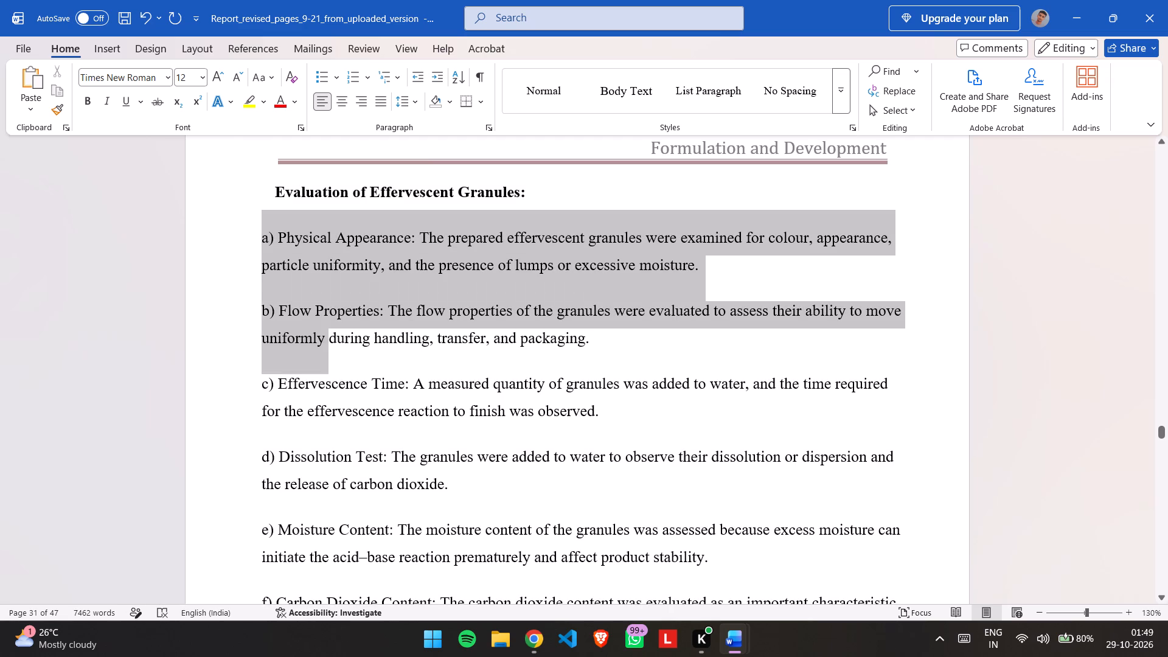
{"action": "left_click_drag", "start_coordinate": [311, 358], "coordinate": [488, 492]}
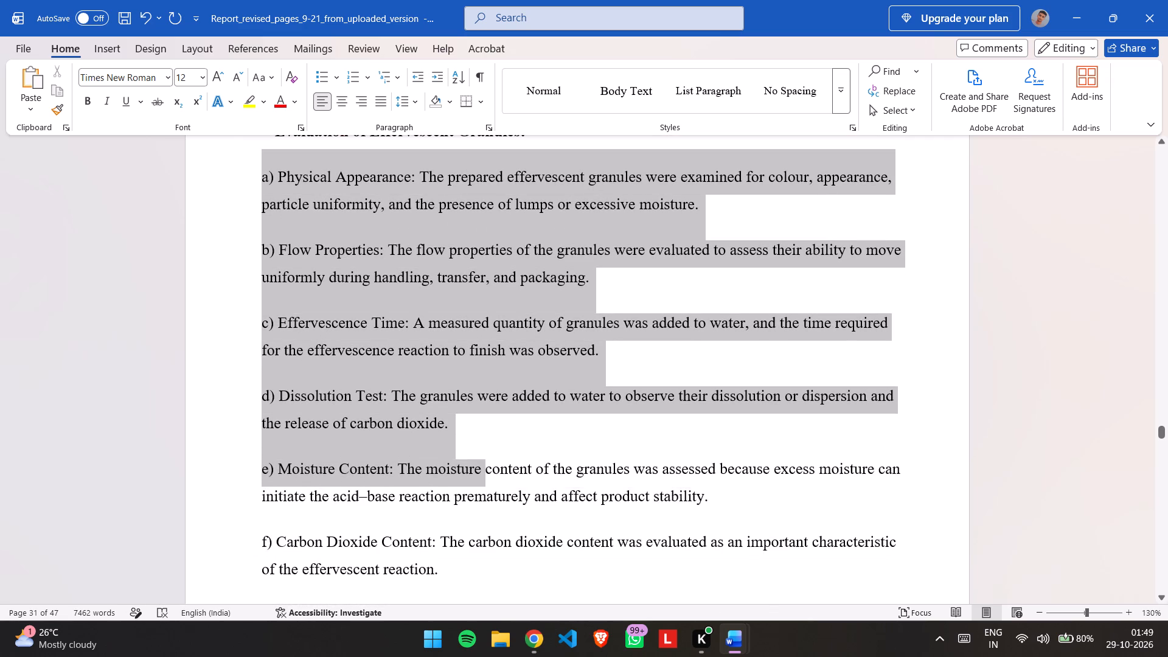
{"action": "left_click_drag", "start_coordinate": [488, 492], "coordinate": [455, 569]}
{"action": "scroll", "coordinate": [412, 318], "scroll_direction": "up", "scroll_amount": 1}
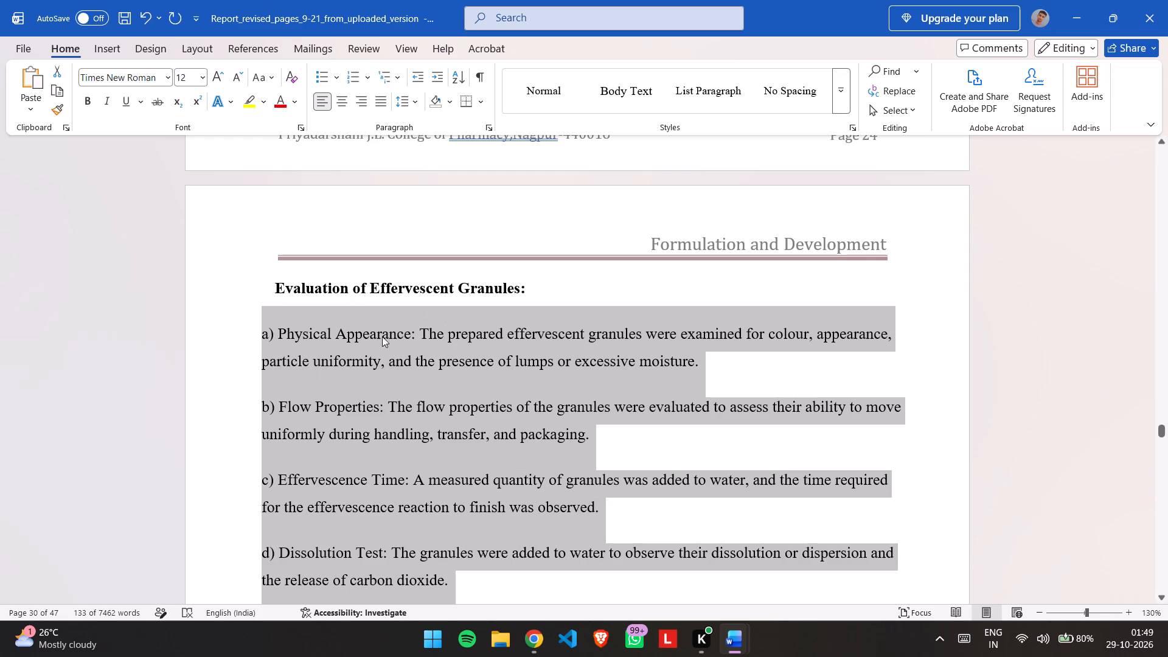
{"action": "key", "text": "alt+Tab"}
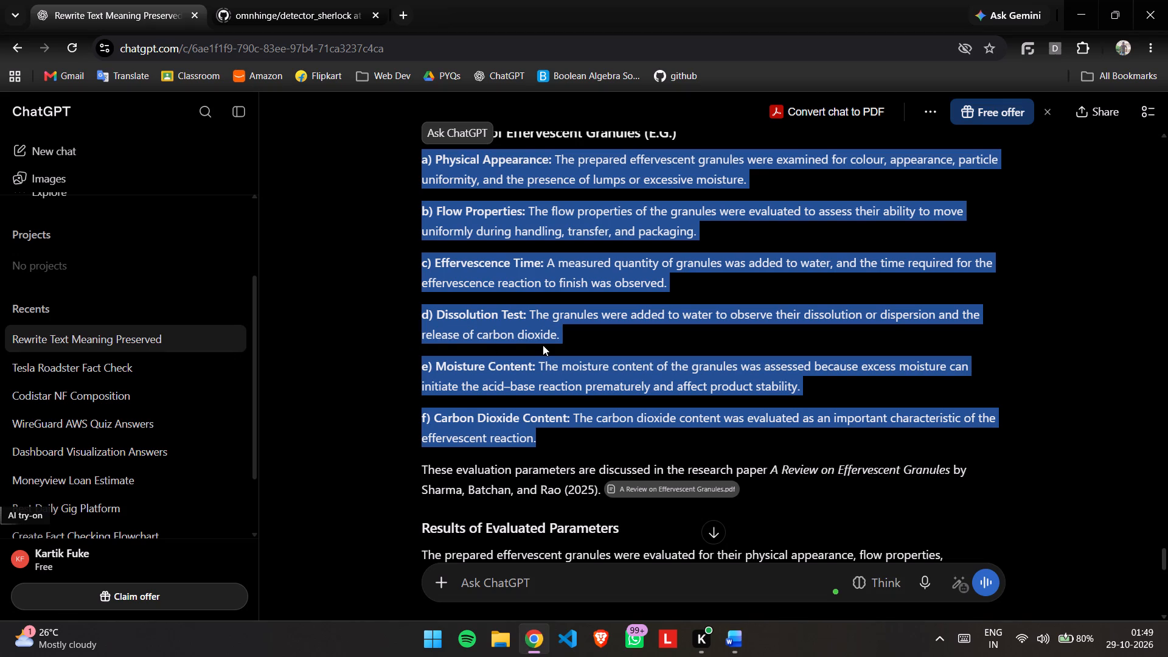
{"action": "key", "text": "alt+Tab"}
{"action": "key", "text": "alt+Tab"}
{"action": "key", "text": "alt+Tab"}
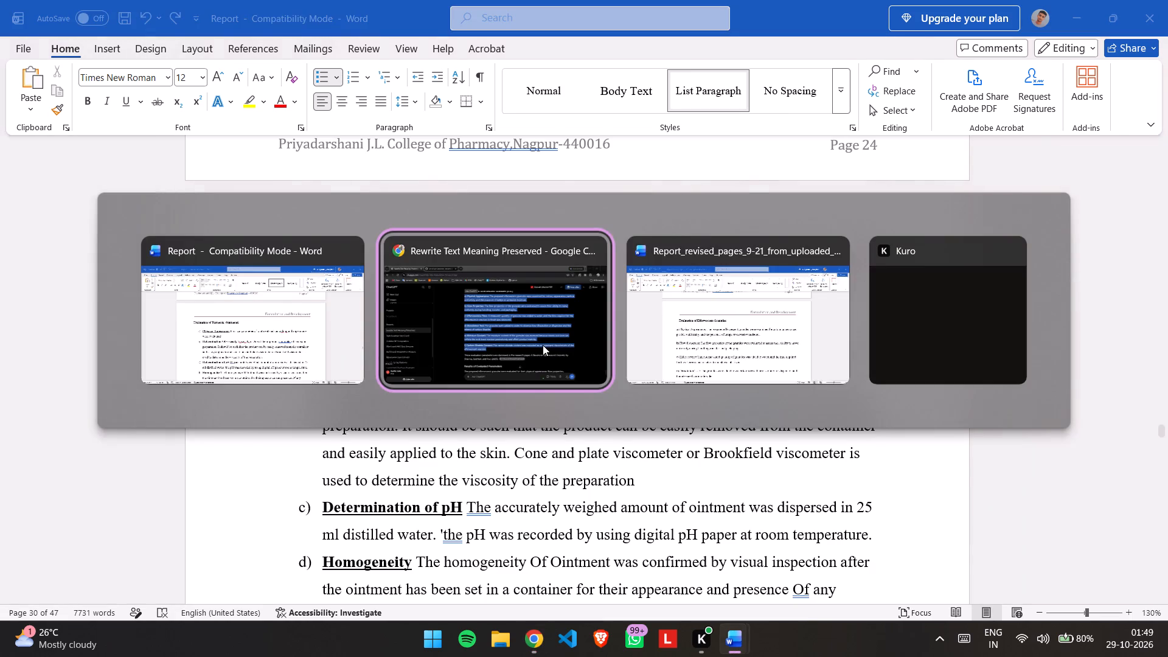
{"action": "key", "text": "alt+Tab"}
{"action": "left_click", "coordinate": [529, 327]}
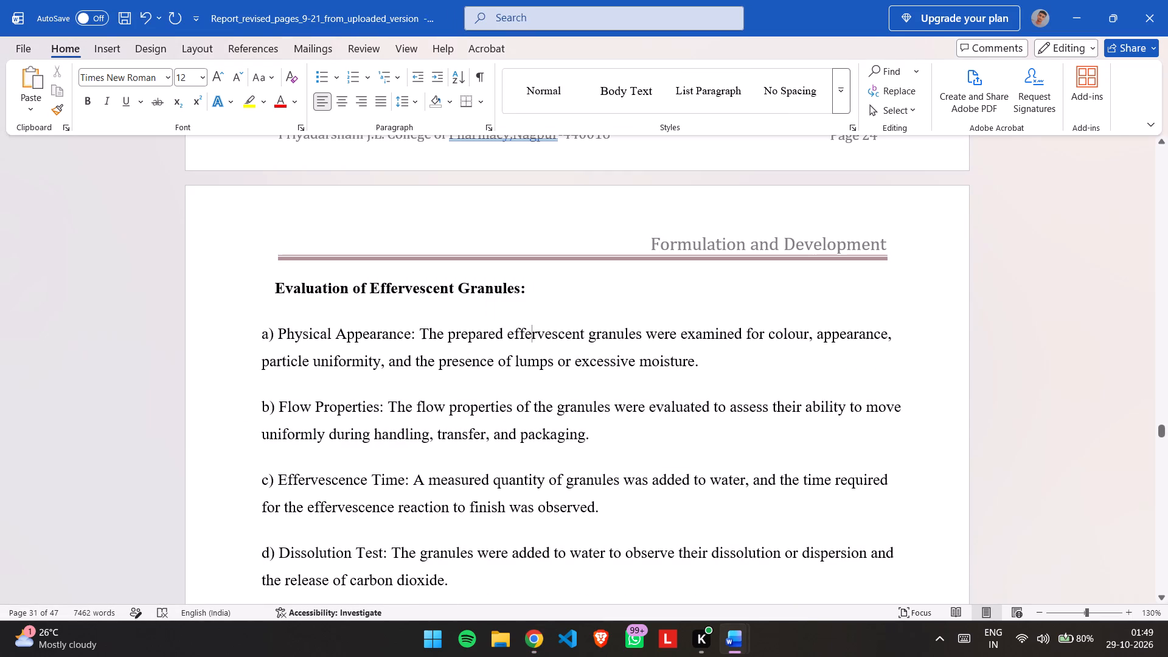
{"action": "left_click", "coordinate": [265, 338]}
{"action": "left_click_drag", "start_coordinate": [253, 332], "coordinate": [445, 481]}
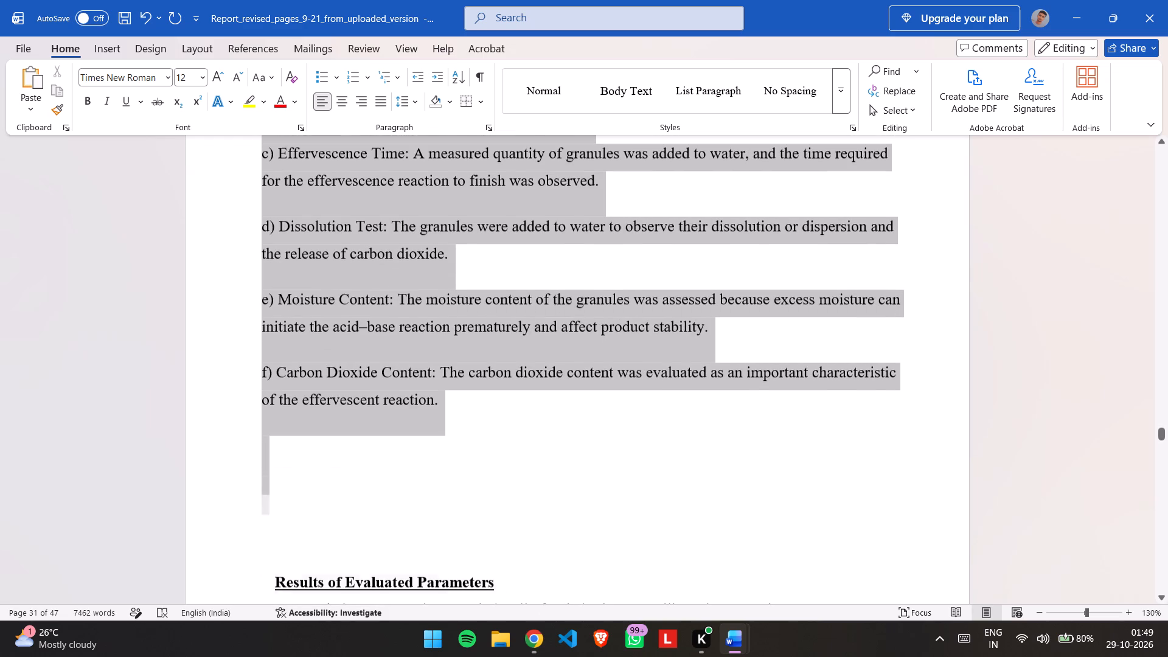
{"action": "left_click_drag", "start_coordinate": [445, 481], "coordinate": [437, 395]}
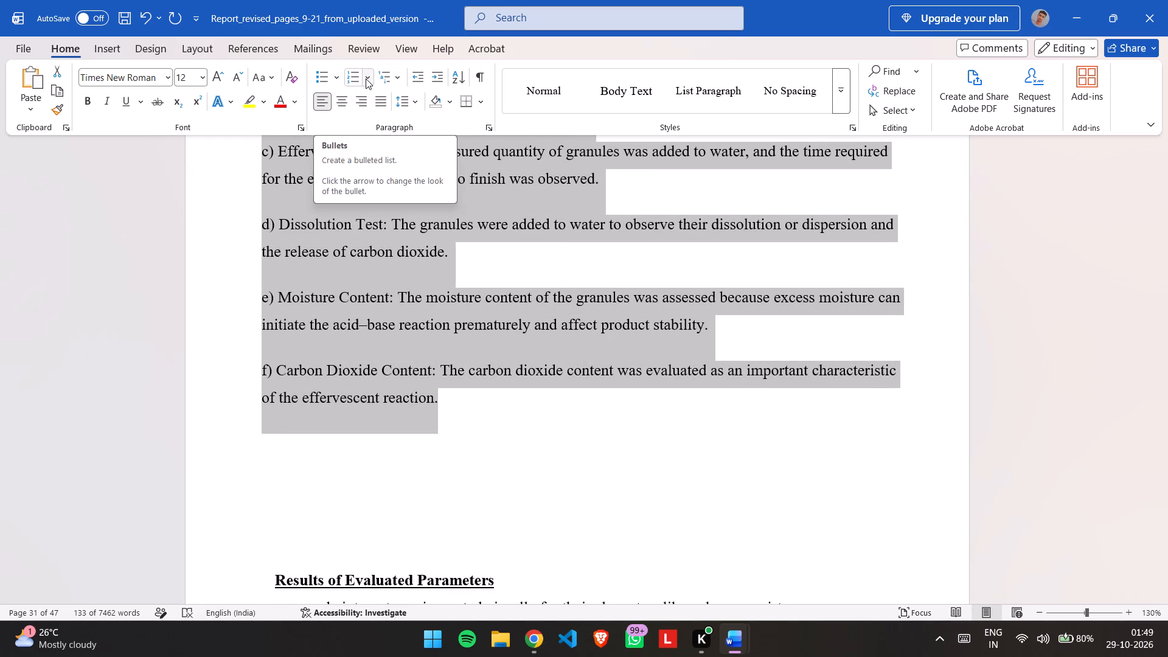
{"action": "left_click", "coordinate": [353, 83]}
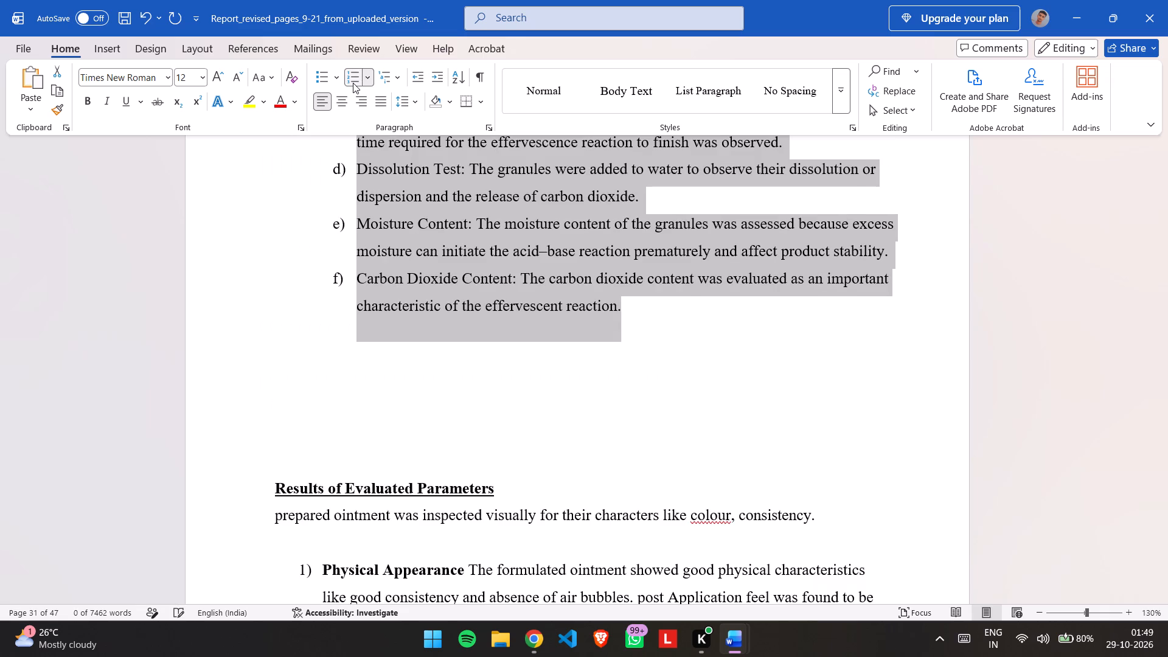
{"action": "left_click", "coordinate": [353, 83]}
Number the six evaluation items, Physical Appearance through Carbon Dioxide Content, with the 1) 2) 3) number format.
{"action": "left_click", "coordinate": [429, 242]}
{"action": "scroll", "coordinate": [429, 242], "scroll_direction": "up", "scroll_amount": 1}
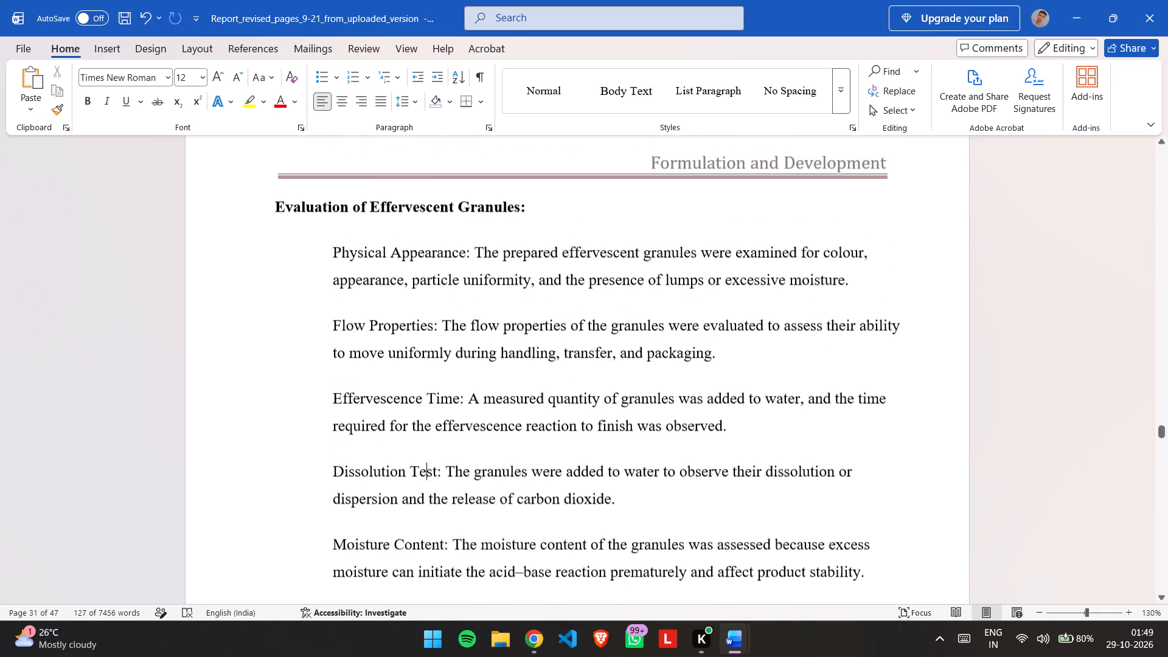
{"action": "scroll", "coordinate": [429, 242], "scroll_direction": "up", "scroll_amount": 1}
{"action": "left_click_drag", "start_coordinate": [330, 299], "coordinate": [386, 530]}
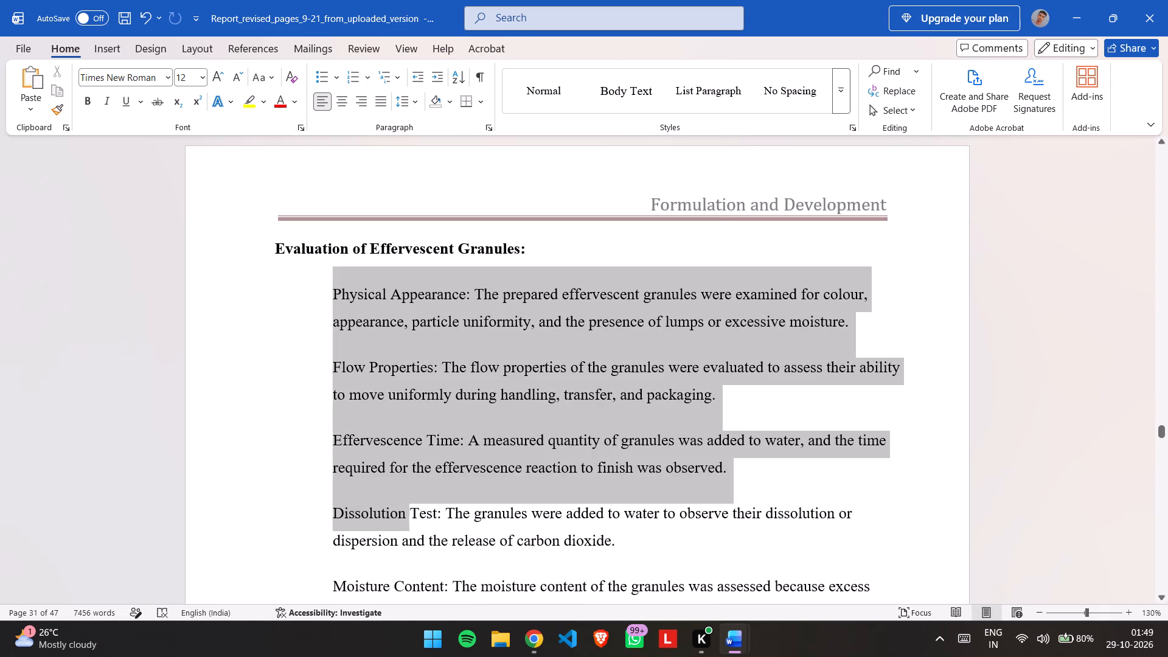
{"action": "left_click_drag", "start_coordinate": [386, 530], "coordinate": [570, 271]}
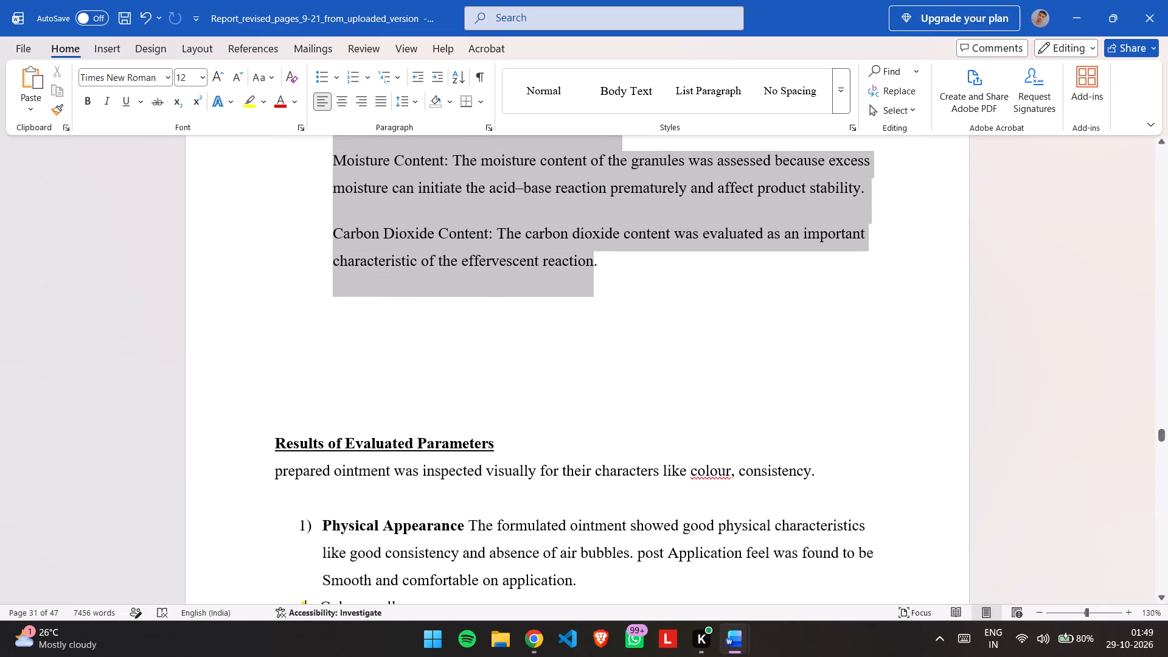
{"action": "left_click_drag", "start_coordinate": [570, 271], "coordinate": [599, 263]}
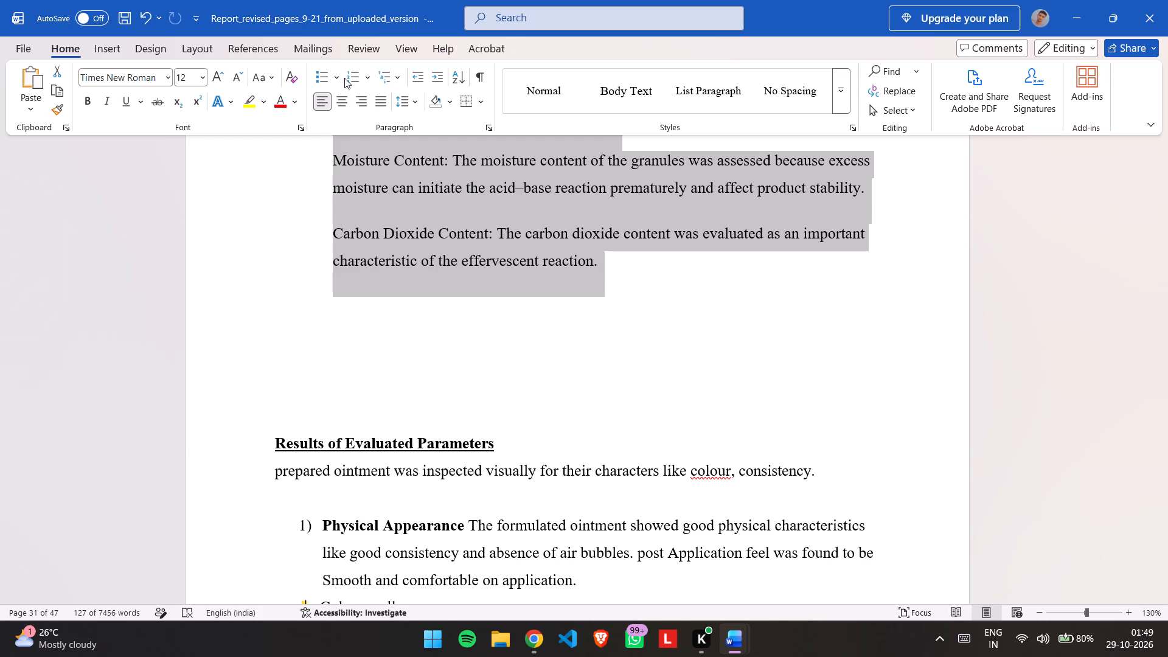
{"action": "left_click", "coordinate": [369, 78]}
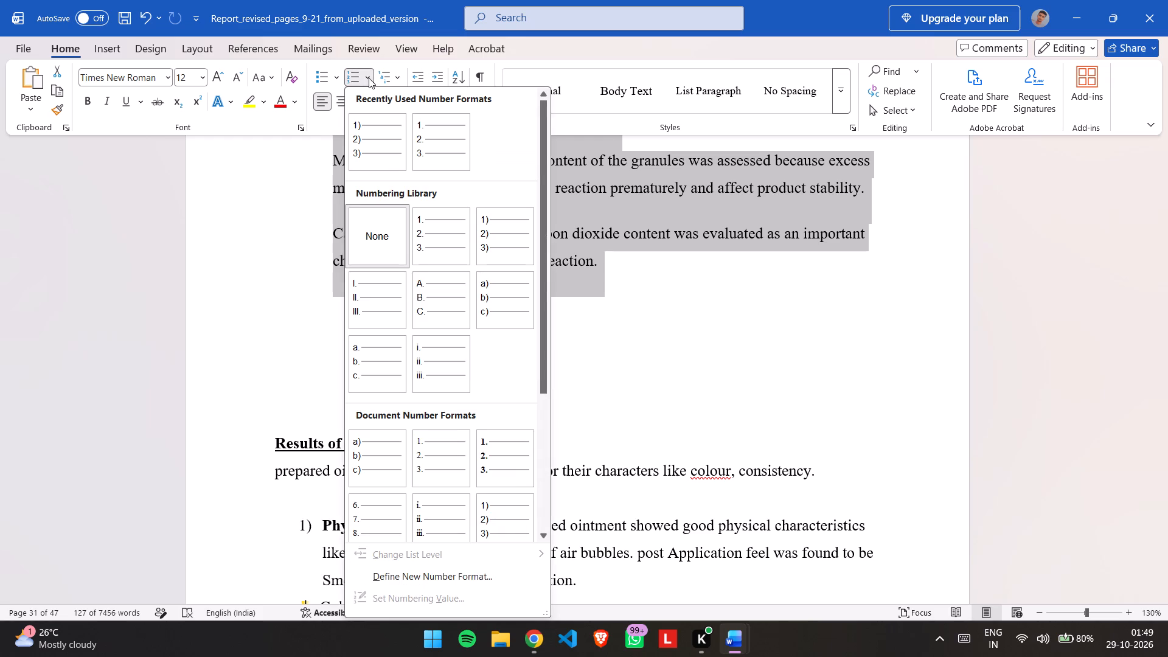
{"action": "left_click", "coordinate": [365, 137]}
{"action": "left_click", "coordinate": [496, 277]}
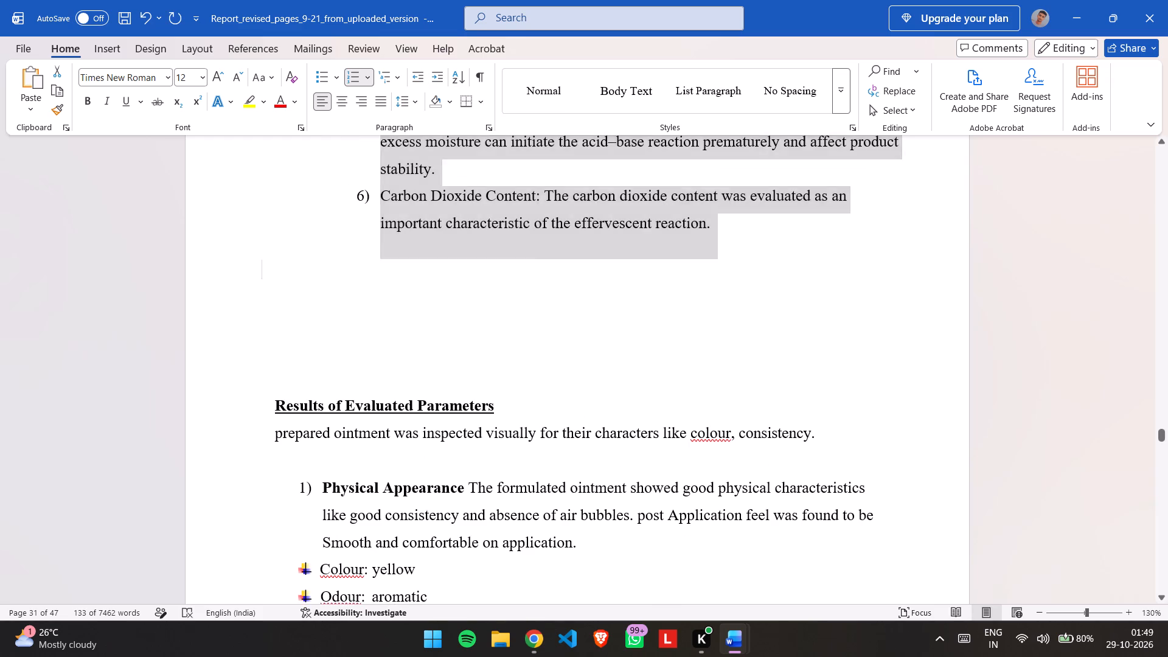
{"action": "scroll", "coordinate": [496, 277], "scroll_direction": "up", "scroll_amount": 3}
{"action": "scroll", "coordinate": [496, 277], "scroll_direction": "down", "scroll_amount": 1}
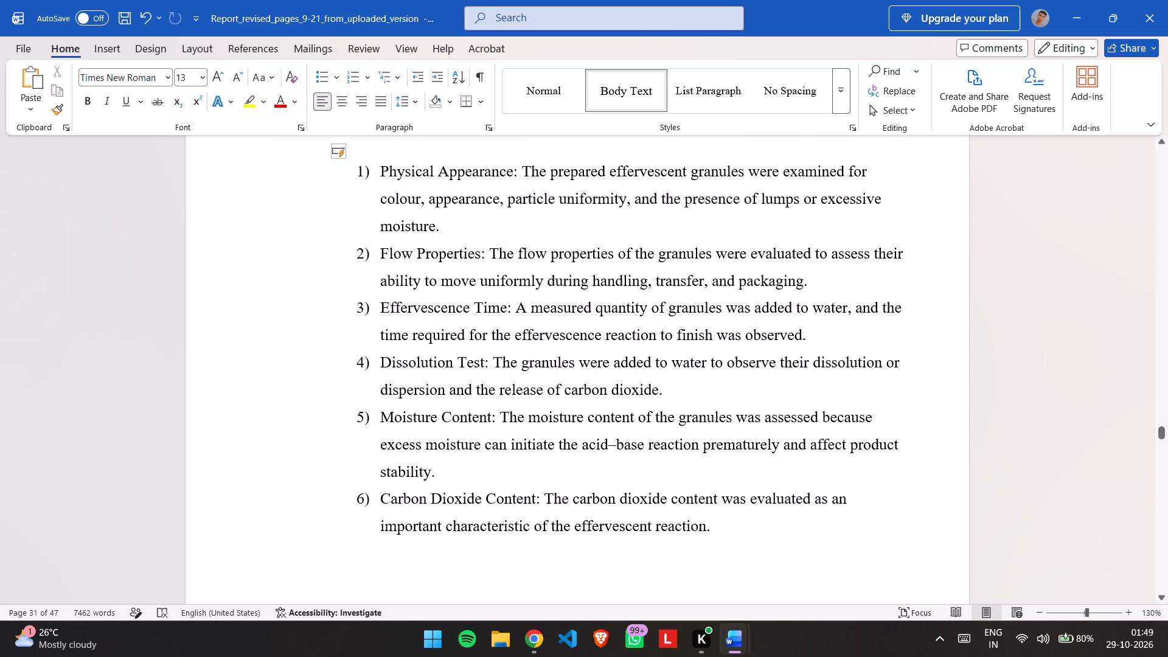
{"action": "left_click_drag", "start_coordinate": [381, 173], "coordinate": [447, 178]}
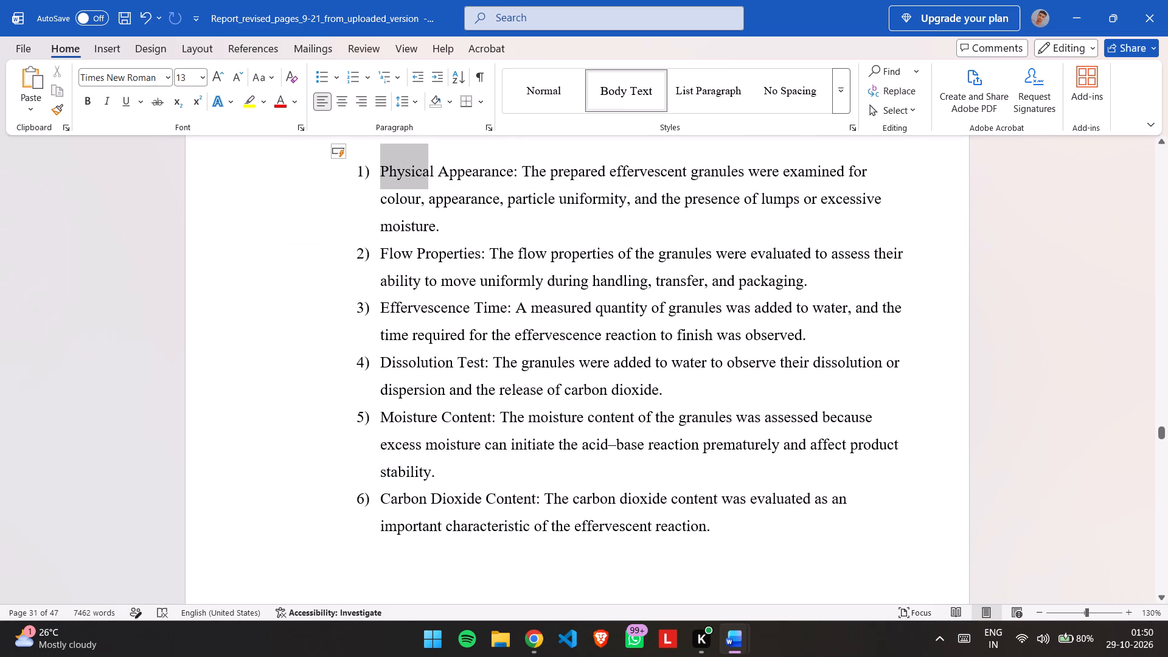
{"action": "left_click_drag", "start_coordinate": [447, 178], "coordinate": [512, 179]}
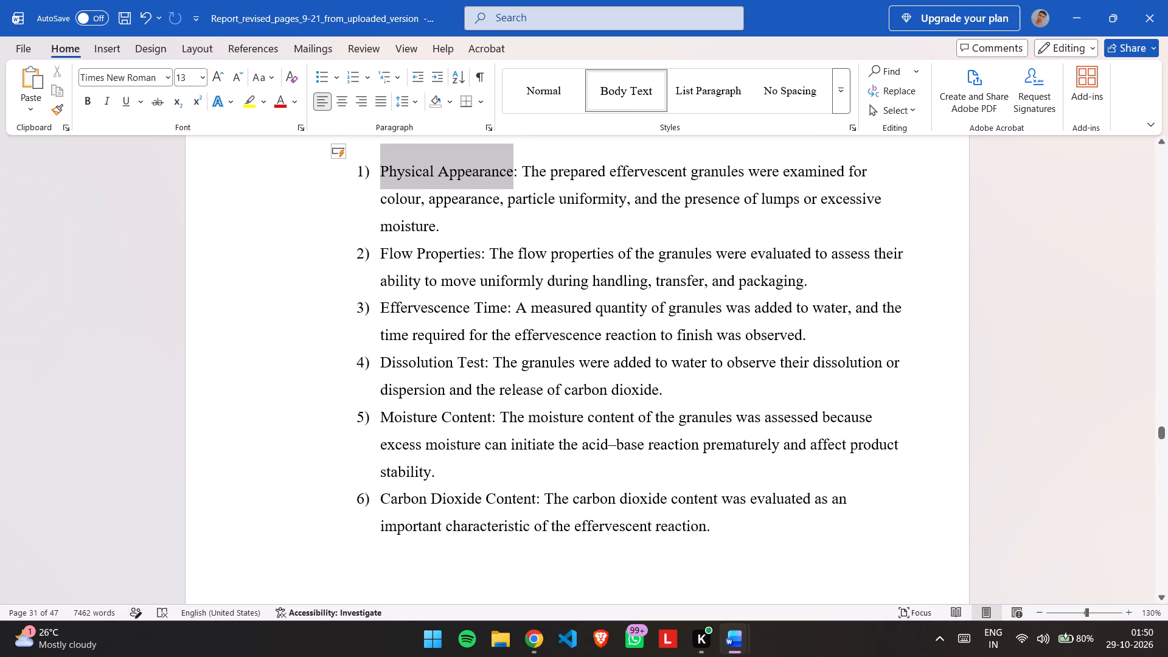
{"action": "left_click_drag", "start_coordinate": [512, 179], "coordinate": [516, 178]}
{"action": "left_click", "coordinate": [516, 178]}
Check the layout against the original report and remove the extra blank lines between the Carbon Dioxide Content item and "Results of Evaluated Parameters".
{"action": "scroll", "coordinate": [516, 178], "scroll_direction": "up", "scroll_amount": 1}
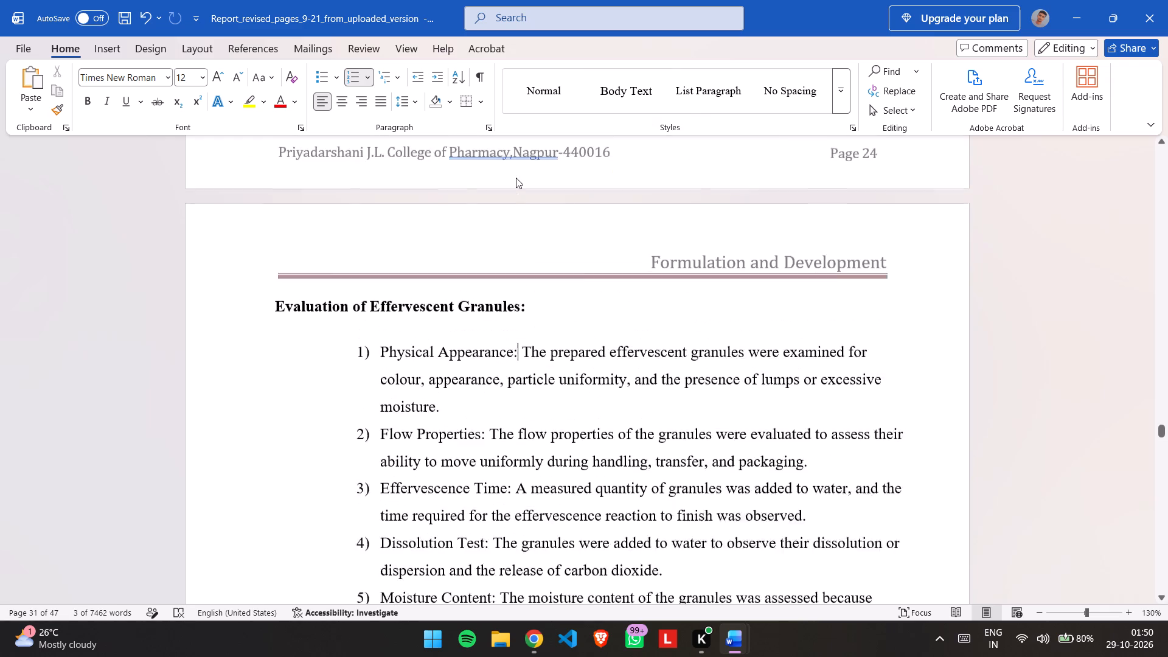
{"action": "scroll", "coordinate": [516, 178], "scroll_direction": "up", "scroll_amount": 1}
{"action": "scroll", "coordinate": [516, 178], "scroll_direction": "down", "scroll_amount": 3}
{"action": "scroll", "coordinate": [516, 178], "scroll_direction": "up", "scroll_amount": 1}
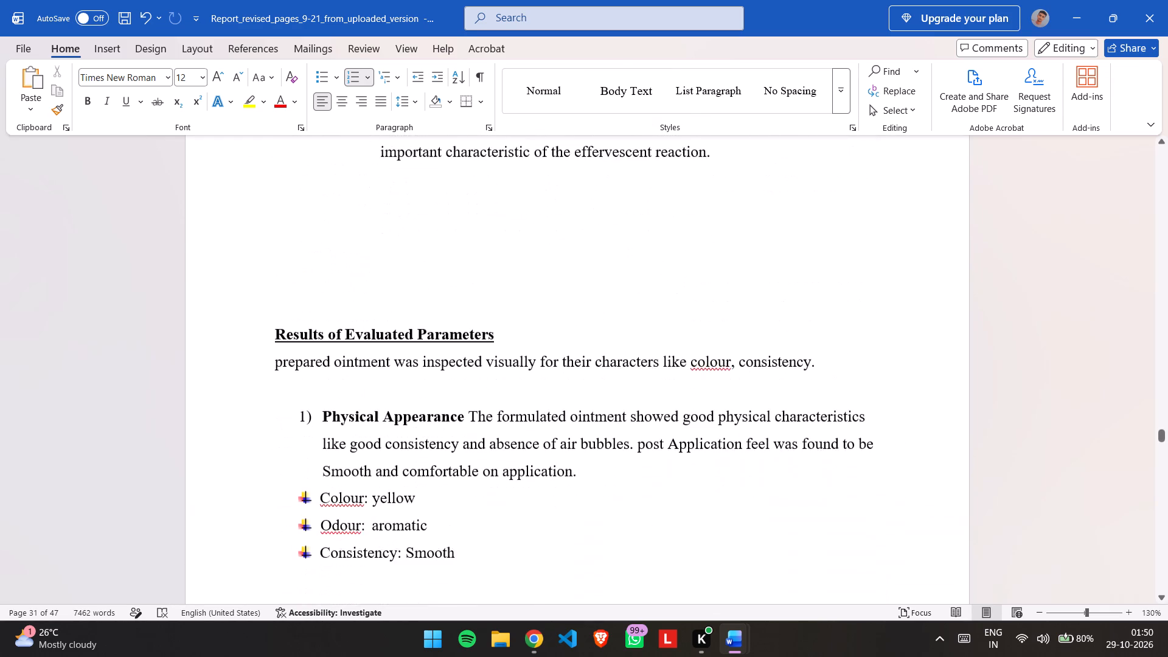
{"action": "scroll", "coordinate": [516, 178], "scroll_direction": "up", "scroll_amount": 1}
{"action": "left_click", "coordinate": [493, 273]}
{"action": "scroll", "coordinate": [493, 273], "scroll_direction": "down", "scroll_amount": 2}
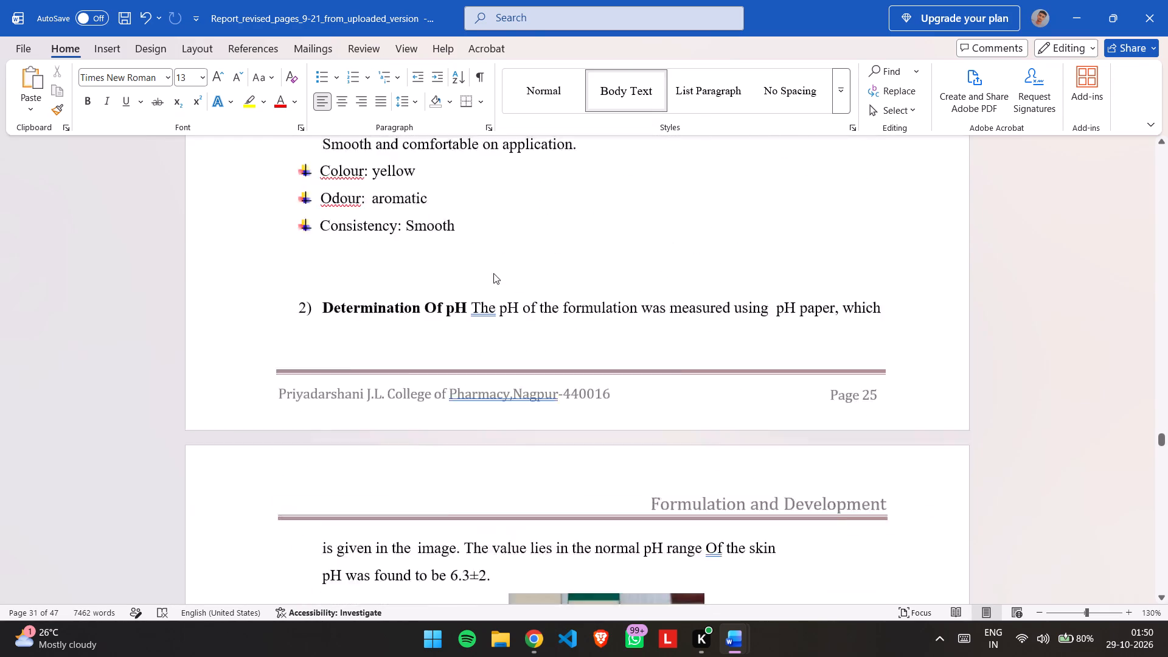
{"action": "scroll", "coordinate": [493, 273], "scroll_direction": "down", "scroll_amount": 1}
{"action": "key", "text": "alt+Tab"}
{"action": "scroll", "coordinate": [493, 273], "scroll_direction": "up", "scroll_amount": 2}
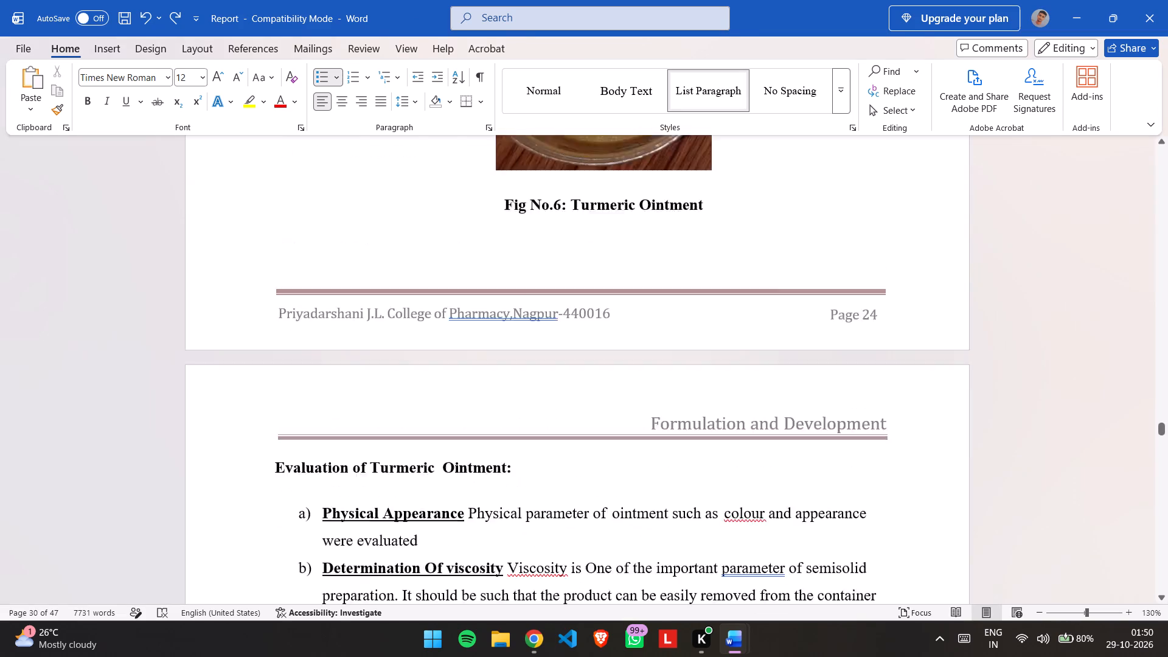
{"action": "scroll", "coordinate": [493, 273], "scroll_direction": "up", "scroll_amount": 1}
{"action": "scroll", "coordinate": [493, 273], "scroll_direction": "down", "scroll_amount": 2}
{"action": "scroll", "coordinate": [493, 273], "scroll_direction": "up", "scroll_amount": 2}
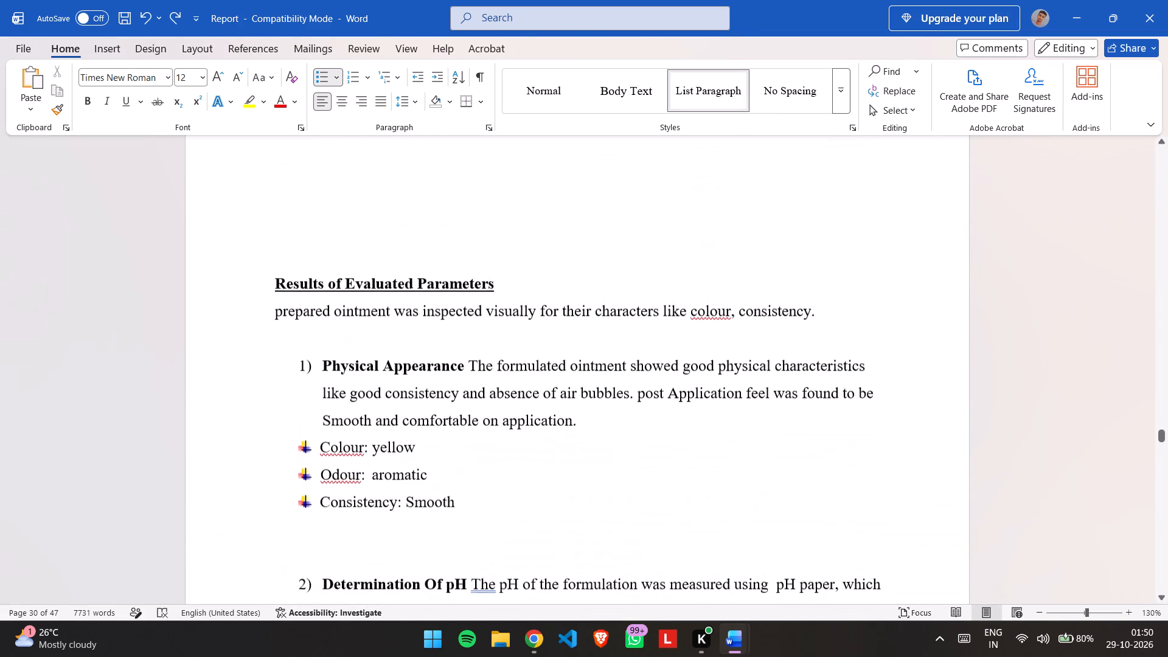
{"action": "scroll", "coordinate": [493, 273], "scroll_direction": "up", "scroll_amount": 1}
{"action": "key", "text": "alt+Tab"}
{"action": "scroll", "coordinate": [493, 273], "scroll_direction": "up", "scroll_amount": 2}
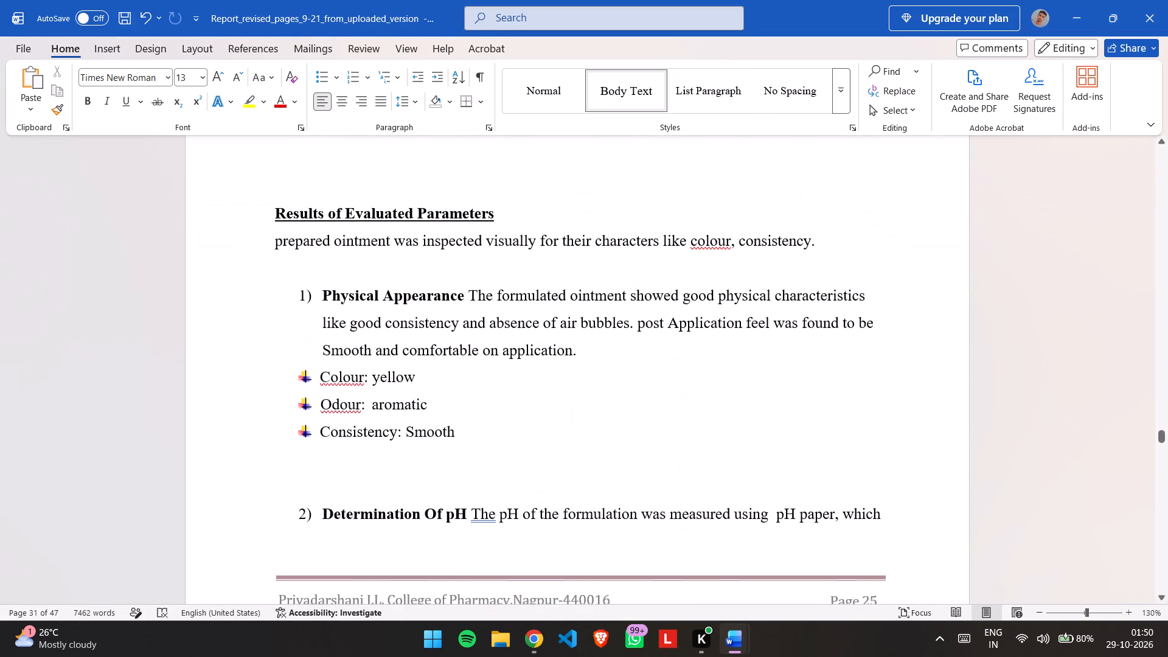
{"action": "scroll", "coordinate": [493, 273], "scroll_direction": "up", "scroll_amount": 1}
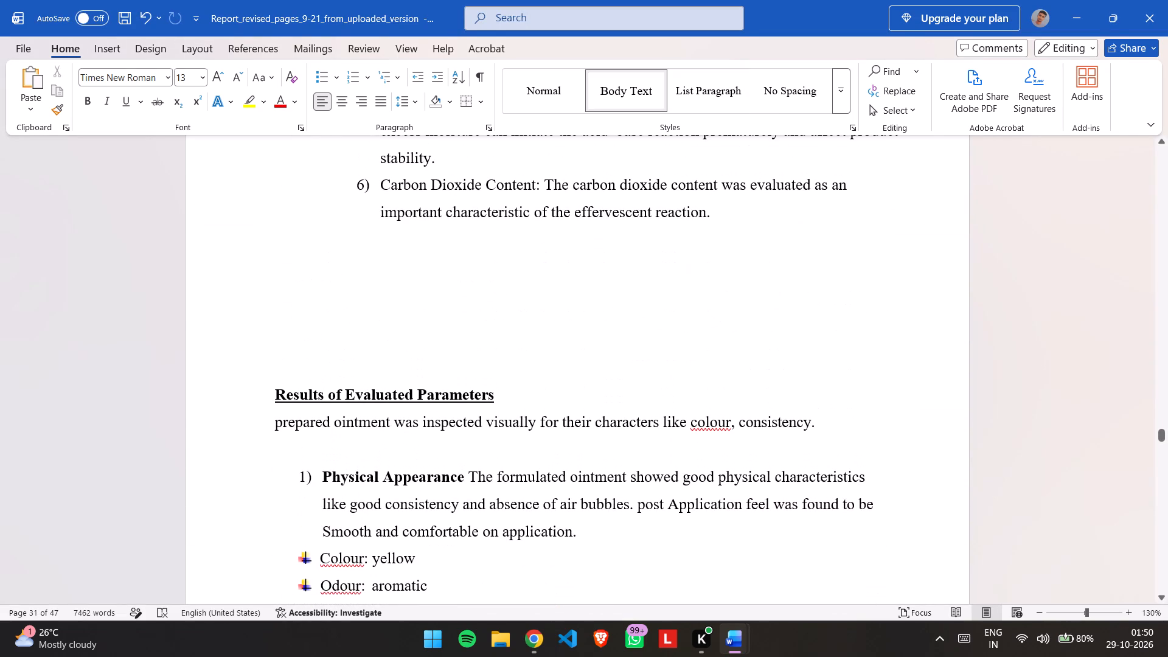
{"action": "key", "text": "BackSpace"}
{"action": "key", "text": "BackSpace"}
{"action": "key", "text": "BackSpace"}
{"action": "key", "text": "BackSpace"}
{"action": "key", "text": "BackSpace"}
{"action": "key", "text": "BackSpace"}
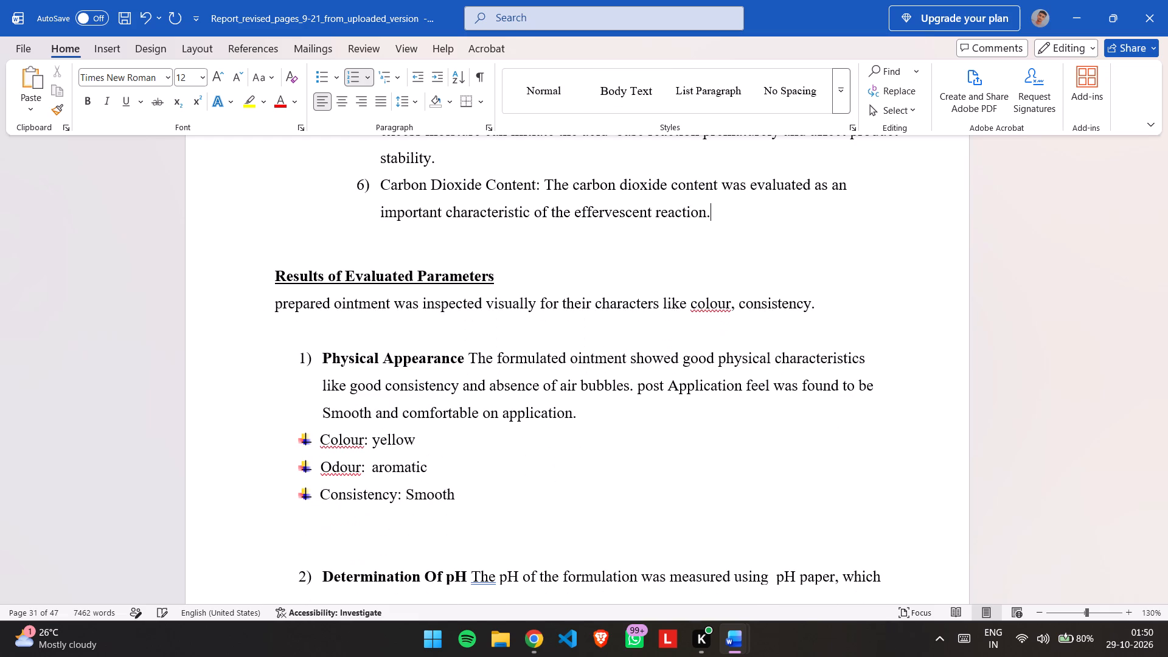
{"action": "scroll", "coordinate": [557, 392], "scroll_direction": "down", "scroll_amount": 1}
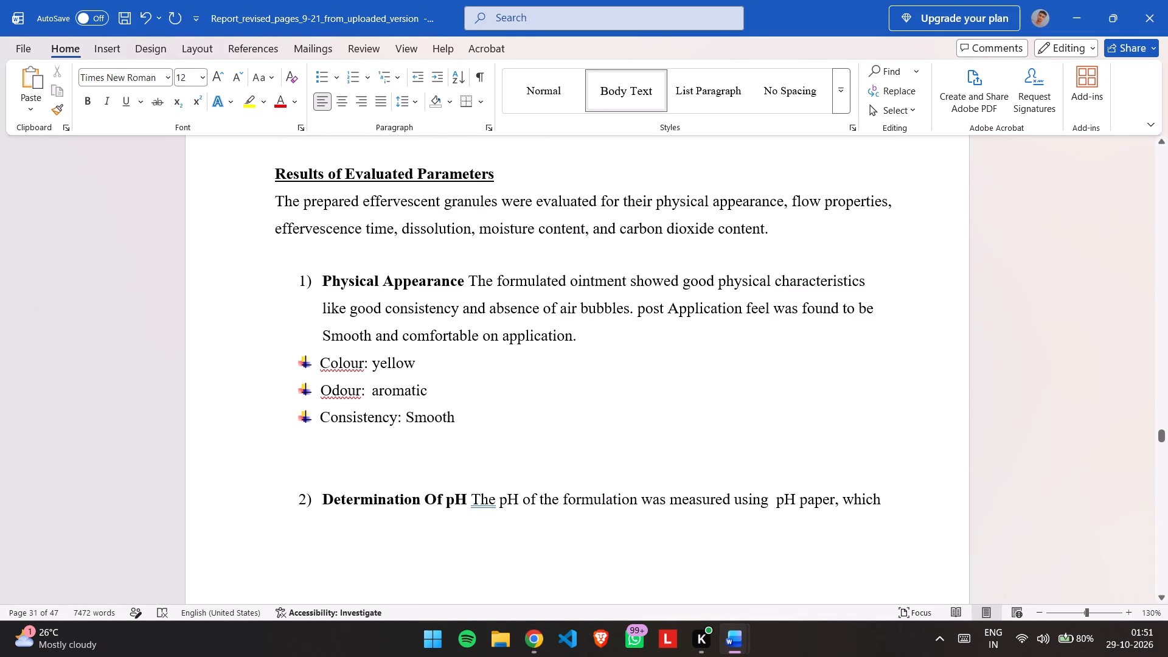
{"action": "left_click_drag", "start_coordinate": [297, 280], "coordinate": [885, 495]}
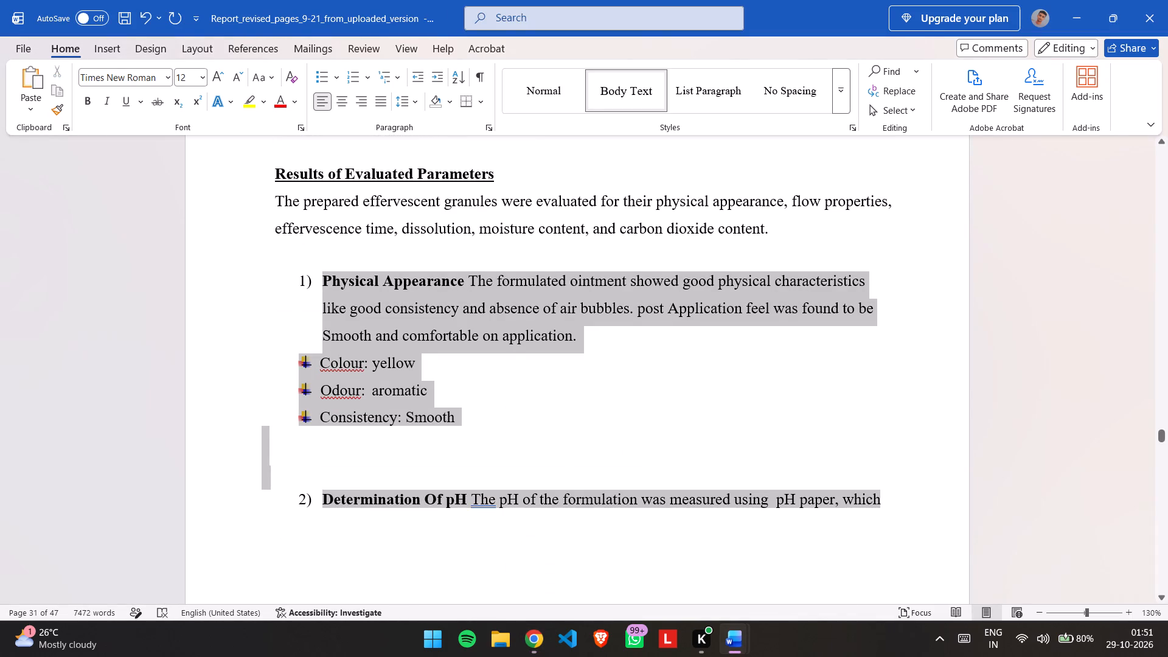
{"action": "left_click_drag", "start_coordinate": [885, 495], "coordinate": [484, 445]}
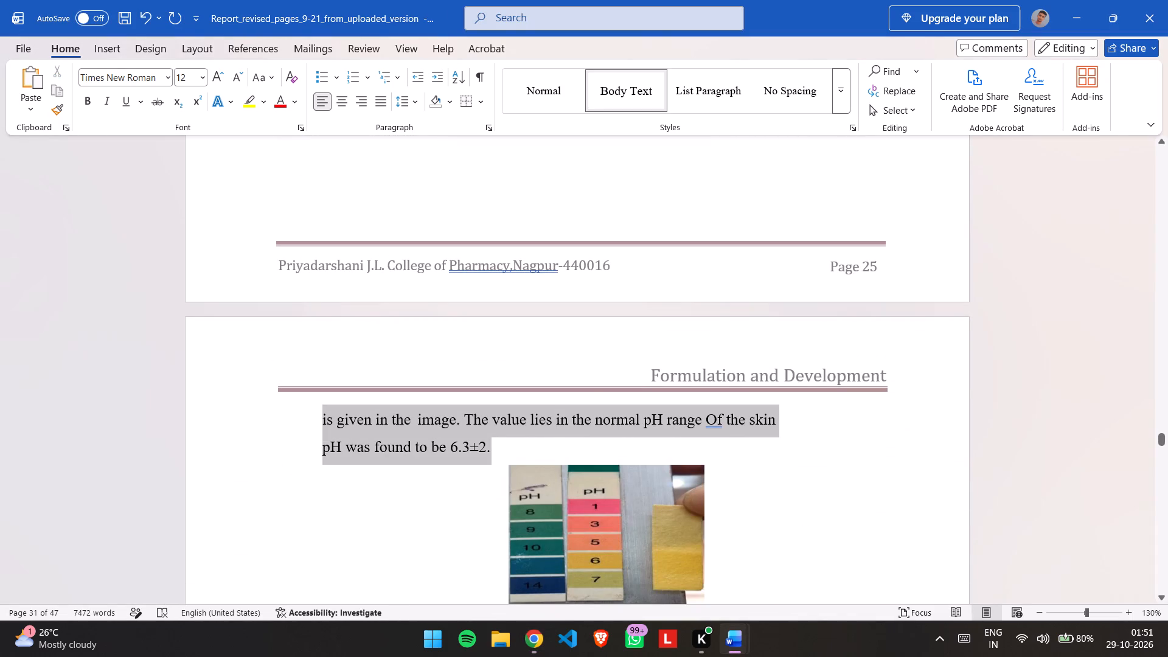
{"action": "left_click_drag", "start_coordinate": [484, 445], "coordinate": [496, 445]}
{"action": "key", "text": "ctrl+v"}
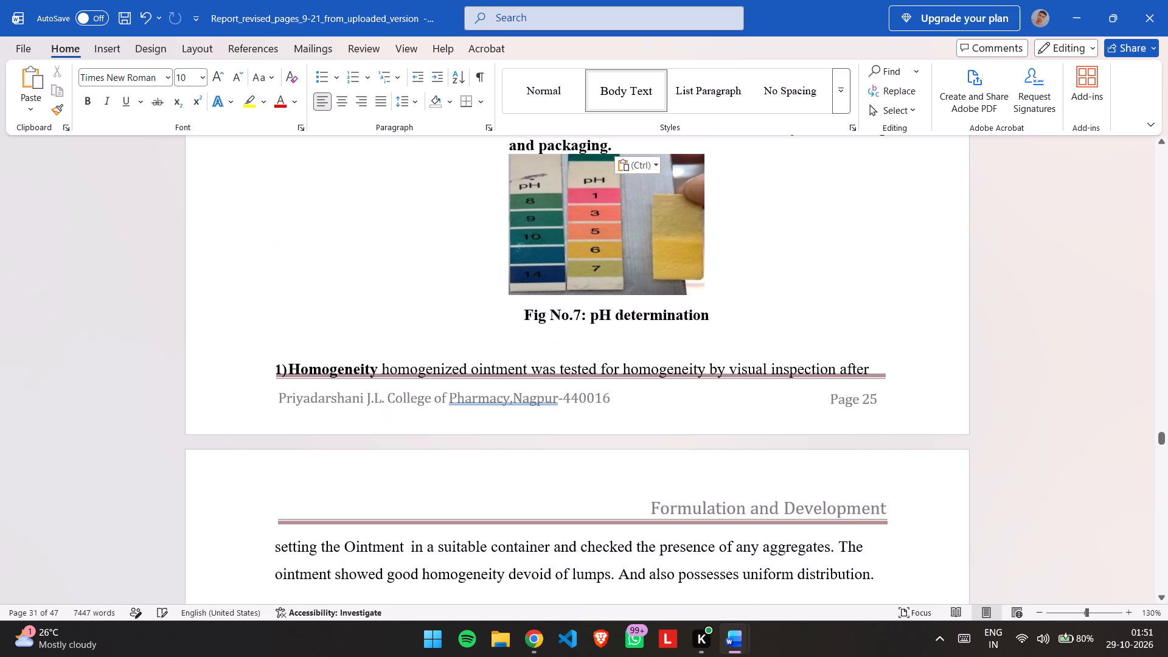
{"action": "scroll", "coordinate": [496, 445], "scroll_direction": "up", "scroll_amount": 2}
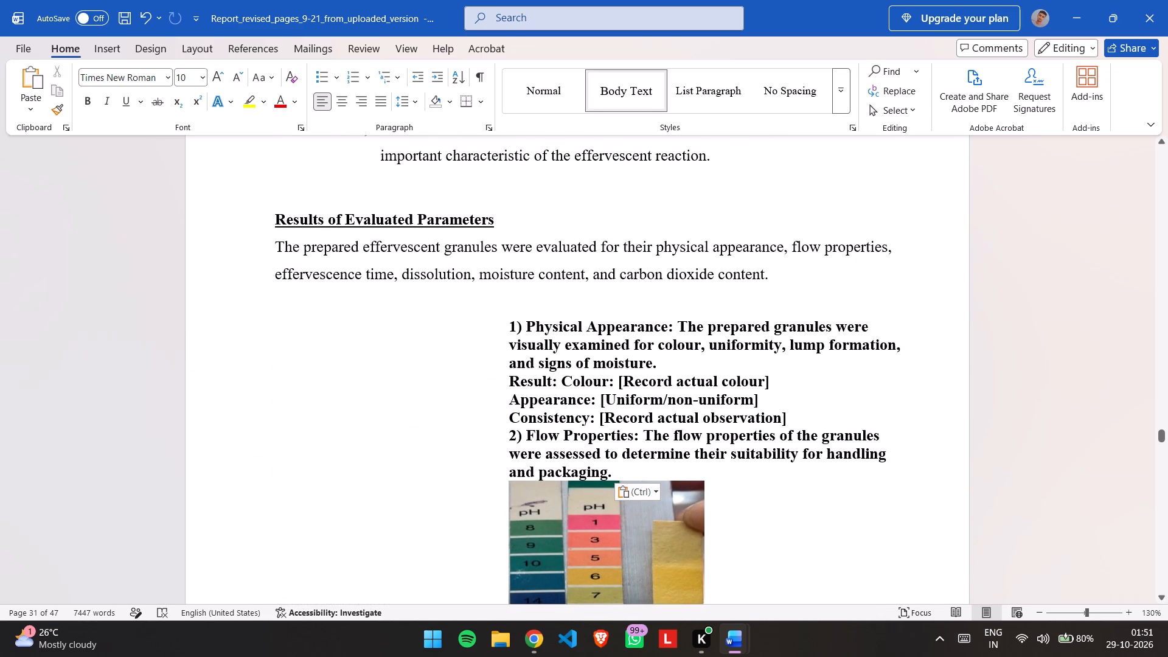
{"action": "key", "text": "ctrl+z"}
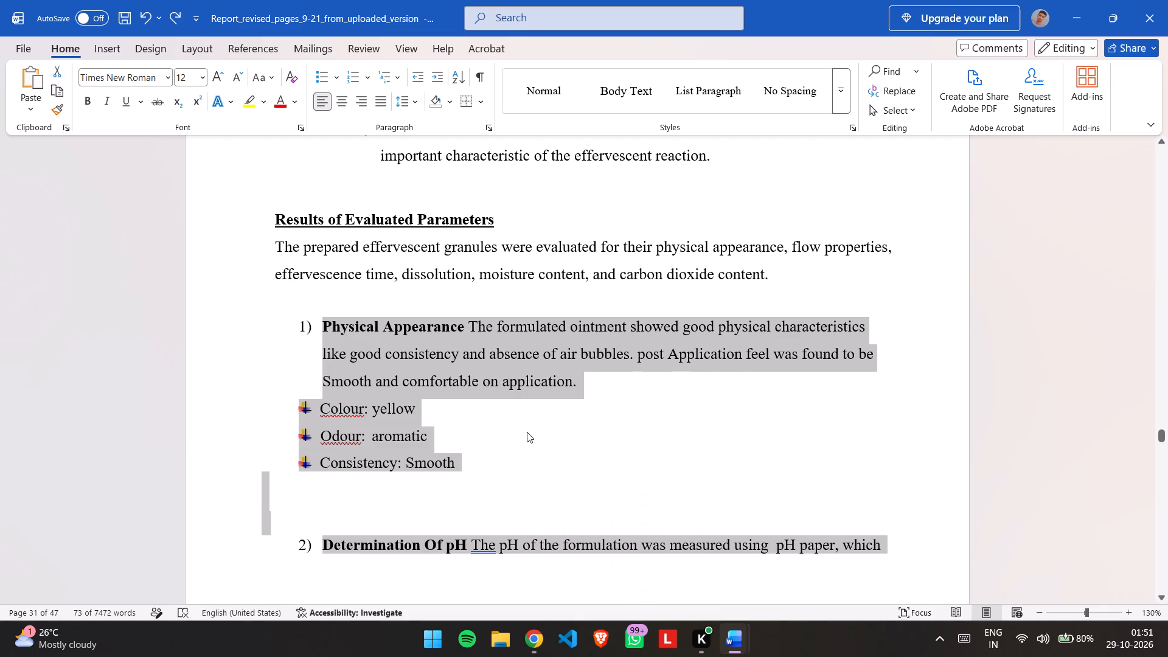
{"action": "key", "text": "ctrl+y"}
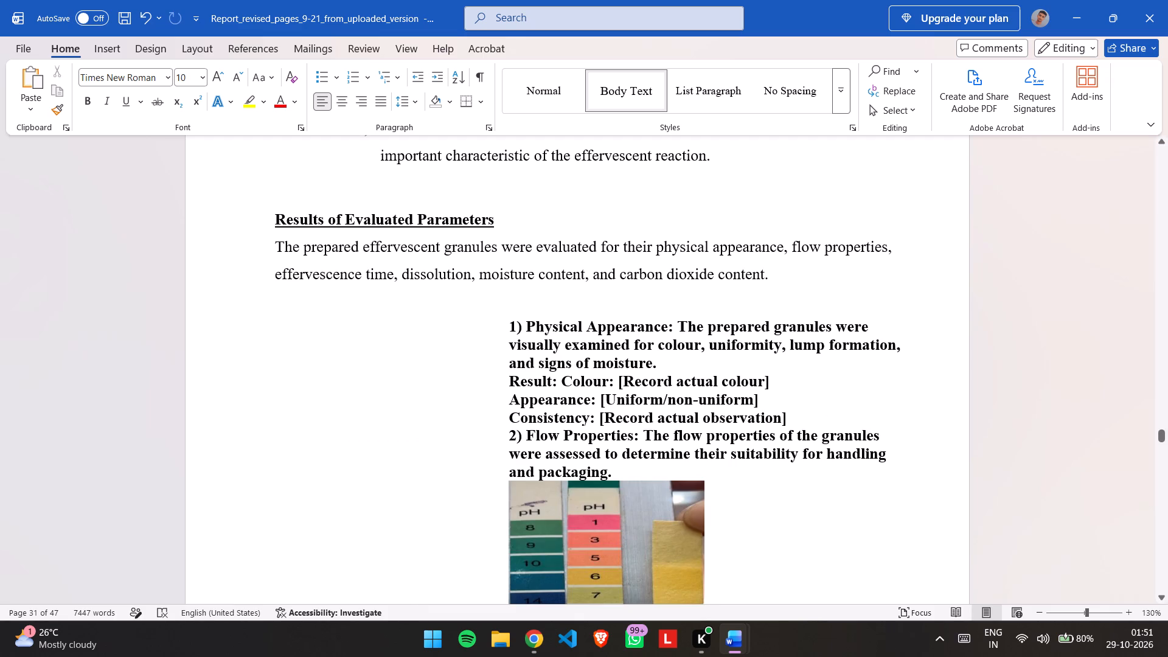
Undo the last paste and replace the ointment Physical Appearance and Determination Of pH text with the copied granules results, keeping source formatting.
{"action": "key", "text": "ctrl+z"}
{"action": "left_click", "coordinate": [467, 378]}
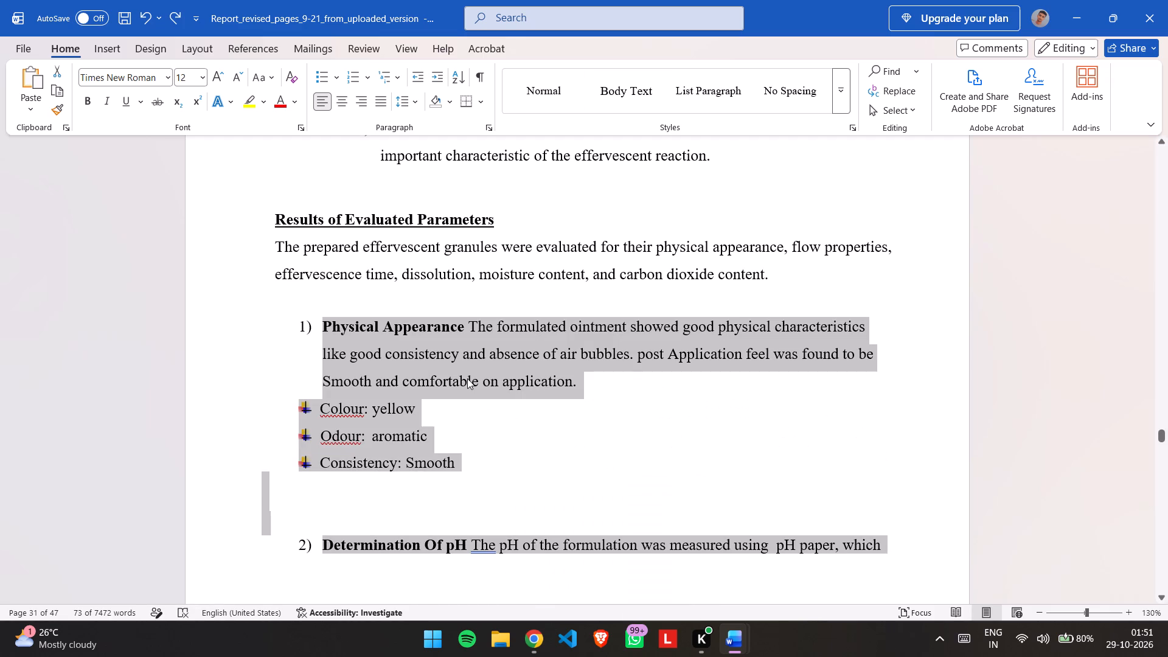
{"action": "left_click_drag", "start_coordinate": [294, 315], "coordinate": [523, 472]}
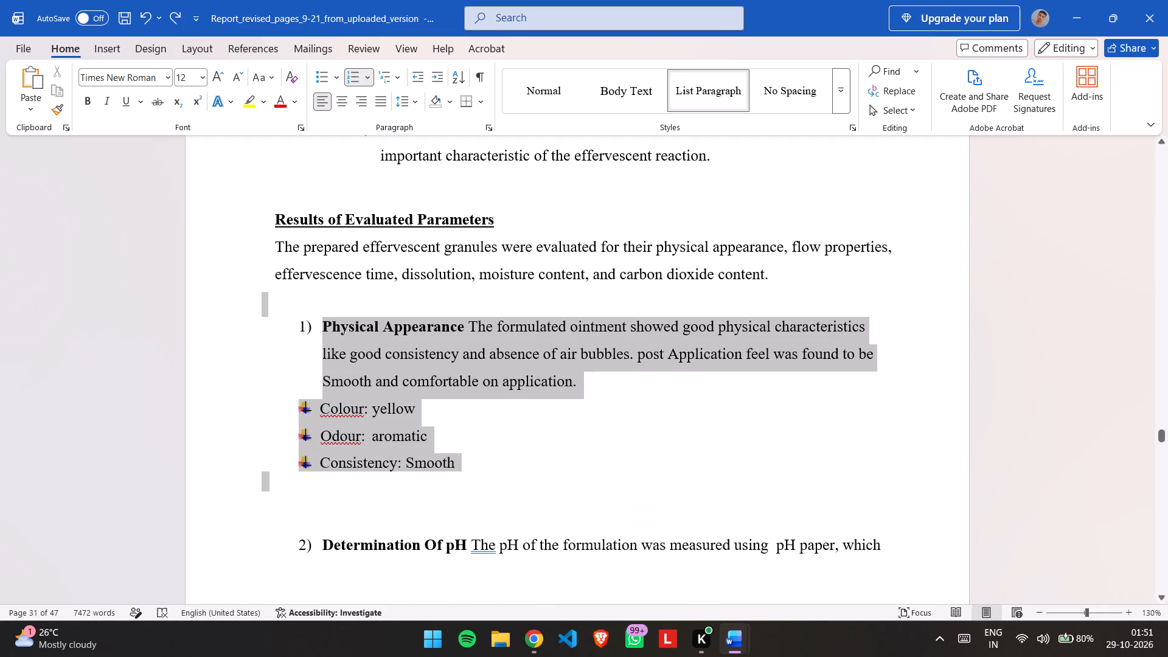
{"action": "left_click_drag", "start_coordinate": [523, 472], "coordinate": [464, 327]}
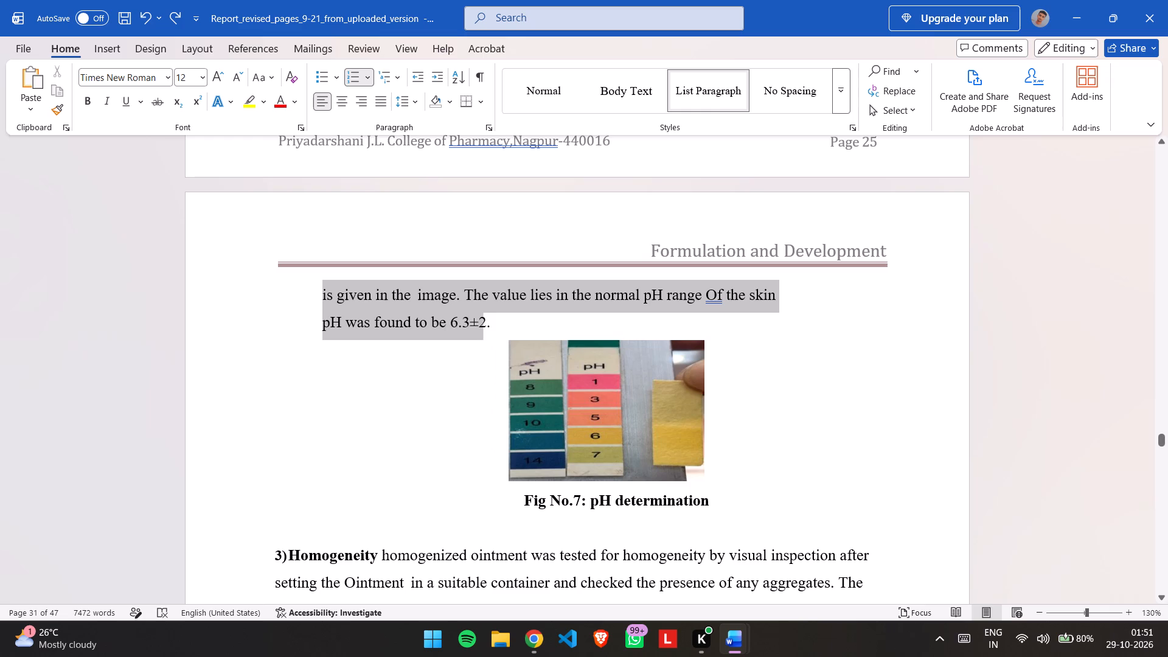
{"action": "left_click_drag", "start_coordinate": [464, 327], "coordinate": [495, 322]}
{"action": "key", "text": "ctrl+v"}
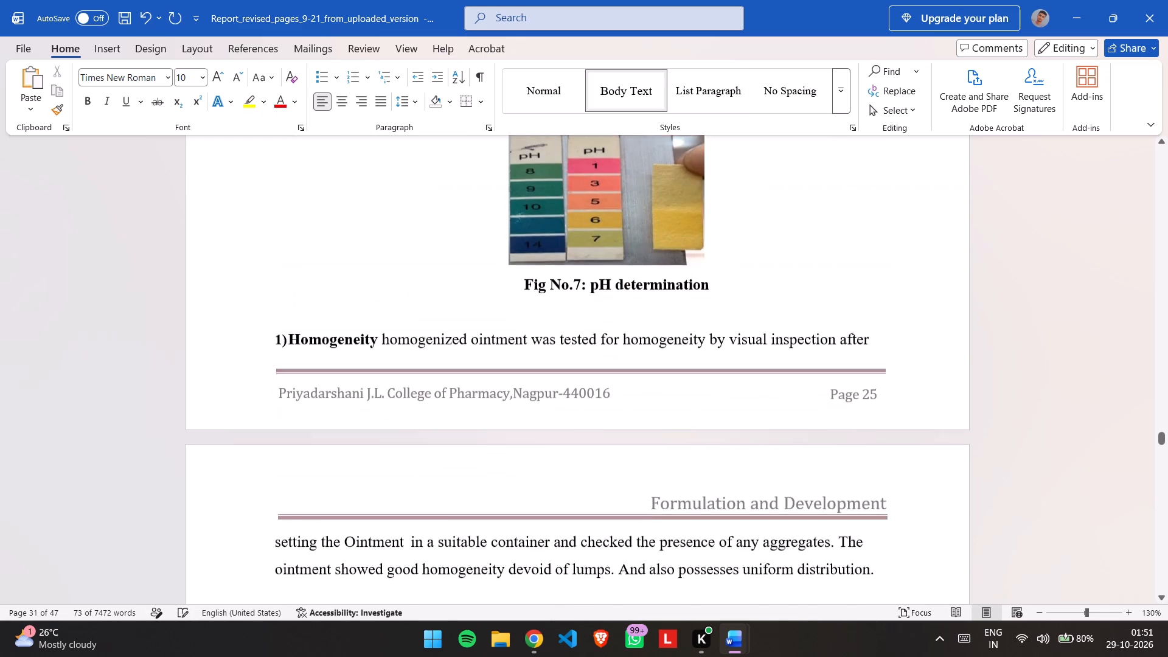
{"action": "scroll", "coordinate": [495, 322], "scroll_direction": "up", "scroll_amount": 3}
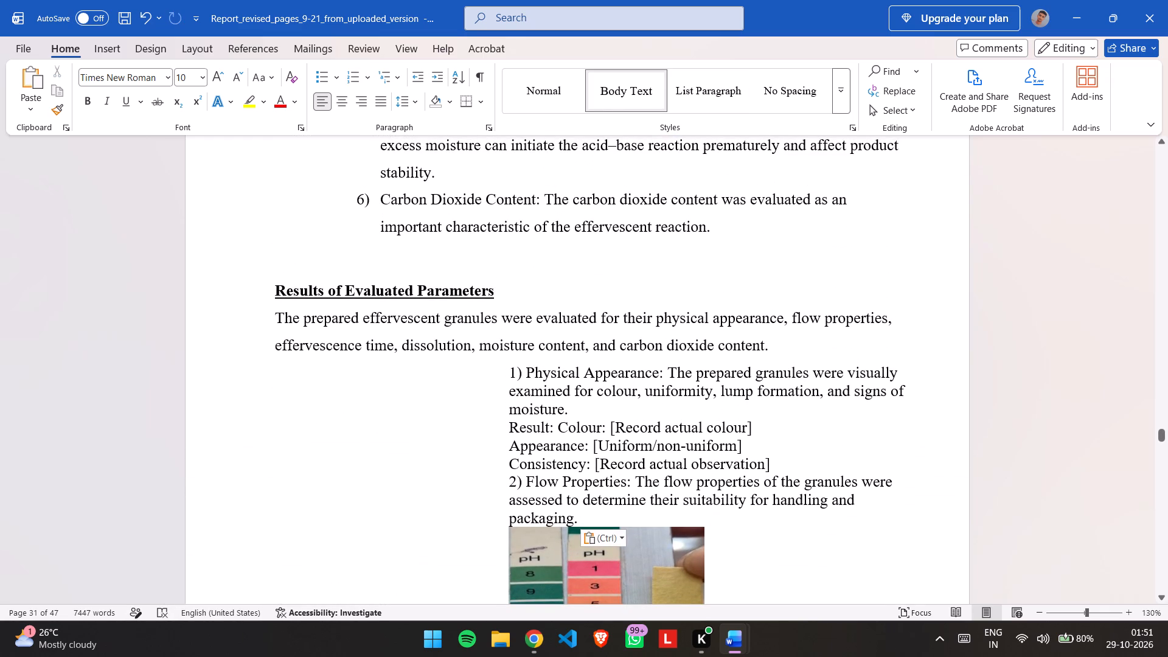
{"action": "left_click", "coordinate": [585, 537]}
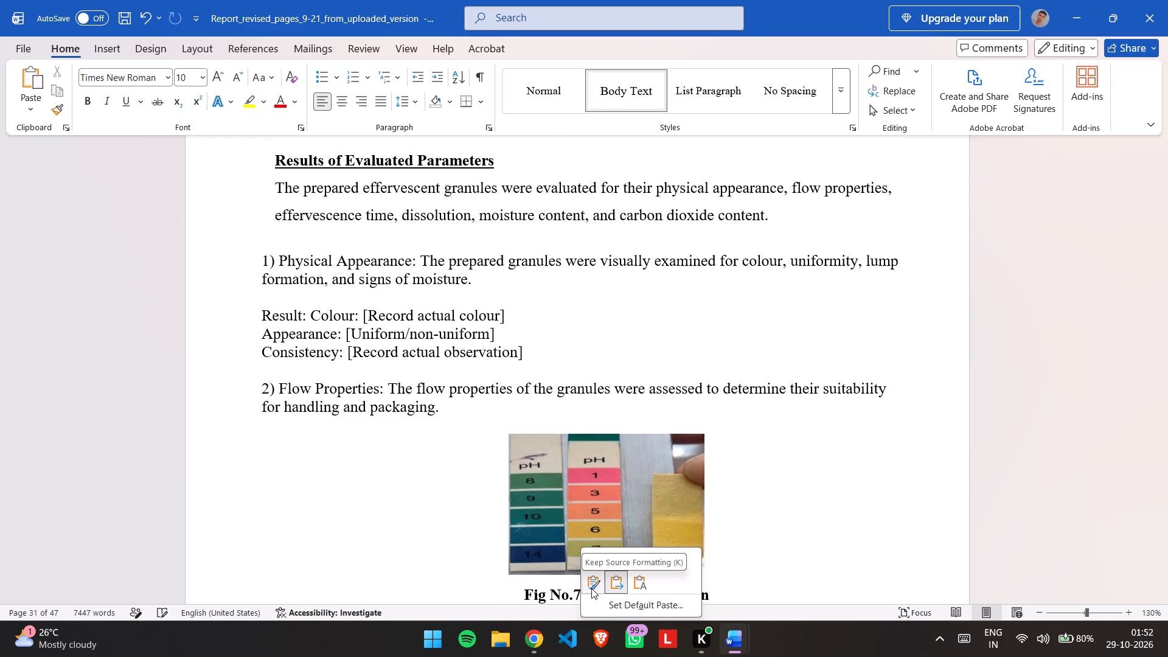
{"action": "left_click", "coordinate": [591, 588]}
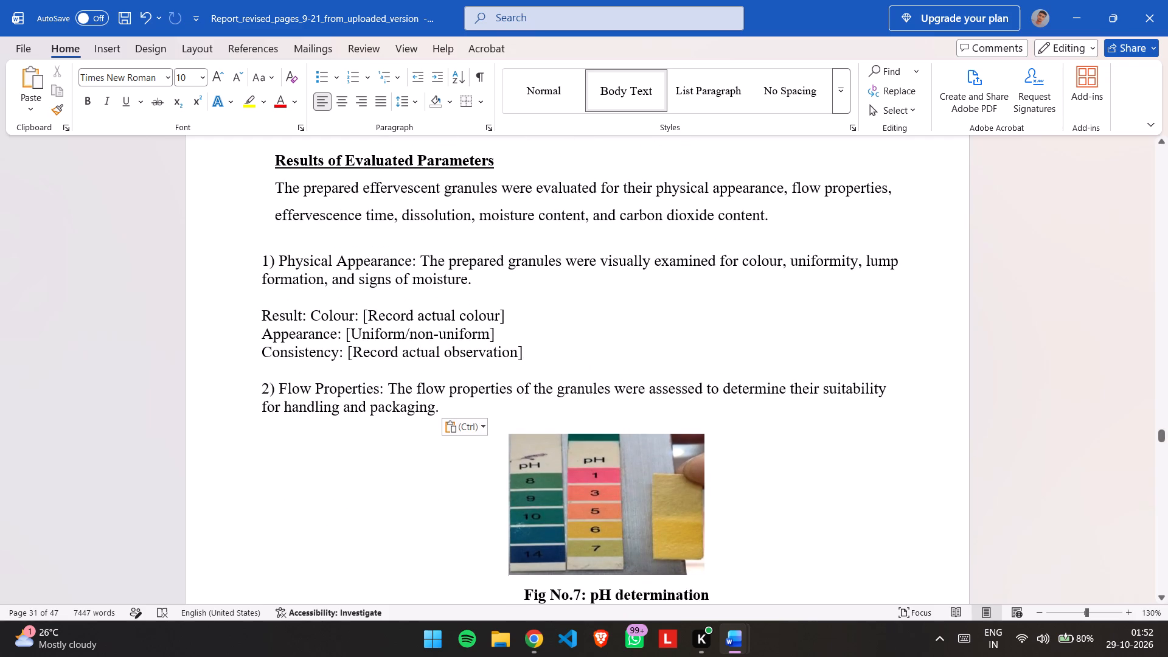
Number the pasted Physical Appearance, Result and Flow Properties paragraphs 1) to 3) as an indented list, using the original report's layout as reference.
{"action": "key", "text": "alt+Tab"}
{"action": "scroll", "coordinate": [266, 265], "scroll_direction": "up", "scroll_amount": 3}
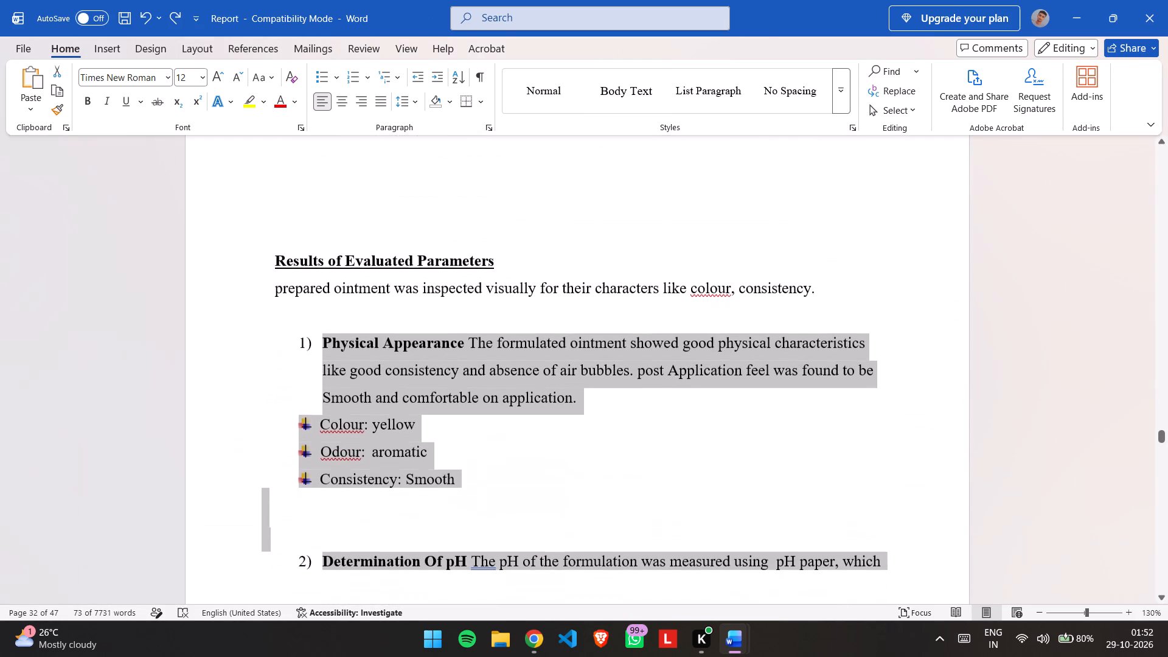
{"action": "key", "text": "alt+Tab"}
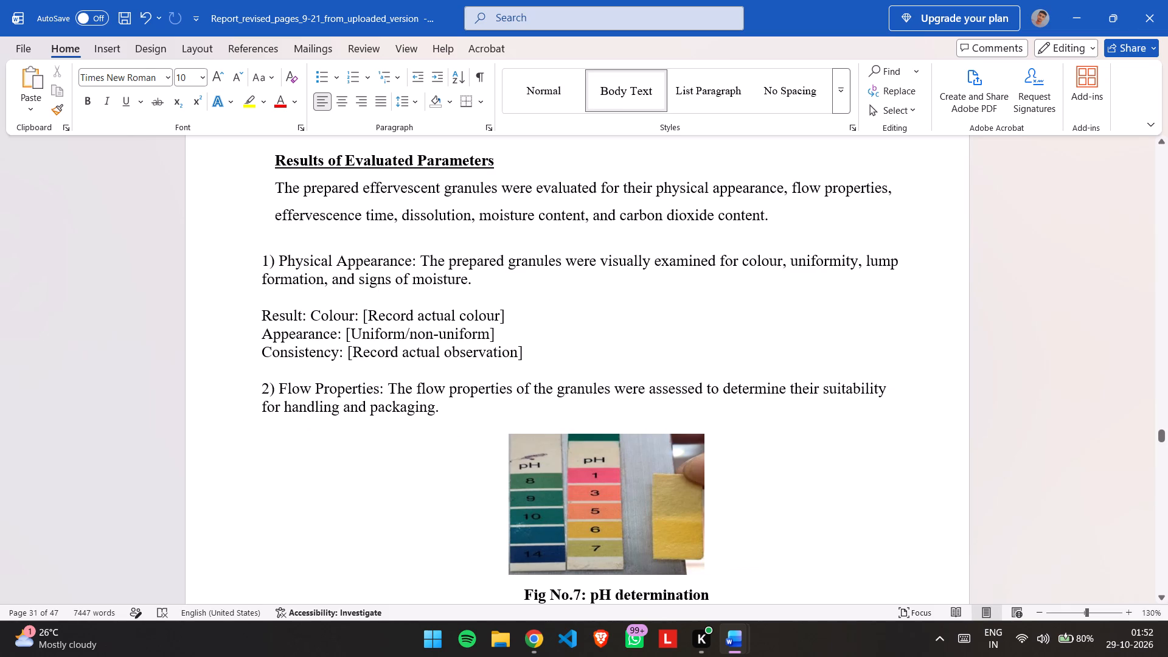
{"action": "key", "text": "alt+Tab"}
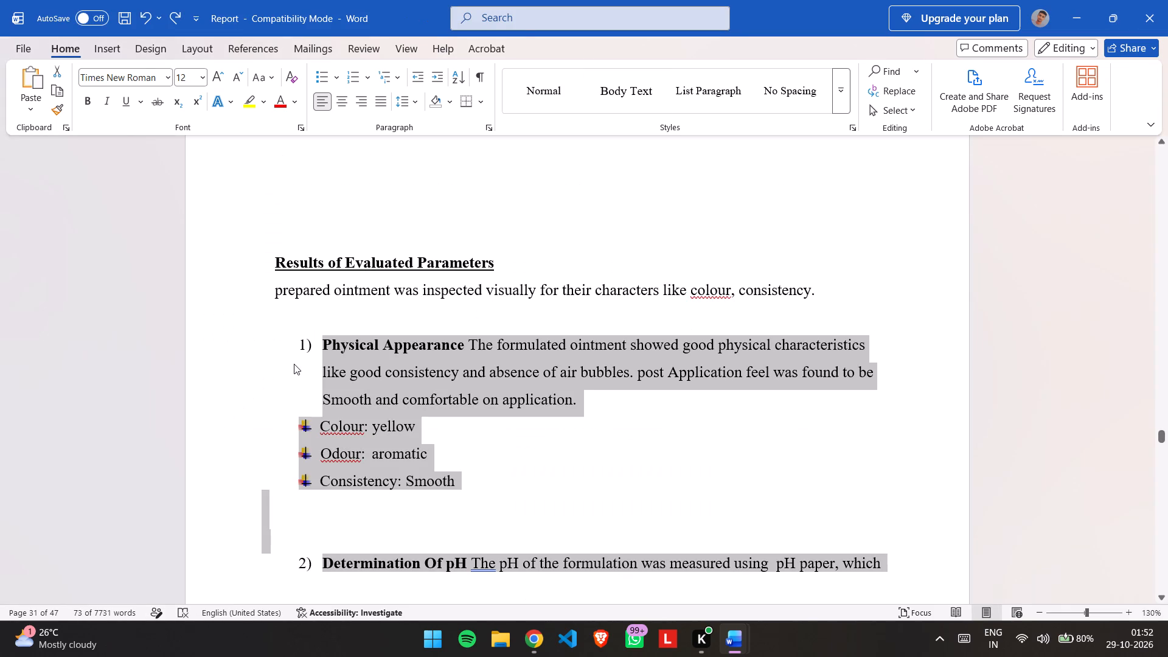
{"action": "key", "text": "alt+Tab"}
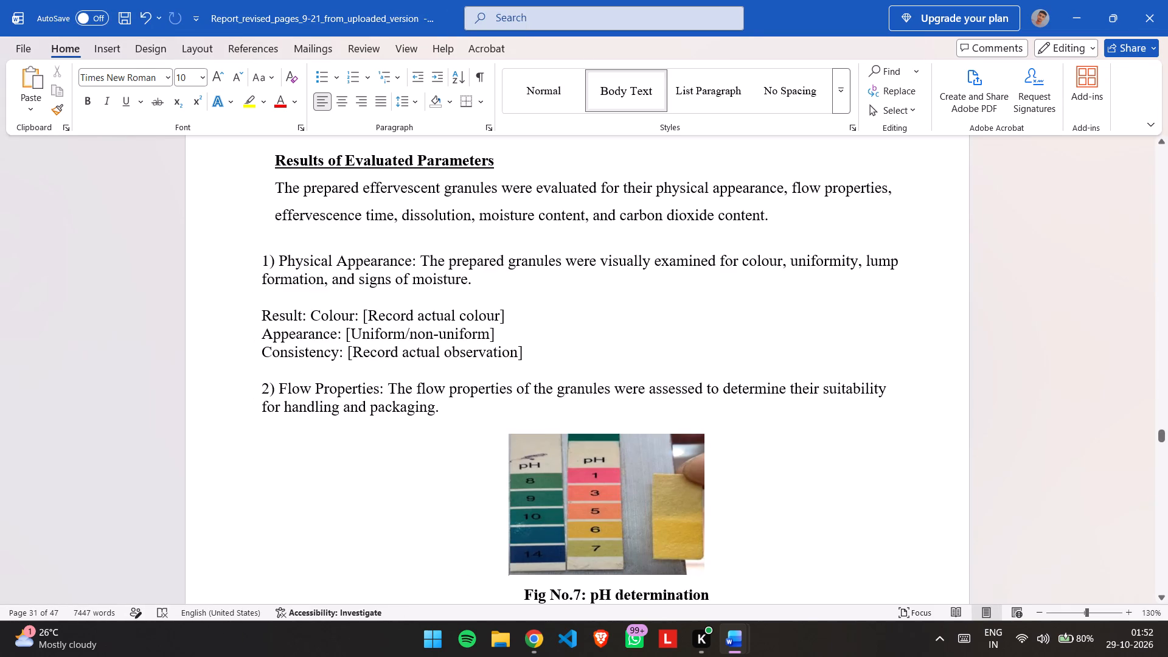
{"action": "key", "text": "alt+Tab"}
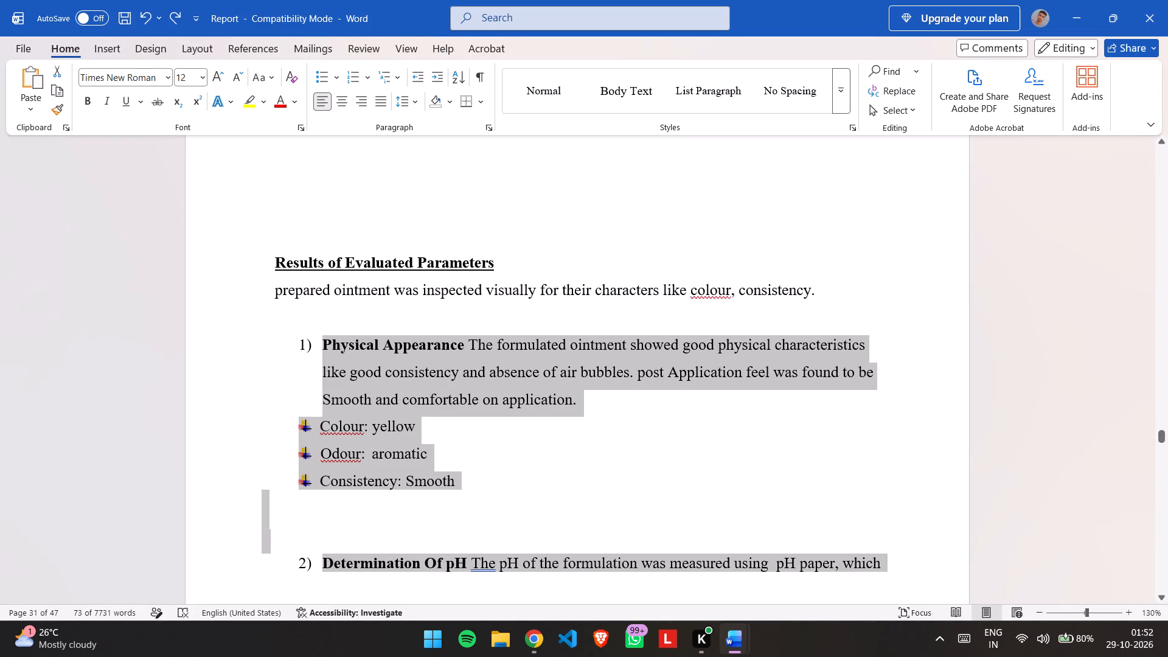
{"action": "key", "text": "alt+Tab"}
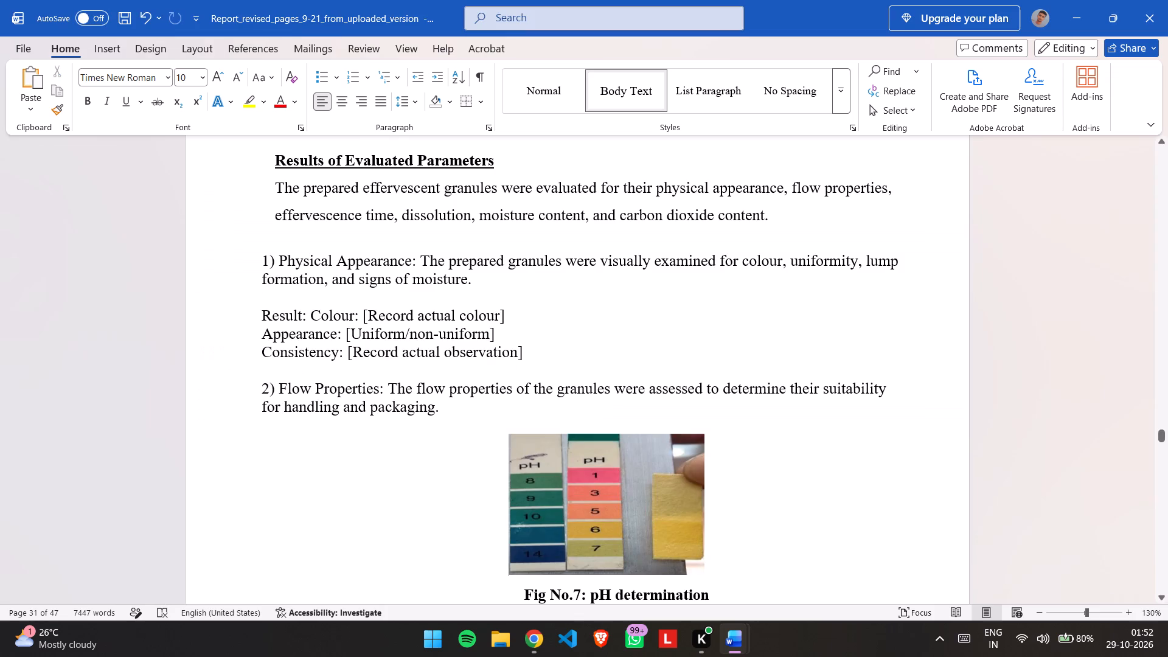
{"action": "left_click", "coordinate": [257, 255]}
{"action": "left_click_drag", "start_coordinate": [257, 255], "coordinate": [470, 403]}
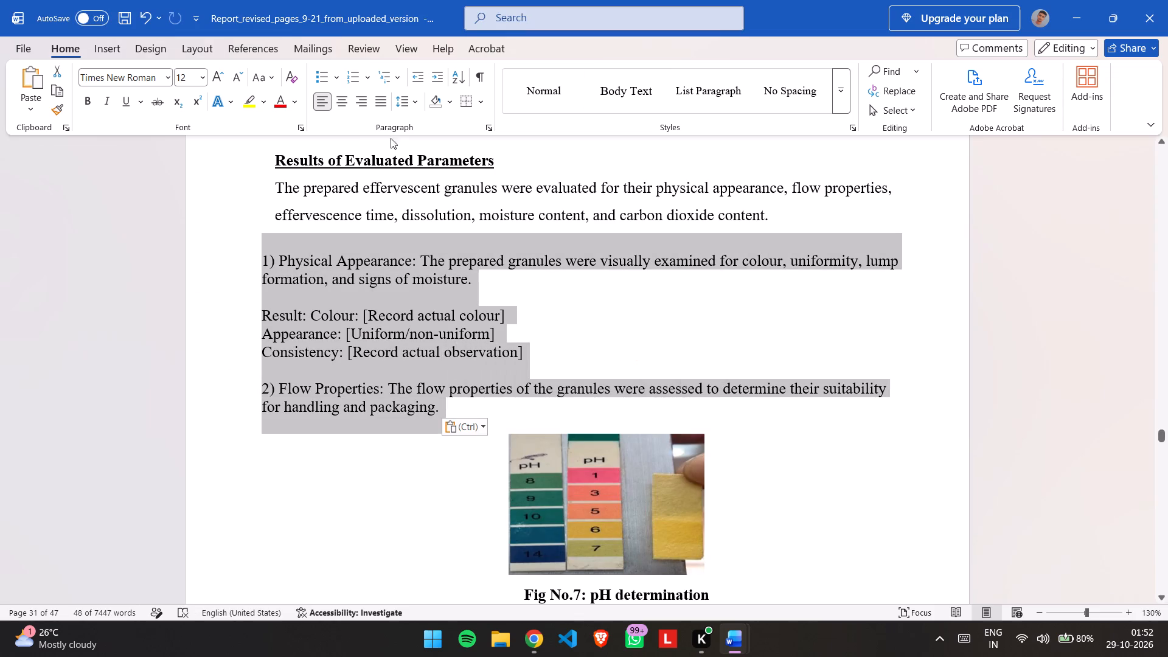
{"action": "left_click", "coordinate": [352, 72]}
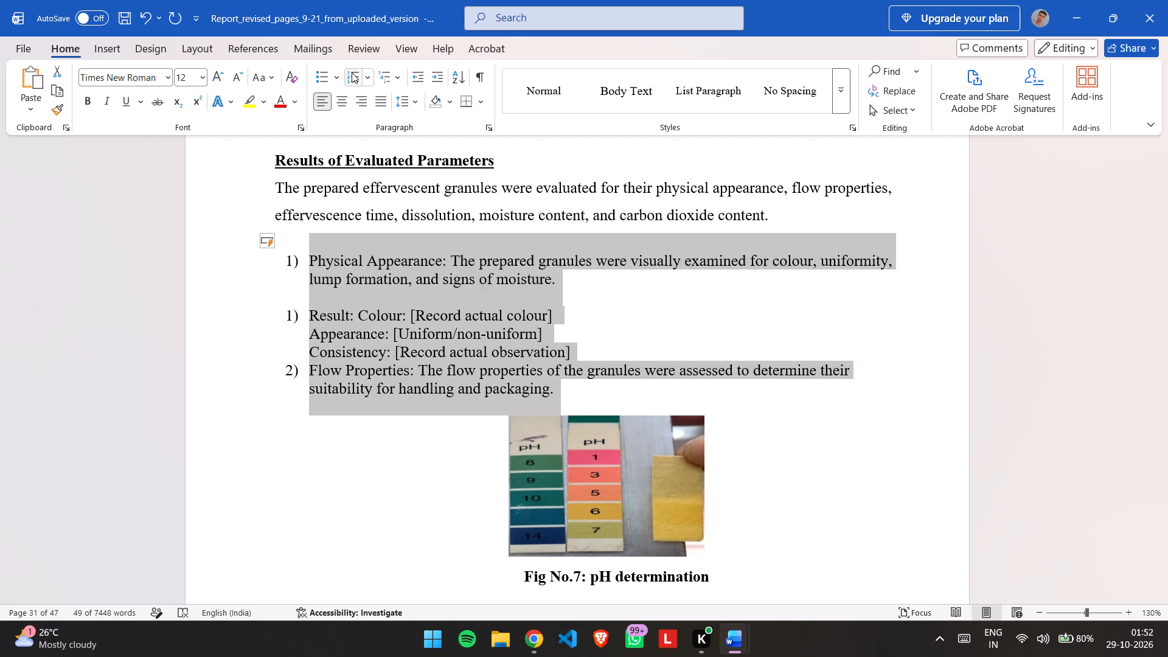
{"action": "left_click", "coordinate": [352, 72]}
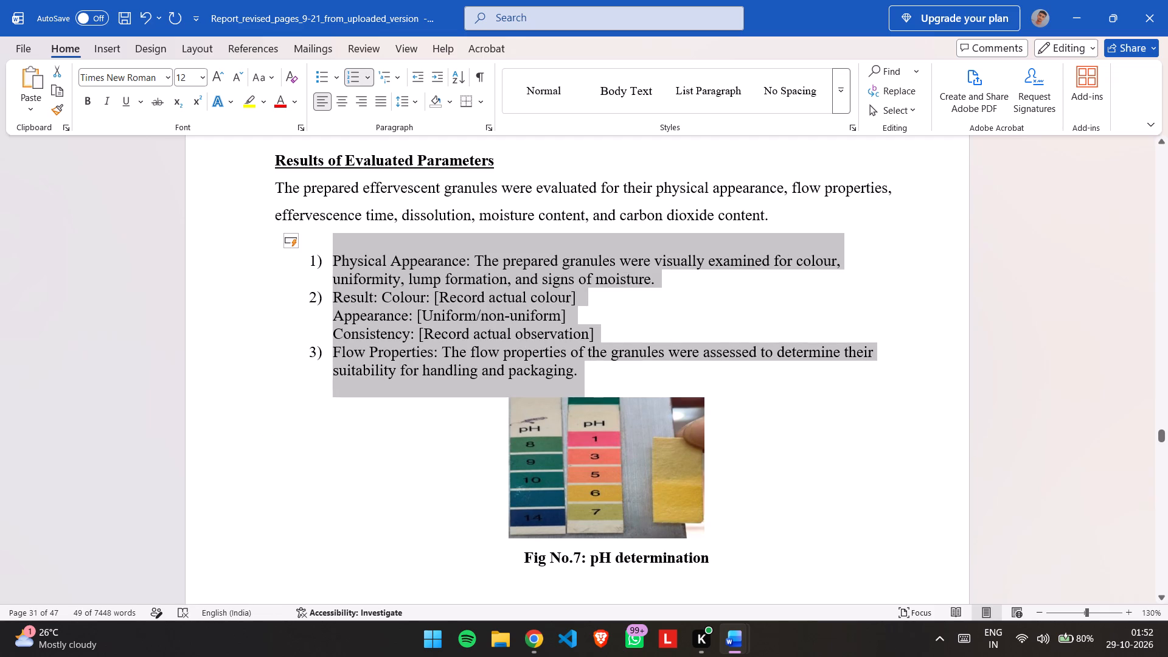
{"action": "left_click", "coordinate": [321, 509]}
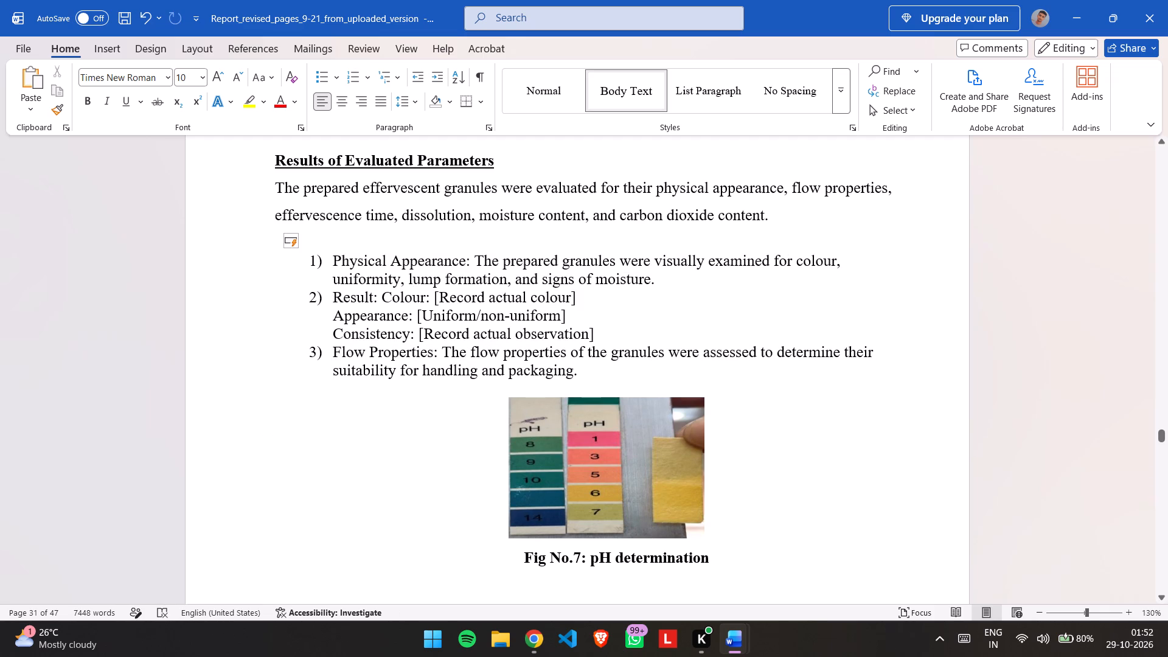
Set line spacing to 1.5 from the Results of Evaluated Parameters heading through the Flow Properties paragraph.
{"action": "left_click_drag", "start_coordinate": [262, 158], "coordinate": [589, 378]}
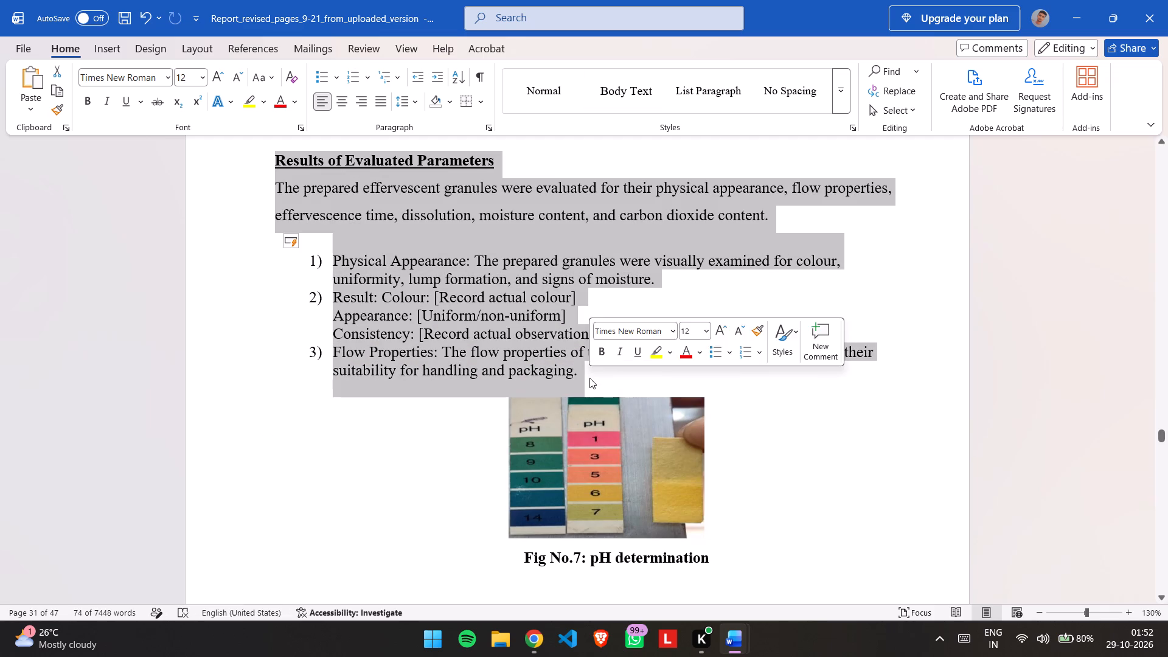
{"action": "left_click", "coordinate": [419, 107]}
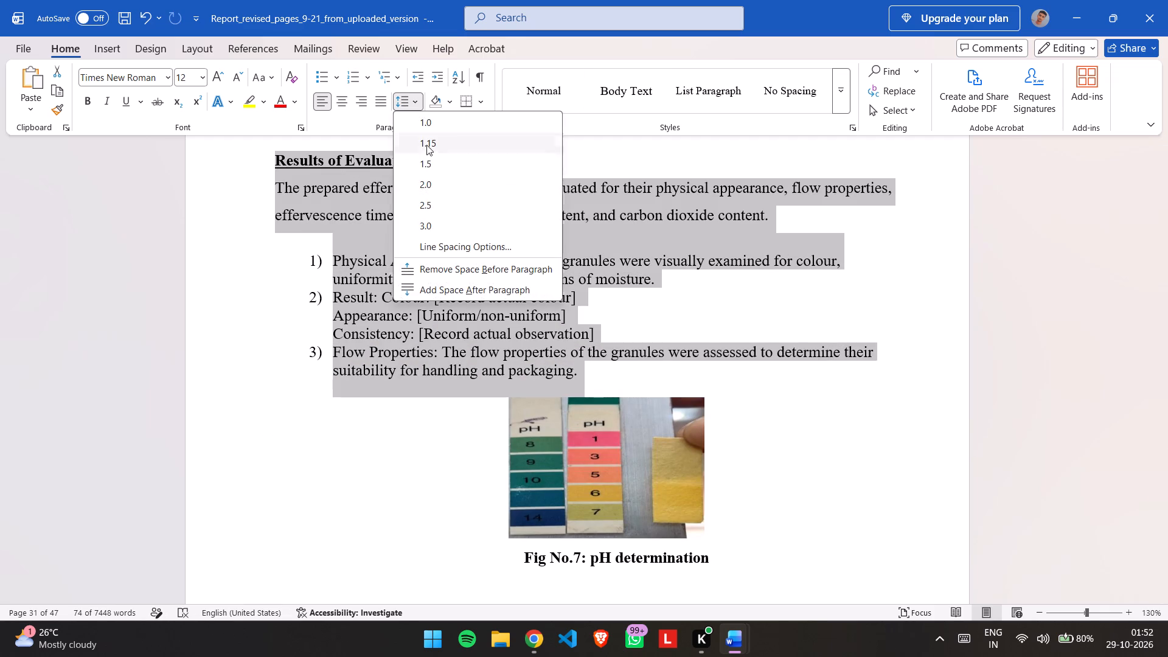
{"action": "left_click", "coordinate": [428, 159]}
{"action": "left_click", "coordinate": [445, 317]}
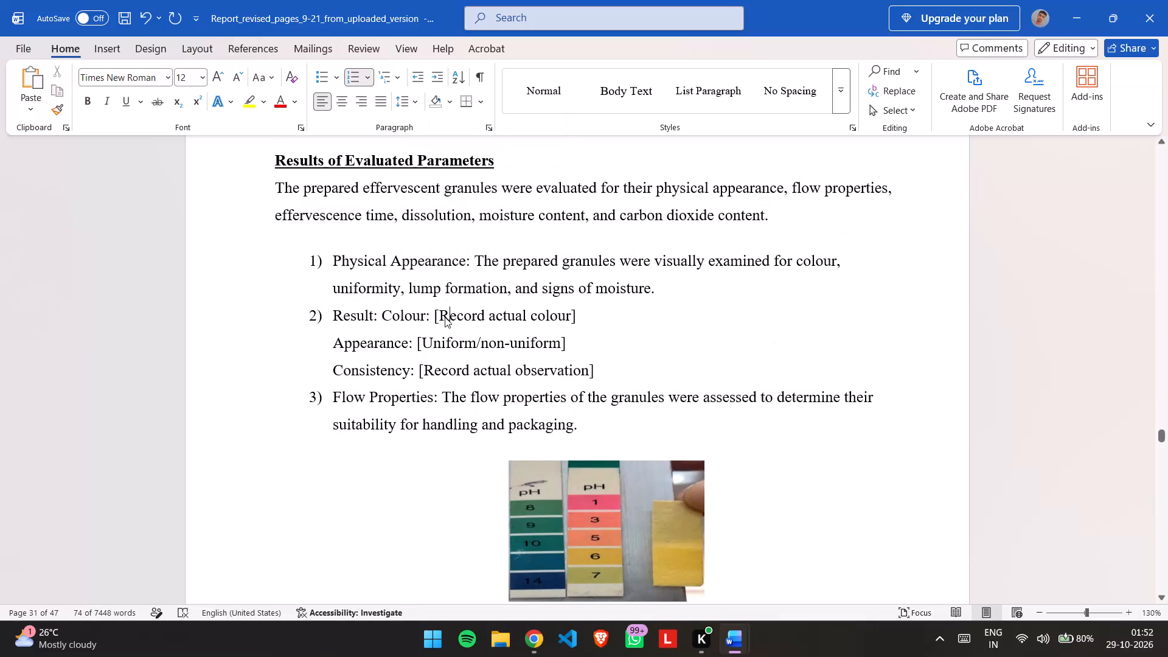
Compare the page fit and the results following the pH figure, from Homogeneity to Spreadability, in the revised and original reports.
{"action": "scroll", "coordinate": [611, 391], "scroll_direction": "down", "scroll_amount": 1}
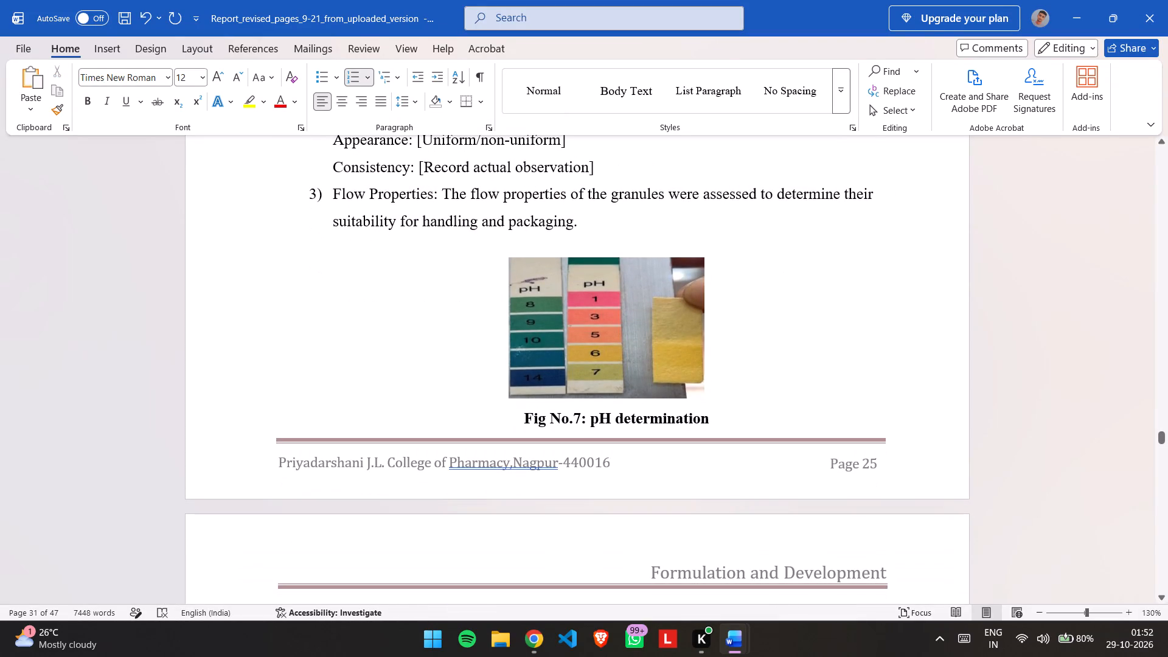
{"action": "scroll", "coordinate": [739, 378], "scroll_direction": "up", "scroll_amount": 3}
{"action": "scroll", "coordinate": [739, 378], "scroll_direction": "down", "scroll_amount": 3}
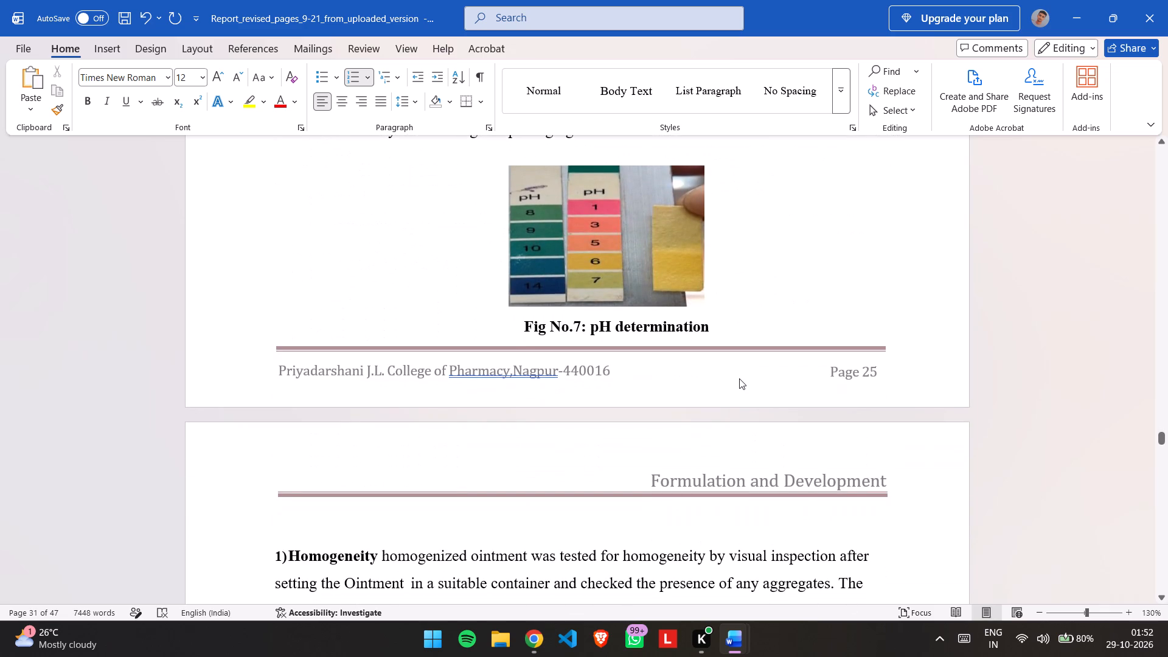
{"action": "scroll", "coordinate": [739, 378], "scroll_direction": "down", "scroll_amount": 1}
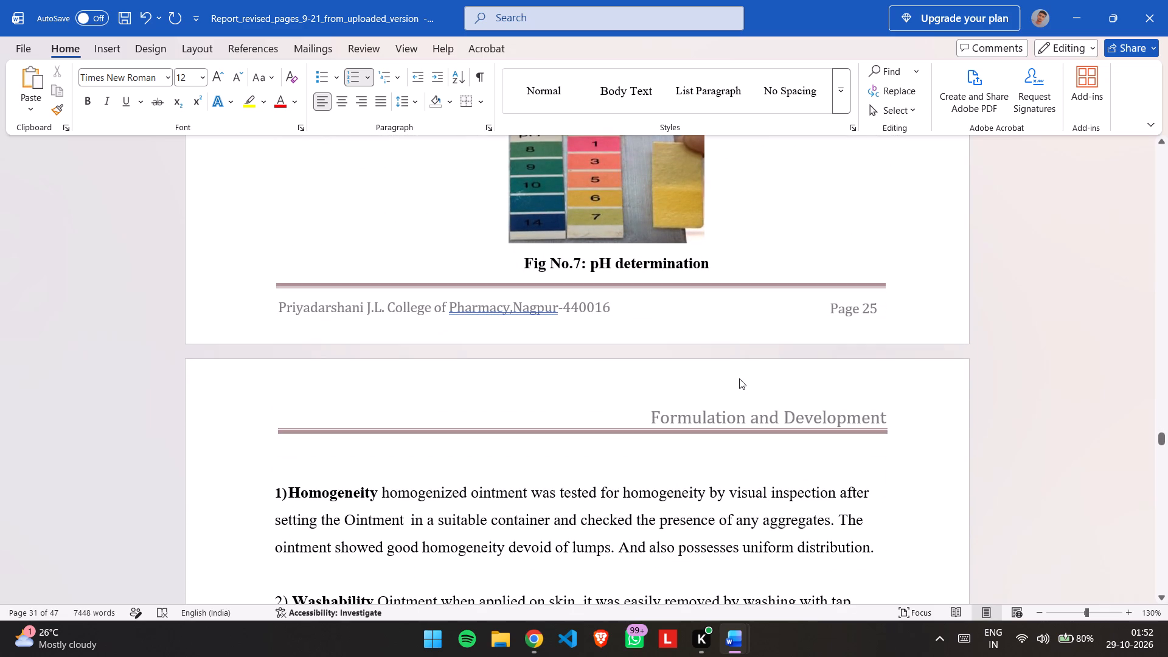
{"action": "scroll", "coordinate": [582, 332], "scroll_direction": "down", "scroll_amount": 1}
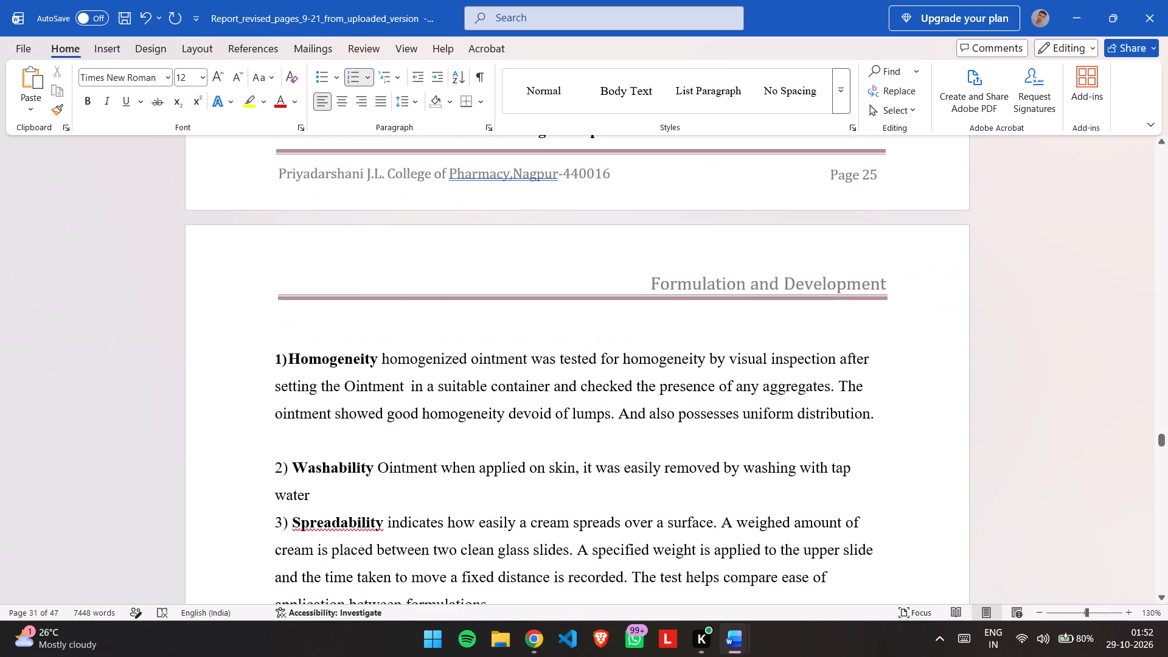
{"action": "scroll", "coordinate": [582, 332], "scroll_direction": "up", "scroll_amount": 3}
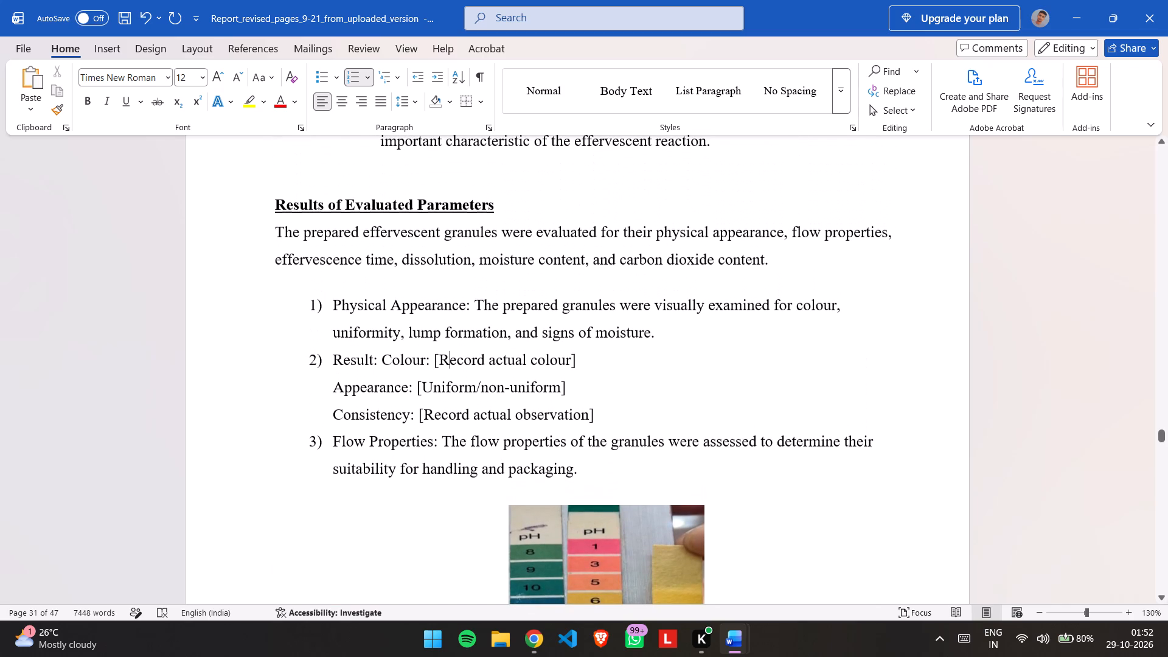
{"action": "scroll", "coordinate": [582, 332], "scroll_direction": "down", "scroll_amount": 1}
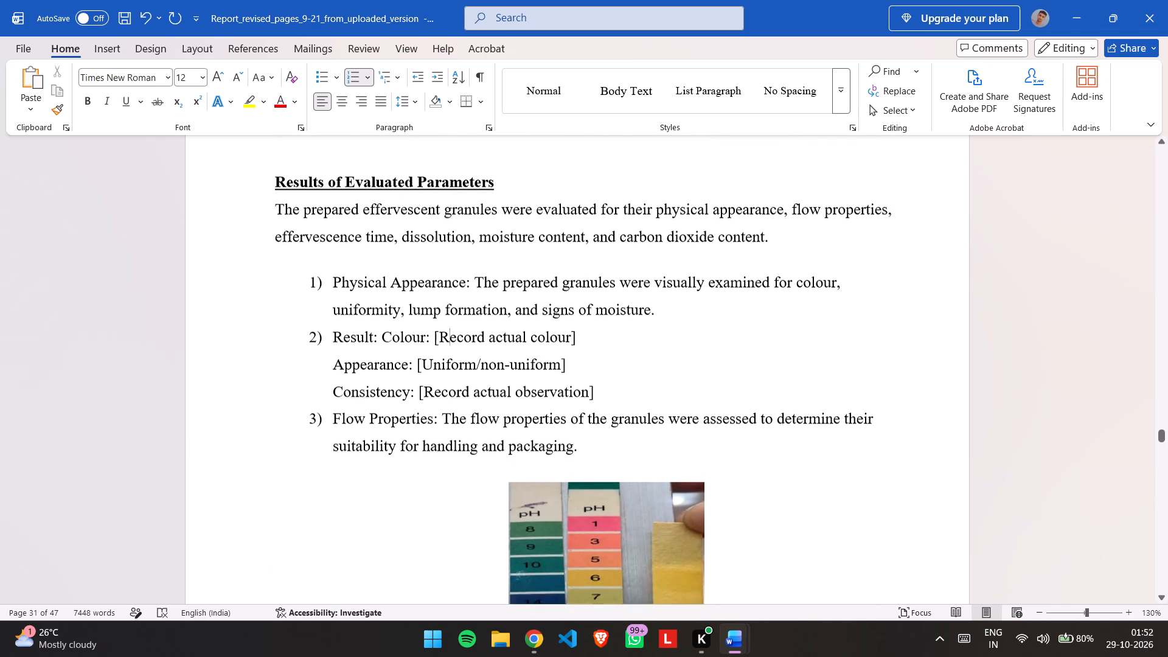
{"action": "scroll", "coordinate": [582, 332], "scroll_direction": "down", "scroll_amount": 1}
{"action": "key", "text": "alt+Tab"}
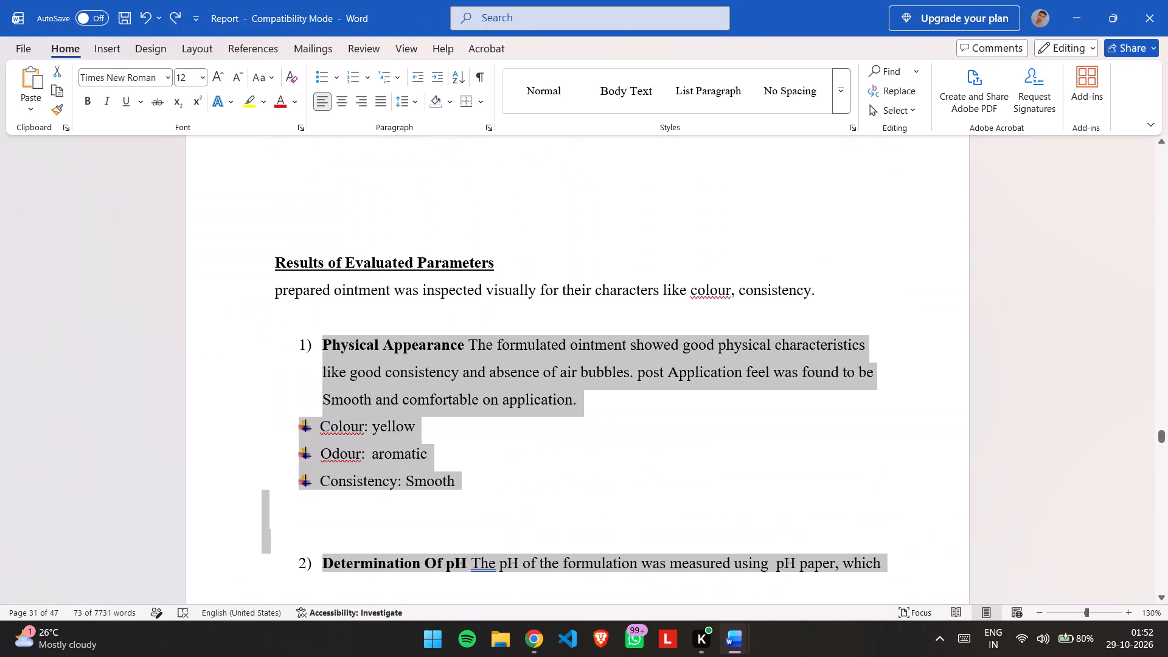
{"action": "scroll", "coordinate": [582, 332], "scroll_direction": "down", "scroll_amount": 4}
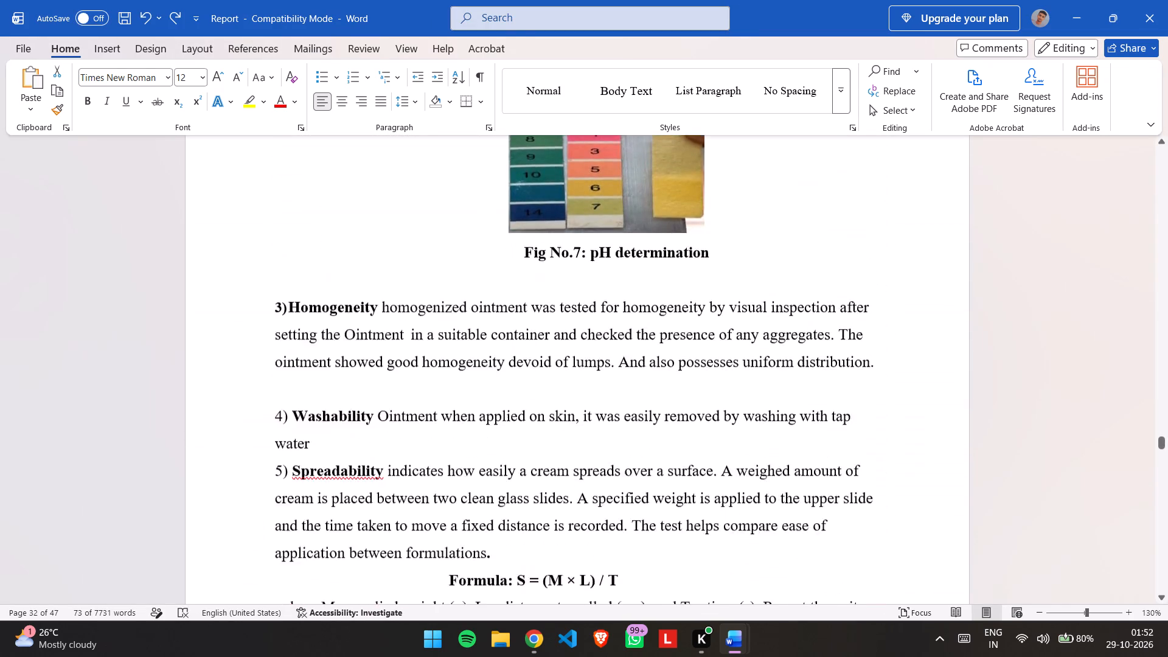
{"action": "scroll", "coordinate": [582, 332], "scroll_direction": "down", "scroll_amount": 2}
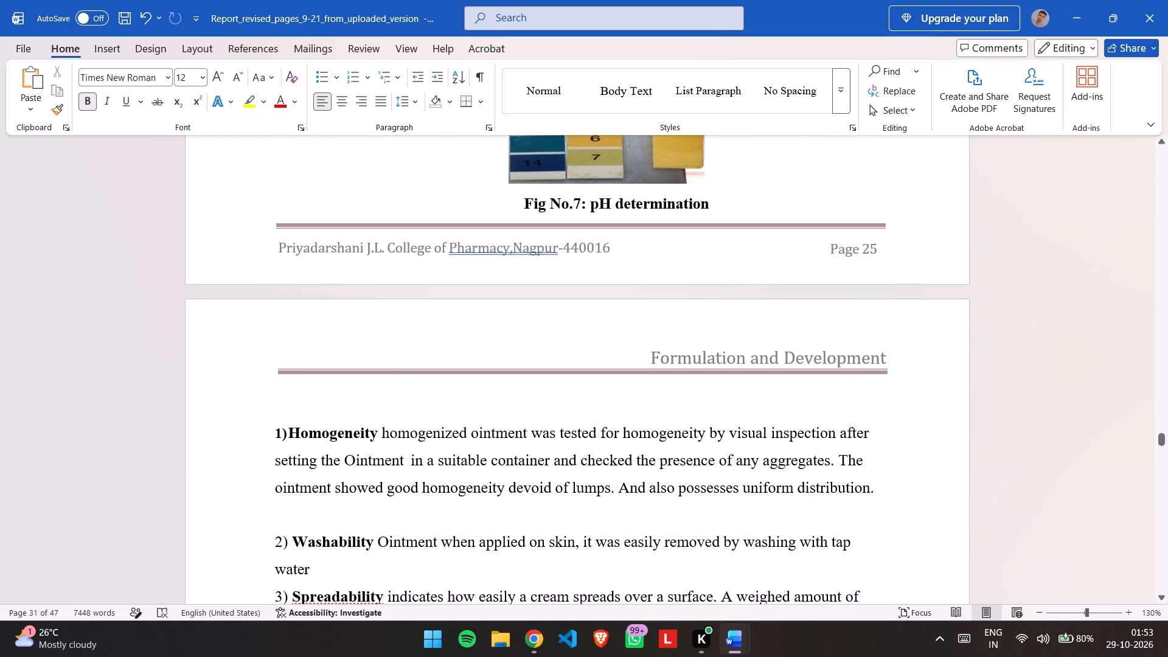
{"action": "scroll", "coordinate": [283, 413], "scroll_direction": "down", "scroll_amount": 3}
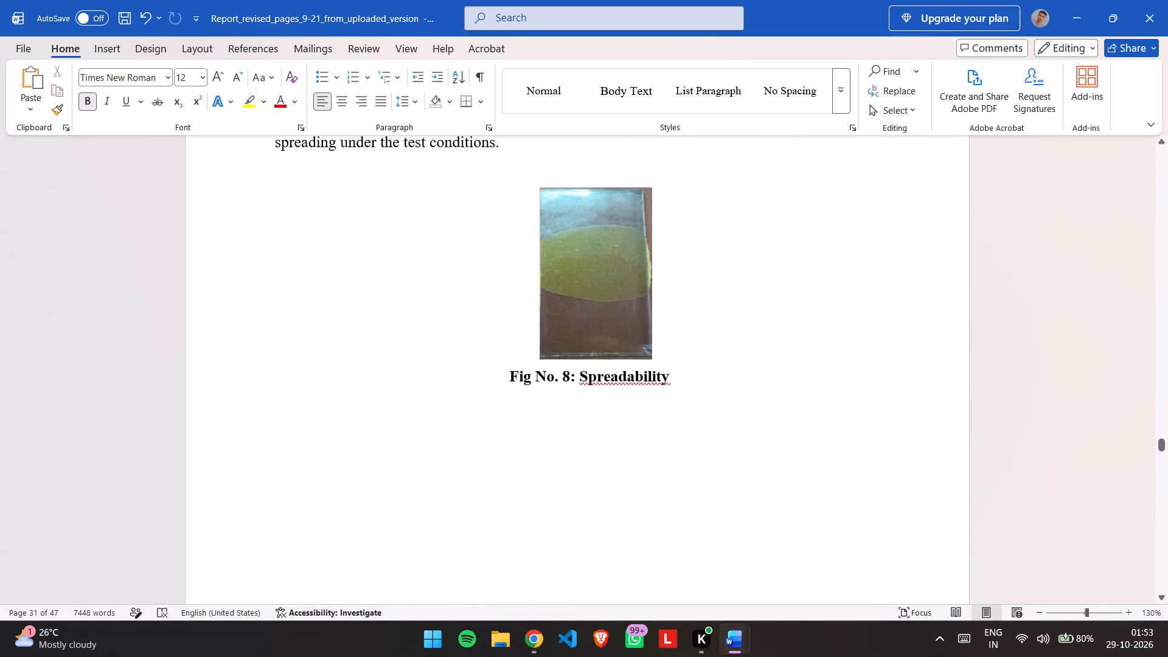
{"action": "scroll", "coordinate": [283, 413], "scroll_direction": "up", "scroll_amount": 2}
{"action": "scroll", "coordinate": [268, 175], "scroll_direction": "up", "scroll_amount": 1}
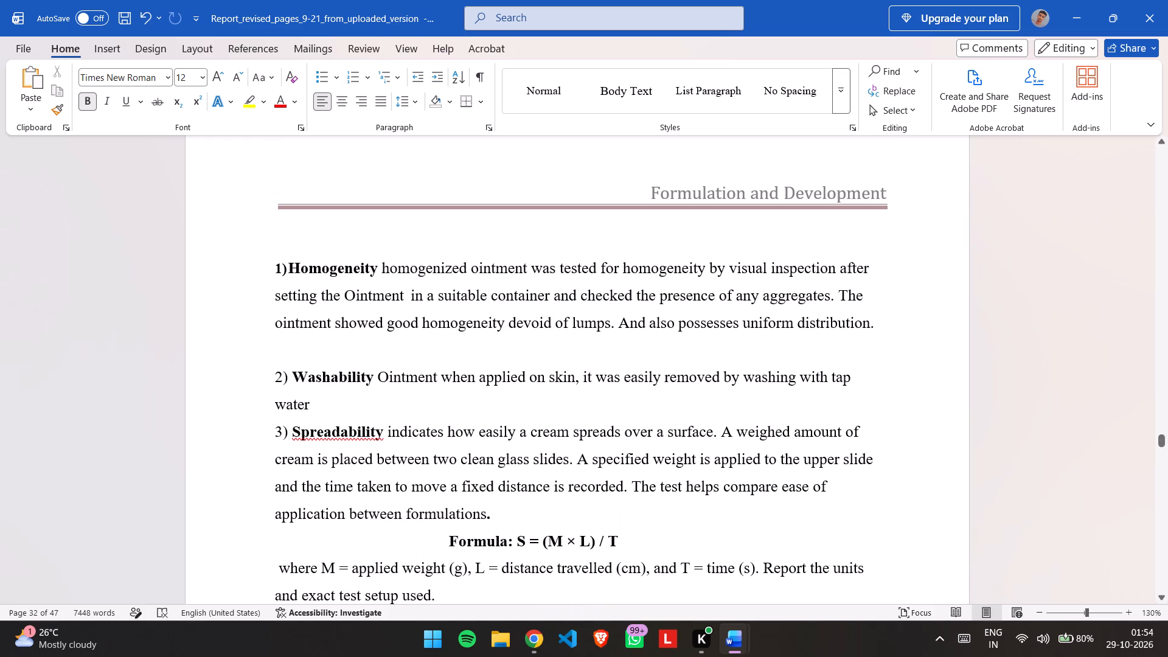
{"action": "left_click_drag", "start_coordinate": [275, 269], "coordinate": [447, 453]}
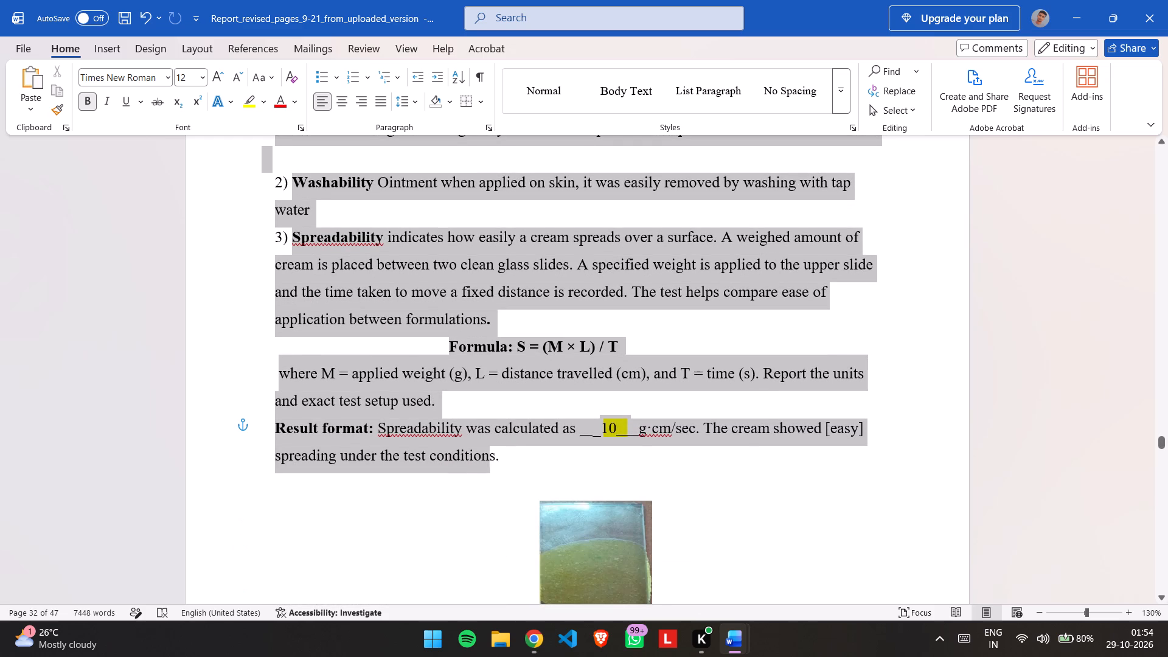
{"action": "left_click_drag", "start_coordinate": [447, 453], "coordinate": [513, 453]}
{"action": "key", "text": "ctrl+v"}
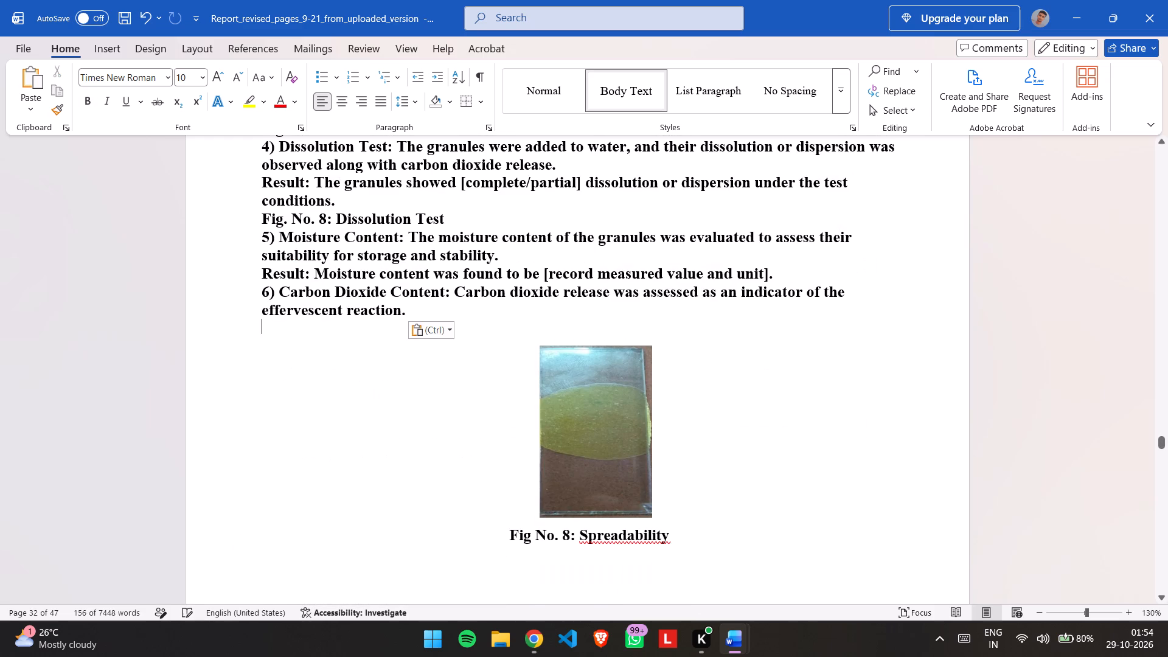
{"action": "left_click", "coordinate": [444, 331]}
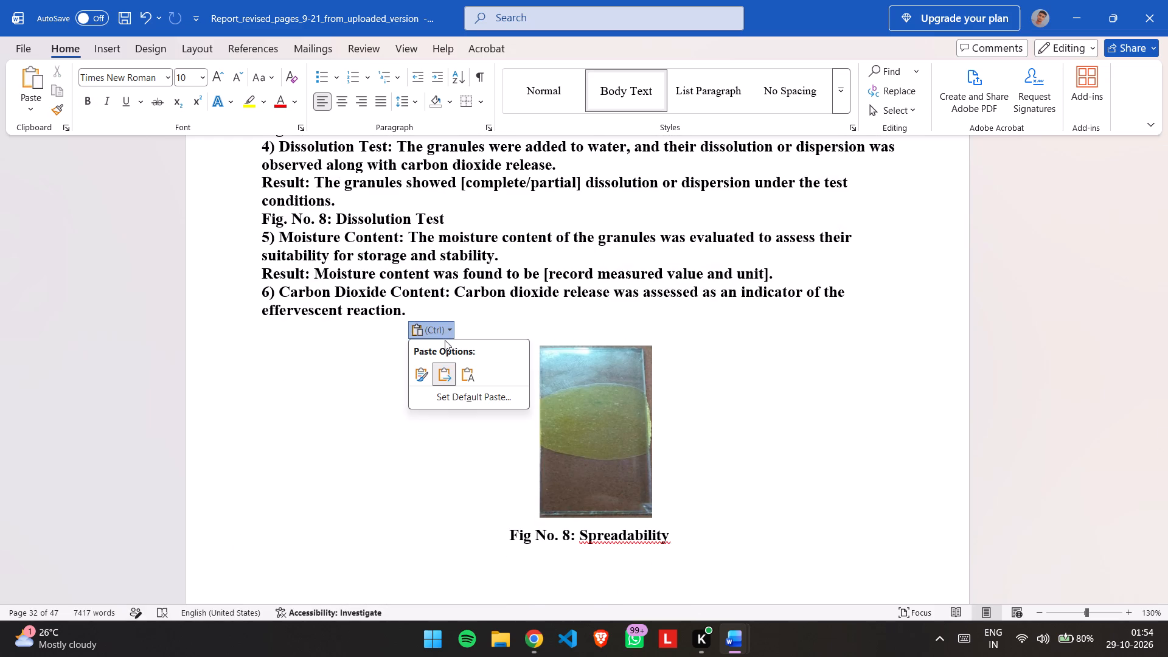
{"action": "left_click", "coordinate": [427, 366]}
Apply 1) style list numbering to all pasted paragraphs from Effervescence Time through Carbon Dioxide Content.
{"action": "scroll", "coordinate": [427, 366], "scroll_direction": "up", "scroll_amount": 1}
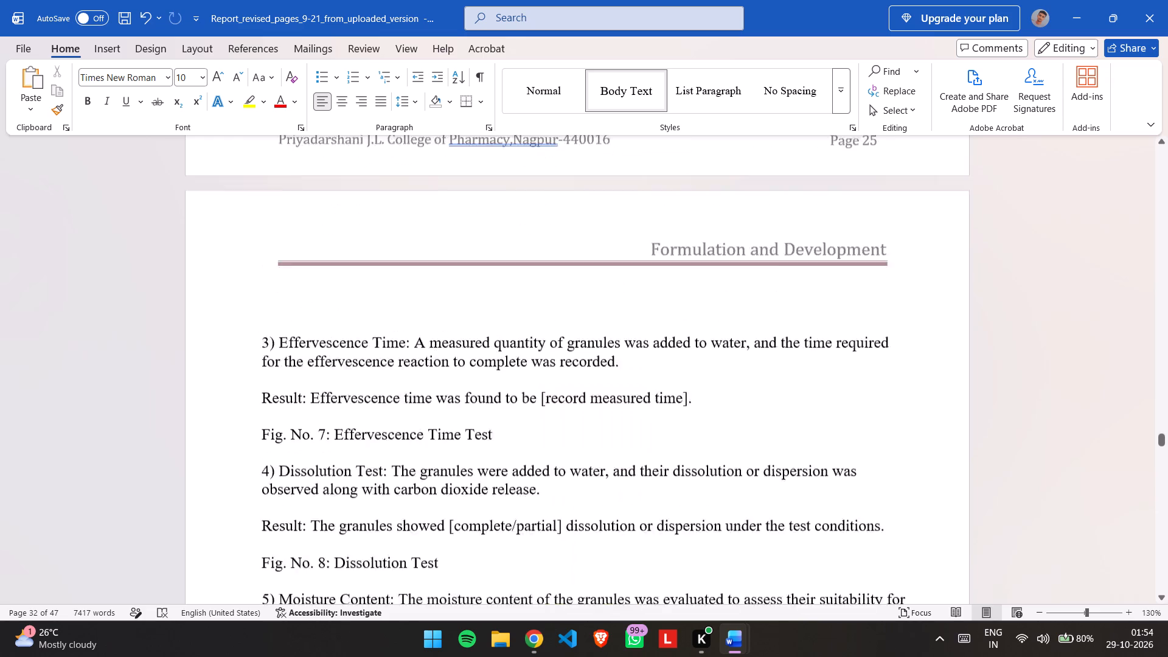
{"action": "scroll", "coordinate": [427, 366], "scroll_direction": "up", "scroll_amount": 2}
{"action": "scroll", "coordinate": [427, 366], "scroll_direction": "down", "scroll_amount": 2}
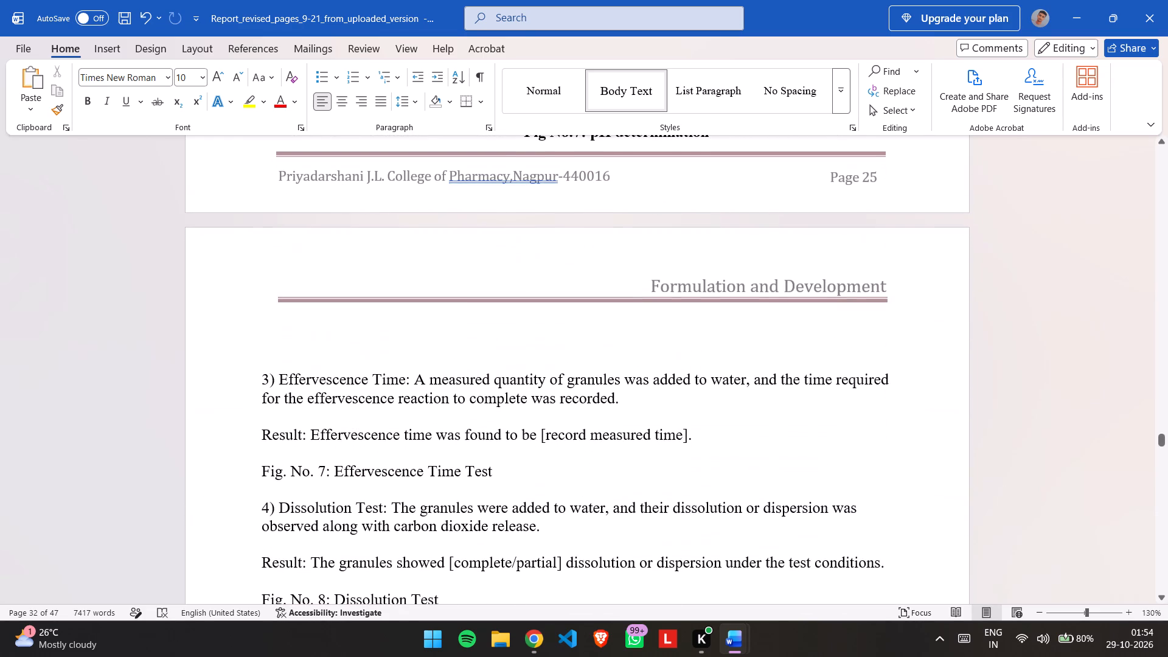
{"action": "left_click_drag", "start_coordinate": [254, 374], "coordinate": [334, 593]}
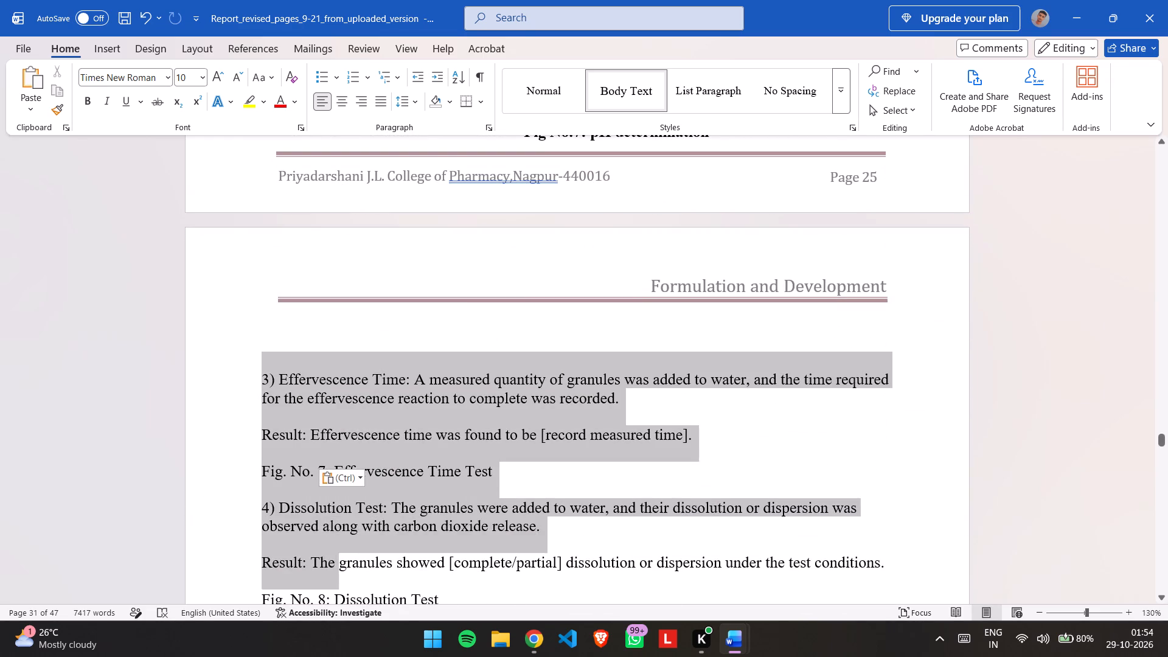
{"action": "left_click_drag", "start_coordinate": [334, 593], "coordinate": [338, 605]}
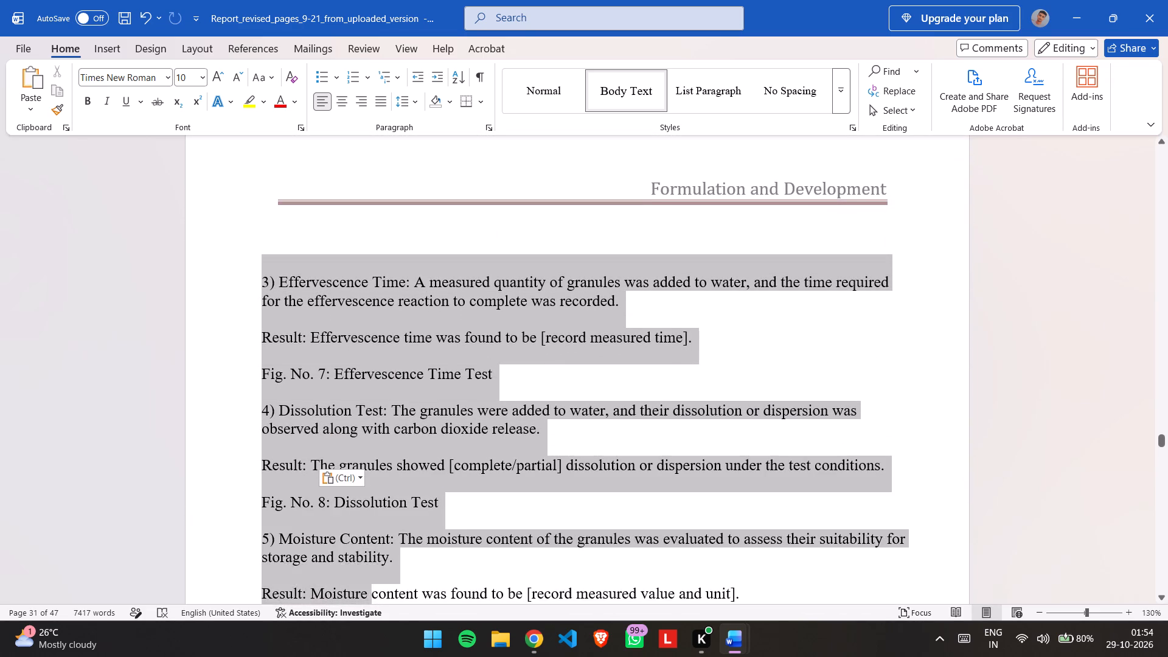
{"action": "left_click_drag", "start_coordinate": [338, 605], "coordinate": [324, 467]}
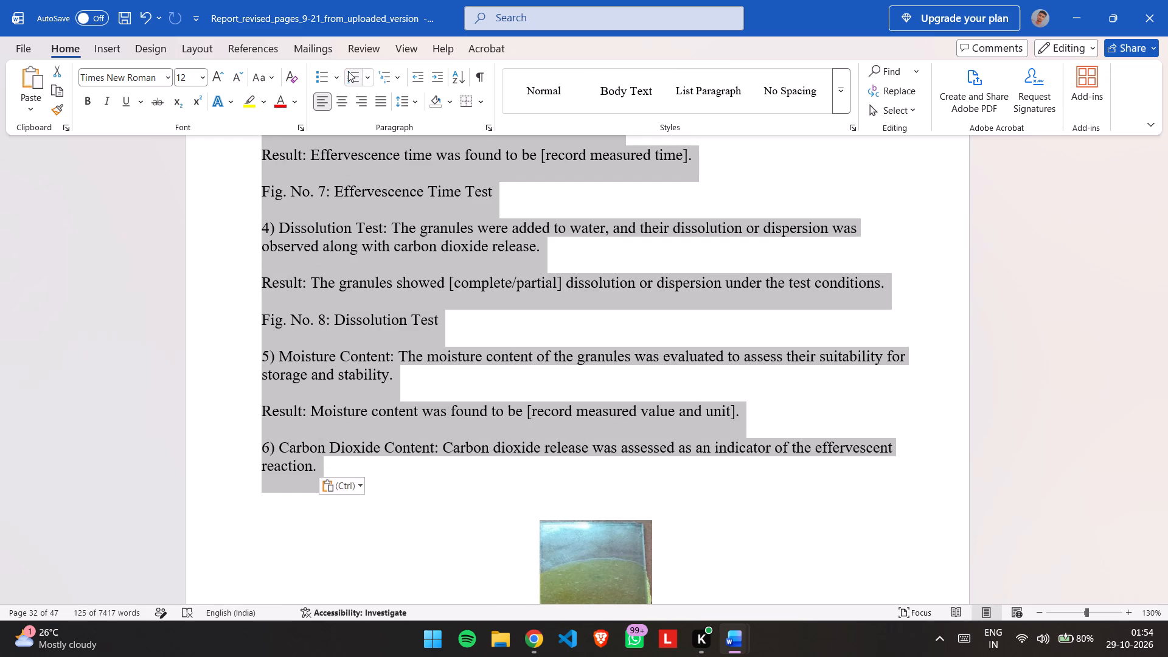
{"action": "left_click", "coordinate": [348, 71]}
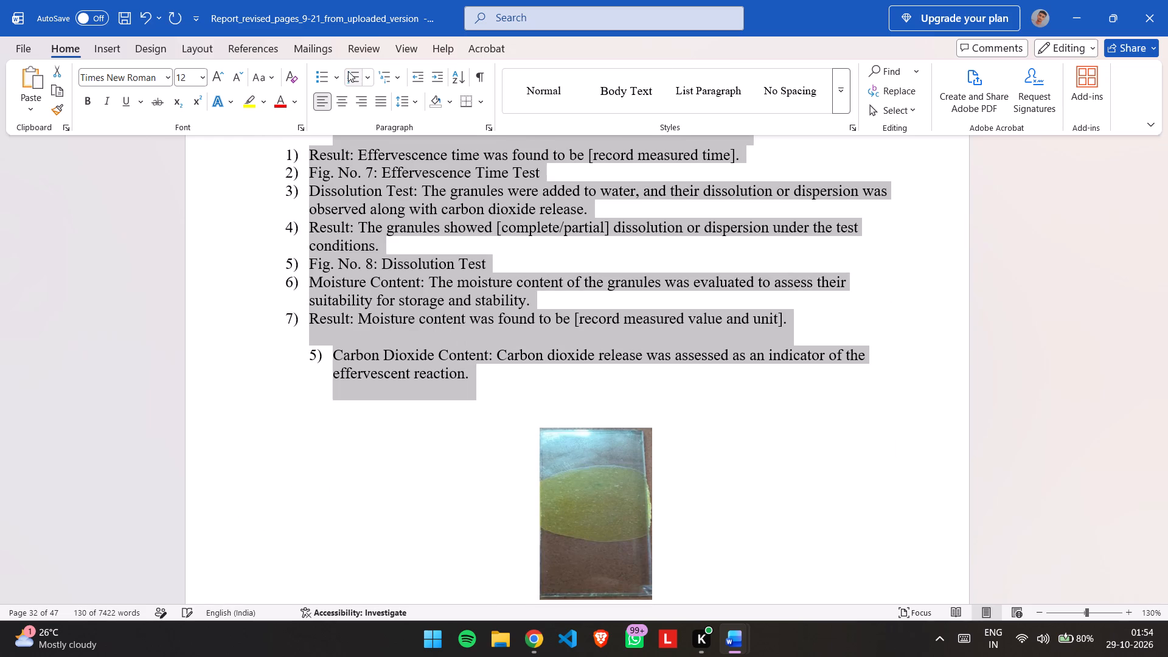
Delete the result line below the Effervescence Time paragraph on the page after the pH figure.
{"action": "scroll", "coordinate": [415, 280], "scroll_direction": "up", "scroll_amount": 3}
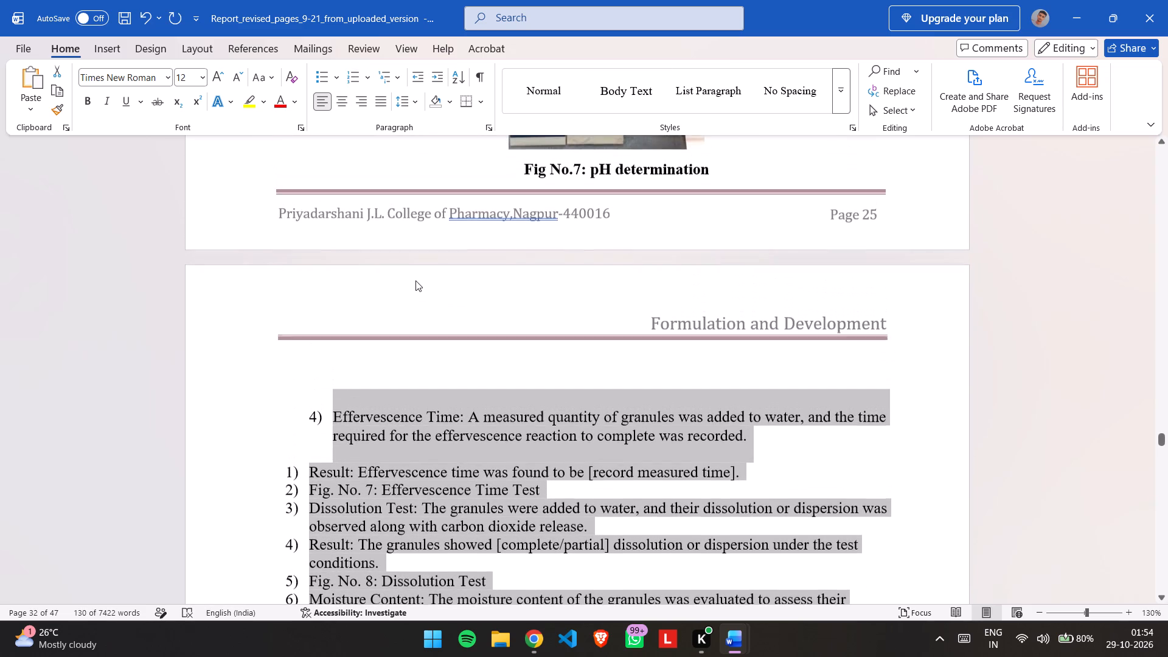
{"action": "scroll", "coordinate": [415, 280], "scroll_direction": "up", "scroll_amount": 2}
{"action": "scroll", "coordinate": [415, 280], "scroll_direction": "down", "scroll_amount": 2}
{"action": "scroll", "coordinate": [415, 280], "scroll_direction": "up", "scroll_amount": 1}
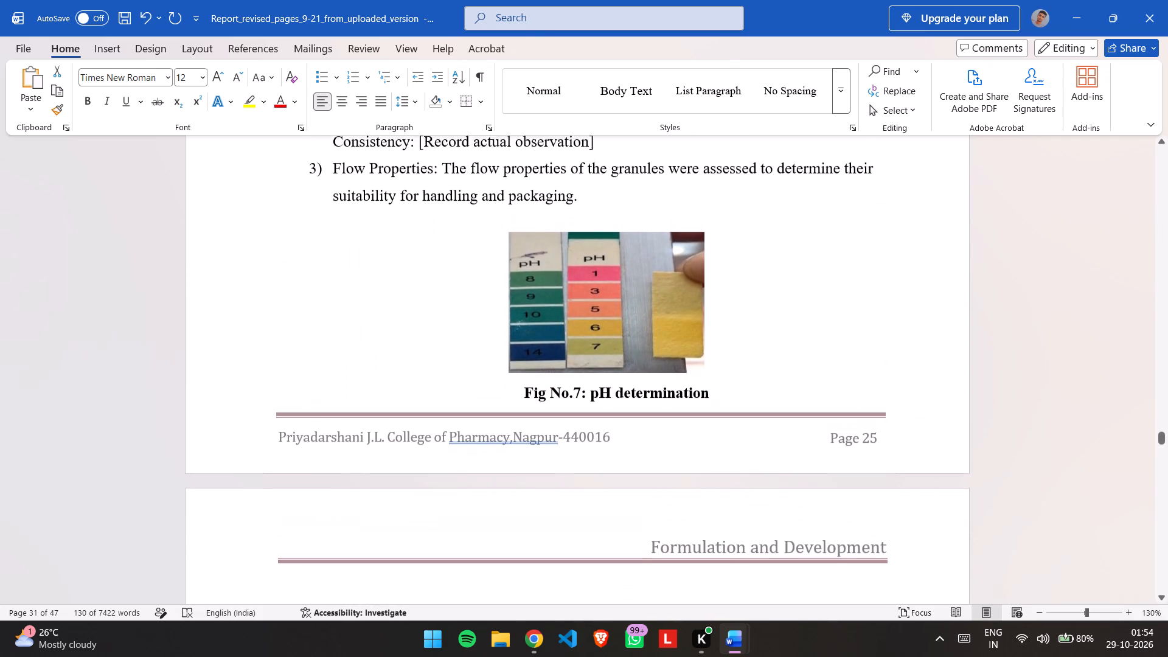
{"action": "scroll", "coordinate": [415, 280], "scroll_direction": "up", "scroll_amount": 1}
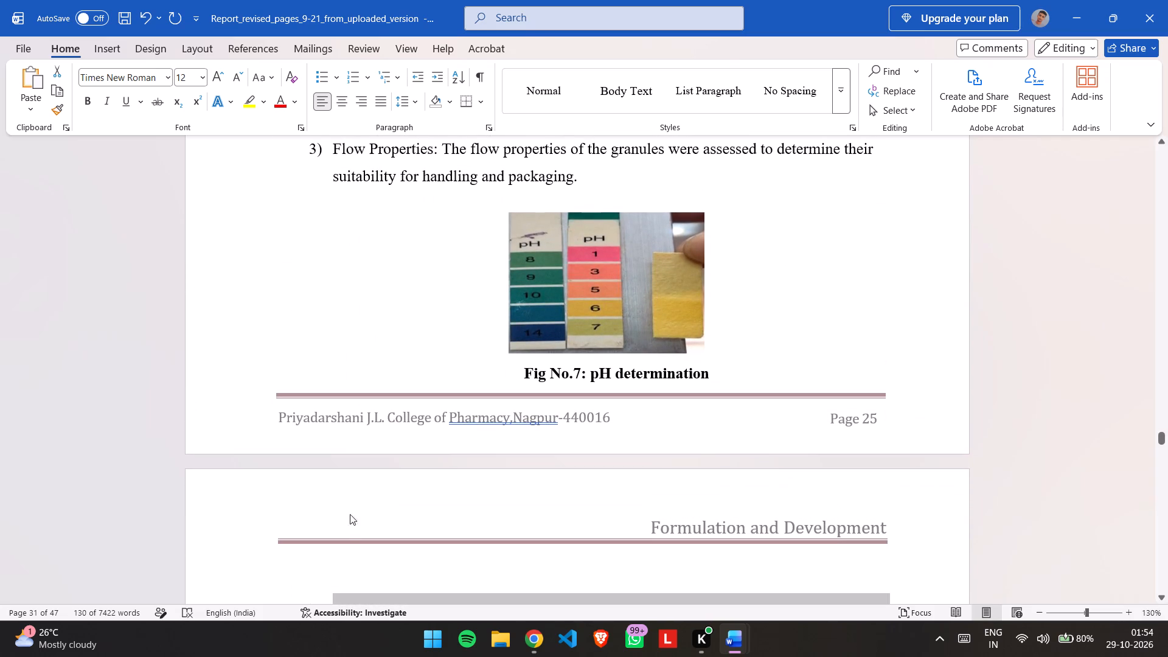
{"action": "scroll", "coordinate": [339, 565], "scroll_direction": "down", "scroll_amount": 2}
{"action": "left_click", "coordinate": [339, 512]}
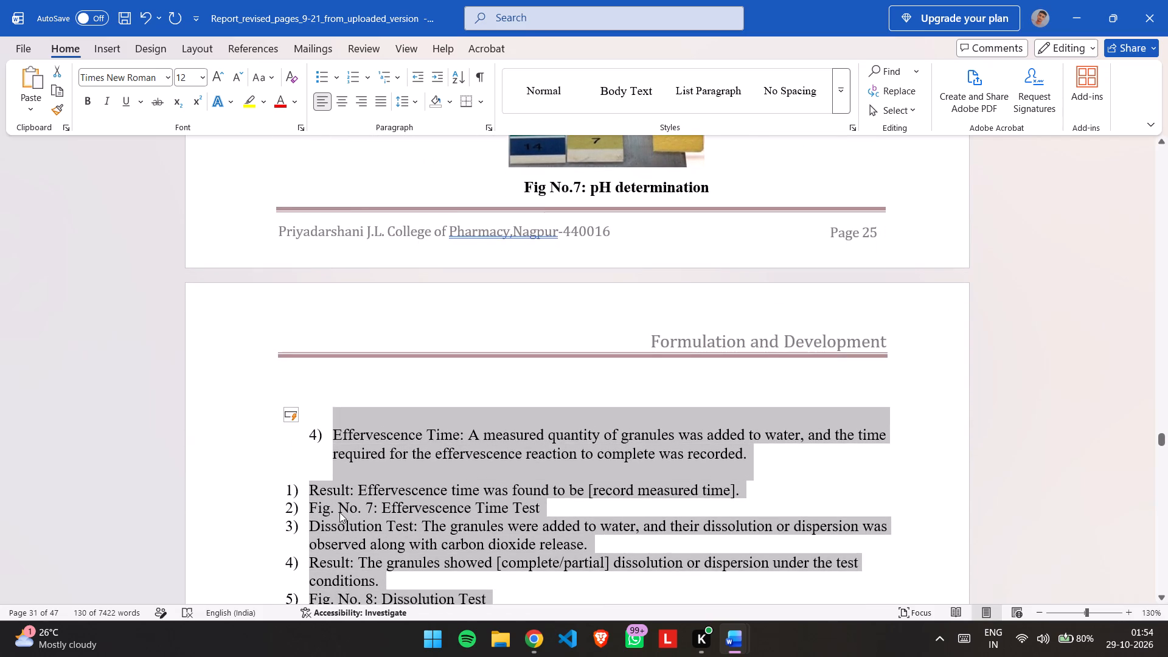
{"action": "scroll", "coordinate": [339, 512], "scroll_direction": "down", "scroll_amount": 1}
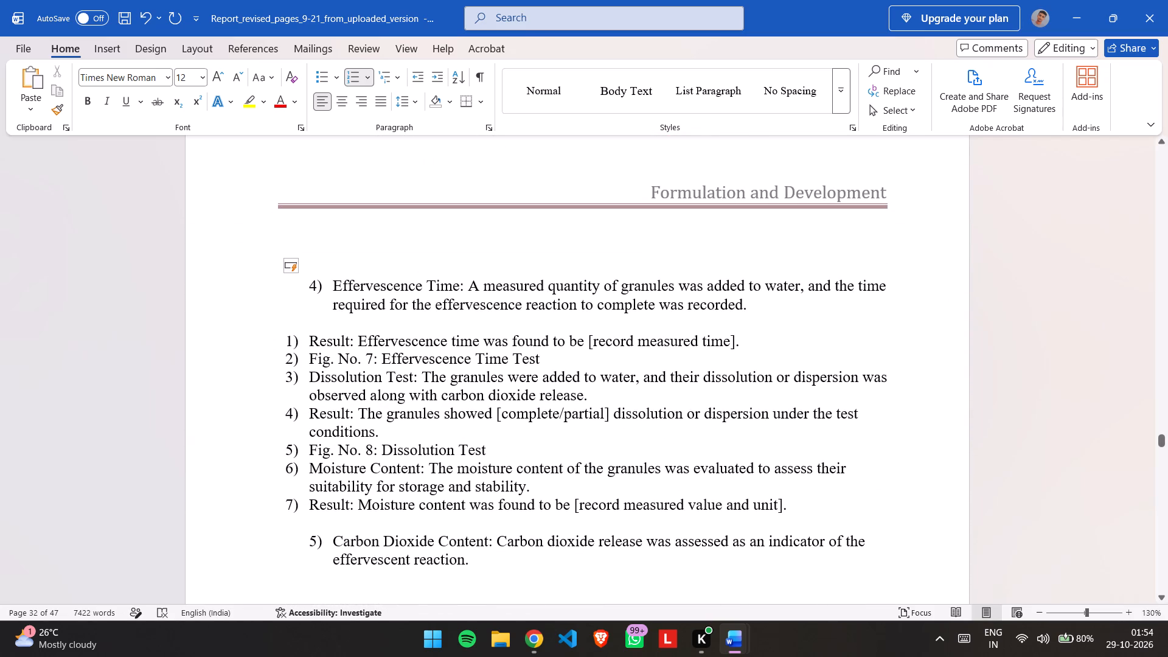
{"action": "left_click_drag", "start_coordinate": [742, 333], "coordinate": [593, 339]}
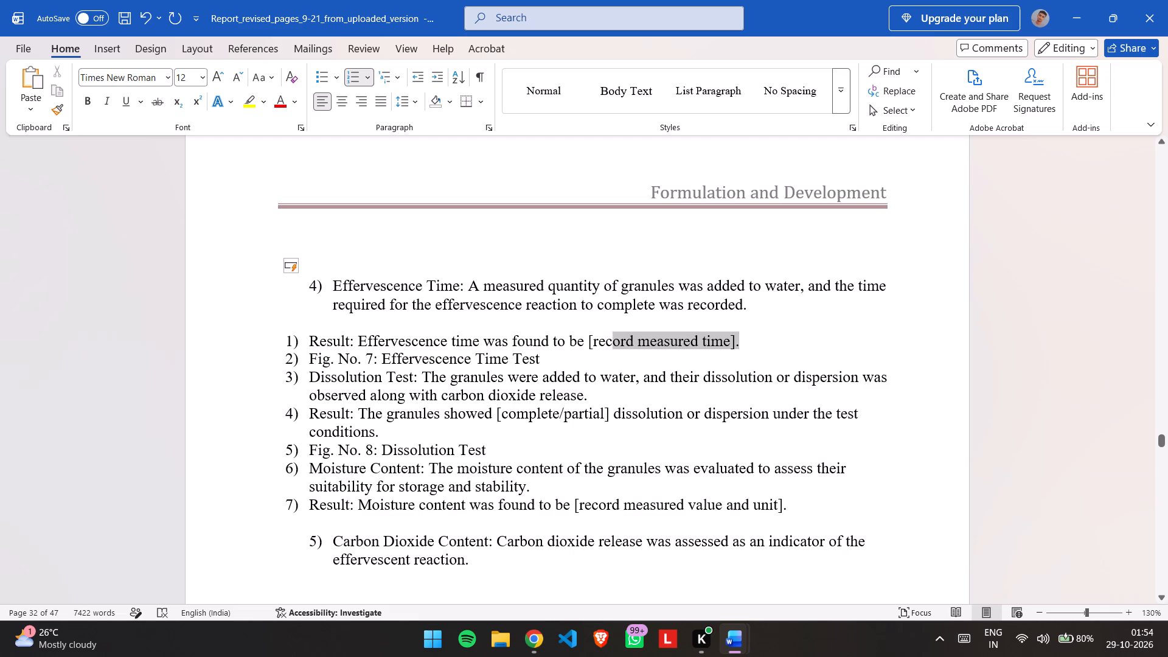
{"action": "left_click_drag", "start_coordinate": [593, 339], "coordinate": [282, 335]}
{"action": "key", "text": "BackSpace"}
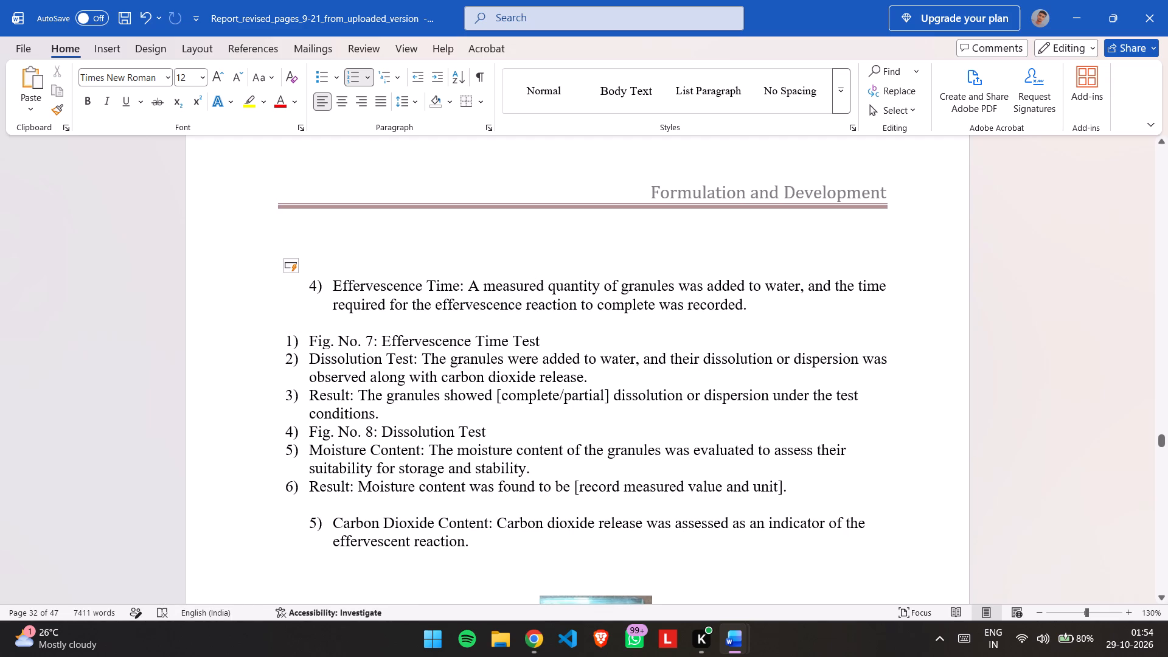
Delete the Fig. No. 7: Effervescence Time Test caption line together with its leftover empty paragraph.
{"action": "left_click_drag", "start_coordinate": [555, 339], "coordinate": [287, 349]}
{"action": "left_click_drag", "start_coordinate": [287, 349], "coordinate": [282, 342]}
{"action": "key", "text": "BackSpace"}
{"action": "key", "text": "BackSpace"}
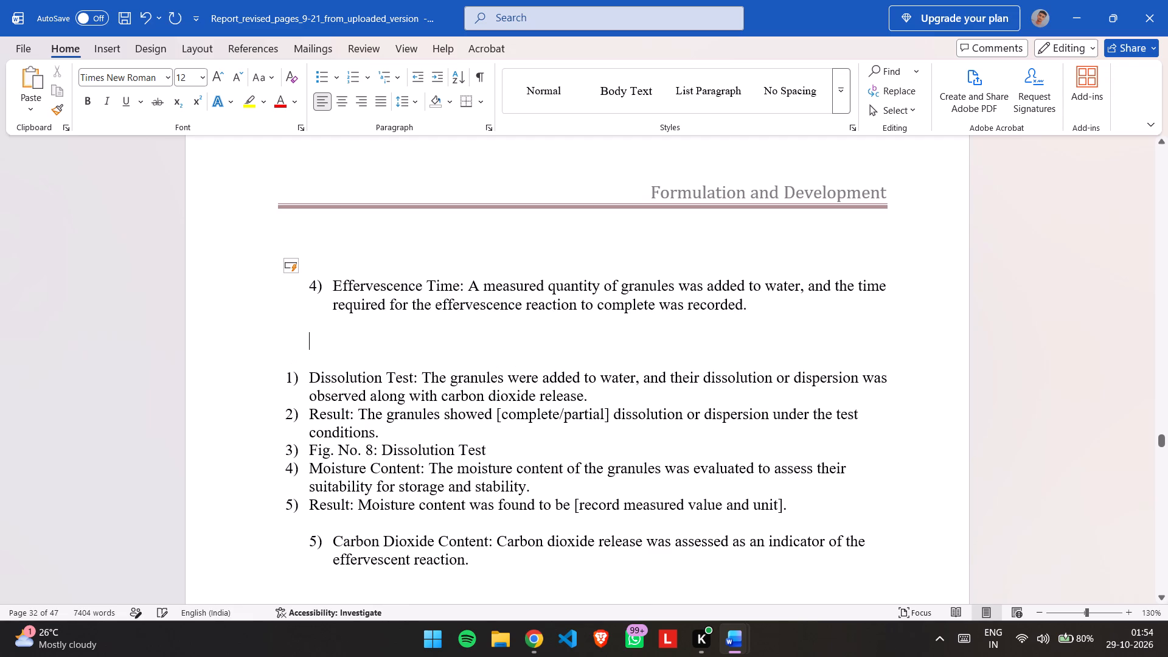
{"action": "key", "text": "BackSpace"}
{"action": "key", "text": "BackSpace"}
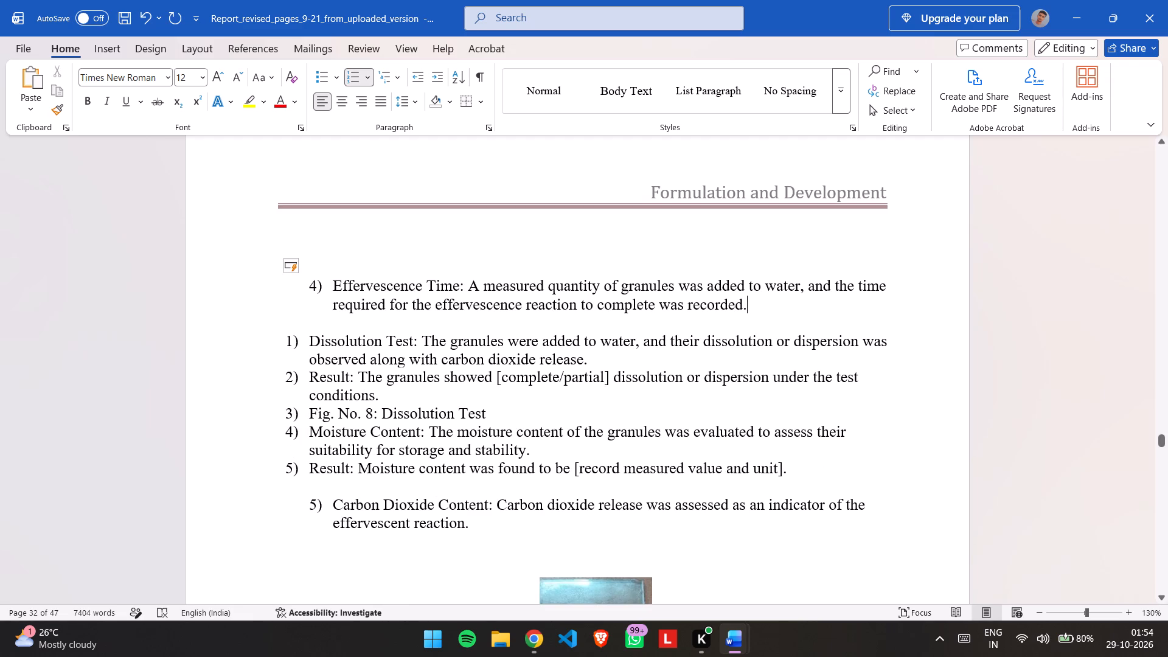
Remove the numbering from the Dissolution Test paragraph and delete its result line and Fig. No. 8 caption.
{"action": "left_click", "coordinate": [307, 344]}
{"action": "key", "text": "BackSpace"}
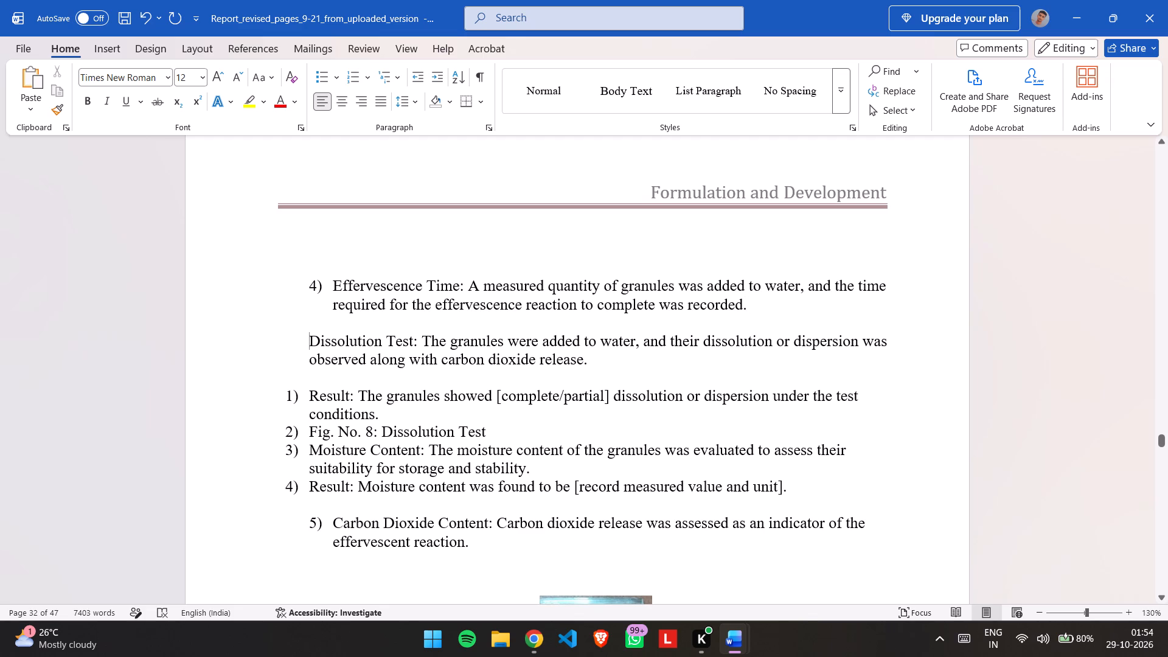
{"action": "left_click_drag", "start_coordinate": [306, 397], "coordinate": [382, 408]}
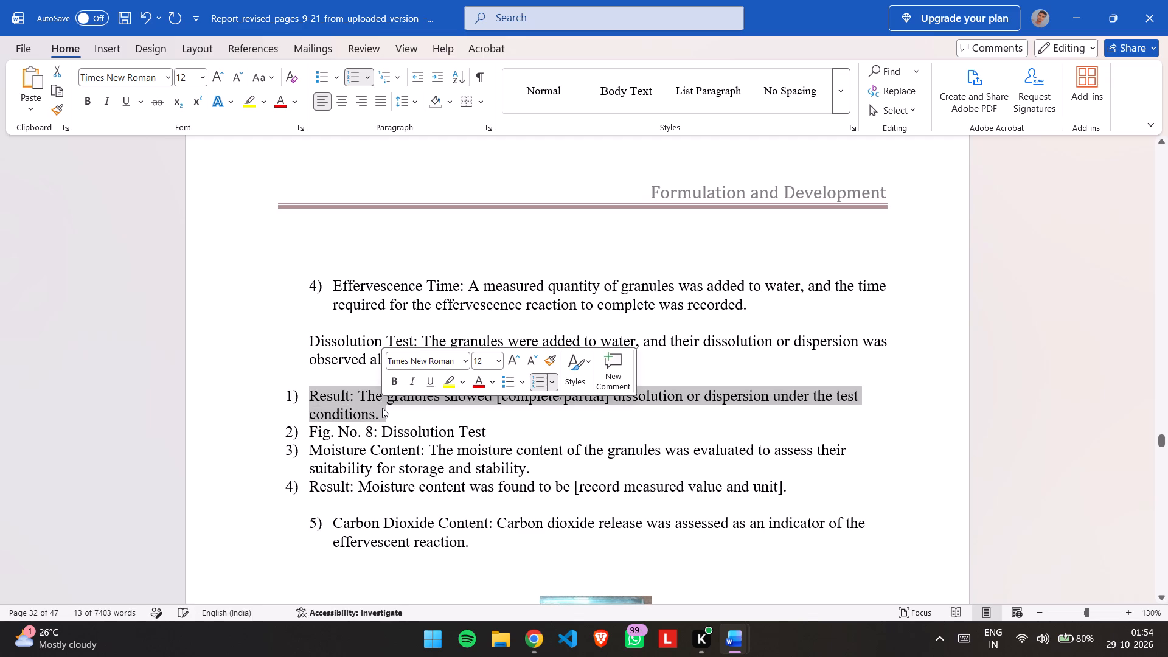
{"action": "key", "text": "BackSpace"}
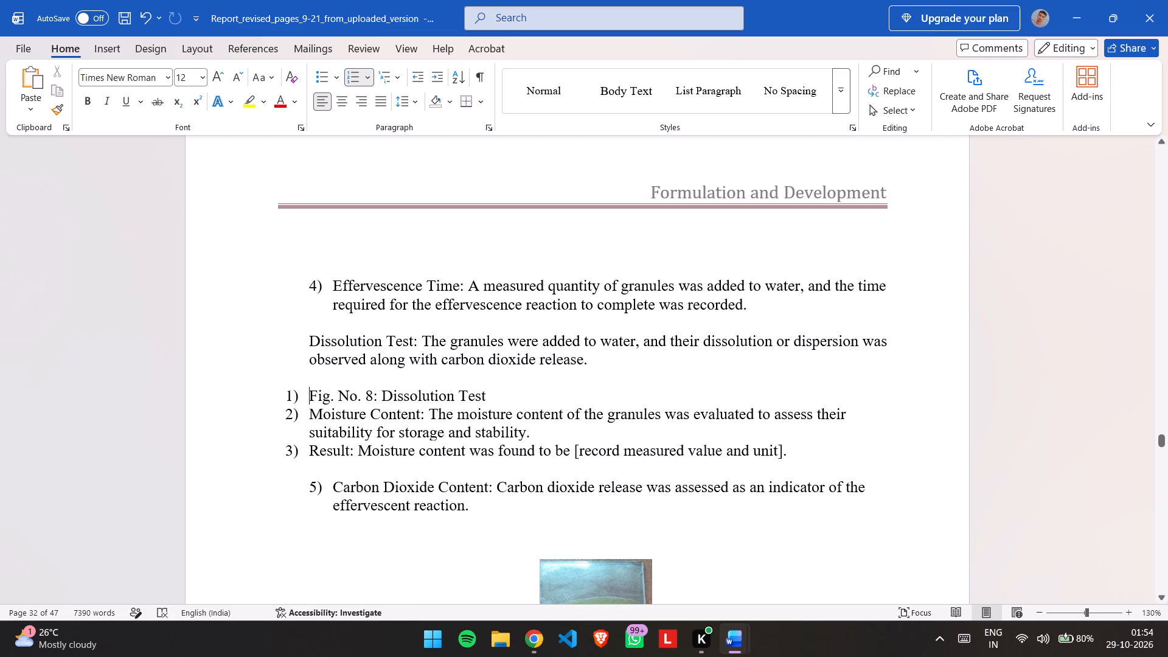
{"action": "left_click_drag", "start_coordinate": [490, 396], "coordinate": [285, 399]}
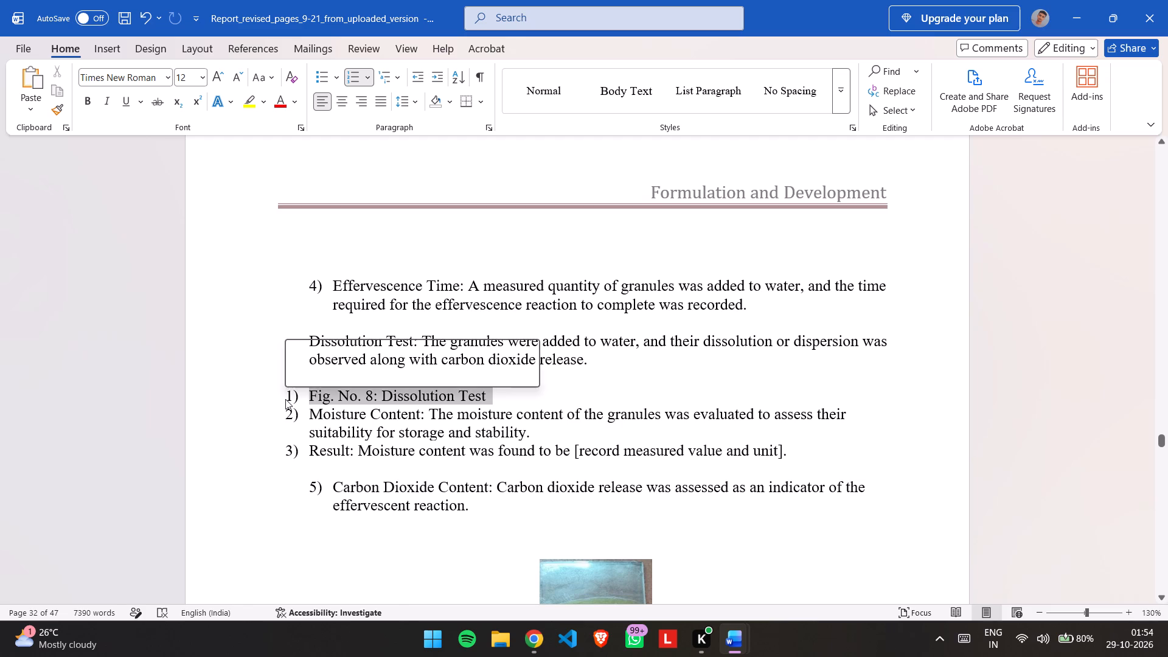
{"action": "key", "text": "BackSpace"}
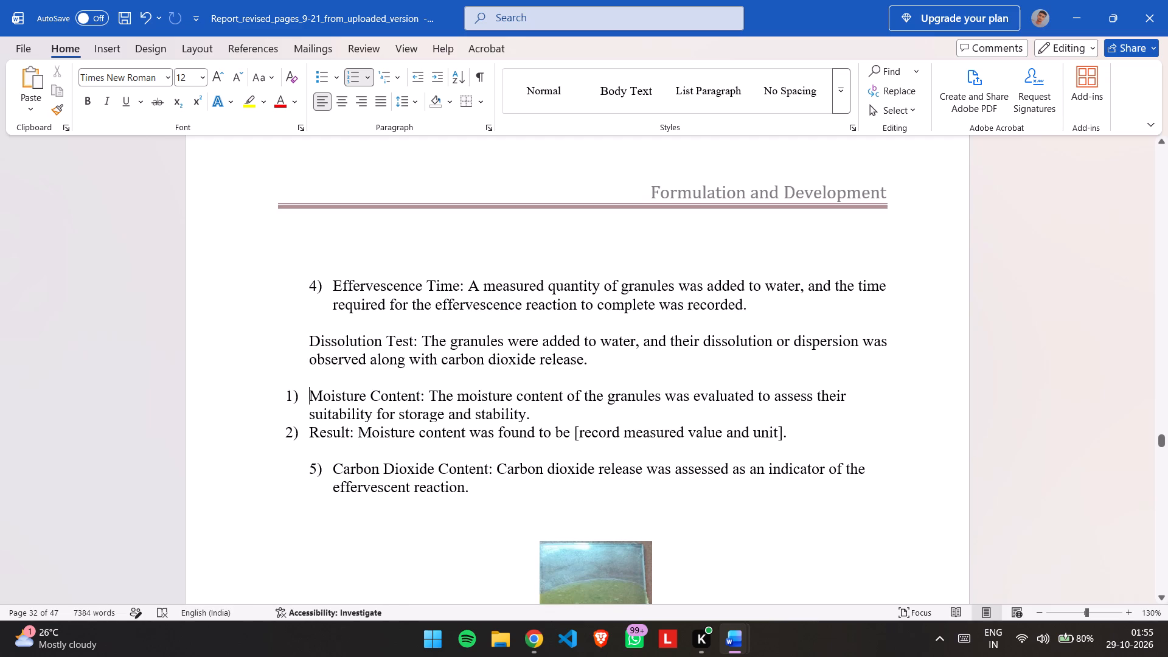
{"action": "key", "text": "BackSpace"}
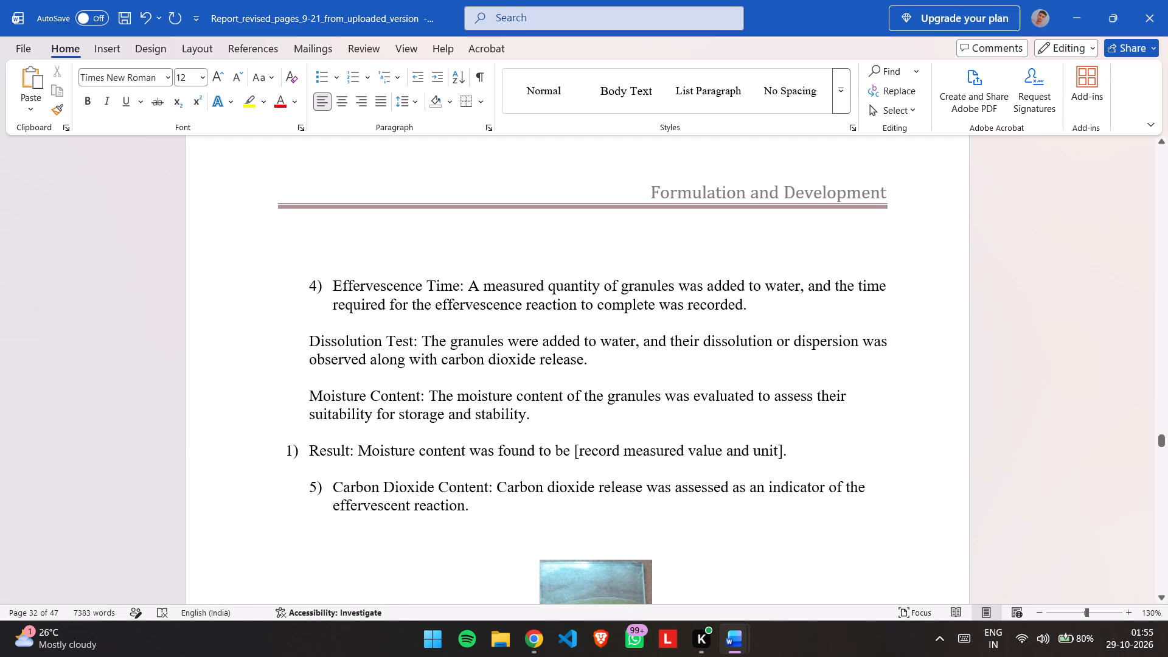
{"action": "left_click", "coordinate": [310, 456]}
{"action": "key", "text": "BackSpace"}
{"action": "key", "text": "alt+Tab"}
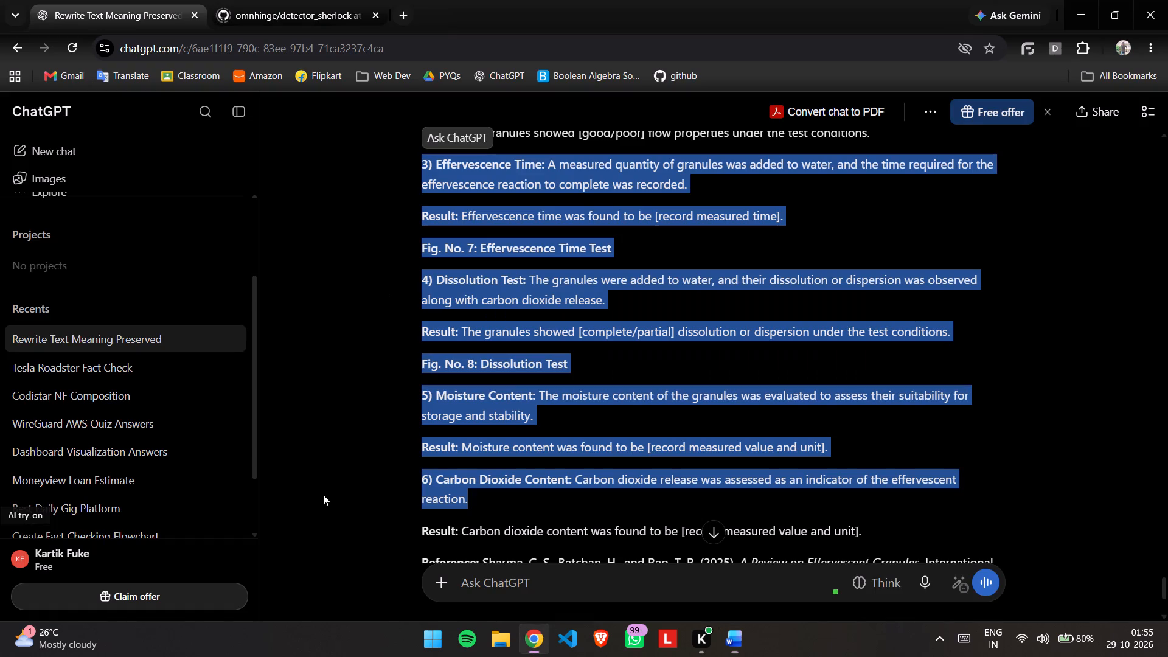
{"action": "key", "text": "alt+Tab"}
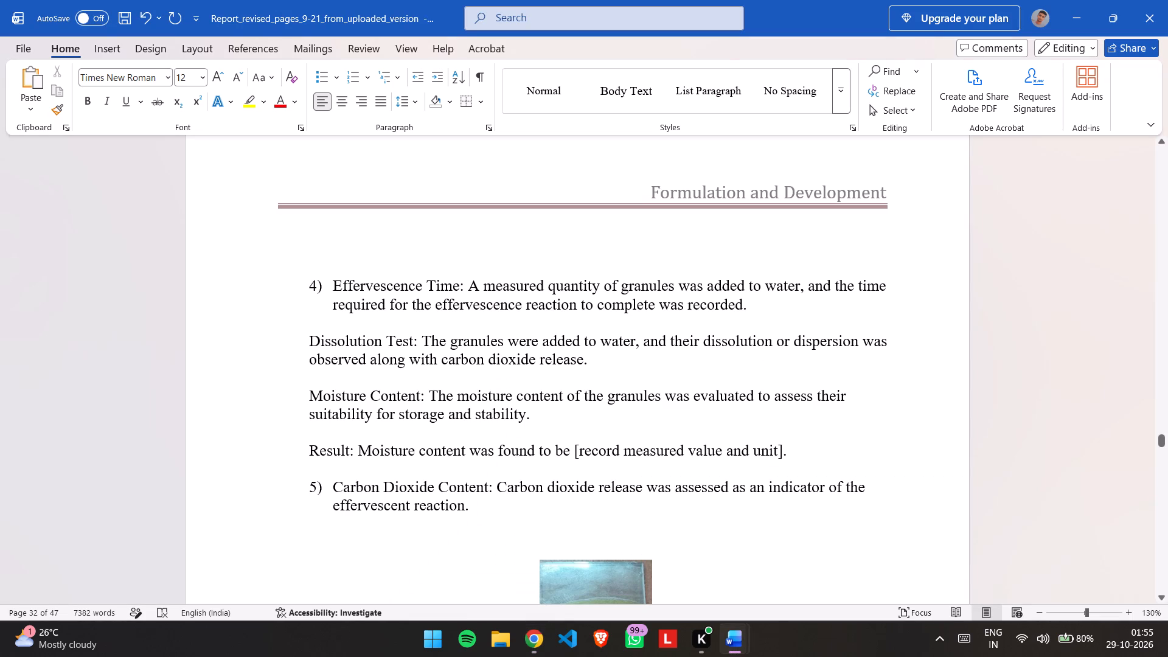
{"action": "left_click", "coordinate": [333, 490]}
{"action": "left_click", "coordinate": [319, 487]}
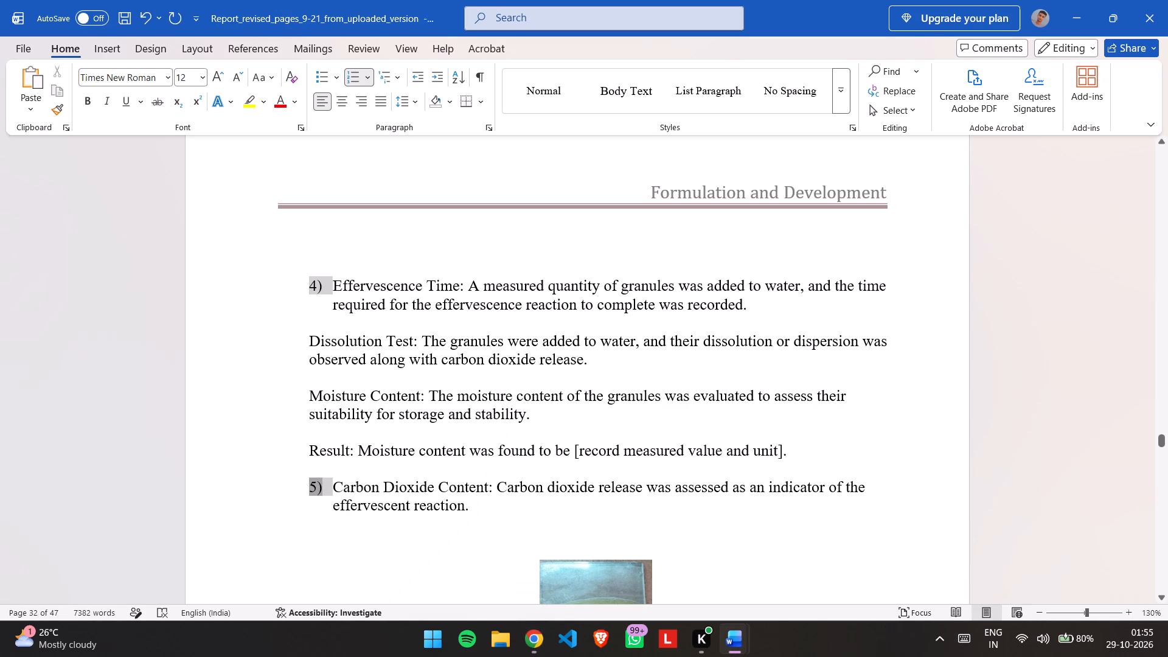
{"action": "key", "text": "BackSpace"}
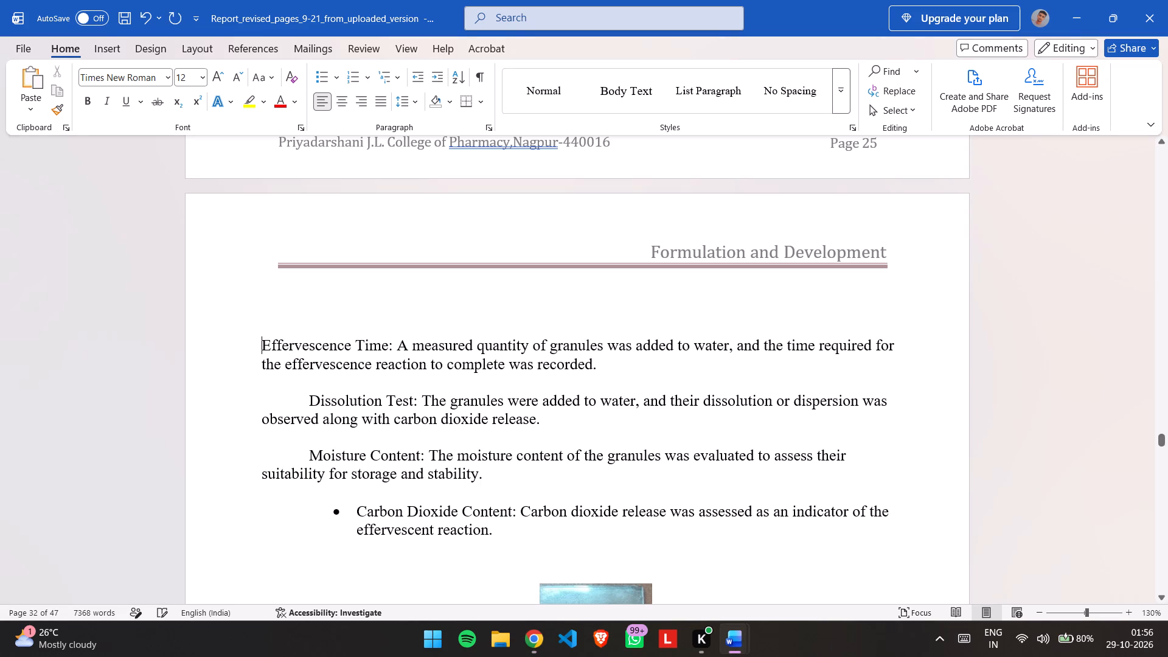
{"action": "key", "text": "Tab"}
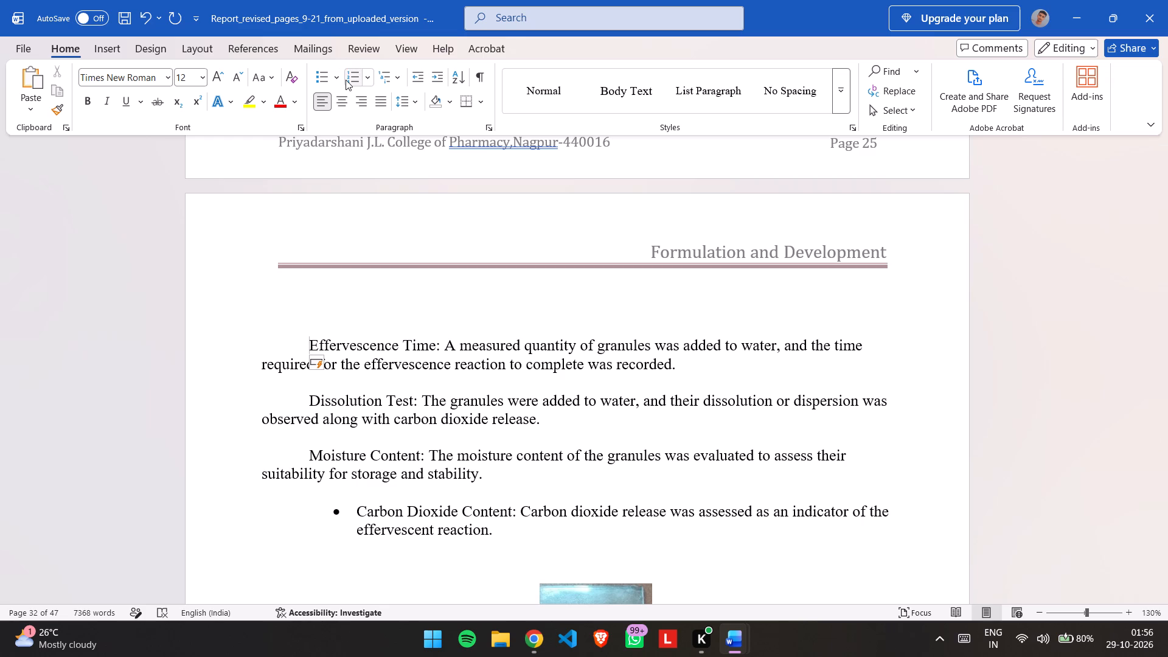
{"action": "left_click", "coordinate": [346, 80]}
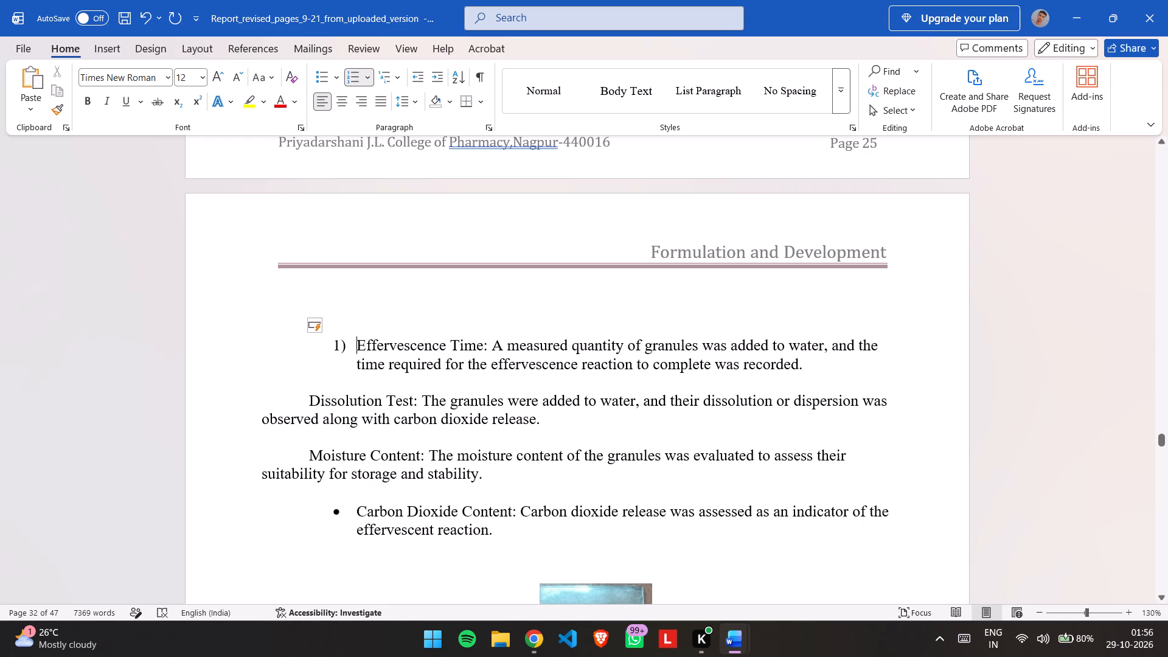
{"action": "left_click", "coordinate": [306, 398]}
{"action": "left_click", "coordinate": [352, 78]}
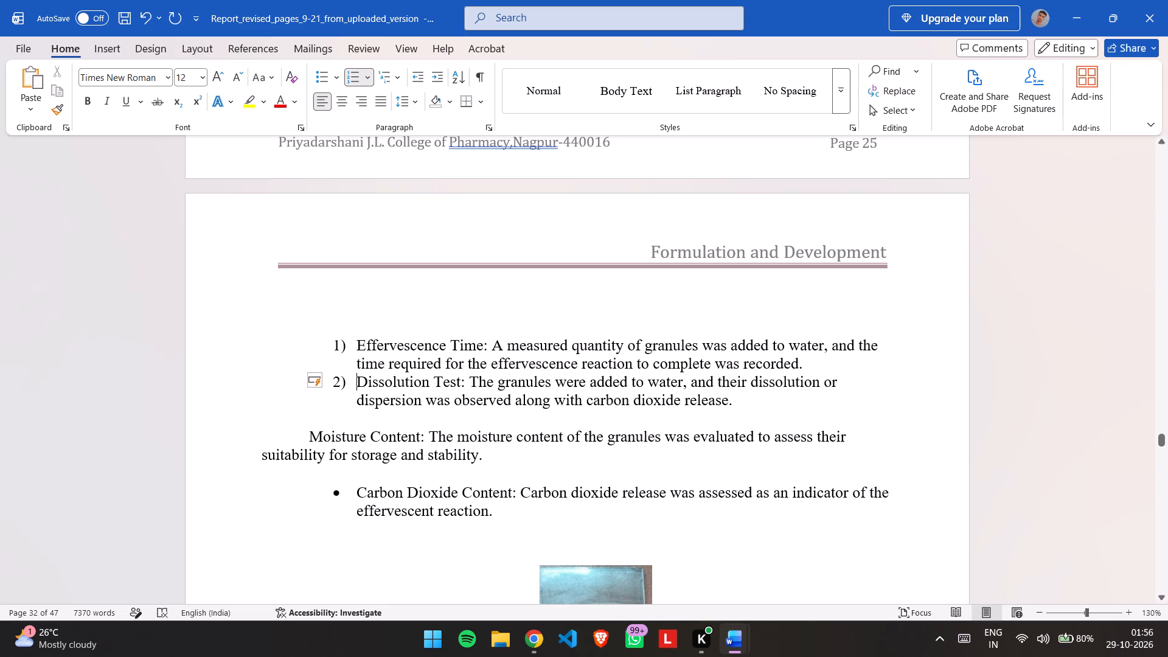
{"action": "left_click", "coordinate": [313, 433]}
{"action": "left_click", "coordinate": [352, 76]}
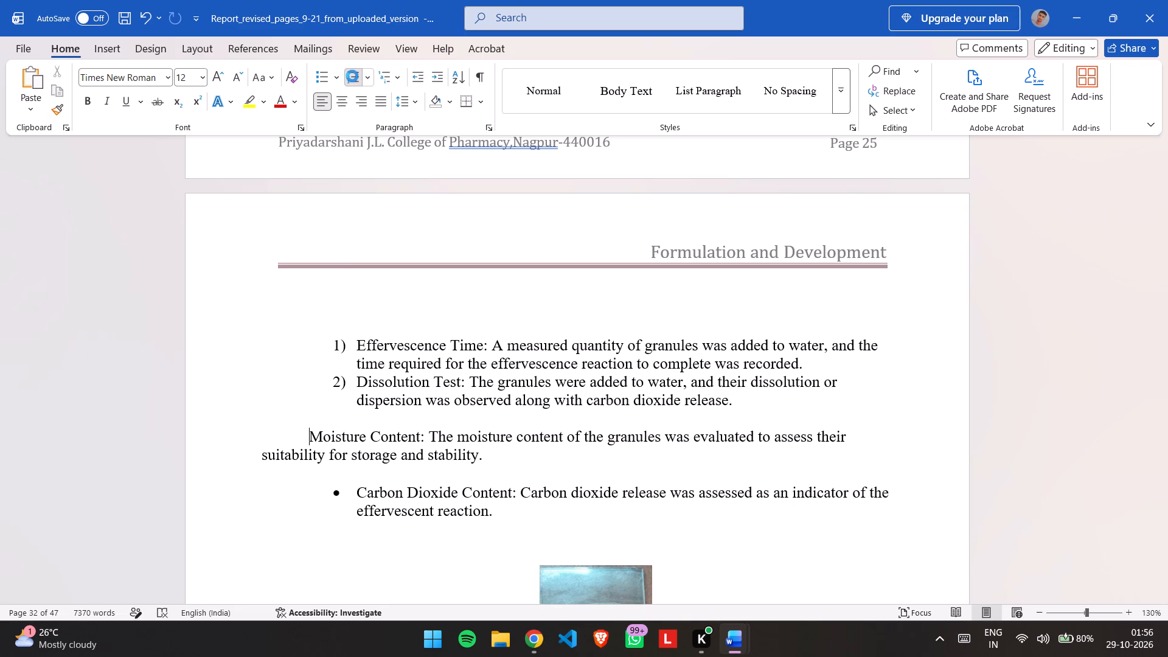
{"action": "left_click", "coordinate": [345, 471]}
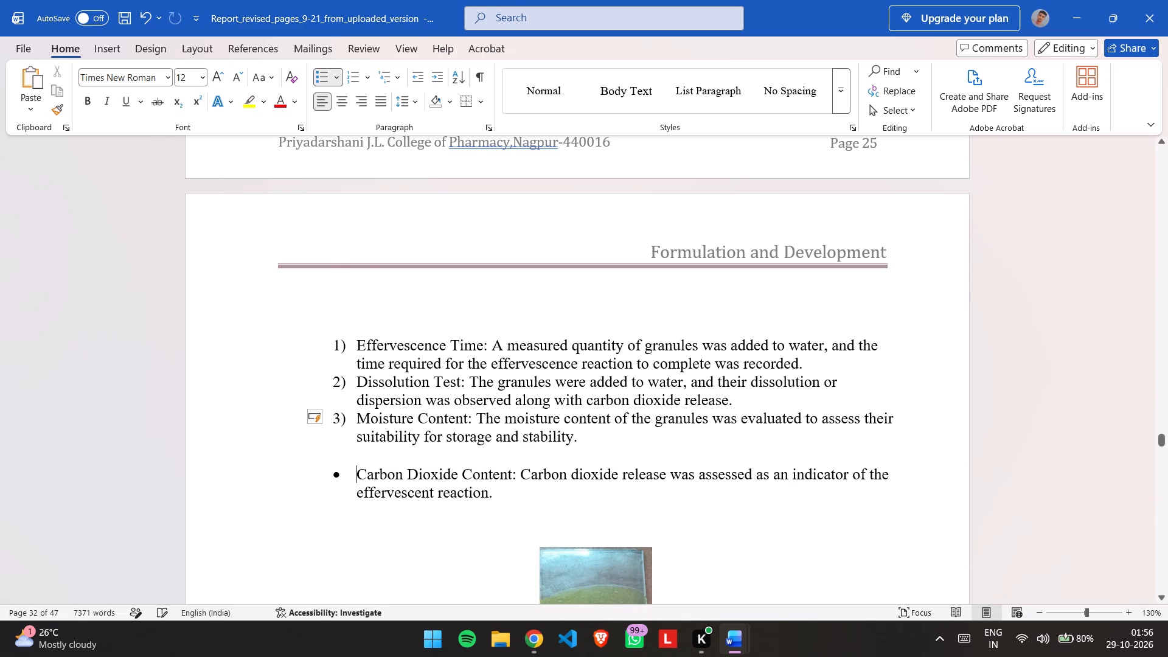
{"action": "left_click", "coordinate": [354, 80]}
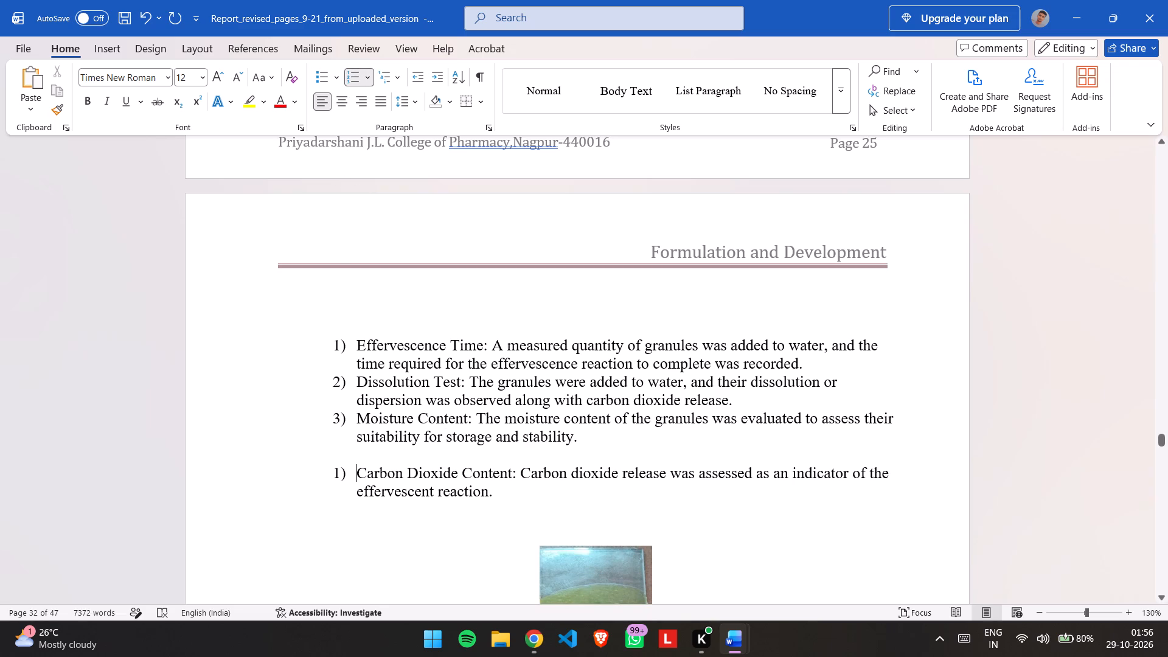
Replace the automatic list number of the Effervescence Time paragraph with the manual number "3)." followed by a space.
{"action": "left_click", "coordinate": [335, 346]}
{"action": "left_click", "coordinate": [335, 346]}
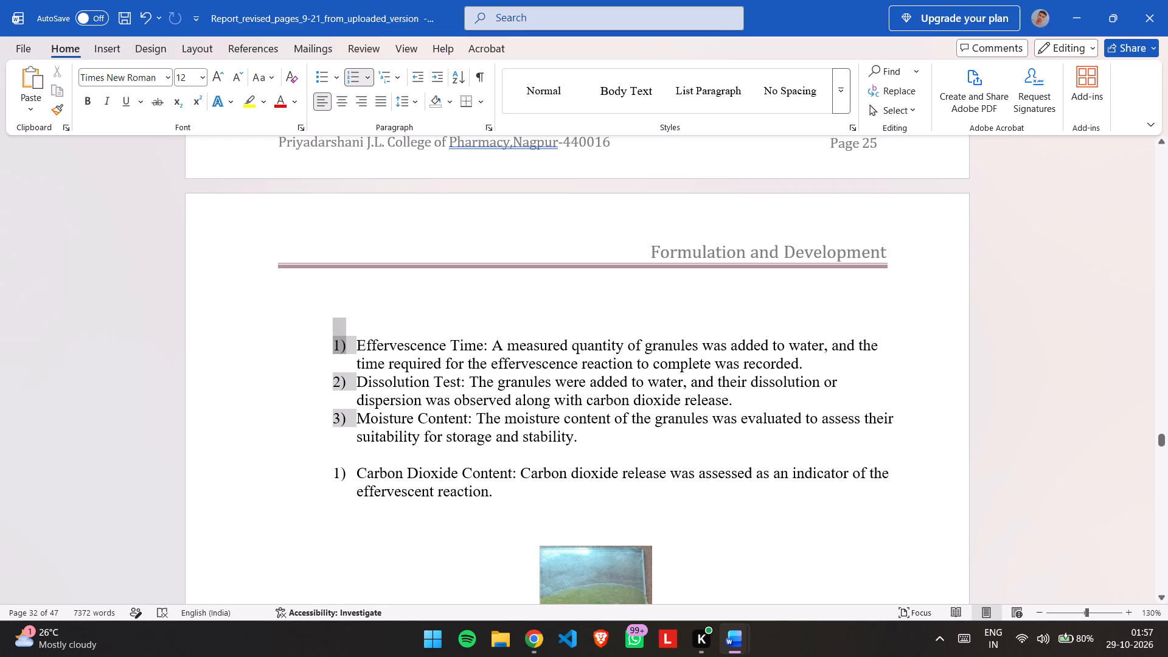
{"action": "double_click", "coordinate": [335, 342]}
{"action": "left_click", "coordinate": [346, 351]}
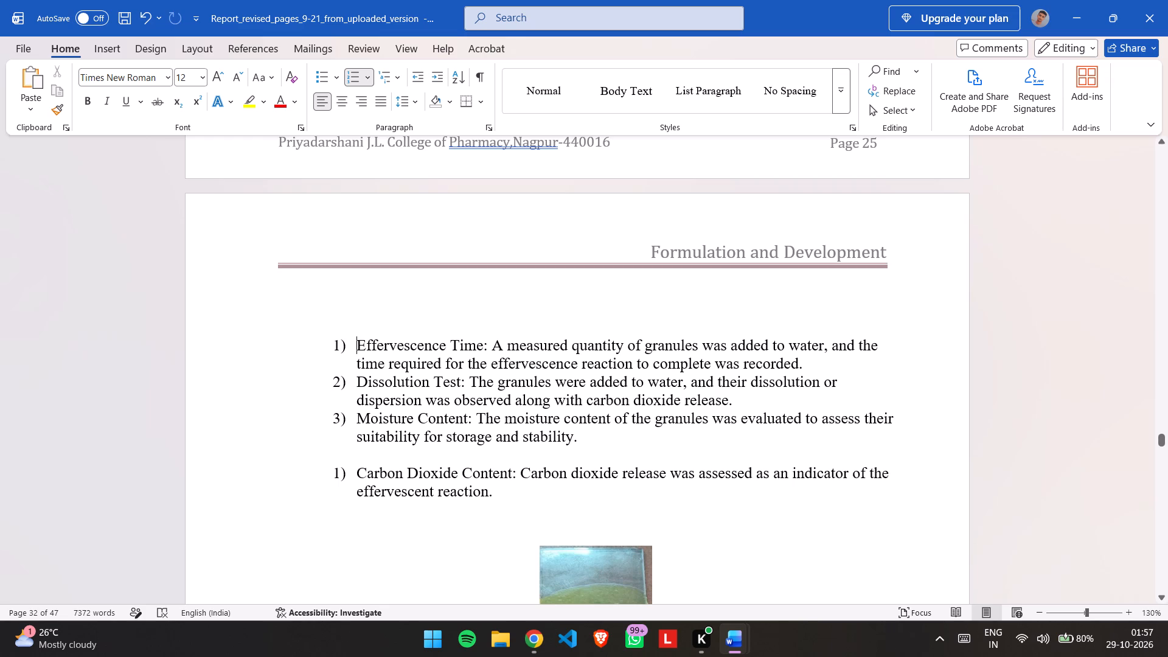
{"action": "double_click", "coordinate": [338, 346]}
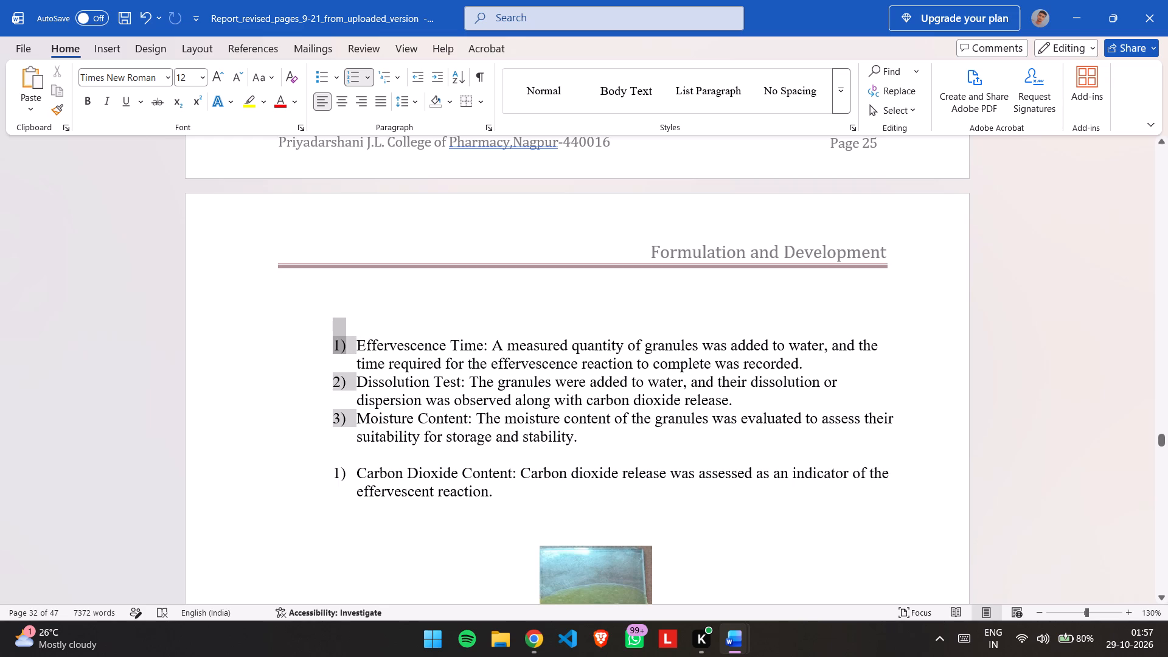
{"action": "key", "text": "3"}
{"action": "key", "text": "period"}
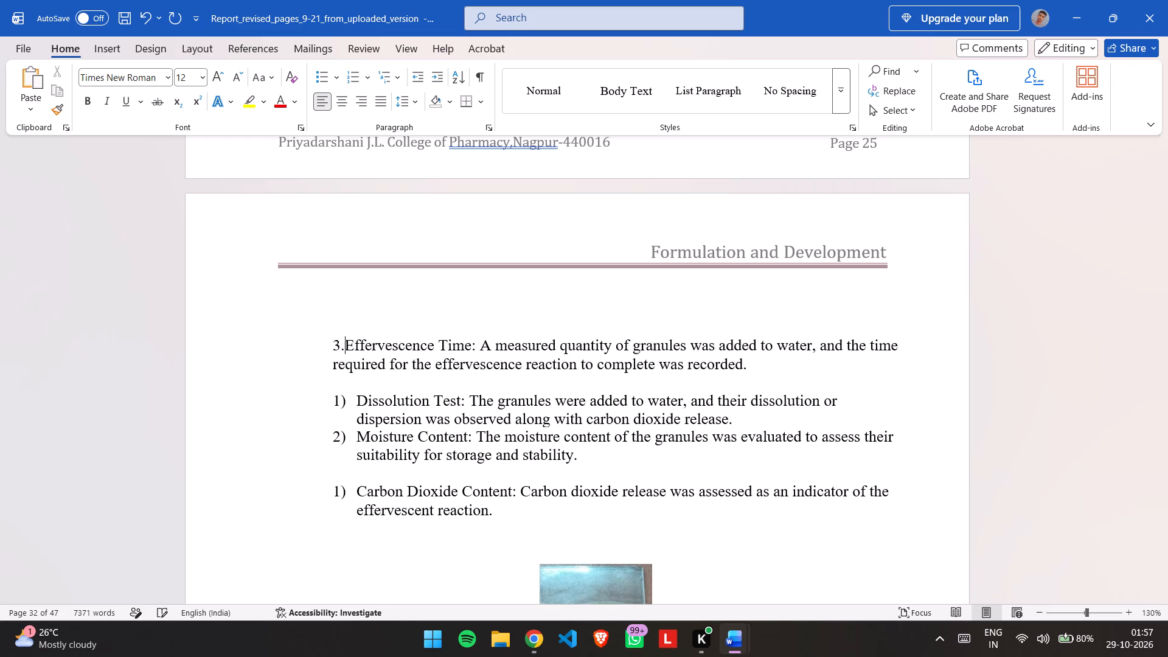
{"action": "key", "text": "BackSpace"}
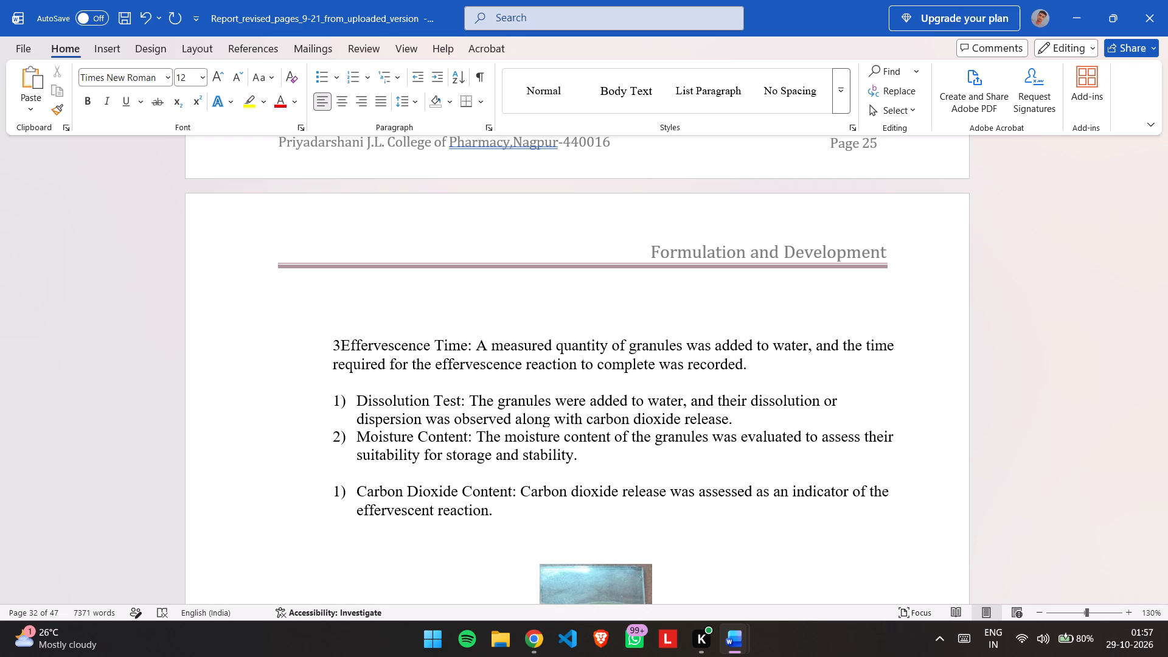
{"action": "key", "text": "shift+parenright"}
{"action": "type", "text": "."}
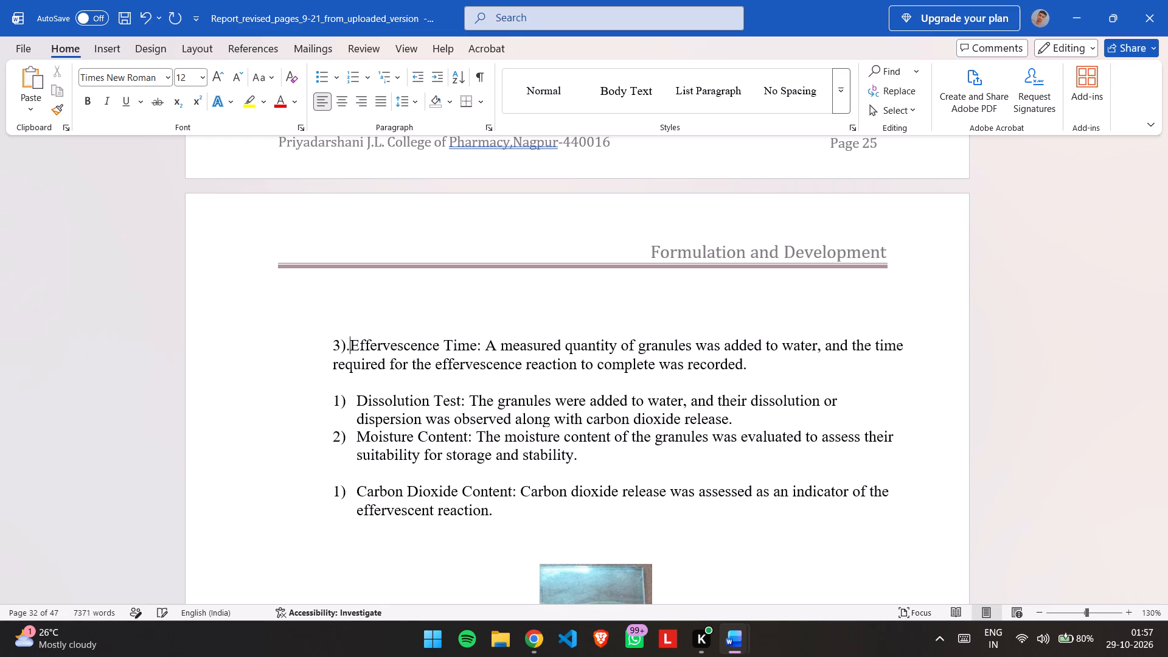
{"action": "key", "text": "space"}
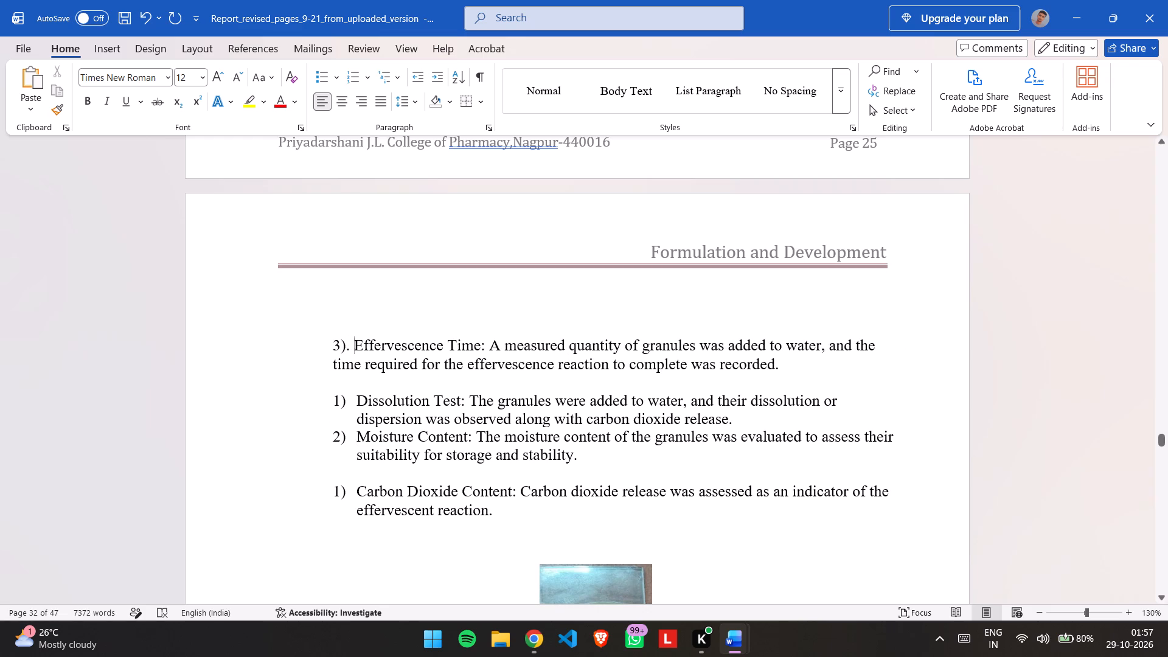
Replace the automatic list number of the Dissolution Test paragraph with the manual number "4)." followed by a space.
{"action": "double_click", "coordinate": [342, 399]}
{"action": "left_click", "coordinate": [342, 399]}
{"action": "left_click", "coordinate": [342, 399]}
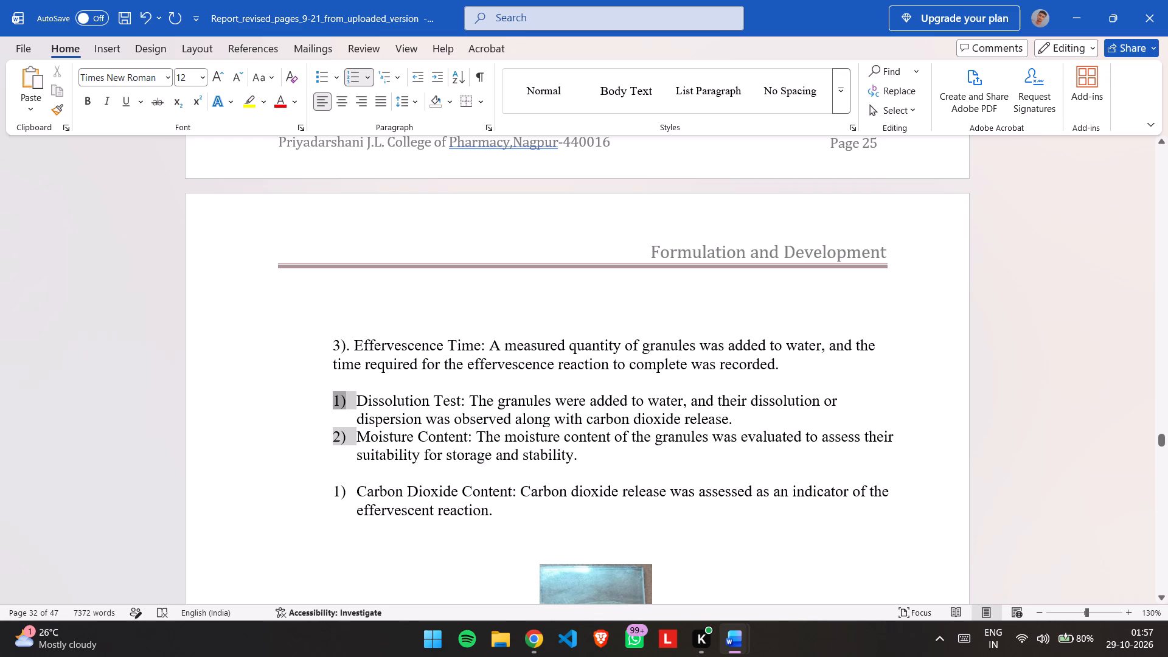
{"action": "left_click", "coordinate": [341, 399]}
{"action": "type", "text": "4)"}
{"action": "type", "text": "."}
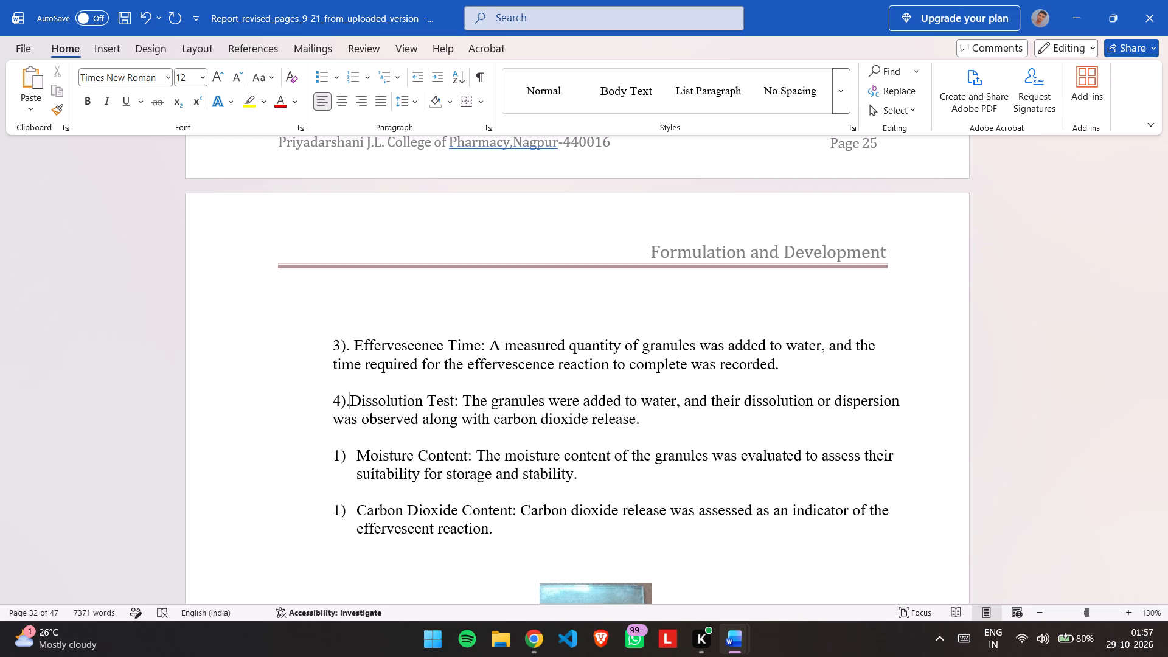
{"action": "key", "text": "space"}
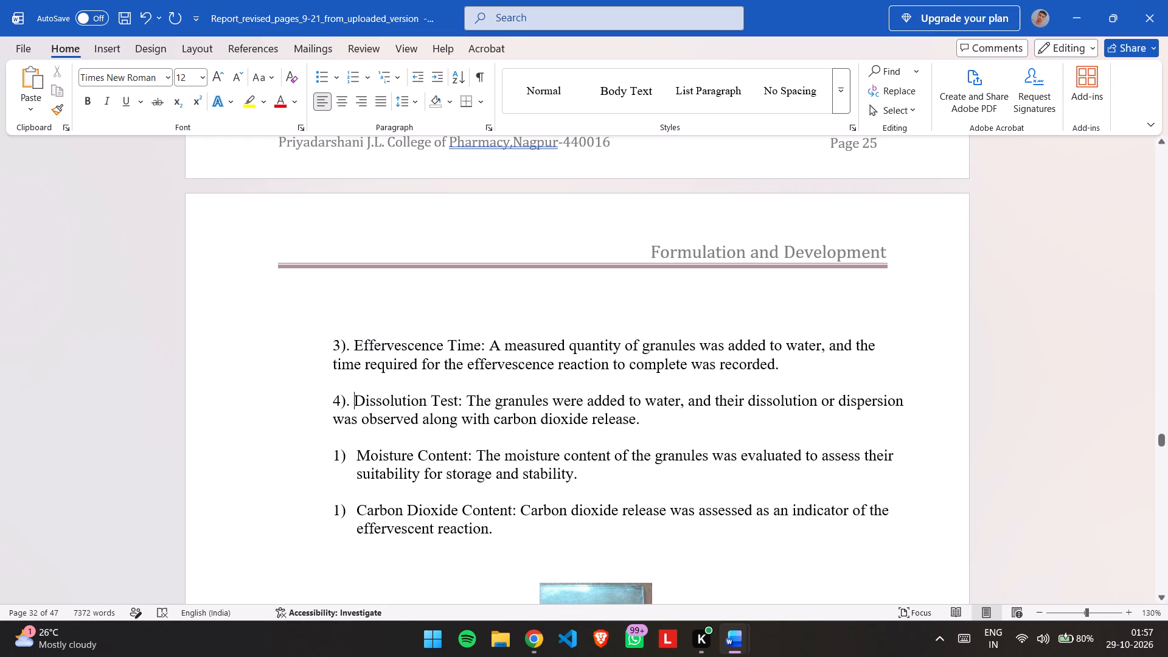
Replace the automatic list number of the Moisture Content paragraph with the manual number "5)." followed by a space.
{"action": "double_click", "coordinate": [338, 454]}
{"action": "key", "text": "5"}
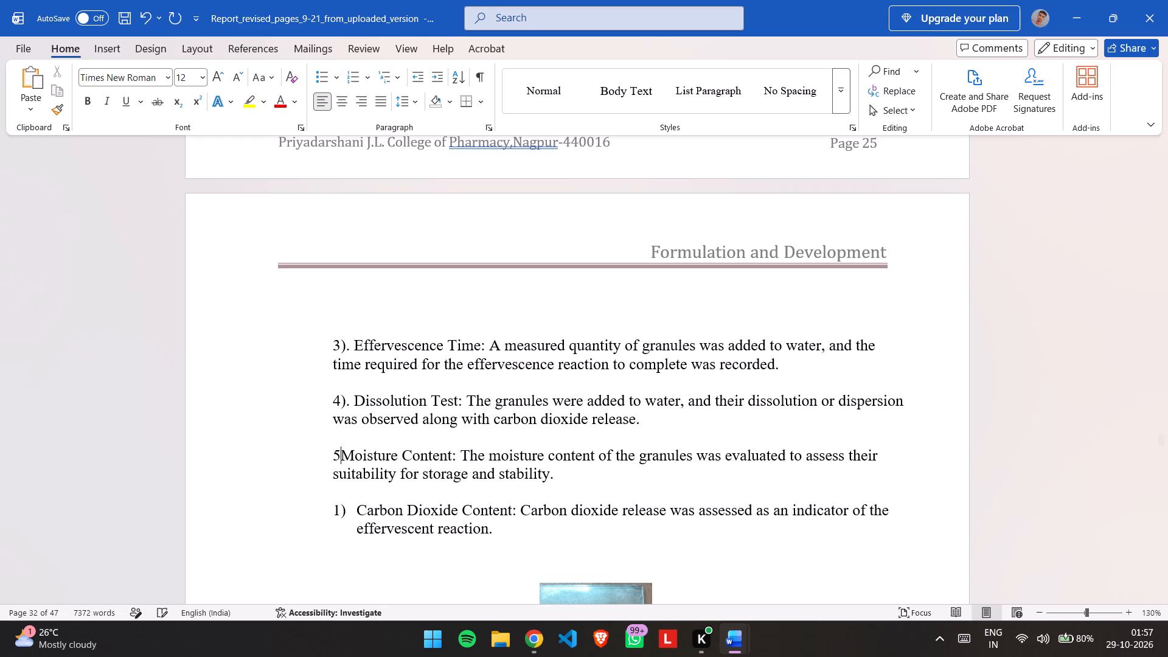
{"action": "key", "text": "shift+parenright"}
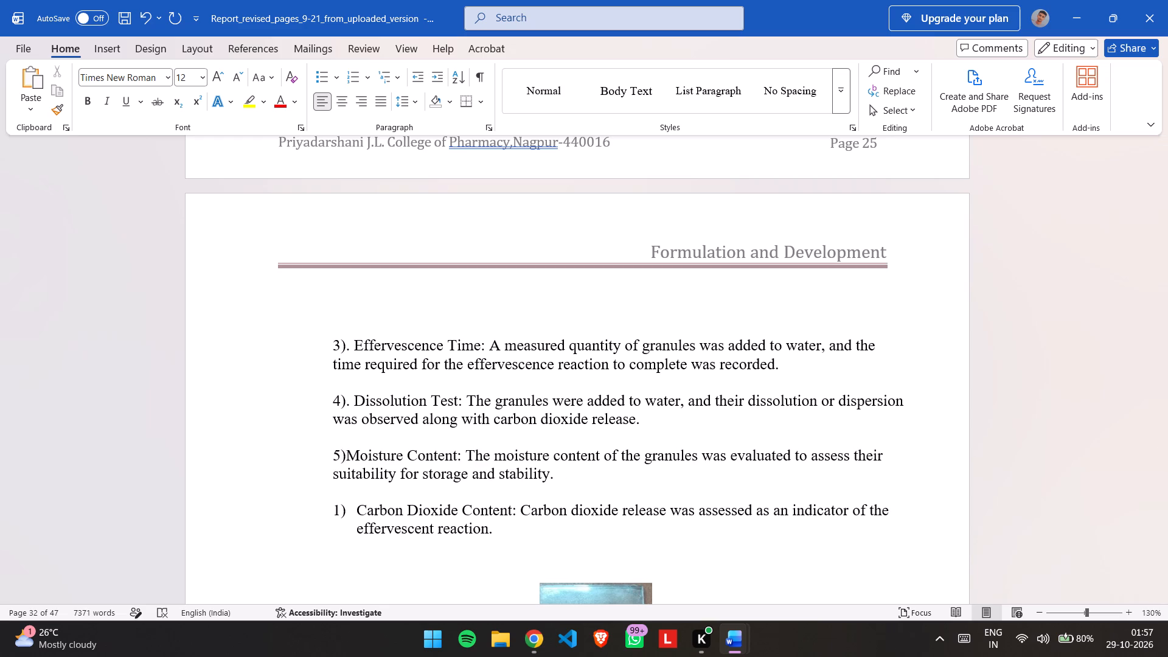
{"action": "type", "text": "."}
{"action": "key", "text": "space"}
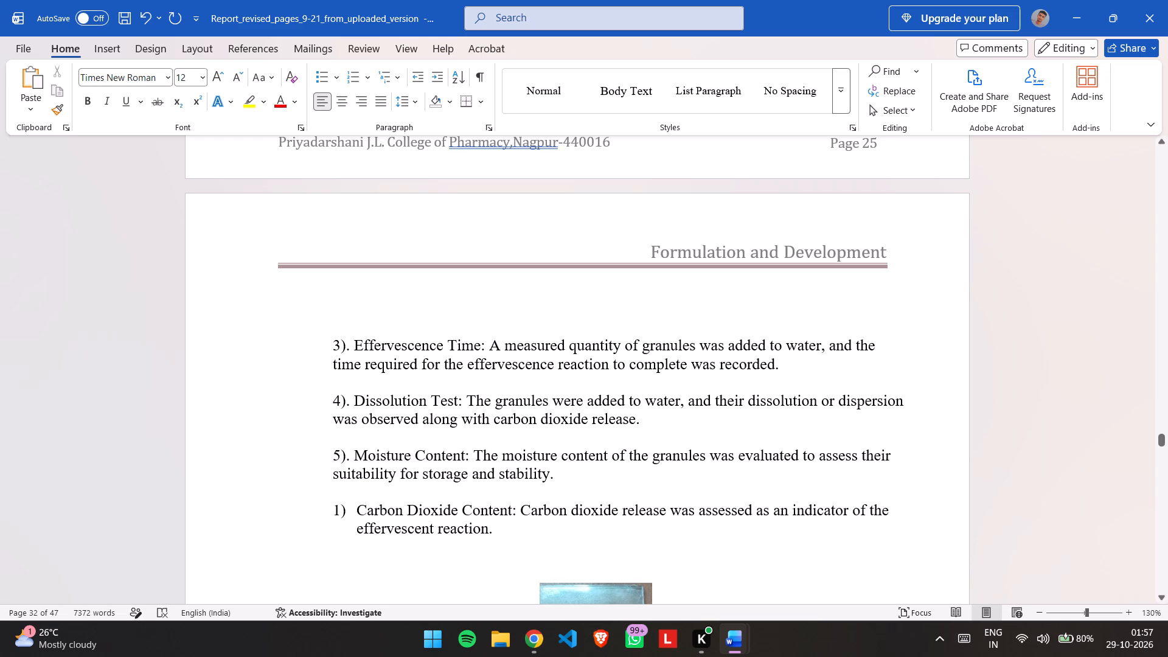
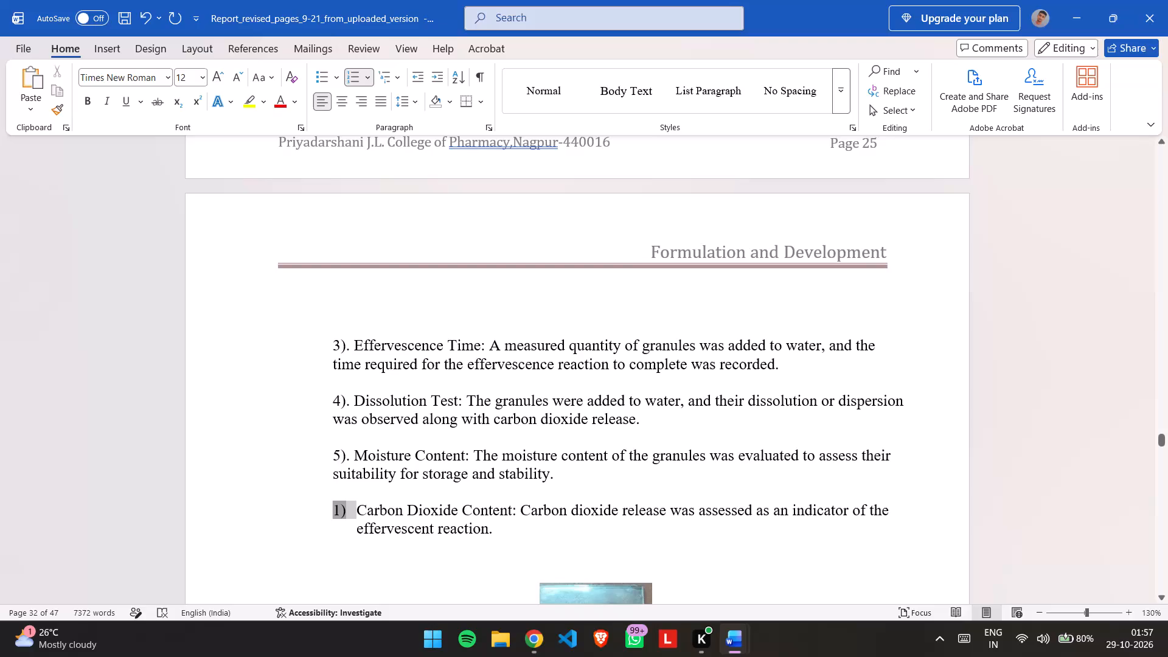
Replace the automatic number on the Carbon Dioxide Content paragraph with a plain-text "6)." and a space, and save the revised report.
{"action": "type", "text": "6)"}
{"action": "type", "text": "."}
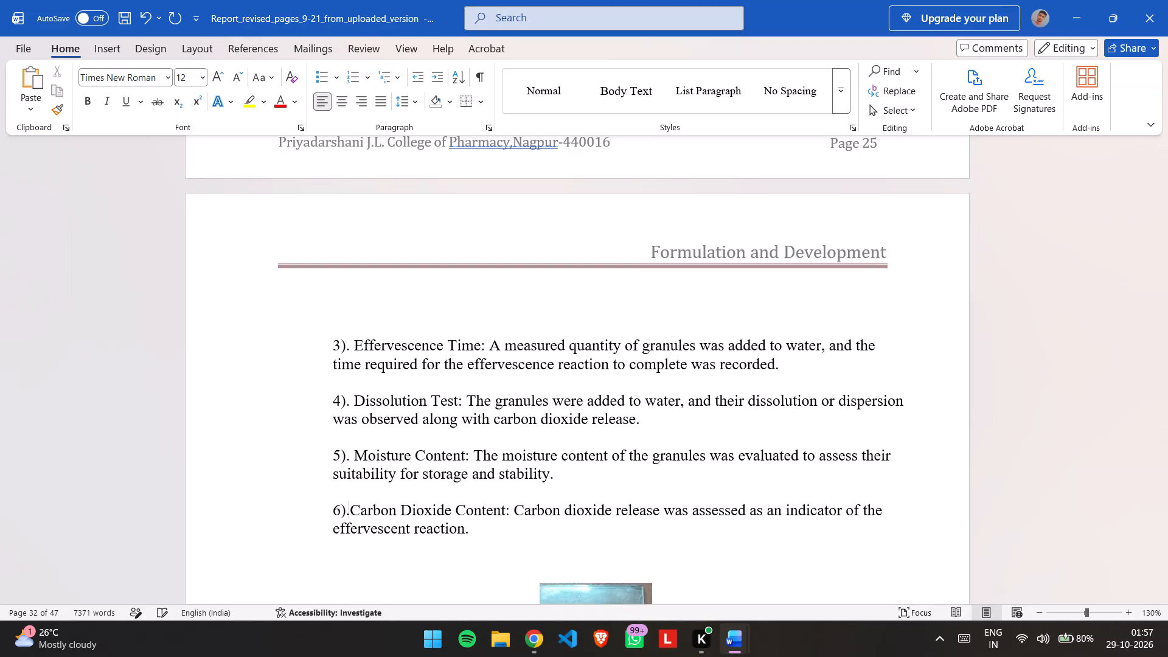
{"action": "key", "text": "space"}
{"action": "key", "text": "alt+Tab"}
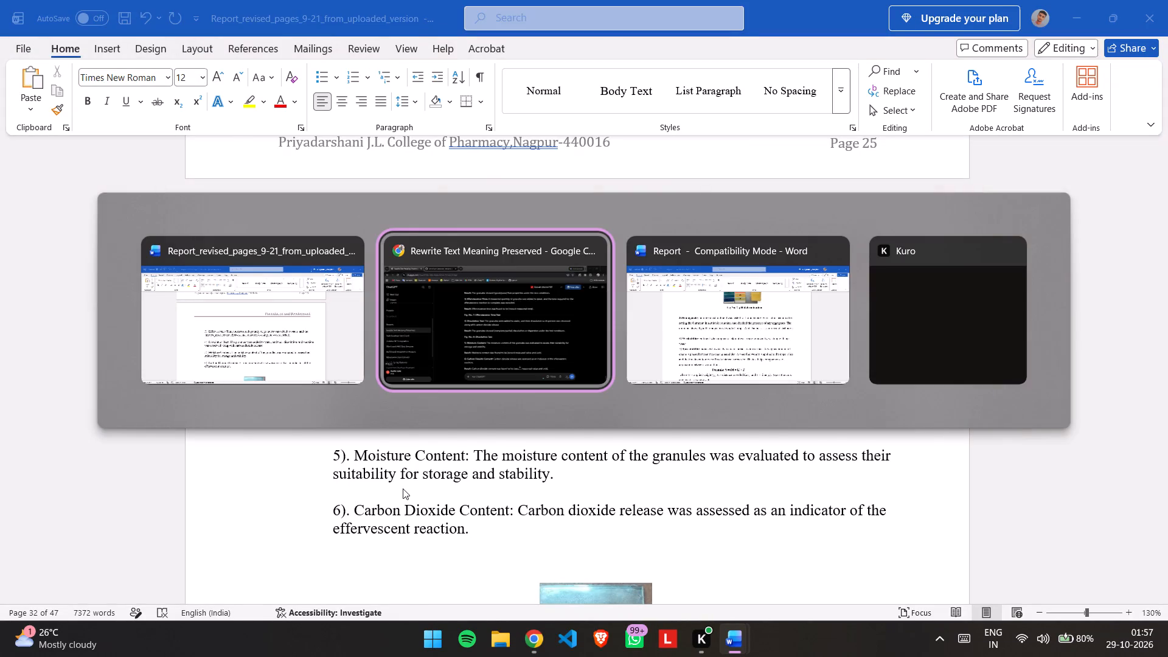
{"action": "key", "text": "alt+Tab"}
{"action": "key", "text": "alt+Tab"}
{"action": "key", "text": "alt+Tab"}
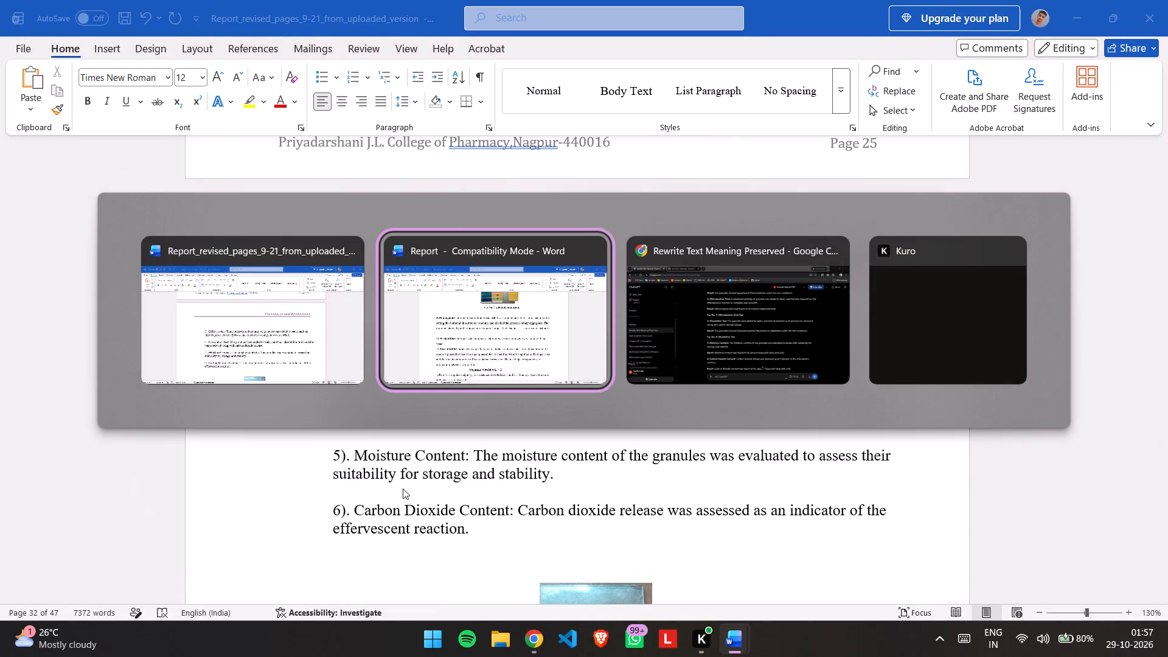
{"action": "key", "text": "alt+Tab"}
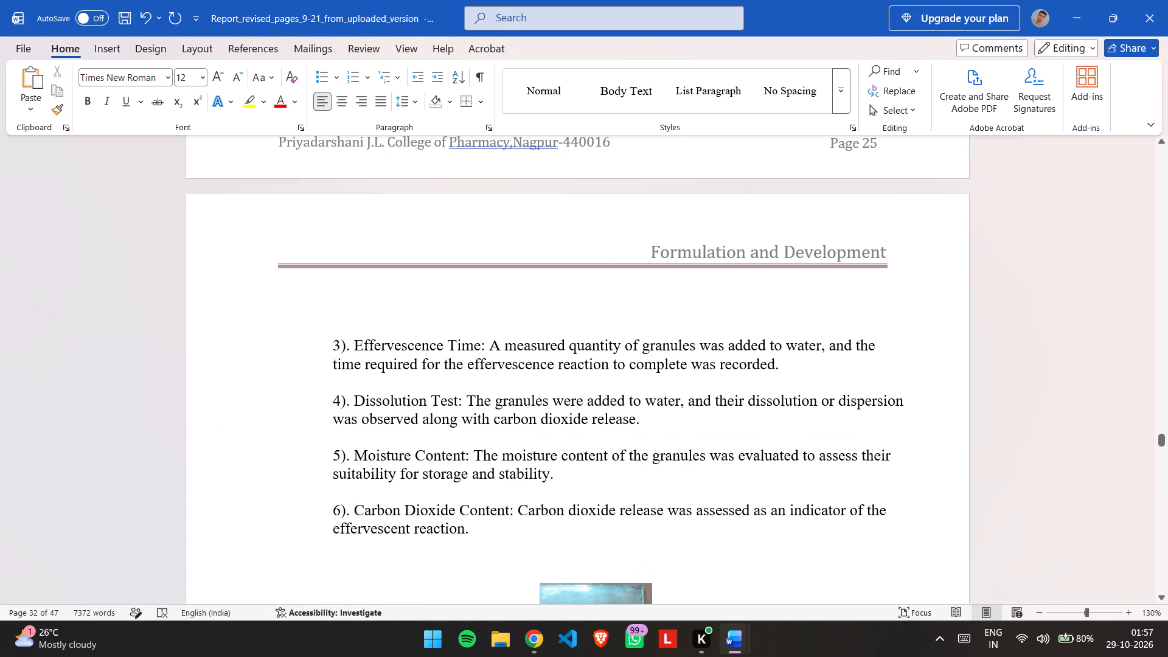
{"action": "key", "text": "ctrl+s"}
{"action": "key", "text": "alt+Tab"}
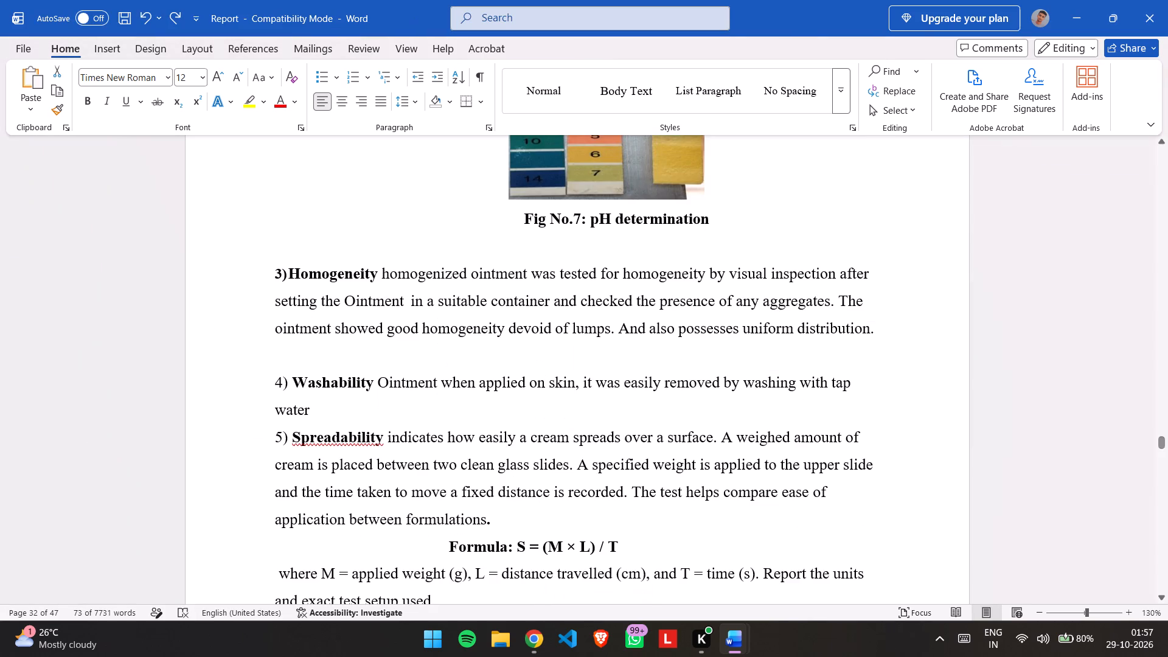
{"action": "scroll", "coordinate": [541, 388], "scroll_direction": "up", "scroll_amount": 2}
{"action": "scroll", "coordinate": [541, 388], "scroll_direction": "down", "scroll_amount": 1}
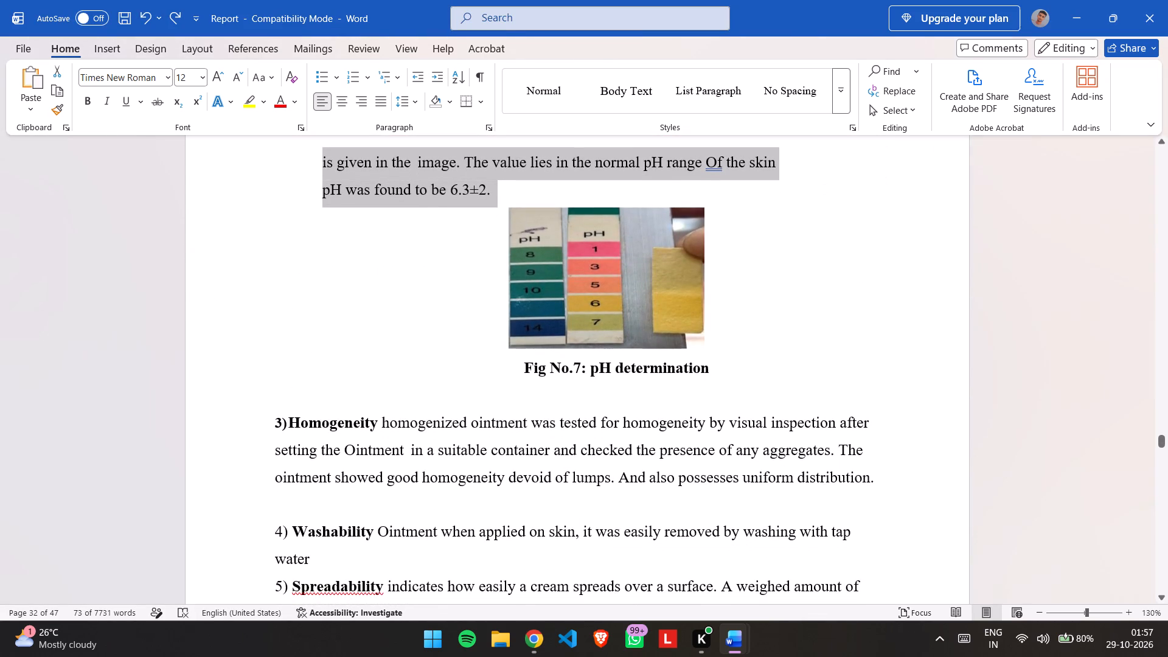
{"action": "scroll", "coordinate": [541, 388], "scroll_direction": "down", "scroll_amount": 1}
{"action": "scroll", "coordinate": [541, 388], "scroll_direction": "up", "scroll_amount": 1}
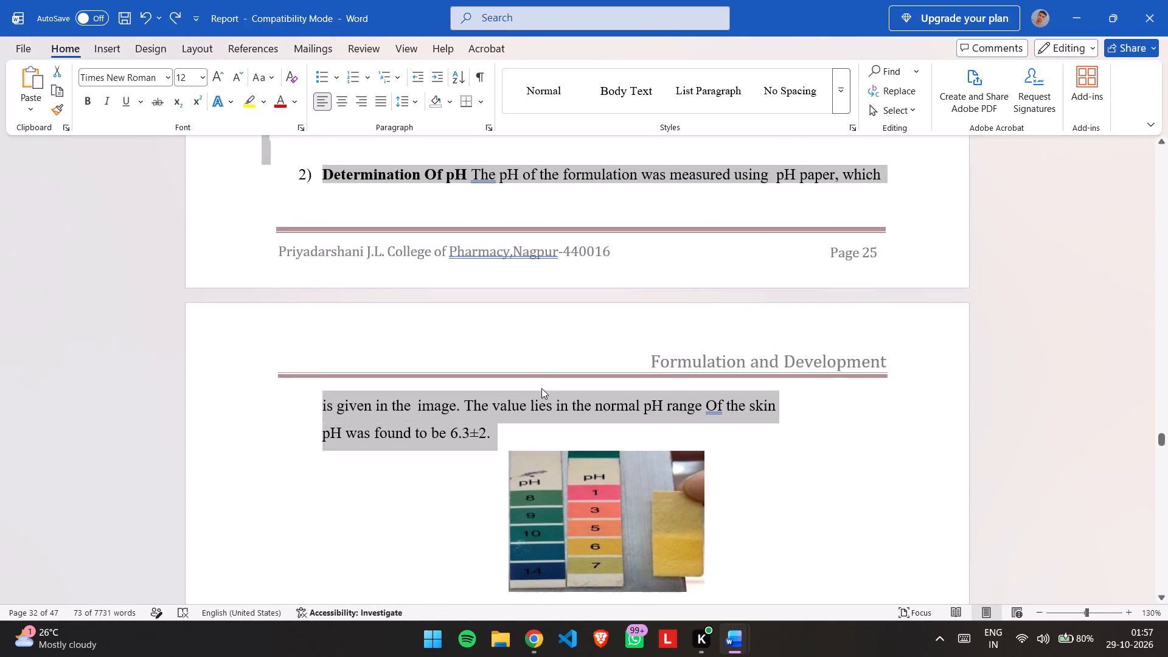
{"action": "scroll", "coordinate": [541, 388], "scroll_direction": "up", "scroll_amount": 2}
{"action": "scroll", "coordinate": [541, 388], "scroll_direction": "down", "scroll_amount": 4}
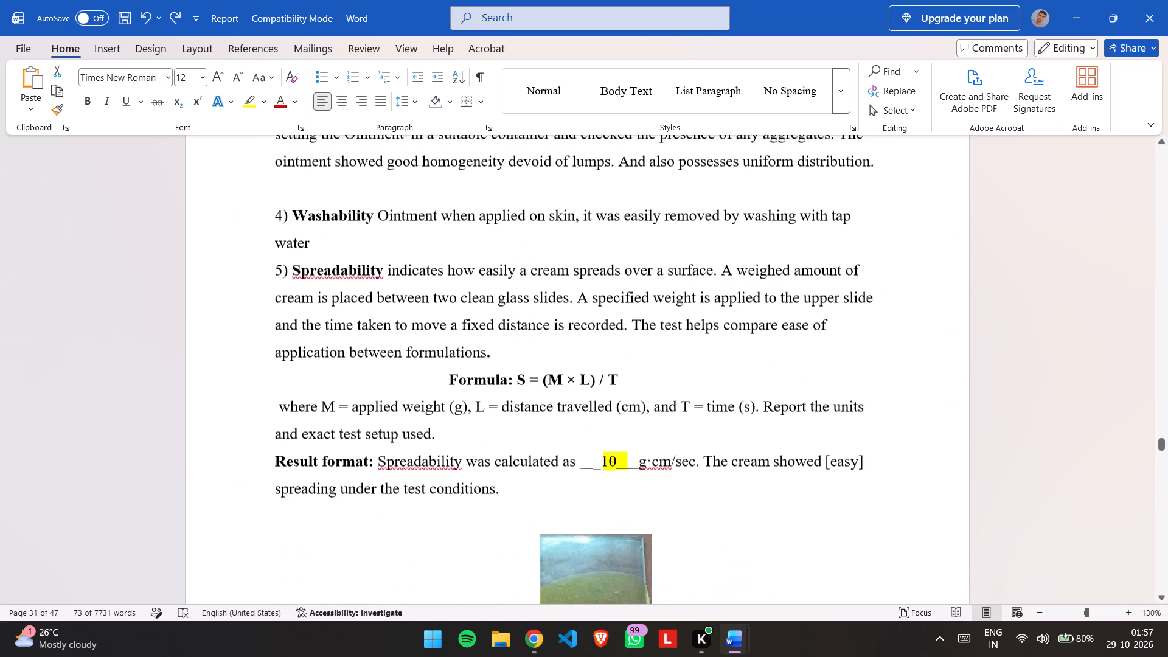
{"action": "scroll", "coordinate": [541, 388], "scroll_direction": "down", "scroll_amount": 2}
{"action": "scroll", "coordinate": [541, 388], "scroll_direction": "up", "scroll_amount": 4}
{"action": "scroll", "coordinate": [541, 388], "scroll_direction": "down", "scroll_amount": 2}
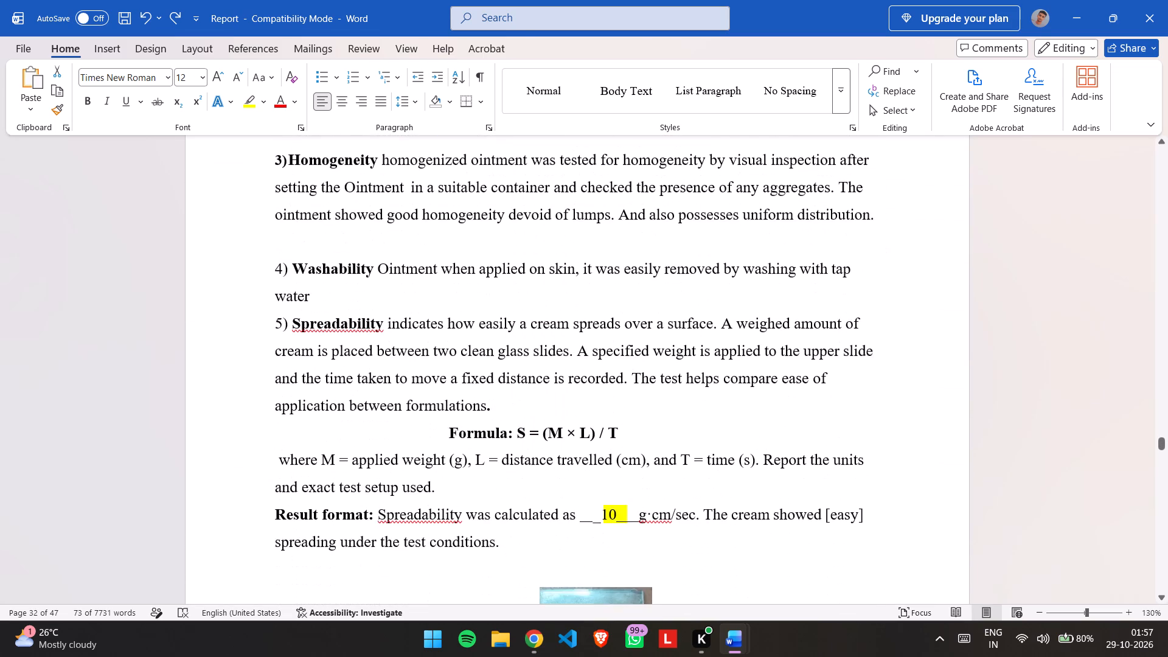
{"action": "scroll", "coordinate": [457, 436], "scroll_direction": "down", "scroll_amount": 1}
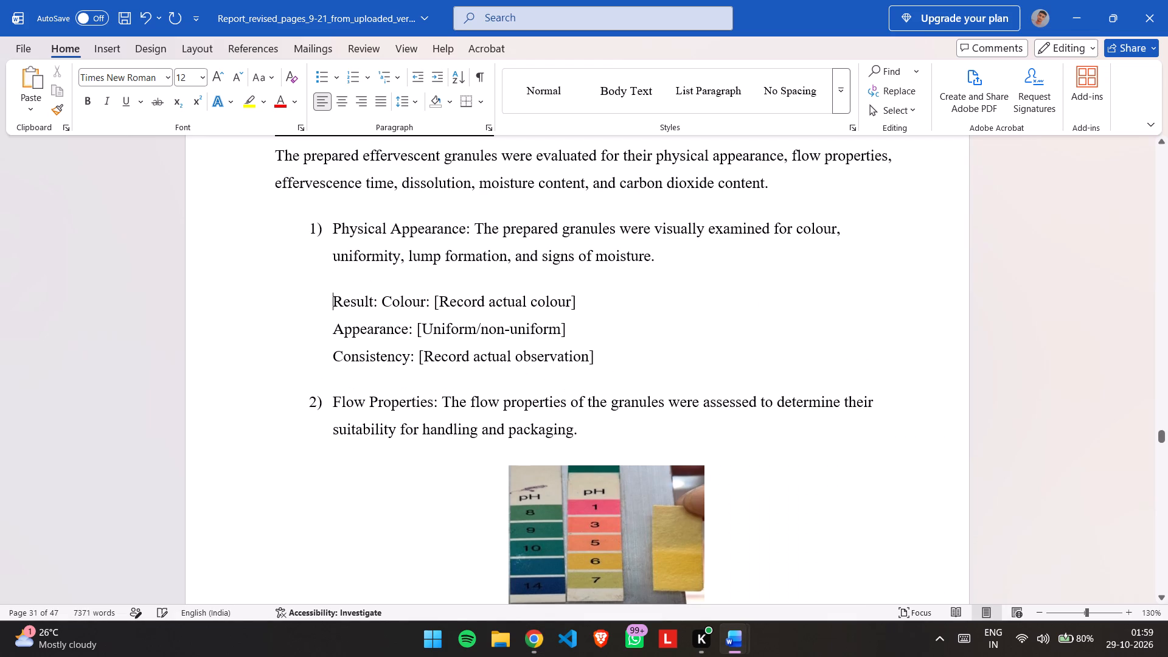
Convert the manually typed number of the Effervescence Time item into an automatic list number 3) without the trailing period.
{"action": "scroll", "coordinate": [346, 376], "scroll_direction": "down", "scroll_amount": 1}
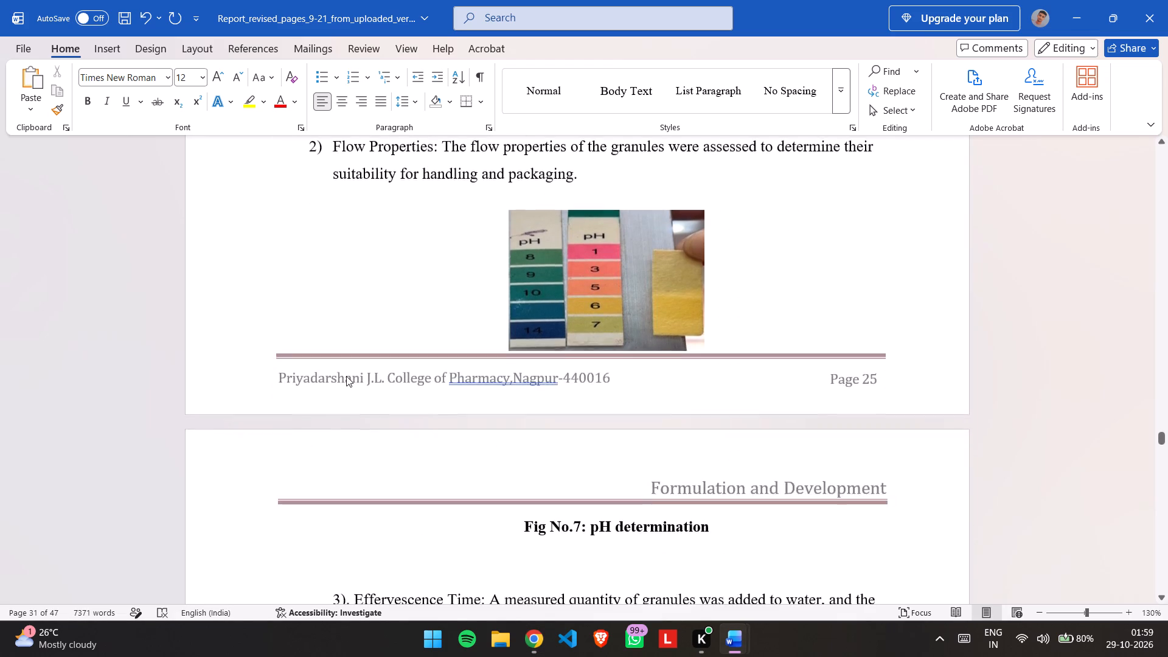
{"action": "scroll", "coordinate": [346, 376], "scroll_direction": "down", "scroll_amount": 1}
{"action": "scroll", "coordinate": [346, 376], "scroll_direction": "up", "scroll_amount": 3}
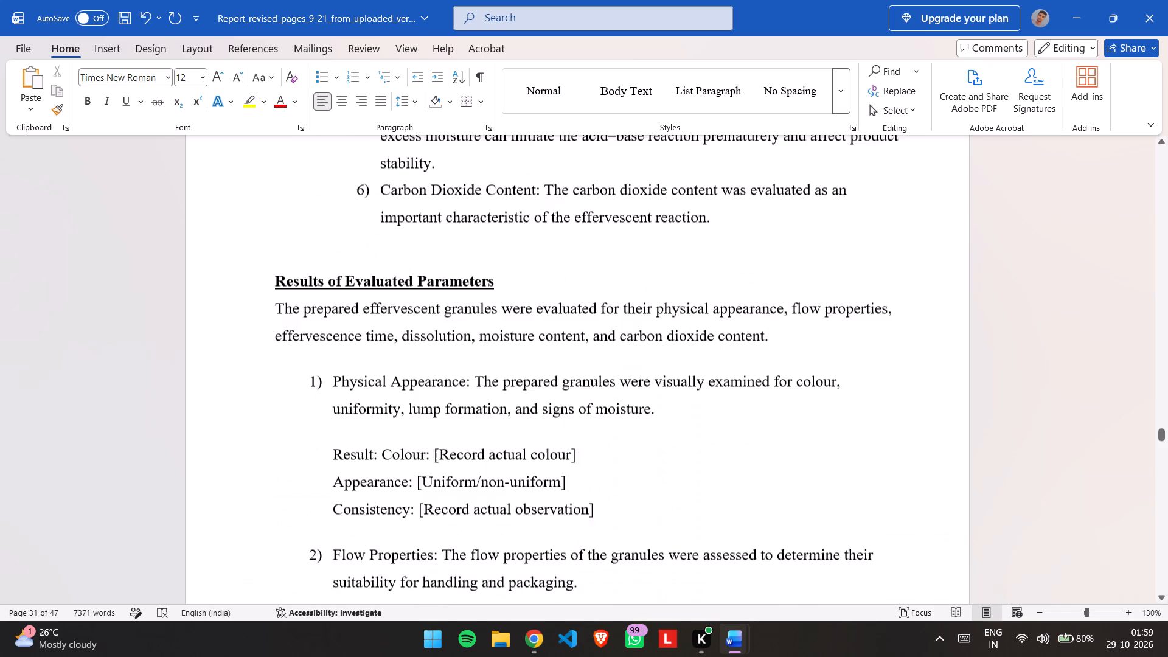
{"action": "scroll", "coordinate": [346, 376], "scroll_direction": "up", "scroll_amount": 1}
{"action": "scroll", "coordinate": [346, 376], "scroll_direction": "down", "scroll_amount": 4}
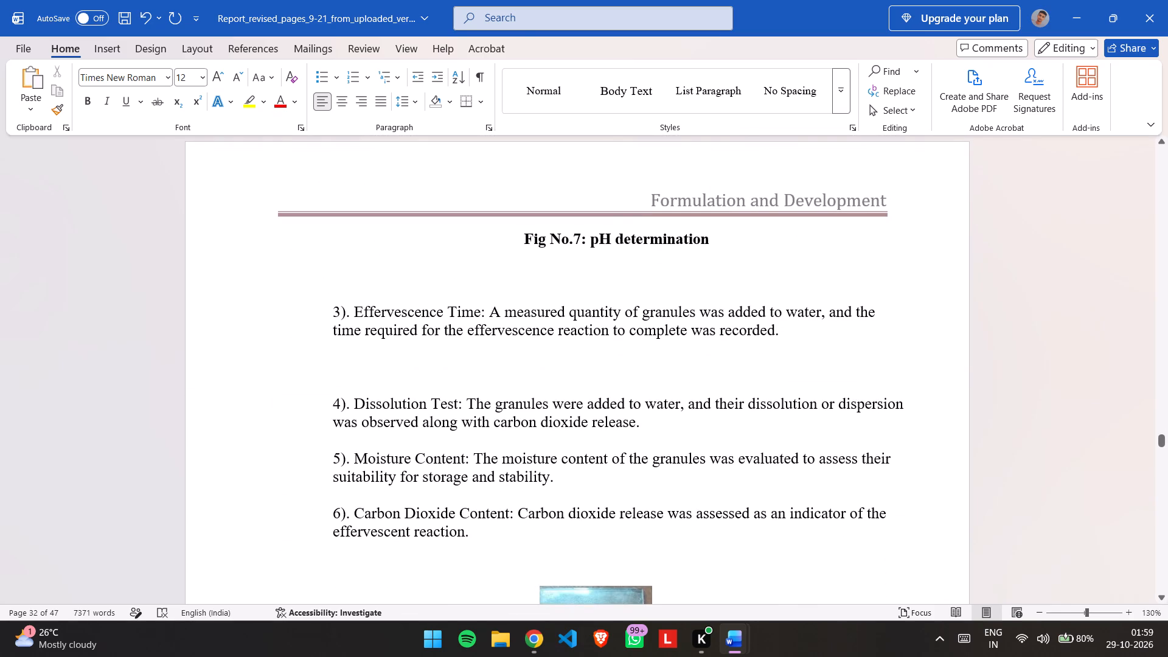
{"action": "left_click", "coordinate": [355, 318]}
{"action": "left_click", "coordinate": [355, 318]}
{"action": "key", "text": "BackSpace"}
{"action": "key", "text": "BackSpace"}
{"action": "key", "text": "space"}
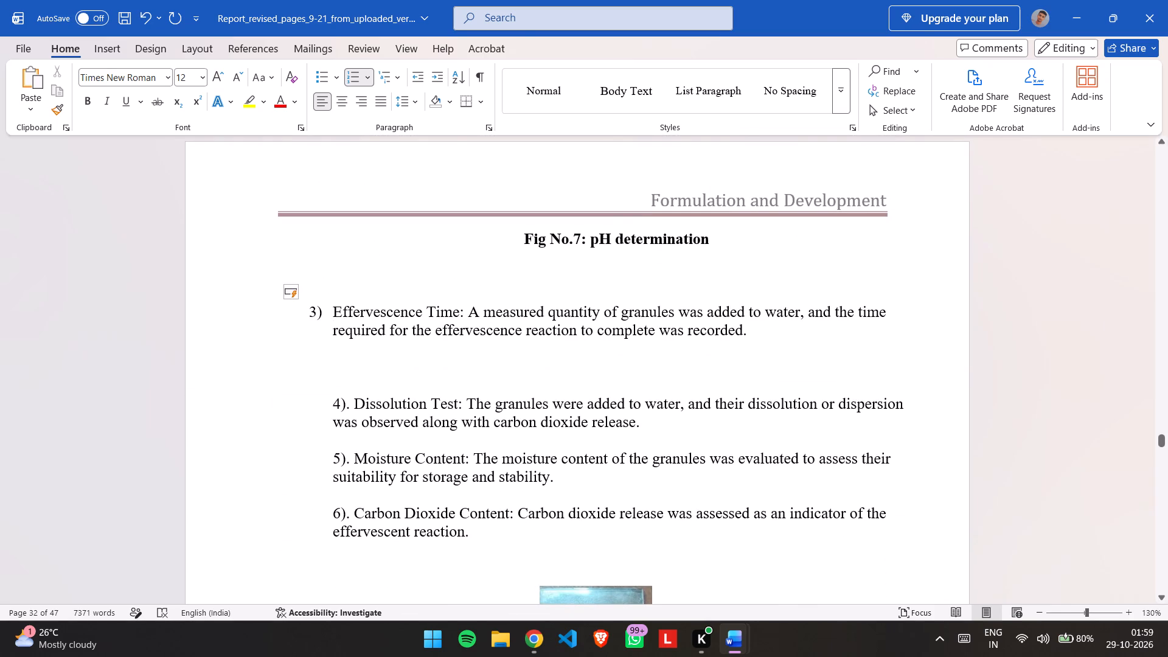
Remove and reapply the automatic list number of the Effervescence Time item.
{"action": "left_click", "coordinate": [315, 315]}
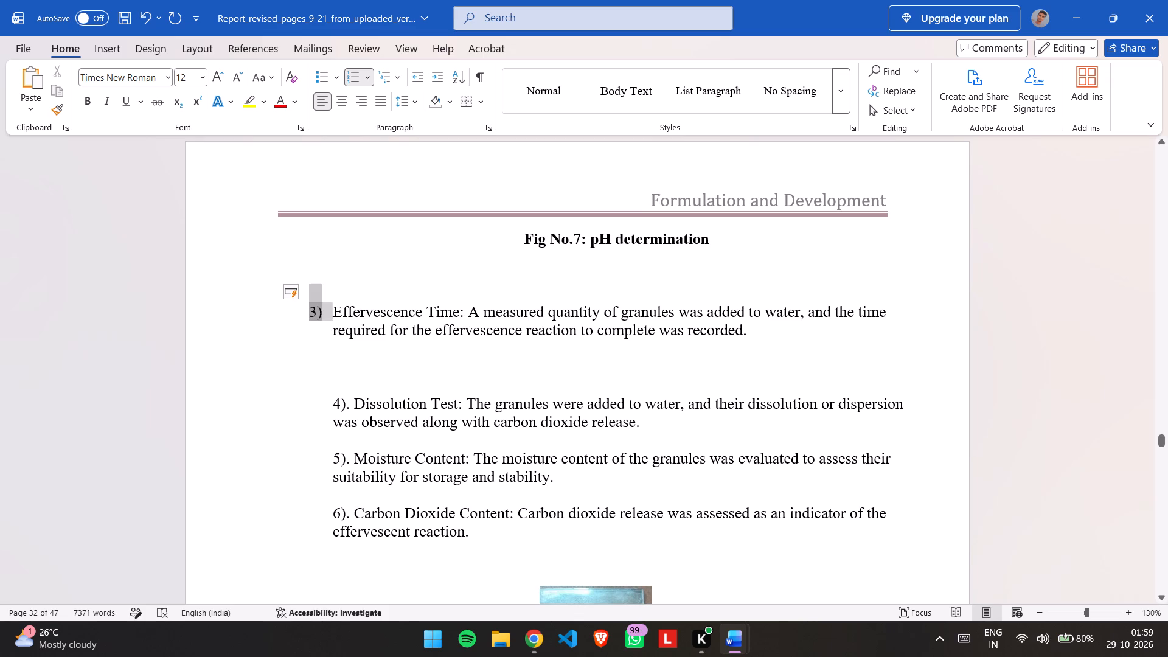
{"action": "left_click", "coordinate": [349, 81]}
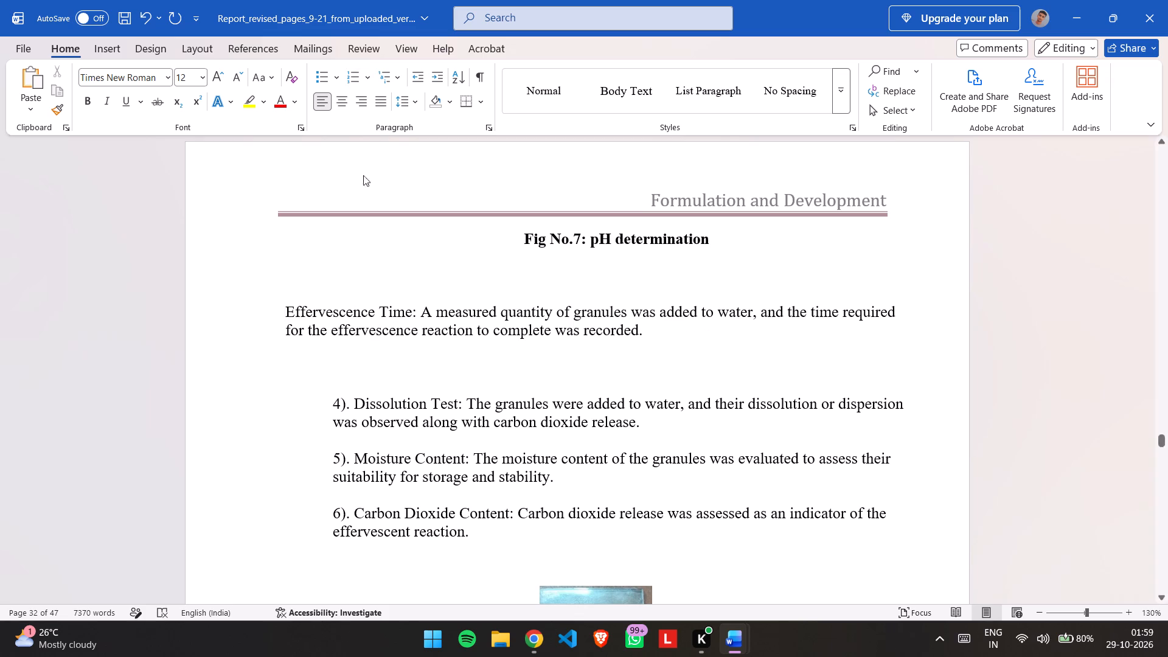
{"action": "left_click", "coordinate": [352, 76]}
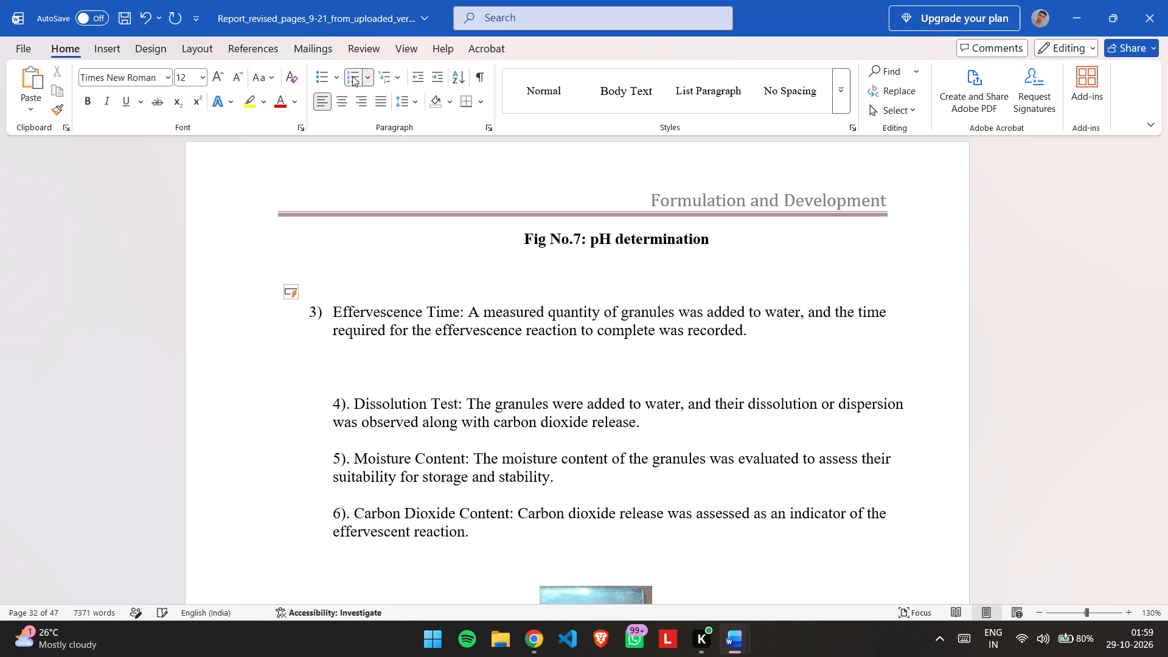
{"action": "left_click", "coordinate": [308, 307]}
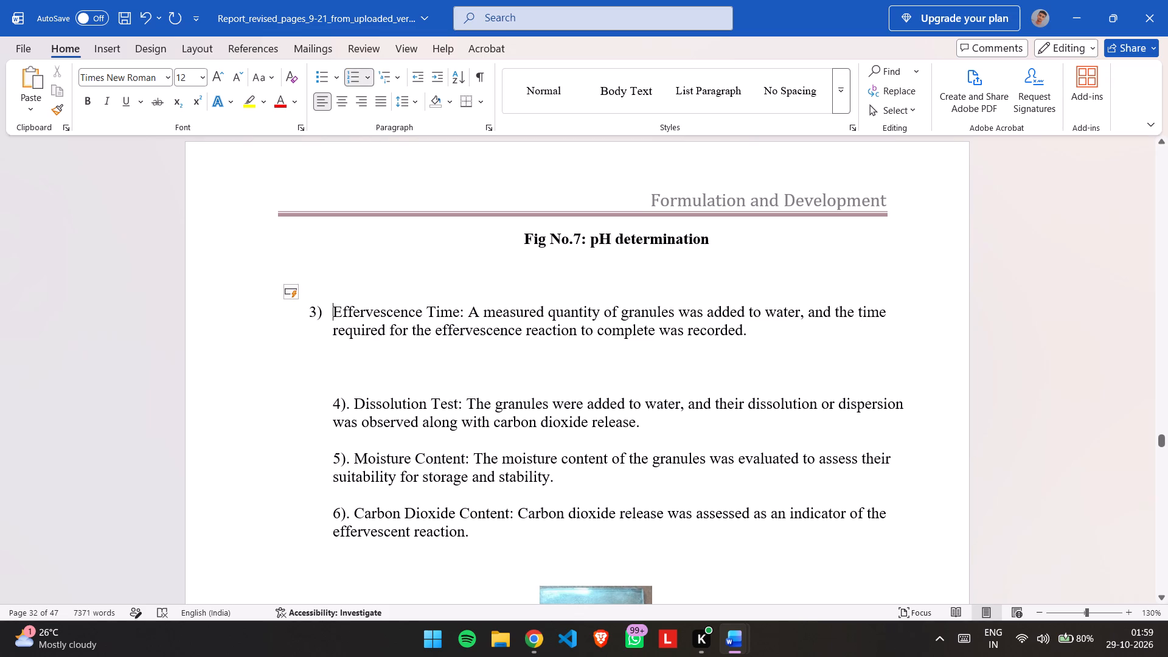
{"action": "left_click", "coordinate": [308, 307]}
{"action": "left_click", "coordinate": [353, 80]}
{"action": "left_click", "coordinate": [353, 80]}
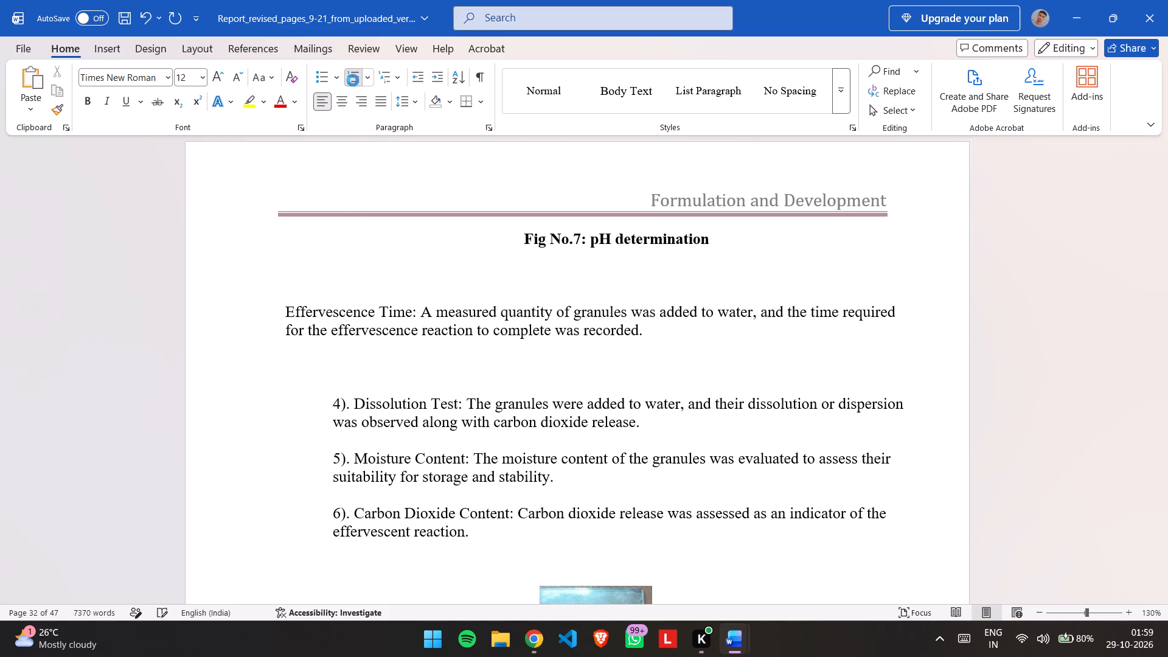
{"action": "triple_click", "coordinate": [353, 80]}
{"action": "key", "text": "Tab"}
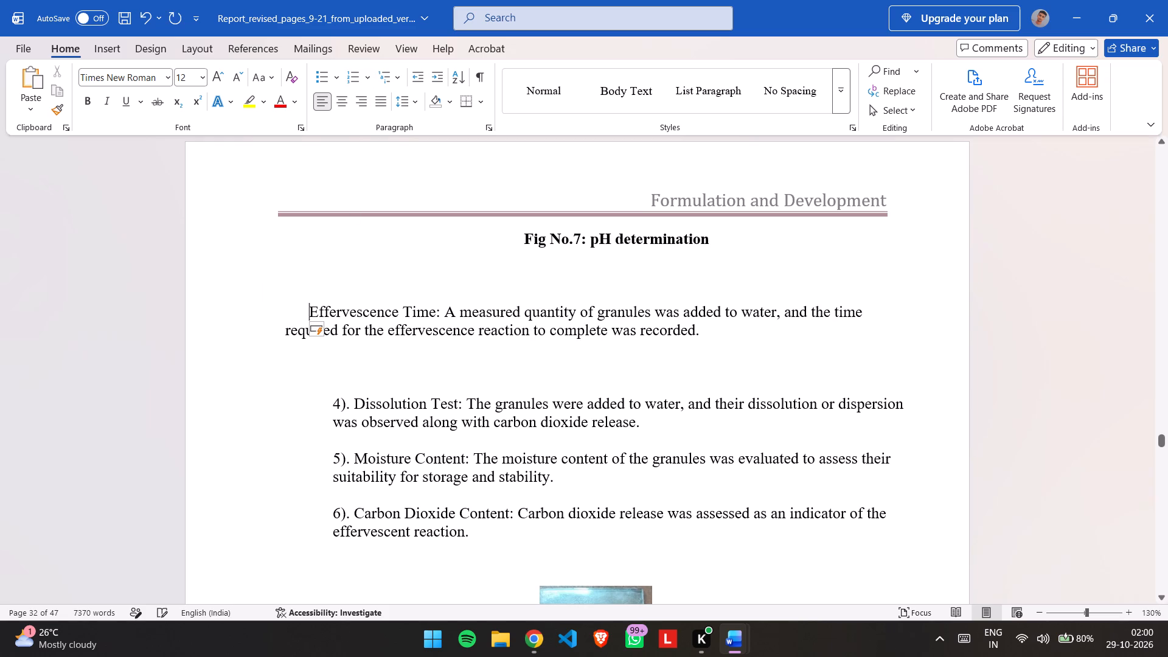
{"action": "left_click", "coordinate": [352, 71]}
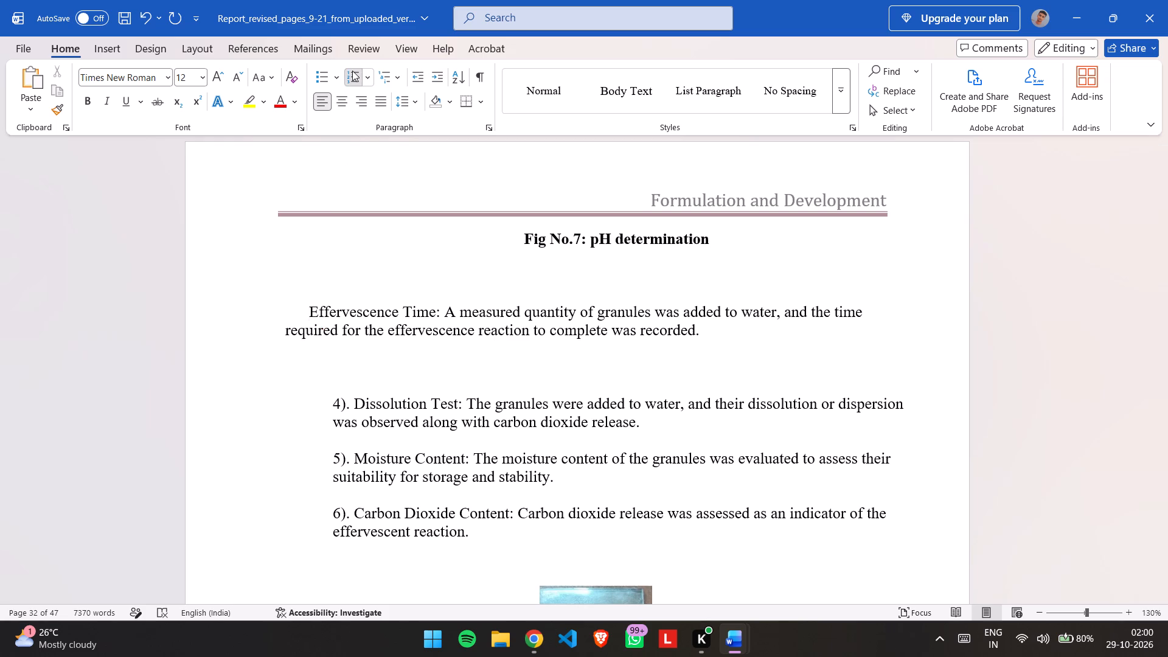
Delete the empty paragraph between the Effervescence Time and Dissolution Test items.
{"action": "left_click", "coordinate": [351, 372]}
{"action": "key", "text": "BackSpace"}
{"action": "key", "text": "BackSpace"}
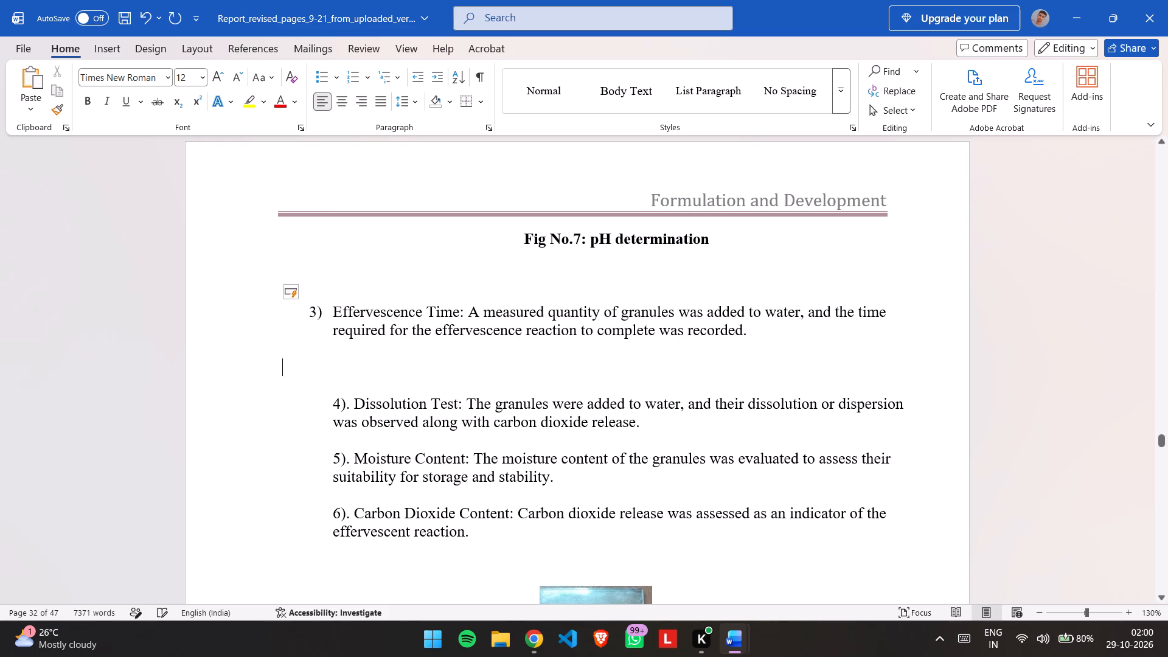
{"action": "key", "text": "BackSpace"}
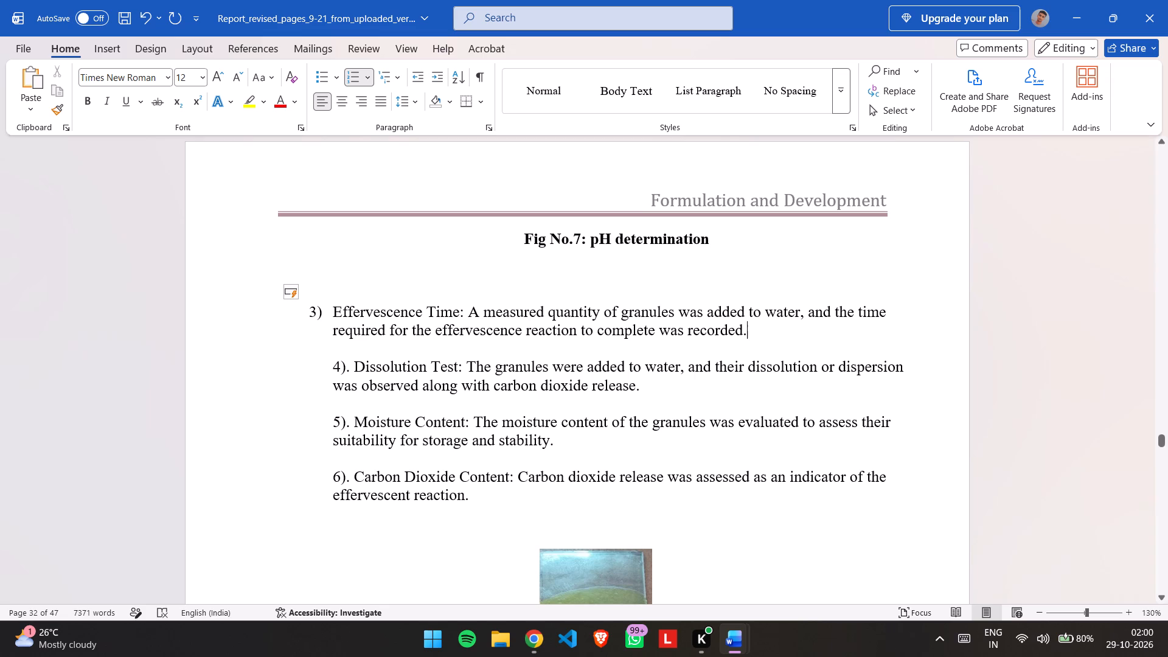
Replace the manually typed number of the Dissolution Test item with the automatic list number 4) without the trailing period.
{"action": "left_click", "coordinate": [333, 370]}
{"action": "double_click", "coordinate": [333, 370]}
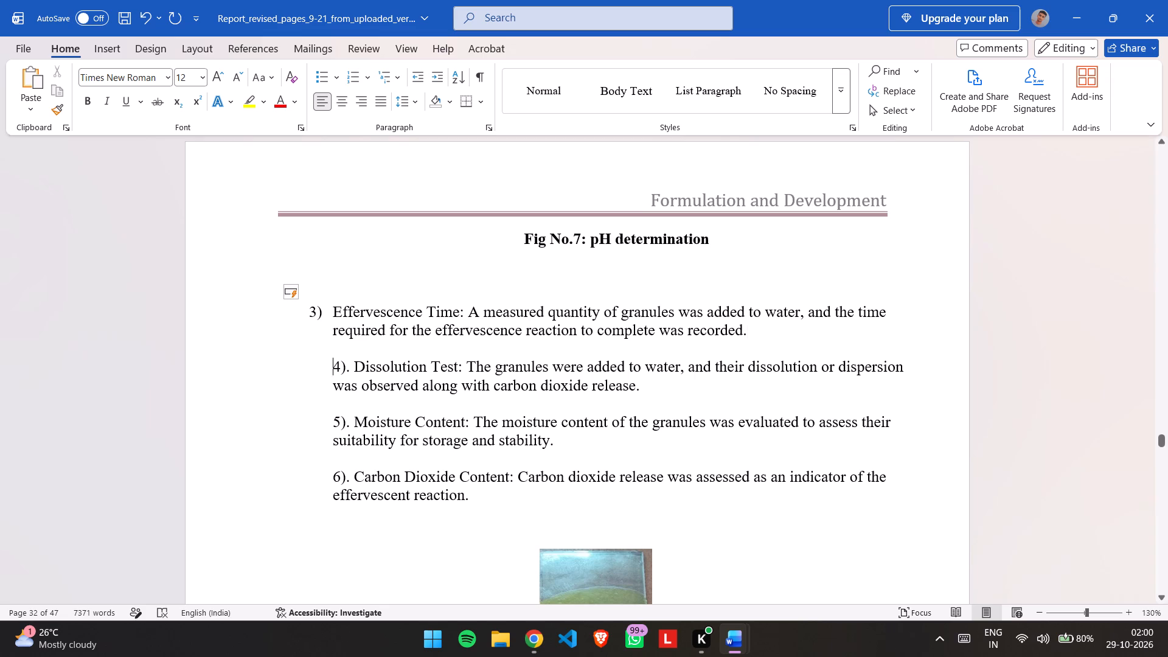
{"action": "left_click", "coordinate": [333, 370]}
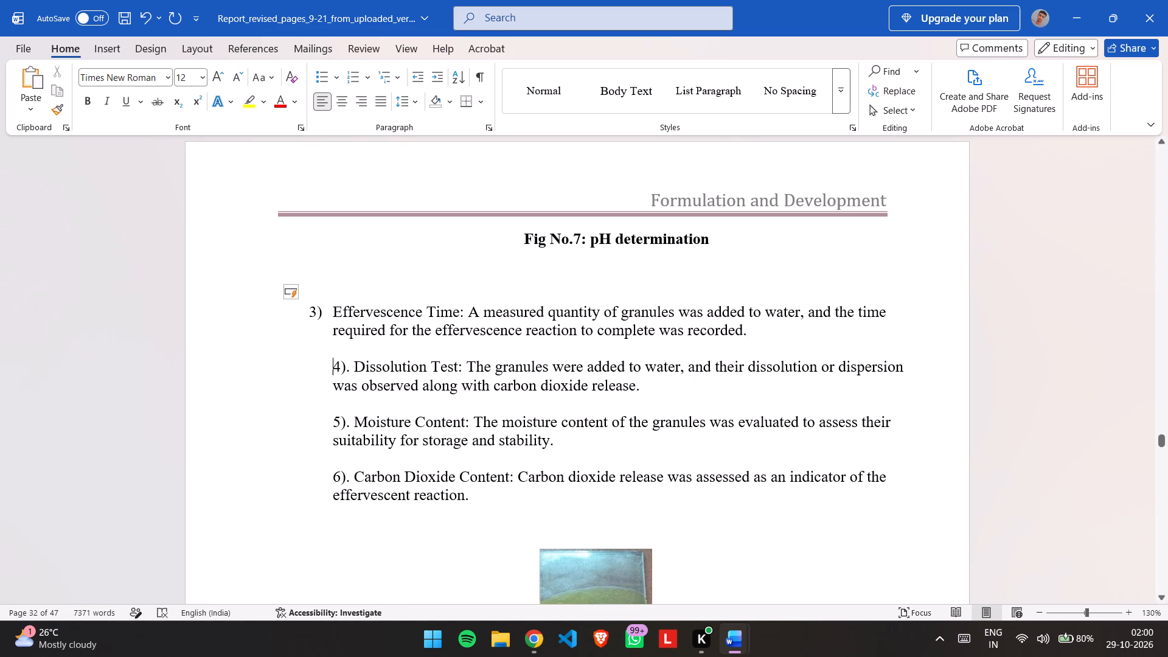
{"action": "left_click", "coordinate": [350, 369]}
{"action": "key", "text": "BackSpace"}
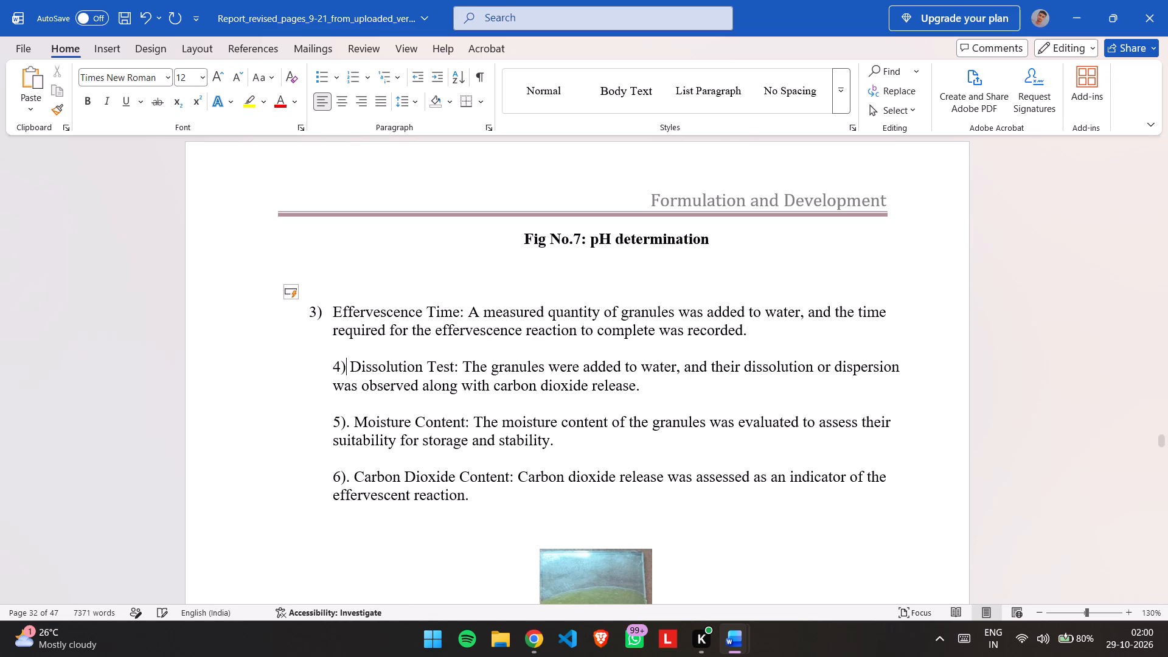
{"action": "key", "text": "BackSpace"}
{"action": "key", "text": "BackSpace"}
{"action": "key", "text": "BackSpace"}
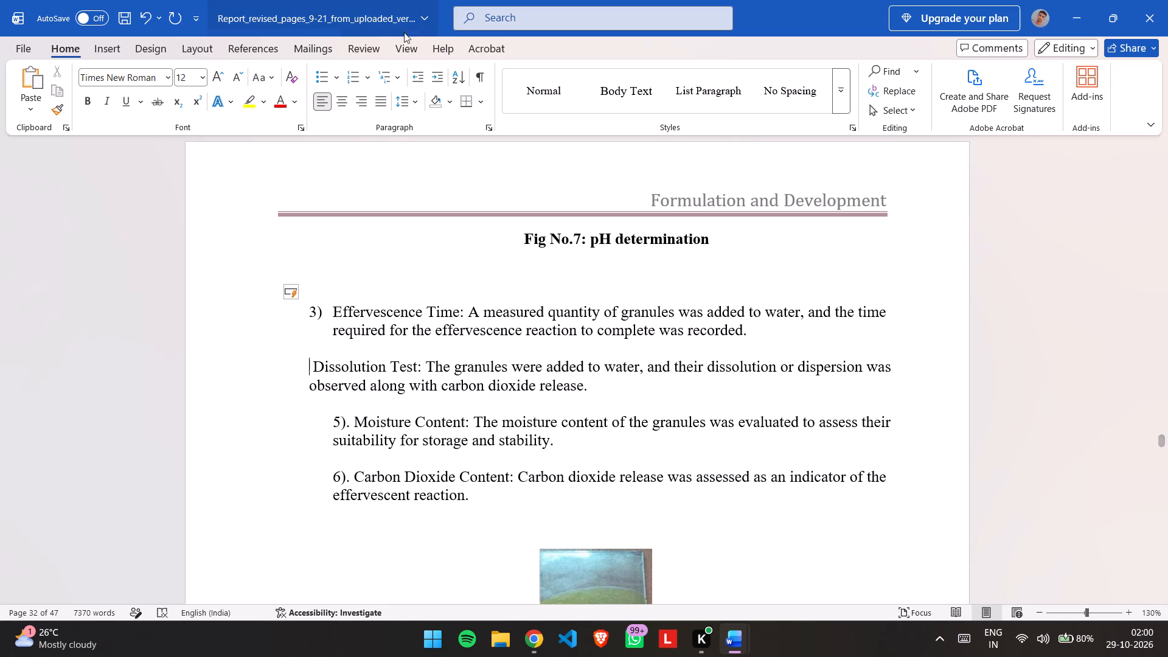
{"action": "left_click", "coordinate": [347, 82]}
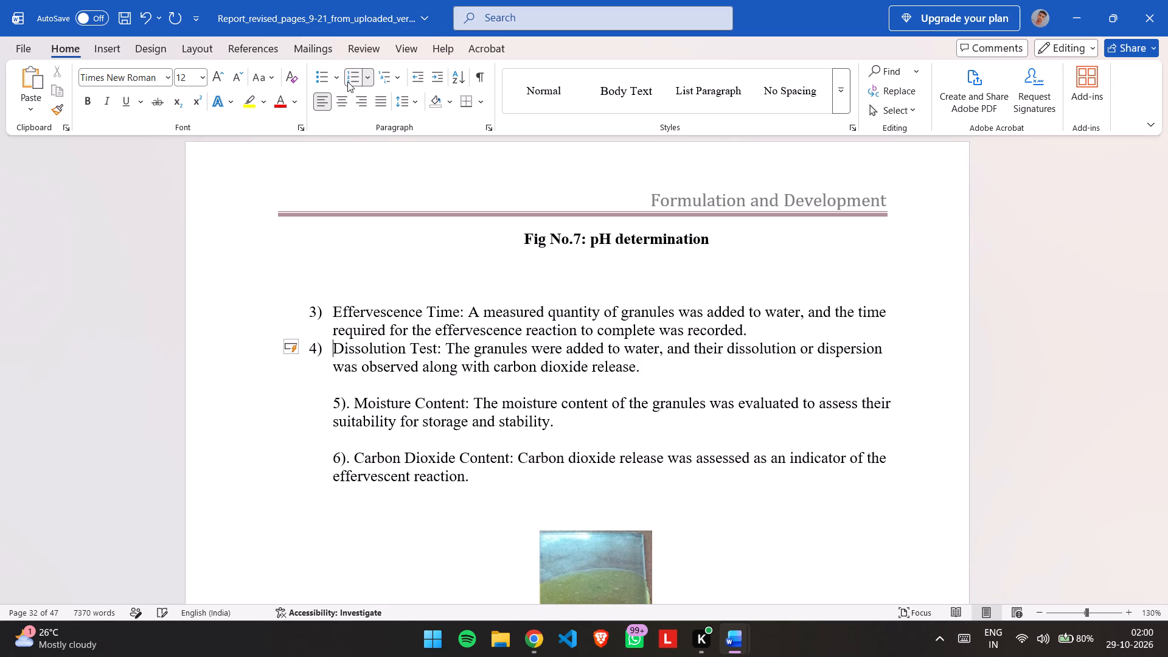
Delete the manually typed numbers 5). and 6). from the Moisture Content and Carbon Dioxide Content items.
{"action": "left_click", "coordinate": [352, 406]}
{"action": "key", "text": "BackSpace"}
{"action": "key", "text": "BackSpace"}
{"action": "key", "text": "BackSpace"}
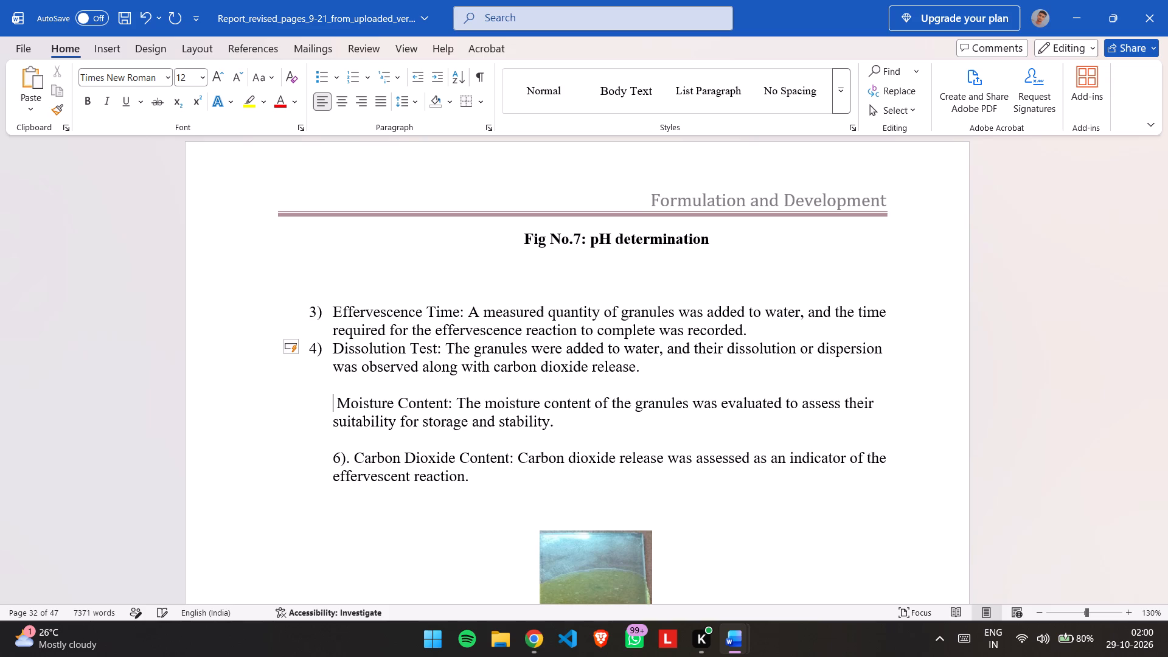
{"action": "key", "text": "BackSpace"}
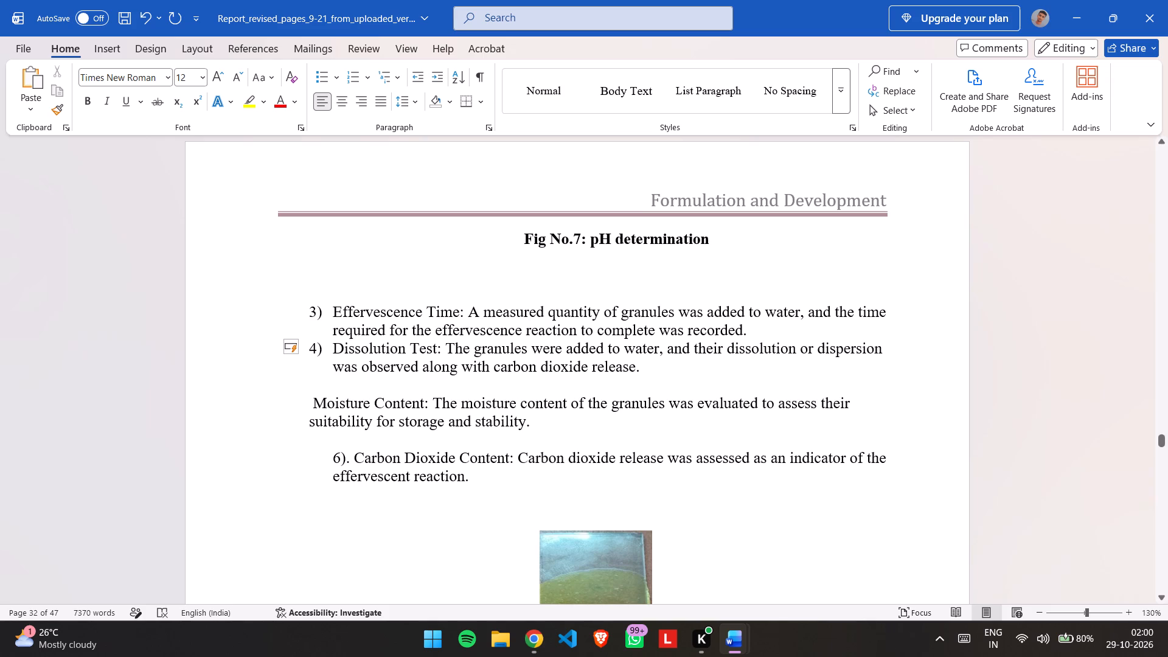
{"action": "left_click", "coordinate": [355, 456]}
{"action": "key", "text": "BackSpace"}
{"action": "key", "text": "BackSpace"}
{"action": "key", "text": "BackSpace"}
{"action": "key", "text": "BackSpace"}
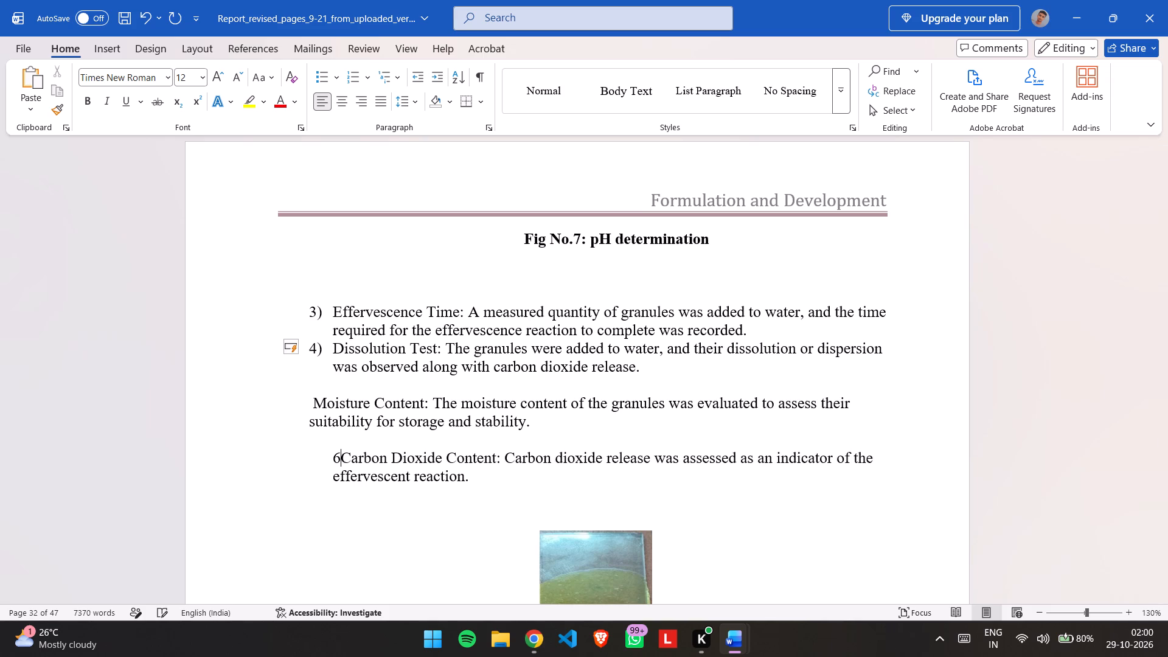
{"action": "key", "text": "BackSpace"}
{"action": "key", "text": "Tab"}
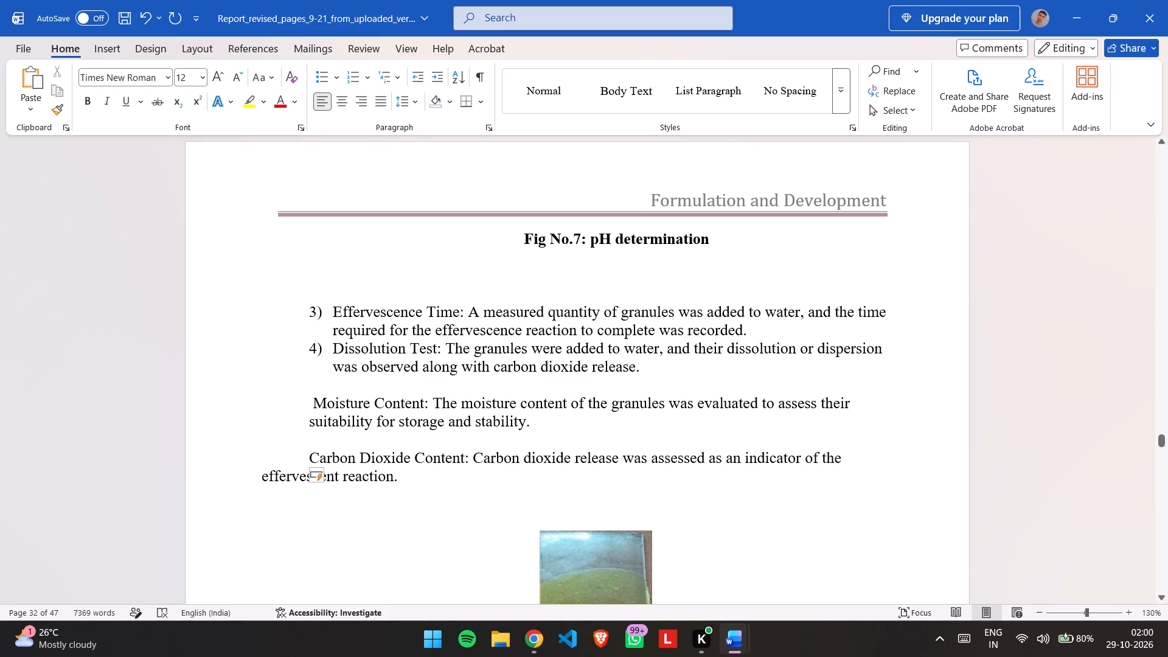
Set the line spacing of the four items from Effervescence Time to Carbon Dioxide Content to 1.5.
{"action": "left_click_drag", "start_coordinate": [305, 398], "coordinate": [388, 476]}
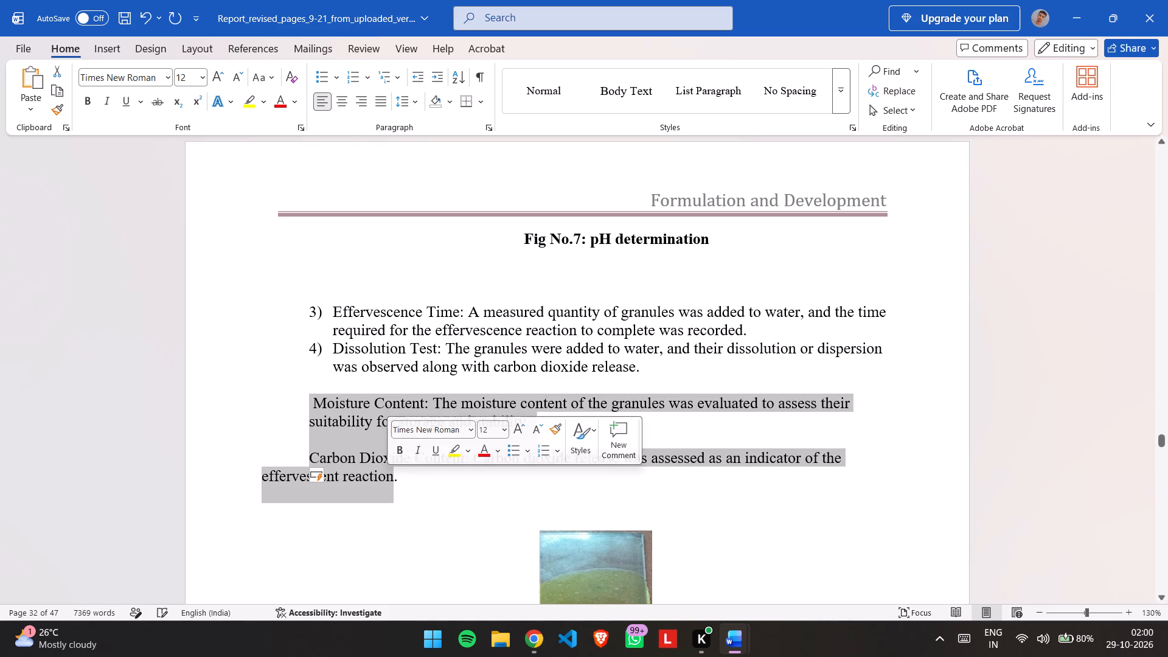
{"action": "left_click_drag", "start_coordinate": [411, 481], "coordinate": [305, 312]}
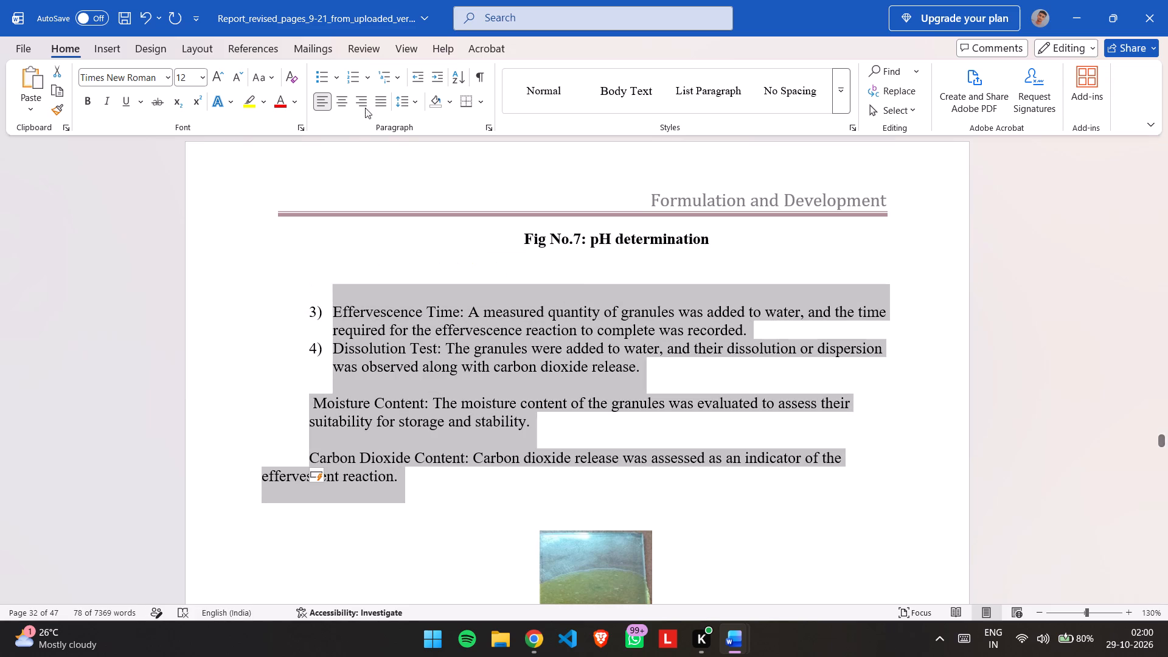
{"action": "left_click_drag", "start_coordinate": [417, 105], "coordinate": [426, 165]}
{"action": "left_click", "coordinate": [426, 165]}
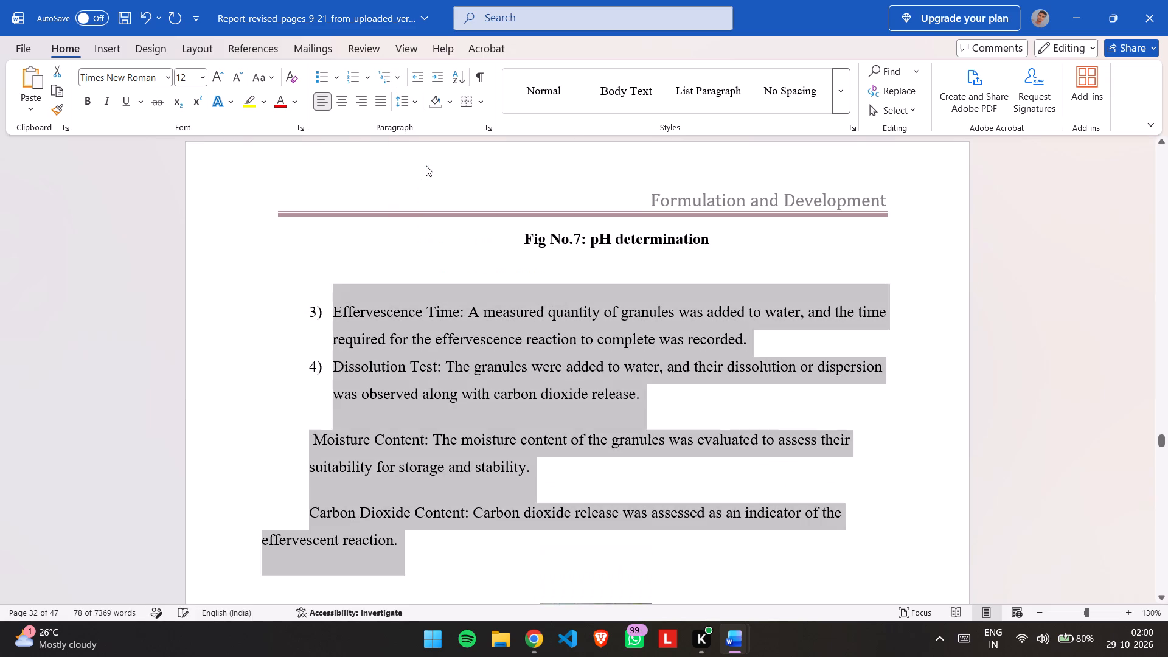
{"action": "left_click", "coordinate": [413, 109]}
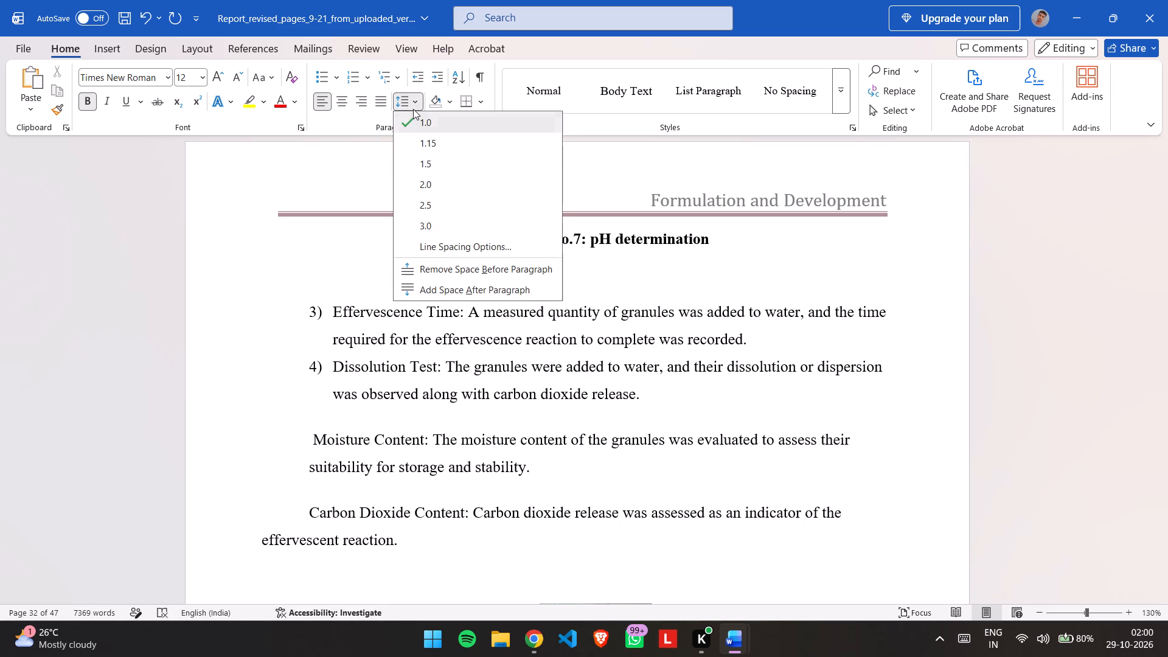
{"action": "left_click", "coordinate": [411, 560]}
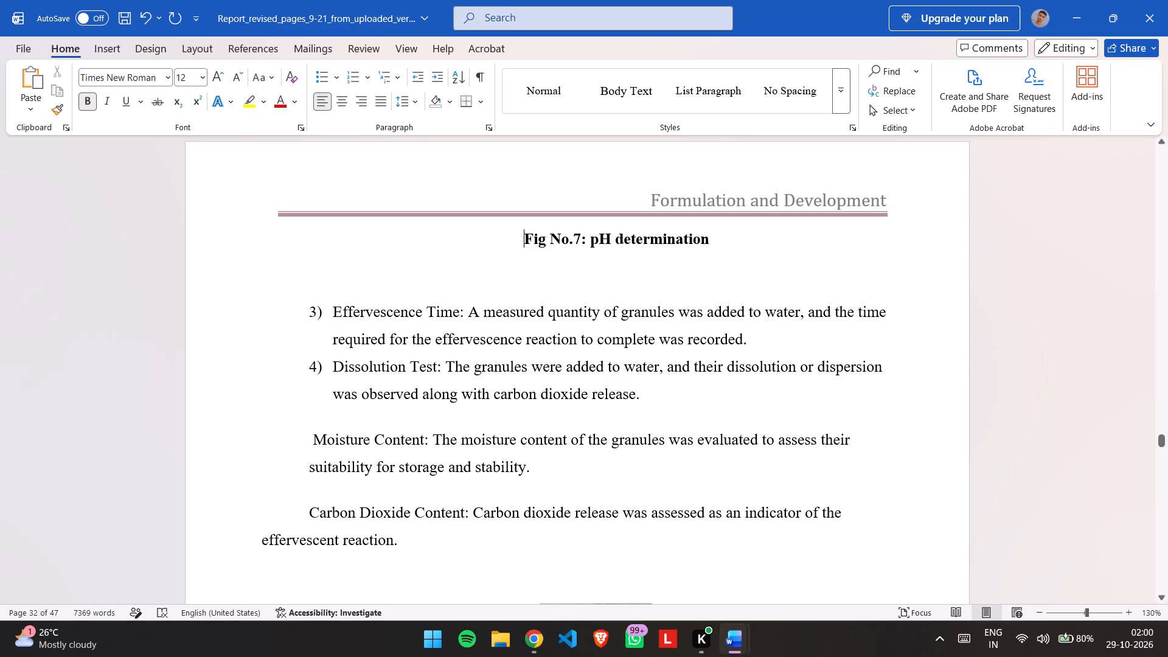
{"action": "left_click_drag", "start_coordinate": [297, 313], "coordinate": [384, 530]}
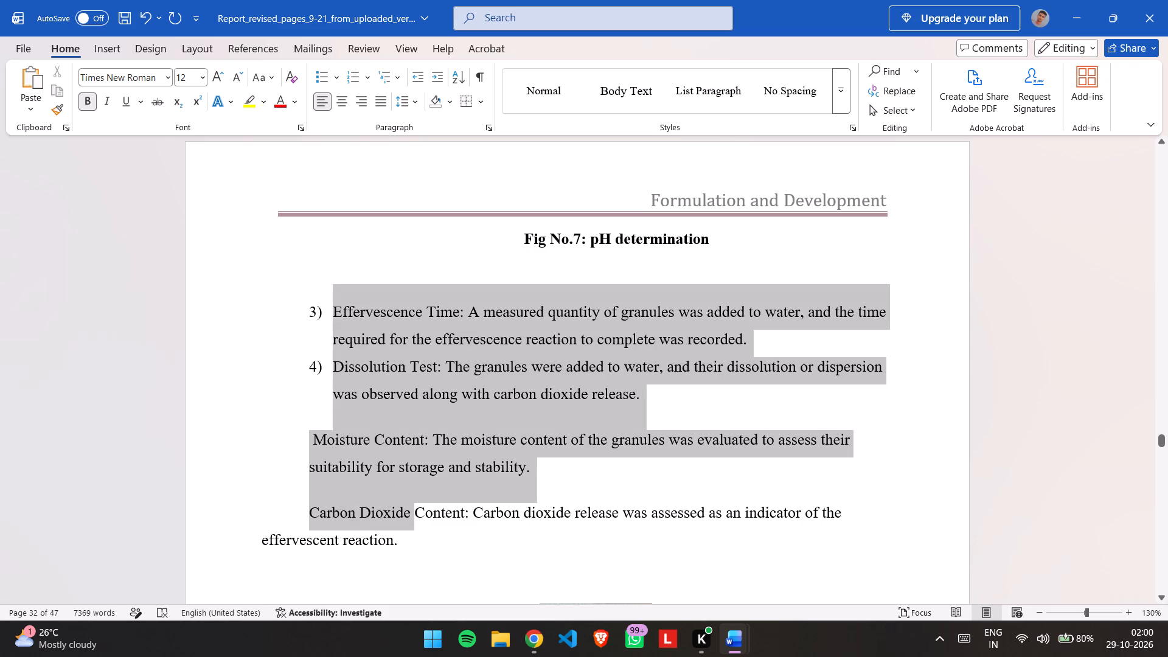
{"action": "left_click_drag", "start_coordinate": [384, 530], "coordinate": [391, 534]}
{"action": "left_click", "coordinate": [411, 107]}
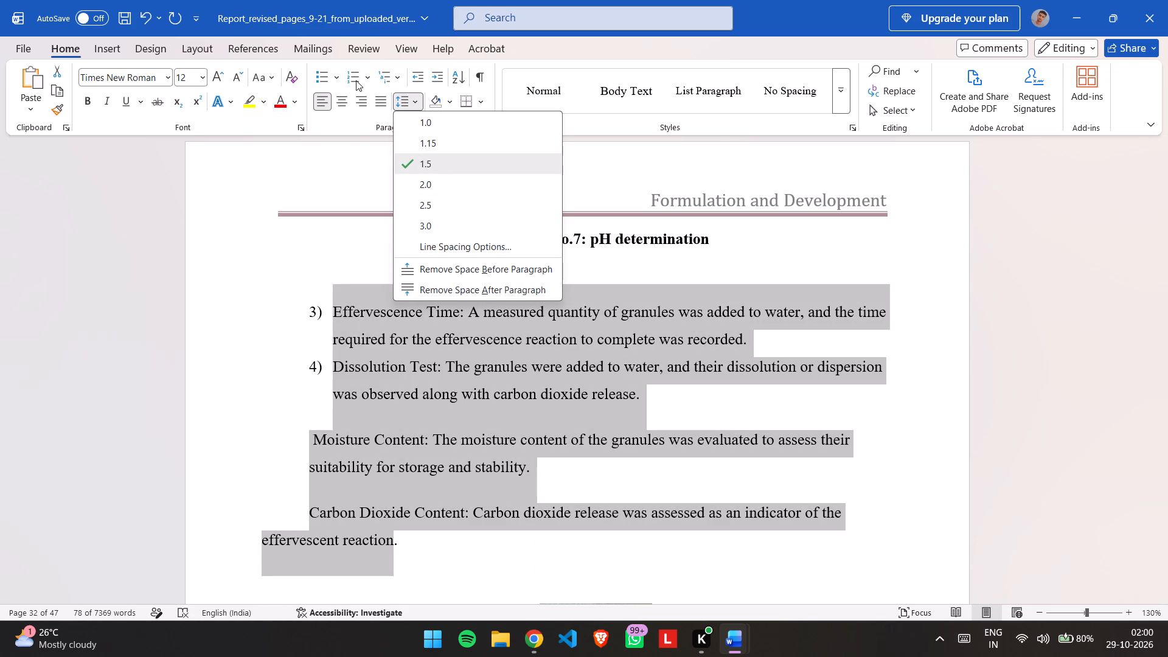
{"action": "left_click", "coordinate": [437, 420]}
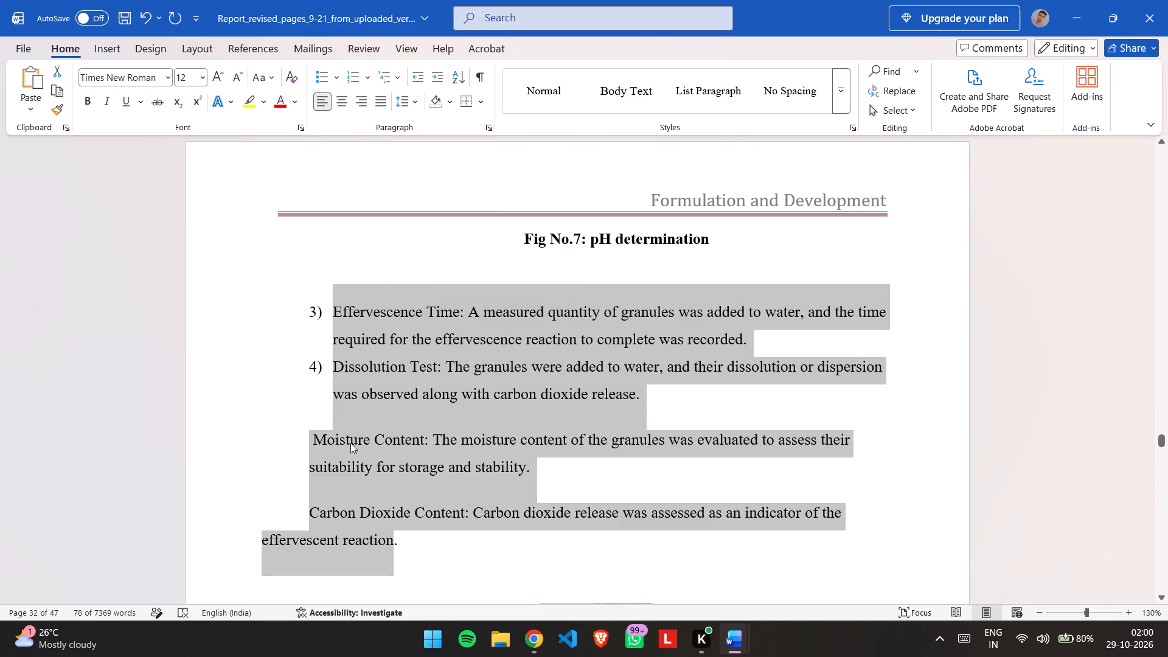
Apply automatic list numbers 5) and 6) to the Moisture Content and Carbon Dioxide Content items.
{"action": "left_click", "coordinate": [329, 428]}
{"action": "left_click_drag", "start_coordinate": [306, 433], "coordinate": [359, 496]}
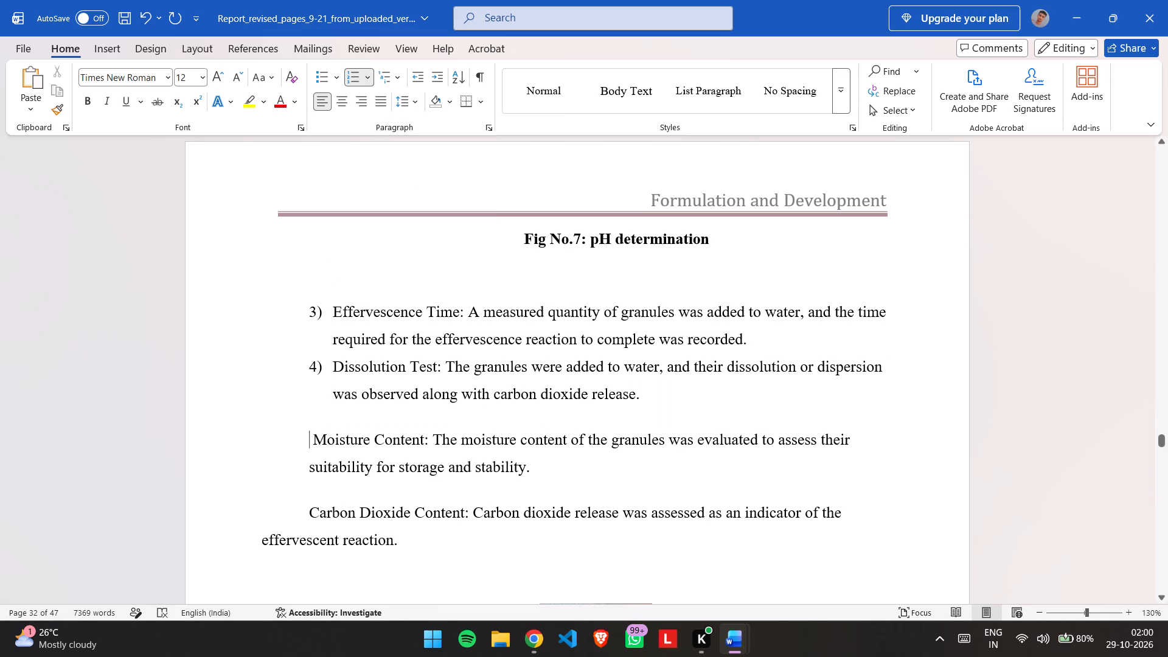
{"action": "left_click_drag", "start_coordinate": [359, 496], "coordinate": [412, 547]}
{"action": "left_click", "coordinate": [355, 77]}
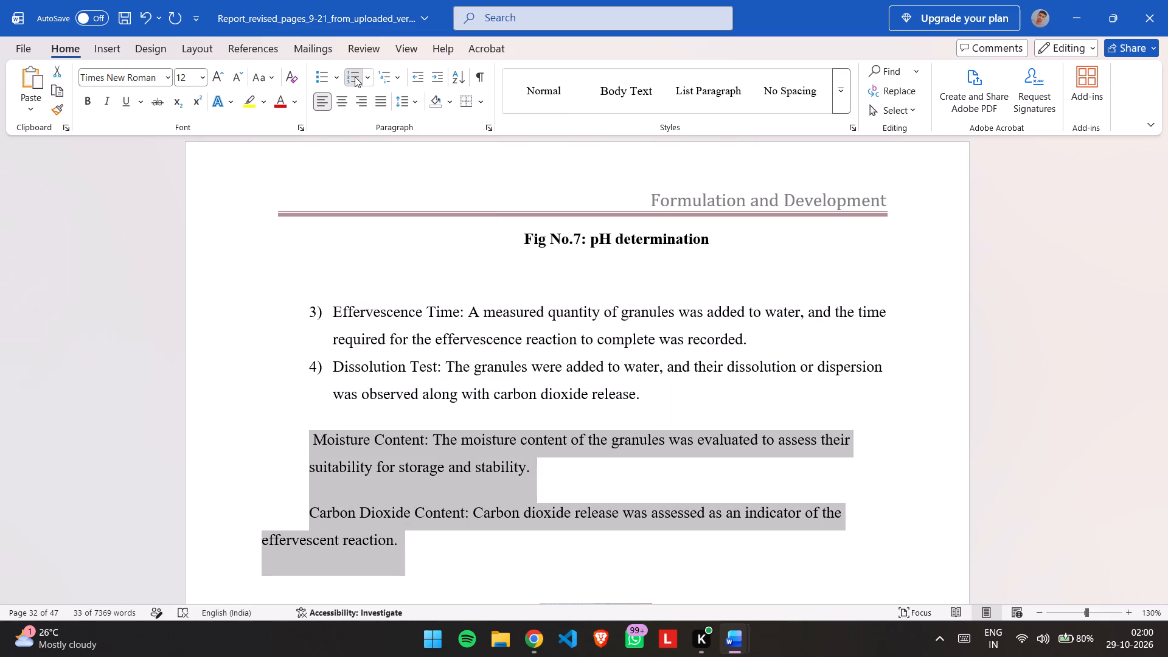
{"action": "left_click", "coordinate": [127, 431]}
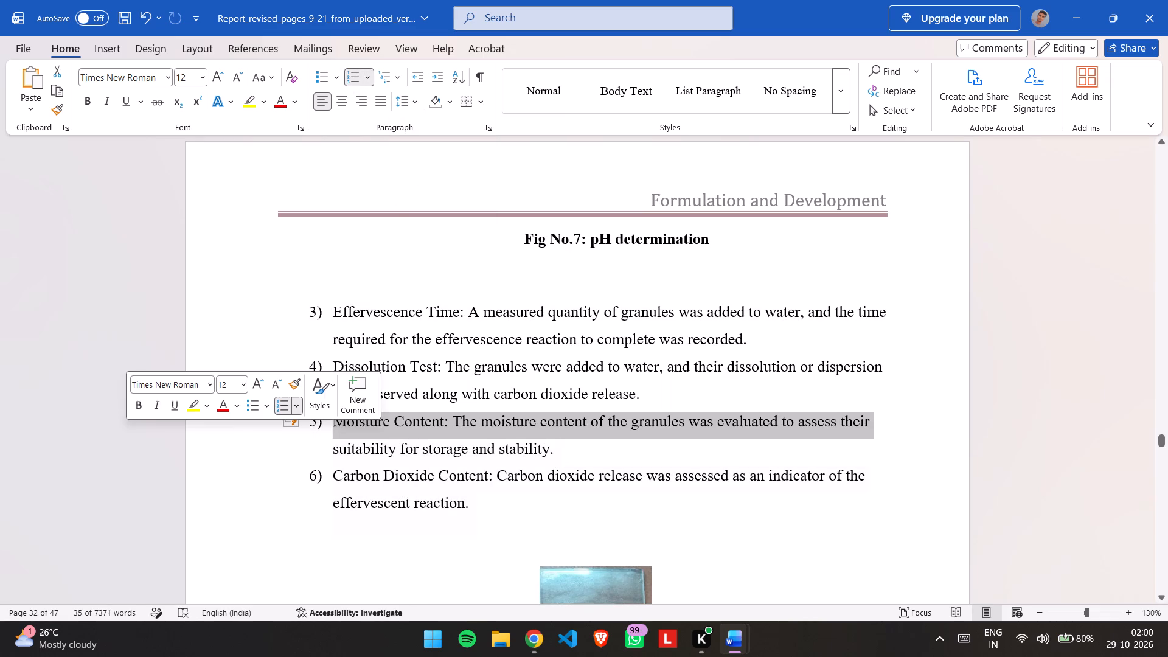
{"action": "scroll", "coordinate": [385, 429], "scroll_direction": "up", "scroll_amount": 2}
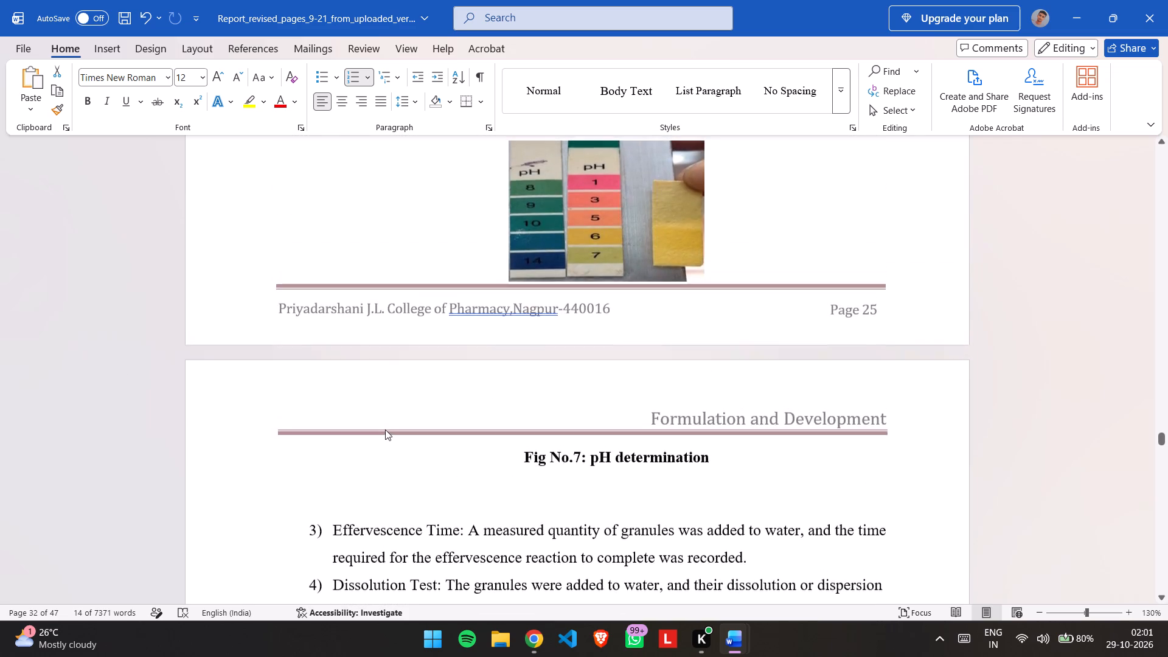
{"action": "scroll", "coordinate": [385, 429], "scroll_direction": "up", "scroll_amount": 2}
{"action": "scroll", "coordinate": [385, 429], "scroll_direction": "down", "scroll_amount": 1}
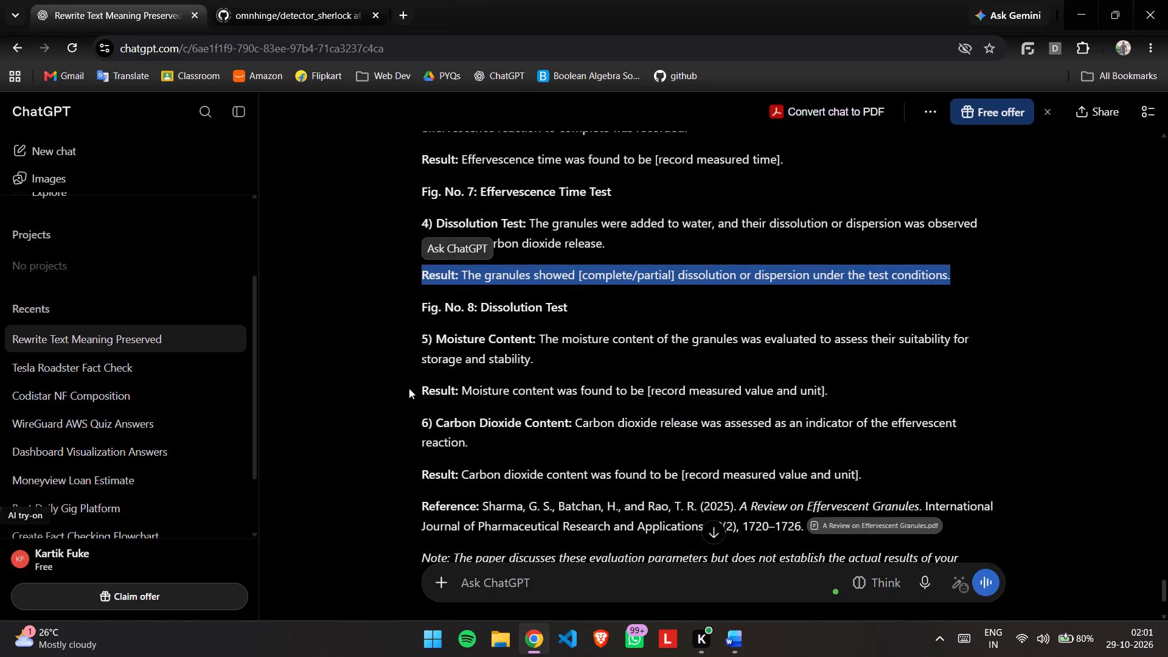
{"action": "left_click_drag", "start_coordinate": [416, 388], "coordinate": [857, 395]}
{"action": "key", "text": "ctrl+c"}
{"action": "key", "text": "alt+Tab"}
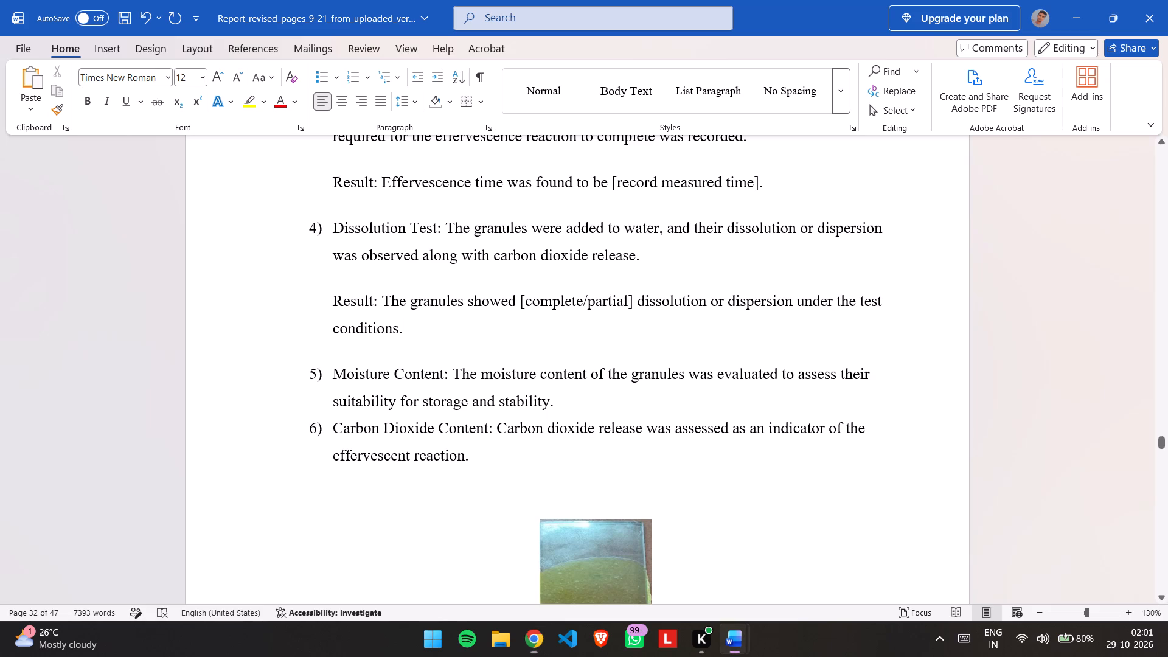
{"action": "left_click", "coordinate": [597, 397]}
{"action": "key", "text": "Return"}
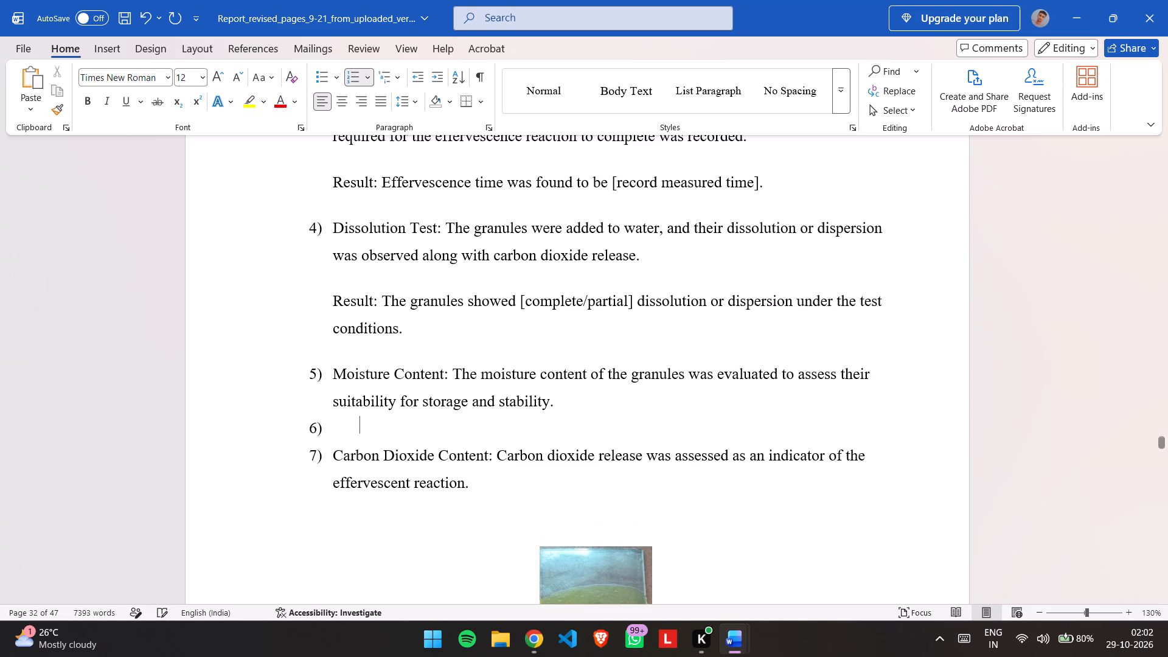
{"action": "key", "text": "BackSpace"}
{"action": "key", "text": "ctrl+v"}
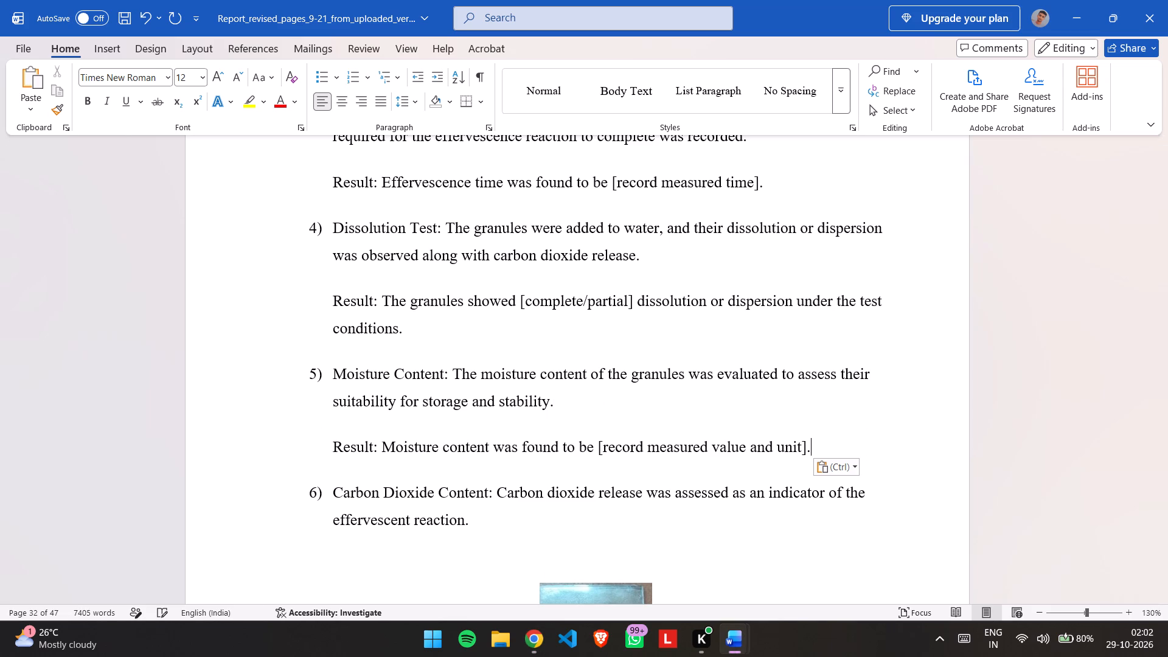
Copy ChatGPT's Carbon Dioxide Content result sentence into the Word report as an unnumbered, indented paragraph below item 6).
{"action": "left_click", "coordinate": [492, 526]}
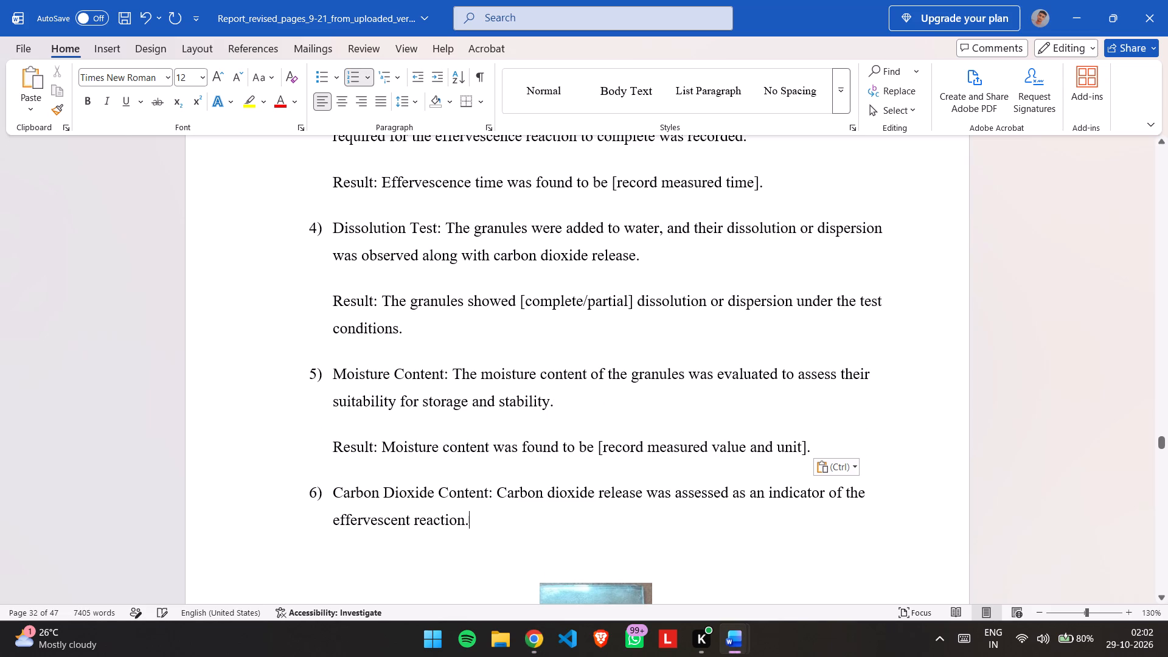
{"action": "key", "text": "Return"}
{"action": "key", "text": "BackSpace"}
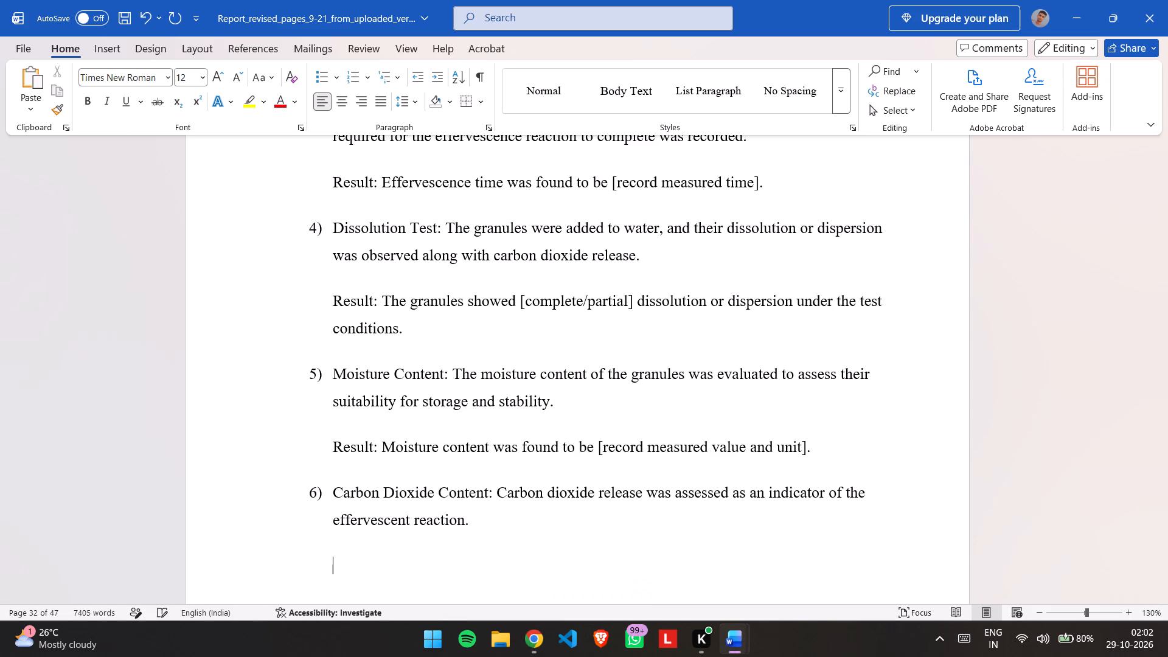
{"action": "key", "text": "BackSpace"}
{"action": "key", "text": "alt+Tab"}
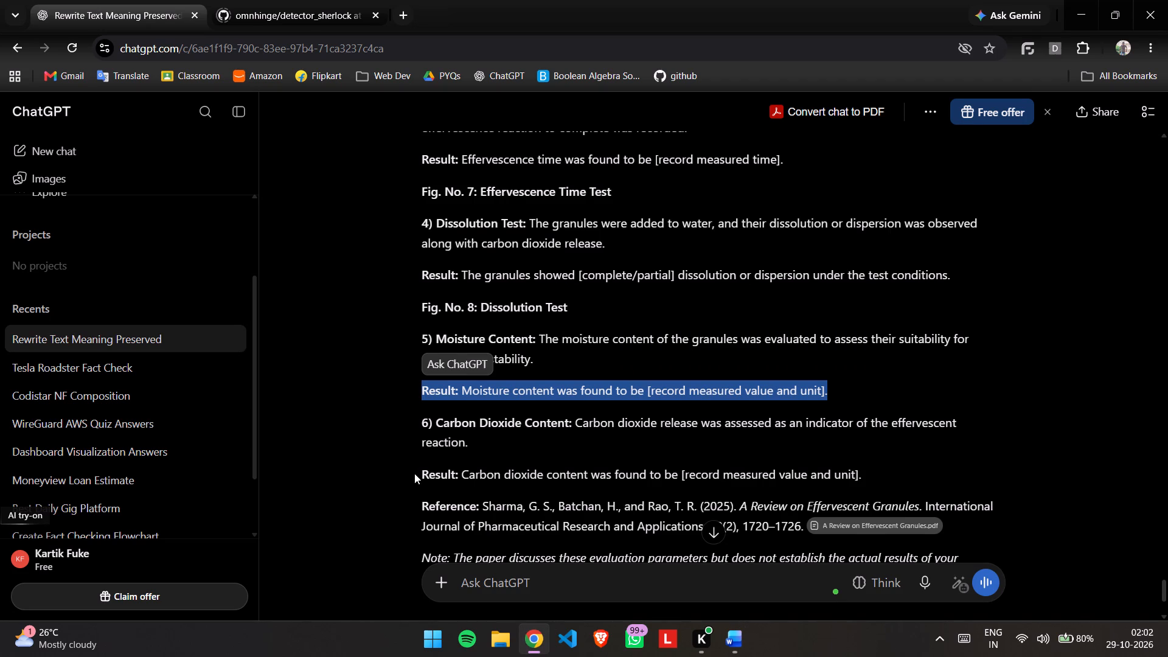
{"action": "left_click_drag", "start_coordinate": [415, 471], "coordinate": [871, 472]}
{"action": "key", "text": "ctrl+c"}
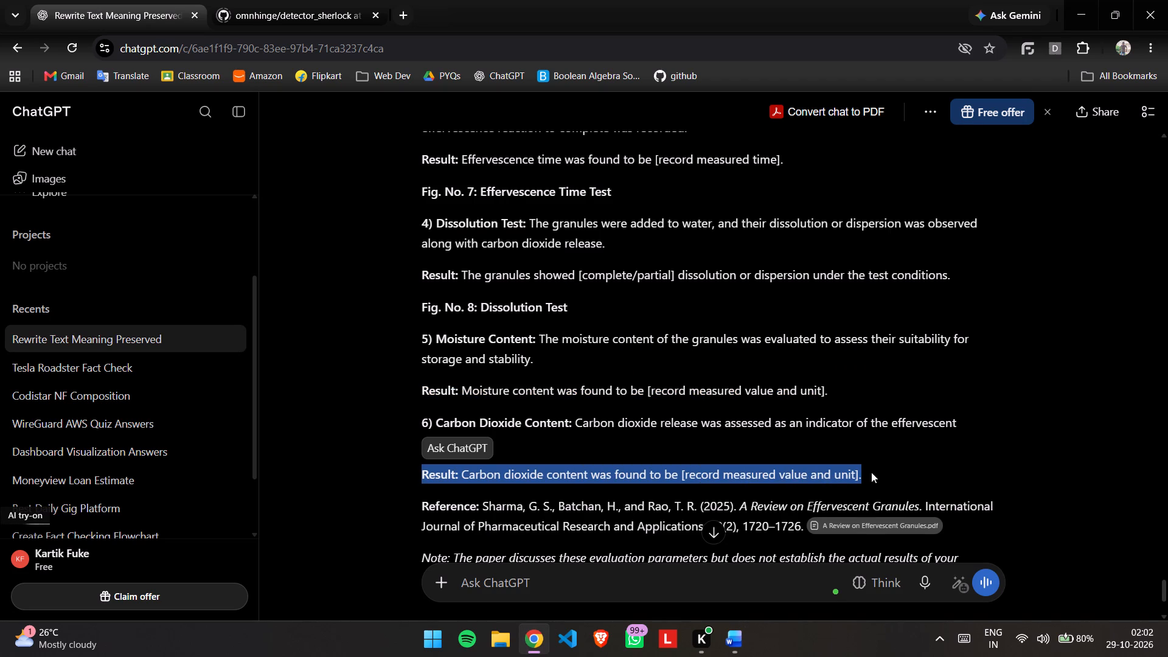
{"action": "key", "text": "alt+Tab"}
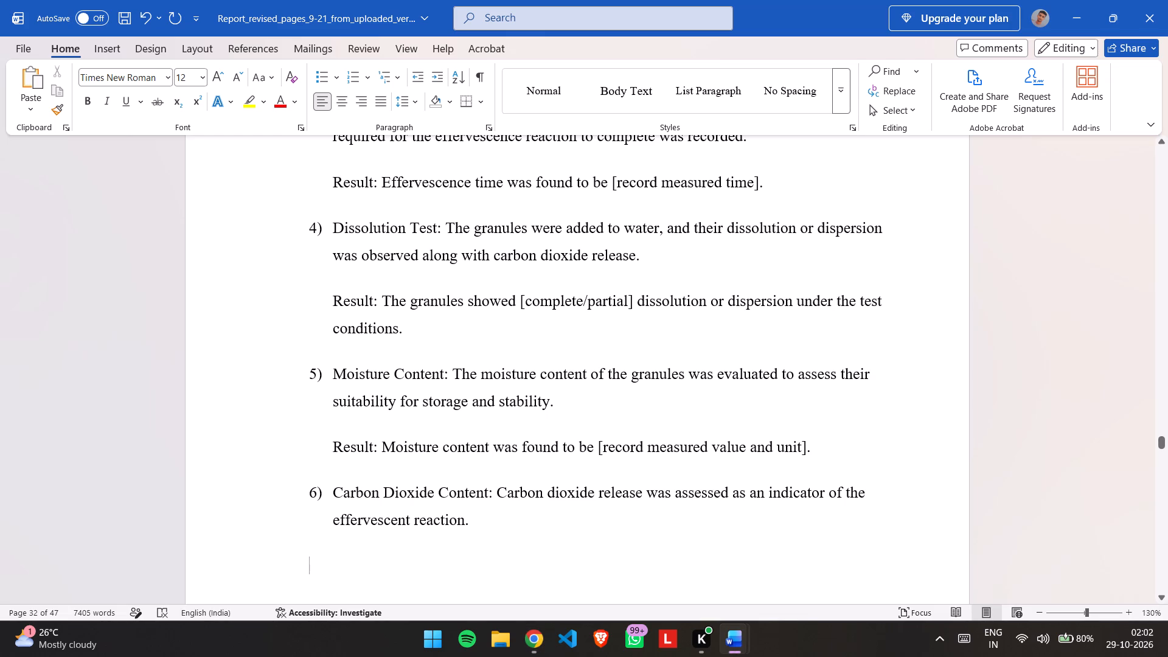
{"action": "key", "text": "Tab"}
{"action": "key", "text": "ctrl+v"}
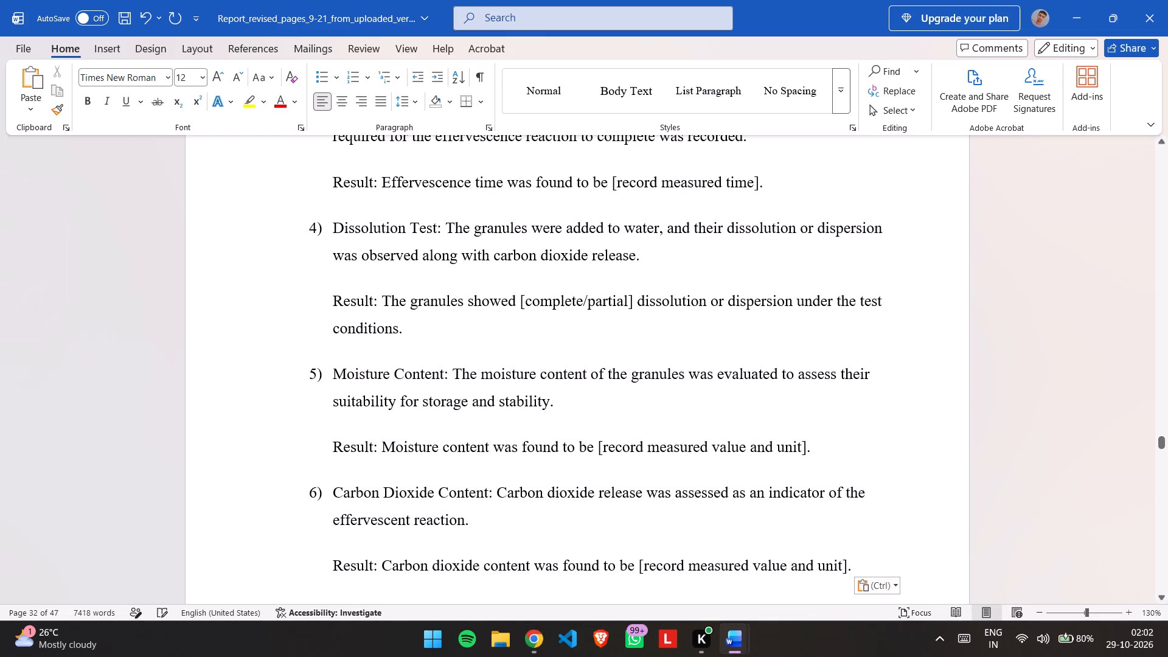
{"action": "key", "text": "alt+Tab"}
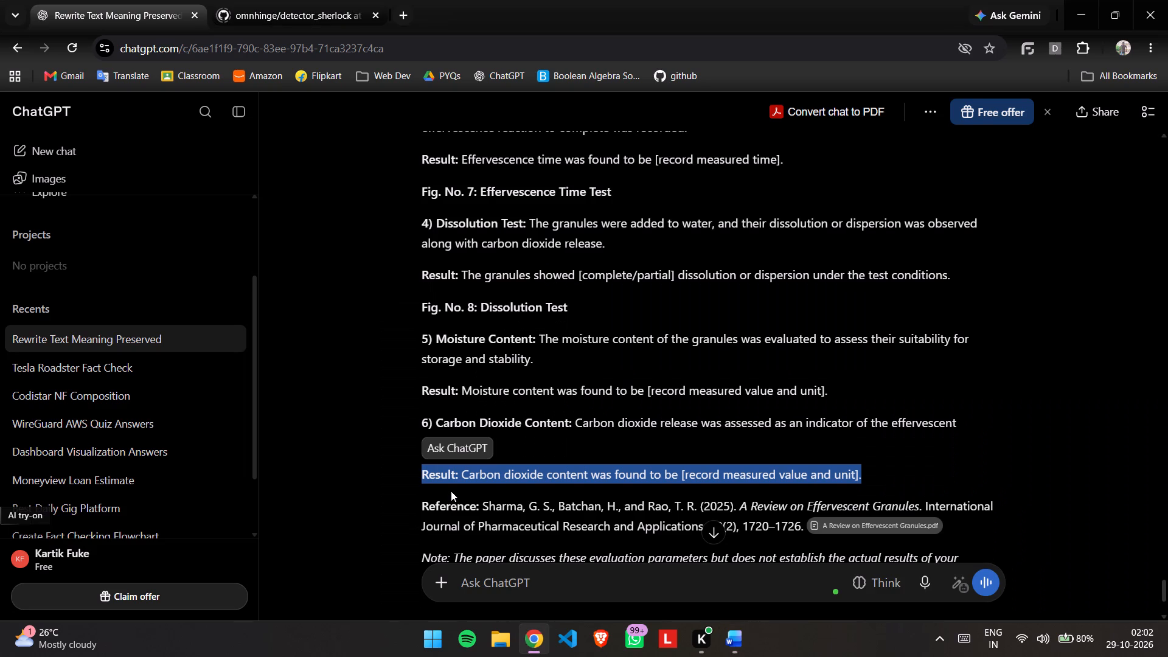
Copy ChatGPT's caption "Fig. No. 8: Dissolution Test" into the Word report as a new paragraph below item 4)'s result.
{"action": "key", "text": "alt+Tab"}
{"action": "scroll", "coordinate": [384, 412], "scroll_direction": "up", "scroll_amount": 1}
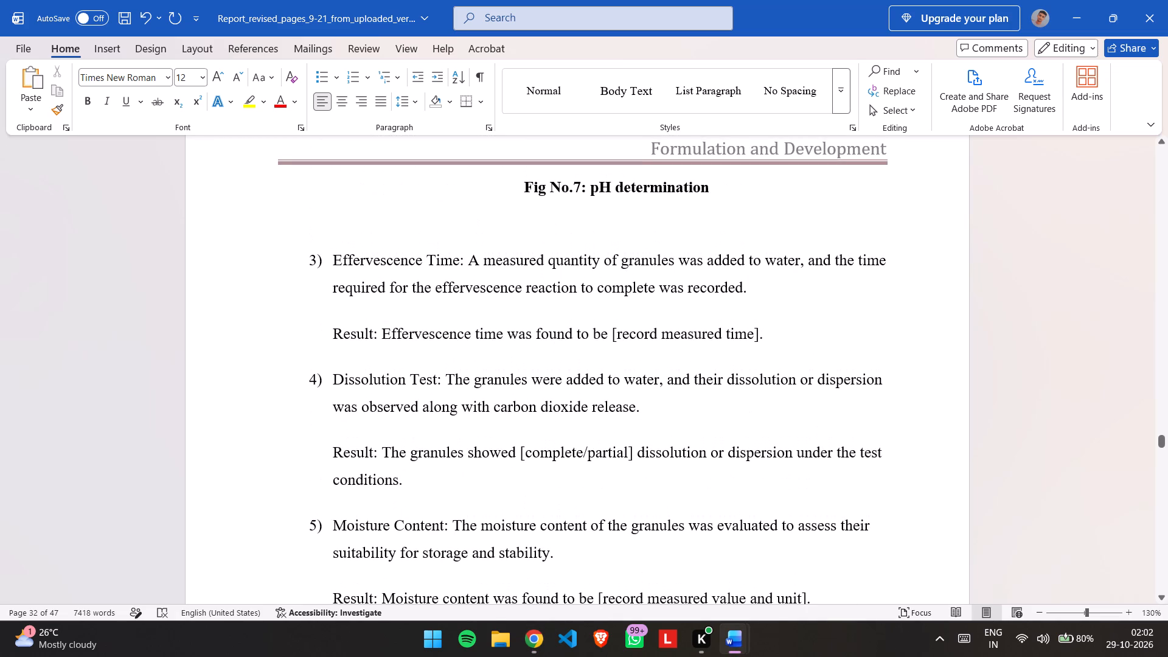
{"action": "key", "text": "alt+Tab"}
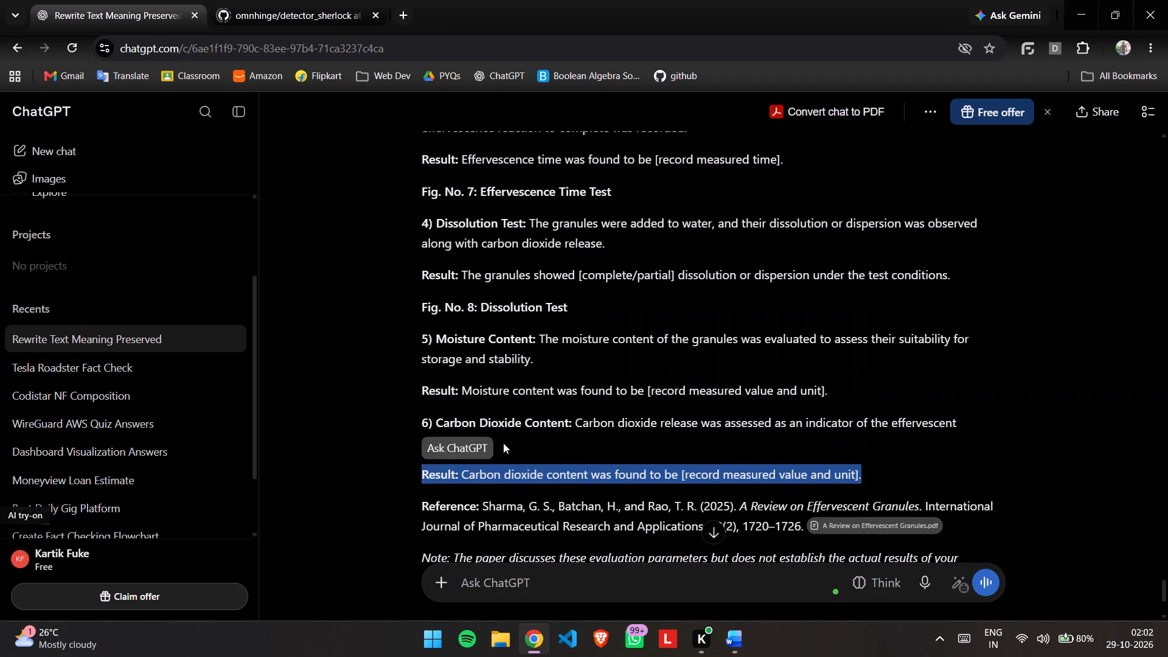
{"action": "scroll", "coordinate": [519, 443], "scroll_direction": "down", "scroll_amount": 1}
{"action": "left_click", "coordinate": [543, 328]}
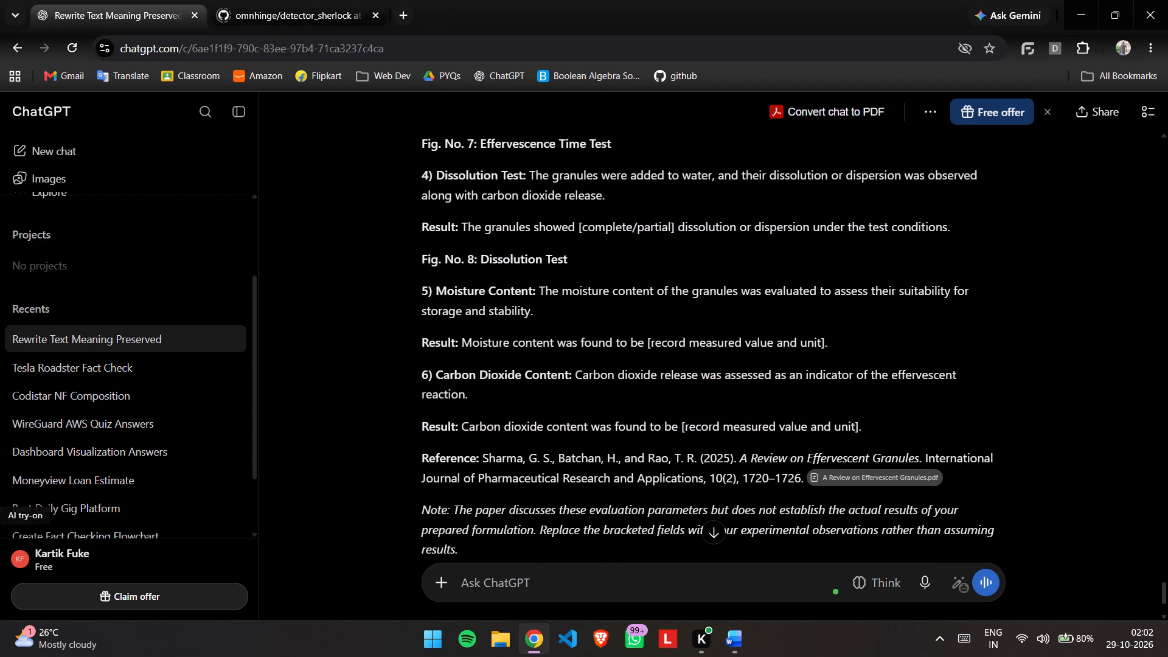
{"action": "left_click_drag", "start_coordinate": [419, 255], "coordinate": [585, 254]}
{"action": "key", "text": "ctrl+c"}
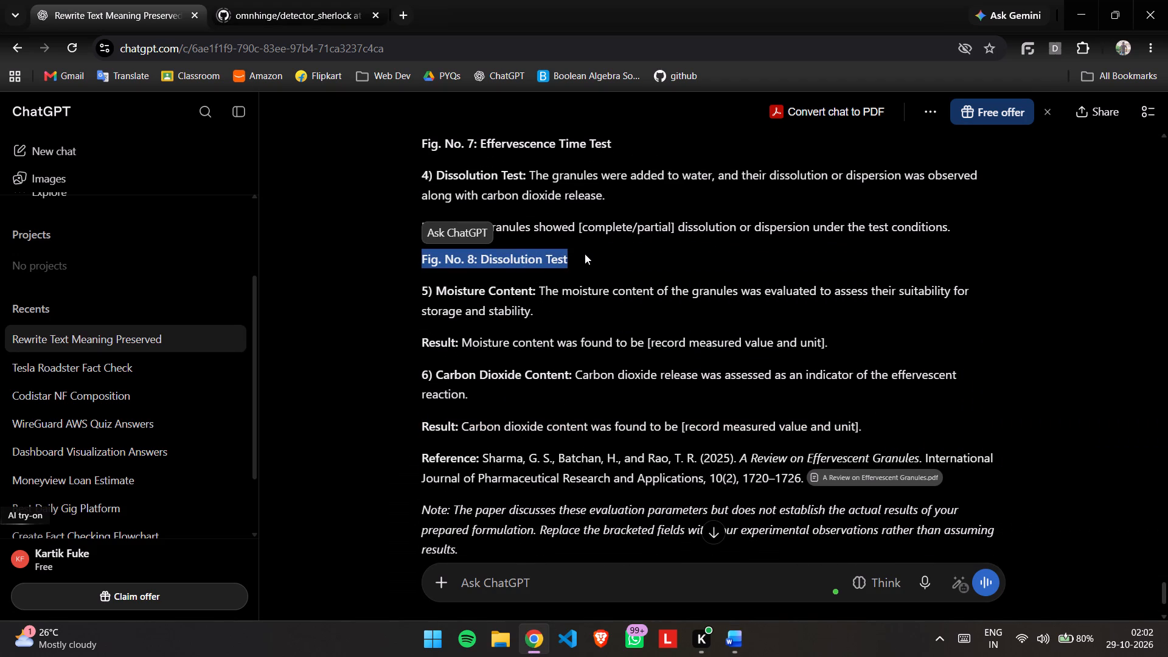
{"action": "key", "text": "alt+Tab"}
{"action": "scroll", "coordinate": [440, 345], "scroll_direction": "down", "scroll_amount": 1}
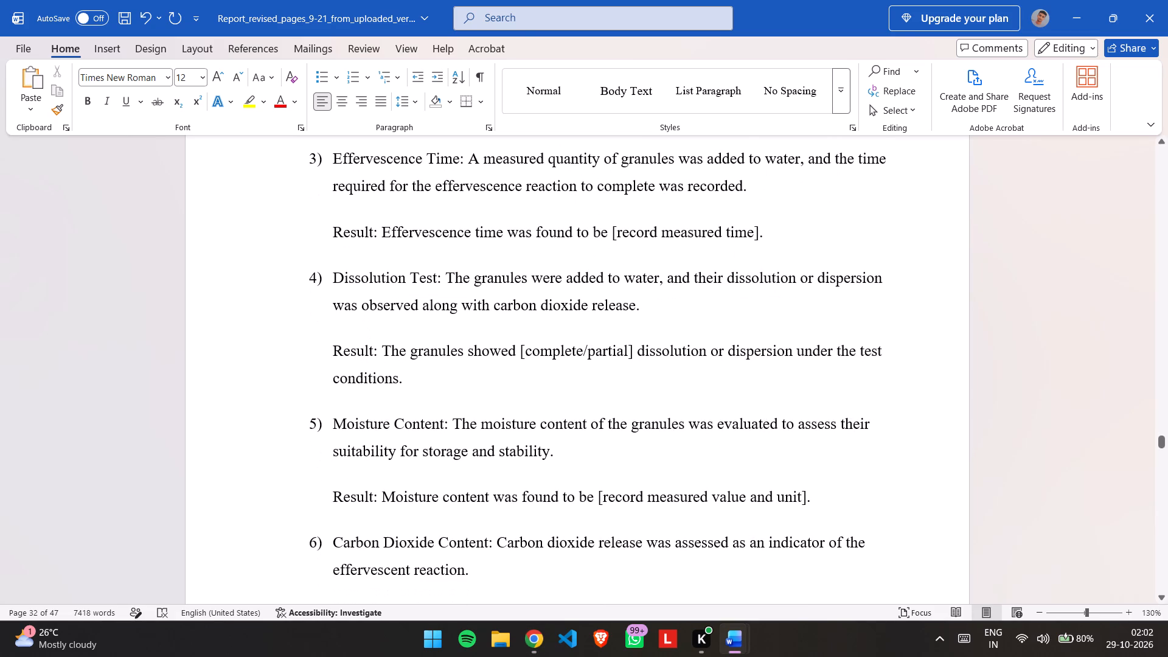
{"action": "left_click", "coordinate": [508, 380]}
{"action": "key", "text": "Return"}
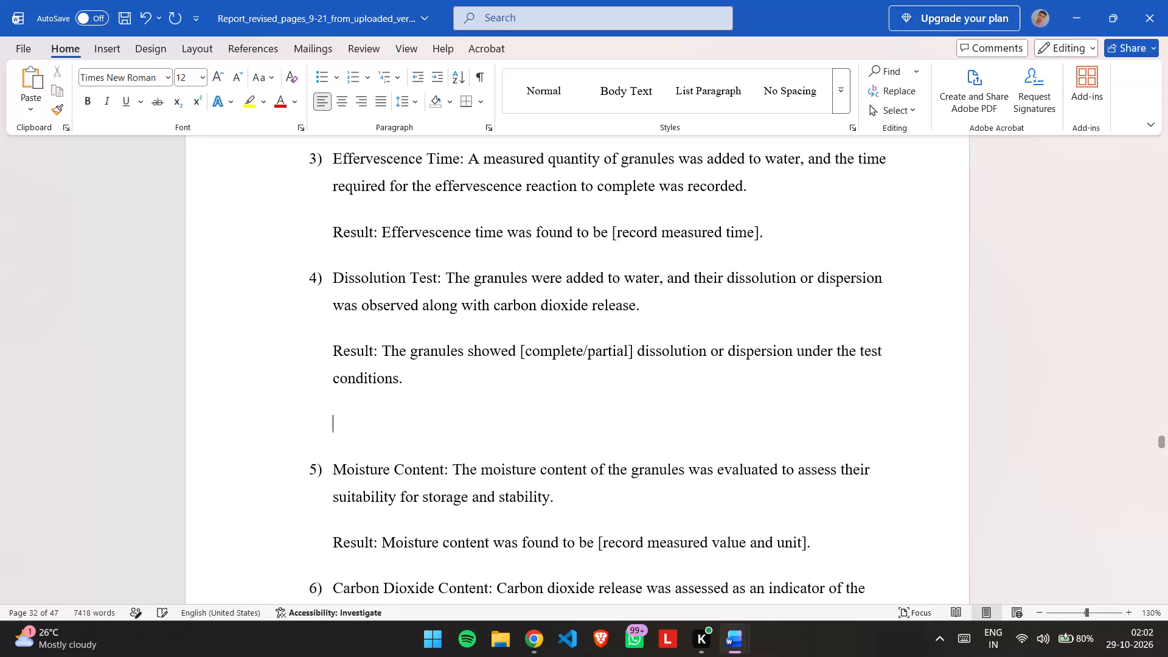
{"action": "key", "text": "ctrl+v"}
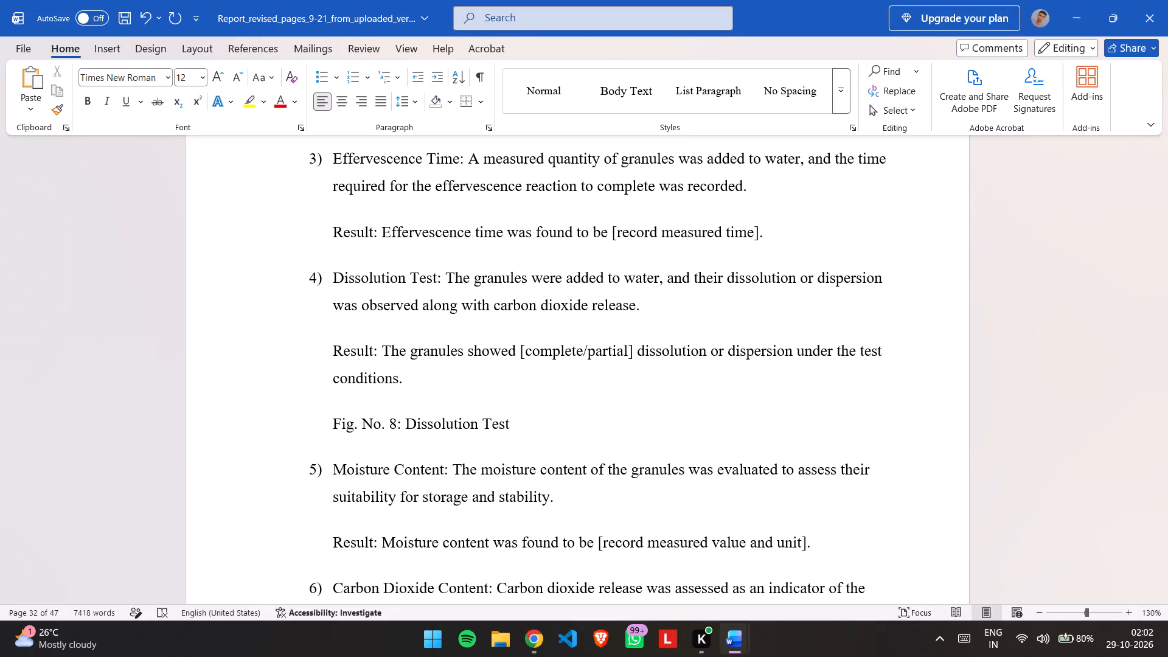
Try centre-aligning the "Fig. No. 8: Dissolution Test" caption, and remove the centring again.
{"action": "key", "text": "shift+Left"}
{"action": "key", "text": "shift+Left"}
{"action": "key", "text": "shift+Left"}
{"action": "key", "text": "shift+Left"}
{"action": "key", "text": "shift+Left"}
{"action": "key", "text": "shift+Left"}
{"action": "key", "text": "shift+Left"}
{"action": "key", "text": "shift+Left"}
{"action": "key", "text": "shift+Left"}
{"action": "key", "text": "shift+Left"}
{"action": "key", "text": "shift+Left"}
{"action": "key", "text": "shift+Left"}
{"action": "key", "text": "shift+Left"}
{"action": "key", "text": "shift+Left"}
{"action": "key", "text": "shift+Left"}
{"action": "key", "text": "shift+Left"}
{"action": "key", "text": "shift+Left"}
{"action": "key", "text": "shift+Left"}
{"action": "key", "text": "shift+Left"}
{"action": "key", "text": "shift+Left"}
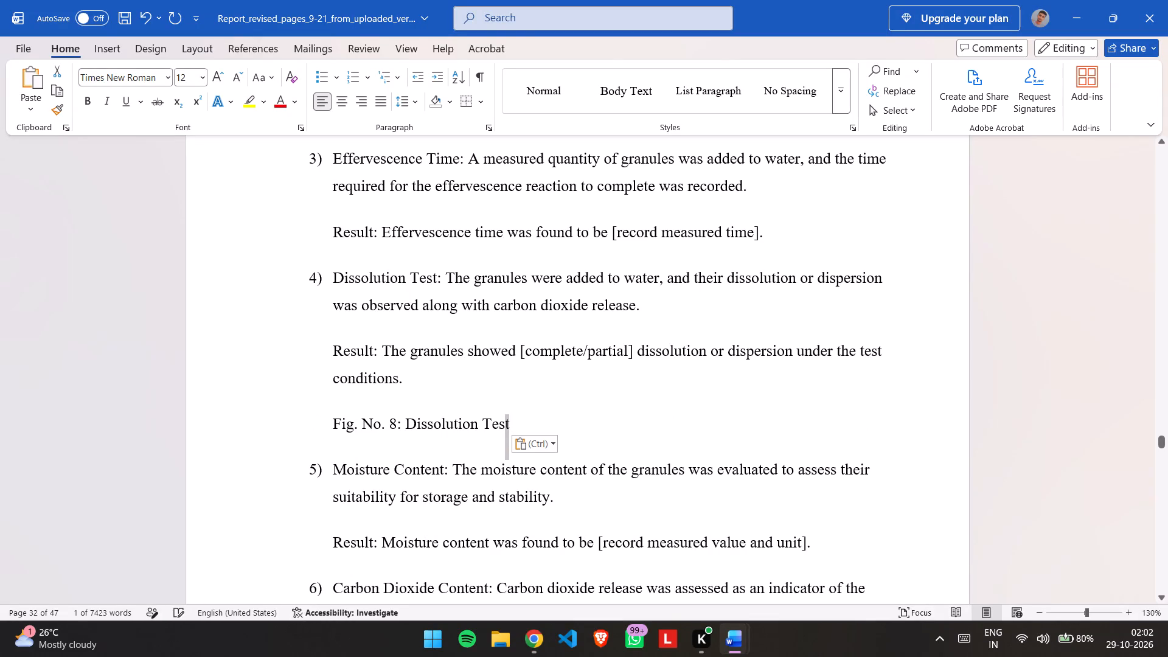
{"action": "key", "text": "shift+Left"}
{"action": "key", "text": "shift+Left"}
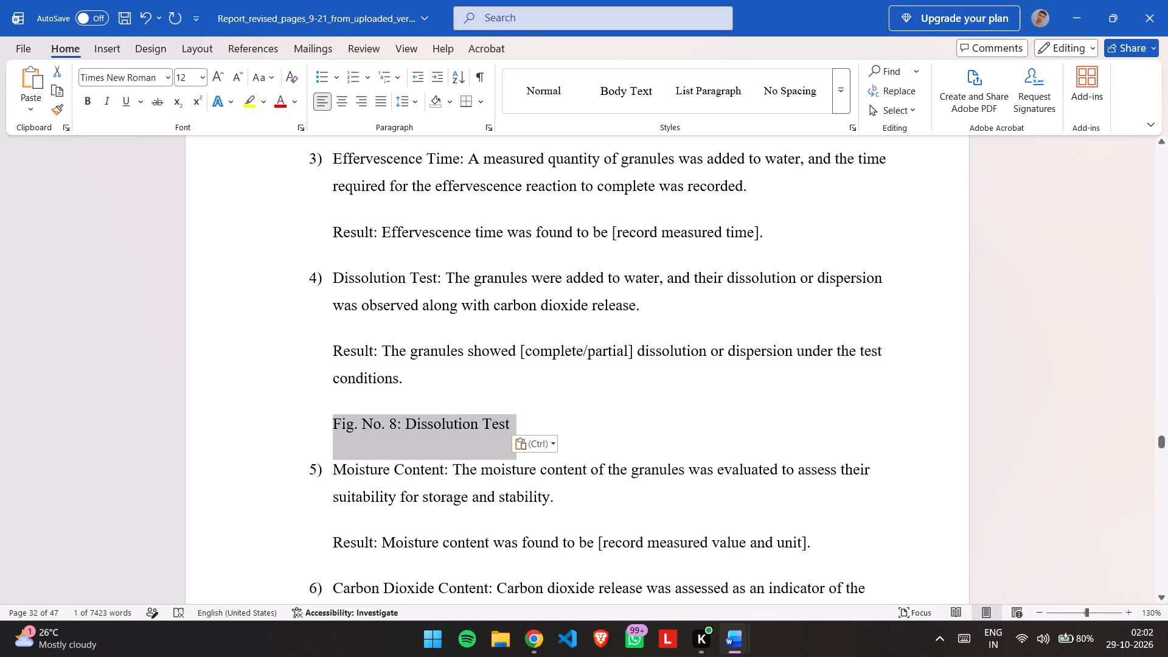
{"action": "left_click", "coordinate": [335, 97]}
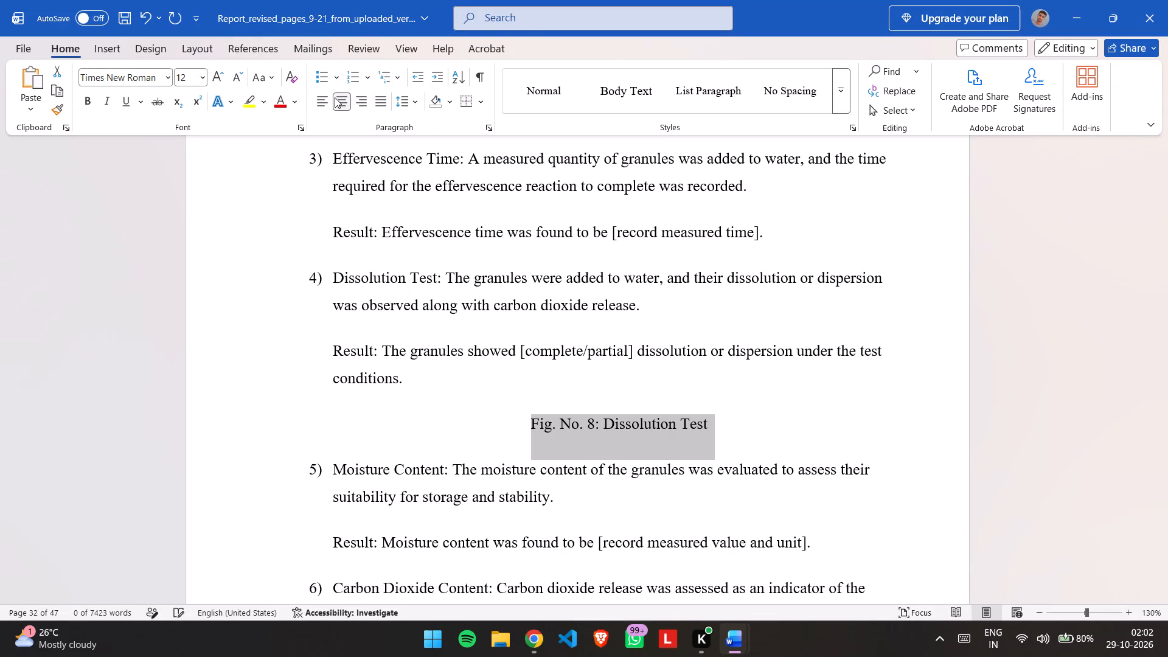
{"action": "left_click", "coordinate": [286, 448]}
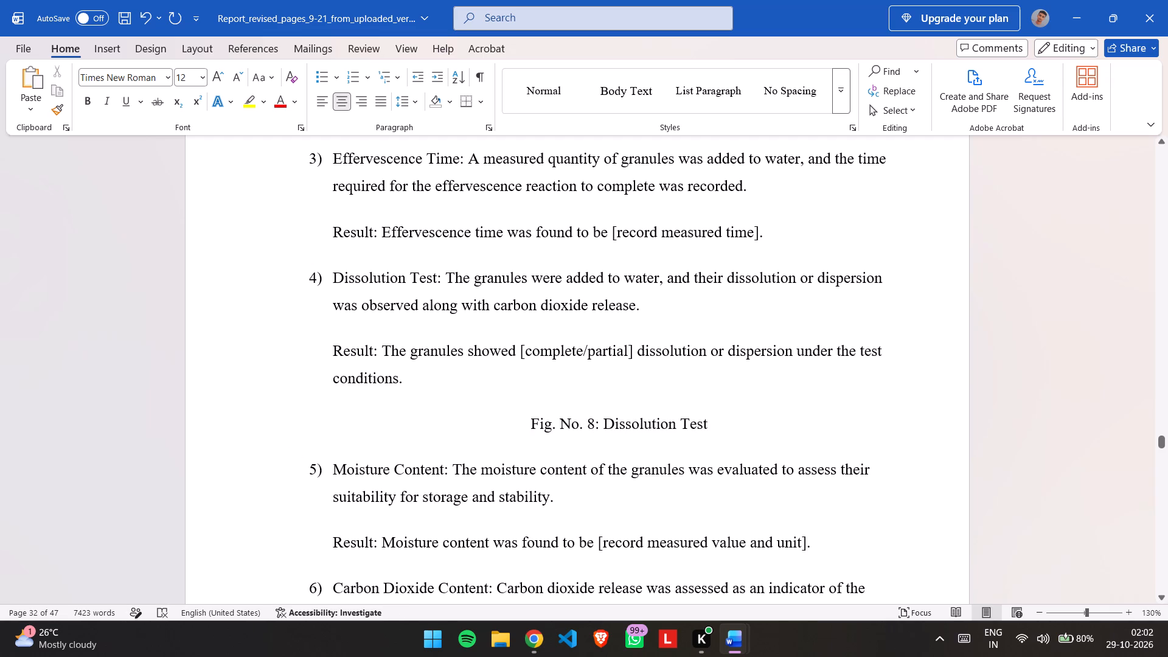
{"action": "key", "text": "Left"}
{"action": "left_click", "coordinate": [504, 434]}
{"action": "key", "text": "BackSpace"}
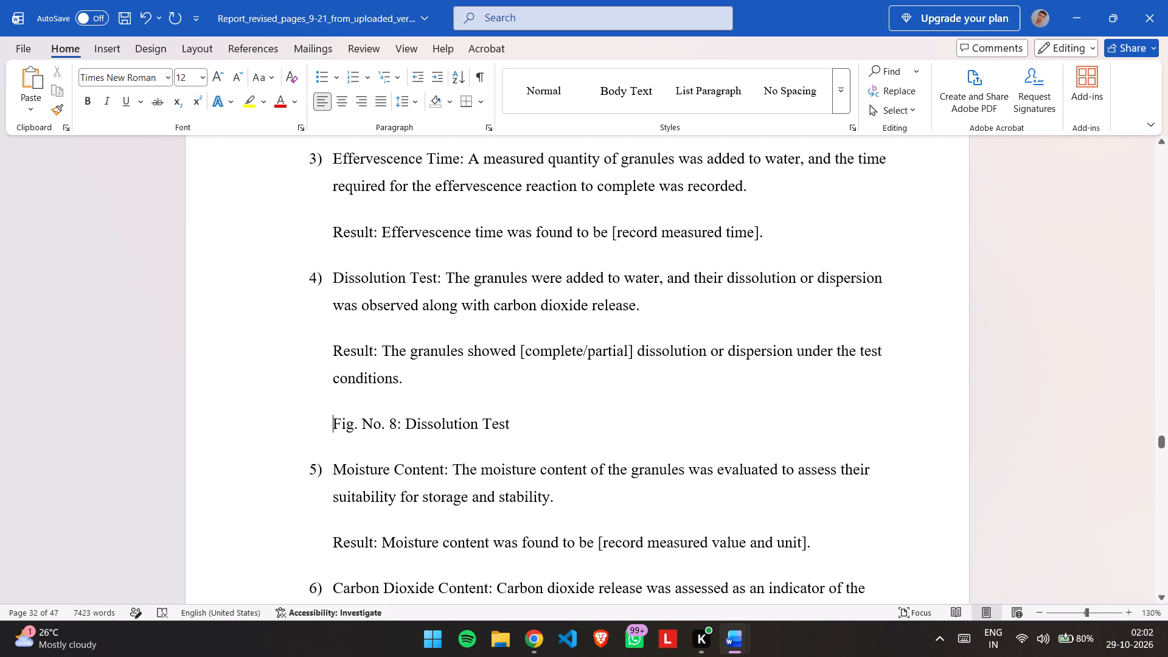
Indent the "Fig. No. 8: Dissolution Test" caption by four tab stops toward the middle of the page.
{"action": "key", "text": "Tab"}
{"action": "key", "text": "Tab"}
{"action": "key", "text": "Tab"}
{"action": "key", "text": "Tab"}
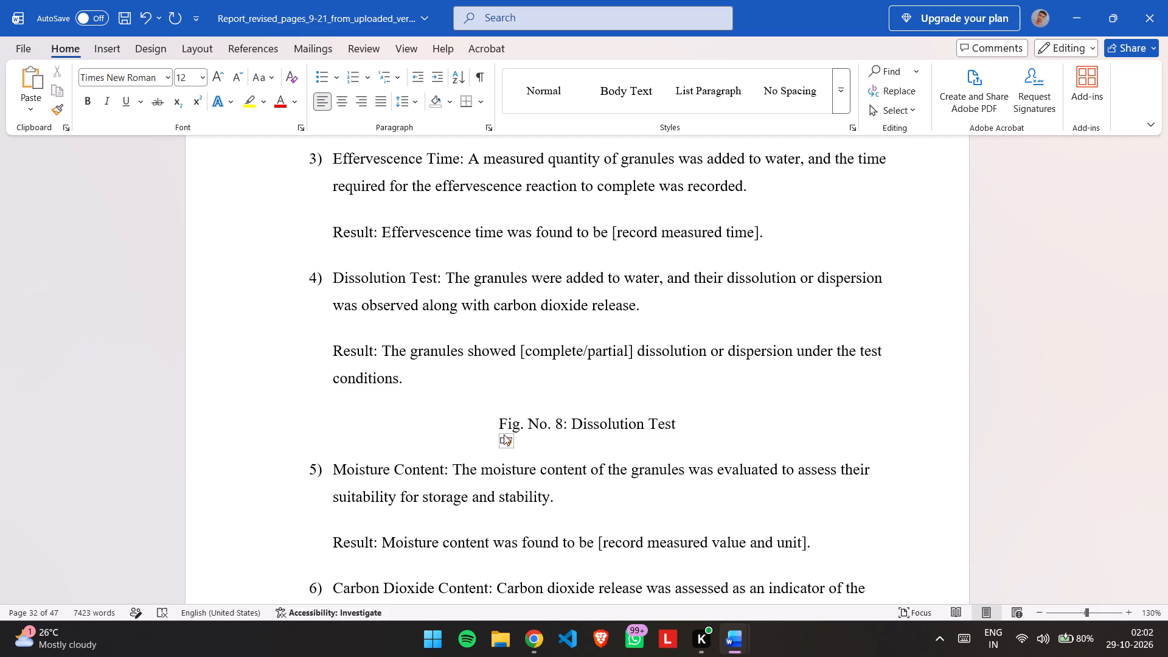
Insert three blank paragraphs between the Dissolution Test result and the Fig. No. 8 caption.
{"action": "left_click", "coordinate": [512, 399]}
{"action": "key", "text": "Return"}
{"action": "key", "text": "Return"}
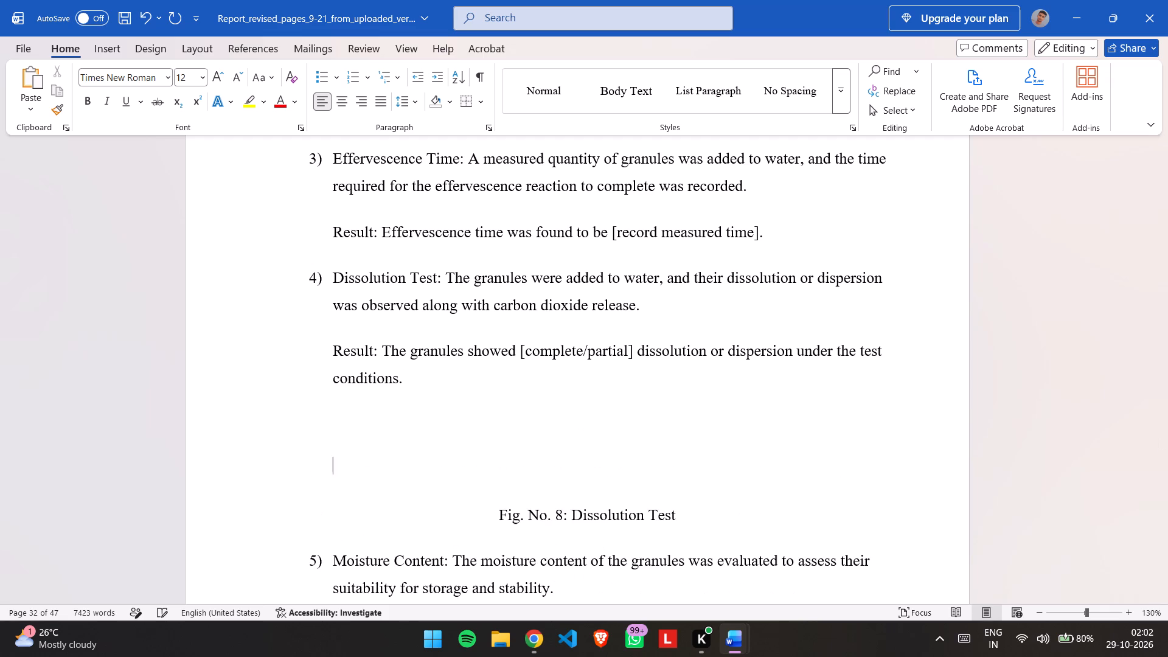
{"action": "key", "text": "Return"}
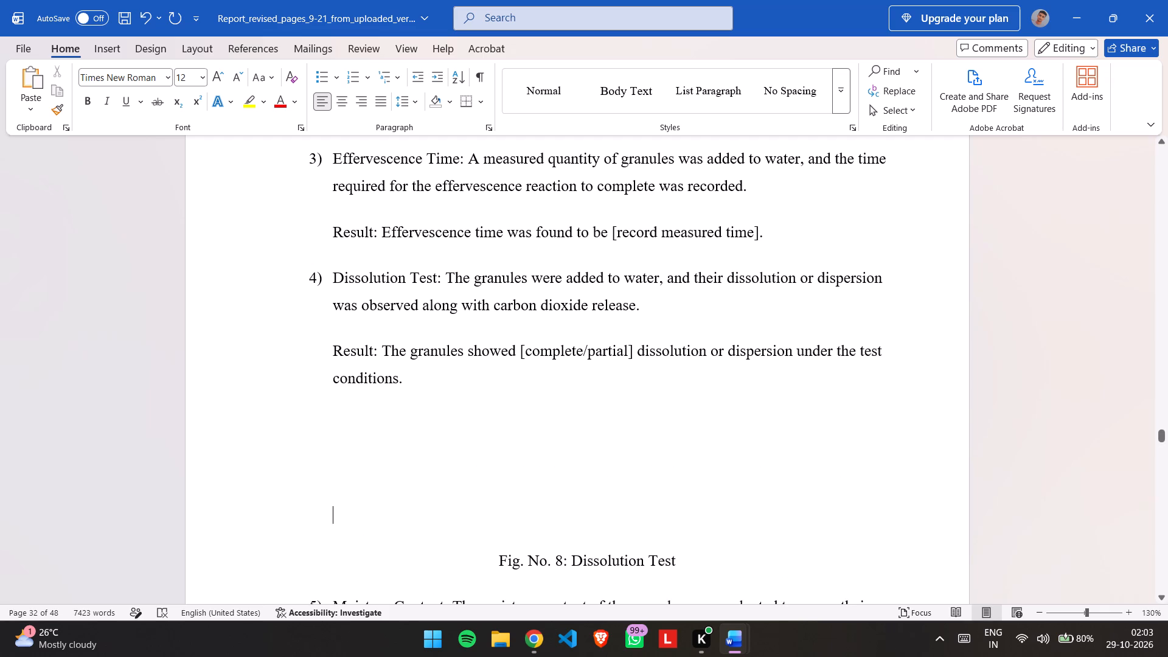
Delete the old spreadability picture below the Carbon Dioxide Content result.
{"action": "scroll", "coordinate": [512, 399], "scroll_direction": "down", "scroll_amount": 3}
{"action": "left_click", "coordinate": [512, 399]}
{"action": "scroll", "coordinate": [512, 399], "scroll_direction": "down", "scroll_amount": 1}
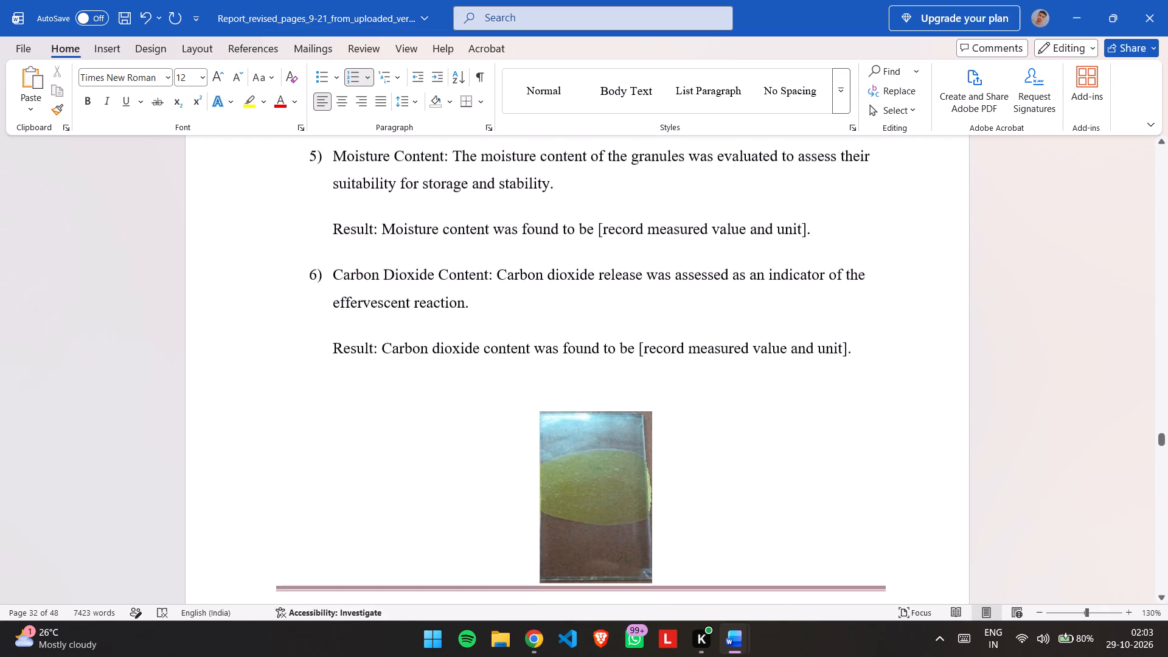
{"action": "scroll", "coordinate": [512, 399], "scroll_direction": "down", "scroll_amount": 1}
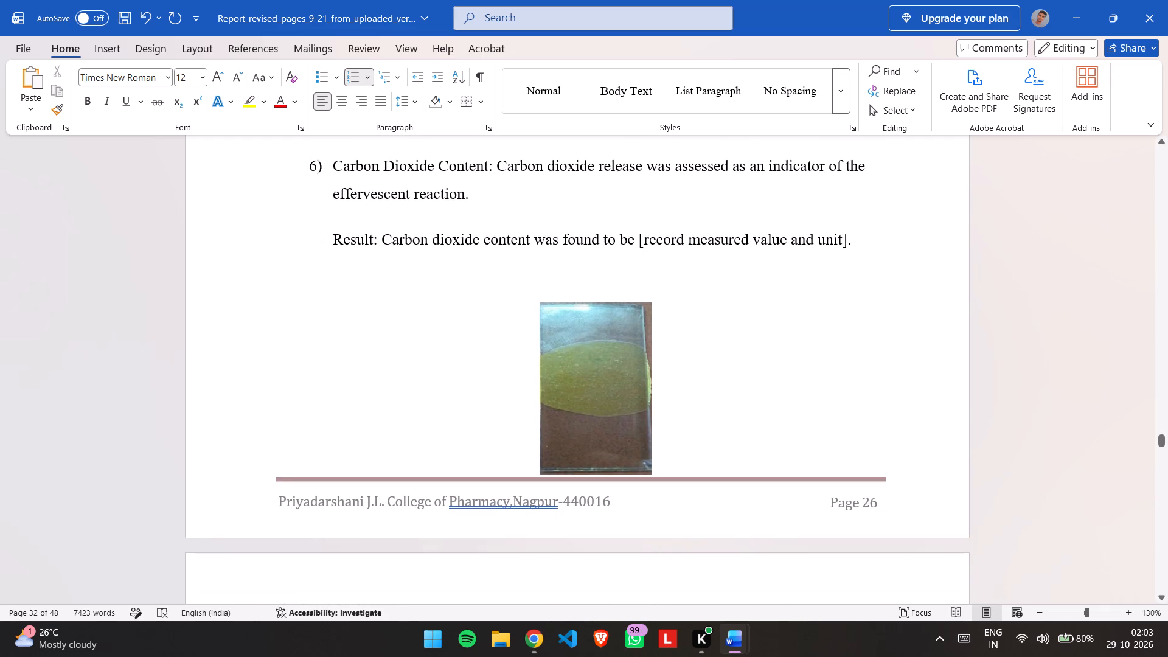
{"action": "scroll", "coordinate": [740, 361], "scroll_direction": "down", "scroll_amount": 1}
{"action": "left_click", "coordinate": [594, 268]}
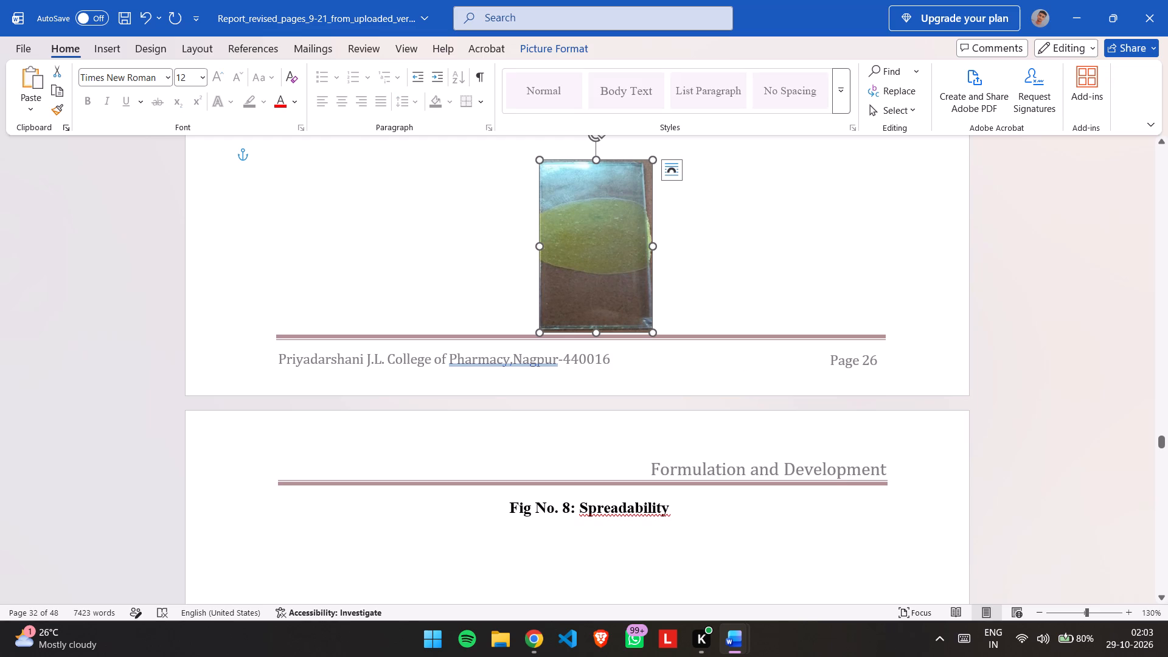
{"action": "key", "text": "Delete"}
{"action": "scroll", "coordinate": [594, 268], "scroll_direction": "up", "scroll_amount": 3}
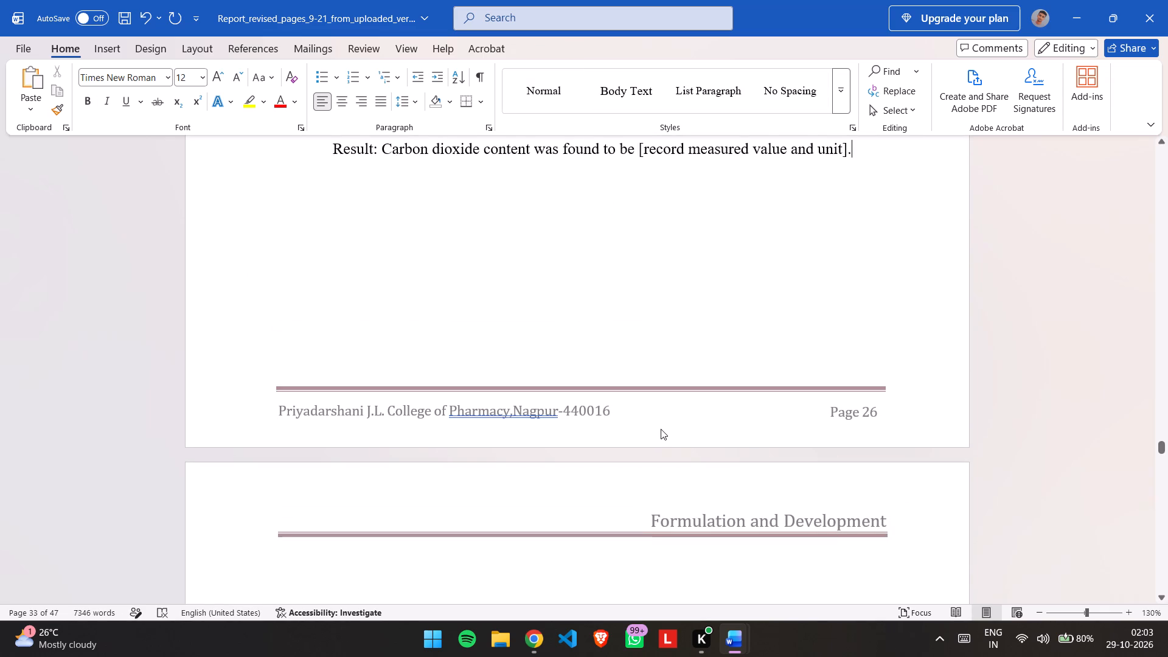
{"action": "left_click", "coordinate": [661, 429]}
{"action": "left_click", "coordinate": [661, 429]}
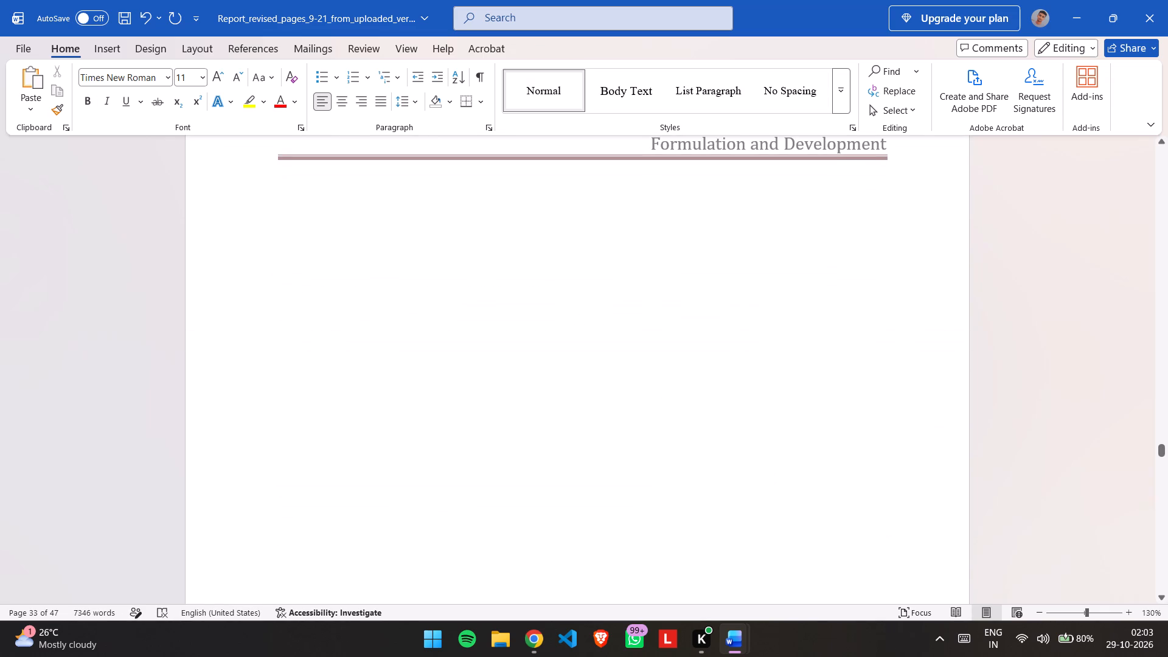
{"action": "key", "text": "Delete"}
{"action": "scroll", "coordinate": [661, 429], "scroll_direction": "up", "scroll_amount": 1}
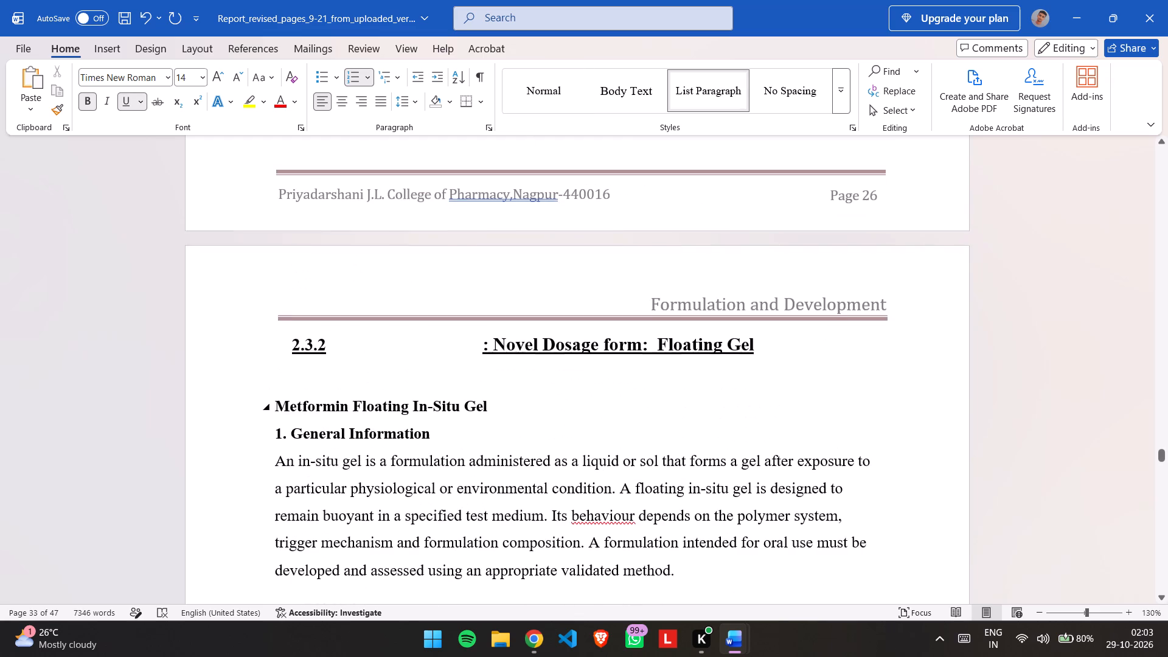
{"action": "scroll", "coordinate": [661, 429], "scroll_direction": "up", "scroll_amount": 1}
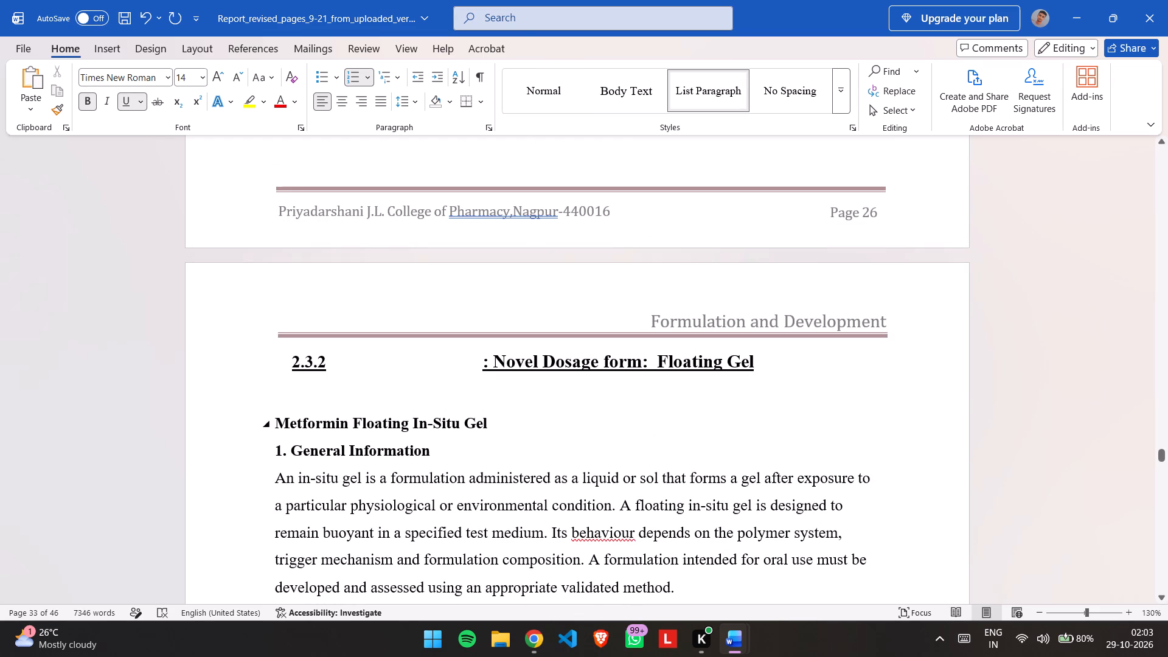
Save the report document.
{"action": "key", "text": "ctrl+s"}
{"action": "key", "text": "ctrl+s"}
{"action": "key", "text": "ctrl+s"}
{"action": "key", "text": "ctrl+s"}
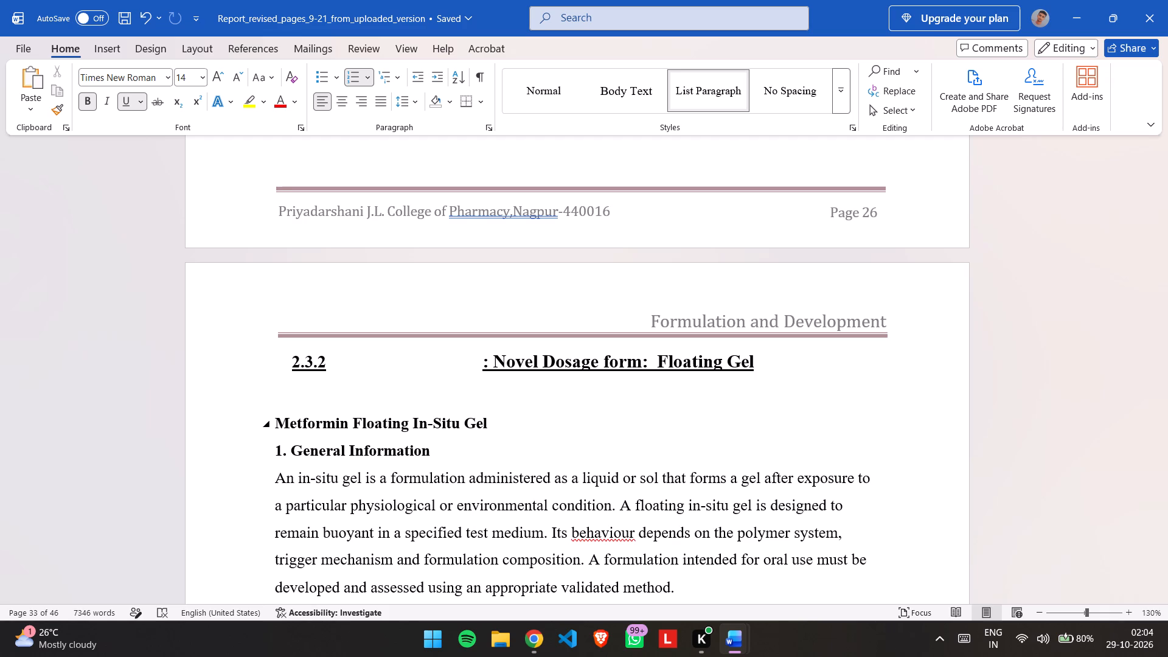
Review the effervescent granules pages, from the preparation procedure and Fig No.6 through the evaluation tests and their results.
{"action": "scroll", "coordinate": [661, 429], "scroll_direction": "down", "scroll_amount": 1}
{"action": "scroll", "coordinate": [661, 429], "scroll_direction": "up", "scroll_amount": 4}
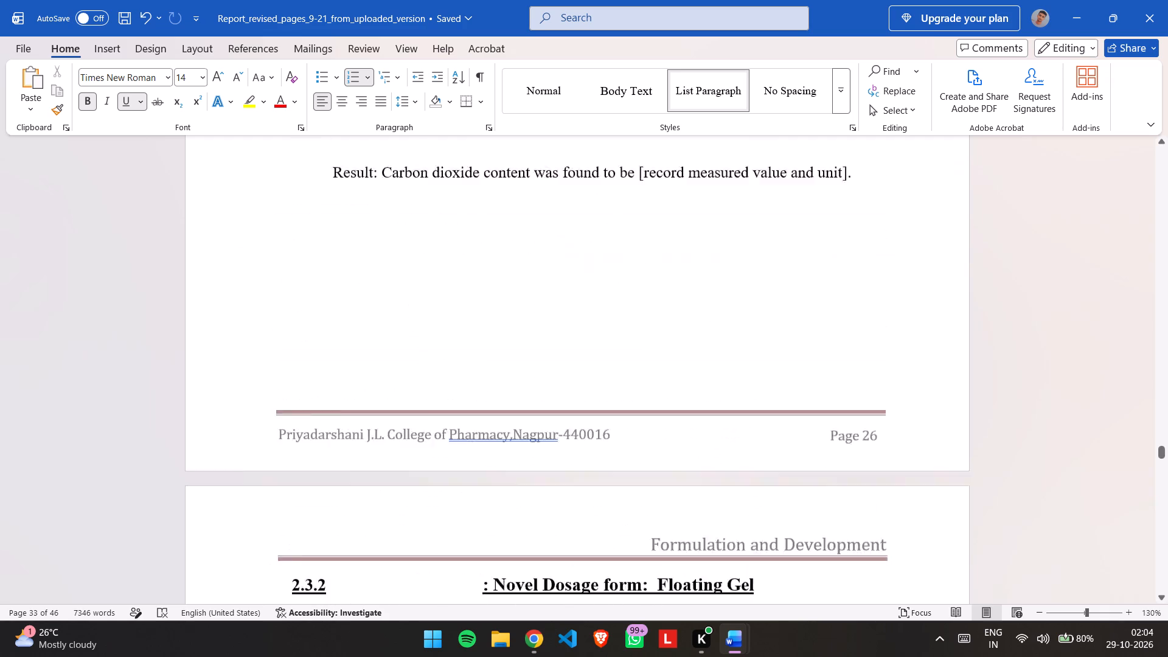
{"action": "scroll", "coordinate": [661, 429], "scroll_direction": "up", "scroll_amount": 5}
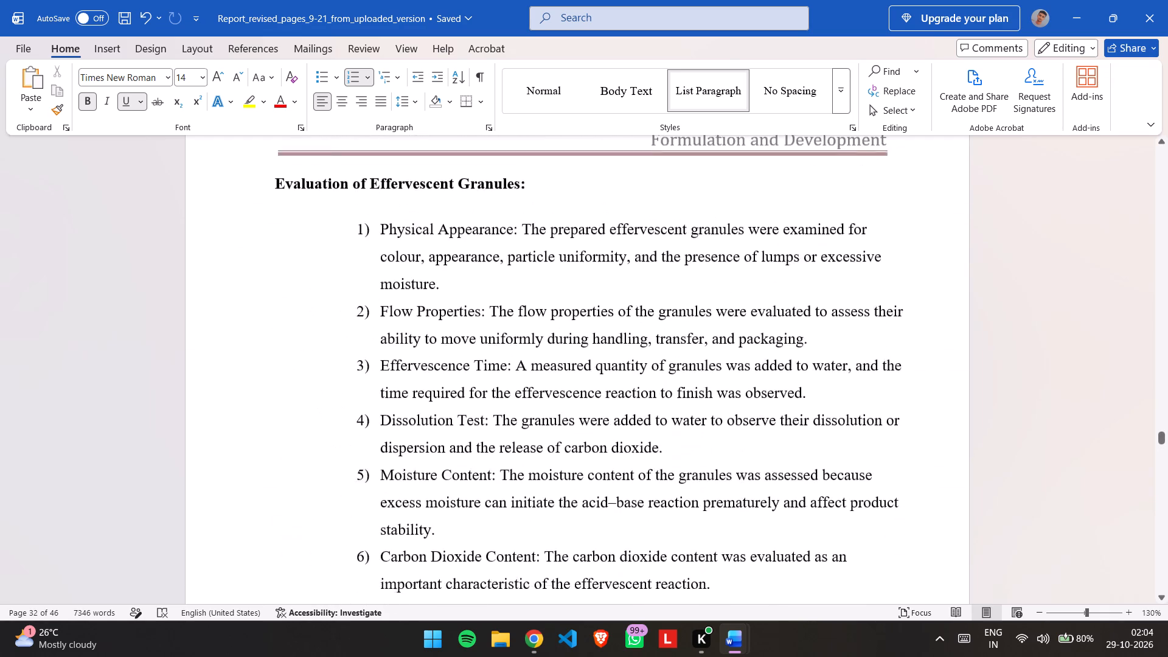
{"action": "scroll", "coordinate": [661, 429], "scroll_direction": "down", "scroll_amount": 1}
{"action": "scroll", "coordinate": [661, 429], "scroll_direction": "up", "scroll_amount": 3}
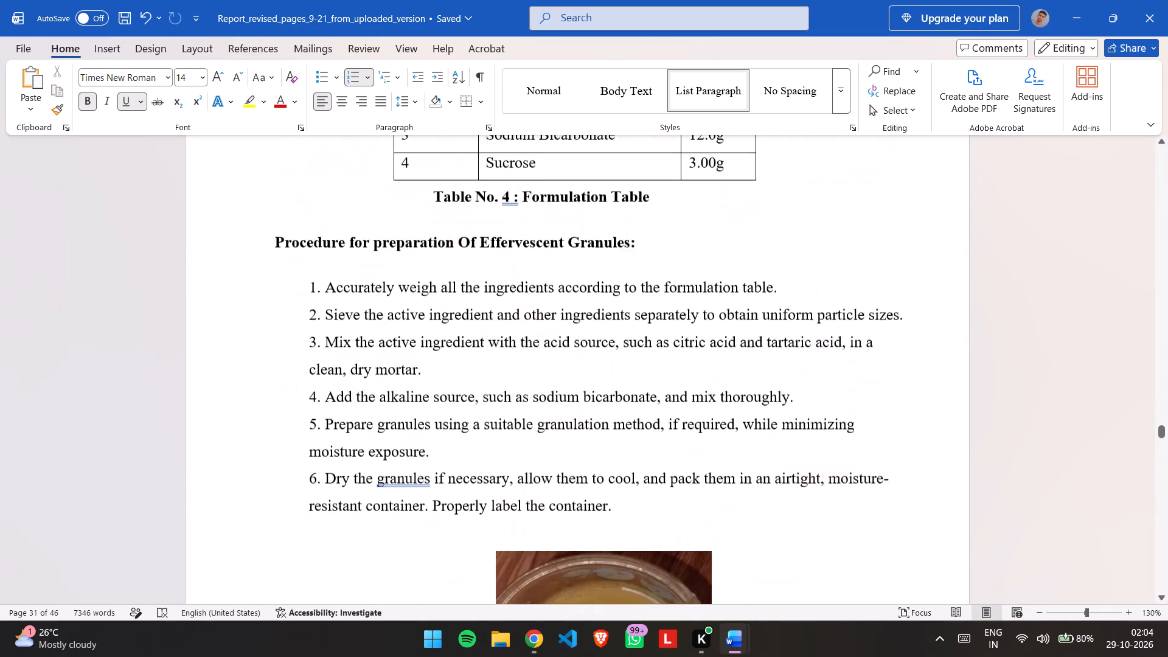
{"action": "scroll", "coordinate": [661, 429], "scroll_direction": "down", "scroll_amount": 1}
{"action": "scroll", "coordinate": [661, 429], "scroll_direction": "up", "scroll_amount": 2}
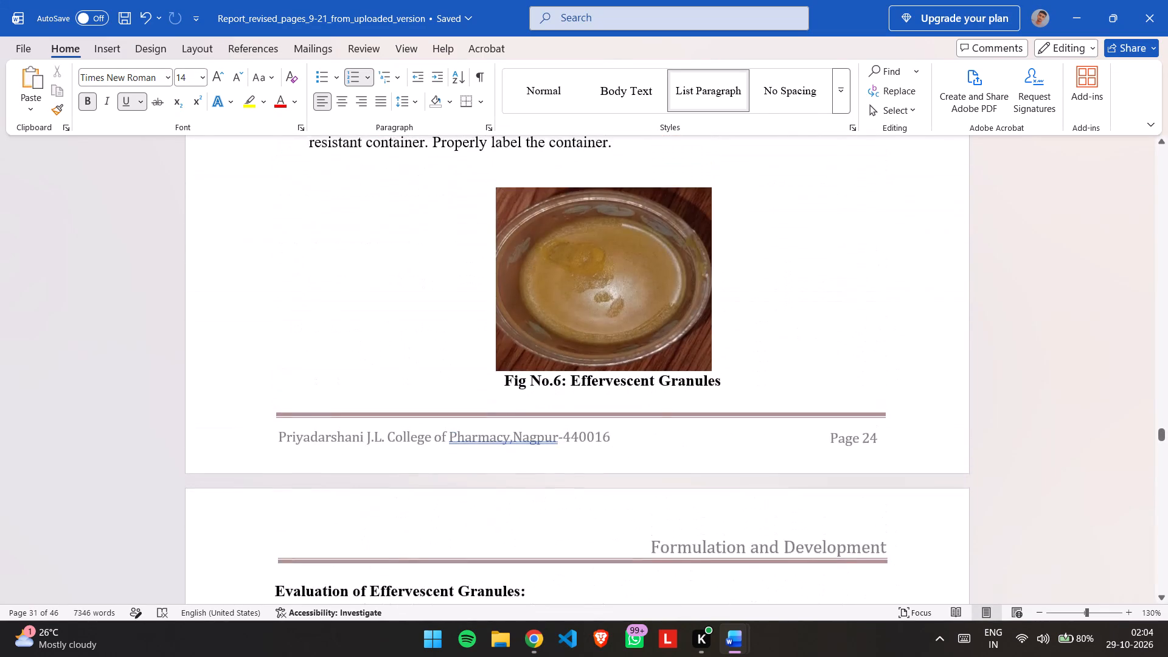
{"action": "scroll", "coordinate": [661, 429], "scroll_direction": "up", "scroll_amount": 2}
{"action": "scroll", "coordinate": [661, 429], "scroll_direction": "down", "scroll_amount": 1}
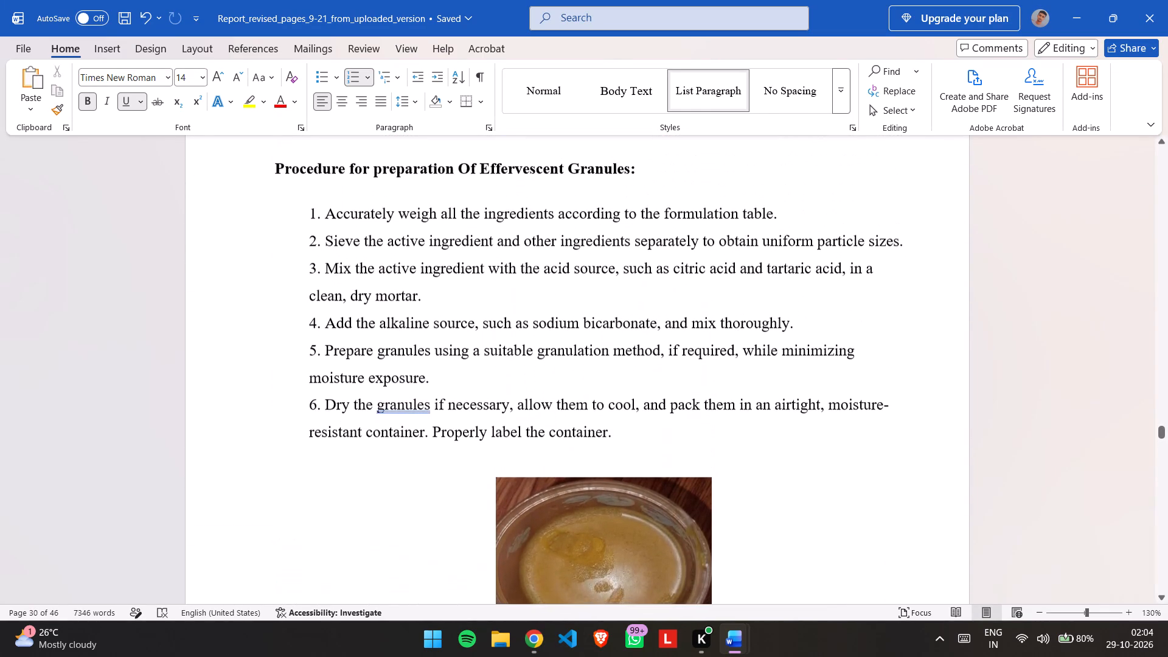
{"action": "scroll", "coordinate": [661, 429], "scroll_direction": "down", "scroll_amount": 2}
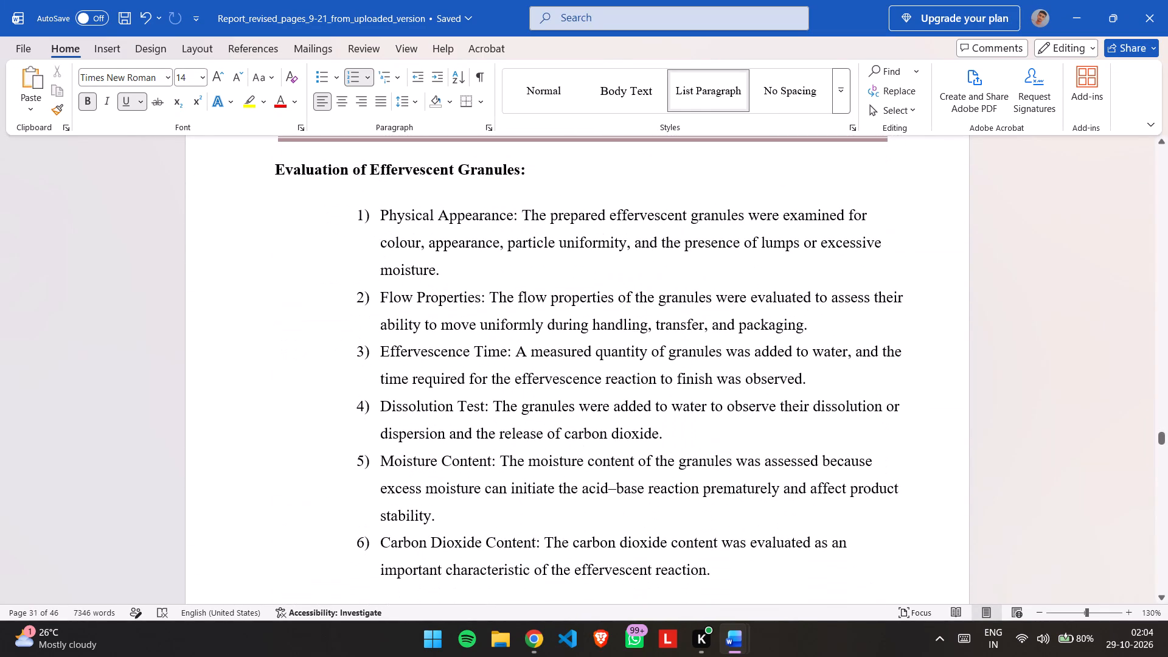
{"action": "scroll", "coordinate": [661, 429], "scroll_direction": "up", "scroll_amount": 4}
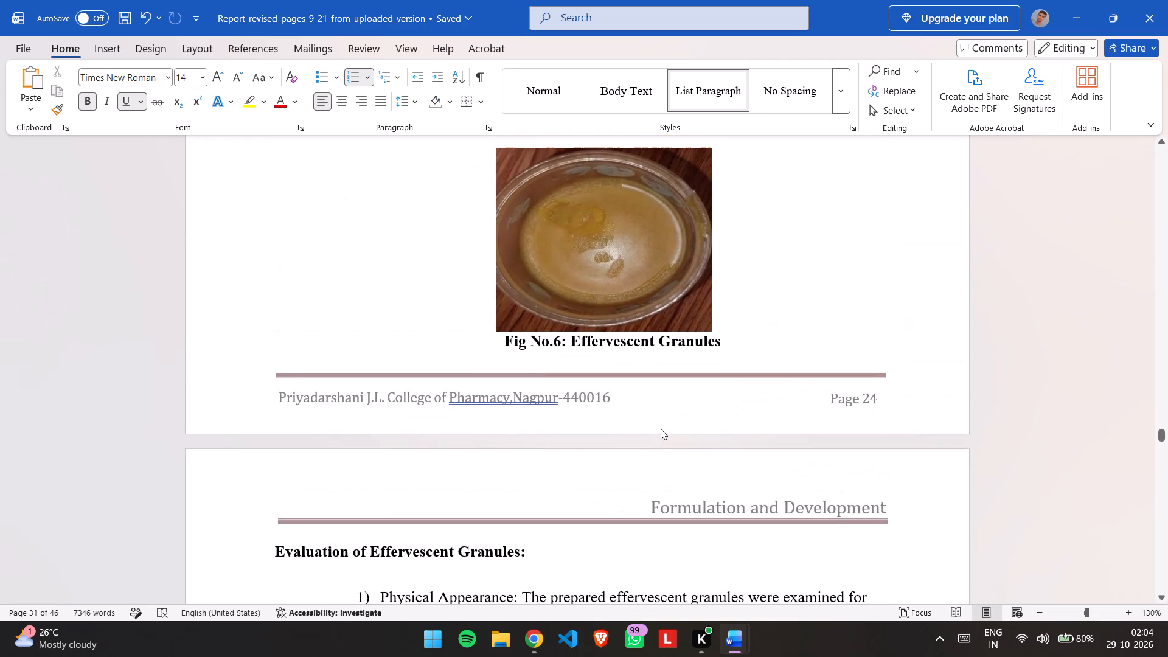
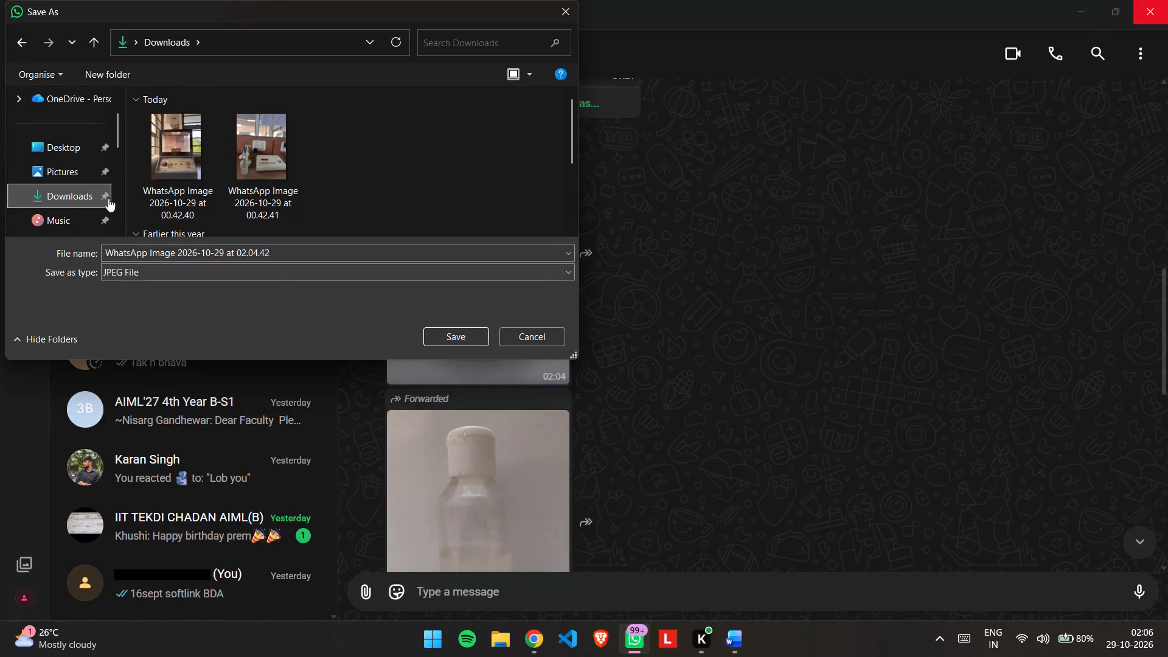
Choose the Downloads folder as the save location for the JPEG picture from the chat.
{"action": "left_click", "coordinate": [76, 201]}
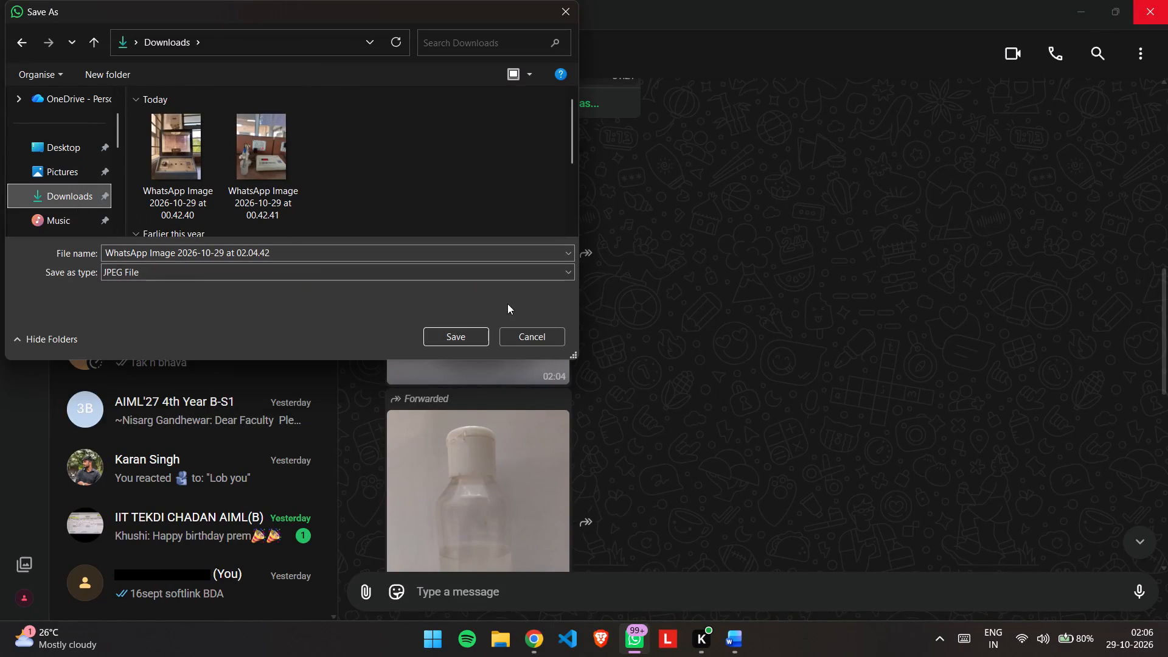
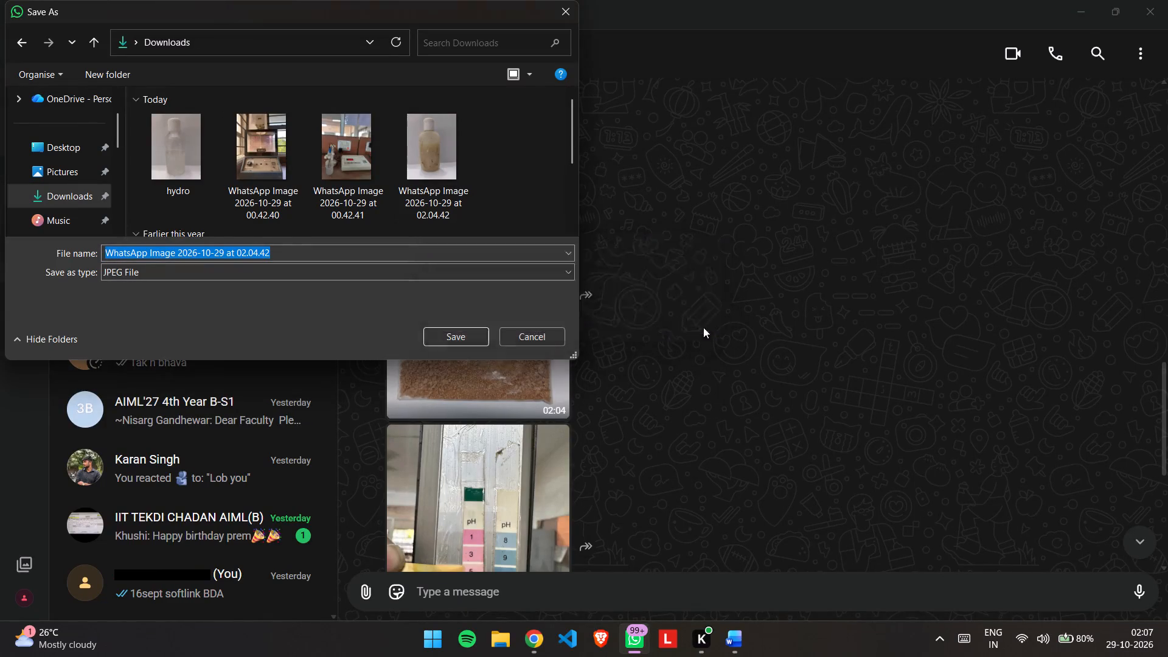
Replace the proposed file name of the picture being saved to Downloads with "e.g".
{"action": "key", "text": "BackSpace"}
{"action": "key", "text": "BackSpace"}
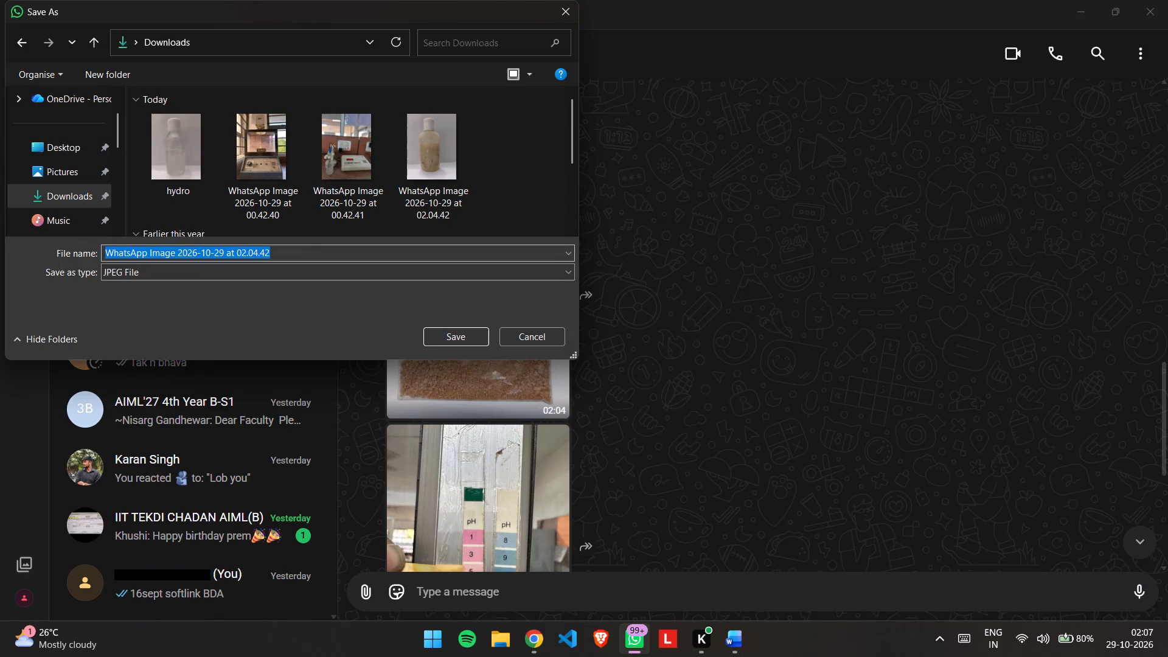
{"action": "key", "text": "BackSpace"}
{"action": "key", "text": "BackSpace"}
{"action": "key", "text": "BackSpace"}
{"action": "triple_click", "coordinate": [267, 248]}
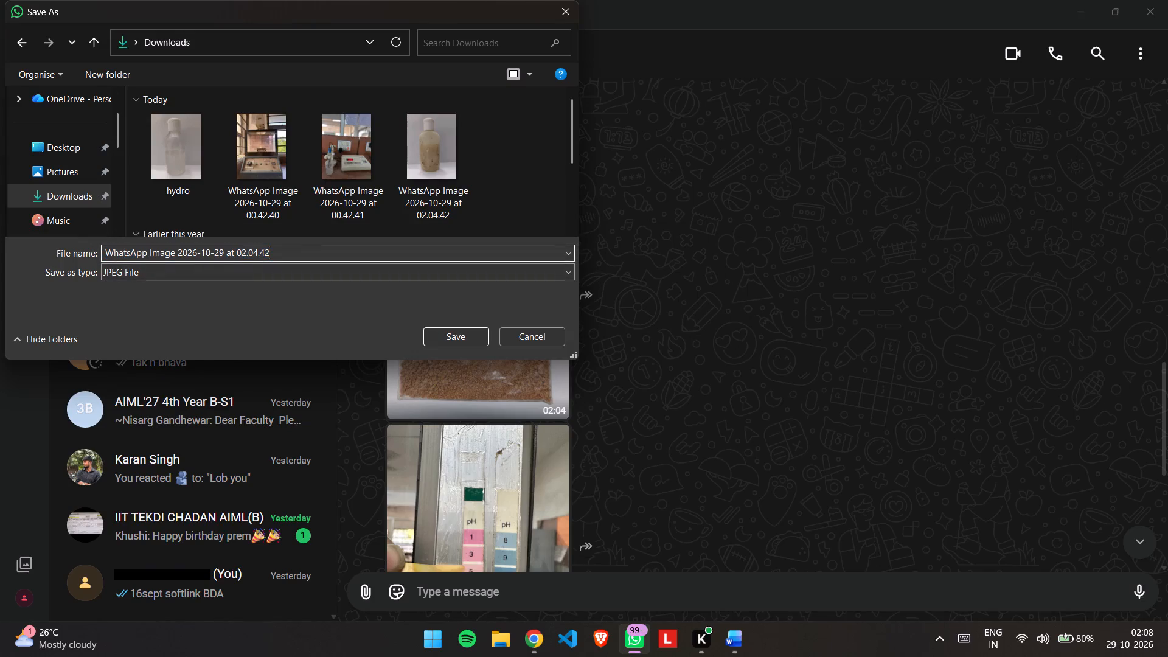
{"action": "key", "text": "BackSpace"}
{"action": "key", "text": "BackSpace"}
{"action": "key", "text": "BackSpace"}
{"action": "key", "text": "BackSpace"}
{"action": "key", "text": "BackSpace"}
{"action": "key", "text": "BackSpace"}
{"action": "key", "text": "BackSpace"}
{"action": "key", "text": "BackSpace"}
{"action": "key", "text": "BackSpace"}
{"action": "key", "text": "BackSpace"}
{"action": "key", "text": "BackSpace"}
{"action": "key", "text": "BackSpace"}
{"action": "key", "text": "BackSpace"}
{"action": "key", "text": "BackSpace"}
{"action": "key", "text": "BackSpace"}
{"action": "key", "text": "BackSpace"}
{"action": "key", "text": "BackSpace"}
{"action": "key", "text": "BackSpace"}
{"action": "key", "text": "BackSpace"}
{"action": "key", "text": "BackSpace"}
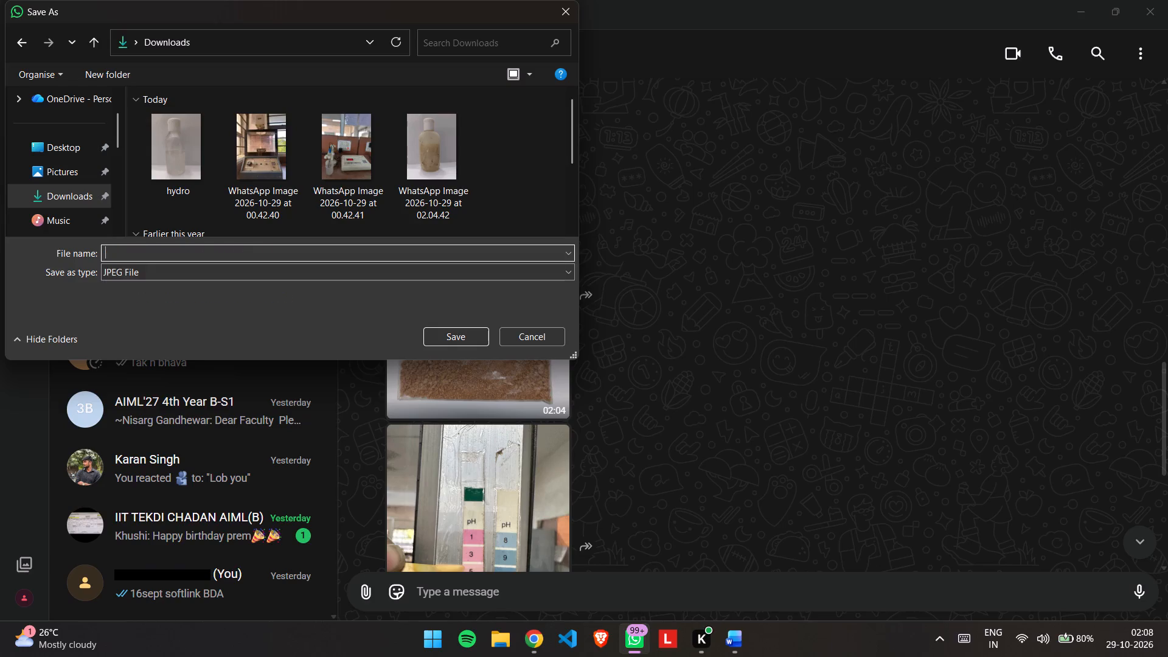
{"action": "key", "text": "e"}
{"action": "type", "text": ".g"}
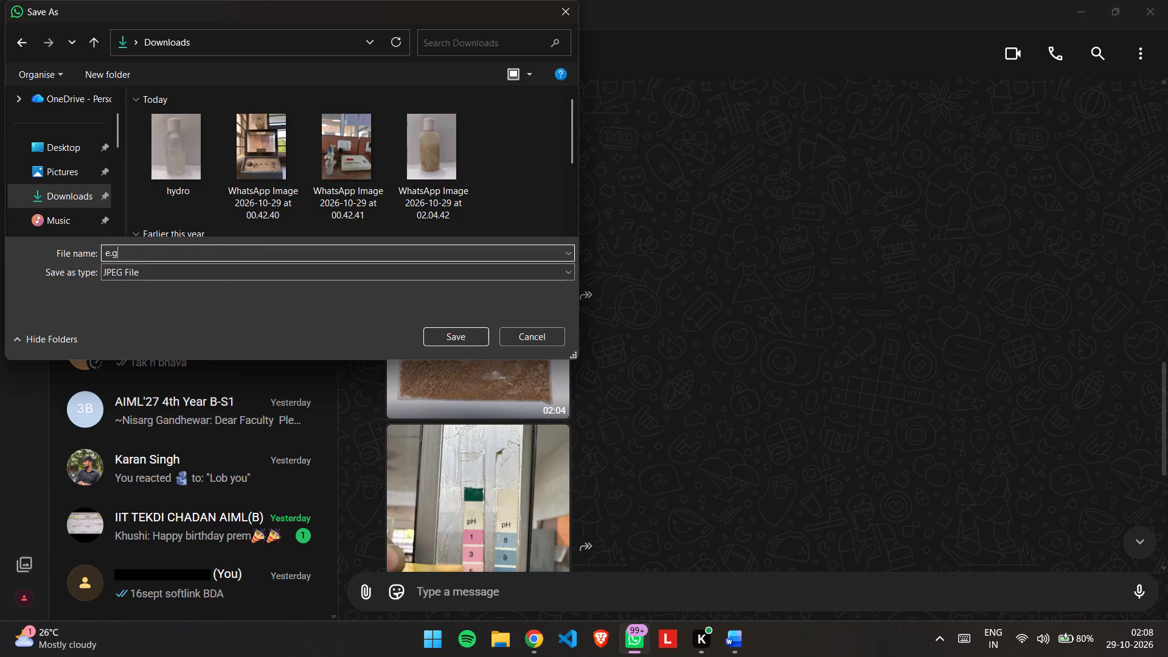
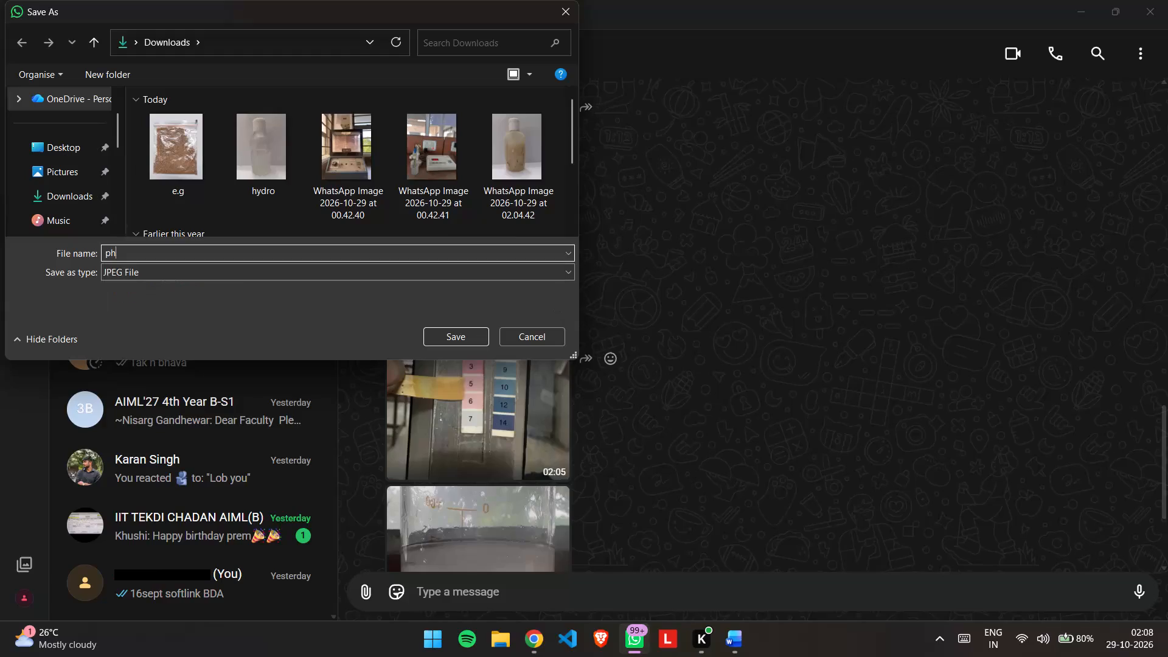
Choose the Downloads folder as the save location for the pH strip picture named "ph".
{"action": "left_click", "coordinate": [81, 205]}
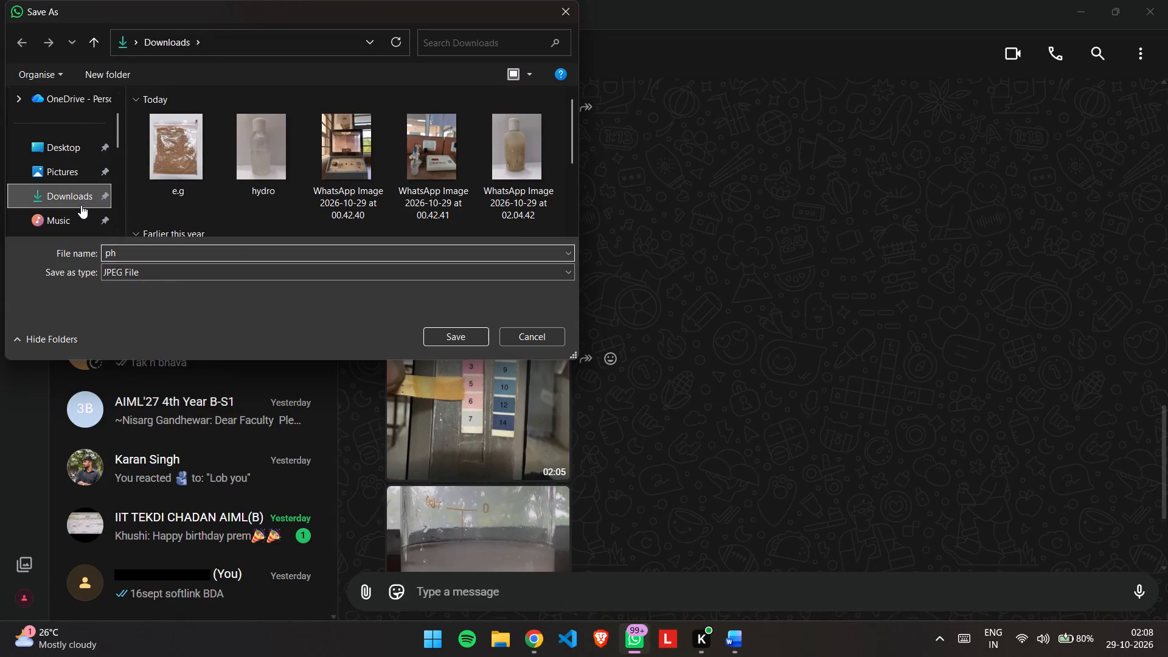
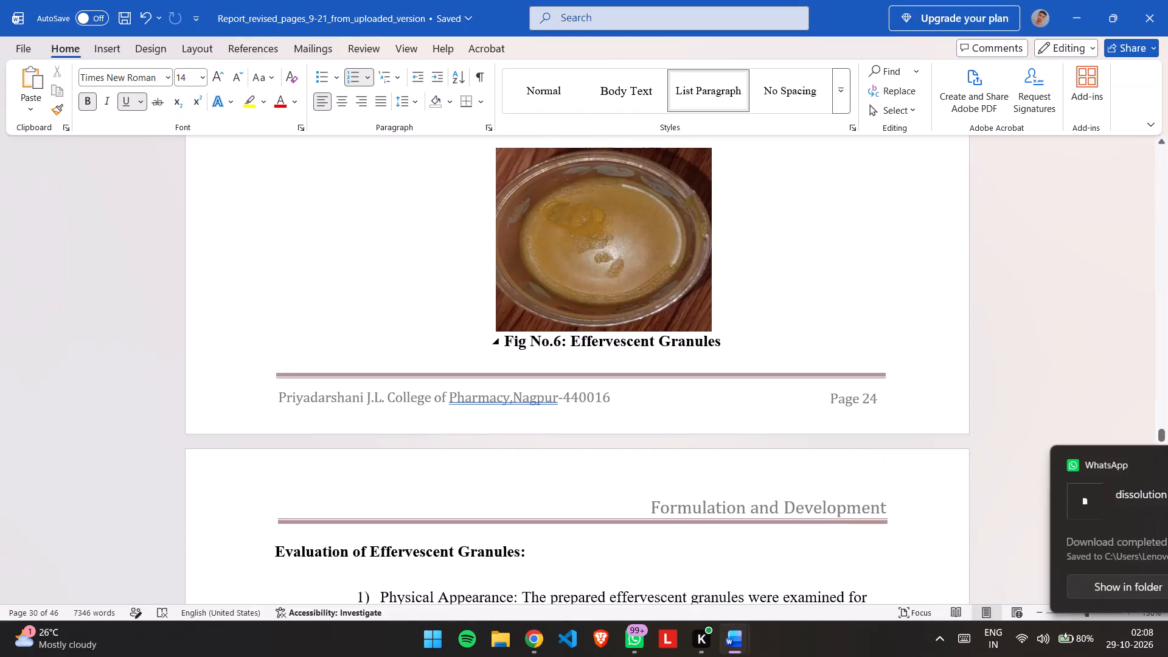
Change the effervescent granules picture above the "Fig No.6: Effervescent Granules" caption.
{"action": "scroll", "coordinate": [678, 341], "scroll_direction": "up", "scroll_amount": 1}
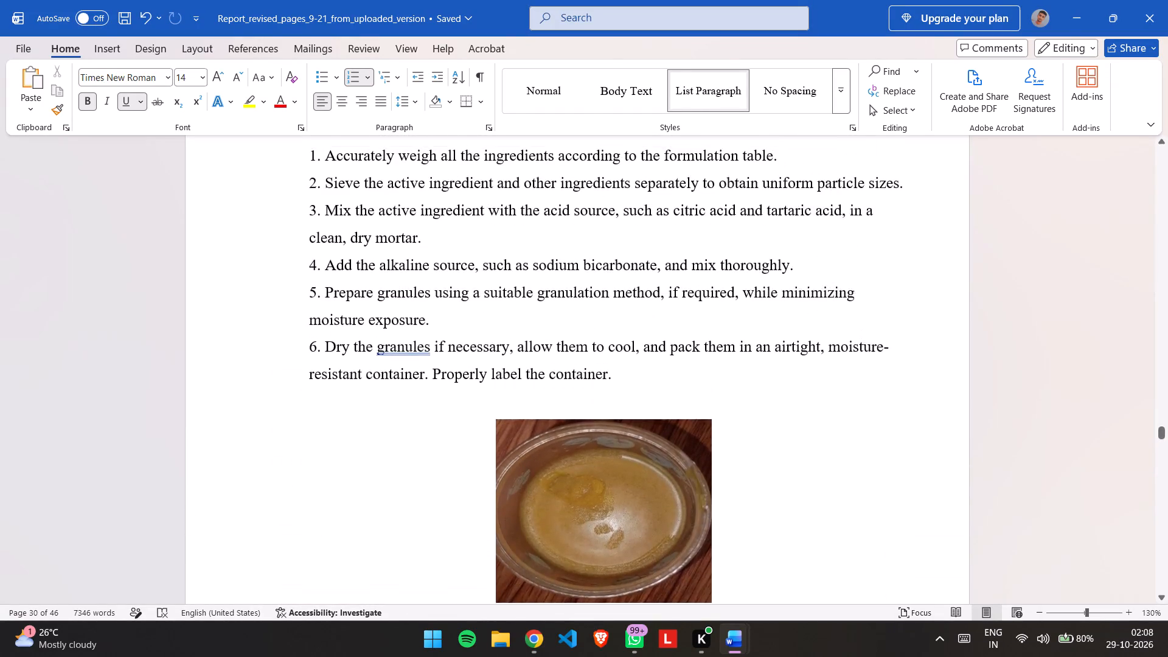
{"action": "scroll", "coordinate": [678, 341], "scroll_direction": "down", "scroll_amount": 1}
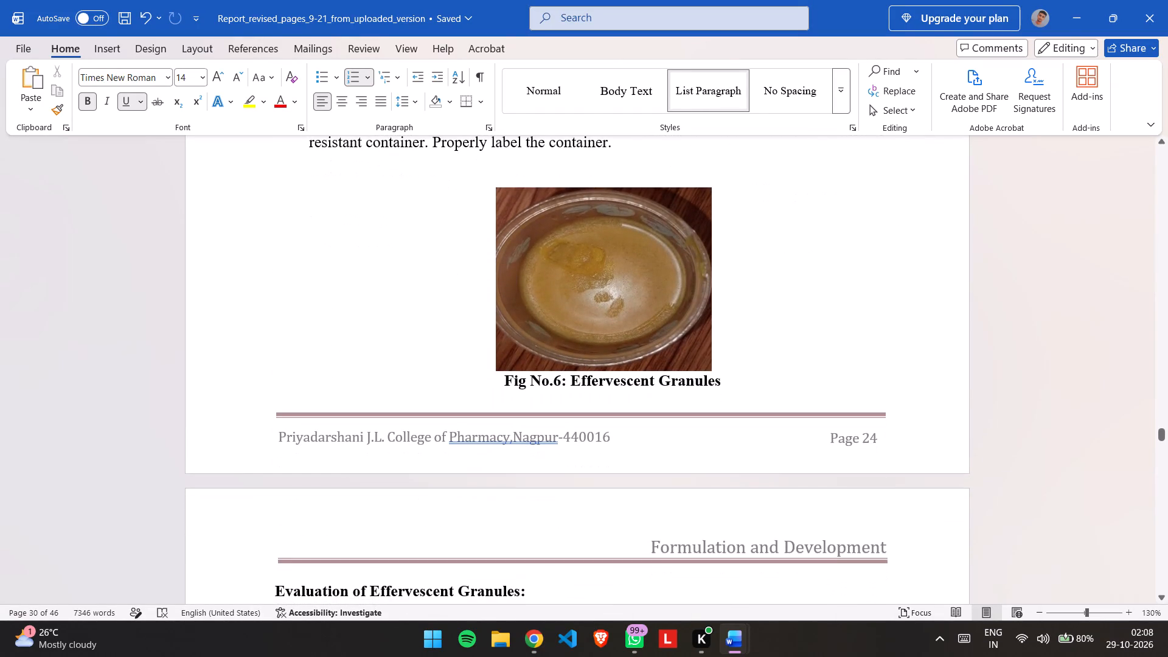
{"action": "left_click", "coordinate": [661, 306]}
{"action": "left_click", "coordinate": [636, 315]}
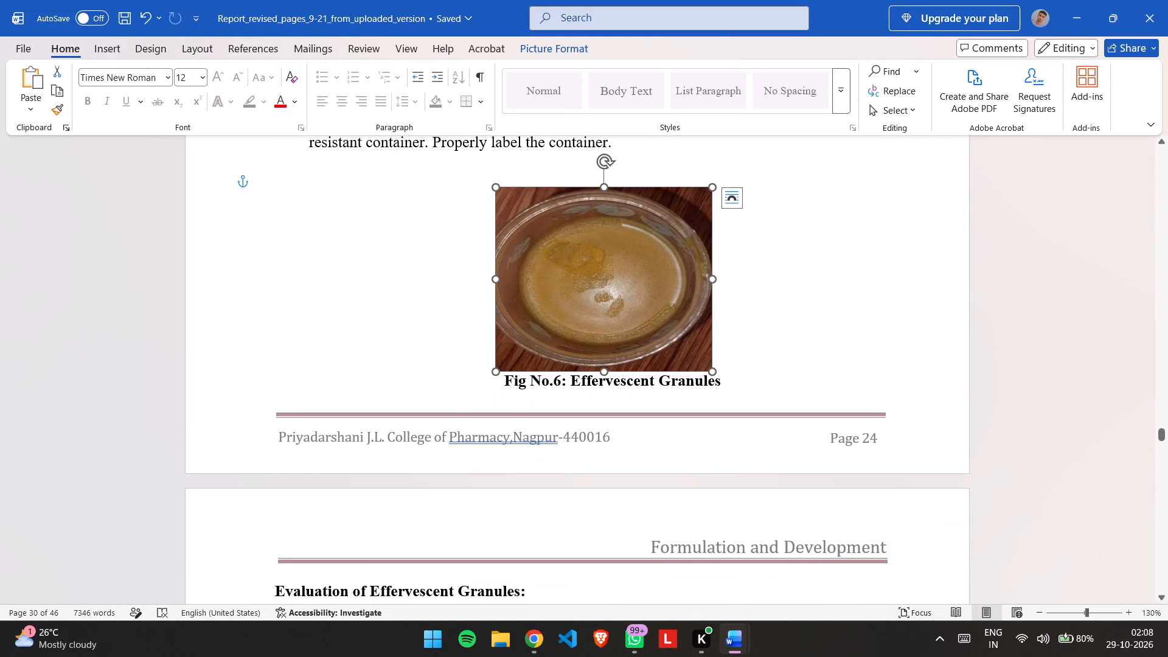
{"action": "right_click", "coordinate": [636, 315]}
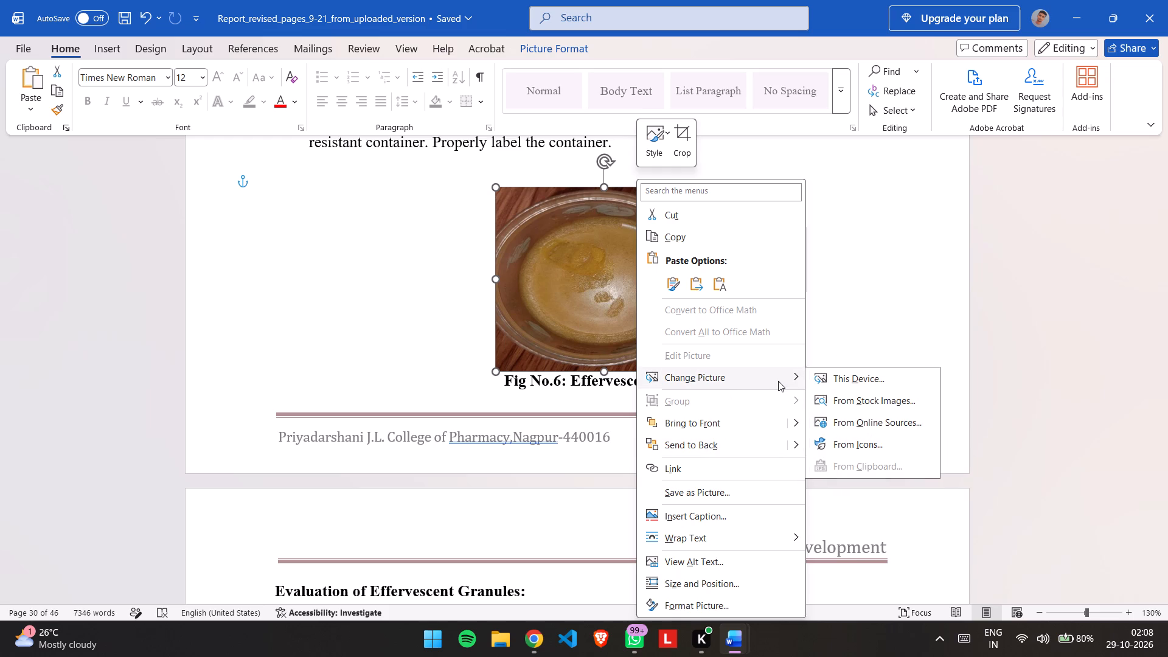
Replace the Fig No.6 Effervescent Granules picture with the image e.g from the Downloads folder.
{"action": "left_click", "coordinate": [821, 375]}
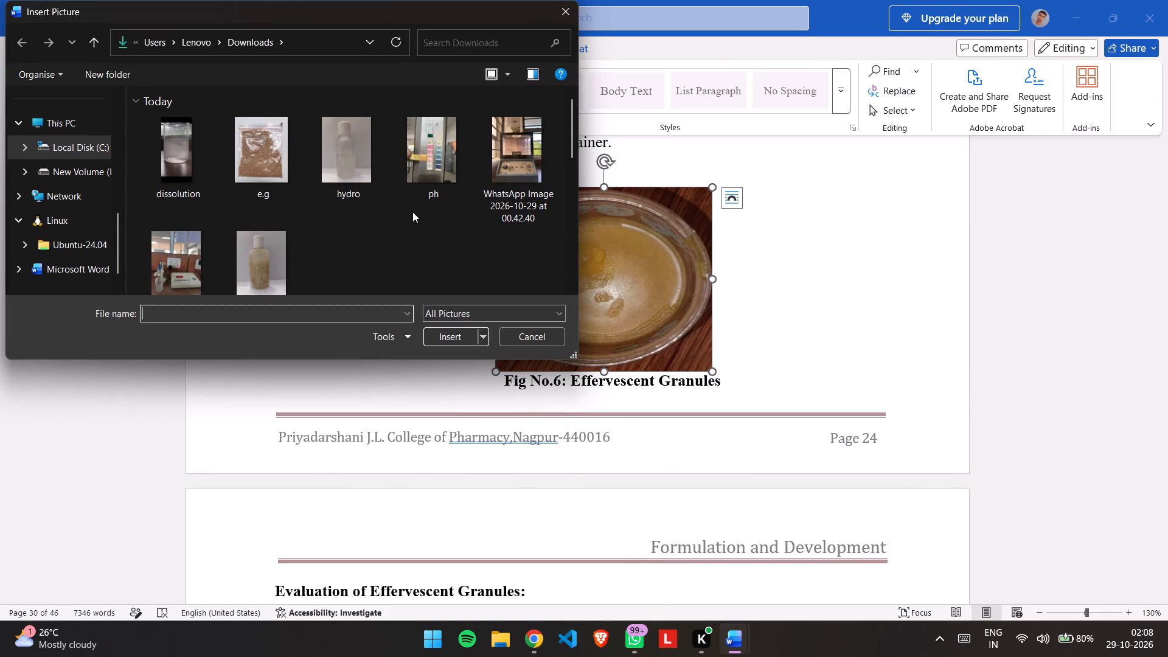
{"action": "scroll", "coordinate": [412, 212], "scroll_direction": "down", "scroll_amount": 1}
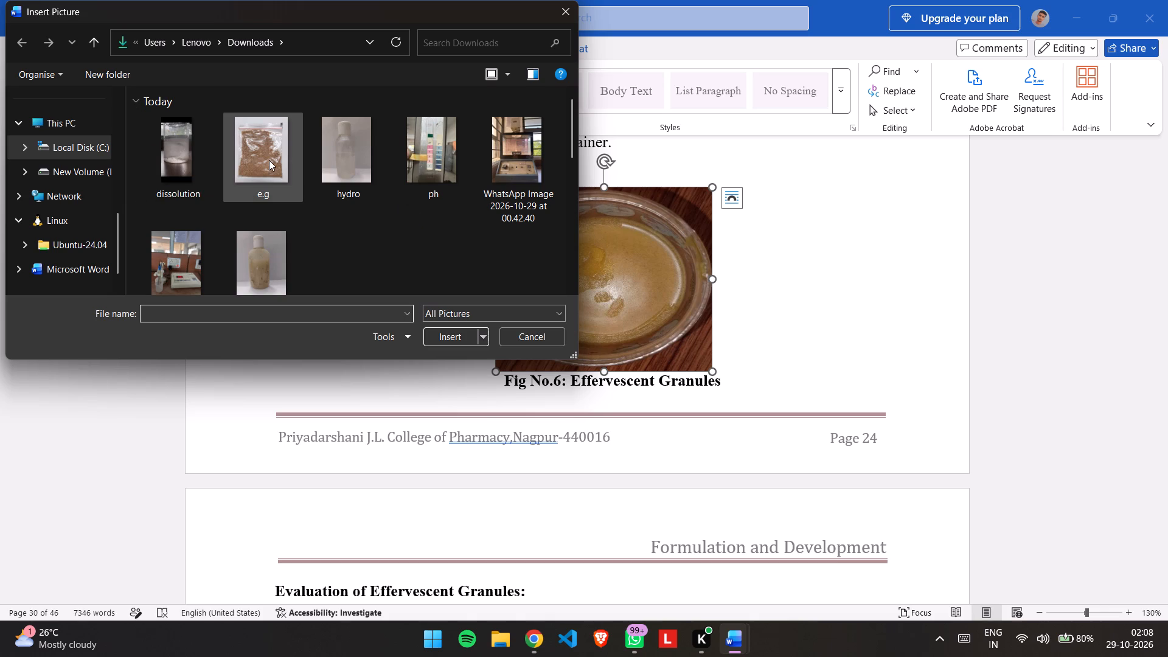
{"action": "left_click", "coordinate": [269, 160]}
{"action": "left_click", "coordinate": [269, 160]}
{"action": "left_click", "coordinate": [269, 160]}
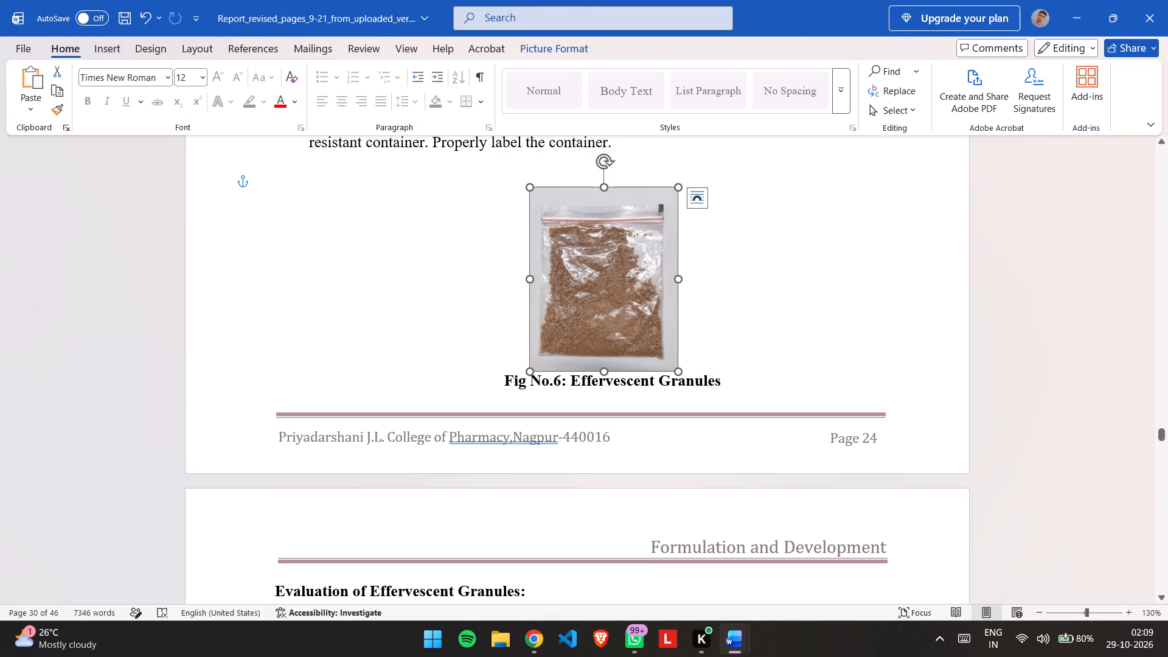
{"action": "left_click", "coordinate": [785, 324]}
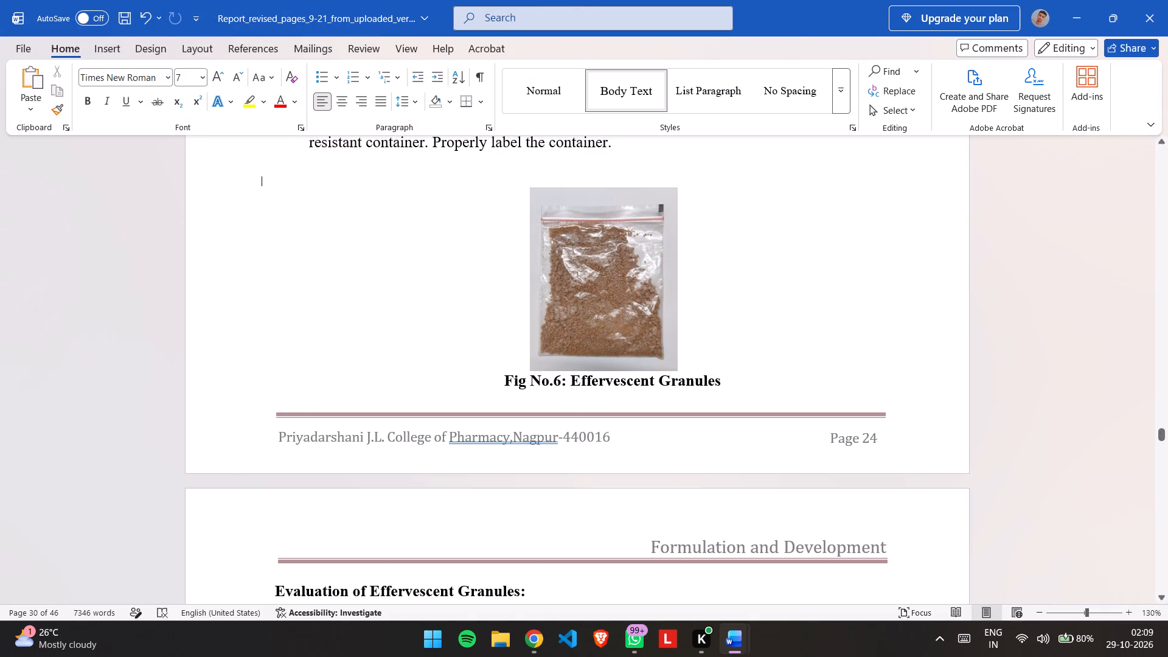
Review the effervescent granules evaluation tests and the Results of Evaluated Parameters for placeholders that need real observations.
{"action": "scroll", "coordinate": [695, 298], "scroll_direction": "down", "scroll_amount": 3}
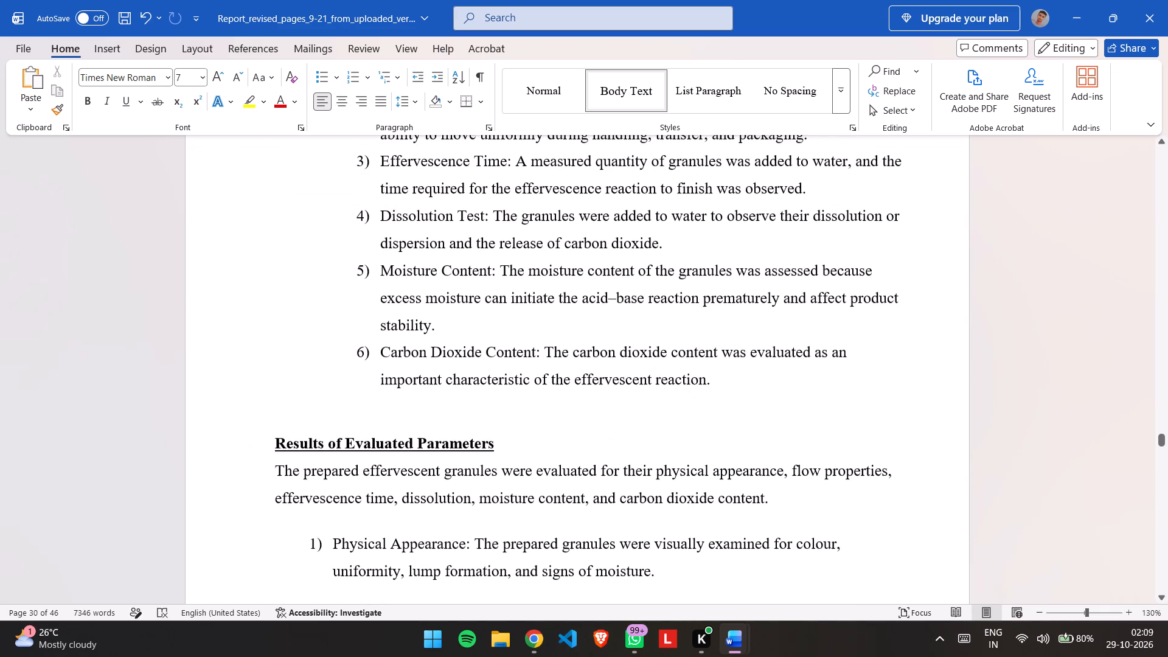
{"action": "scroll", "coordinate": [695, 298], "scroll_direction": "down", "scroll_amount": 2}
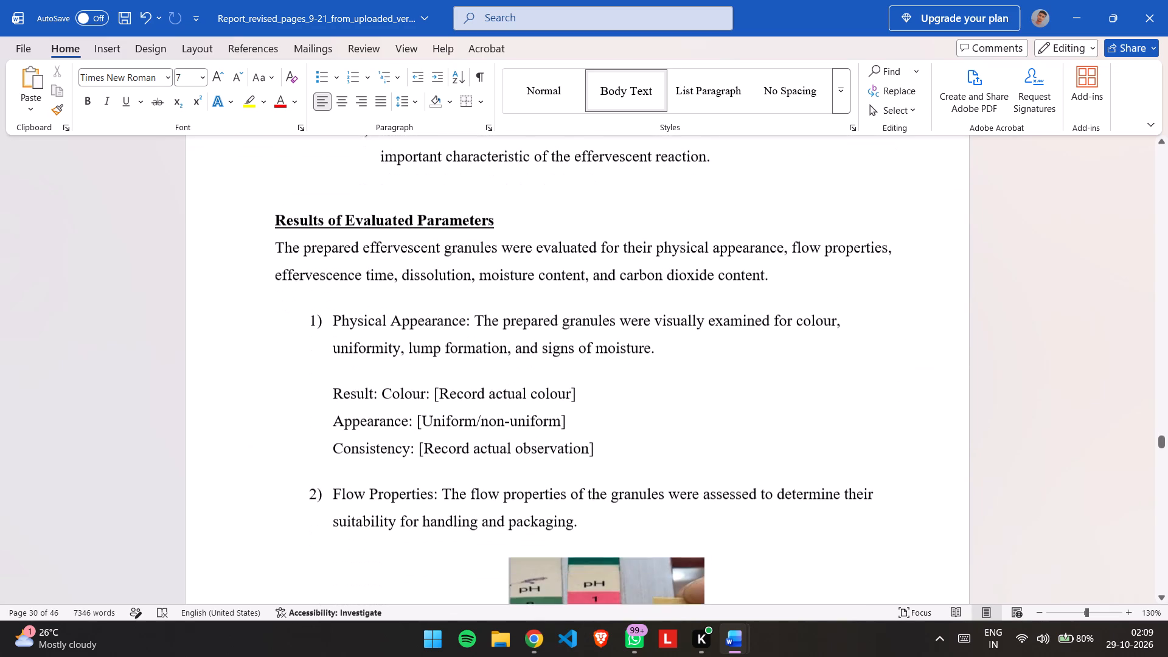
{"action": "scroll", "coordinate": [695, 298], "scroll_direction": "down", "scroll_amount": 1}
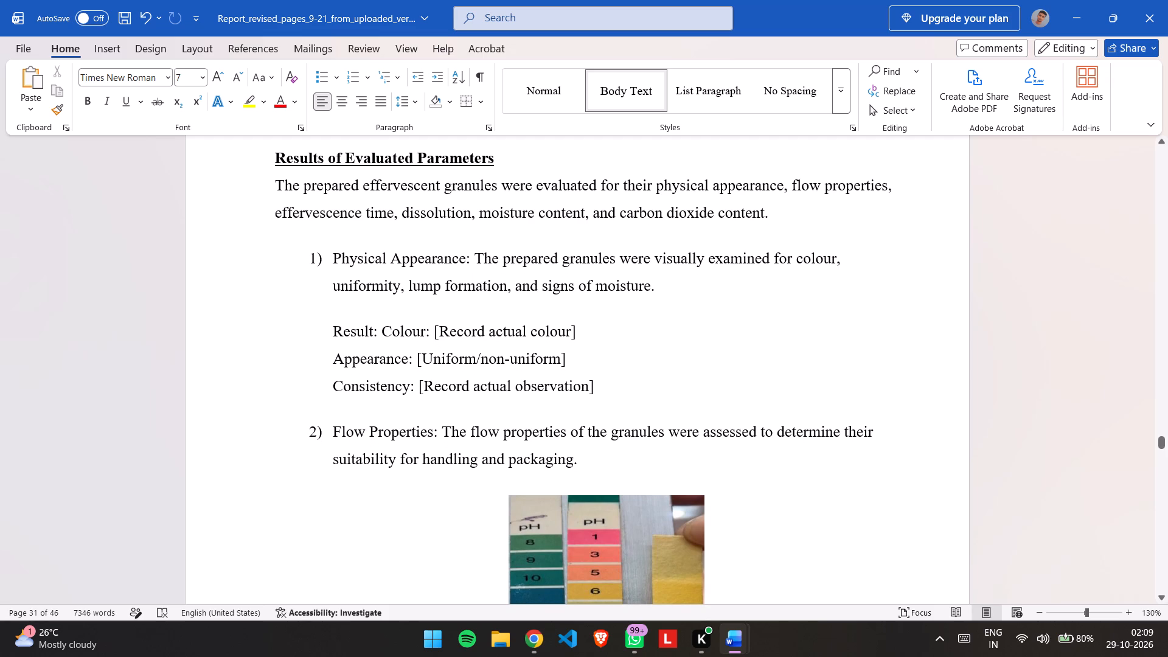
{"action": "scroll", "coordinate": [605, 308], "scroll_direction": "up", "scroll_amount": 5}
{"action": "scroll", "coordinate": [605, 308], "scroll_direction": "down", "scroll_amount": 3}
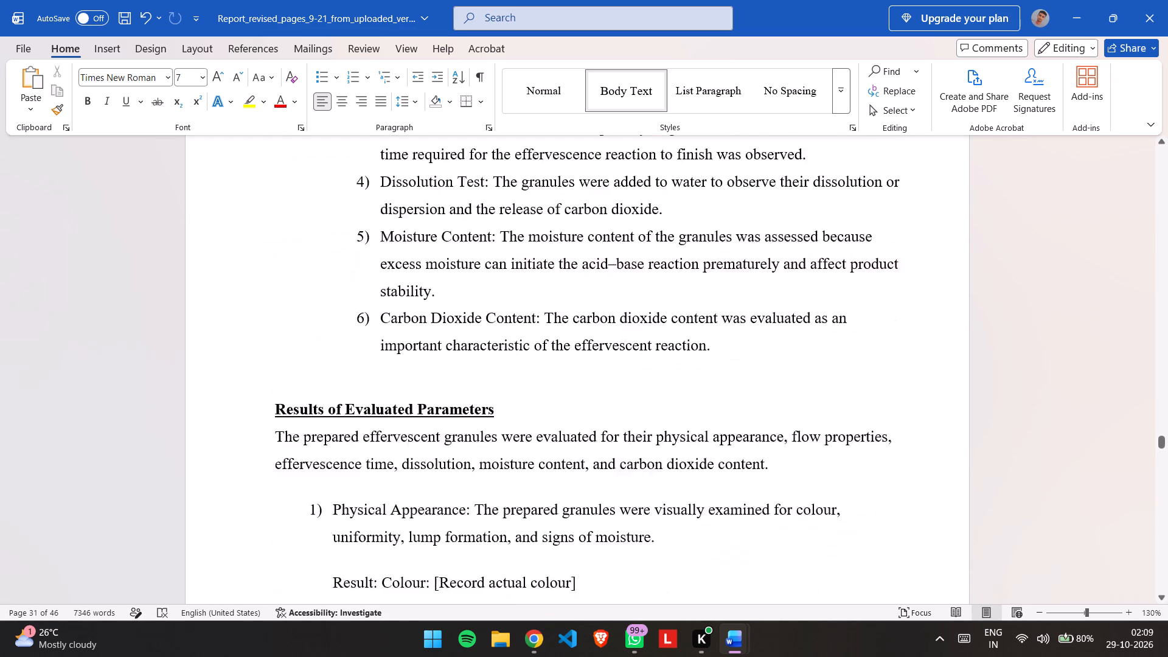
{"action": "scroll", "coordinate": [605, 308], "scroll_direction": "down", "scroll_amount": 1}
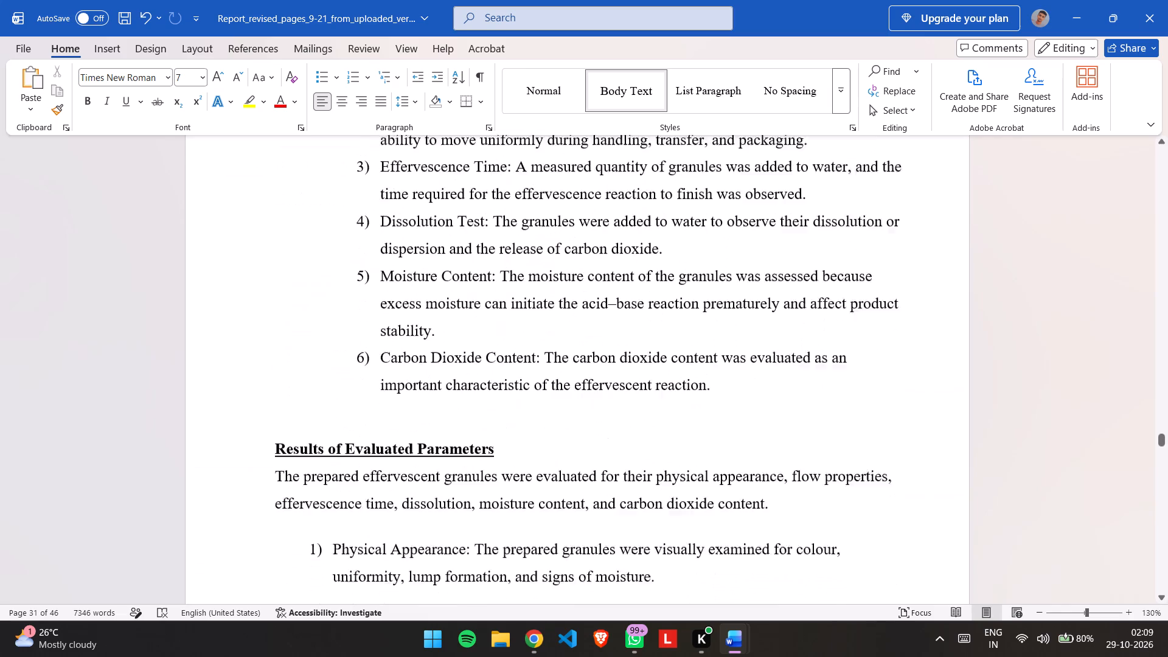
{"action": "scroll", "coordinate": [605, 308], "scroll_direction": "down", "scroll_amount": 2}
{"action": "scroll", "coordinate": [605, 308], "scroll_direction": "up", "scroll_amount": 2}
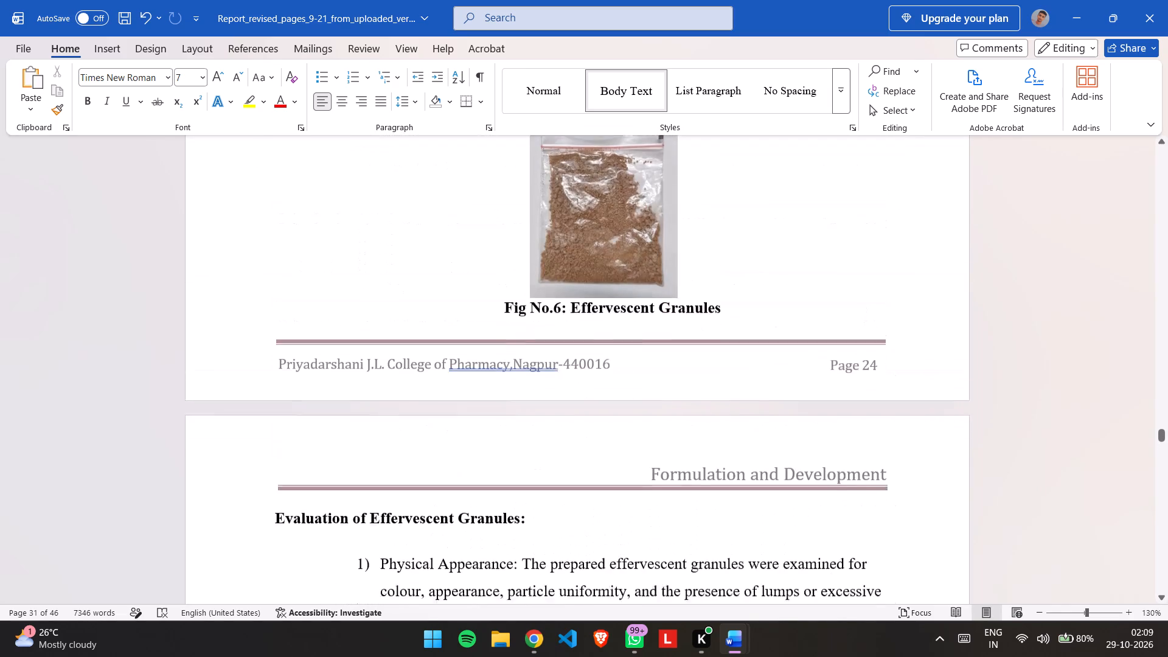
{"action": "scroll", "coordinate": [605, 308], "scroll_direction": "down", "scroll_amount": 4}
{"action": "scroll", "coordinate": [605, 308], "scroll_direction": "up", "scroll_amount": 1}
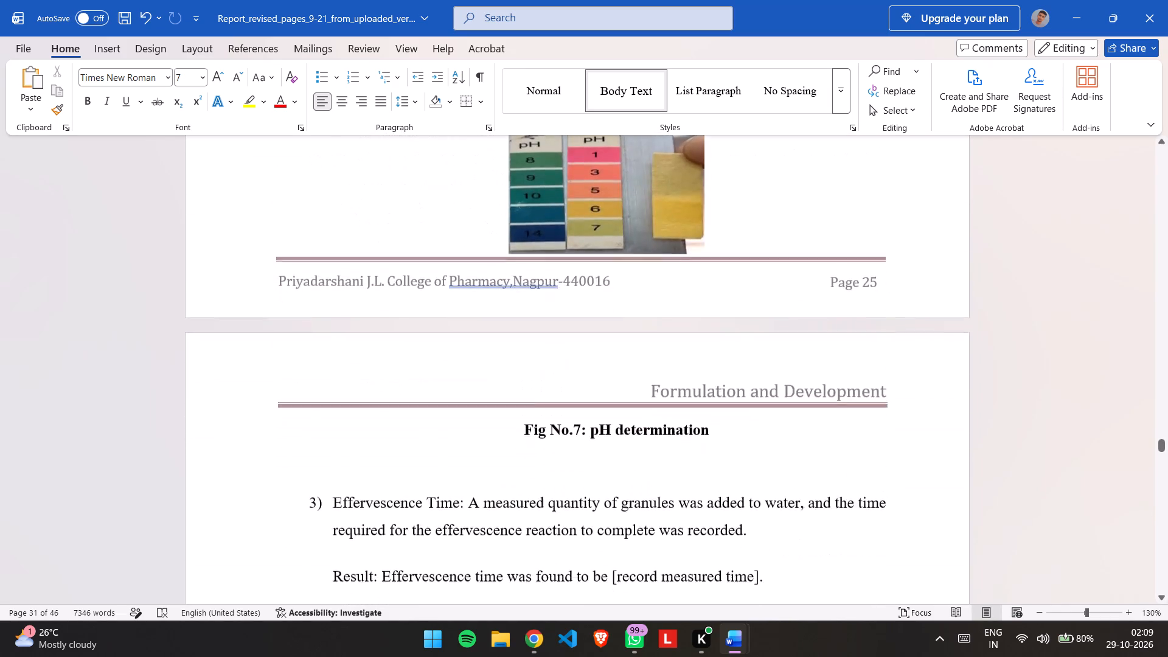
{"action": "scroll", "coordinate": [605, 308], "scroll_direction": "up", "scroll_amount": 1}
{"action": "scroll", "coordinate": [605, 308], "scroll_direction": "down", "scroll_amount": 2}
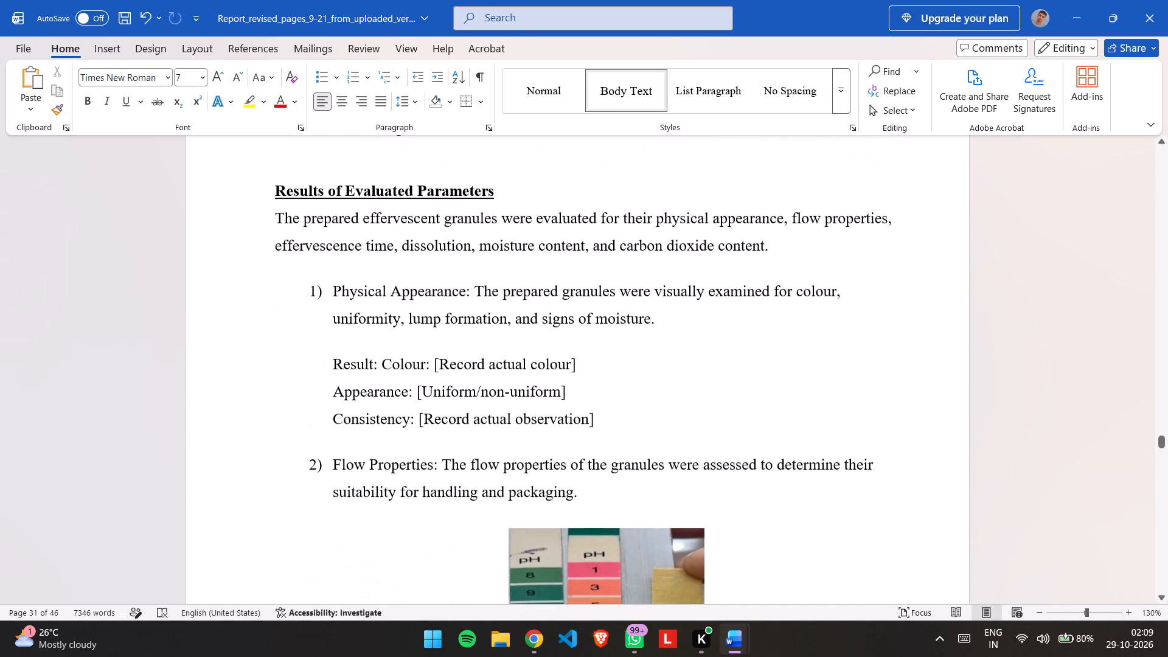
Replace the colour placeholder in the Physical Appearance result with "Light Brownish Colour".
{"action": "left_click", "coordinate": [579, 380]}
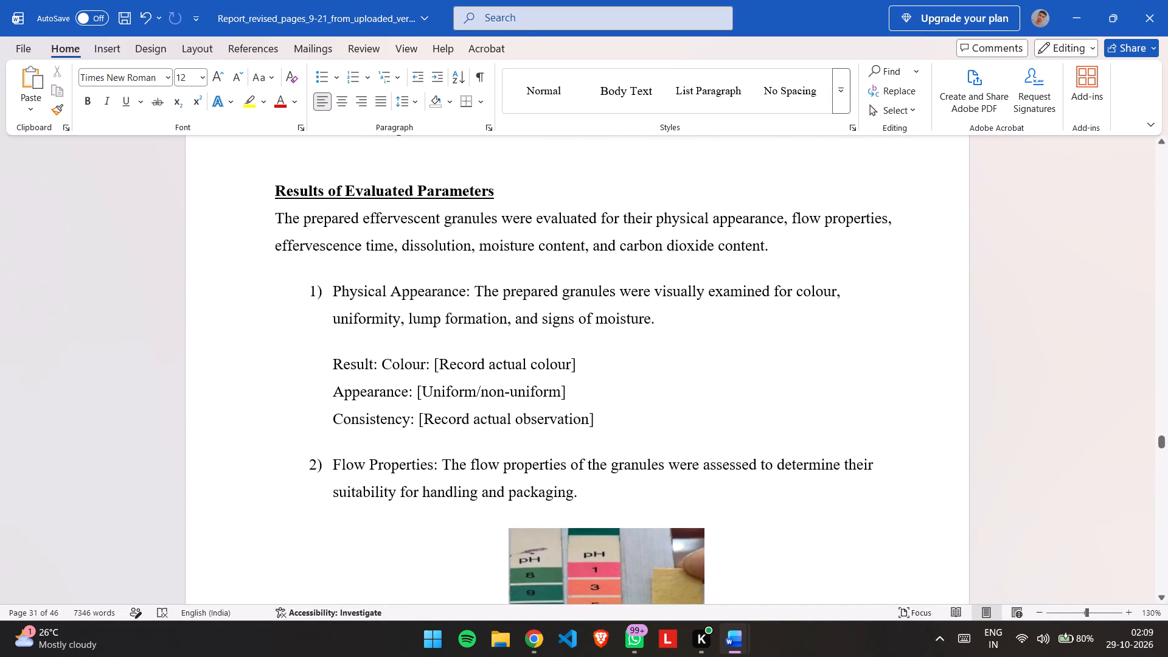
{"action": "key", "text": "BackSpace"}
{"action": "key", "text": "BackSpace"}
{"action": "key", "text": "BackSpace"}
{"action": "key", "text": "BackSpace"}
{"action": "key", "text": "BackSpace"}
{"action": "key", "text": "BackSpace"}
{"action": "key", "text": "BackSpace"}
{"action": "key", "text": "BackSpace"}
{"action": "key", "text": "BackSpace"}
{"action": "key", "text": "BackSpace"}
{"action": "key", "text": "BackSpace"}
{"action": "key", "text": "BackSpace"}
{"action": "key", "text": "BackSpace"}
{"action": "key", "text": "BackSpace"}
{"action": "key", "text": "BackSpace"}
{"action": "key", "text": "BackSpace"}
{"action": "key", "text": "BackSpace"}
{"action": "key", "text": "BackSpace"}
{"action": "key", "text": "BackSpace"}
{"action": "key", "text": "BackSpace"}
{"action": "key", "text": "BackSpace"}
{"action": "key", "text": "BackSpace"}
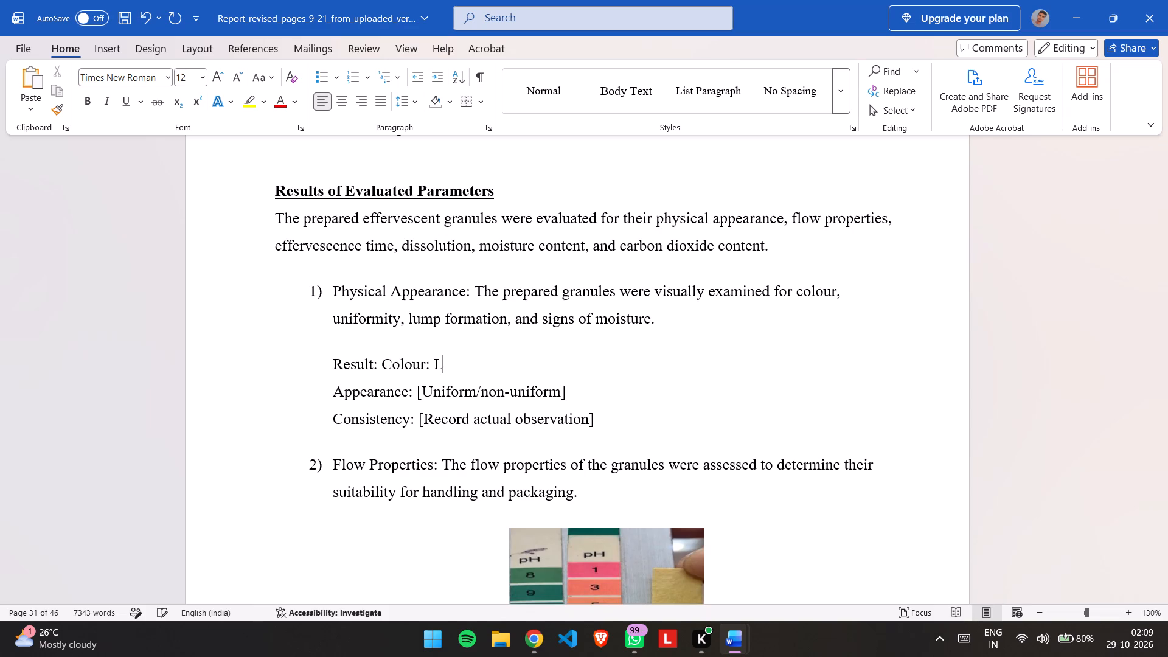
{"action": "type", "text": "ight"}
{"action": "key", "text": "space"}
{"action": "type", "text": "rownish"}
{"action": "key", "text": "space"}
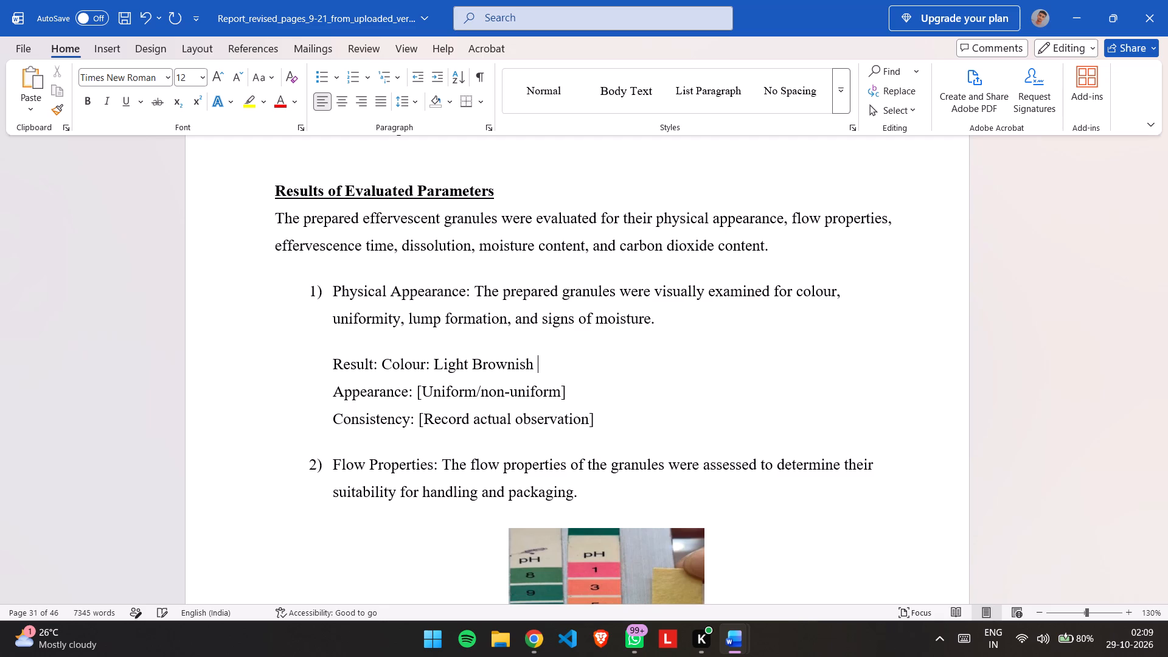
{"action": "type", "text": "olour"}
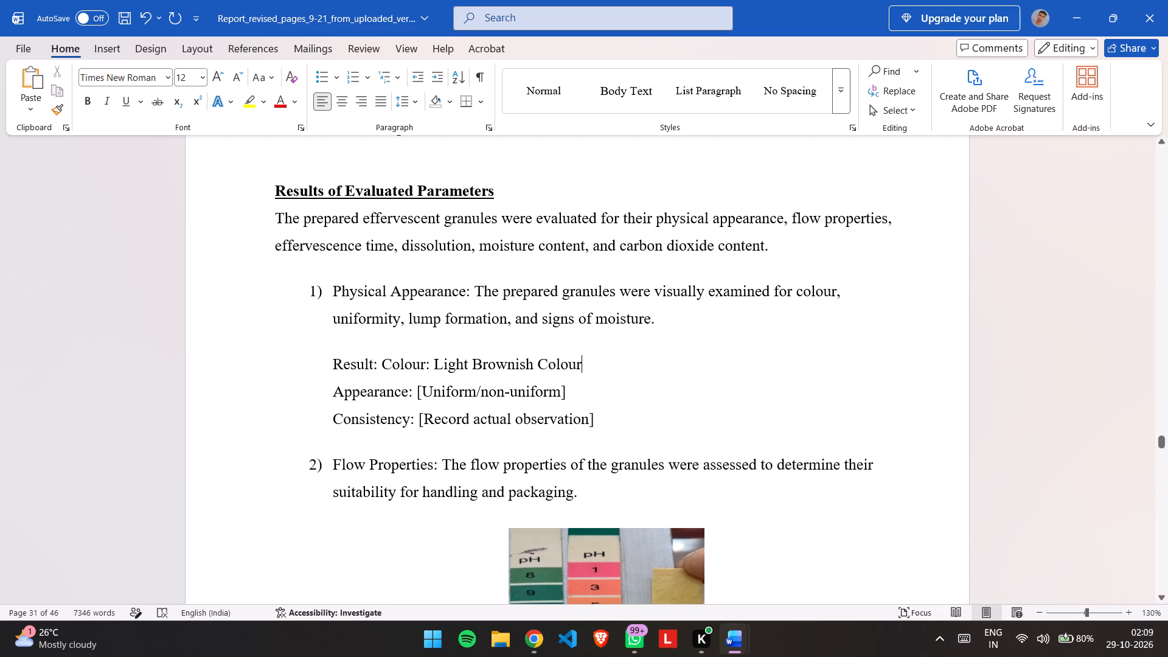
Replace the "[Uniform/non-uniform]" placeholder in the Appearance result with "Coarse,Dry,Irregular".
{"action": "left_click", "coordinate": [582, 395]}
{"action": "key", "text": "BackSpace"}
{"action": "key", "text": "BackSpace"}
{"action": "key", "text": "BackSpace"}
{"action": "key", "text": "BackSpace"}
{"action": "key", "text": "BackSpace"}
{"action": "key", "text": "BackSpace"}
{"action": "key", "text": "BackSpace"}
{"action": "key", "text": "BackSpace"}
{"action": "key", "text": "BackSpace"}
{"action": "key", "text": "BackSpace"}
{"action": "key", "text": "BackSpace"}
{"action": "key", "text": "BackSpace"}
{"action": "key", "text": "BackSpace"}
{"action": "key", "text": "BackSpace"}
{"action": "key", "text": "BackSpace"}
{"action": "key", "text": "BackSpace"}
{"action": "key", "text": "BackSpace"}
{"action": "key", "text": "BackSpace"}
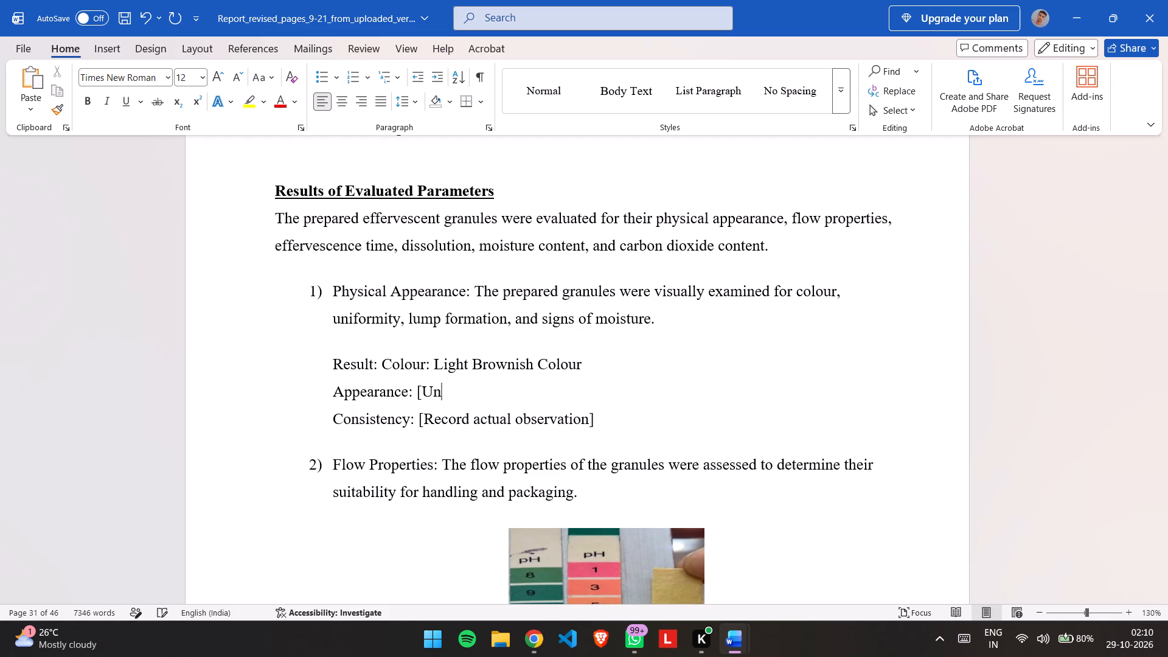
{"action": "key", "text": "BackSpace"}
{"action": "key", "text": "BackSpace"}
{"action": "key", "text": "BackSpace"}
{"action": "key", "text": "BackSpace"}
{"action": "key", "text": "space"}
{"action": "type", "text": "coa"}
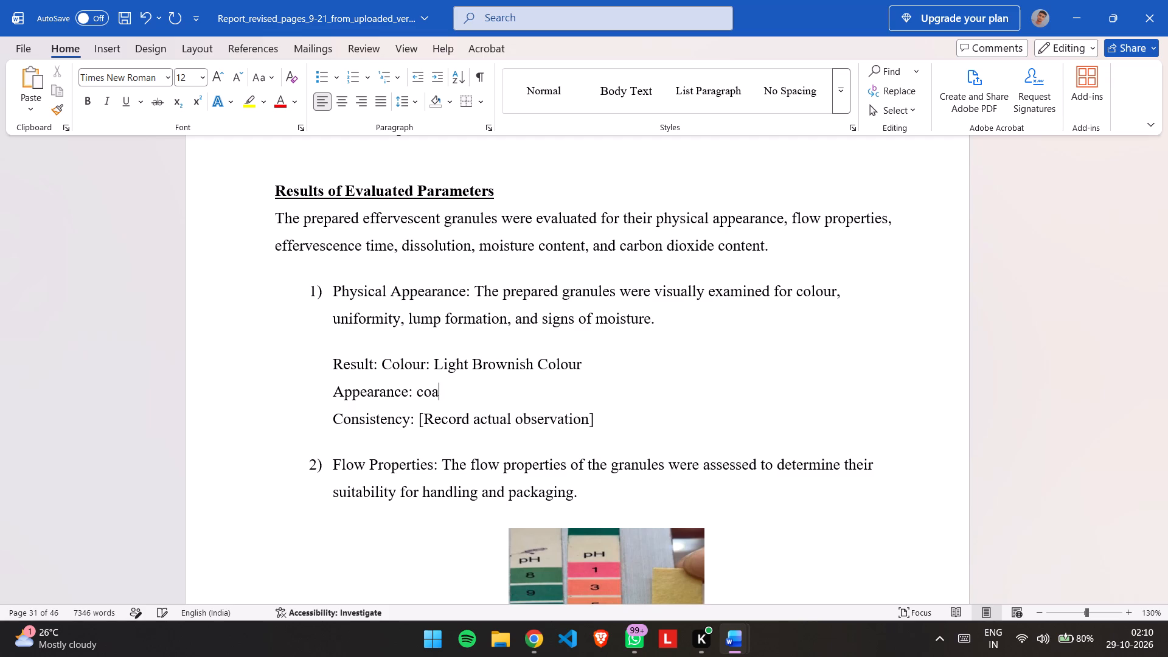
{"action": "key", "text": "BackSpace"}
{"action": "key", "text": "BackSpace"}
{"action": "key", "text": "BackSpace"}
{"action": "key", "text": "c"}
{"action": "type", "text": "oarse"}
{"action": "key", "text": "space"}
{"action": "key", "text": "BackSpace"}
{"action": "key", "text": "comma"}
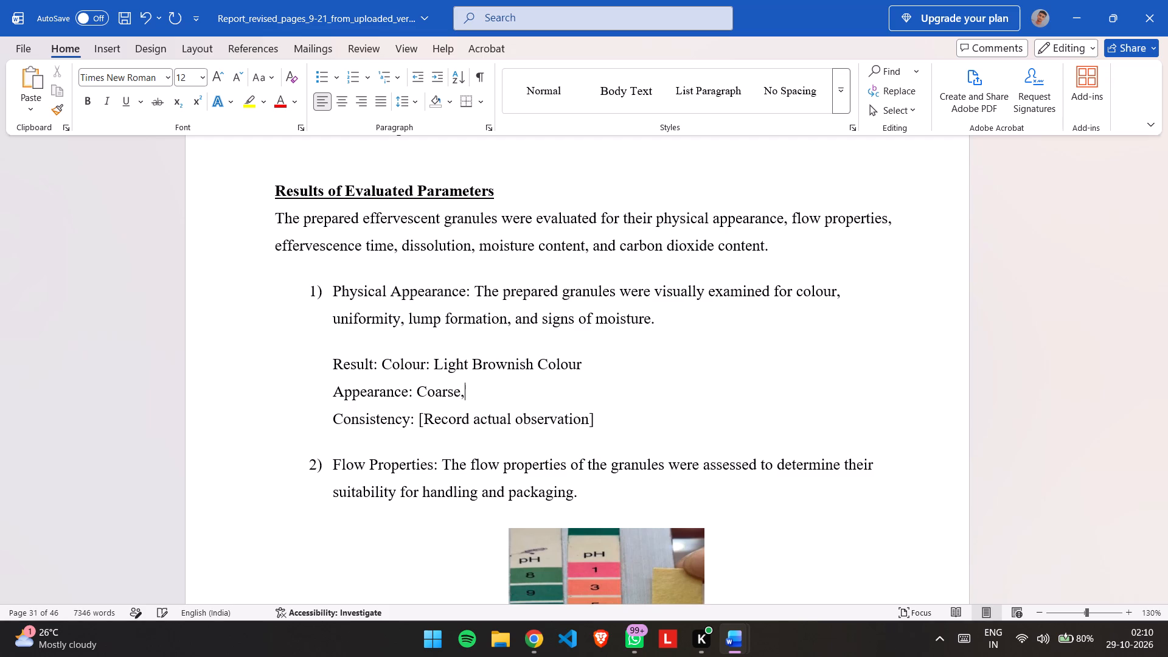
{"action": "key", "text": "d"}
{"action": "type", "text": "ry"}
{"action": "key", "text": "comma"}
{"action": "type", "text": "rregular"}
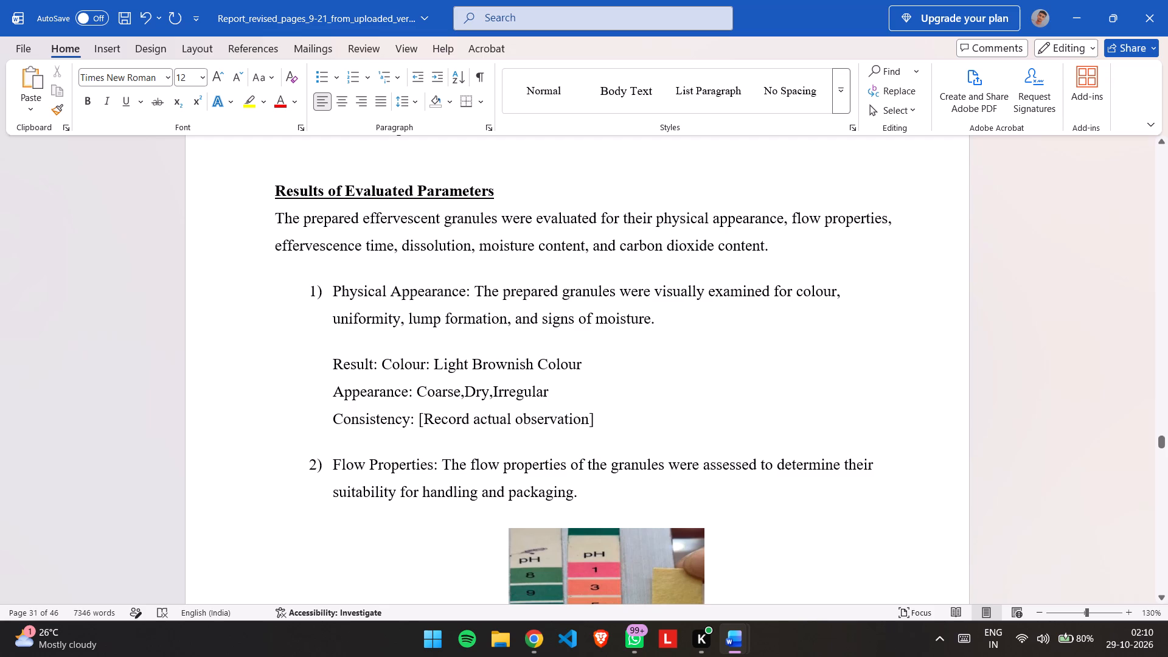
Delete the whole Consistency line, including its placeholder, from the Physical Appearance result.
{"action": "left_click", "coordinate": [609, 431]}
{"action": "key", "text": "BackSpace"}
{"action": "key", "text": "BackSpace"}
{"action": "key", "text": "BackSpace"}
{"action": "key", "text": "BackSpace"}
{"action": "key", "text": "BackSpace"}
{"action": "key", "text": "BackSpace"}
{"action": "key", "text": "BackSpace"}
{"action": "key", "text": "BackSpace"}
{"action": "key", "text": "BackSpace"}
{"action": "key", "text": "BackSpace"}
{"action": "key", "text": "BackSpace"}
{"action": "key", "text": "BackSpace"}
{"action": "key", "text": "BackSpace"}
{"action": "key", "text": "BackSpace"}
{"action": "key", "text": "BackSpace"}
{"action": "key", "text": "BackSpace"}
{"action": "key", "text": "BackSpace"}
{"action": "key", "text": "BackSpace"}
{"action": "key", "text": "BackSpace"}
{"action": "key", "text": "BackSpace"}
{"action": "key", "text": "BackSpace"}
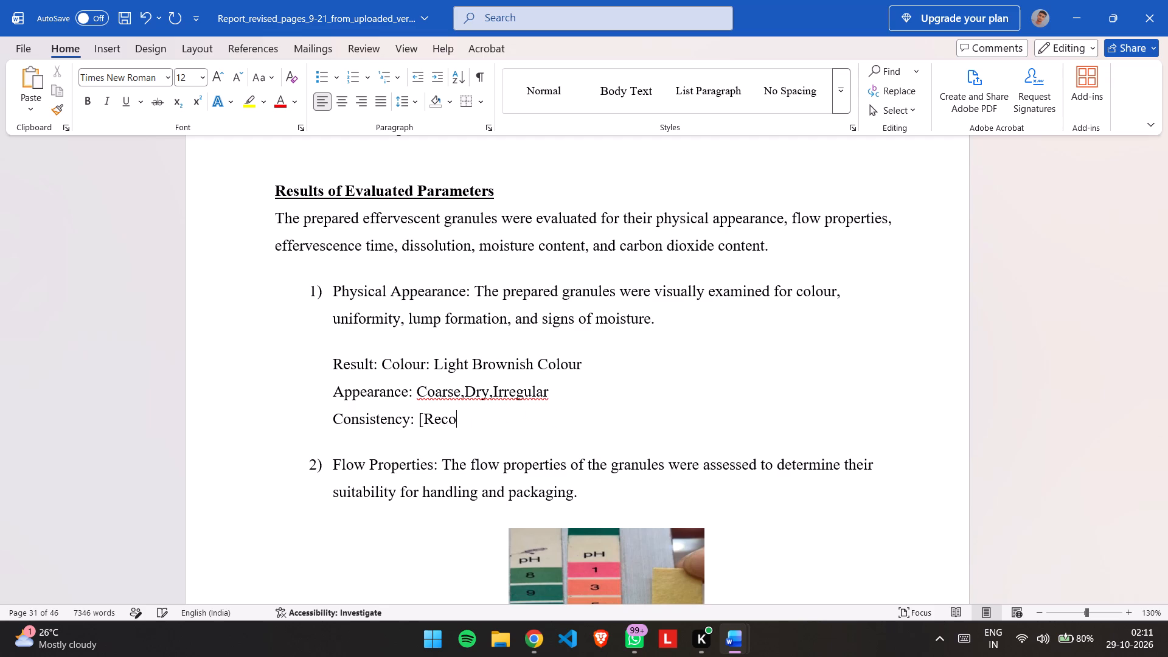
{"action": "key", "text": "BackSpace"}
{"action": "key", "text": "BackSpace"}
{"action": "key", "text": "BackSpace"}
{"action": "key", "text": "BackSpace"}
{"action": "key", "text": "BackSpace"}
{"action": "key", "text": "BackSpace"}
{"action": "key", "text": "BackSpace"}
{"action": "key", "text": "BackSpace"}
{"action": "key", "text": "BackSpace"}
{"action": "key", "text": "BackSpace"}
{"action": "key", "text": "BackSpace"}
{"action": "key", "text": "BackSpace"}
{"action": "key", "text": "BackSpace"}
{"action": "key", "text": "BackSpace"}
{"action": "key", "text": "BackSpace"}
{"action": "key", "text": "BackSpace"}
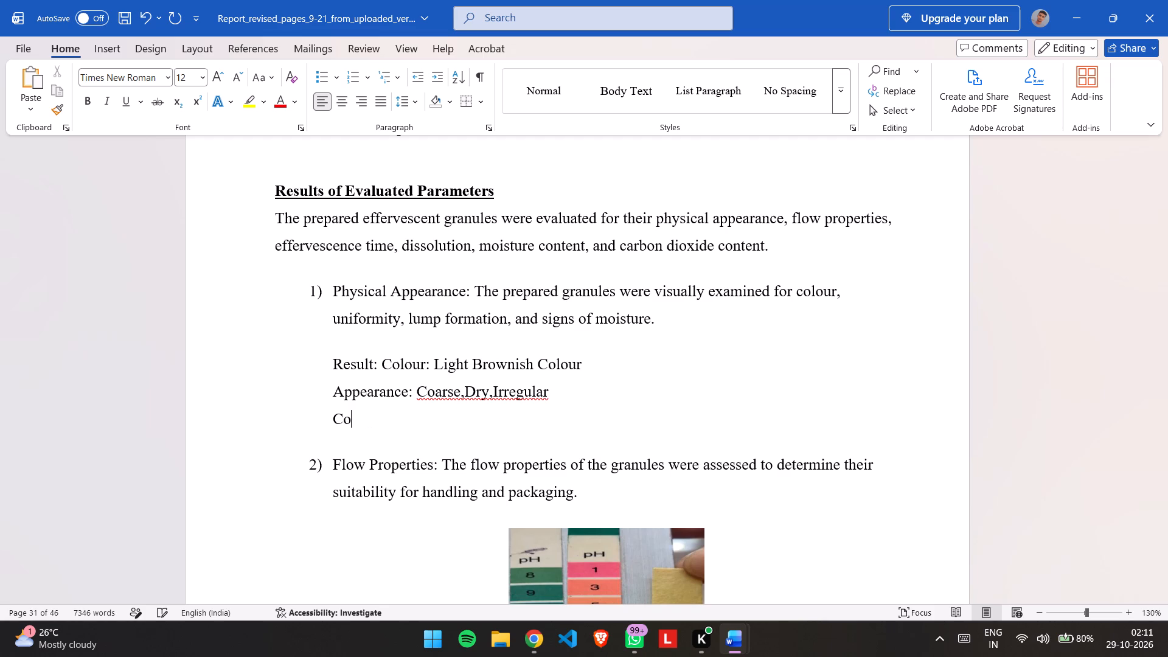
{"action": "key", "text": "BackSpace"}
{"action": "key", "text": "BackSpace"}
{"action": "key", "text": "BackSpace"}
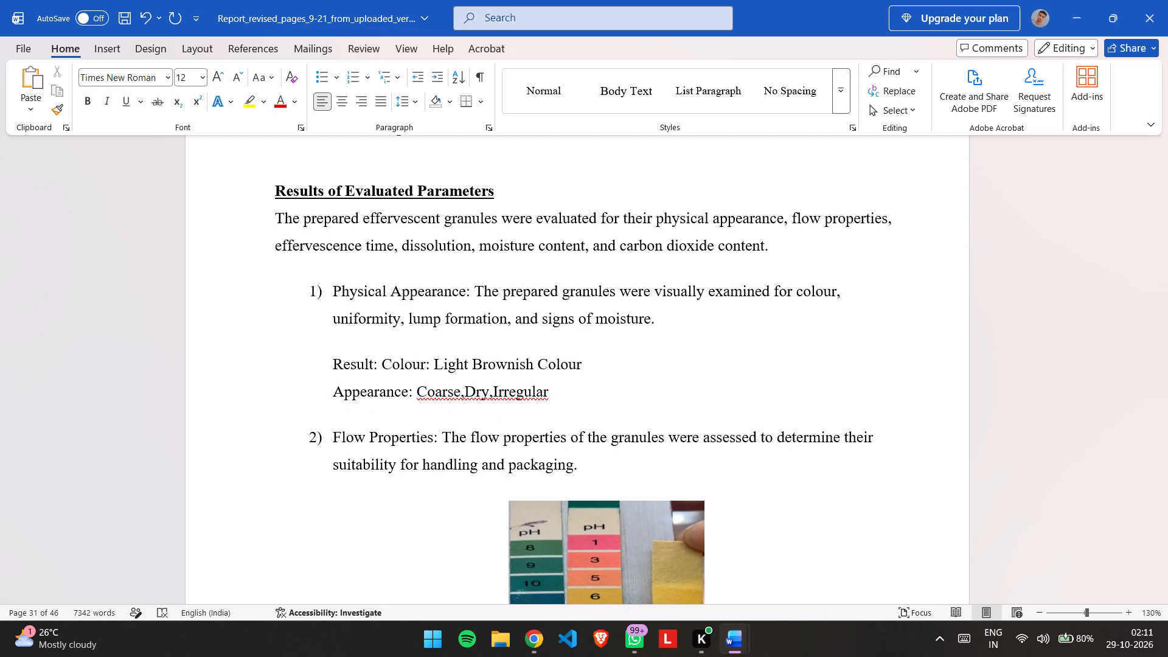
Add a space before each comma in the Physical Appearance result so it reads "Coarse ,Dry ,Irregular".
{"action": "scroll", "coordinate": [600, 472], "scroll_direction": "down", "scroll_amount": 1}
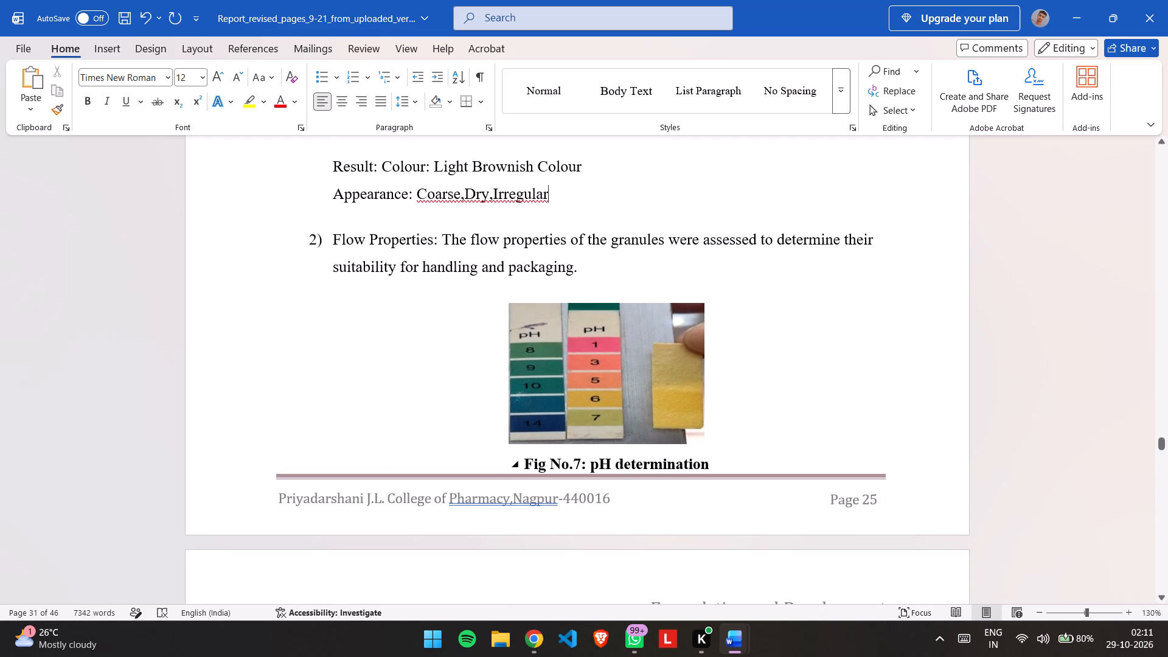
{"action": "left_click", "coordinate": [458, 197]}
{"action": "key", "text": "space"}
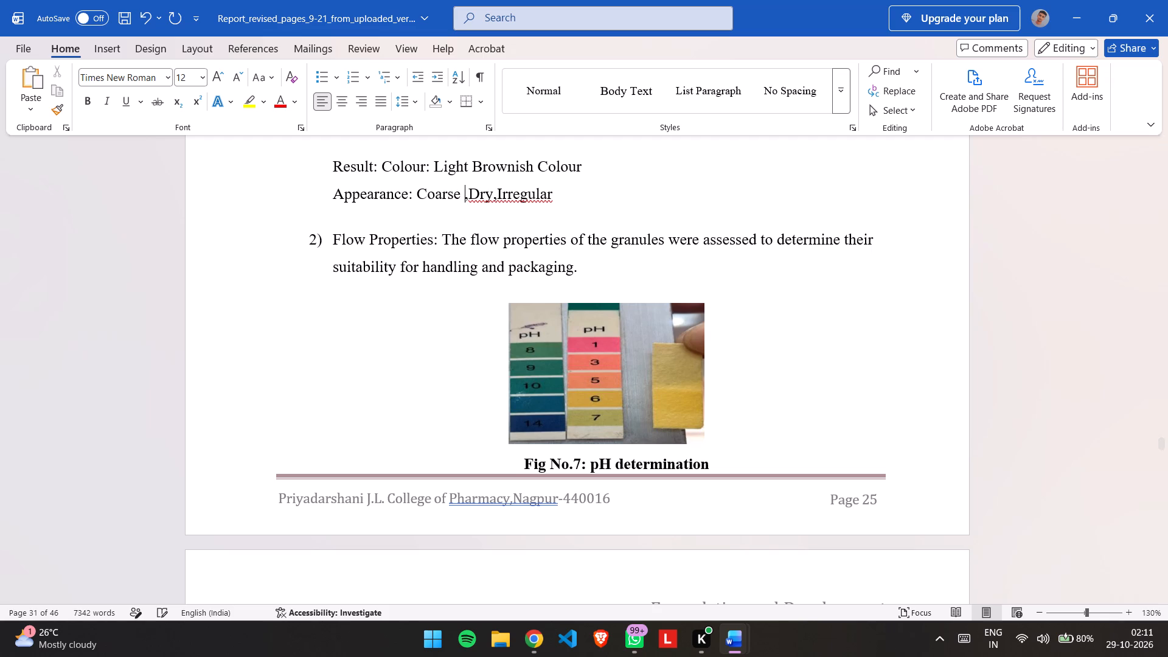
{"action": "left_click", "coordinate": [493, 193]}
{"action": "key", "text": "space"}
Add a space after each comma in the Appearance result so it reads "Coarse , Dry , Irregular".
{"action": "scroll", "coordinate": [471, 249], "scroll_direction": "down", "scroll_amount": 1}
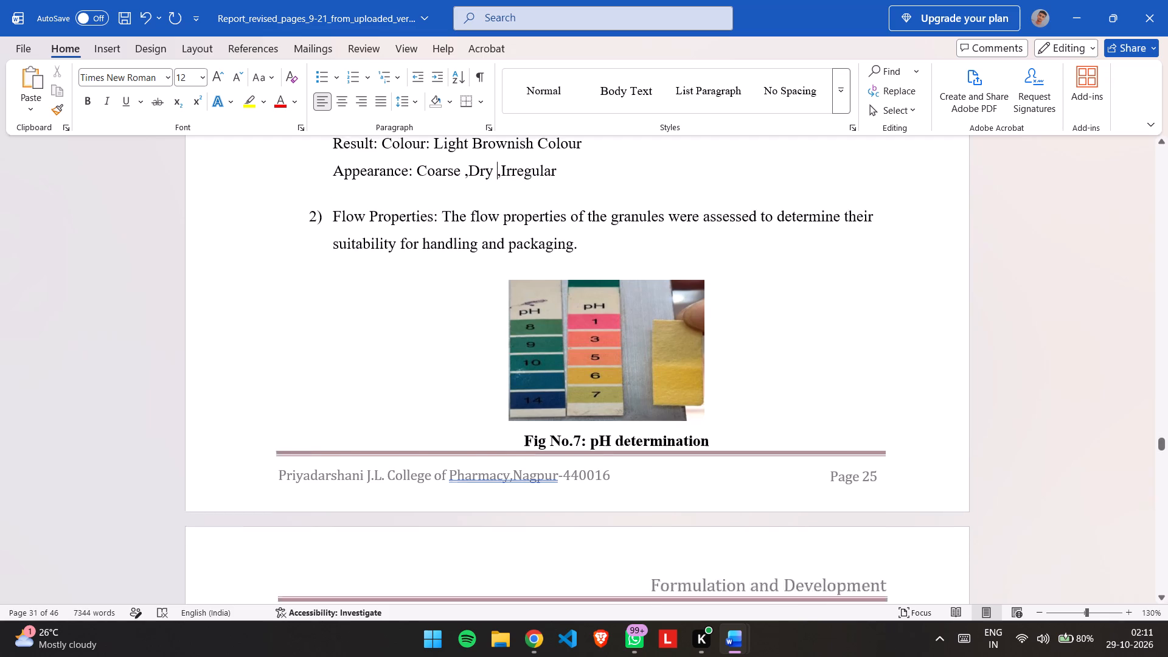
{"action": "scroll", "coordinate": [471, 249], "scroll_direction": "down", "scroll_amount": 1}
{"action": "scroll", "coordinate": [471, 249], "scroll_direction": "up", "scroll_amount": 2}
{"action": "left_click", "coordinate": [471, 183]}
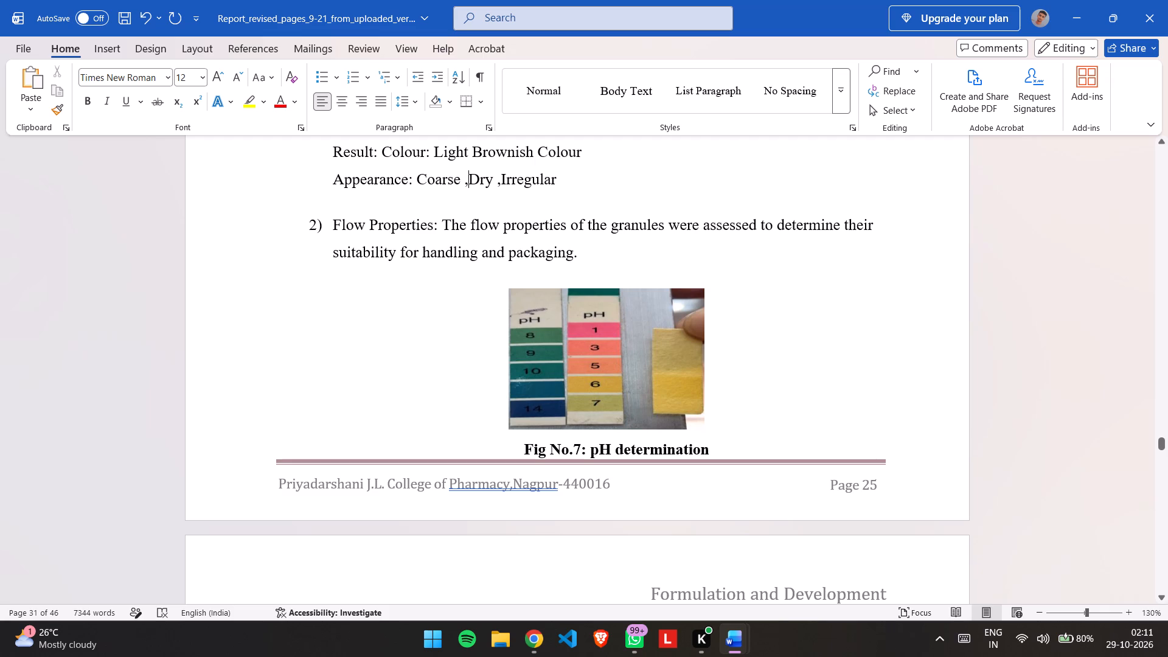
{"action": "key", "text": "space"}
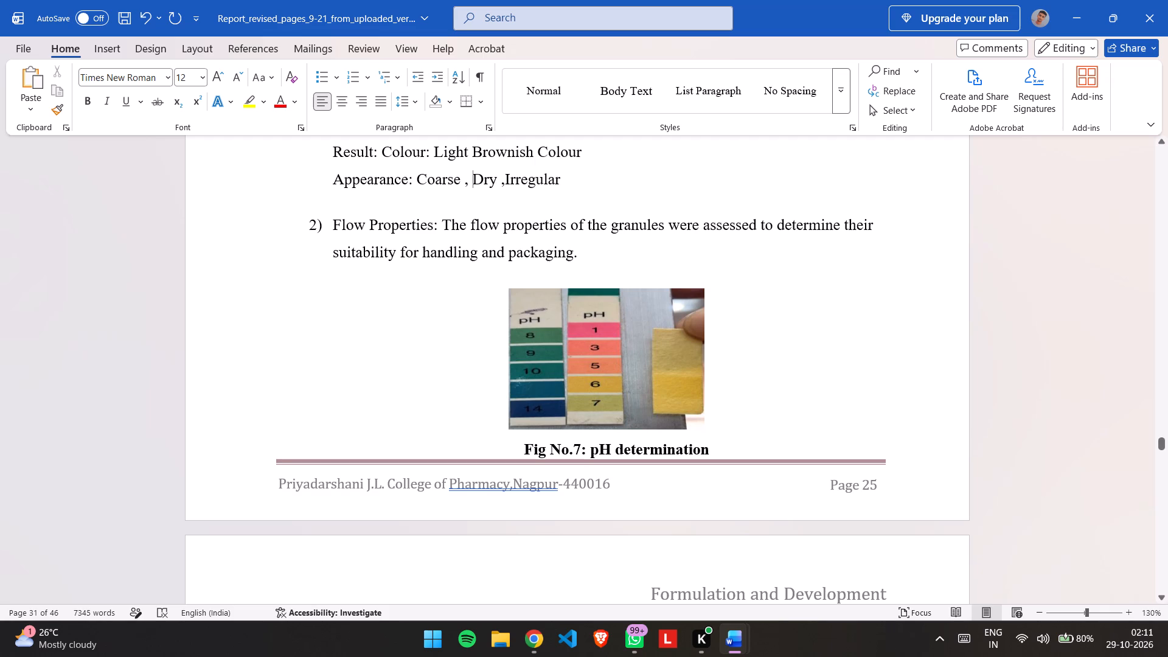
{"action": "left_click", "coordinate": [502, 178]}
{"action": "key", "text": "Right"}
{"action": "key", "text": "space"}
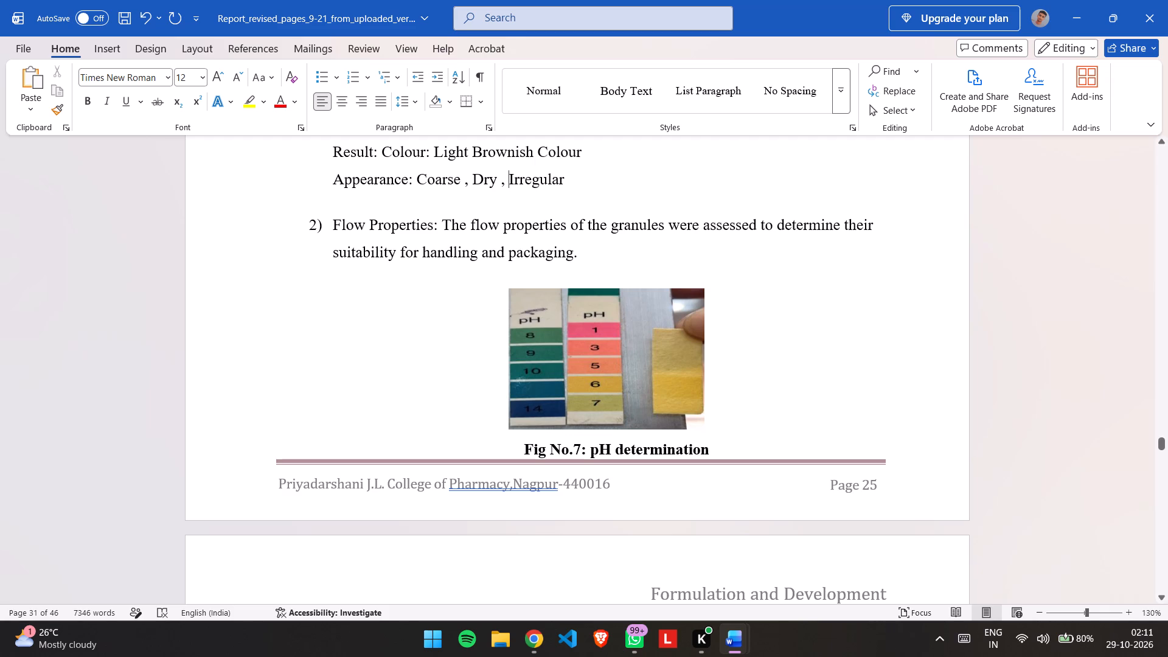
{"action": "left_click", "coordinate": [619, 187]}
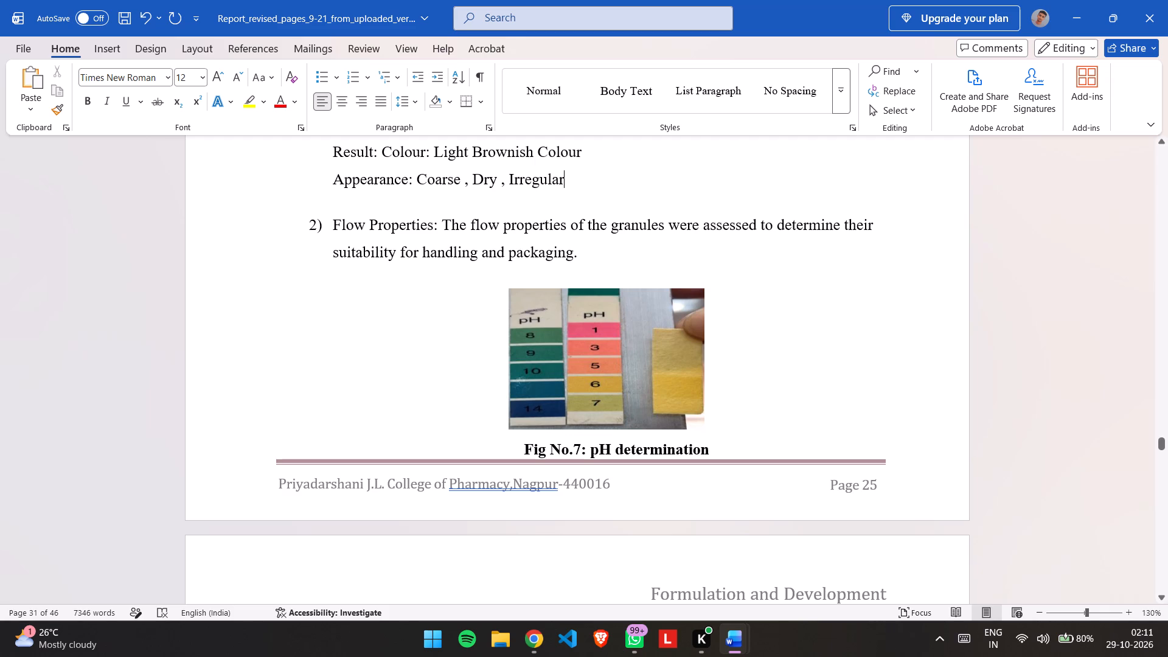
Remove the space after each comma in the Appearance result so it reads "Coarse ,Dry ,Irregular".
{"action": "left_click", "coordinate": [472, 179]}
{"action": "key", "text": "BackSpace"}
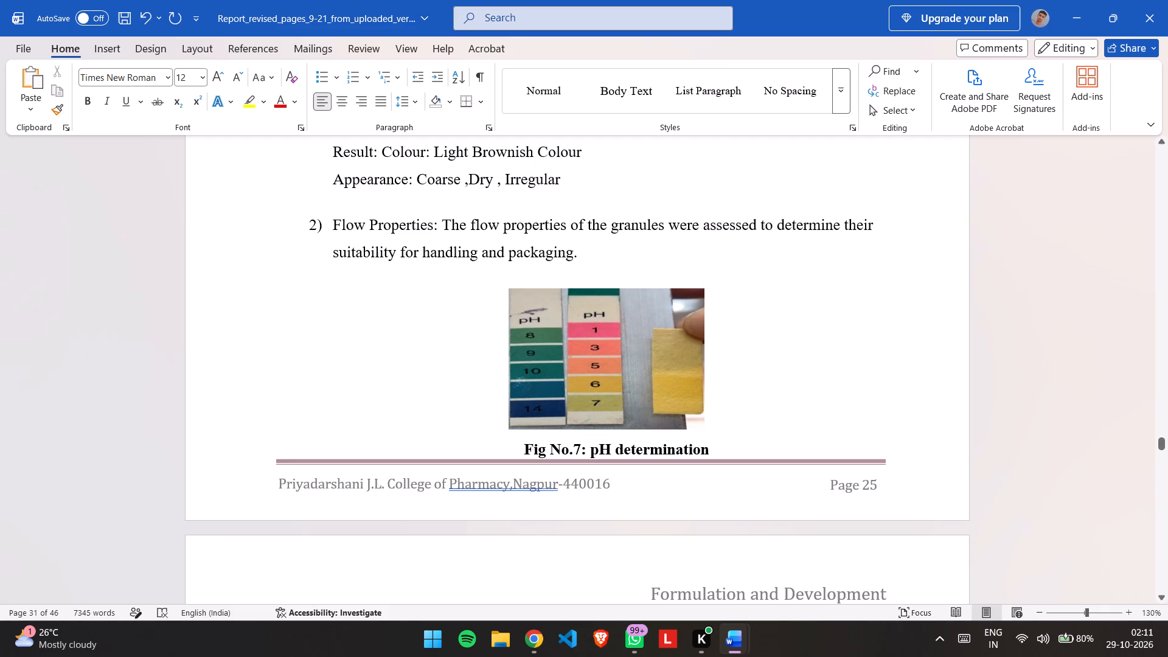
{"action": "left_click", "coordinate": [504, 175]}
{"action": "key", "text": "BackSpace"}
Review the Flow Properties, Effervescence Time and Dissolution Test results for content that still needs editing.
{"action": "scroll", "coordinate": [544, 259], "scroll_direction": "down", "scroll_amount": 2}
{"action": "scroll", "coordinate": [544, 259], "scroll_direction": "up", "scroll_amount": 1}
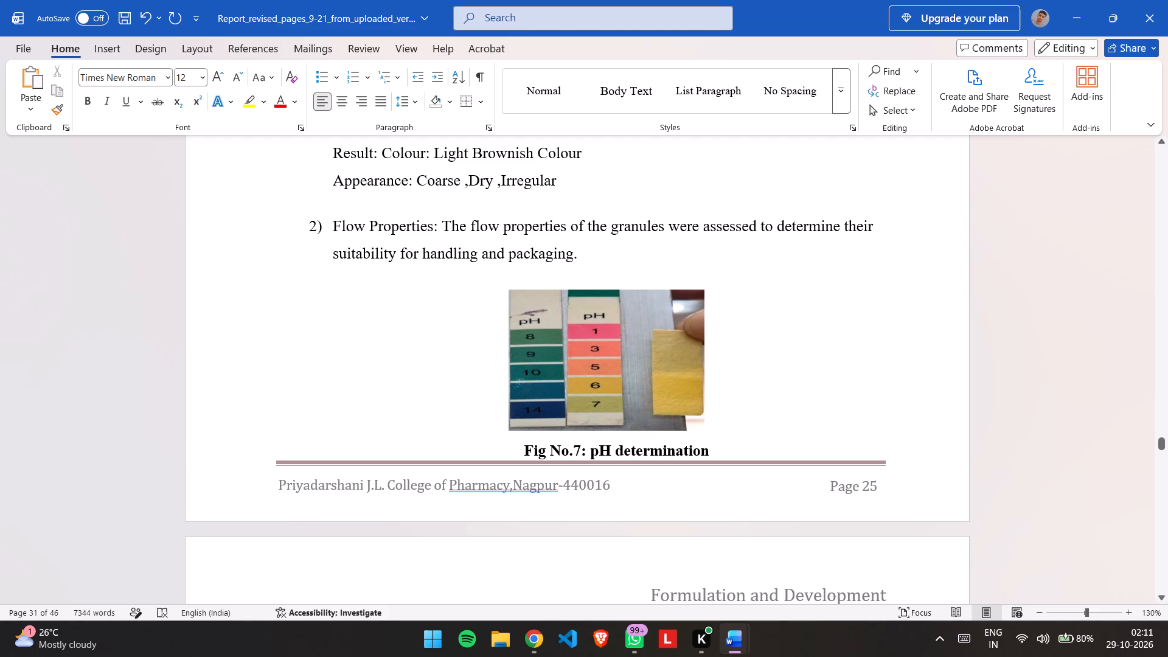
{"action": "scroll", "coordinate": [516, 278], "scroll_direction": "down", "scroll_amount": 1}
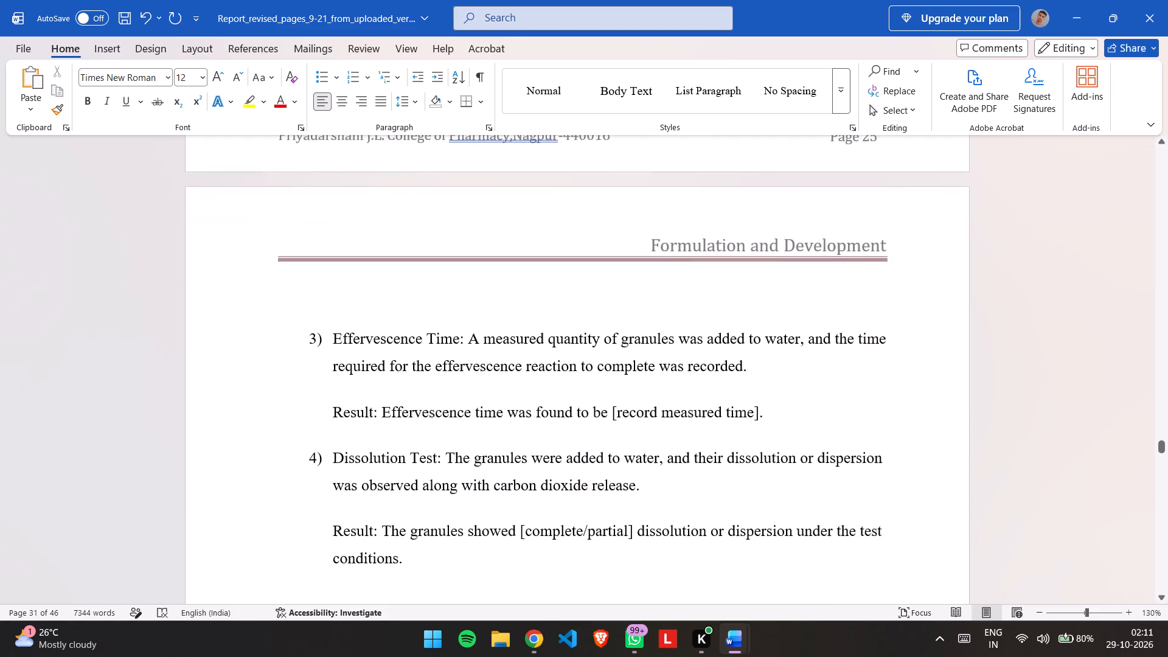
{"action": "scroll", "coordinate": [516, 278], "scroll_direction": "up", "scroll_amount": 1}
{"action": "scroll", "coordinate": [516, 278], "scroll_direction": "down", "scroll_amount": 1}
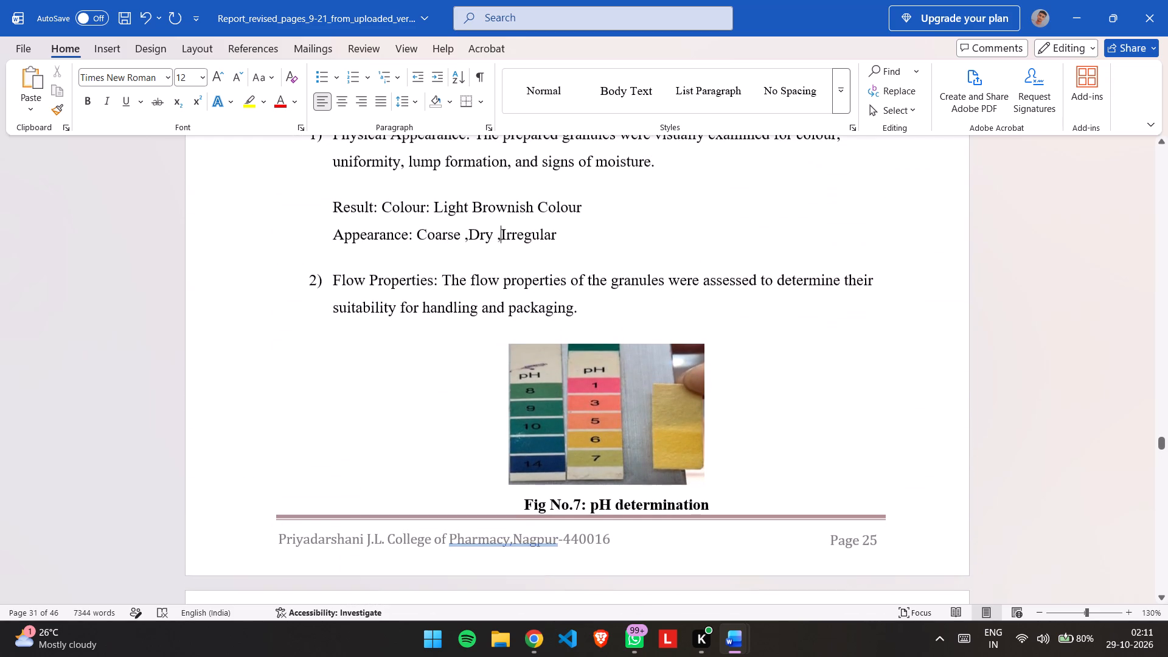
{"action": "scroll", "coordinate": [516, 278], "scroll_direction": "down", "scroll_amount": 2}
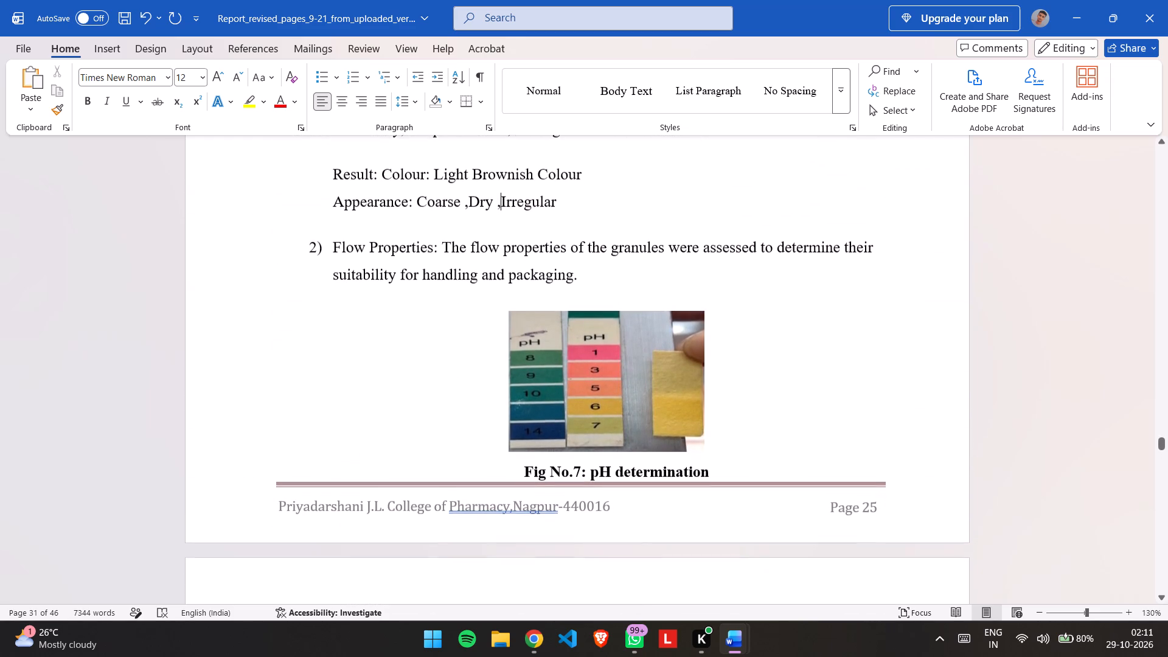
{"action": "scroll", "coordinate": [516, 278], "scroll_direction": "down", "scroll_amount": 1}
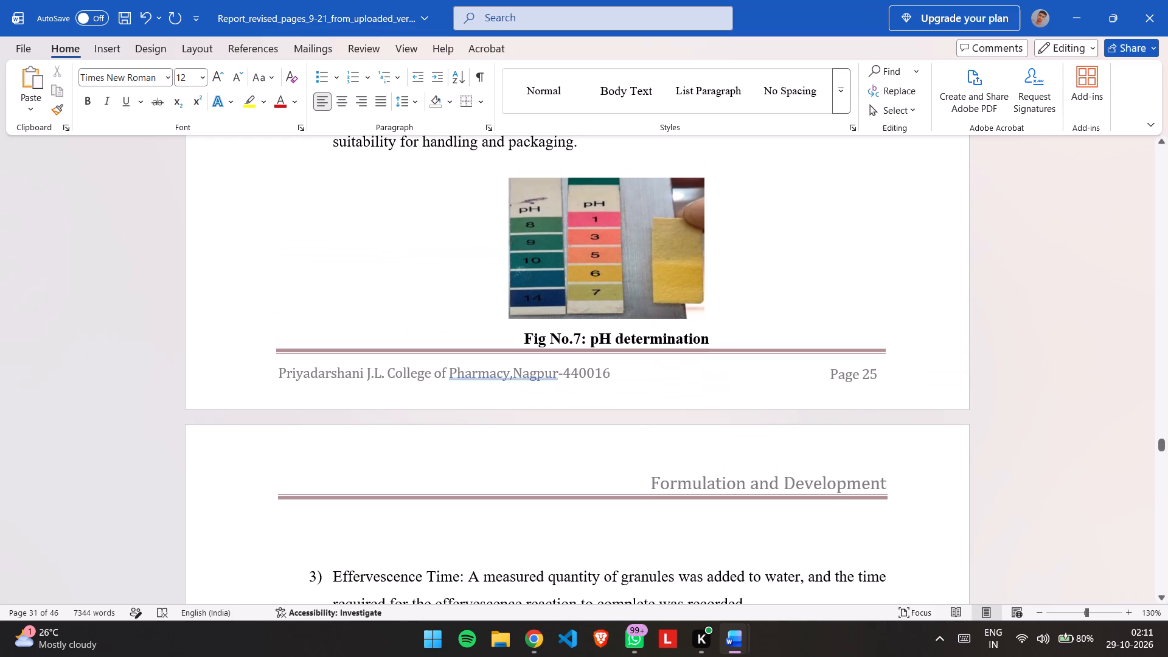
Duplicate the pH determination picture under Flow Properties.
{"action": "left_click", "coordinate": [585, 272]}
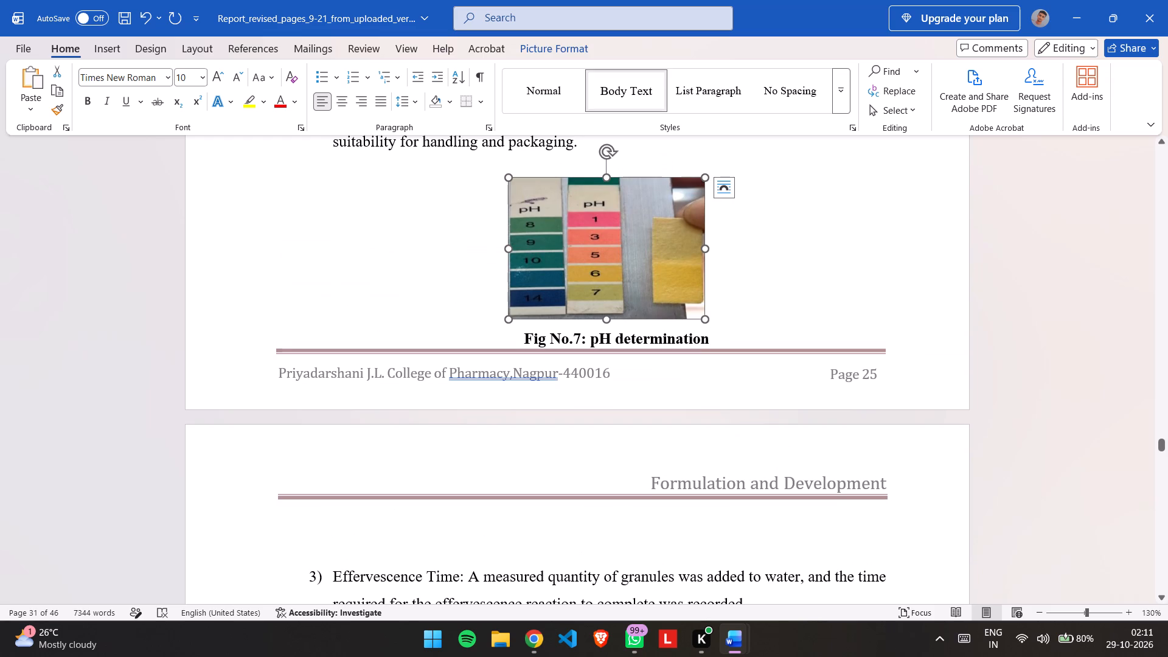
{"action": "key", "text": "ctrl+d"}
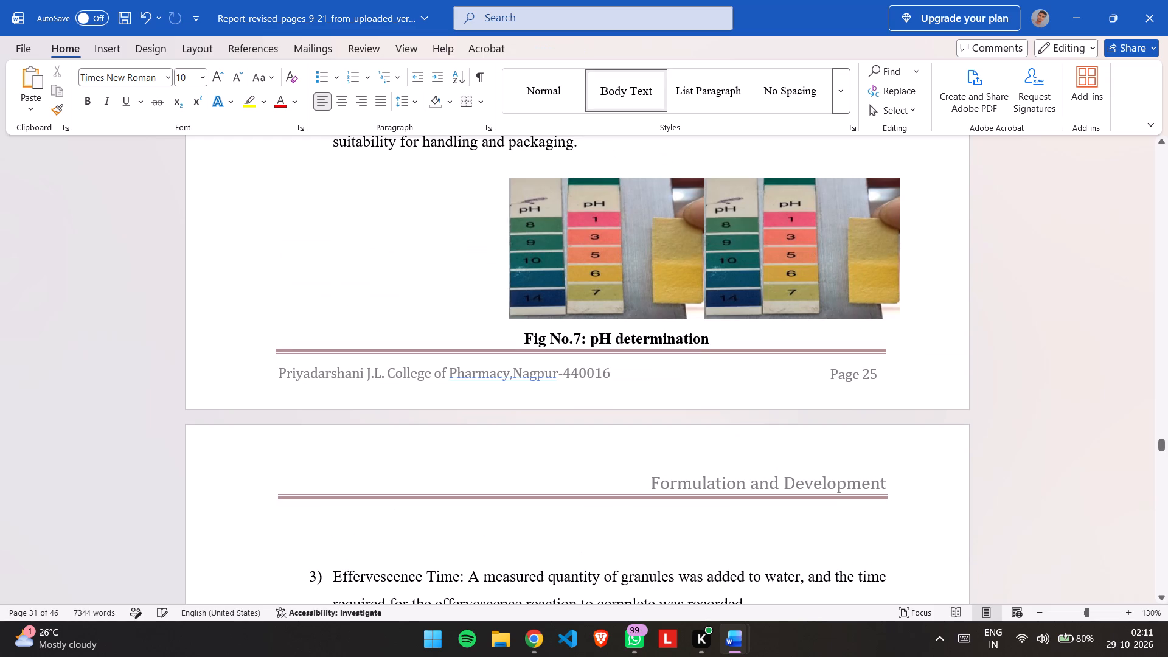
Enter the text "ddddf" directly in front of the first pH picture under Flow Properties.
{"action": "left_click", "coordinate": [585, 272]}
{"action": "key", "text": "d"}
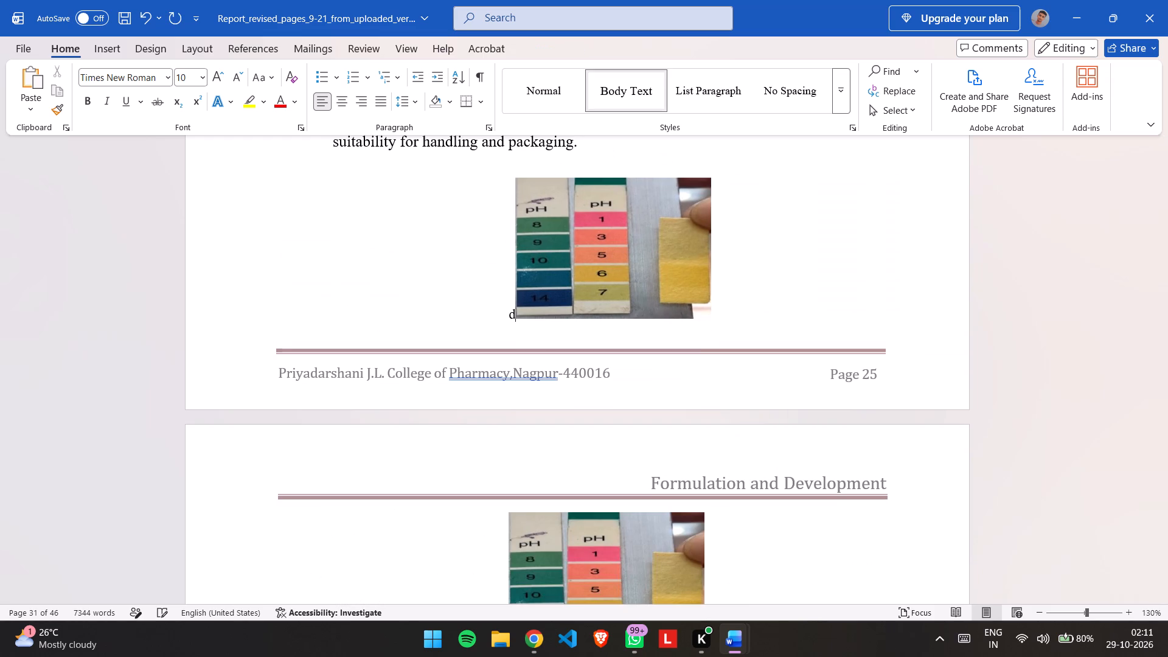
{"action": "type", "text": "dd"}
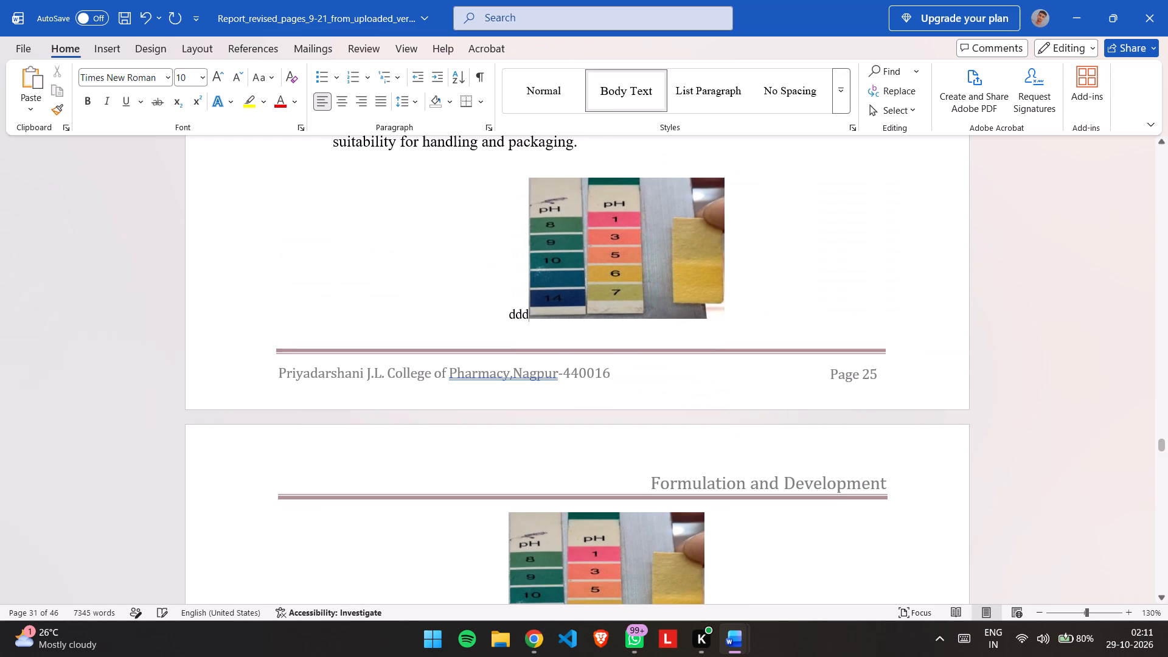
{"action": "left_click", "coordinate": [571, 271]}
{"action": "key", "text": "d"}
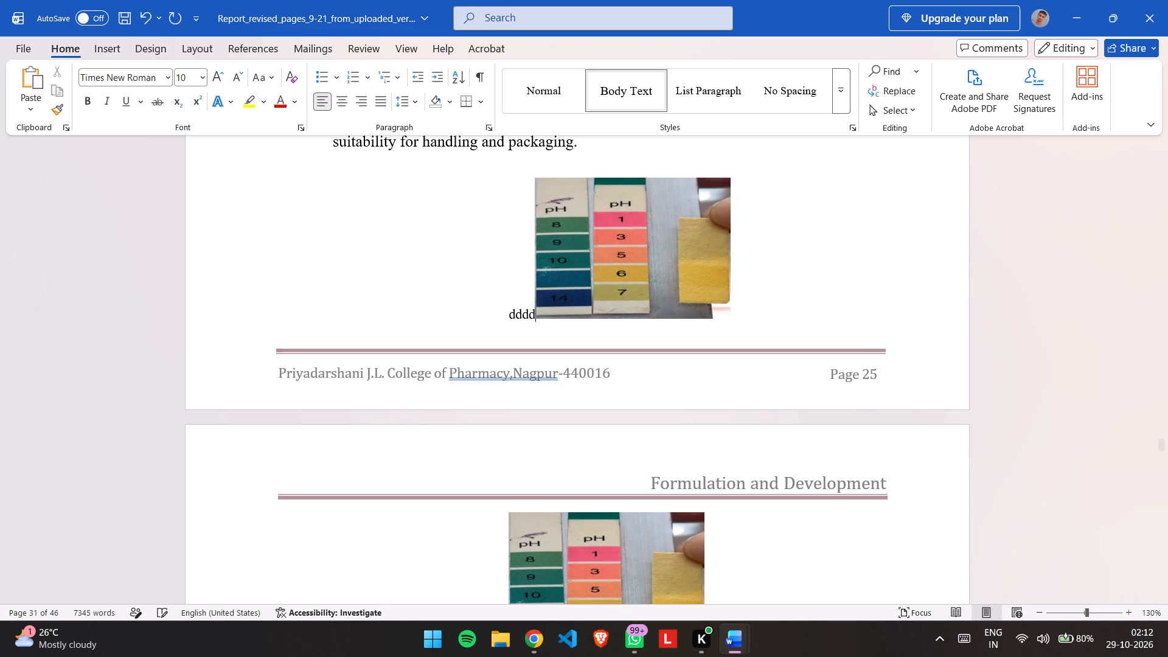
{"action": "left_click", "coordinate": [590, 231]}
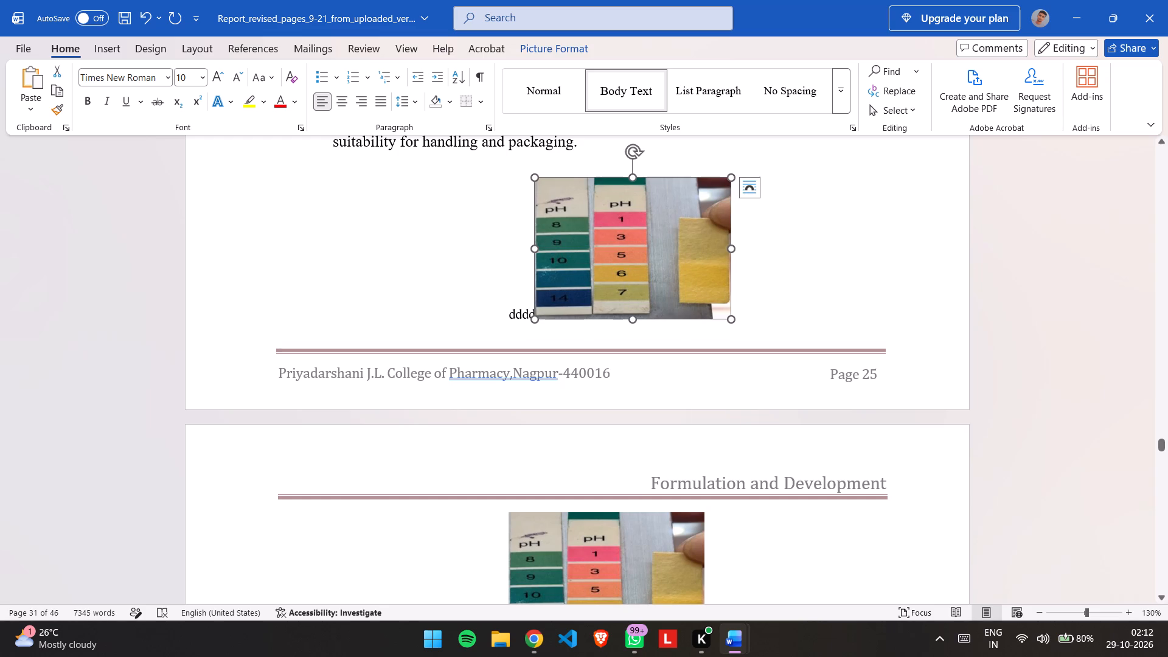
{"action": "key", "text": "f"}
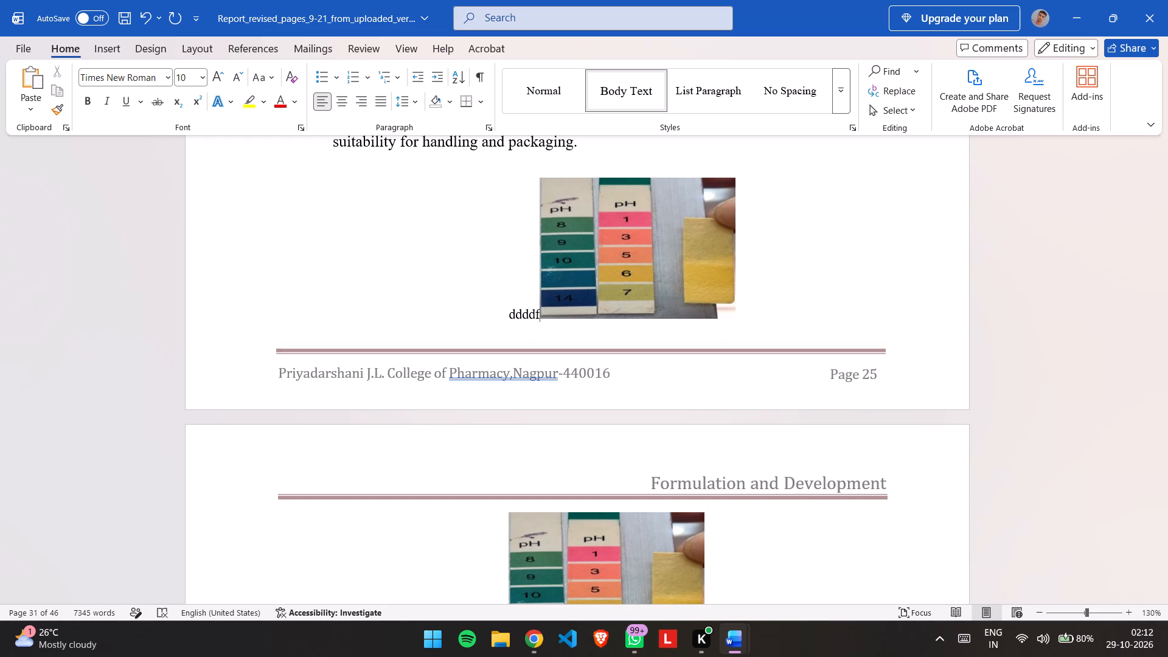
Duplicate the pH determination picture once more, closing the Font settings without changing anything.
{"action": "left_click", "coordinate": [590, 231]}
{"action": "key", "text": "ctrl+d"}
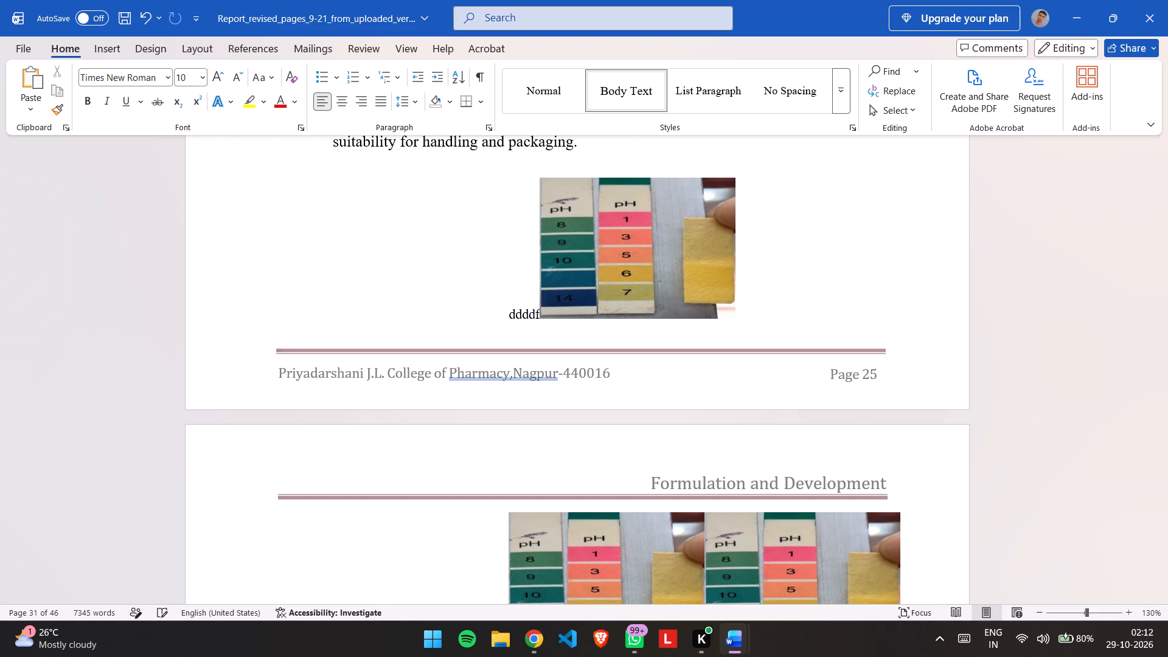
{"action": "key", "text": "ctrl+d"}
{"action": "right_click", "coordinate": [590, 231]}
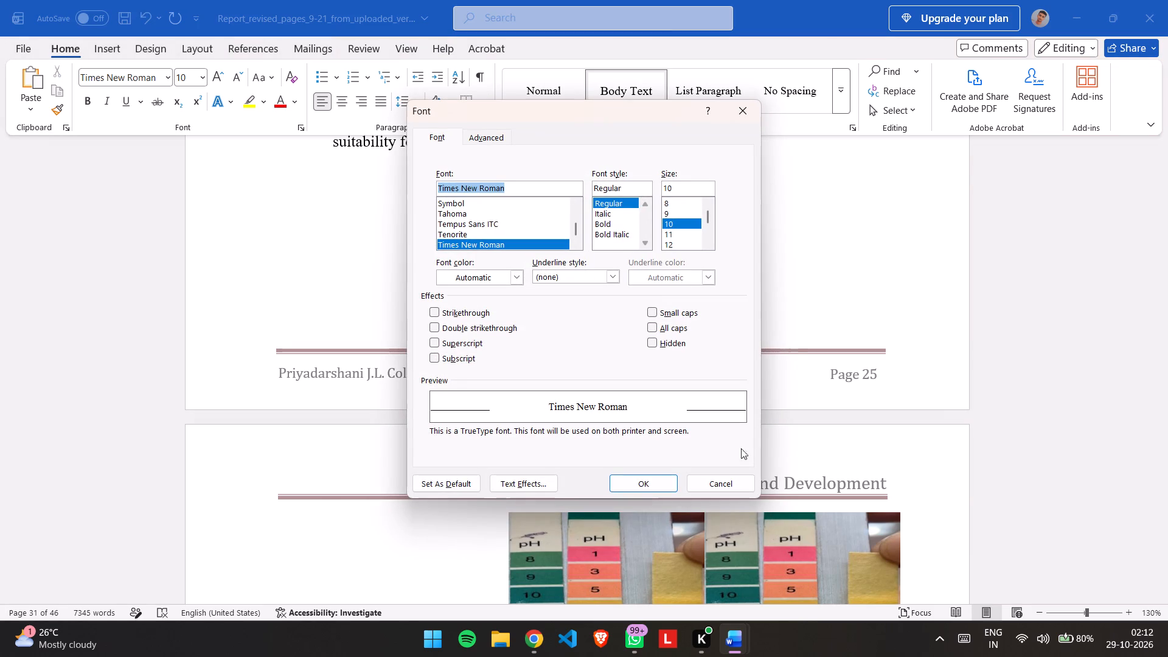
{"action": "left_click", "coordinate": [734, 487]}
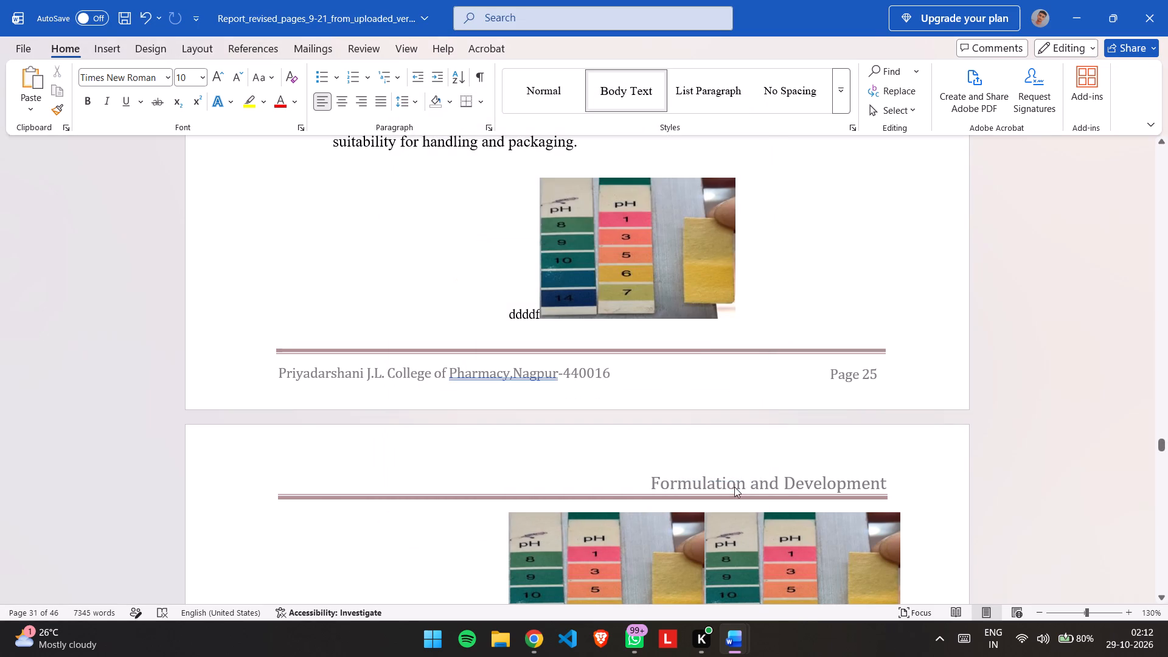
Enter the letter "d" between the two copied pH pictures above the Fig No.7 caption.
{"action": "scroll", "coordinate": [802, 339], "scroll_direction": "down", "scroll_amount": 2}
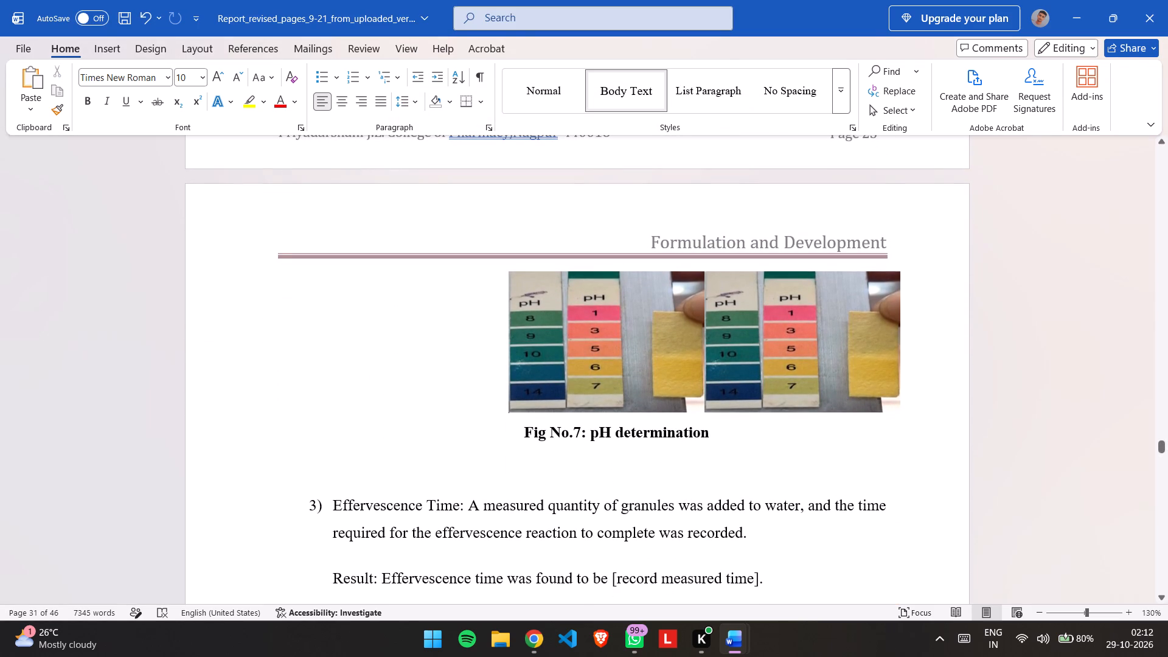
{"action": "left_click", "coordinate": [802, 339]}
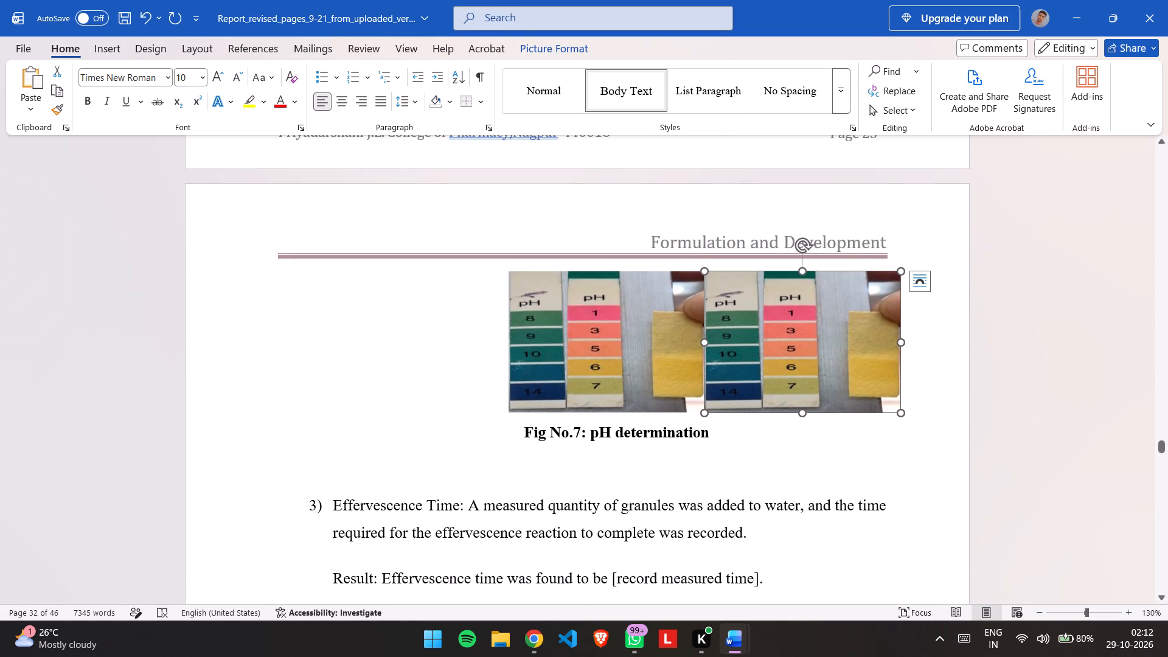
{"action": "key", "text": "d"}
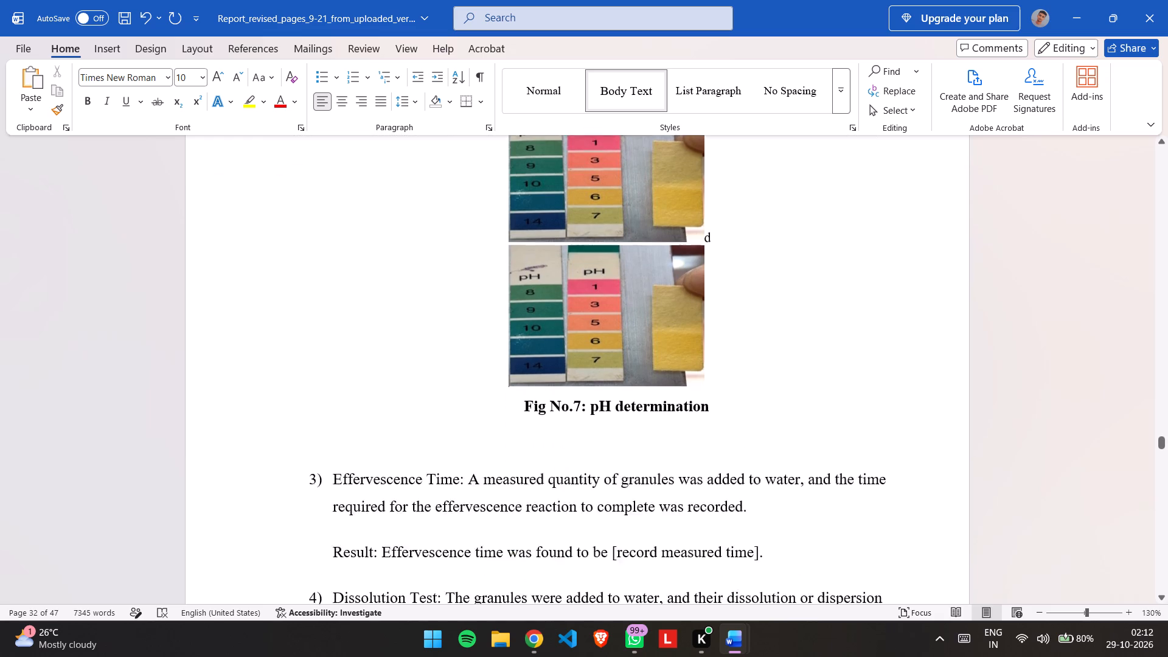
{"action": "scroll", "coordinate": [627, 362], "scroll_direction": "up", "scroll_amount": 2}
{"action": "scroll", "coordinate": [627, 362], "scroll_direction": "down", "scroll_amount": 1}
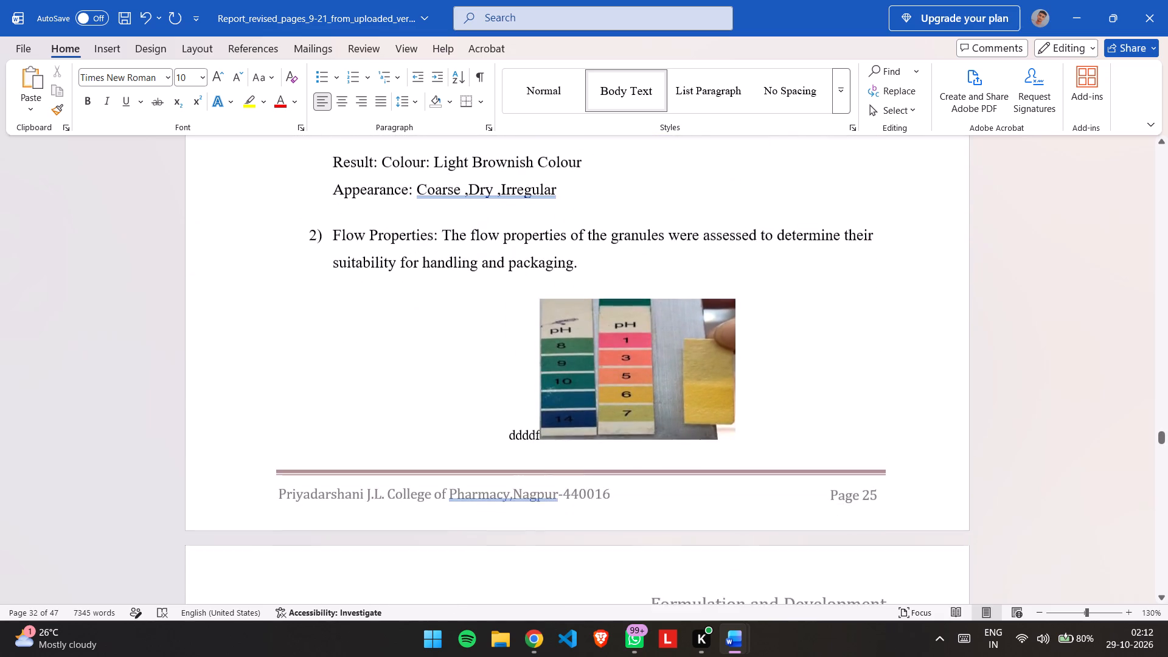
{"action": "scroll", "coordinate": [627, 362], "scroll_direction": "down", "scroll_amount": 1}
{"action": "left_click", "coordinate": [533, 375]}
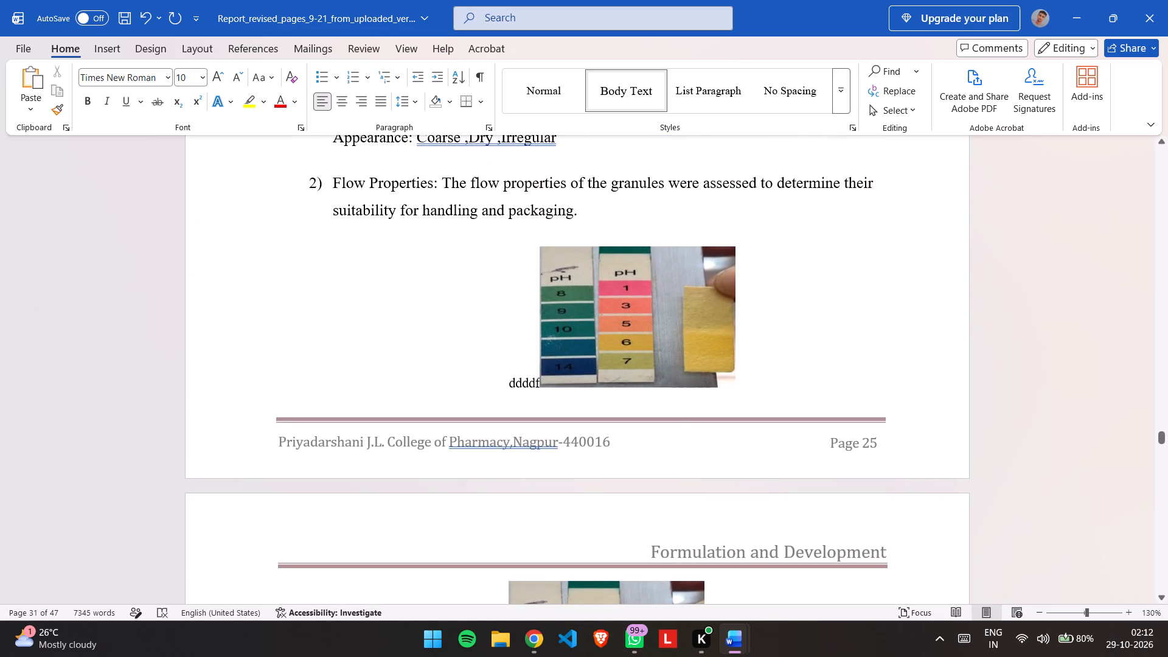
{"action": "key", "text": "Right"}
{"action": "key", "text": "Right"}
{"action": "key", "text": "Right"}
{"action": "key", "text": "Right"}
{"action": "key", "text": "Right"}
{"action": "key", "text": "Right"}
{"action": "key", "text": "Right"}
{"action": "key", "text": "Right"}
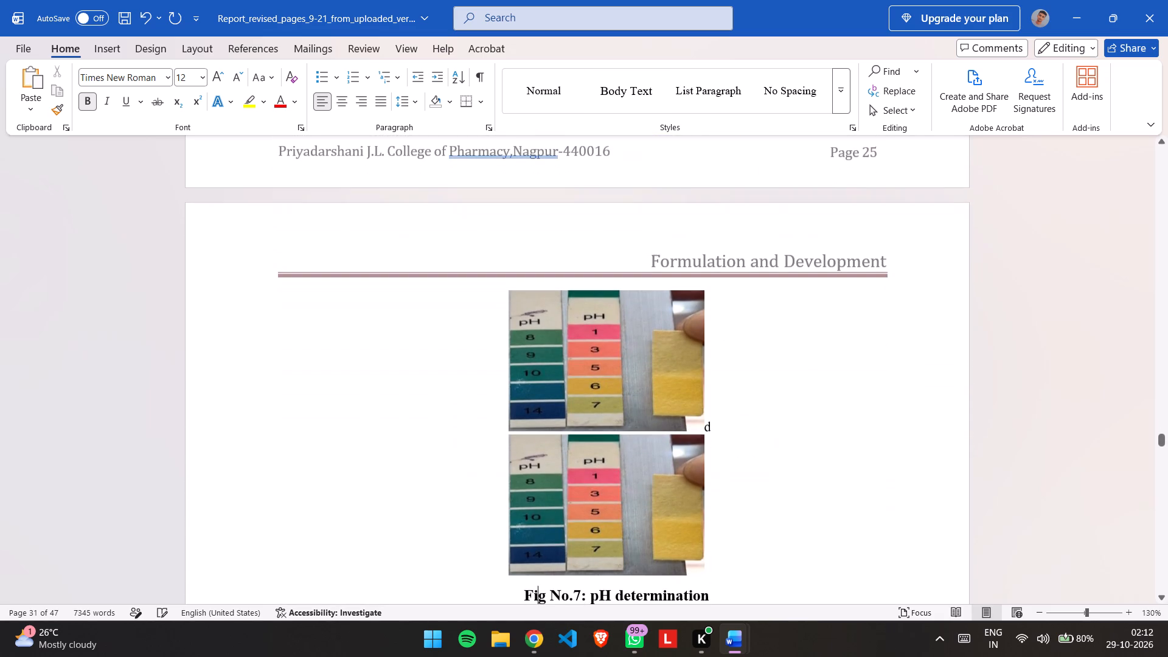
Delete all three copies of the pH determination picture under Flow Properties.
{"action": "scroll", "coordinate": [533, 375], "scroll_direction": "up", "scroll_amount": 2}
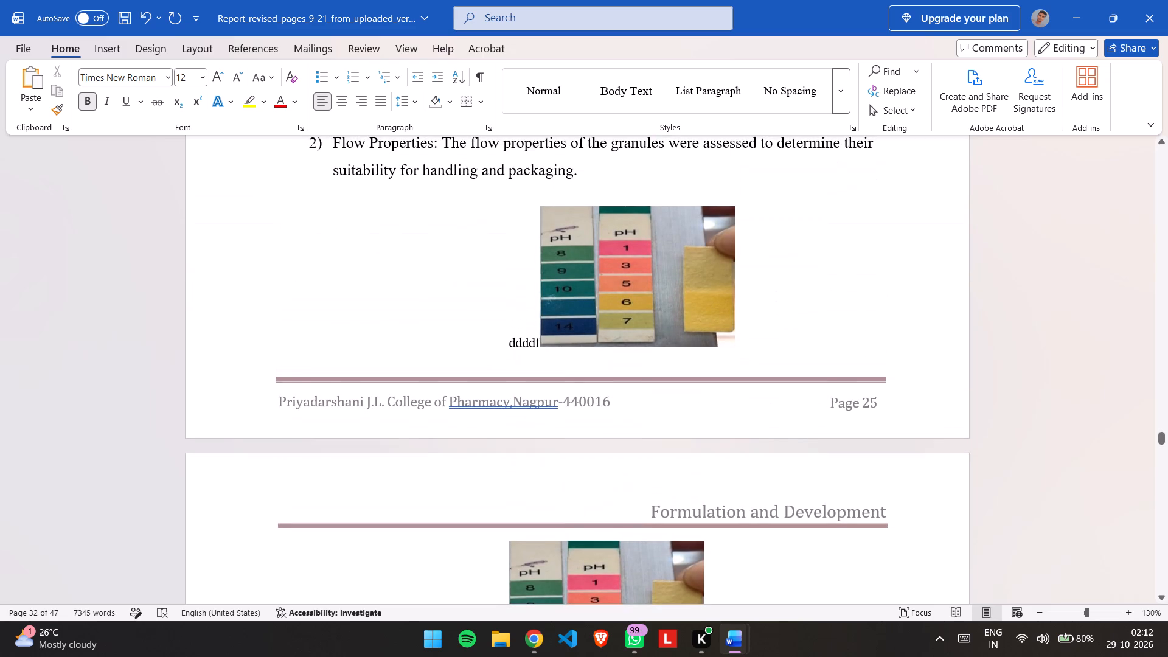
{"action": "scroll", "coordinate": [616, 300], "scroll_direction": "up", "scroll_amount": 1}
{"action": "left_click", "coordinate": [616, 300]}
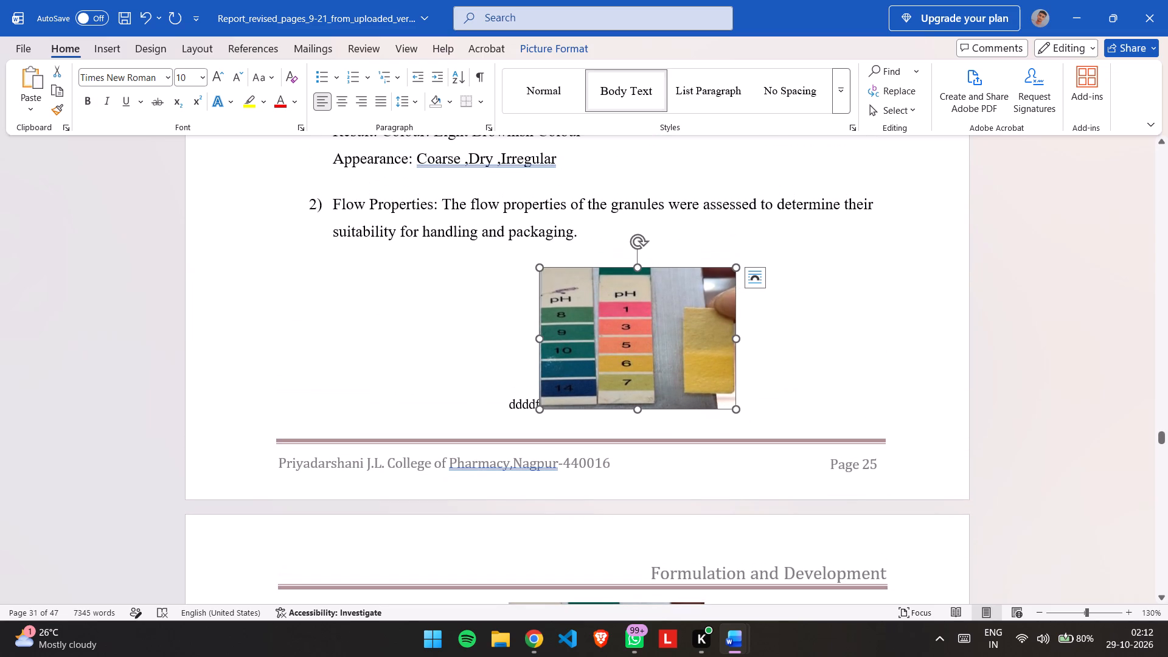
{"action": "key", "text": "BackSpace"}
{"action": "left_click", "coordinate": [616, 300]}
{"action": "key", "text": "Delete"}
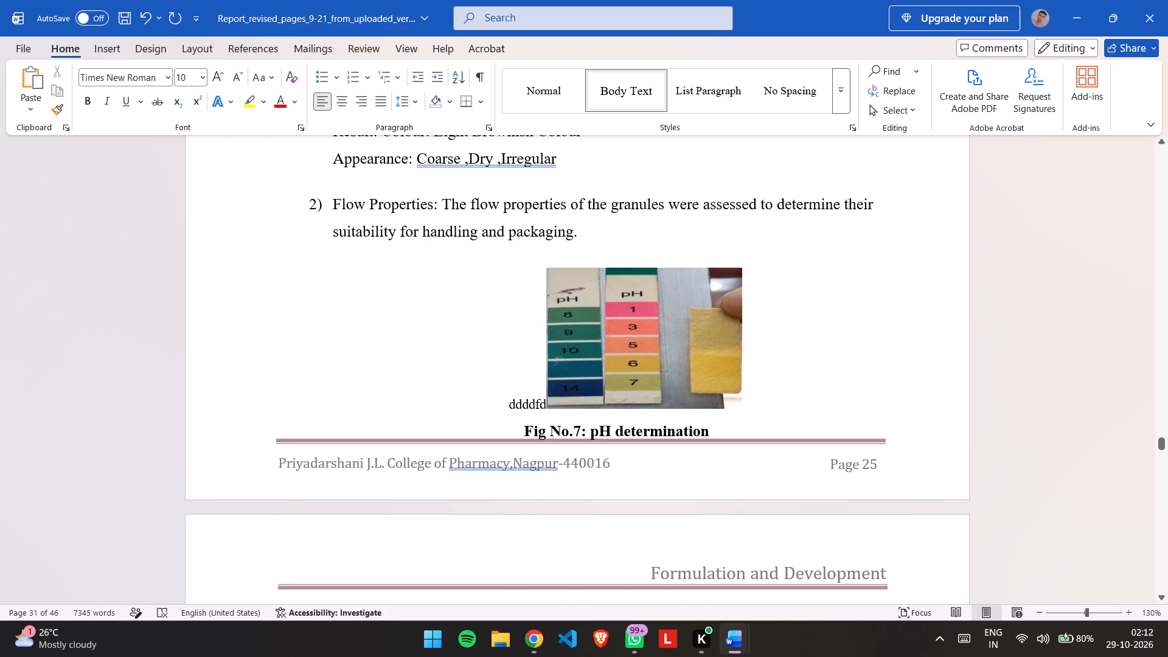
{"action": "left_click", "coordinate": [652, 298]}
{"action": "key", "text": "BackSpace"}
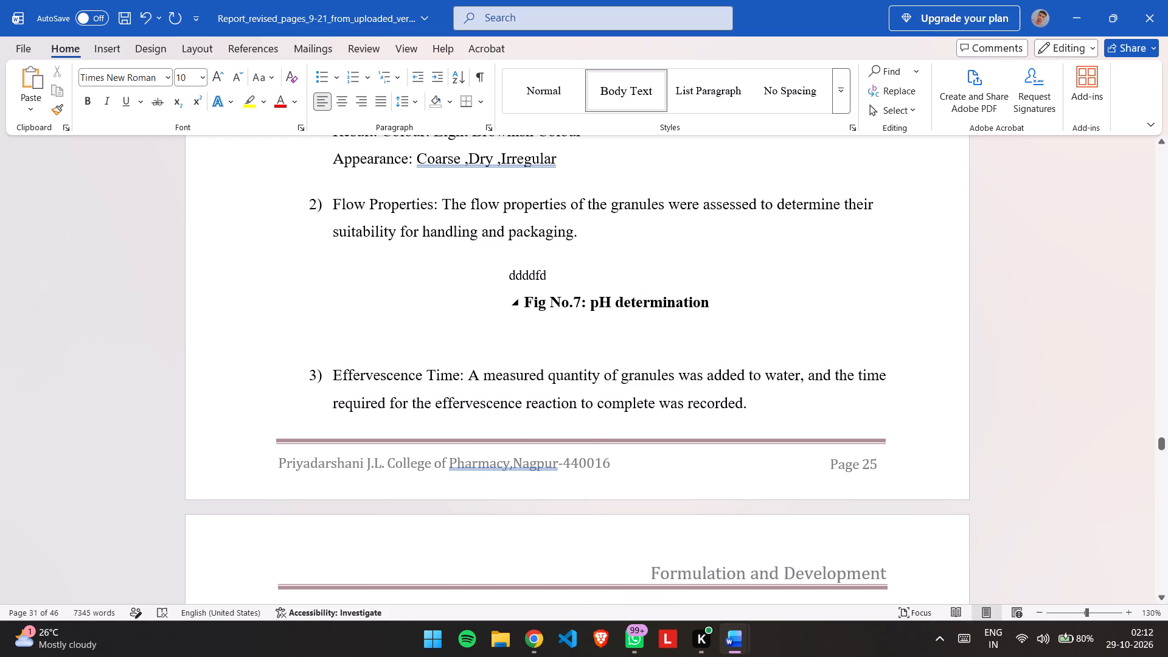
Delete the stray text "ddddfd" above the Fig No.7 caption.
{"action": "key", "text": "BackSpace"}
{"action": "key", "text": "BackSpace"}
{"action": "key", "text": "BackSpace"}
{"action": "key", "text": "BackSpace"}
{"action": "key", "text": "BackSpace"}
{"action": "key", "text": "BackSpace"}
Delete the caption "Fig No.7: pH determination" and the empty lines above it, back to the end of the Flow Properties sentence.
{"action": "left_click", "coordinate": [752, 328]}
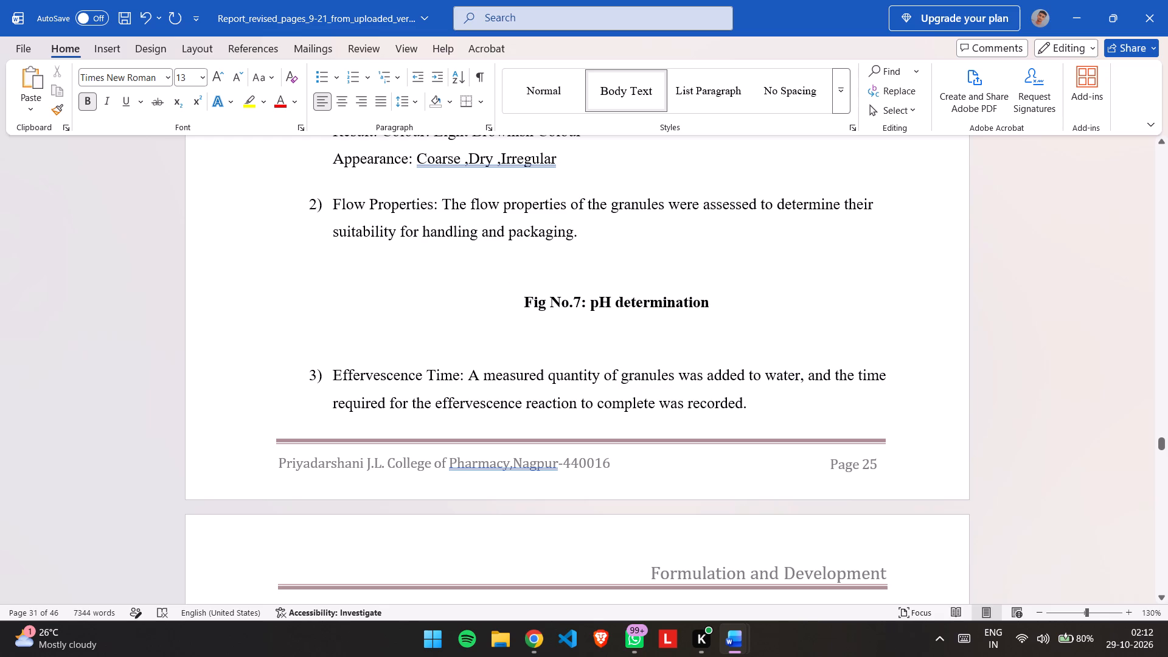
{"action": "left_click", "coordinate": [736, 288]}
{"action": "key", "text": "BackSpace"}
{"action": "key", "text": "BackSpace"}
{"action": "key", "text": "BackSpace"}
{"action": "key", "text": "BackSpace"}
{"action": "key", "text": "BackSpace"}
{"action": "key", "text": "BackSpace"}
{"action": "key", "text": "BackSpace"}
{"action": "key", "text": "BackSpace"}
{"action": "key", "text": "BackSpace"}
{"action": "key", "text": "BackSpace"}
{"action": "key", "text": "BackSpace"}
{"action": "key", "text": "BackSpace"}
{"action": "key", "text": "BackSpace"}
{"action": "key", "text": "BackSpace"}
{"action": "key", "text": "BackSpace"}
{"action": "key", "text": "BackSpace"}
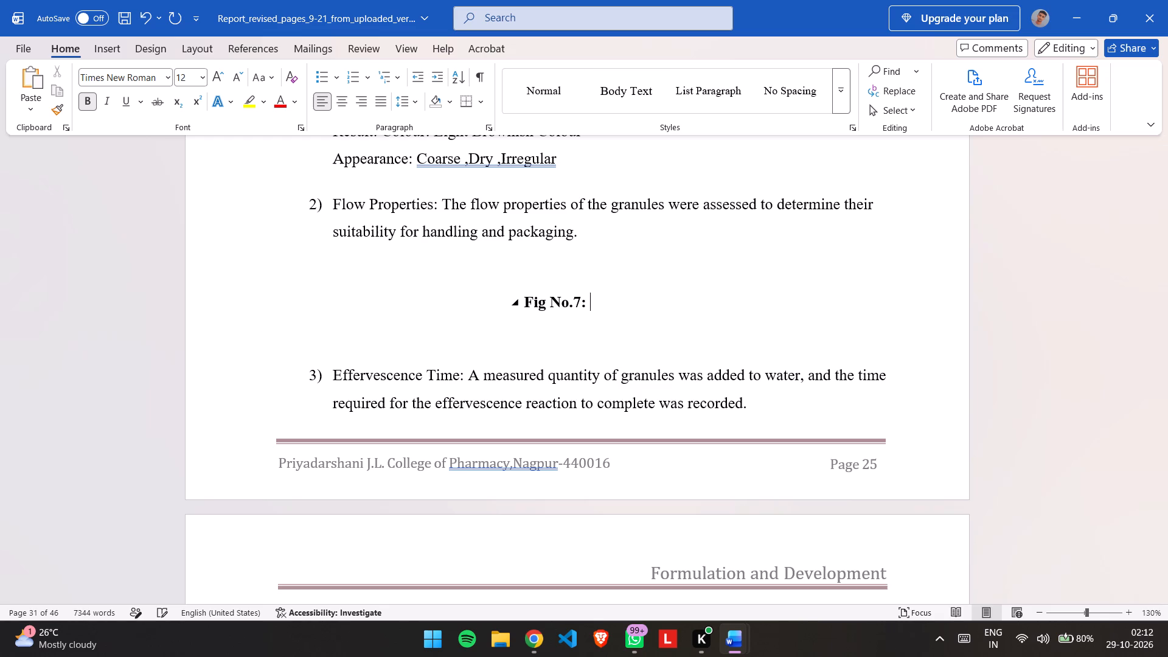
{"action": "key", "text": "BackSpace"}
{"action": "key", "text": "BackSpace"}
{"action": "key", "text": "BackSpace"}
{"action": "key", "text": "BackSpace"}
{"action": "key", "text": "BackSpace"}
{"action": "key", "text": "BackSpace"}
{"action": "key", "text": "BackSpace"}
{"action": "key", "text": "BackSpace"}
{"action": "key", "text": "BackSpace"}
{"action": "key", "text": "BackSpace"}
{"action": "key", "text": "BackSpace"}
{"action": "key", "text": "BackSpace"}
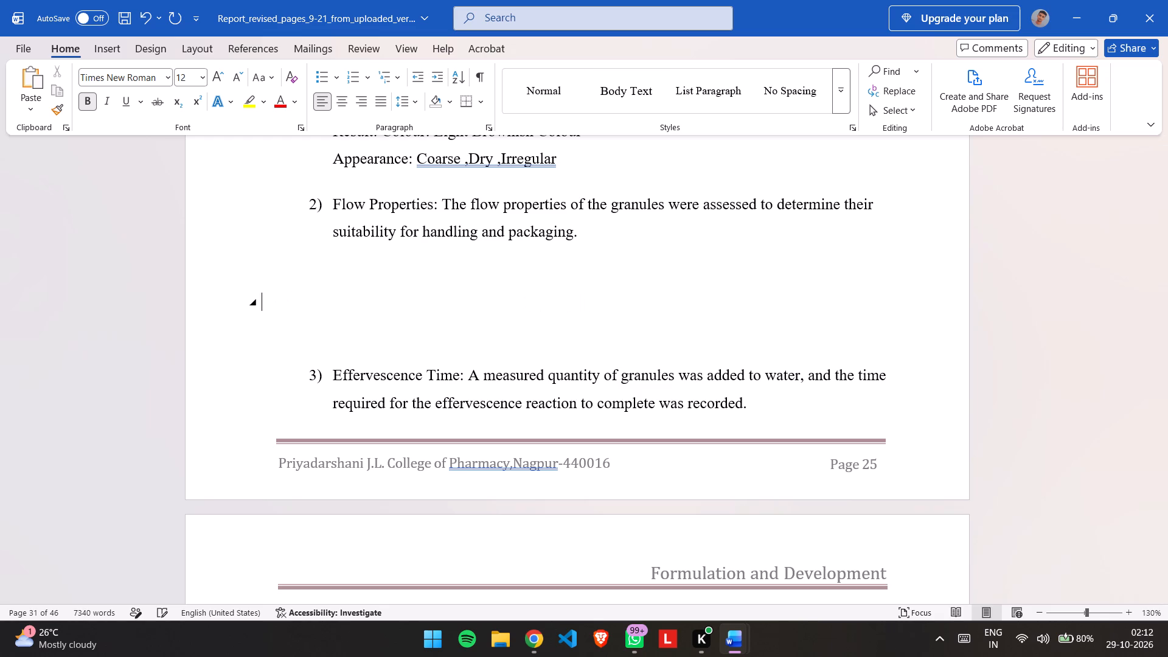
{"action": "key", "text": "BackSpace"}
{"action": "key", "text": "BackSpace"}
{"action": "key", "text": "BackSpace"}
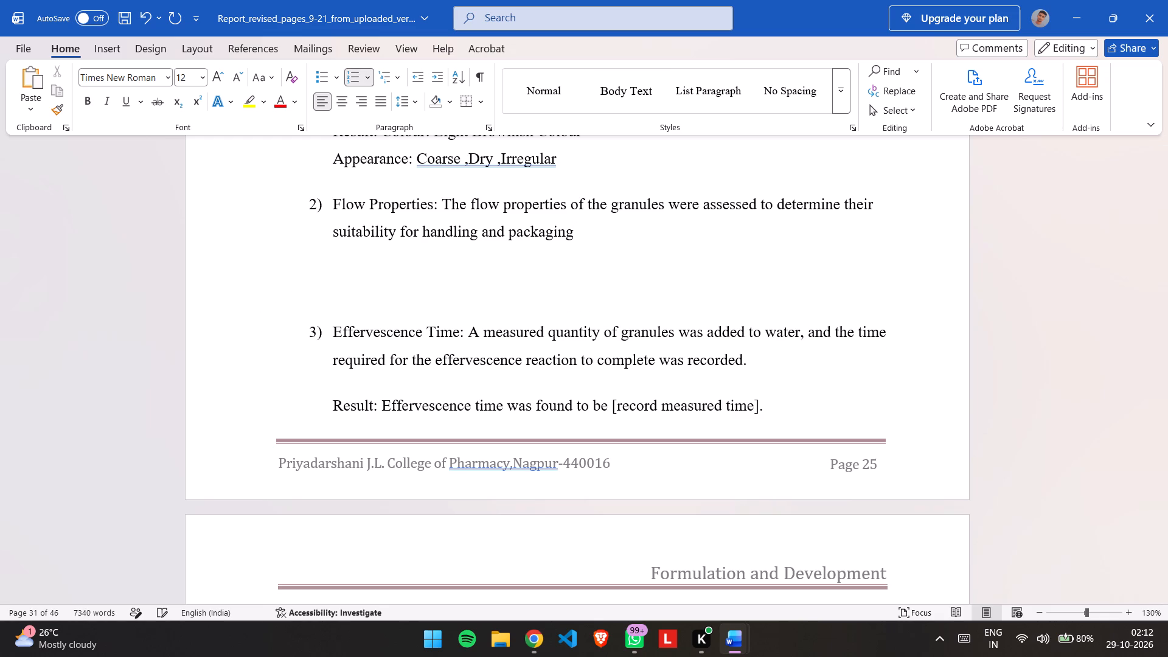
Put a full stop after "packaging" at the end of the Flow Properties sentence.
{"action": "key", "text": "comma"}
{"action": "key", "text": "BackSpace"}
{"action": "key", "text": "comma"}
{"action": "key", "text": "BackSpace"}
{"action": "key", "text": "period"}
Remove the remaining blank lines between the Flow Properties and Effervescence Time items.
{"action": "left_click", "coordinate": [308, 314]}
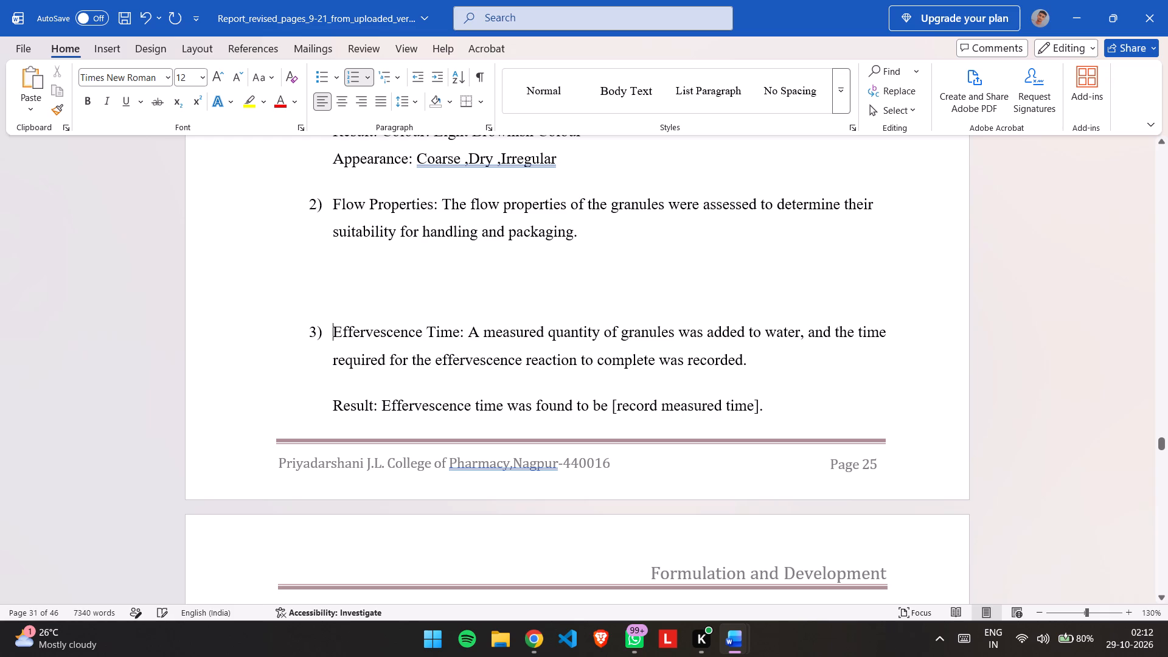
{"action": "triple_click", "coordinate": [308, 314]}
{"action": "left_click", "coordinate": [301, 341]}
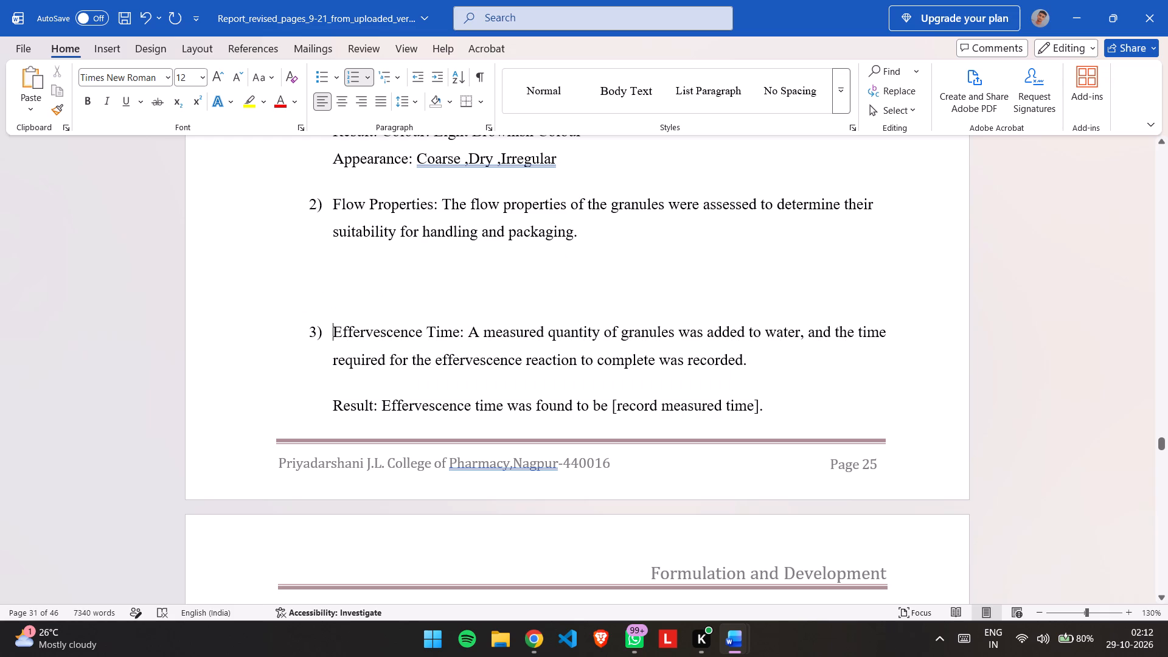
{"action": "left_click", "coordinate": [307, 336]}
{"action": "left_click", "coordinate": [307, 336]}
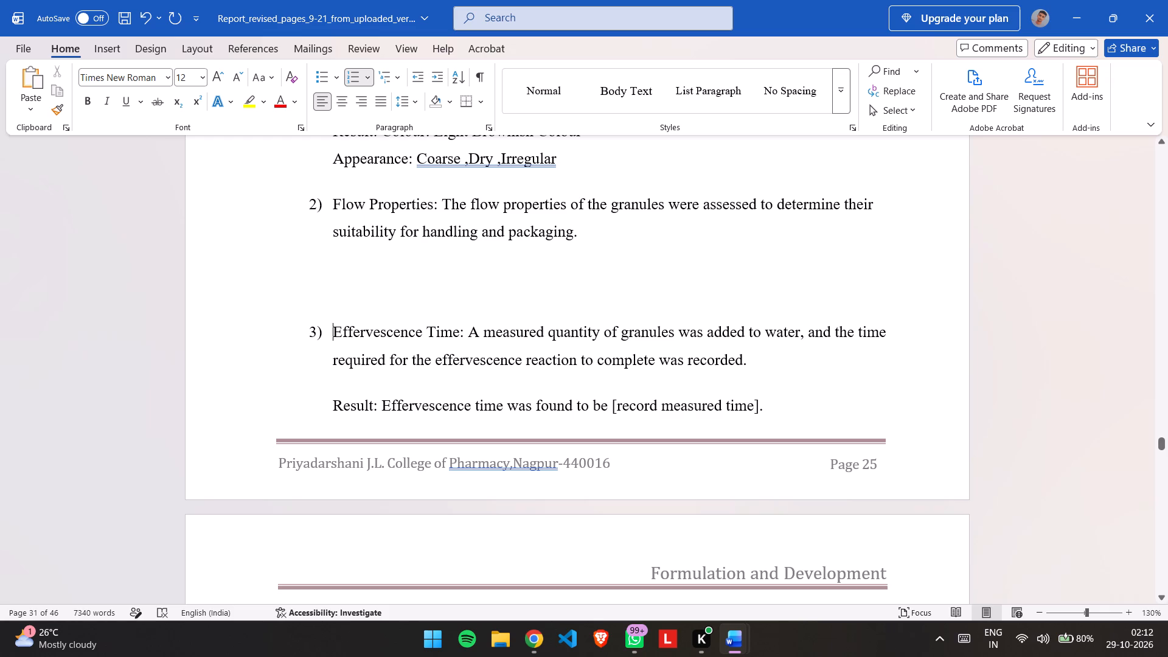
{"action": "left_click", "coordinate": [310, 334]}
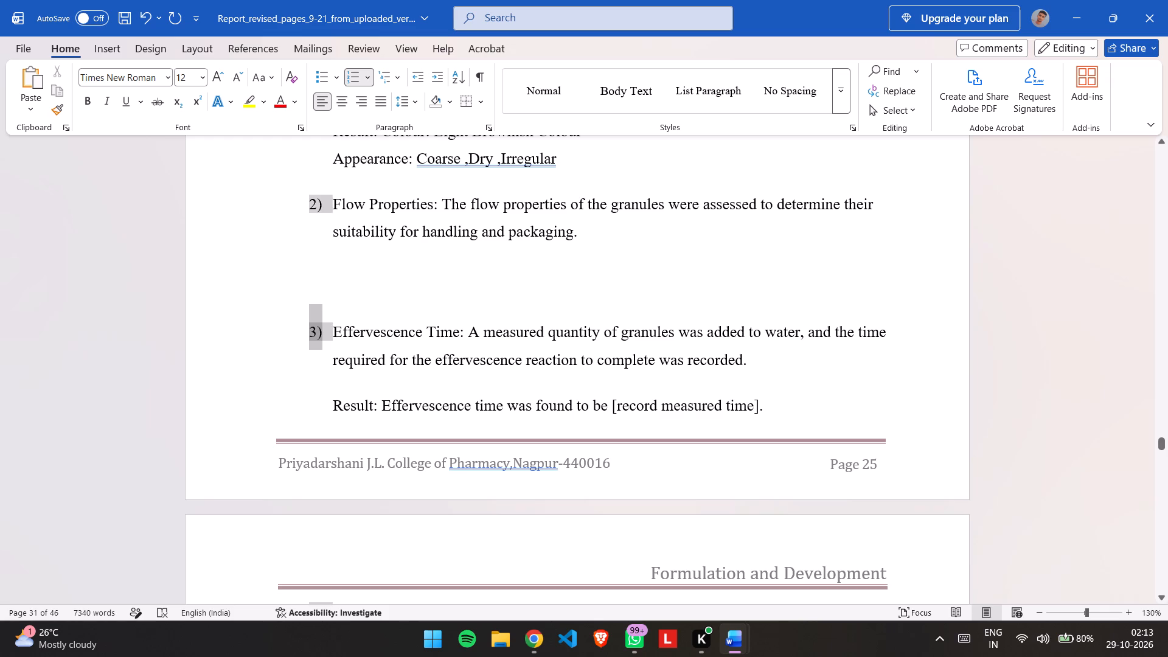
{"action": "left_click", "coordinate": [310, 334]}
{"action": "left_click", "coordinate": [322, 327]}
{"action": "left_click", "coordinate": [322, 327]}
{"action": "left_click", "coordinate": [454, 311]}
{"action": "left_click", "coordinate": [454, 311]}
{"action": "left_click", "coordinate": [318, 291]}
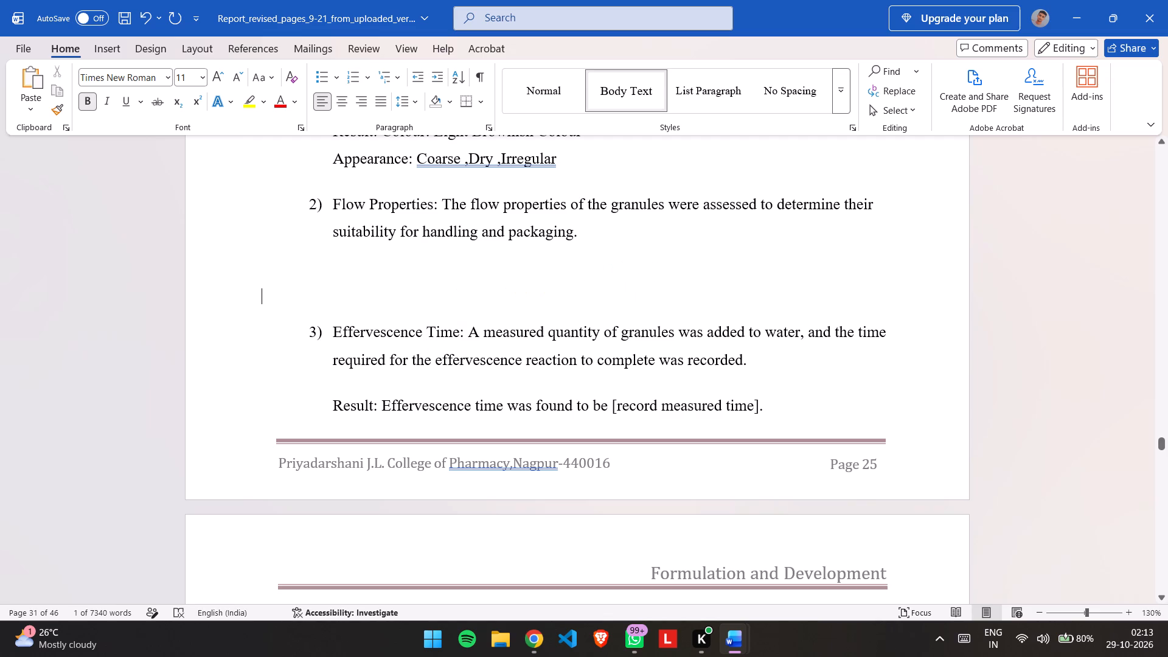
{"action": "left_click", "coordinate": [318, 291]}
{"action": "key", "text": "BackSpace"}
{"action": "key", "text": "BackSpace"}
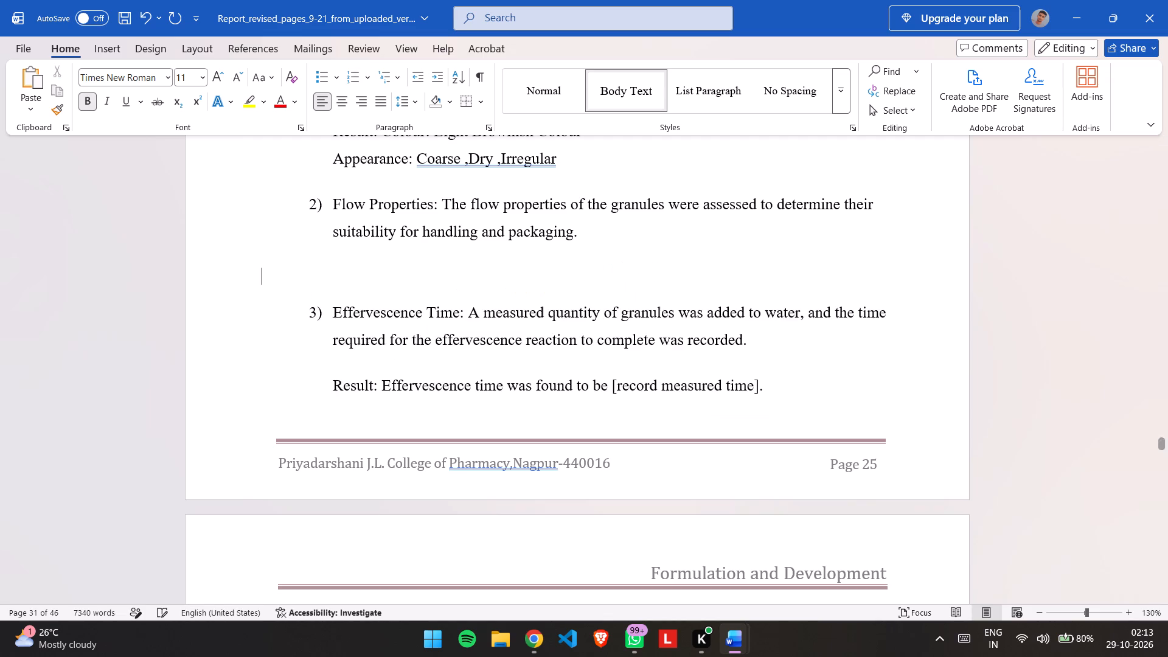
{"action": "key", "text": "BackSpace"}
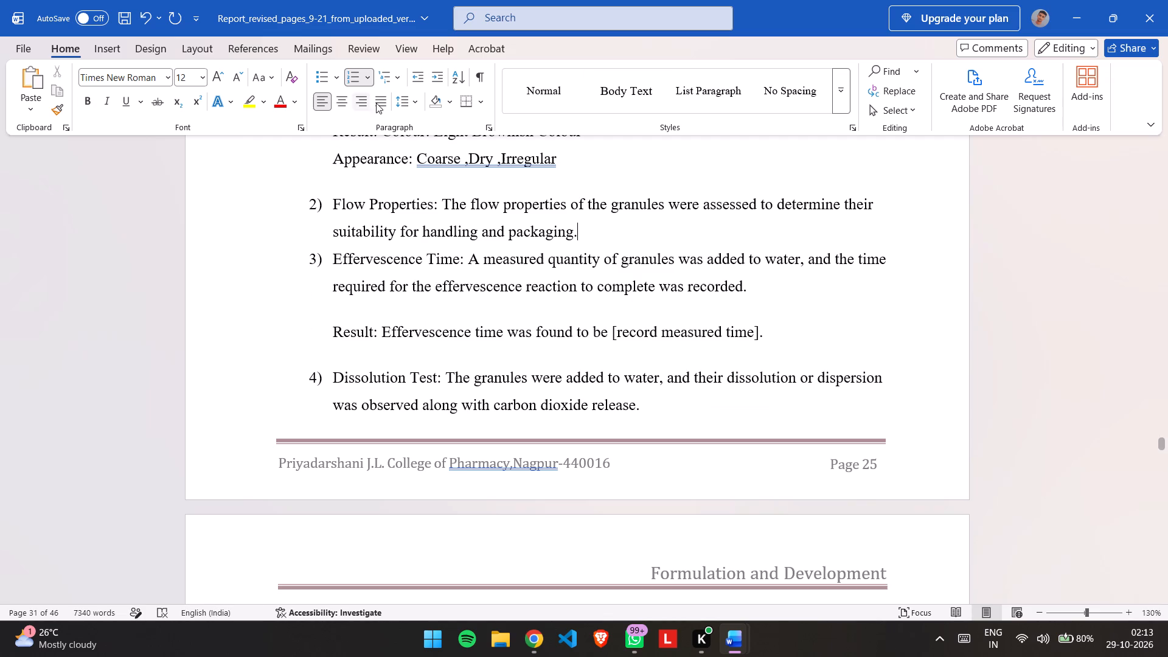
Delete the placeholder "[record measured time]" from the Effervescence Time result, keeping the closing full stop.
{"action": "left_click", "coordinate": [759, 331]}
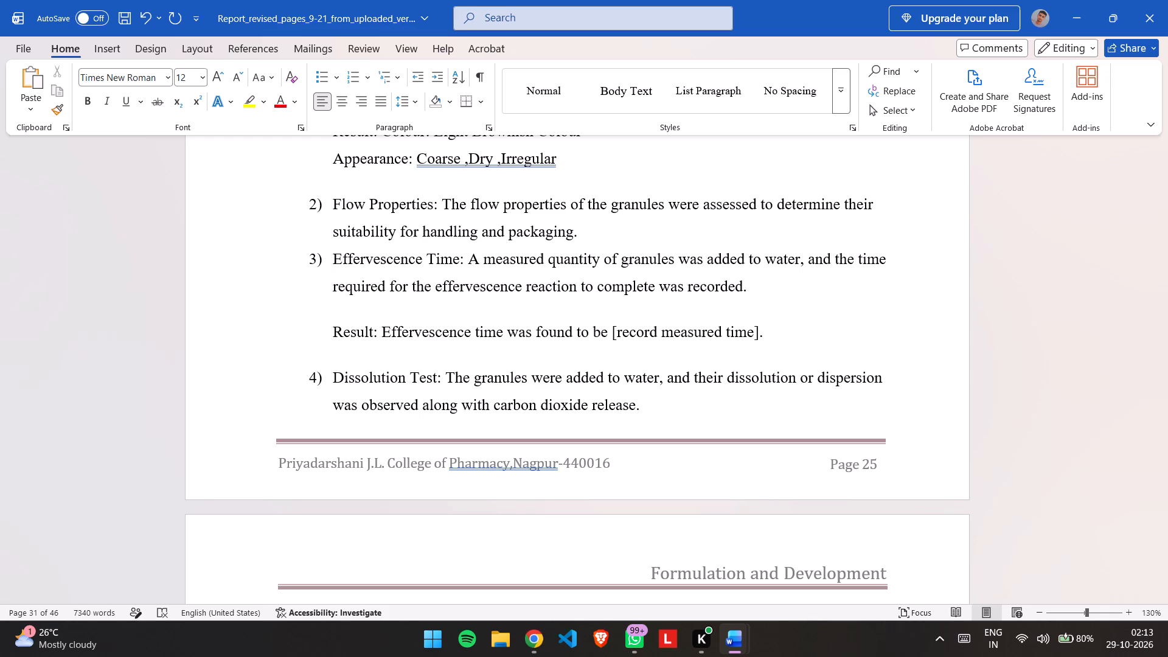
{"action": "key", "text": "BackSpace"}
{"action": "key", "text": "BackSpace"}
{"action": "key", "text": "BackSpace"}
{"action": "key", "text": "BackSpace"}
{"action": "key", "text": "BackSpace"}
{"action": "key", "text": "BackSpace"}
{"action": "key", "text": "BackSpace"}
{"action": "key", "text": "BackSpace"}
{"action": "key", "text": "BackSpace"}
{"action": "key", "text": "BackSpace"}
{"action": "key", "text": "BackSpace"}
{"action": "key", "text": "BackSpace"}
{"action": "key", "text": "BackSpace"}
{"action": "key", "text": "BackSpace"}
{"action": "key", "text": "BackSpace"}
{"action": "key", "text": "BackSpace"}
{"action": "key", "text": "BackSpace"}
{"action": "key", "text": "BackSpace"}
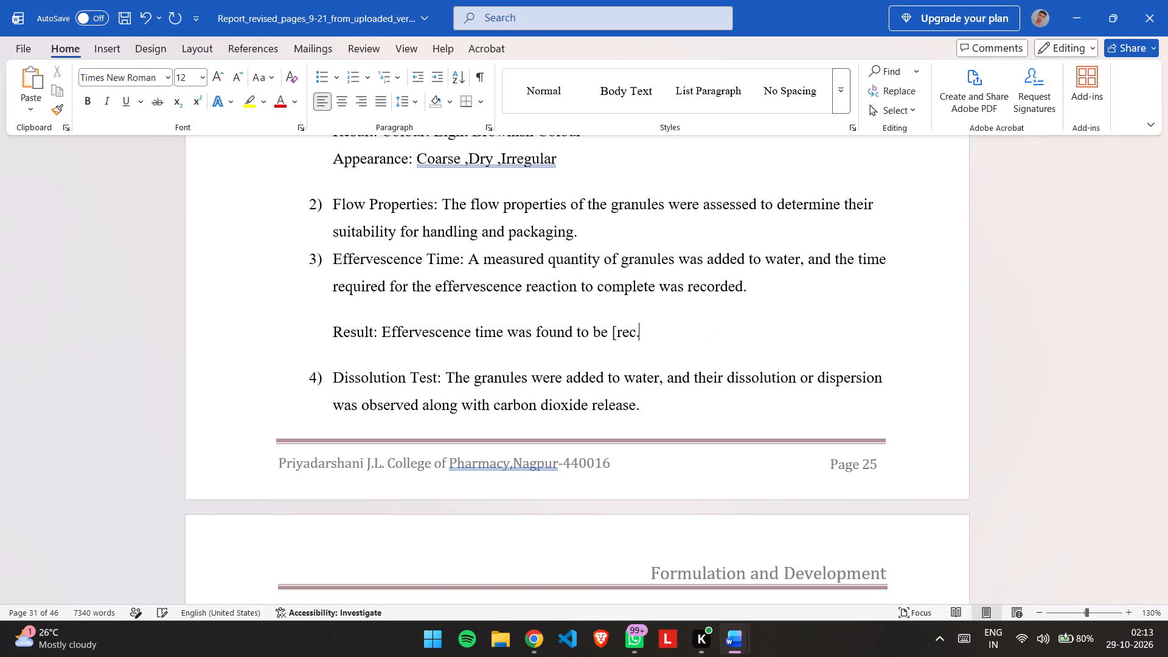
{"action": "key", "text": "BackSpace"}
{"action": "key", "text": "BackSpace"}
{"action": "key", "text": "BackSpace"}
{"action": "key", "text": "BackSpace"}
{"action": "key", "text": "Down"}
{"action": "key", "text": "Insert"}
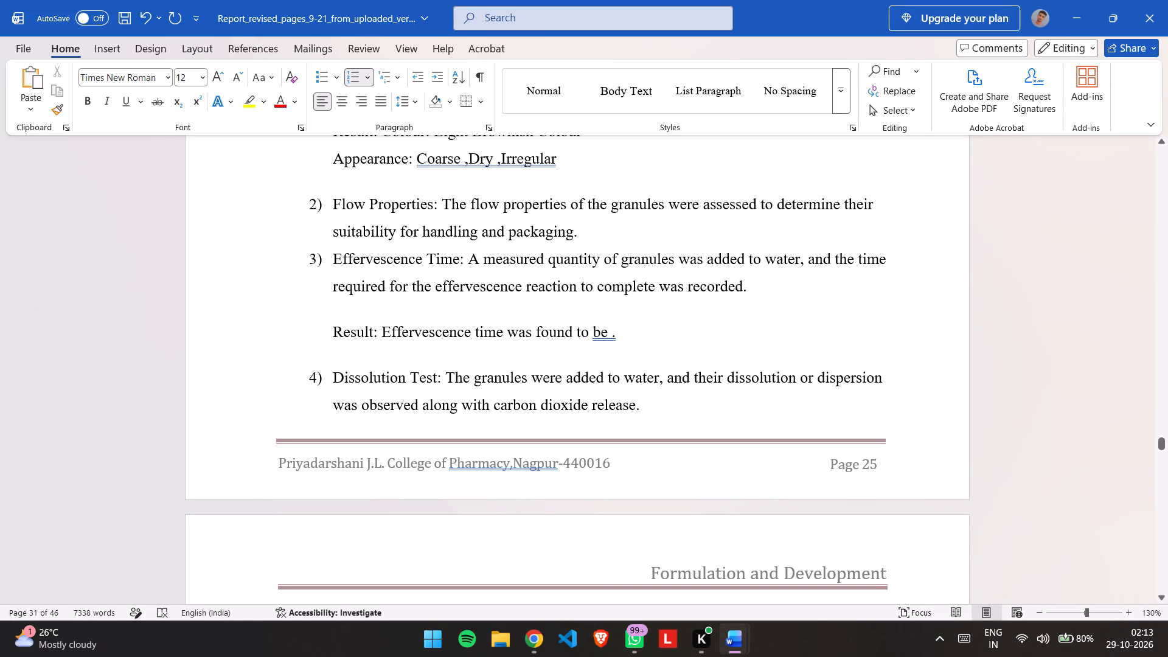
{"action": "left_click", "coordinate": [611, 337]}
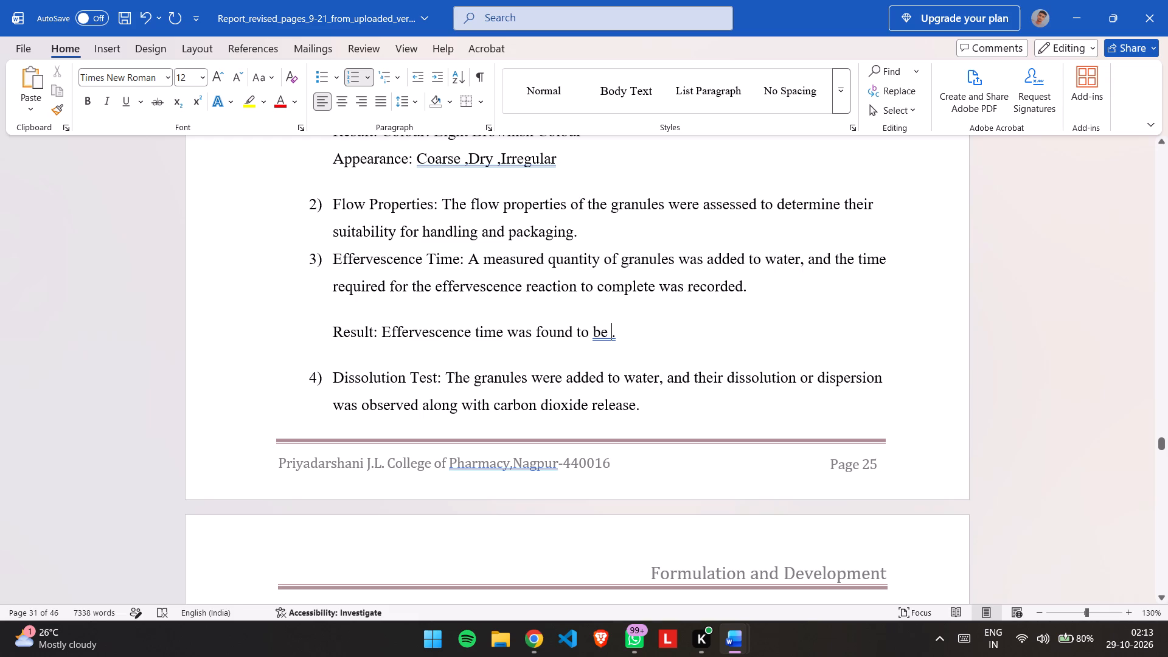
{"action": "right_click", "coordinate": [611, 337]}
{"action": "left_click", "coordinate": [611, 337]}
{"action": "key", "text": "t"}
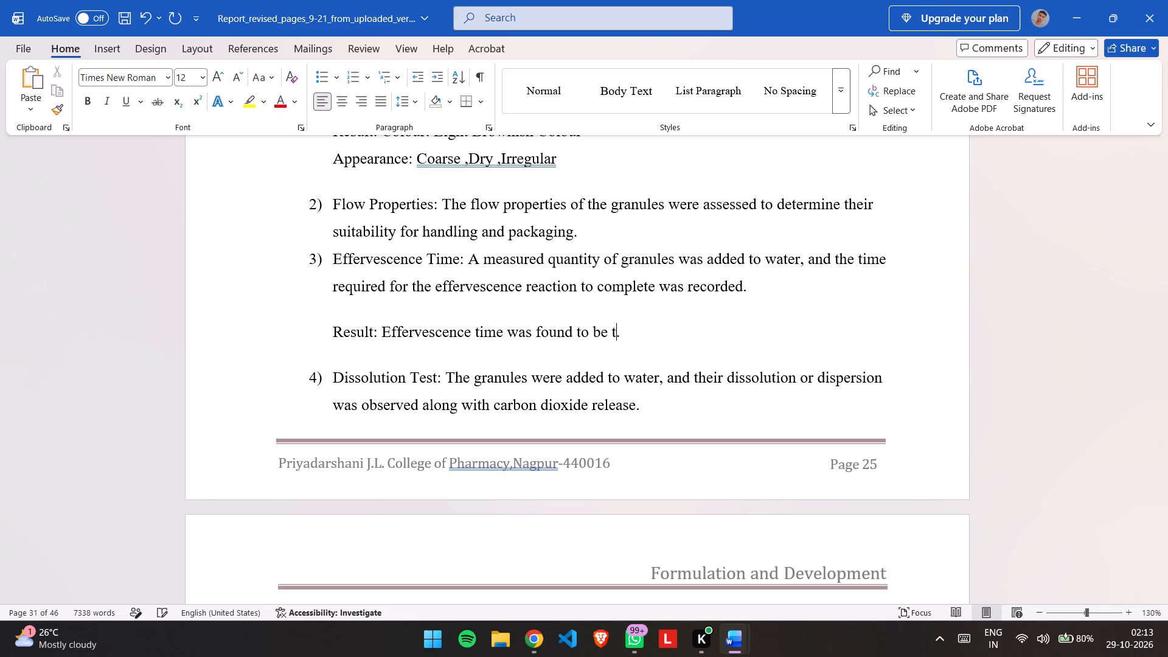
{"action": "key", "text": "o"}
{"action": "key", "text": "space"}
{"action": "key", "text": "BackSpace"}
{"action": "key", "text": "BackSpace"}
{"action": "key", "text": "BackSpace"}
Enter "20 seconds to 50 seconds" as the time in the Effervescence Time result, before the closing full stop.
{"action": "key", "text": "Down"}
{"action": "key", "text": "Insert"}
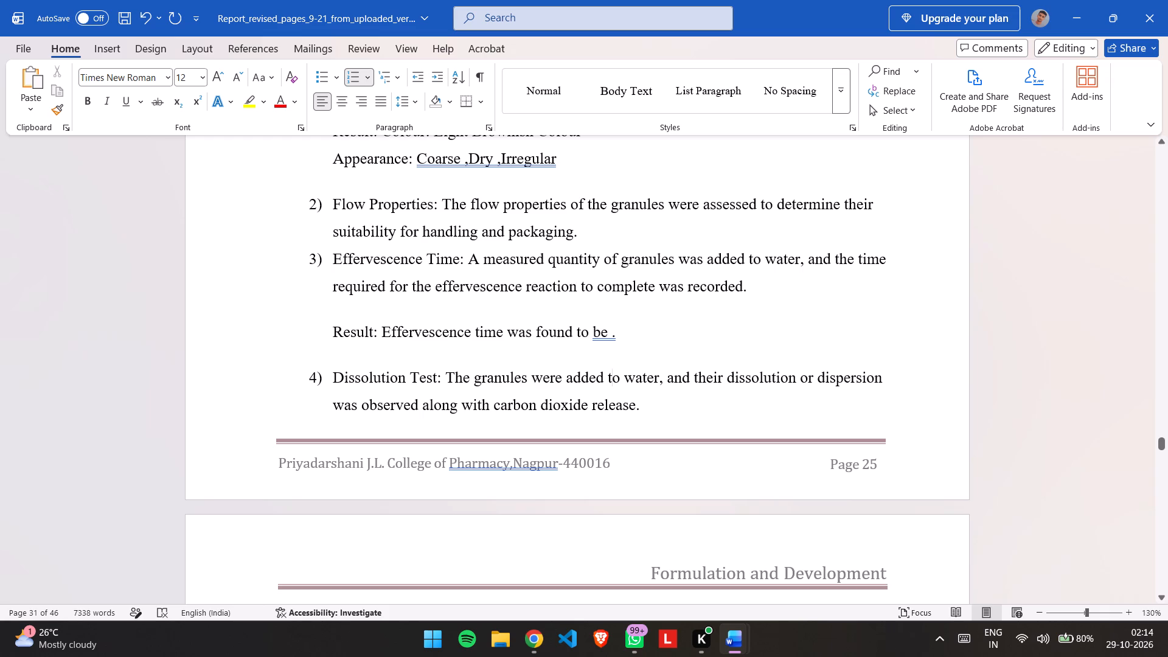
{"action": "left_click", "coordinate": [608, 331]}
{"action": "key", "text": "space"}
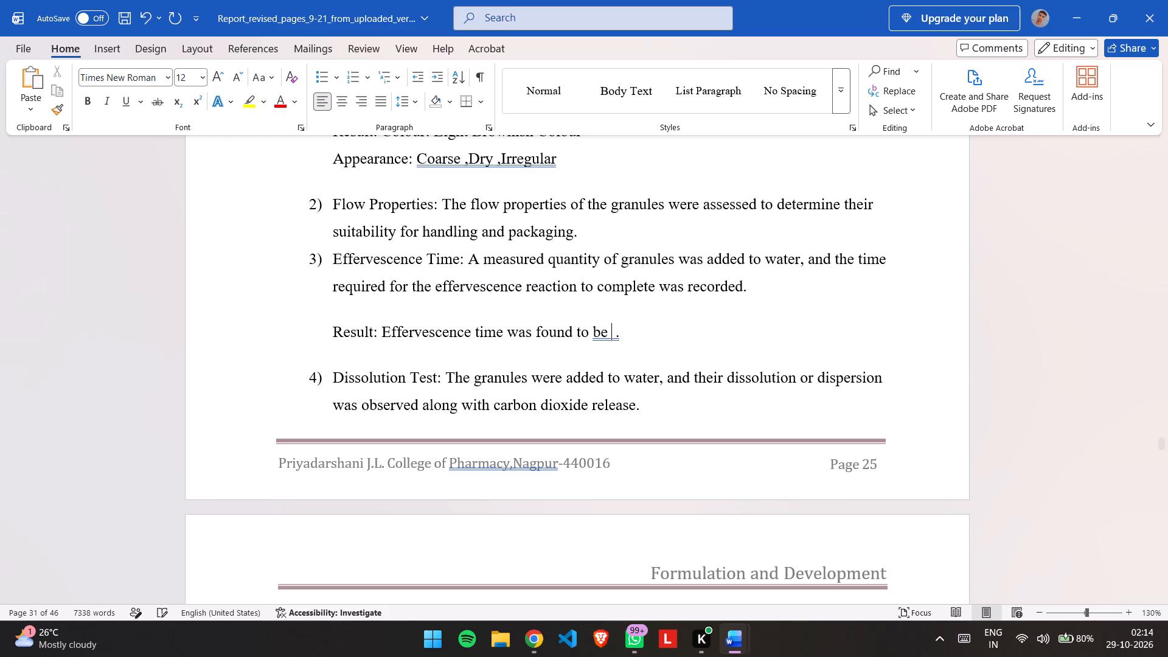
{"action": "key", "text": "Down"}
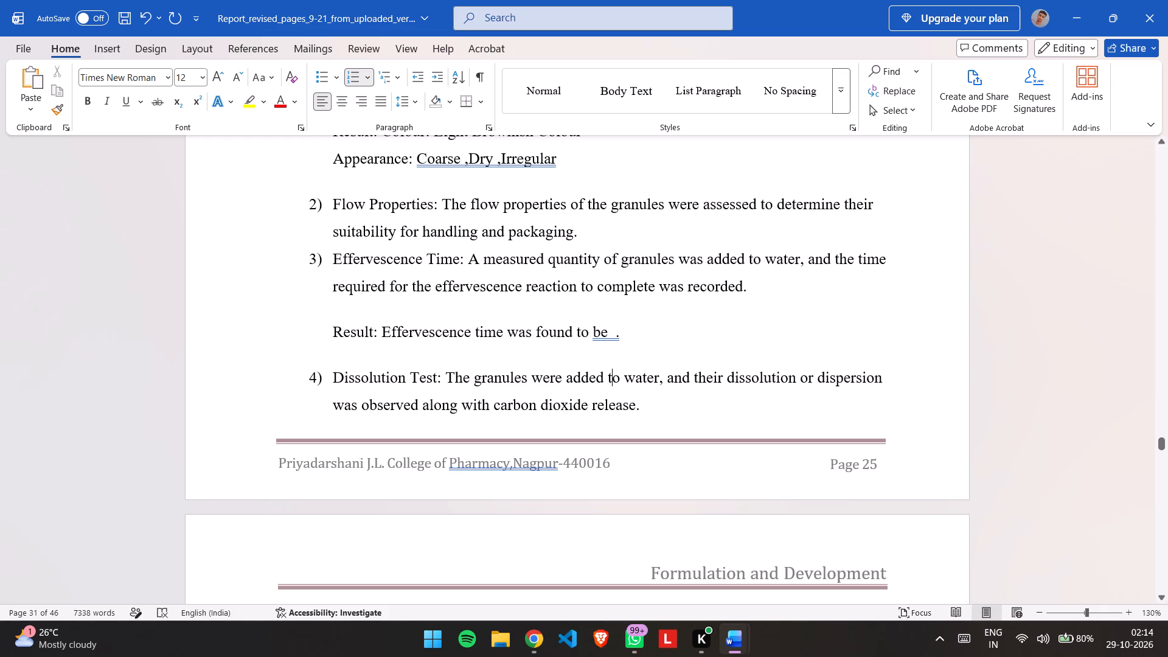
{"action": "left_click", "coordinate": [612, 332]}
{"action": "key", "text": "2"}
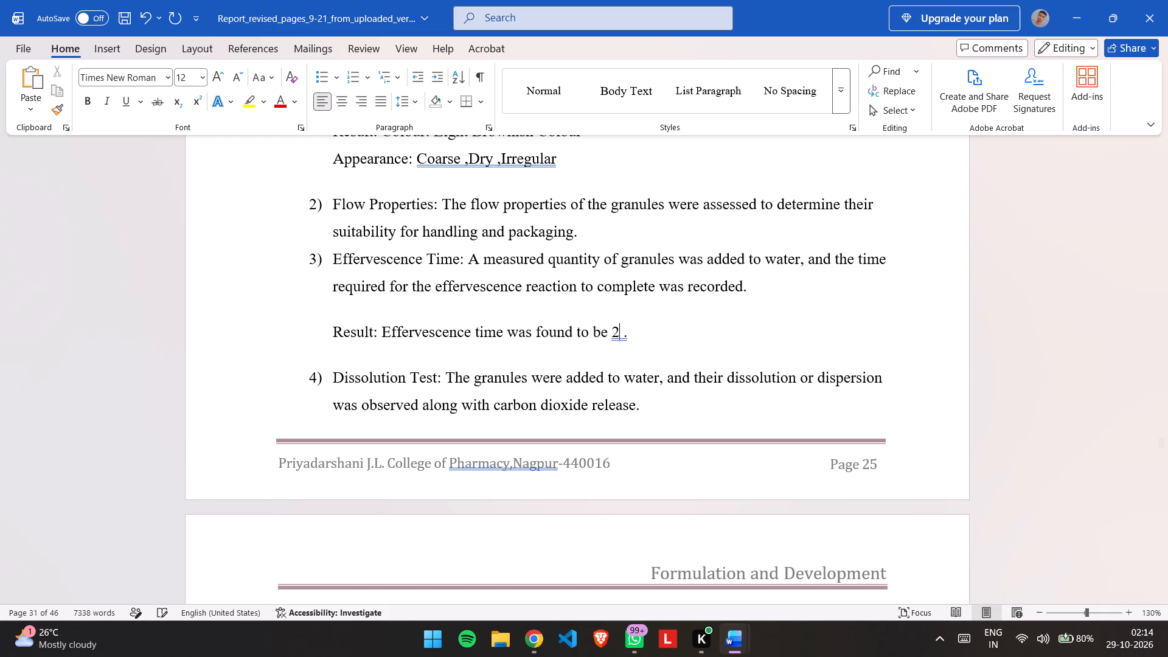
{"action": "key", "text": "0"}
{"action": "key", "text": "space"}
{"action": "type", "text": "seconds"}
{"action": "key", "text": "space"}
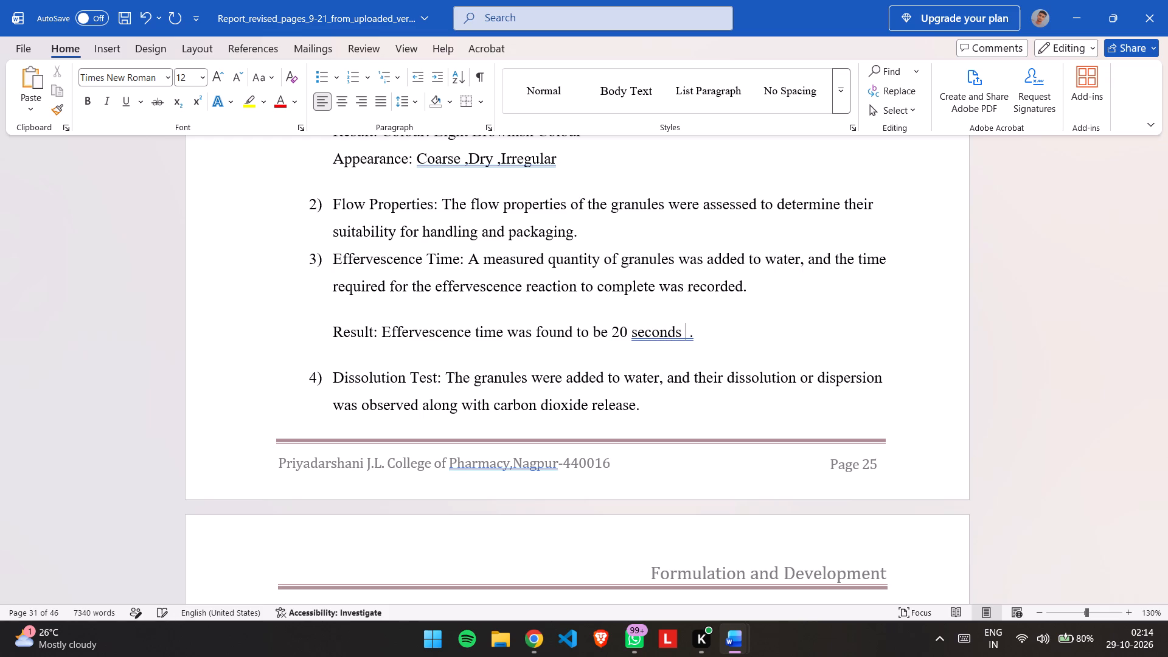
{"action": "type", "text": "to"}
{"action": "key", "text": "space"}
{"action": "type", "text": "50"}
{"action": "key", "text": "space"}
{"action": "type", "text": "seconds"}
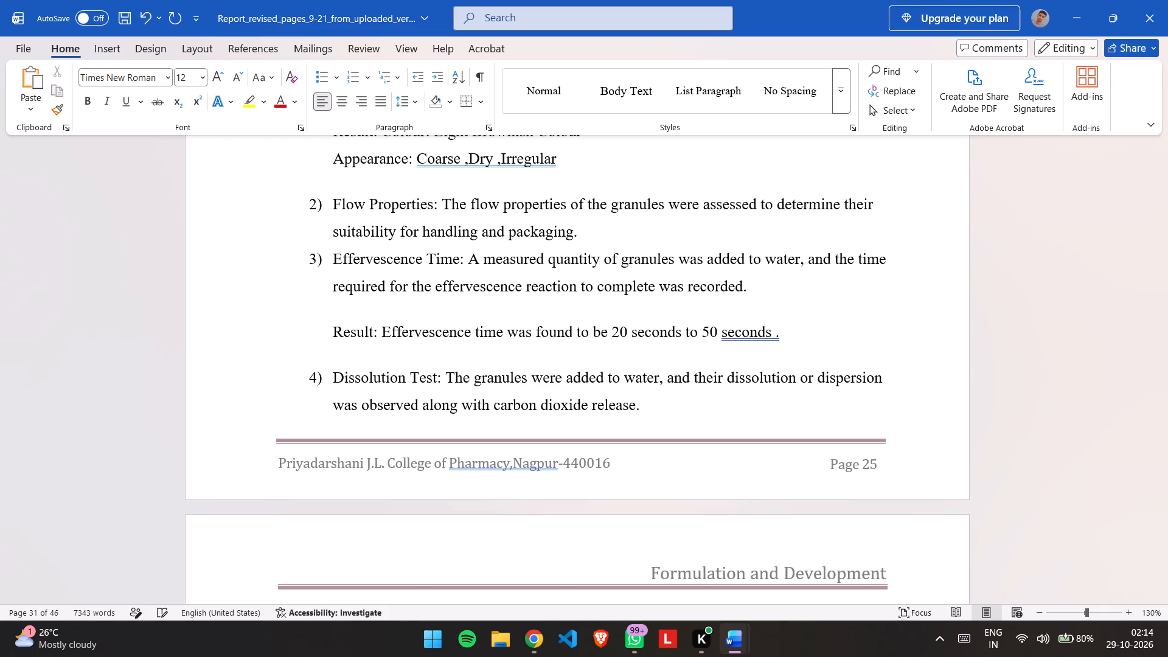
{"action": "left_click", "coordinate": [788, 335]}
Delete "[complete/partial] dissolution or dispersion" from the Dissolution Test result sentence.
{"action": "scroll", "coordinate": [788, 335], "scroll_direction": "down", "scroll_amount": 1}
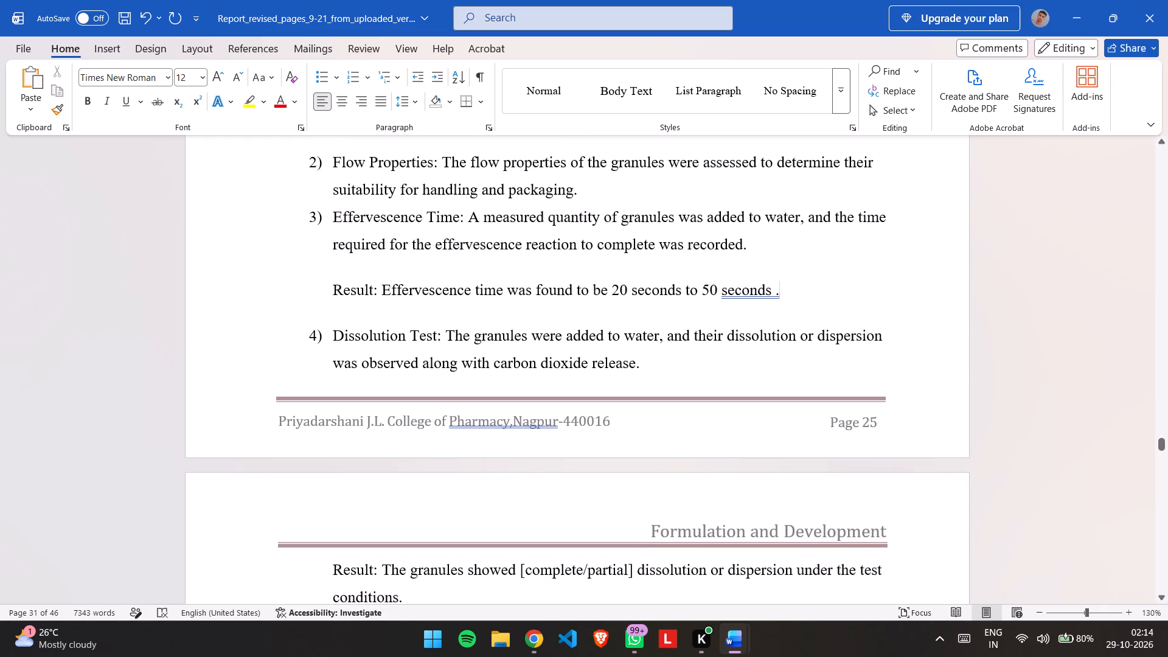
{"action": "scroll", "coordinate": [788, 335], "scroll_direction": "down", "scroll_amount": 2}
{"action": "scroll", "coordinate": [788, 335], "scroll_direction": "up", "scroll_amount": 1}
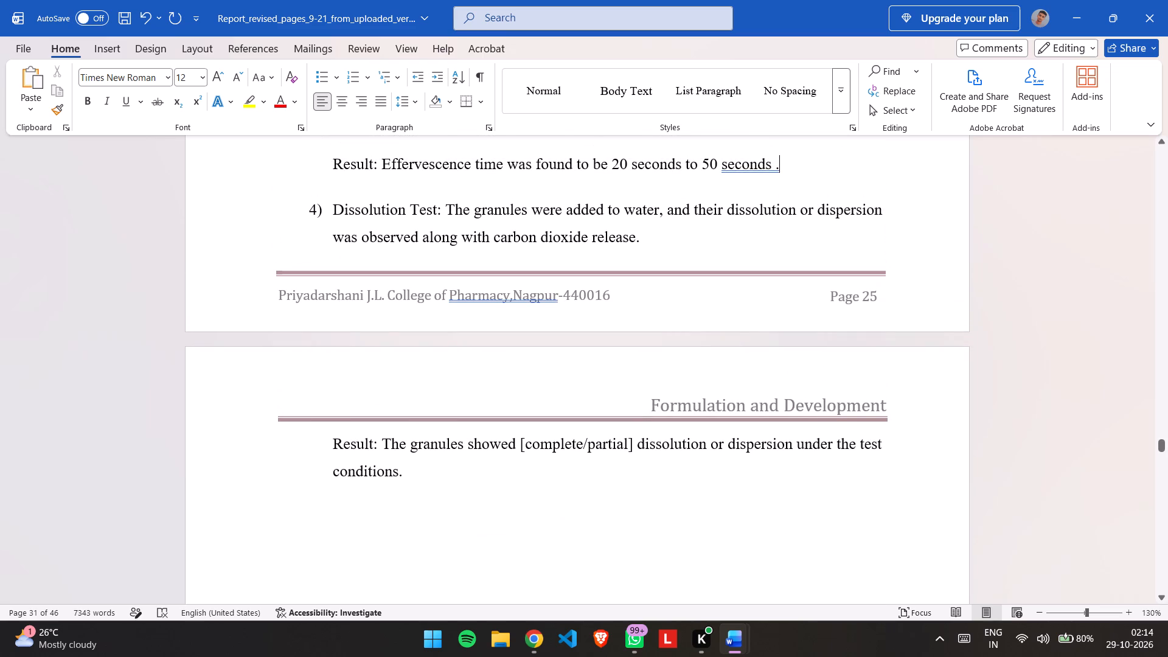
{"action": "scroll", "coordinate": [788, 335], "scroll_direction": "down", "scroll_amount": 1}
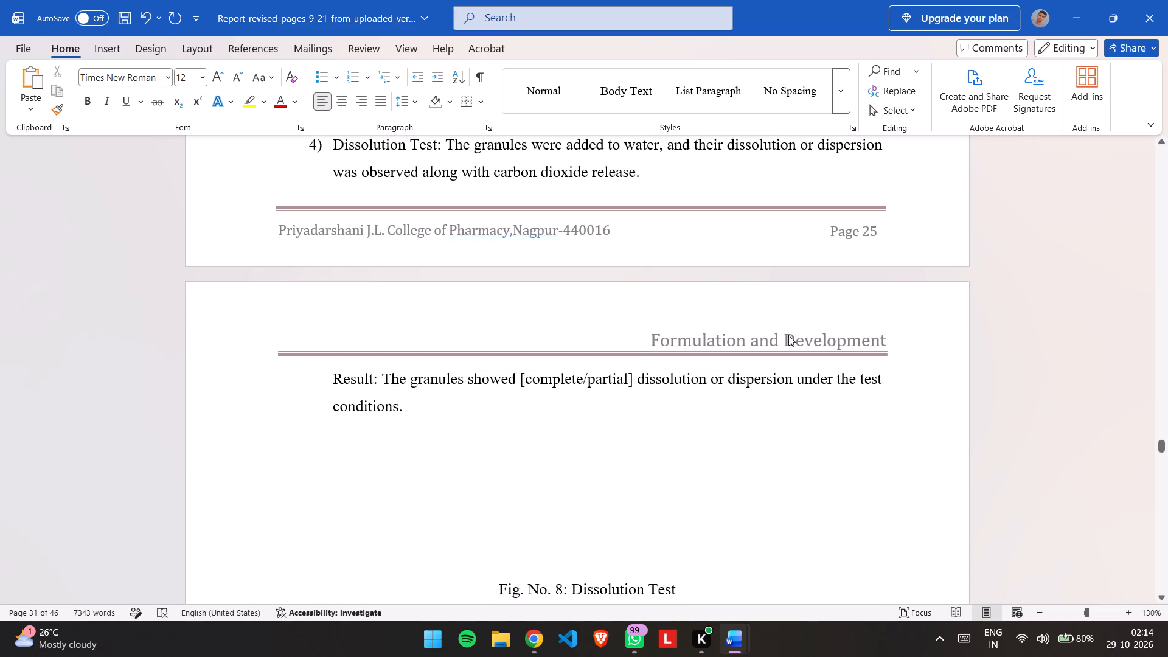
{"action": "scroll", "coordinate": [788, 335], "scroll_direction": "down", "scroll_amount": 2}
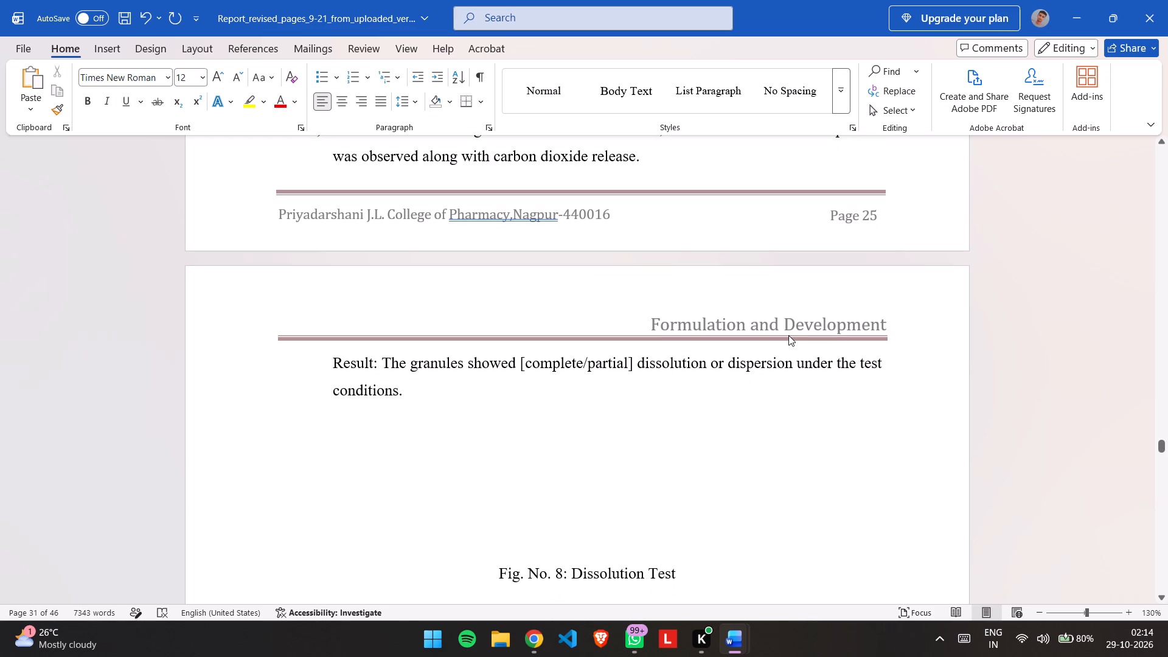
{"action": "scroll", "coordinate": [788, 335], "scroll_direction": "up", "scroll_amount": 1}
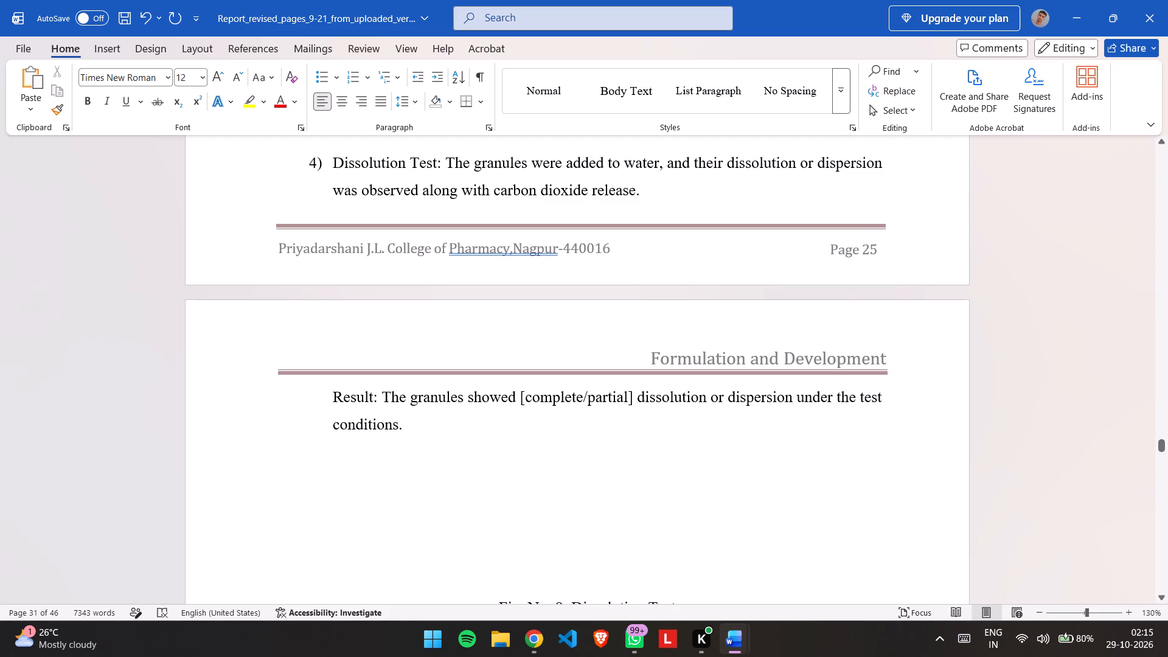
{"action": "left_click", "coordinate": [437, 436]}
{"action": "left_click", "coordinate": [790, 398]}
{"action": "key", "text": "BackSpace"}
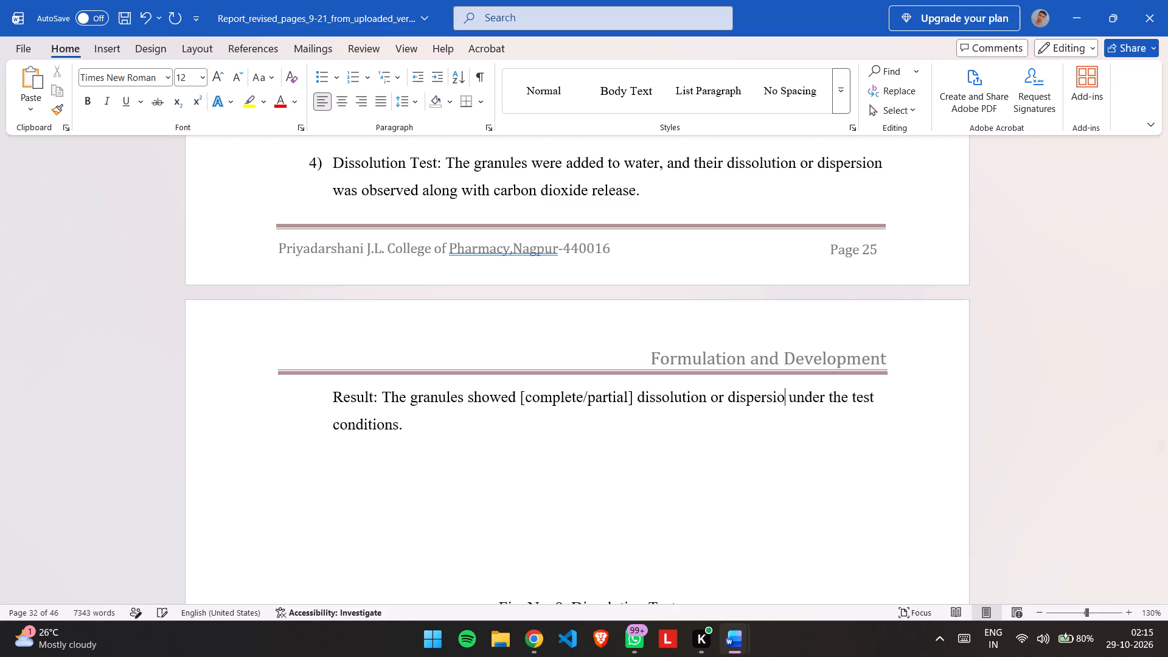
{"action": "key", "text": "BackSpace"}
{"action": "key", "text": "BackSpace"}
{"action": "key", "text": "BackSpace"}
{"action": "key", "text": "BackSpace"}
{"action": "key", "text": "BackSpace"}
{"action": "key", "text": "BackSpace"}
{"action": "key", "text": "BackSpace"}
{"action": "key", "text": "BackSpace"}
{"action": "key", "text": "BackSpace"}
{"action": "key", "text": "BackSpace"}
{"action": "key", "text": "BackSpace"}
{"action": "key", "text": "BackSpace"}
{"action": "key", "text": "BackSpace"}
{"action": "key", "text": "BackSpace"}
{"action": "key", "text": "BackSpace"}
{"action": "key", "text": "BackSpace"}
{"action": "key", "text": "BackSpace"}
{"action": "key", "text": "BackSpace"}
{"action": "key", "text": "BackSpace"}
{"action": "key", "text": "BackSpace"}
{"action": "key", "text": "BackSpace"}
{"action": "key", "text": "BackSpace"}
{"action": "key", "text": "BackSpace"}
{"action": "key", "text": "BackSpace"}
{"action": "key", "text": "BackSpace"}
{"action": "key", "text": "BackSpace"}
{"action": "key", "text": "BackSpace"}
{"action": "key", "text": "BackSpace"}
{"action": "key", "text": "BackSpace"}
{"action": "key", "text": "BackSpace"}
{"action": "key", "text": "BackSpace"}
{"action": "key", "text": "BackSpace"}
{"action": "key", "text": "BackSpace"}
{"action": "key", "text": "BackSpace"}
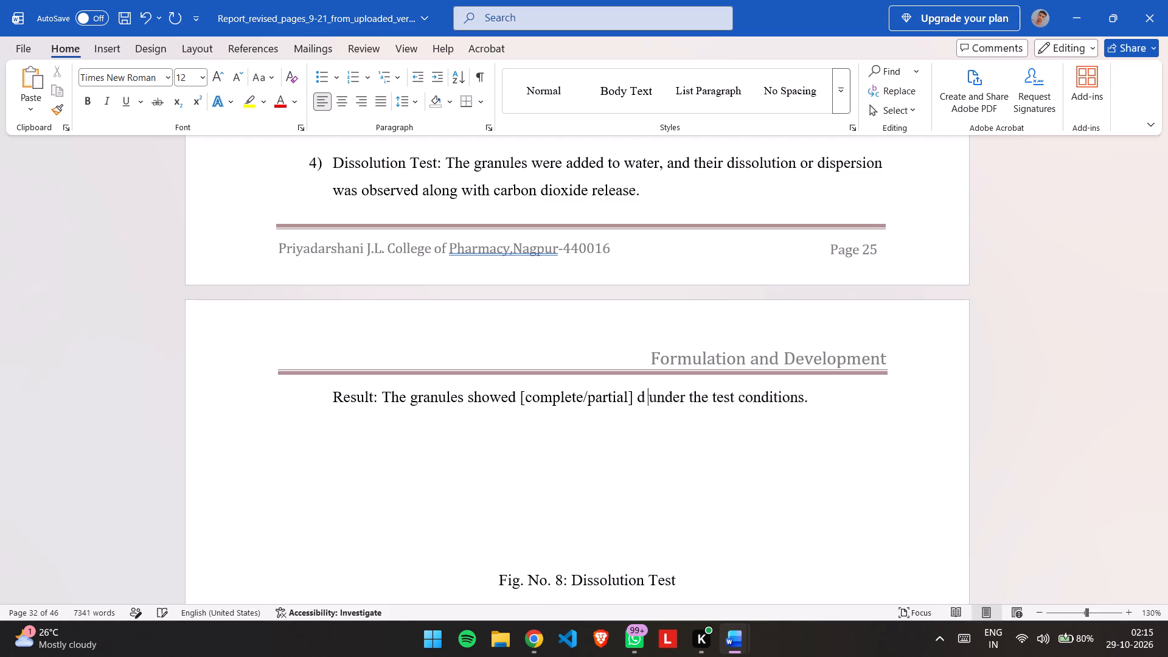
{"action": "key", "text": "BackSpace"}
{"action": "key", "text": "BackSpace"}
{"action": "key", "text": "BackSpace"}
{"action": "key", "text": "BackSpace"}
{"action": "key", "text": "BackSpace"}
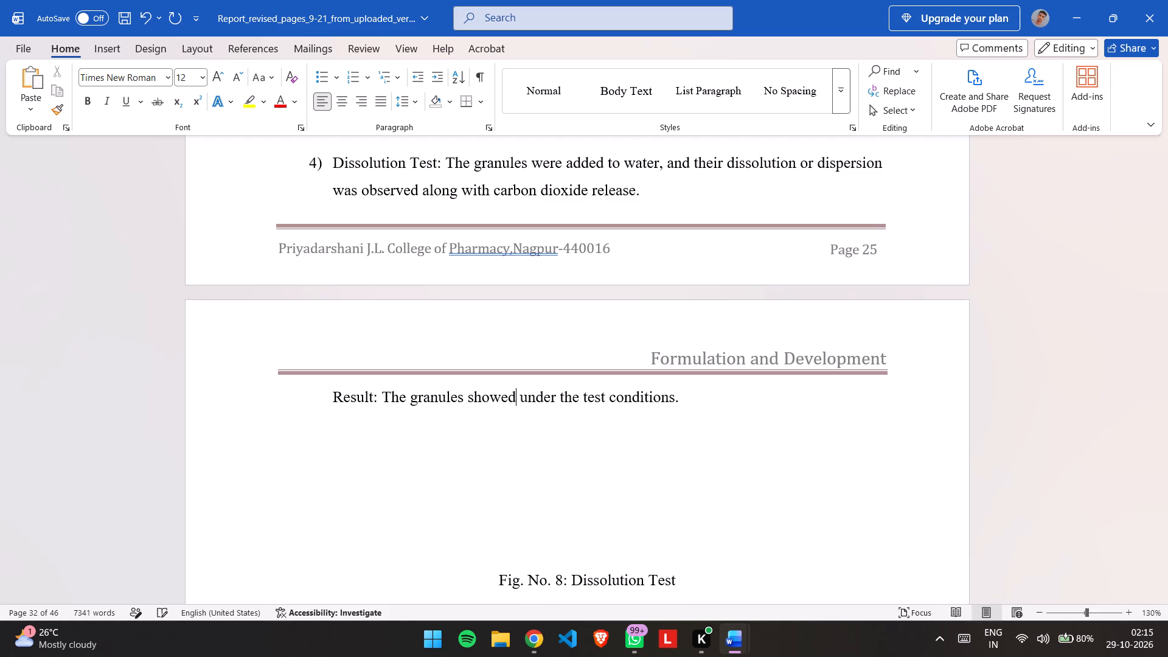
Insert "rapid disintegration and drug release" after "The granules showed" in the Dissolution Test result.
{"action": "key", "text": "space"}
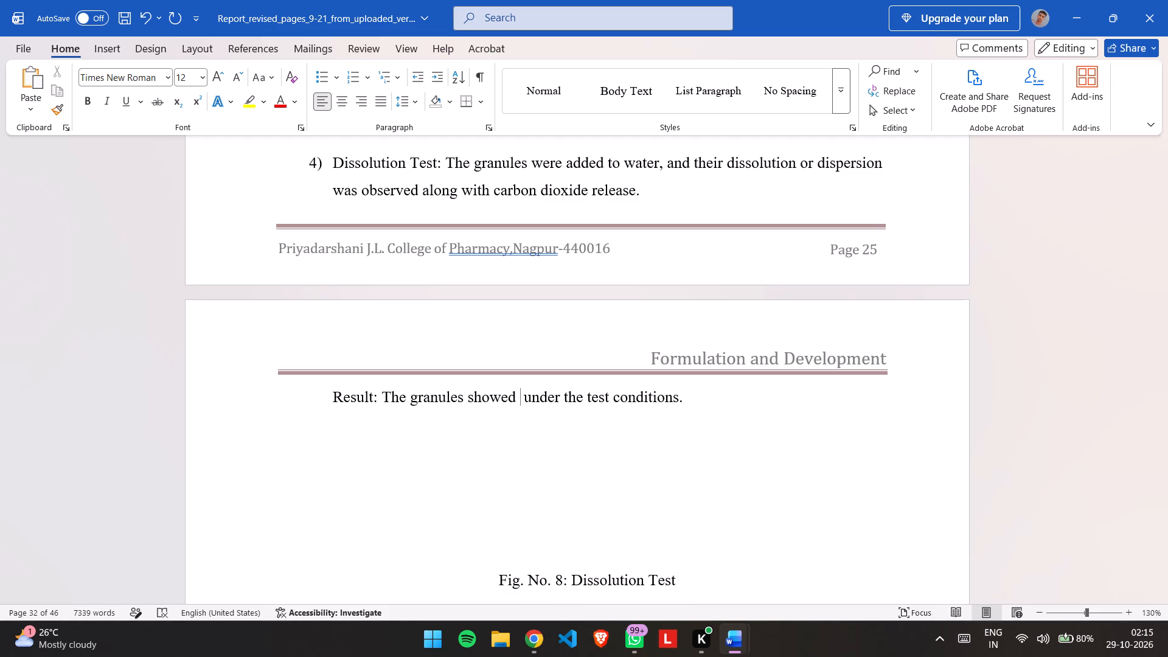
{"action": "type", "text": "rapid in"}
{"action": "key", "text": "BackSpace"}
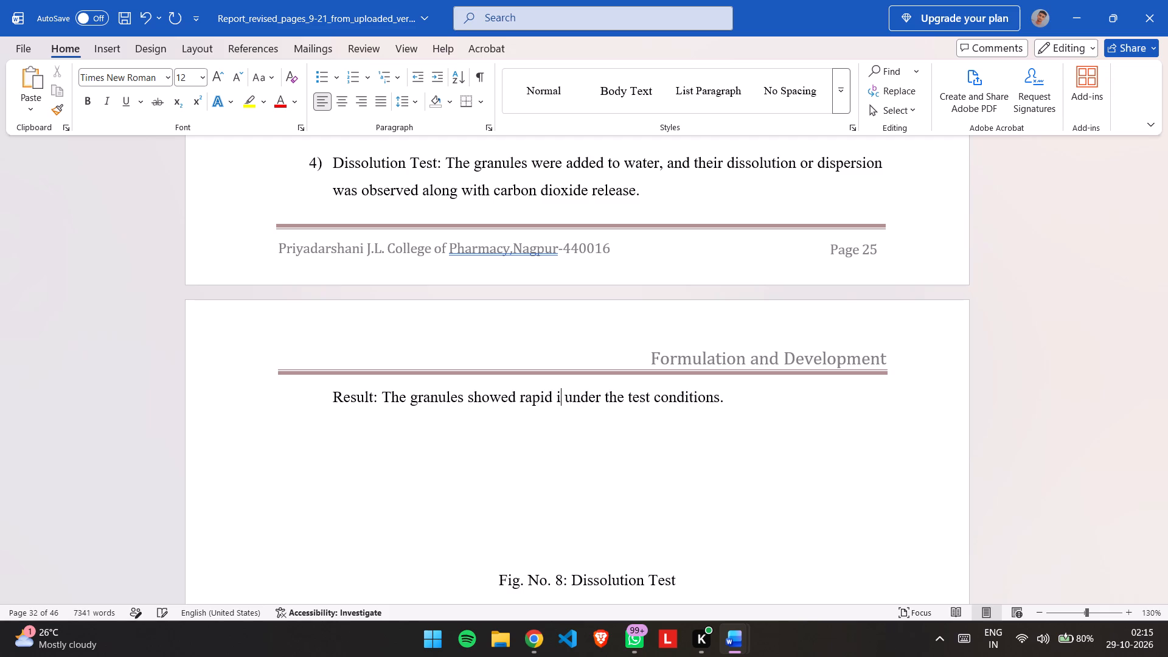
{"action": "key", "text": "BackSpace"}
{"action": "key", "text": "BackSpace"}
{"action": "key", "text": "space"}
{"action": "type", "text": "disintr"}
{"action": "key", "text": "equal"}
{"action": "key", "text": "BackSpace"}
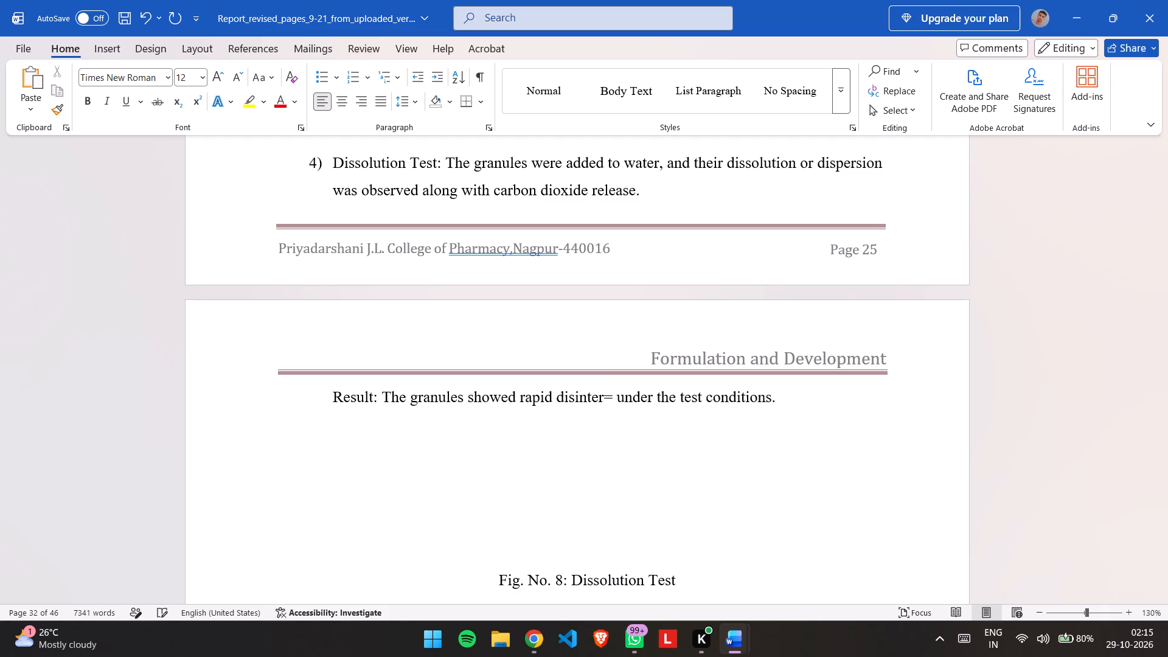
{"action": "key", "text": "BackSpace"}
{"action": "type", "text": "gration"}
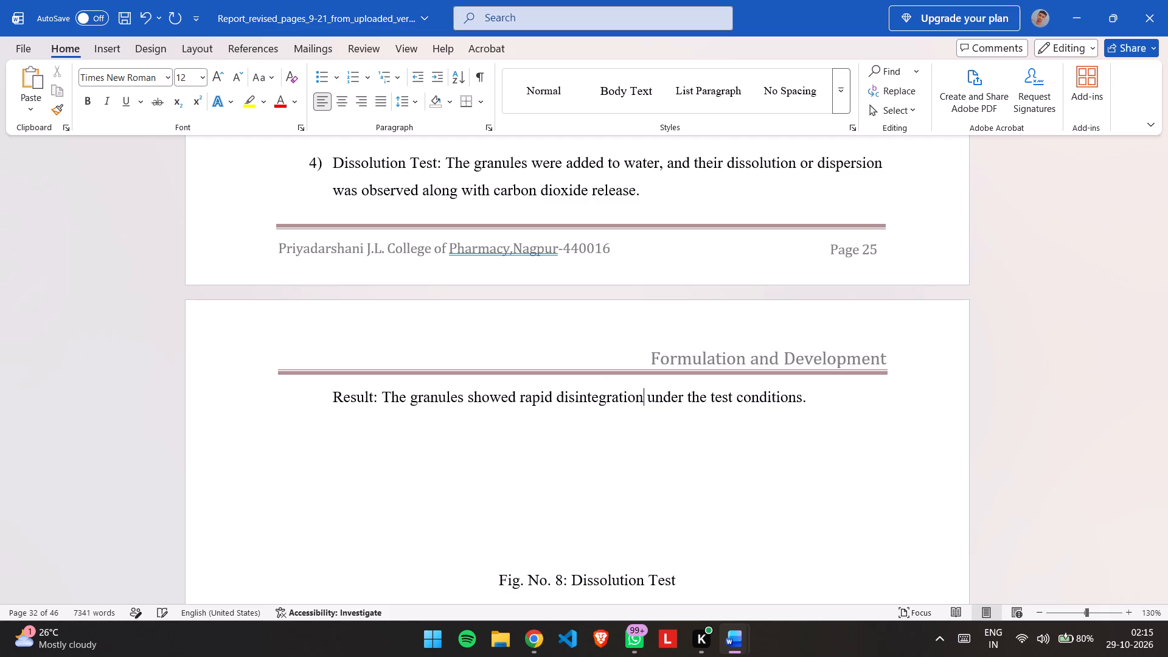
{"action": "key", "text": "space"}
{"action": "type", "text": "and"}
{"action": "key", "text": "space"}
{"action": "type", "text": "drug rel"}
{"action": "type", "text": "ease"}
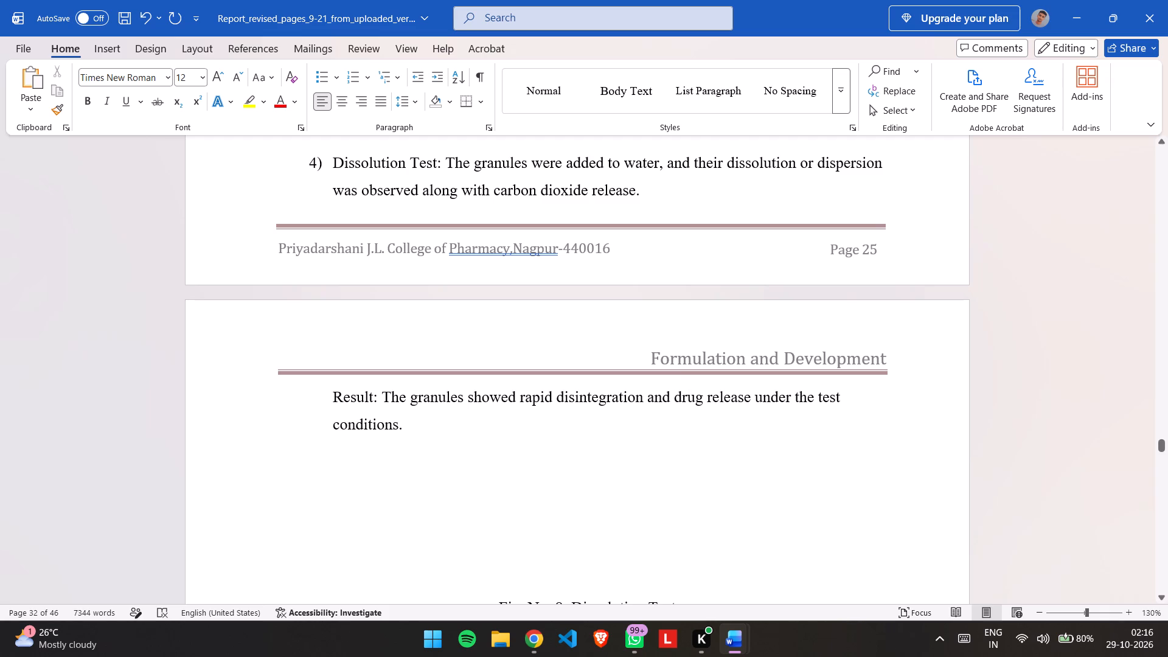
{"action": "left_click", "coordinate": [420, 437]}
Insert the "dissolution" picture from the Downloads folder into the blank space above the "Fig. No. 8: Dissolution Test" caption.
{"action": "scroll", "coordinate": [420, 437], "scroll_direction": "down", "scroll_amount": 1}
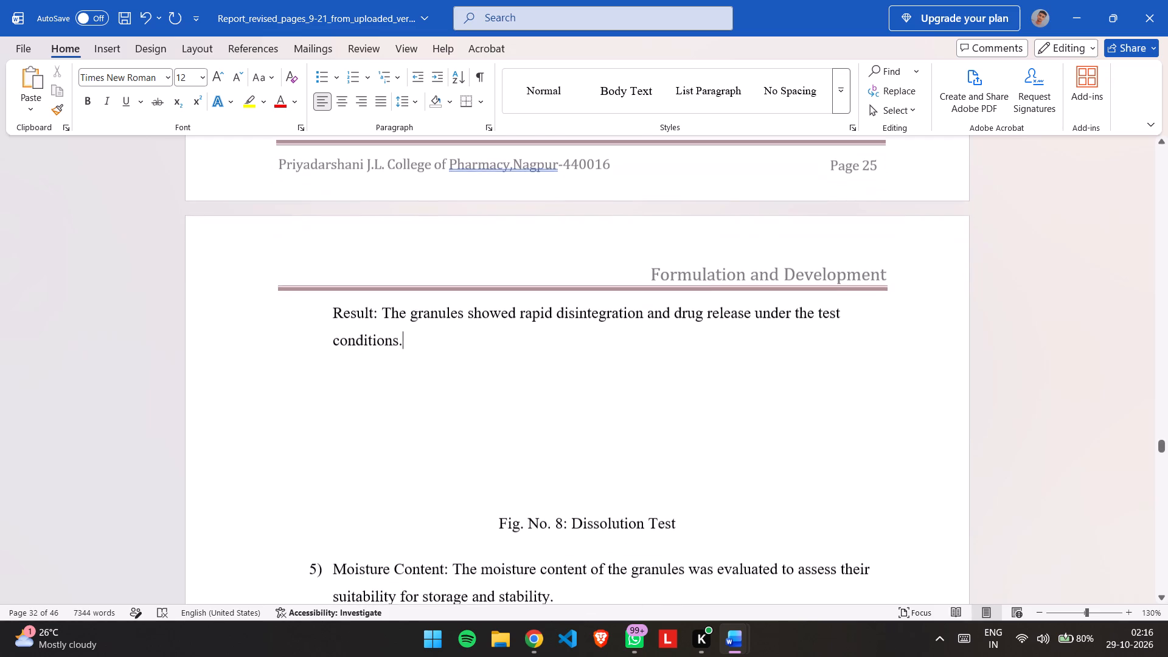
{"action": "scroll", "coordinate": [420, 437], "scroll_direction": "down", "scroll_amount": 1}
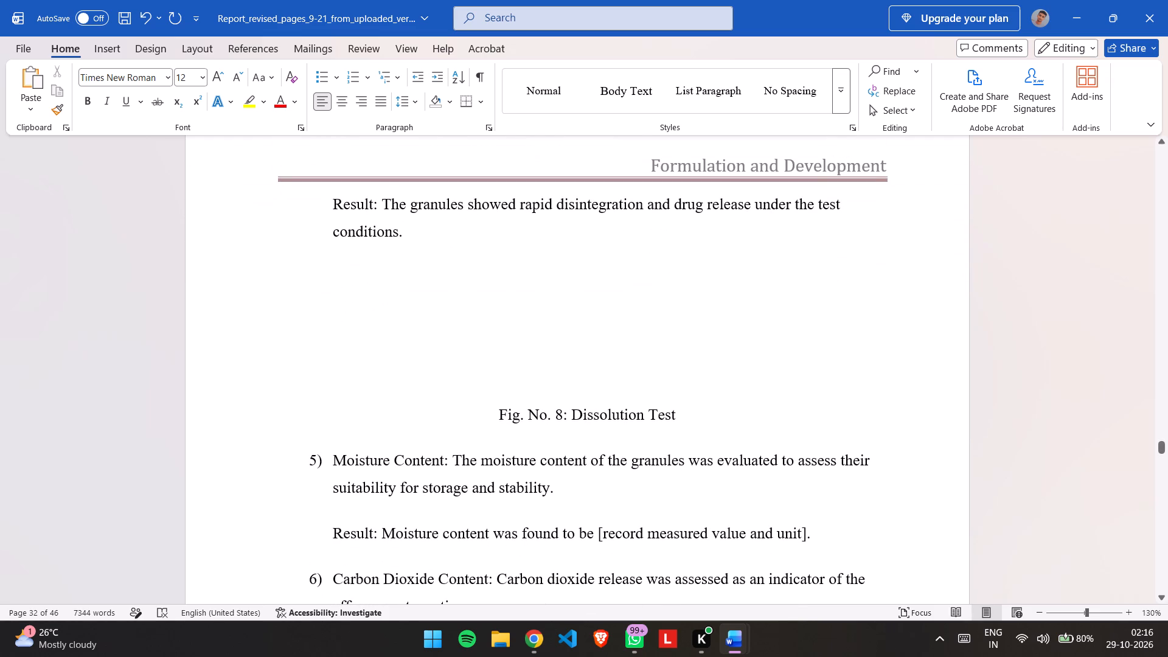
{"action": "left_click", "coordinate": [568, 322]}
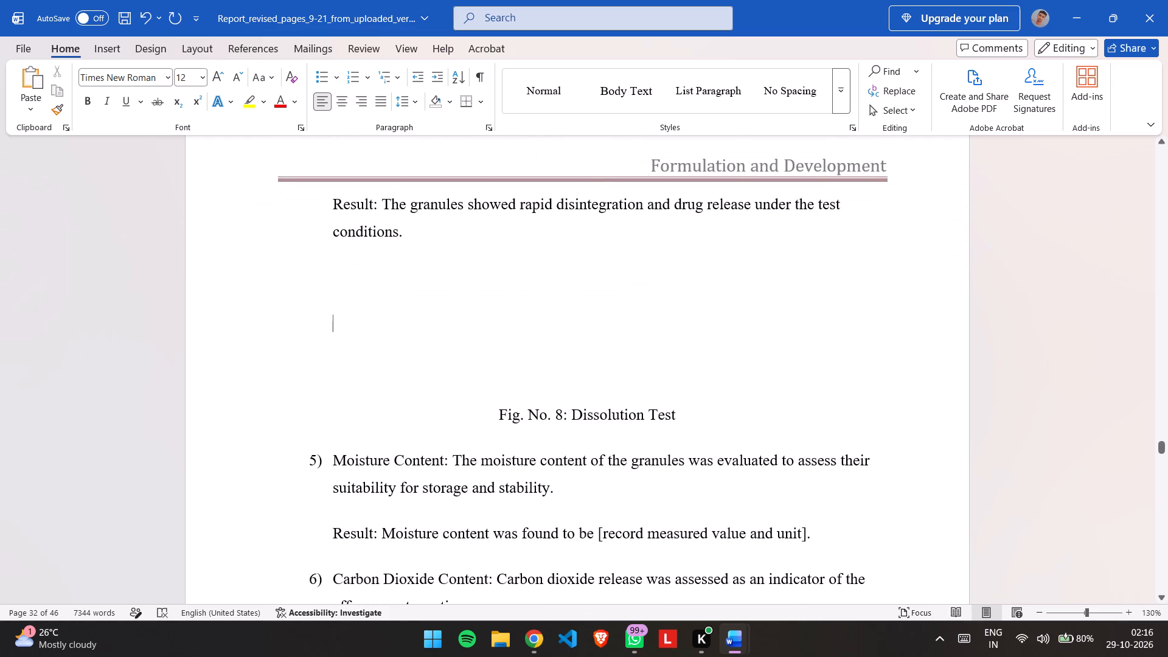
{"action": "right_click", "coordinate": [568, 322]}
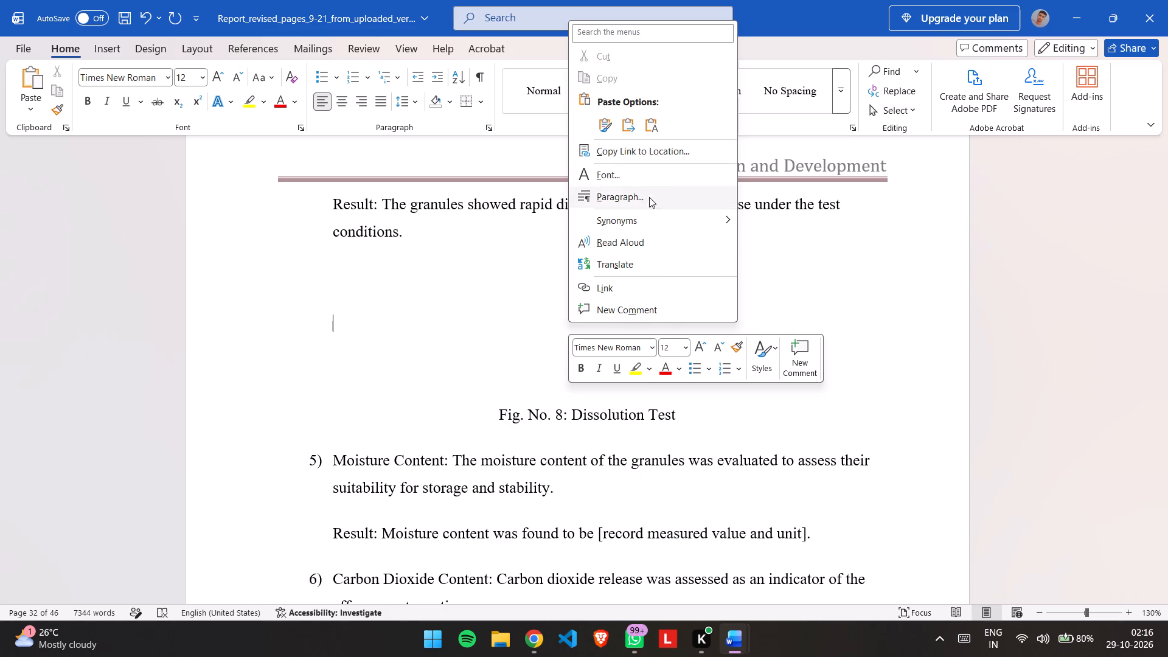
{"action": "left_click", "coordinate": [461, 273]}
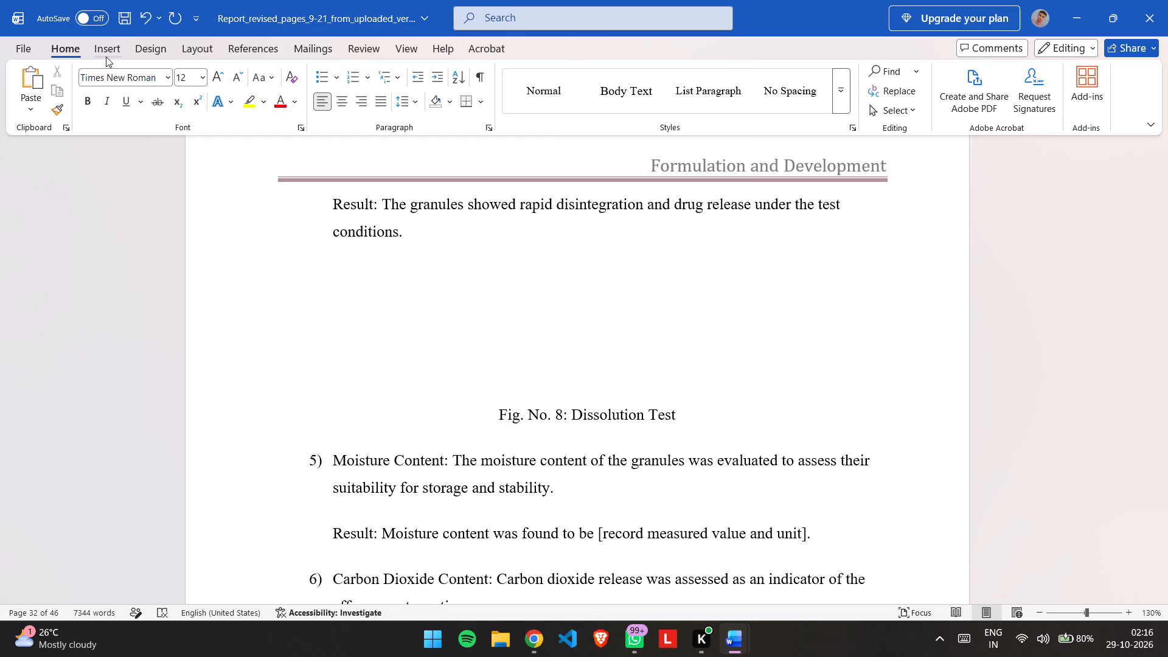
{"action": "left_click", "coordinate": [106, 57]}
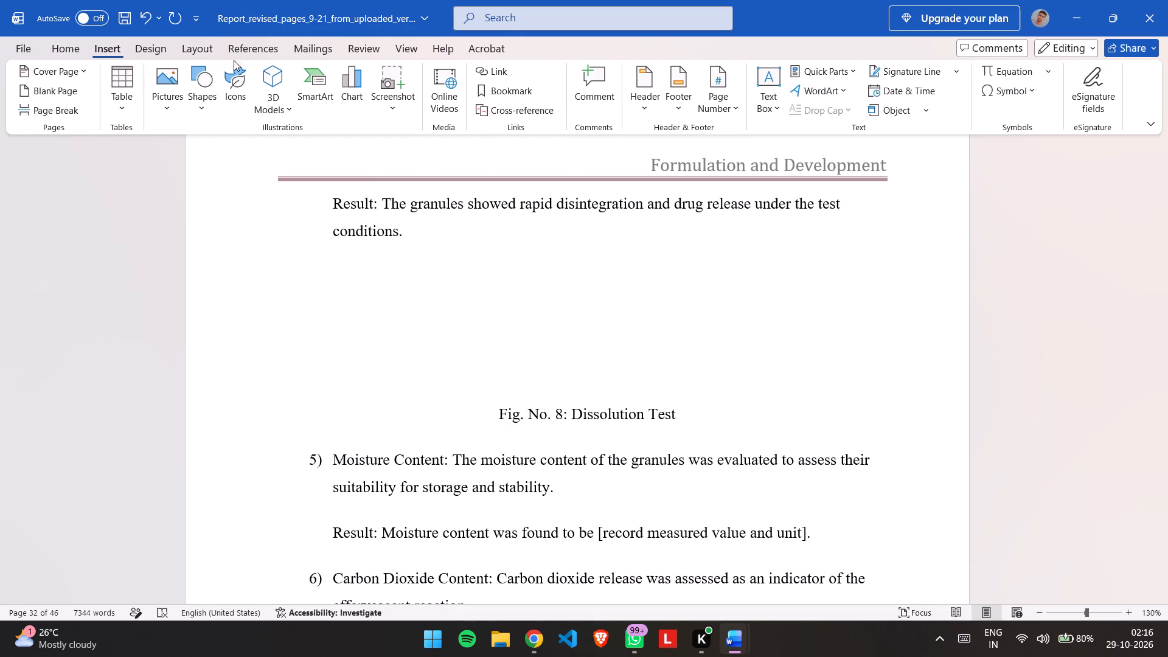
{"action": "left_click", "coordinate": [169, 86]}
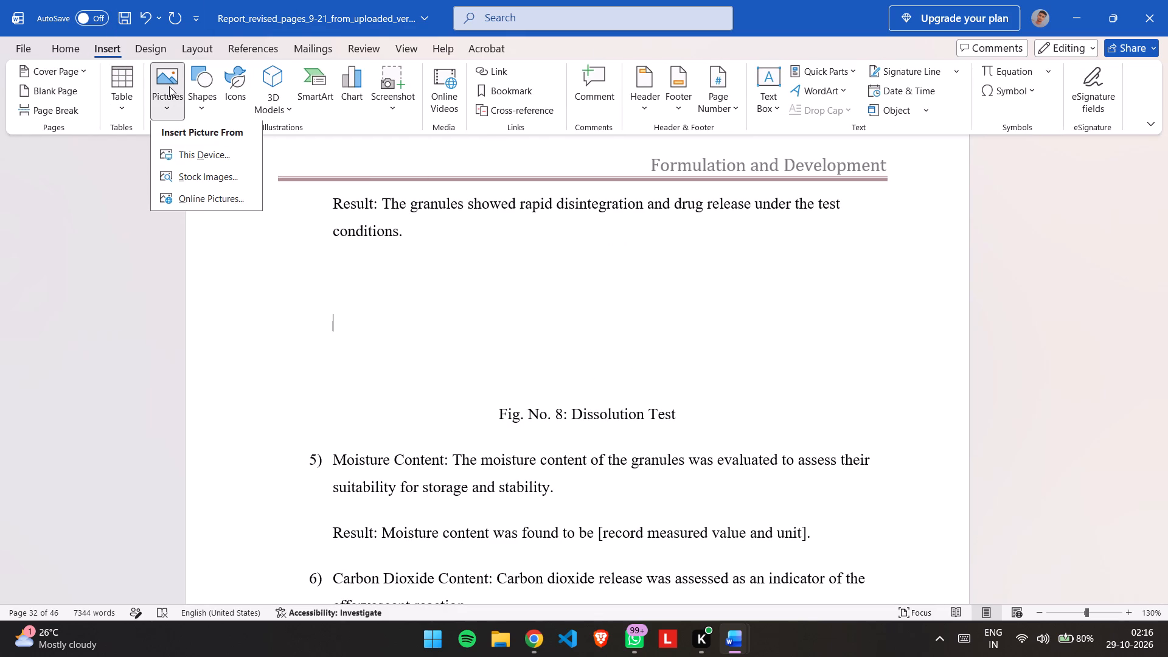
{"action": "left_click", "coordinate": [184, 156]}
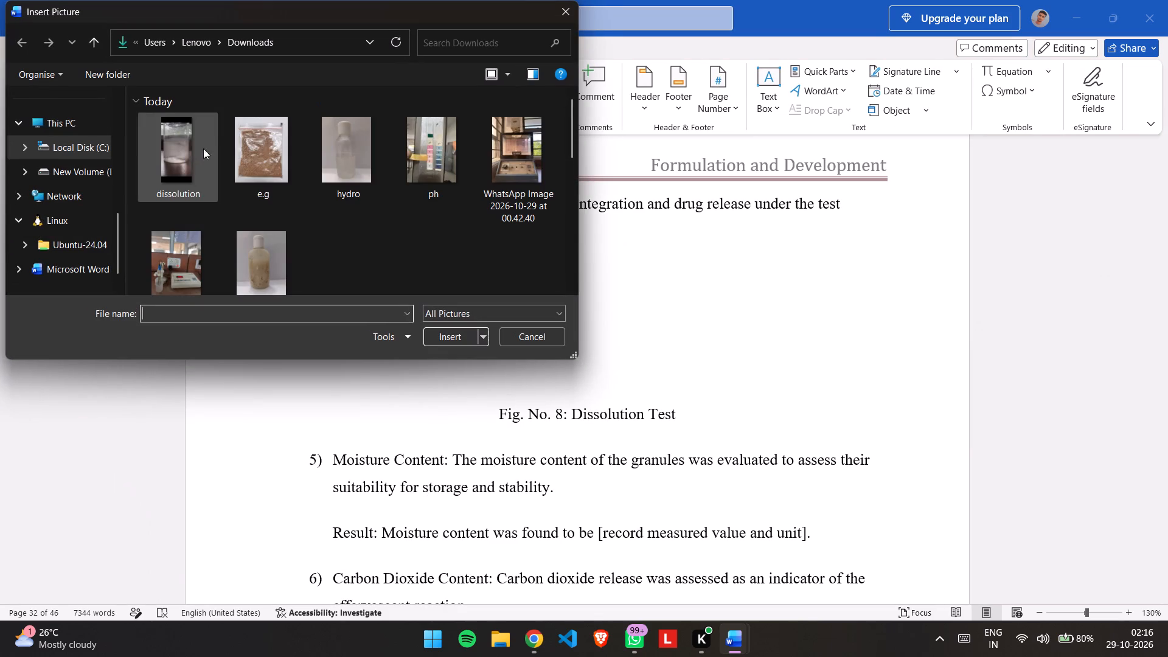
{"action": "left_click", "coordinate": [186, 182]}
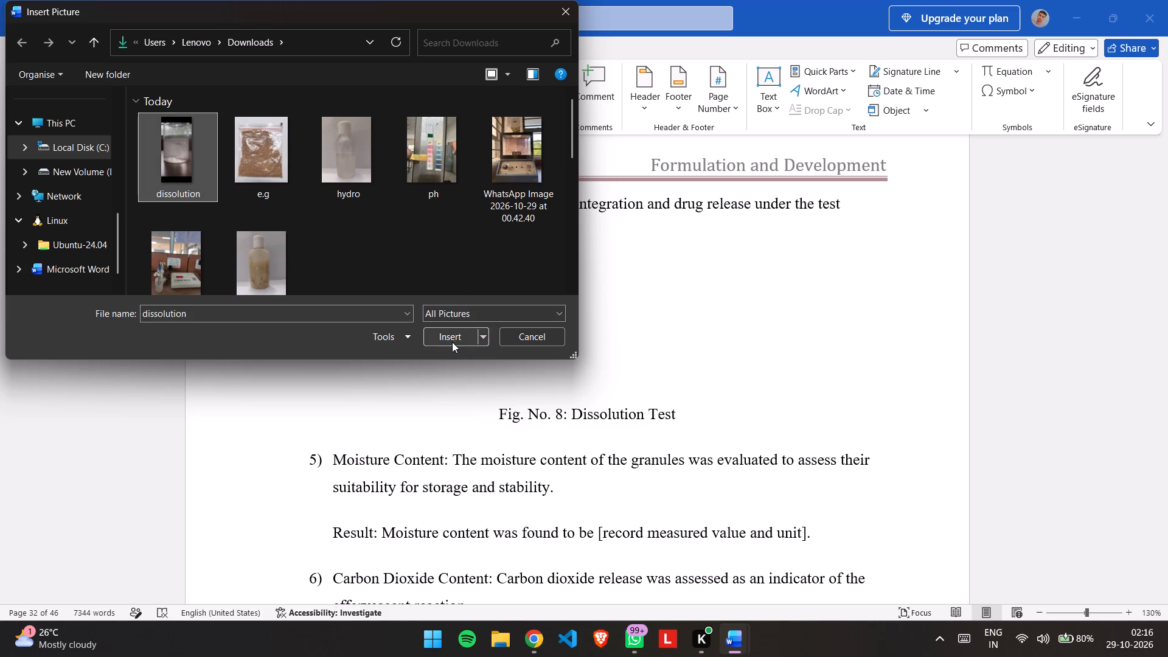
{"action": "left_click", "coordinate": [452, 340]}
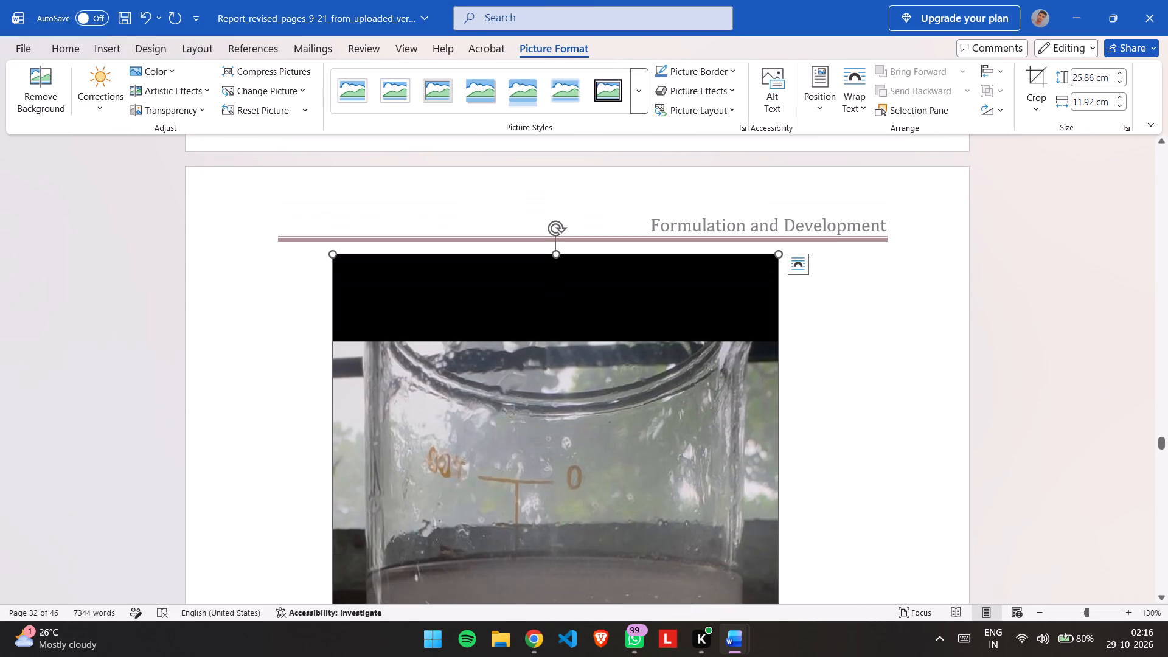
Scale the dissolution picture down proportionally to about 10.7 cm high by 5 cm wide.
{"action": "scroll", "coordinate": [551, 268], "scroll_direction": "down", "scroll_amount": 4}
{"action": "scroll", "coordinate": [551, 268], "scroll_direction": "up", "scroll_amount": 1}
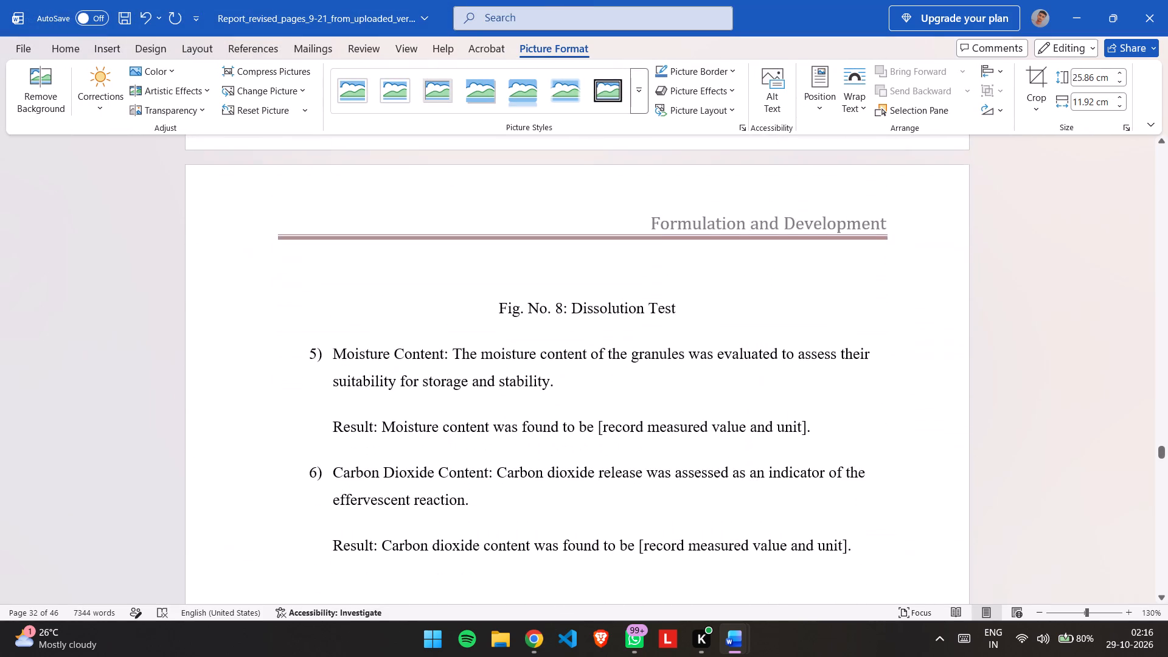
{"action": "scroll", "coordinate": [551, 268], "scroll_direction": "up", "scroll_amount": 1}
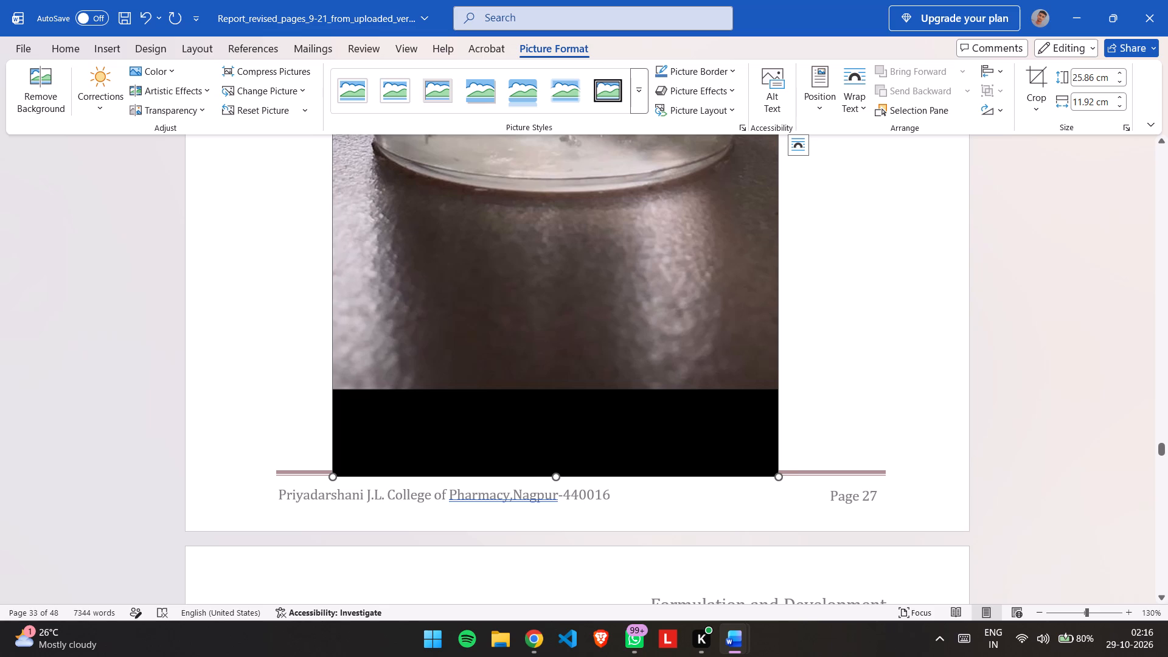
{"action": "right_click_drag", "start_coordinate": [782, 476], "coordinate": [734, 398]}
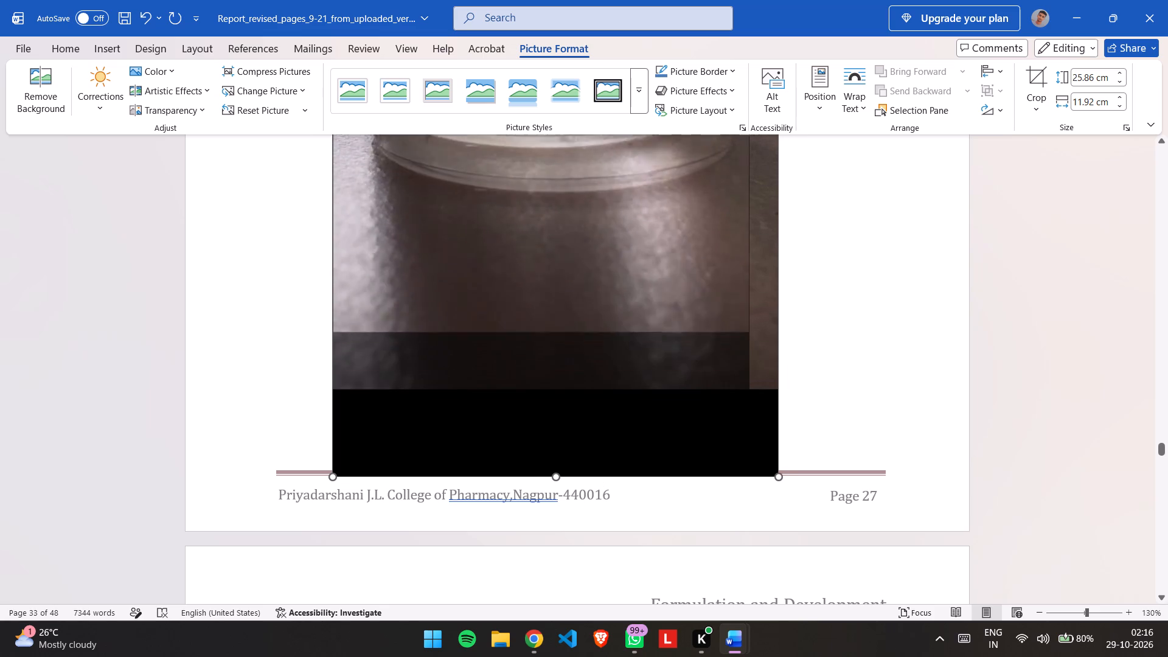
{"action": "right_click_drag", "start_coordinate": [734, 398], "coordinate": [605, 153]}
{"action": "scroll", "coordinate": [650, 428], "scroll_direction": "up", "scroll_amount": 1}
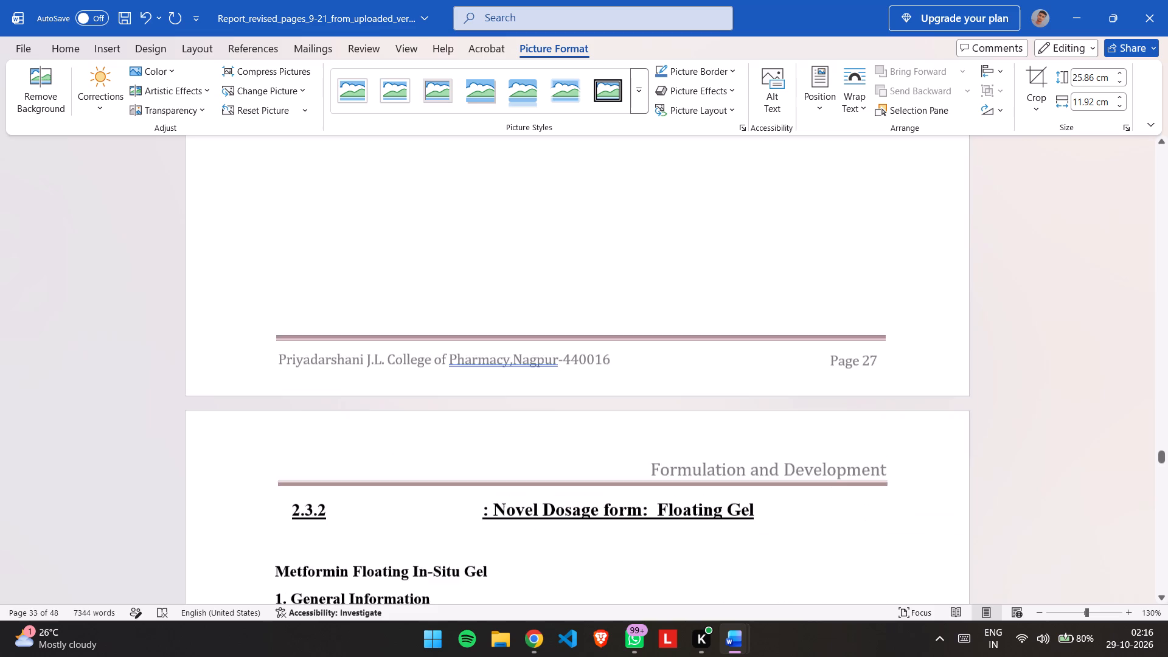
{"action": "scroll", "coordinate": [650, 428], "scroll_direction": "up", "scroll_amount": 4}
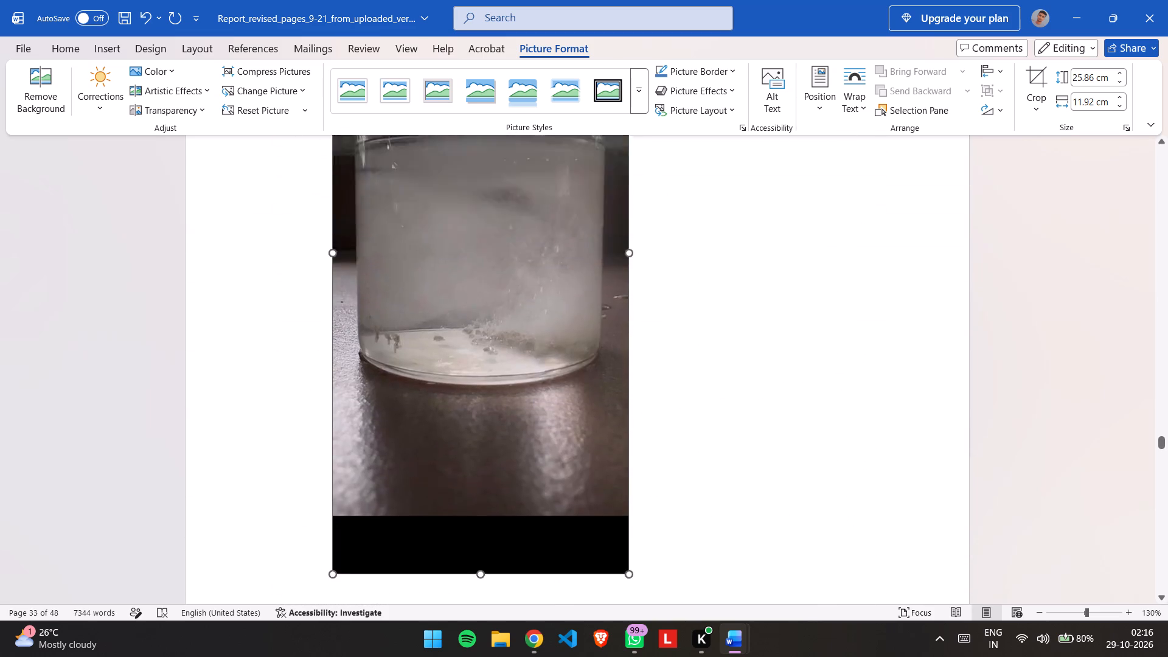
{"action": "scroll", "coordinate": [650, 428], "scroll_direction": "up", "scroll_amount": 1}
{"action": "scroll", "coordinate": [650, 428], "scroll_direction": "down", "scroll_amount": 2}
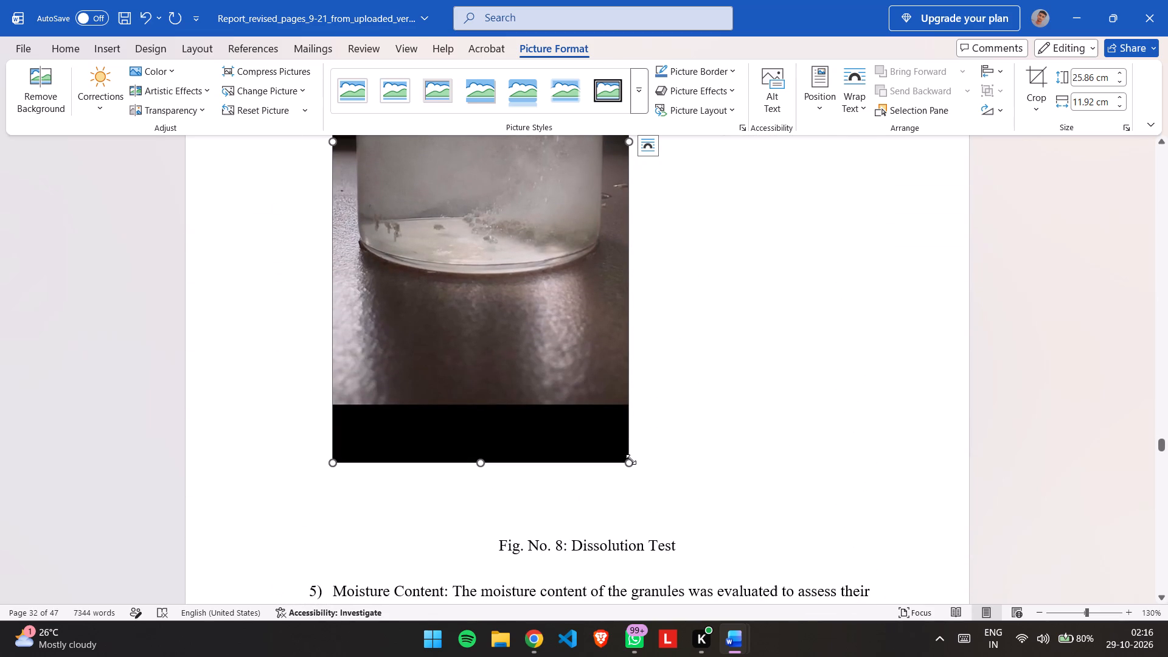
{"action": "right_click_drag", "start_coordinate": [632, 459], "coordinate": [608, 403]}
{"action": "right_click_drag", "start_coordinate": [608, 403], "coordinate": [553, 267]}
{"action": "right_click_drag", "start_coordinate": [627, 463], "coordinate": [557, 243]}
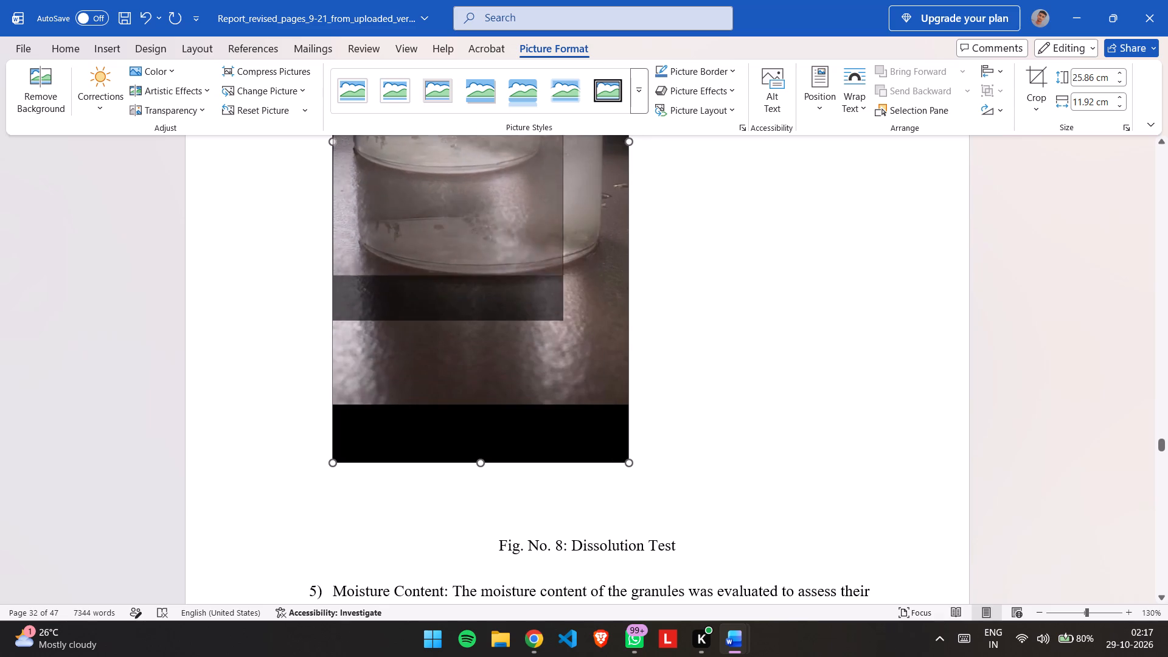
{"action": "right_click_drag", "start_coordinate": [557, 243], "coordinate": [518, 156]}
Shrink the dissolution picture further, in proportion, to about 7.6 cm high by 3.5 cm wide.
{"action": "scroll", "coordinate": [585, 221], "scroll_direction": "up", "scroll_amount": 2}
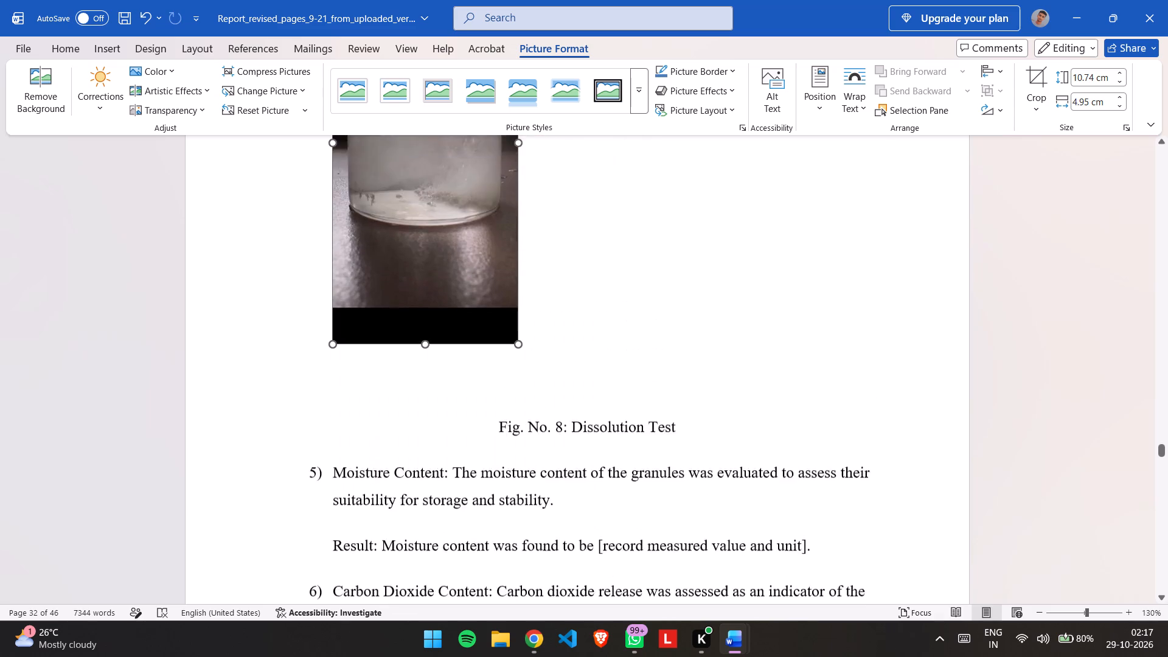
{"action": "scroll", "coordinate": [585, 221], "scroll_direction": "up", "scroll_amount": 1}
{"action": "scroll", "coordinate": [585, 221], "scroll_direction": "down", "scroll_amount": 2}
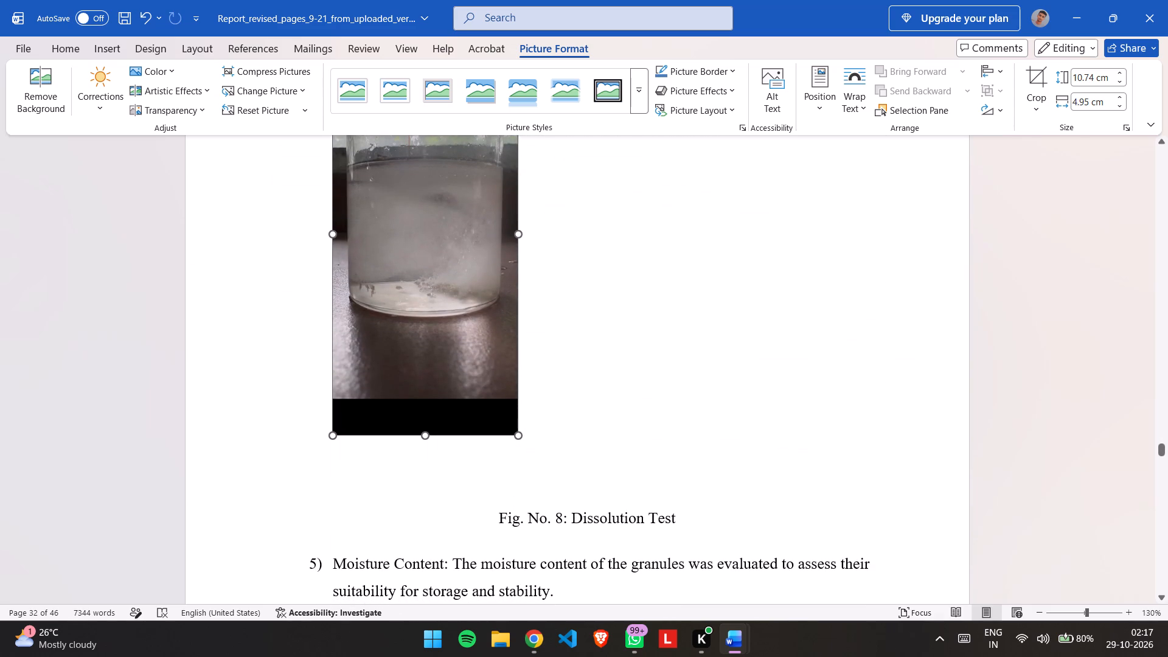
{"action": "right_click_drag", "start_coordinate": [515, 433], "coordinate": [472, 307]}
{"action": "right_click_drag", "start_coordinate": [516, 438], "coordinate": [464, 273]}
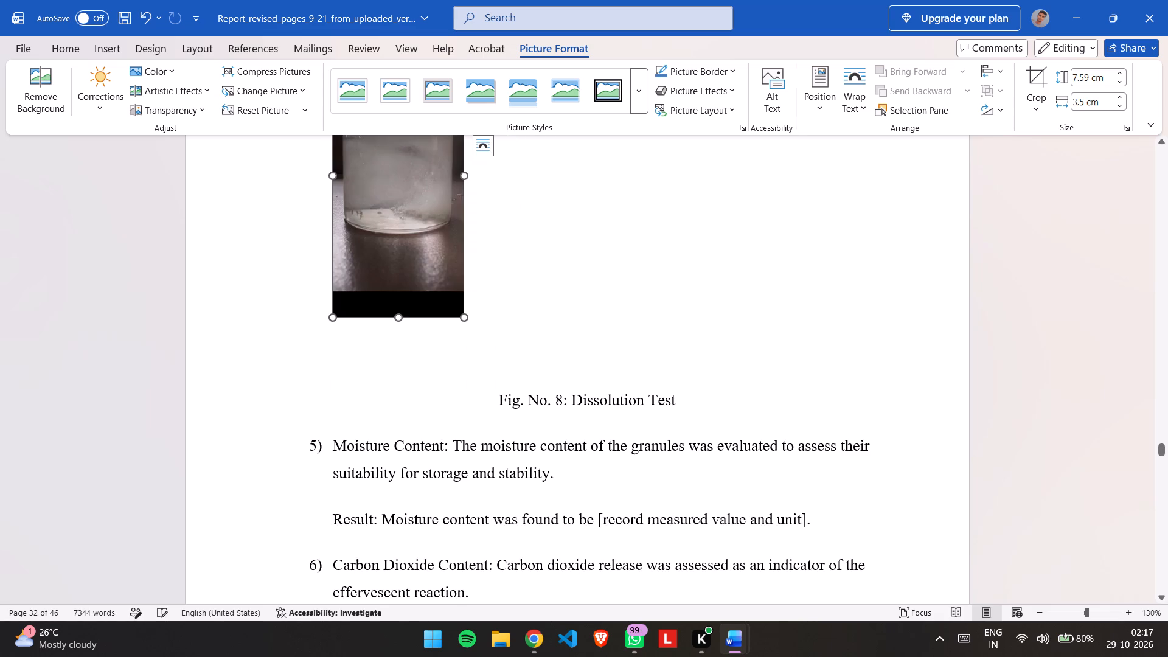
Reduce only the dissolution picture's height to about 5.6 cm, keeping the 3.5 cm width.
{"action": "scroll", "coordinate": [412, 234], "scroll_direction": "up", "scroll_amount": 1}
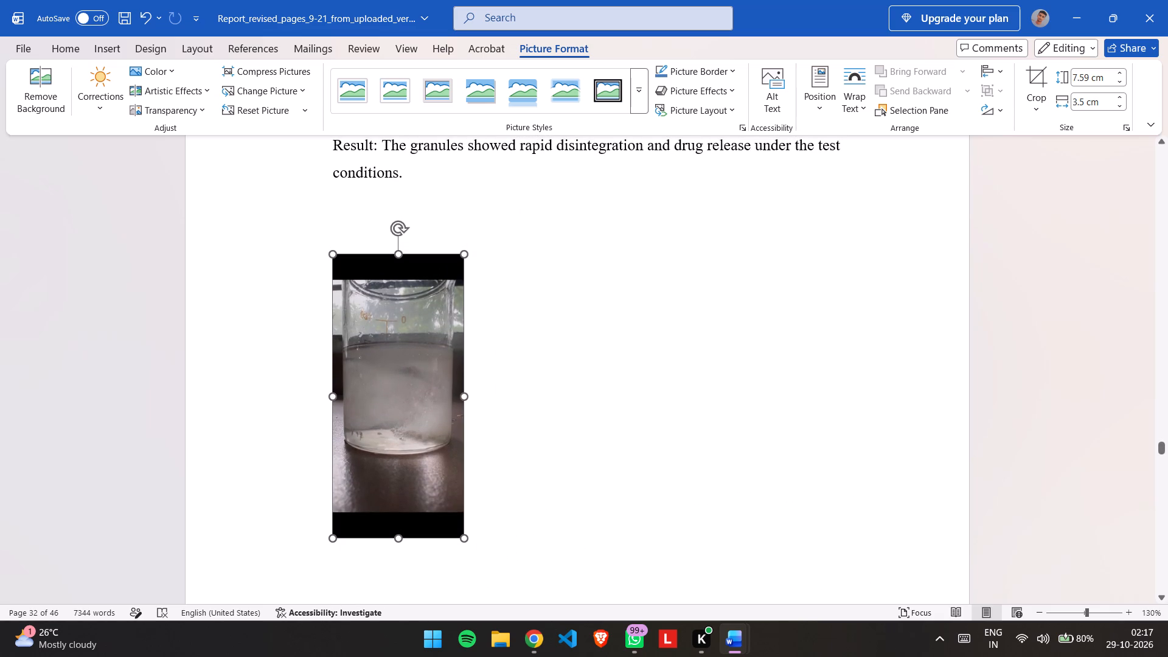
{"action": "left_click_drag", "start_coordinate": [398, 255], "coordinate": [406, 314]}
{"action": "left_click_drag", "start_coordinate": [406, 314], "coordinate": [415, 352]}
{"action": "left_click_drag", "start_coordinate": [395, 251], "coordinate": [395, 290]}
{"action": "left_click_drag", "start_coordinate": [397, 252], "coordinate": [402, 308]}
{"action": "right_click_drag", "start_coordinate": [399, 256], "coordinate": [404, 302]}
{"action": "right_click_drag", "start_coordinate": [394, 536], "coordinate": [390, 462]}
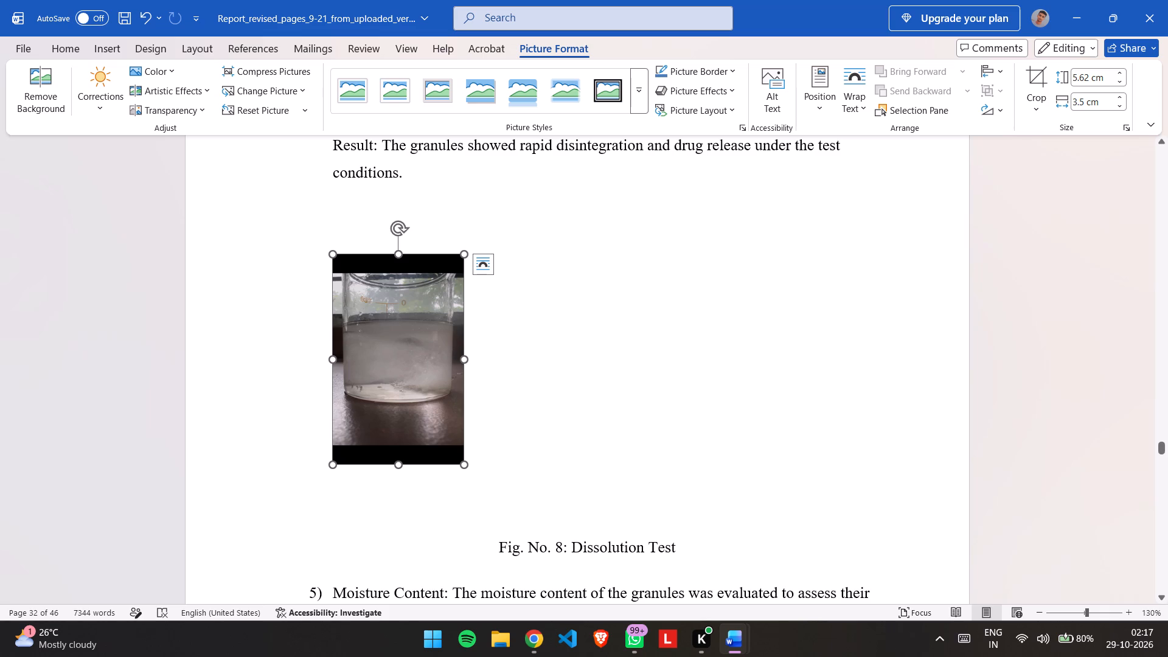
Position the dissolution picture at the top centre of the page with text wrapping around it.
{"action": "left_click", "coordinate": [427, 365]}
{"action": "left_click", "coordinate": [815, 109]}
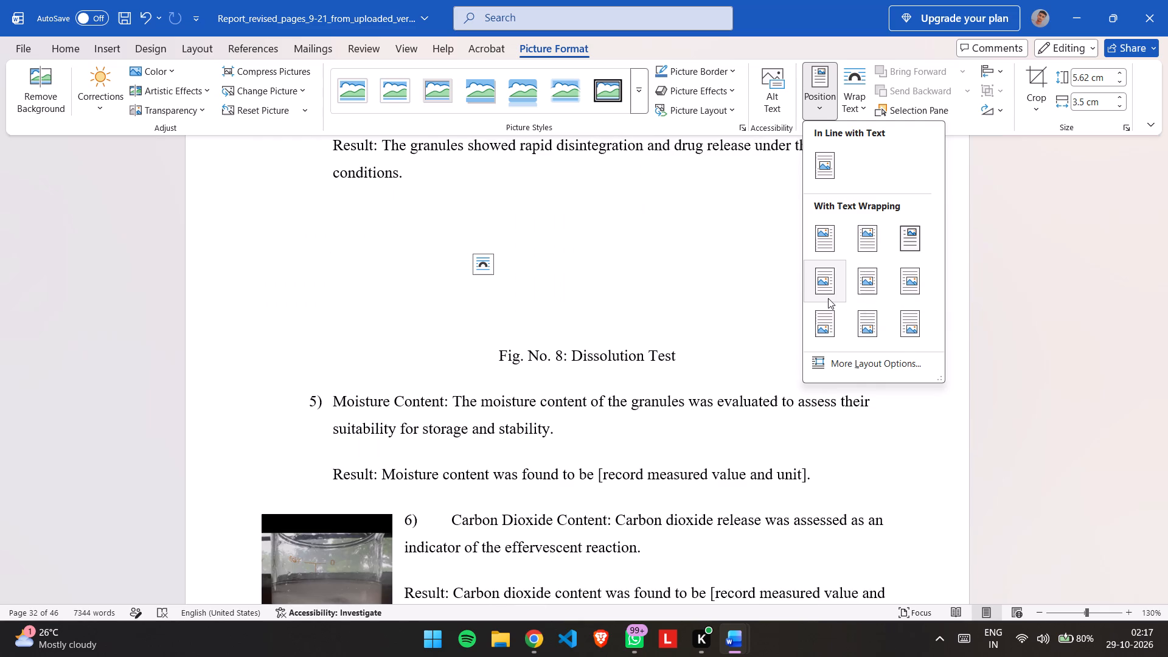
{"action": "left_click", "coordinate": [875, 244]}
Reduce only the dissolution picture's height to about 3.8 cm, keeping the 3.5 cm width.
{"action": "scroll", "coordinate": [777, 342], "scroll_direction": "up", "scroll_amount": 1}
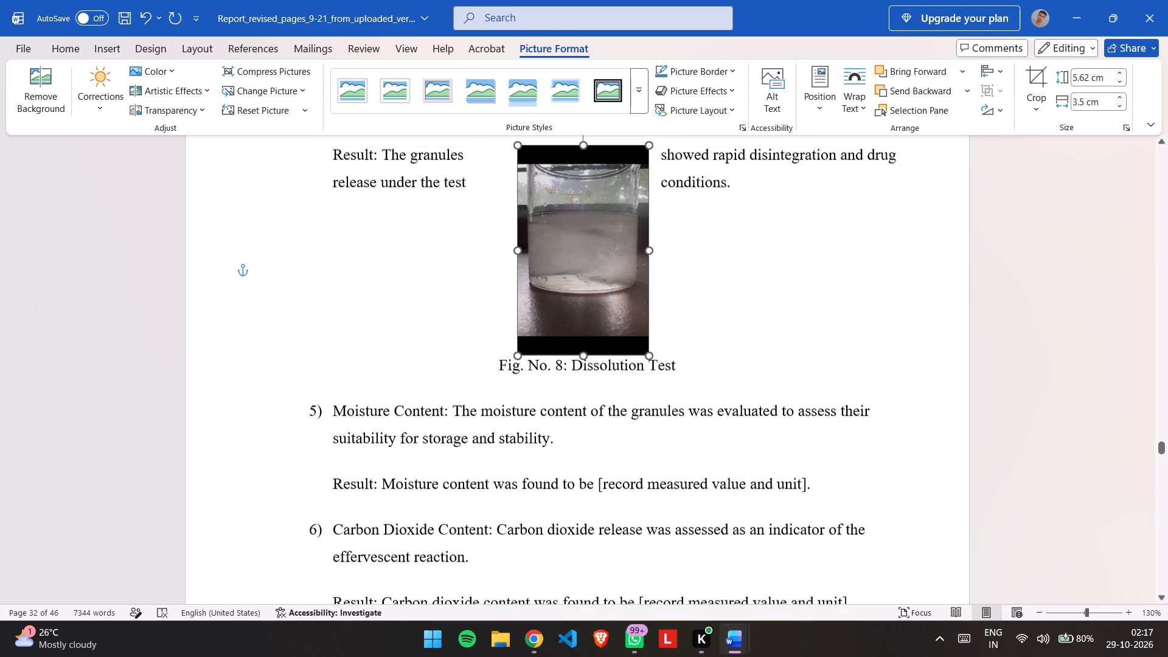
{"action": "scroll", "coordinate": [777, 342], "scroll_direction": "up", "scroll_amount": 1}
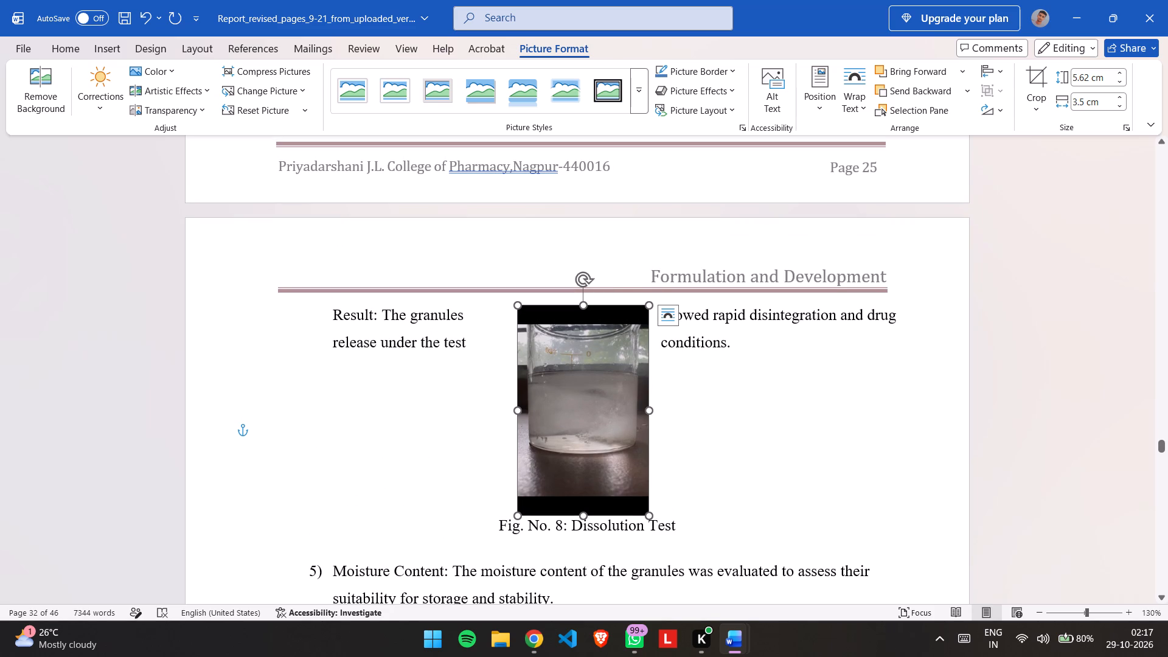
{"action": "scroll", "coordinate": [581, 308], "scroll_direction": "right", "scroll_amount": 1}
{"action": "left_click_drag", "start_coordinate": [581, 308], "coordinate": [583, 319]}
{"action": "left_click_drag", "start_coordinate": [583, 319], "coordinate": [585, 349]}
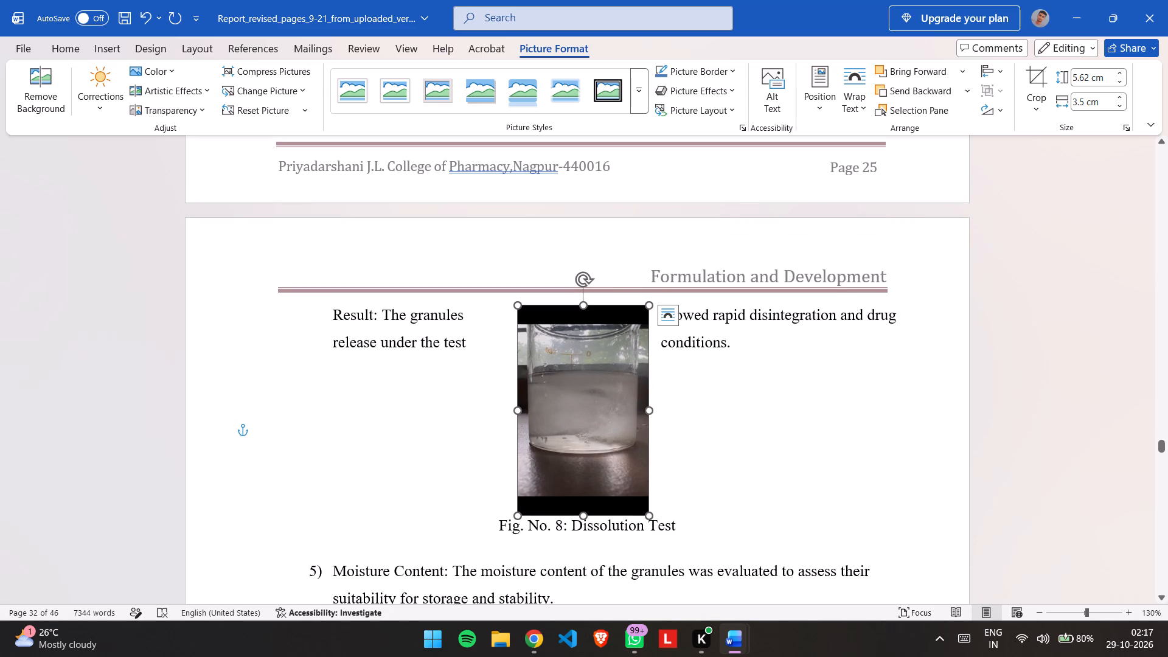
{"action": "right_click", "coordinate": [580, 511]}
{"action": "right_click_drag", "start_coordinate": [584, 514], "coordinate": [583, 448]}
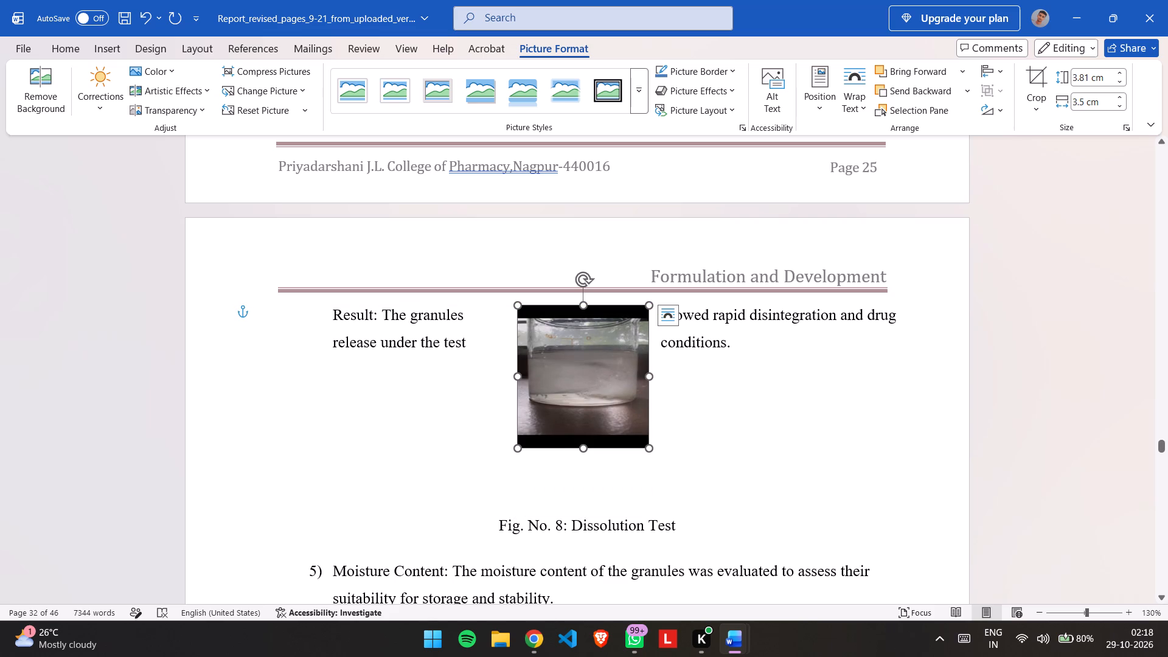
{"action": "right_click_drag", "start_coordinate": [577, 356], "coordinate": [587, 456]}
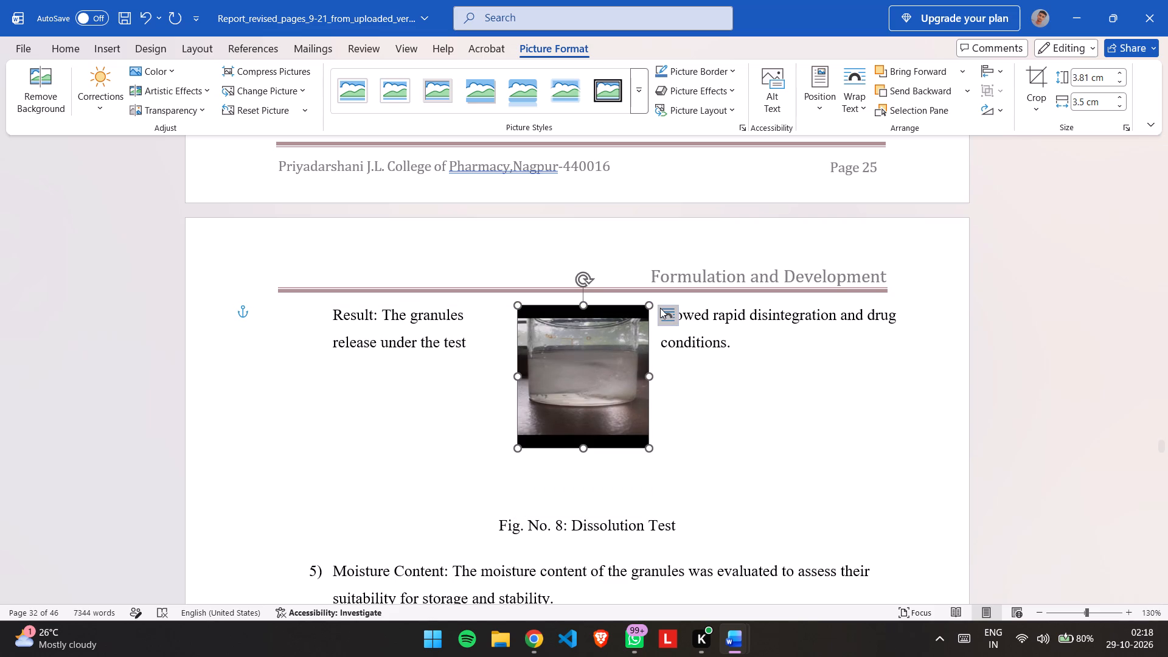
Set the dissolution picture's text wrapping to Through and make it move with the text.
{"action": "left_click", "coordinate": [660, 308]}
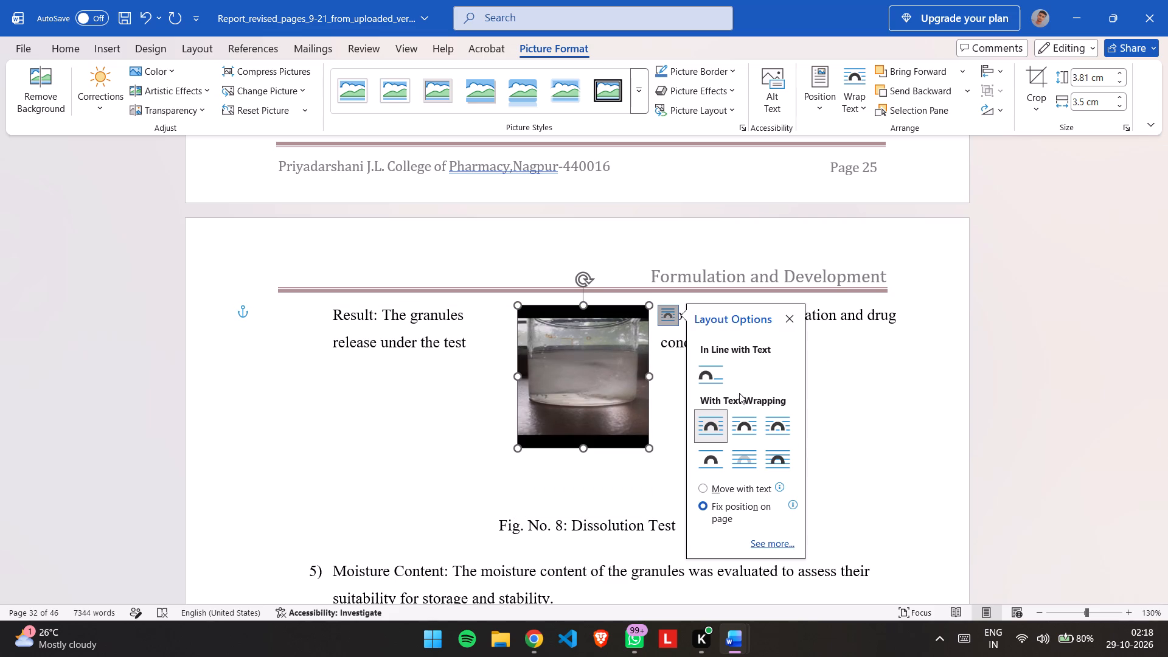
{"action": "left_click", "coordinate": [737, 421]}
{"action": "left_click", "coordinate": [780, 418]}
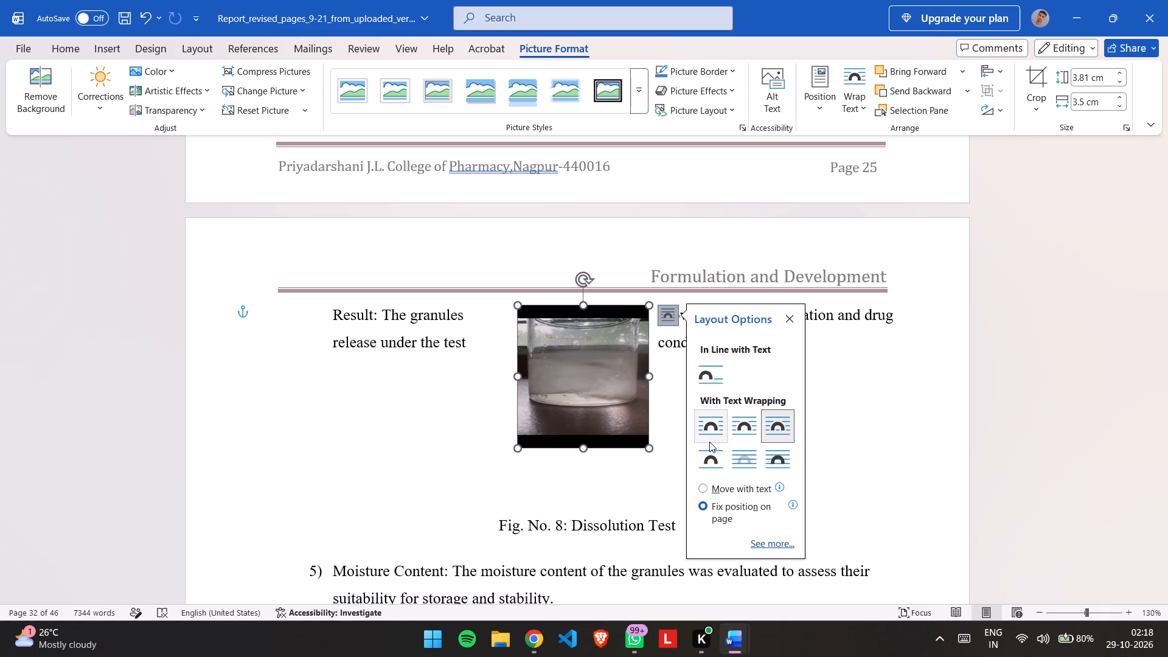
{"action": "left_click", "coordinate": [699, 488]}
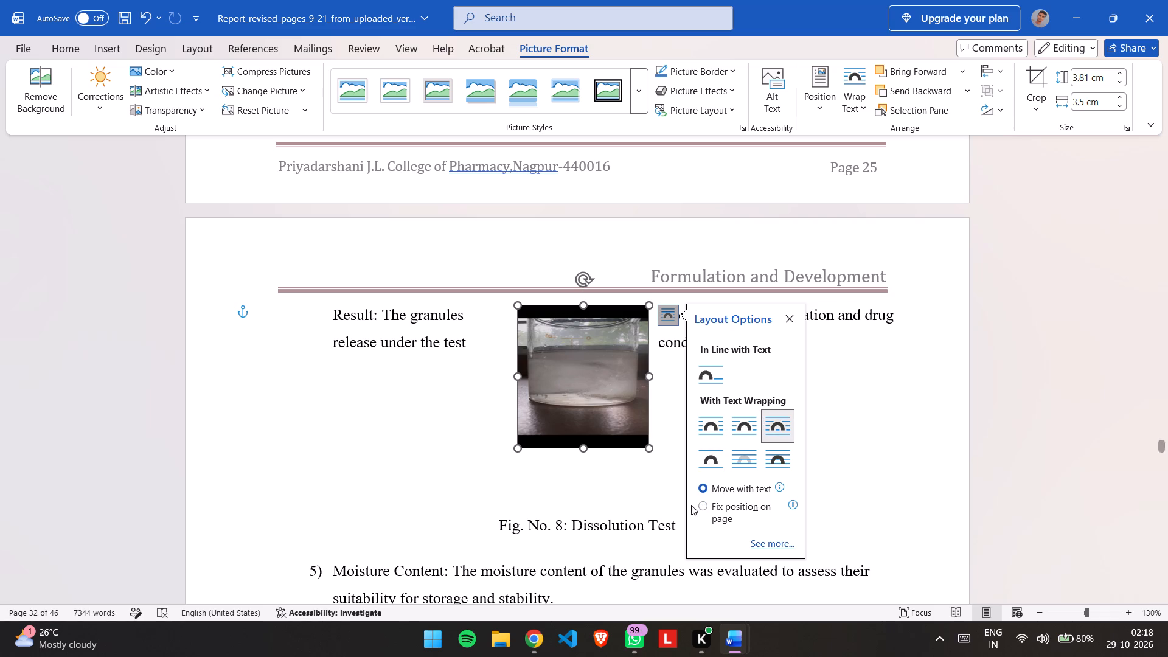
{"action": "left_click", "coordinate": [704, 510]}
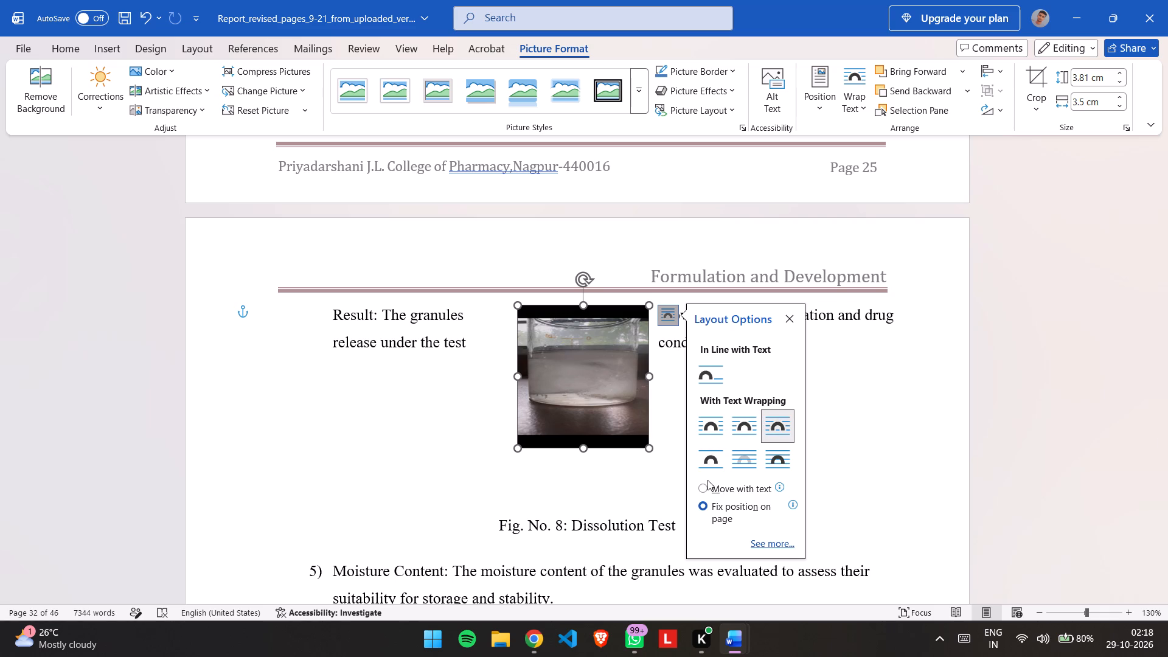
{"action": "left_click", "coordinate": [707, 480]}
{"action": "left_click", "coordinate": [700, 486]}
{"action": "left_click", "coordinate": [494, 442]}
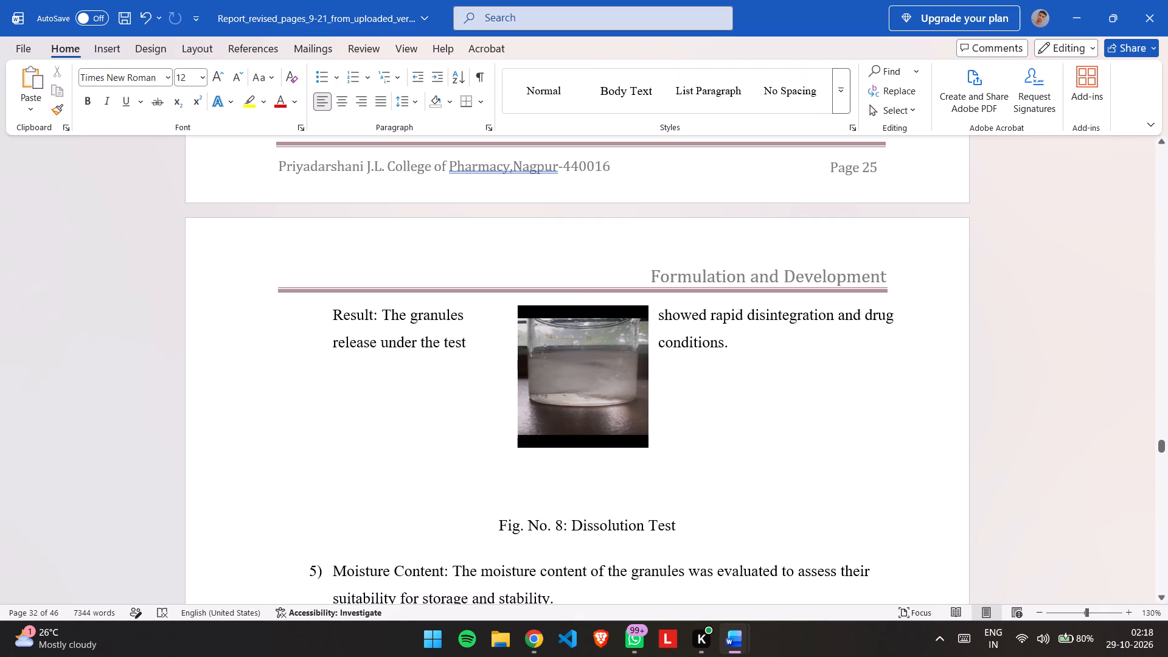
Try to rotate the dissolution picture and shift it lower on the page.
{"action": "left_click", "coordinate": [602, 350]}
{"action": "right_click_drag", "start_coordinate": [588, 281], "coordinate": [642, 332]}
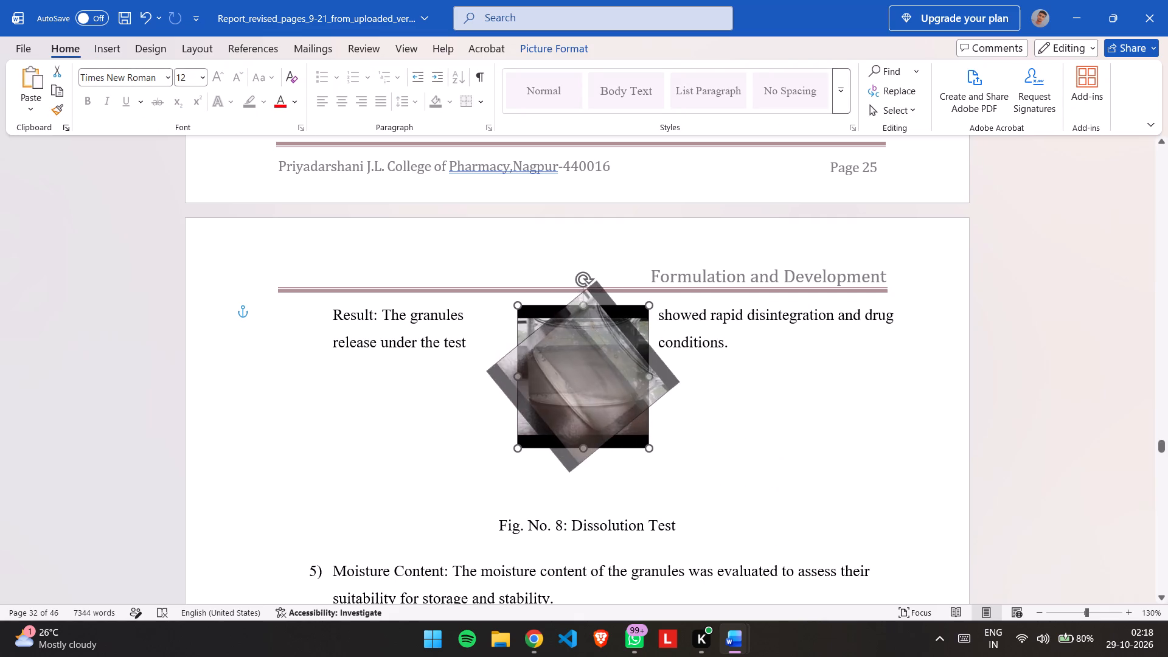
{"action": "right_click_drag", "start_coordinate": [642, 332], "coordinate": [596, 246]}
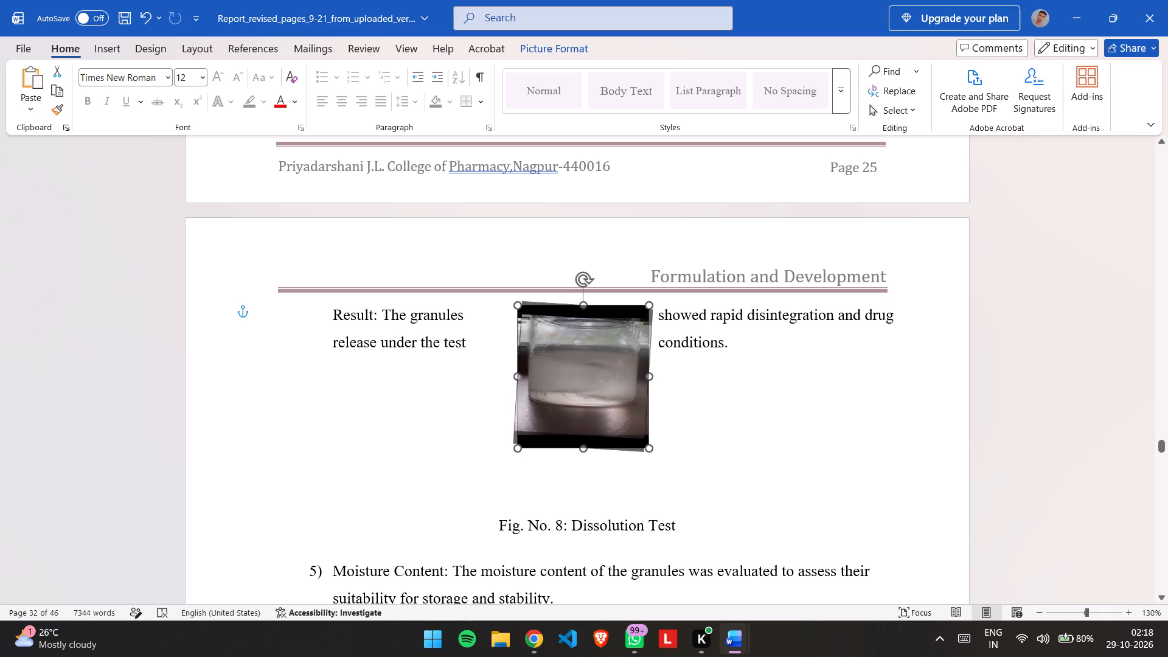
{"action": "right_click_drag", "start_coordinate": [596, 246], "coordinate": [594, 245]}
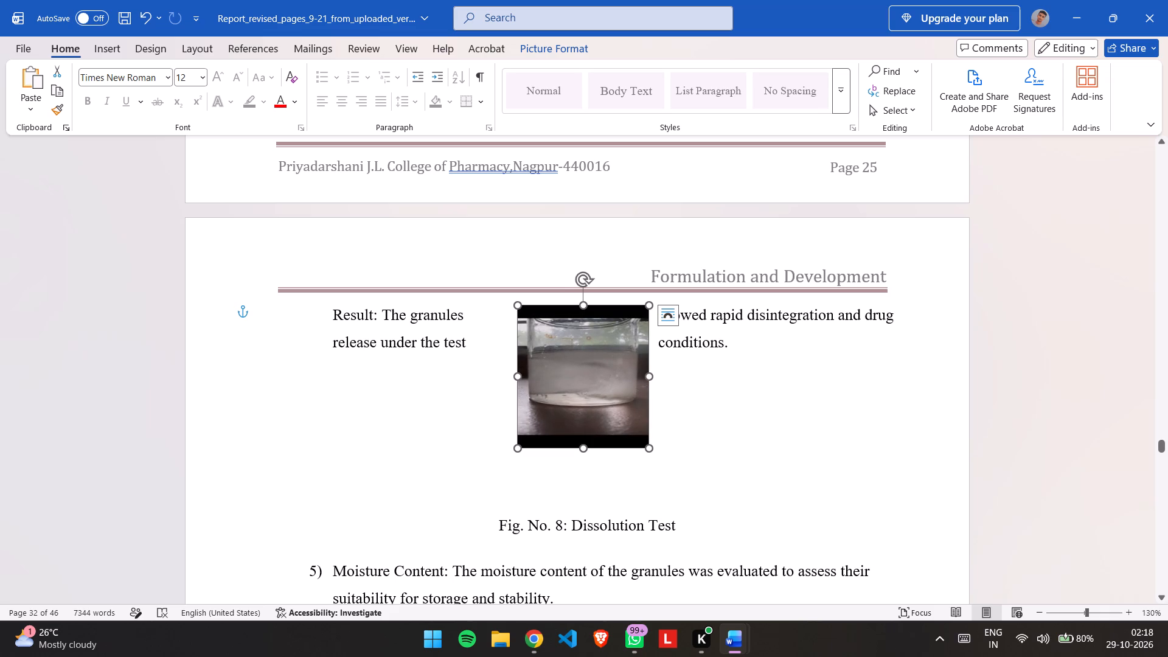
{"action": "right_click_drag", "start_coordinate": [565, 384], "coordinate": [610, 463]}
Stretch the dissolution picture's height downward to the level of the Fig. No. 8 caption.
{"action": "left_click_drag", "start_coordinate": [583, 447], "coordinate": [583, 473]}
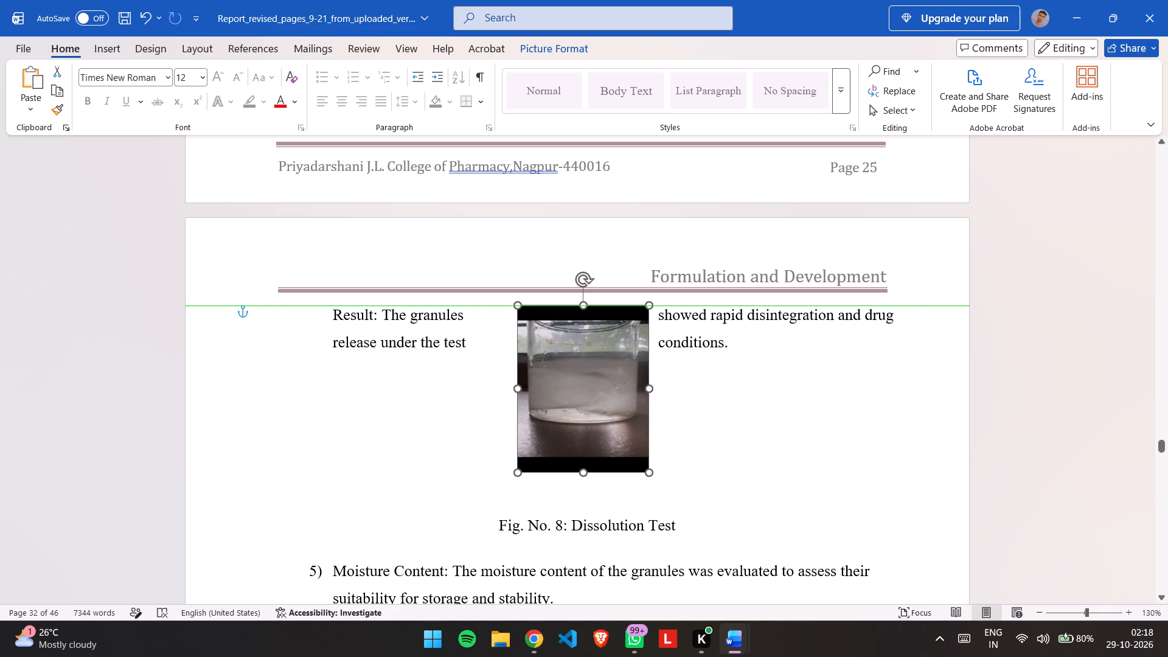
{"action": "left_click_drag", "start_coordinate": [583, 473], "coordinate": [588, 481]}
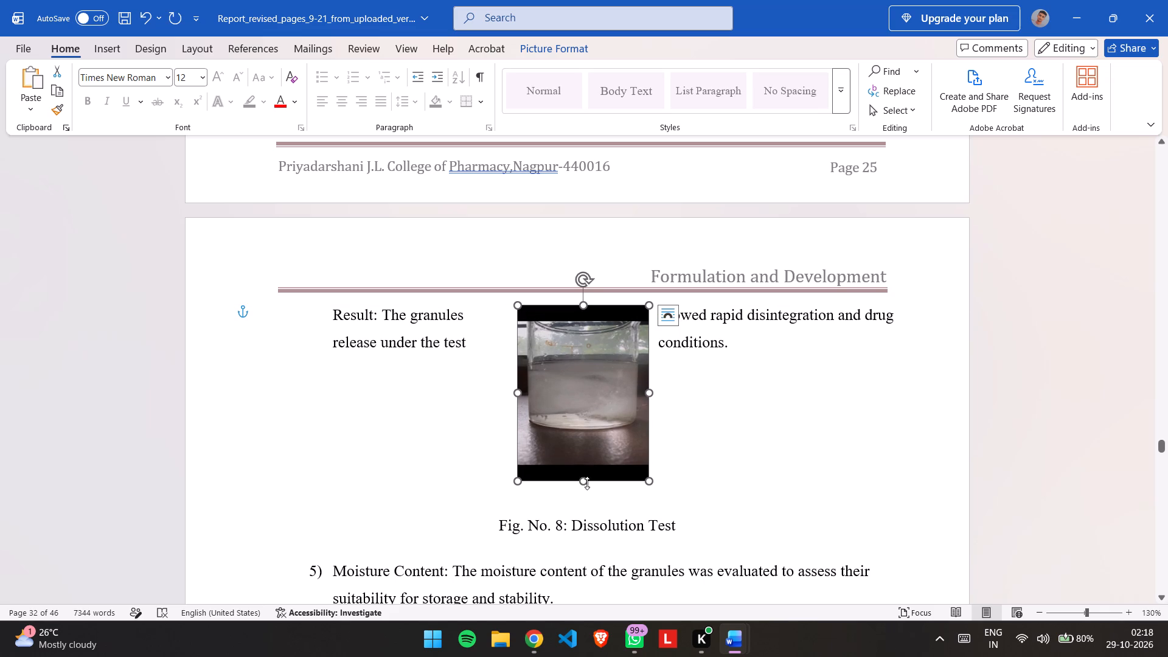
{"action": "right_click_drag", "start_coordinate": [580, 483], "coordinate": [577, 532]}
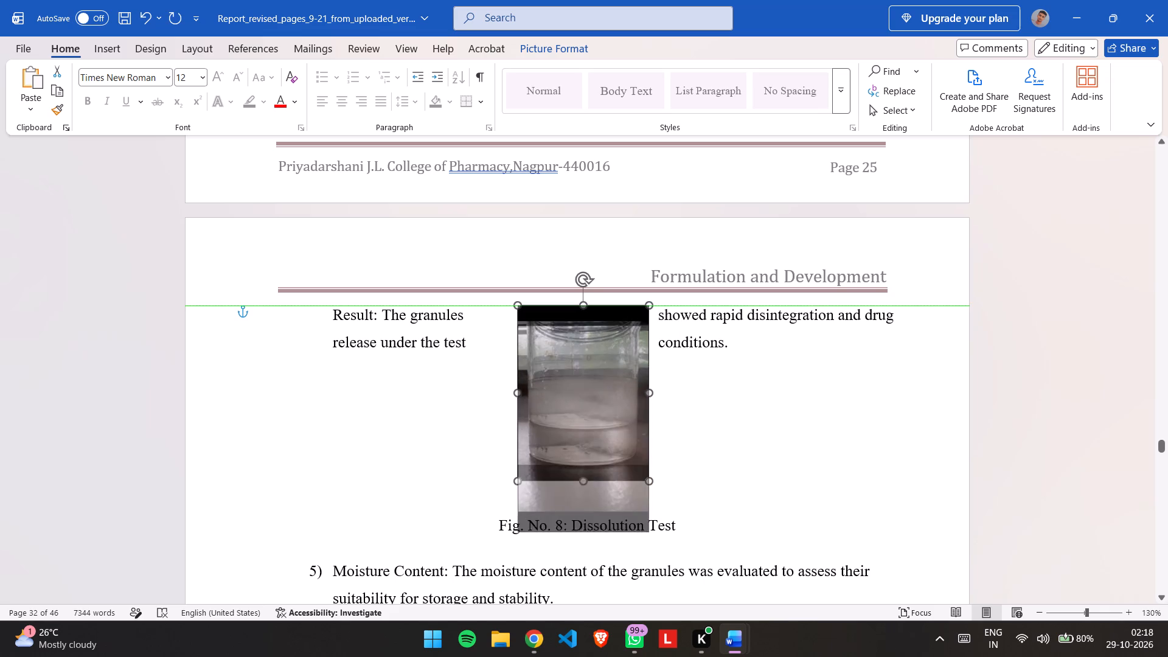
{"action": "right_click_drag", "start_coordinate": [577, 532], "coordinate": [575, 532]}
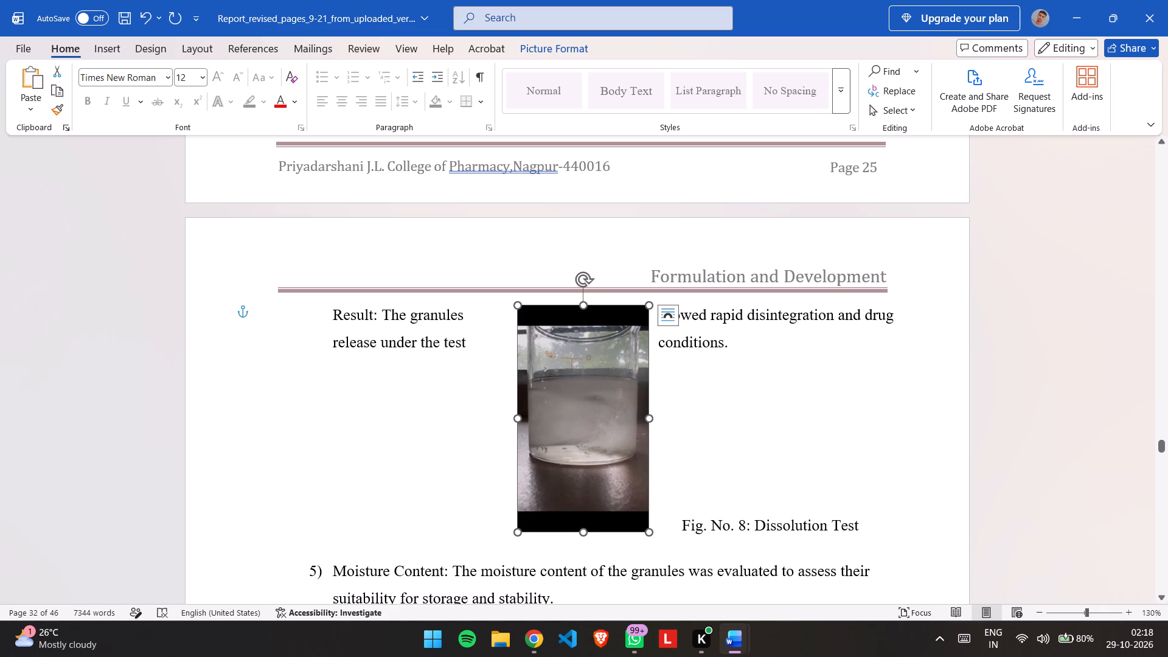
Delete the dissolution picture above the Fig. No. 8 caption.
{"action": "scroll", "coordinate": [501, 308], "scroll_direction": "down", "scroll_amount": 2}
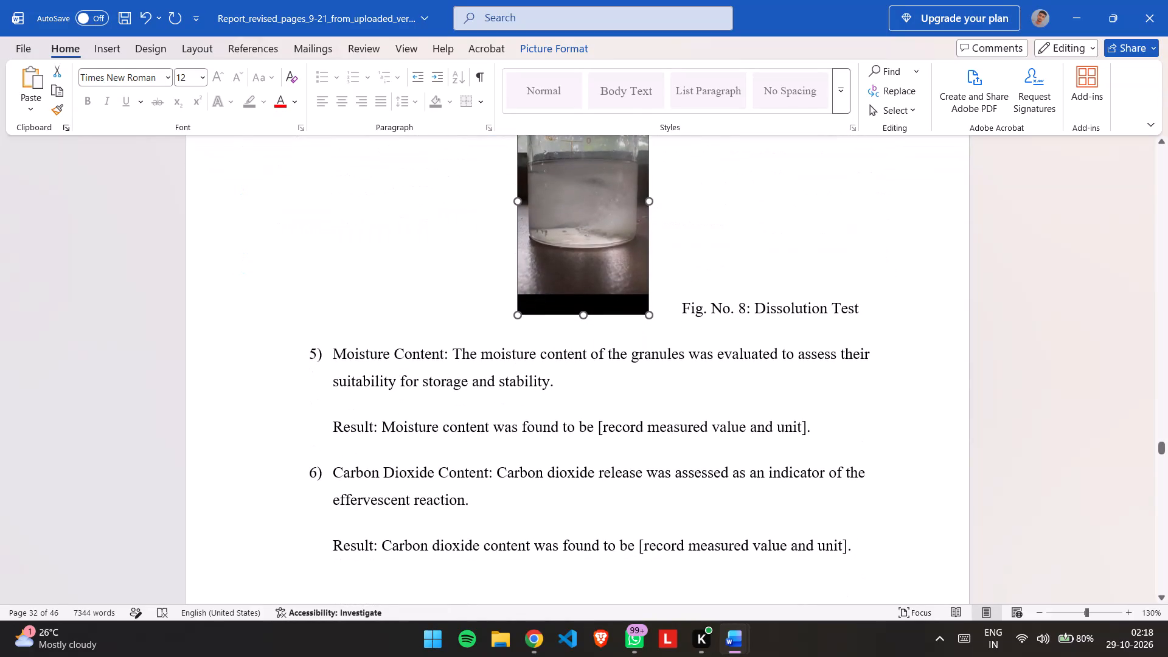
{"action": "left_click", "coordinate": [577, 271]}
{"action": "key", "text": "Delete"}
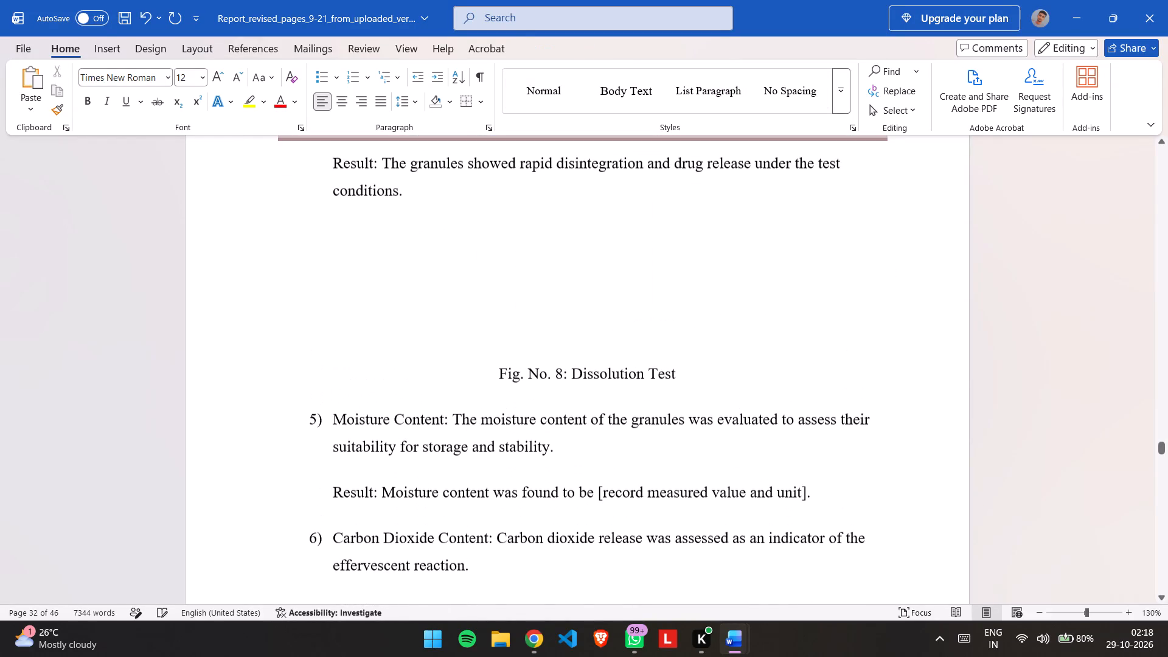
Replace the bracketed placeholder in the moisture content result with "0% to 5% by weight", keeping the final period.
{"action": "scroll", "coordinate": [565, 273], "scroll_direction": "down", "scroll_amount": 2}
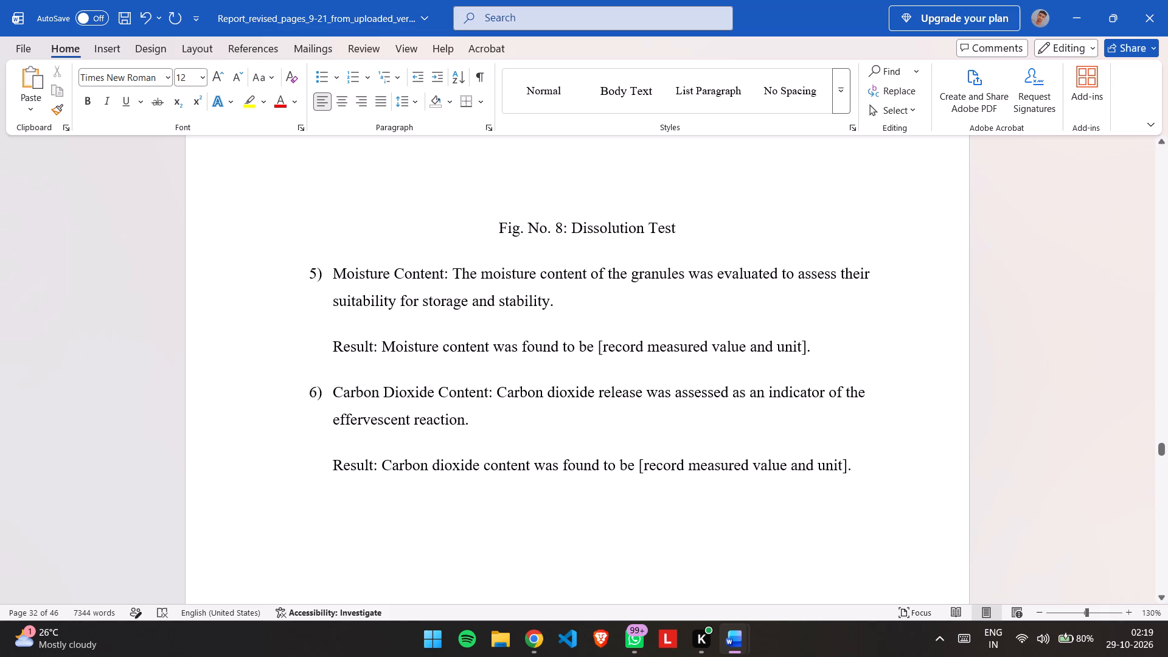
{"action": "left_click", "coordinate": [805, 355]}
{"action": "key", "text": "BackSpace"}
{"action": "scroll", "coordinate": [805, 355], "scroll_direction": "up", "scroll_amount": 1}
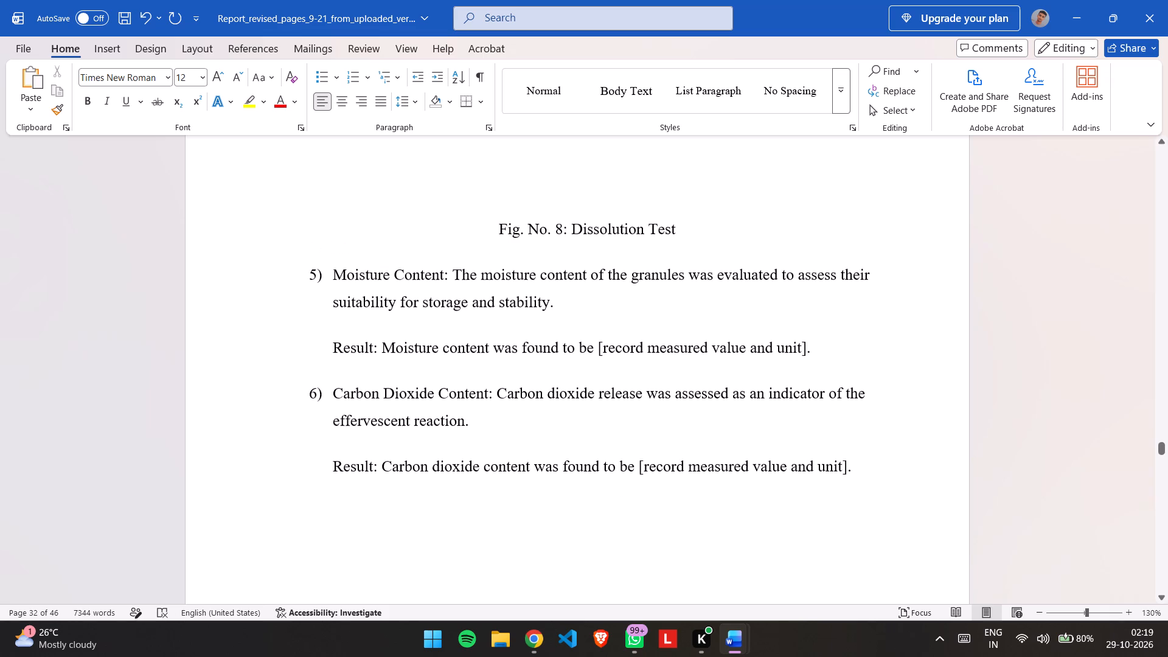
{"action": "scroll", "coordinate": [805, 355], "scroll_direction": "up", "scroll_amount": 1}
{"action": "scroll", "coordinate": [805, 355], "scroll_direction": "down", "scroll_amount": 1}
{"action": "left_click", "coordinate": [805, 435]}
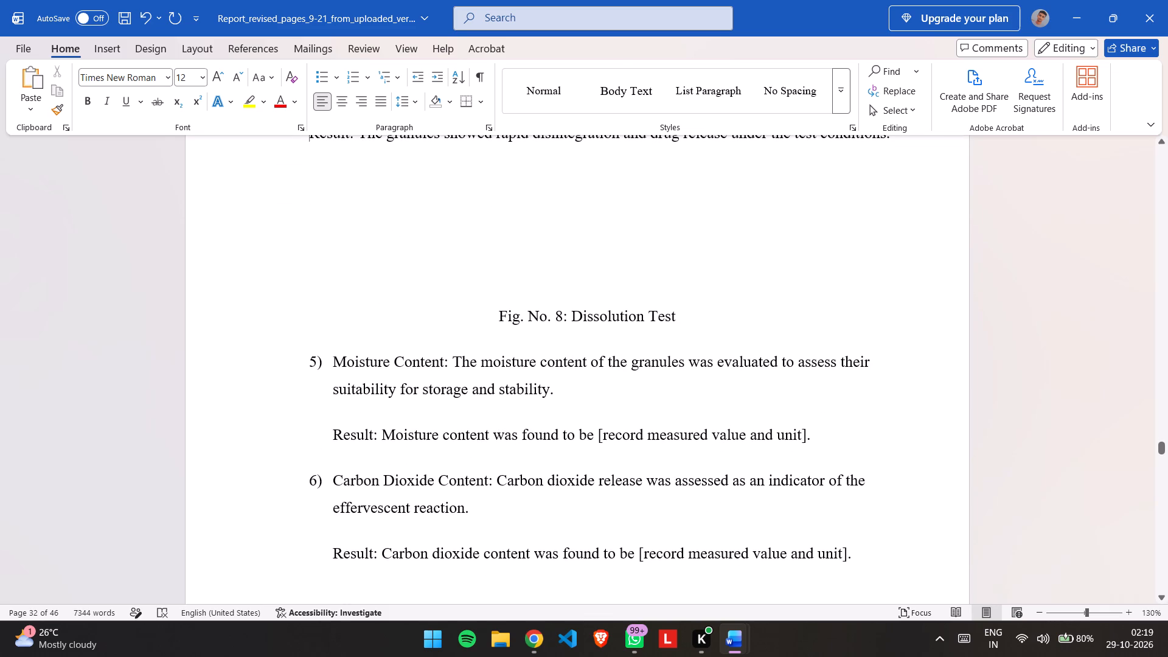
{"action": "left_click", "coordinate": [805, 435]}
{"action": "left_click", "coordinate": [805, 435]}
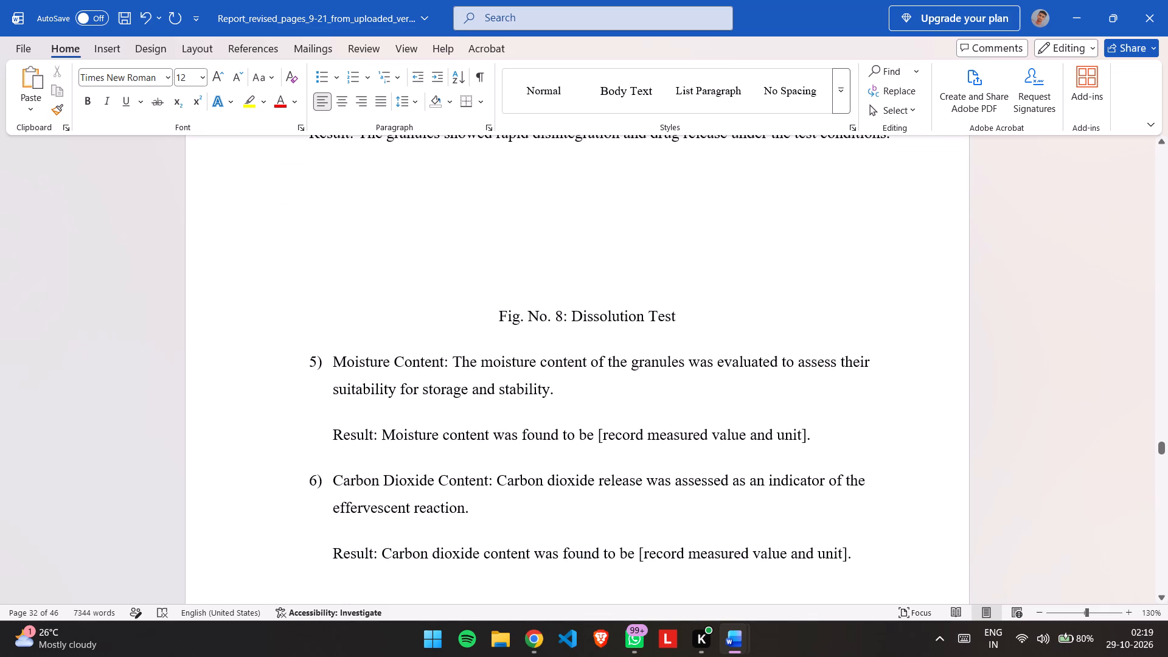
{"action": "left_click", "coordinate": [803, 434]}
{"action": "left_click", "coordinate": [792, 440]}
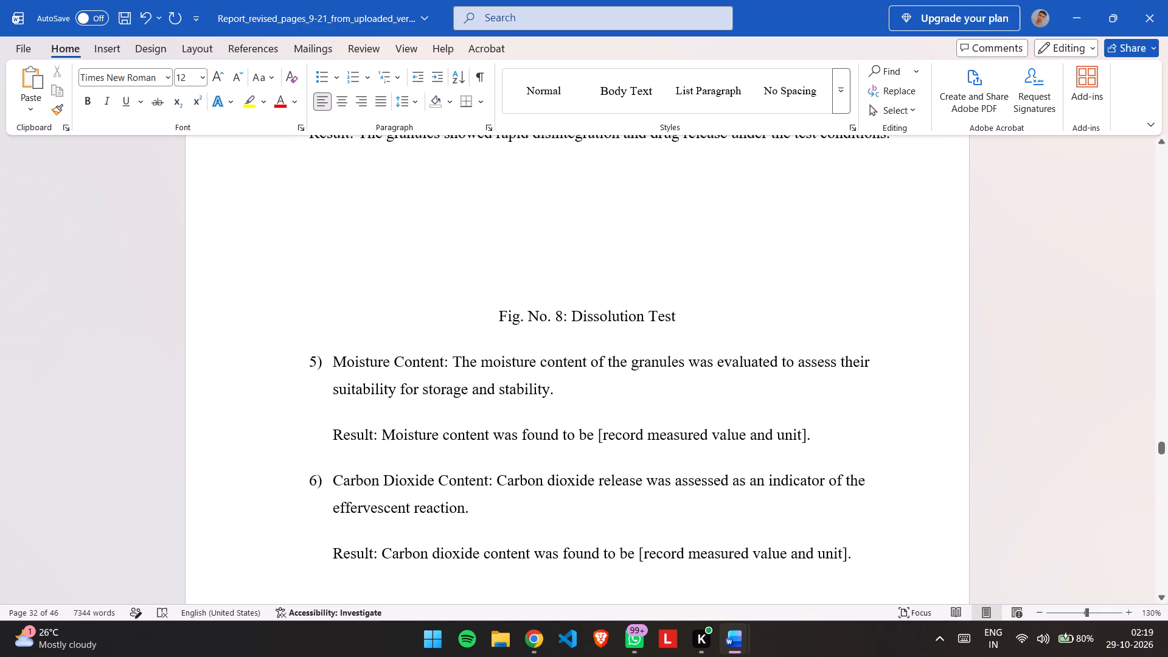
{"action": "double_click", "coordinate": [792, 440]}
{"action": "double_click", "coordinate": [766, 447]}
{"action": "left_click", "coordinate": [724, 449]}
{"action": "key", "text": "Right"}
{"action": "key", "text": "Right"}
{"action": "key", "text": "Right"}
{"action": "key", "text": "Right"}
{"action": "key", "text": "Right"}
{"action": "key", "text": "Right"}
{"action": "key", "text": "Right"}
{"action": "key", "text": "Right"}
{"action": "key", "text": "Right"}
{"action": "key", "text": "Right"}
{"action": "key", "text": "Right"}
{"action": "key", "text": "Right"}
{"action": "key", "text": "BackSpace"}
{"action": "key", "text": "Right"}
{"action": "key", "text": "BackSpace"}
{"action": "key", "text": "BackSpace"}
{"action": "key", "text": "BackSpace"}
{"action": "key", "text": "BackSpace"}
{"action": "key", "text": "BackSpace"}
{"action": "key", "text": "BackSpace"}
{"action": "key", "text": "BackSpace"}
{"action": "key", "text": "BackSpace"}
{"action": "key", "text": "BackSpace"}
{"action": "key", "text": "BackSpace"}
{"action": "key", "text": "BackSpace"}
{"action": "key", "text": "BackSpace"}
{"action": "key", "text": "BackSpace"}
{"action": "key", "text": "BackSpace"}
{"action": "key", "text": "BackSpace"}
{"action": "key", "text": "BackSpace"}
{"action": "key", "text": "BackSpace"}
{"action": "key", "text": "BackSpace"}
{"action": "key", "text": "BackSpace"}
{"action": "key", "text": "BackSpace"}
{"action": "key", "text": "BackSpace"}
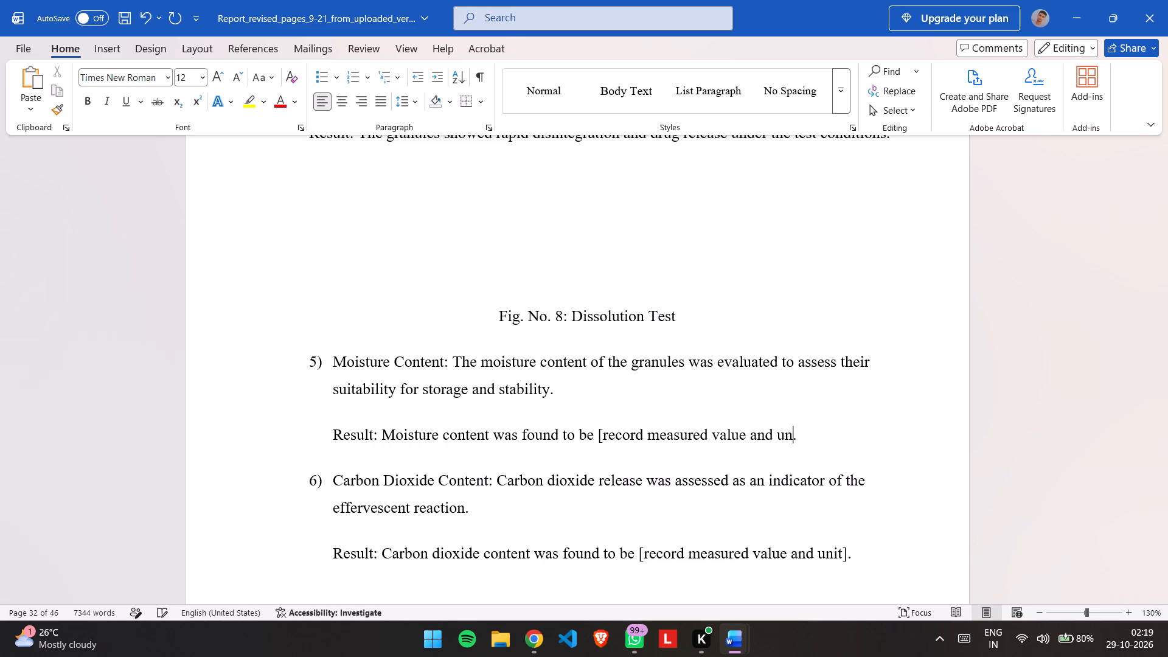
{"action": "key", "text": "BackSpace"}
{"action": "key", "text": "BackSpace"}
{"action": "key", "text": "BackSpace"}
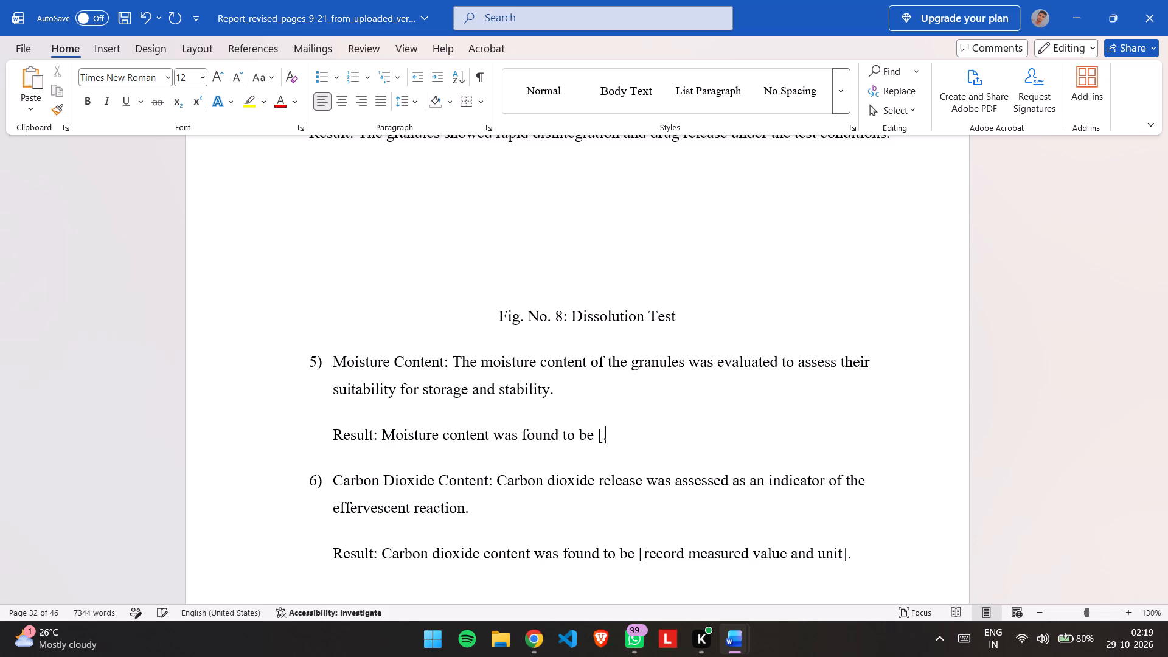
{"action": "key", "text": "BackSpace"}
{"action": "key", "text": "BackSpace"}
{"action": "key", "text": "space"}
{"action": "key", "text": "0"}
{"action": "key", "text": "shift+percent"}
{"action": "key", "text": "space"}
{"action": "key", "text": "y"}
{"action": "key", "text": "BackSpace"}
{"action": "type", "text": "to"}
{"action": "key", "text": "space"}
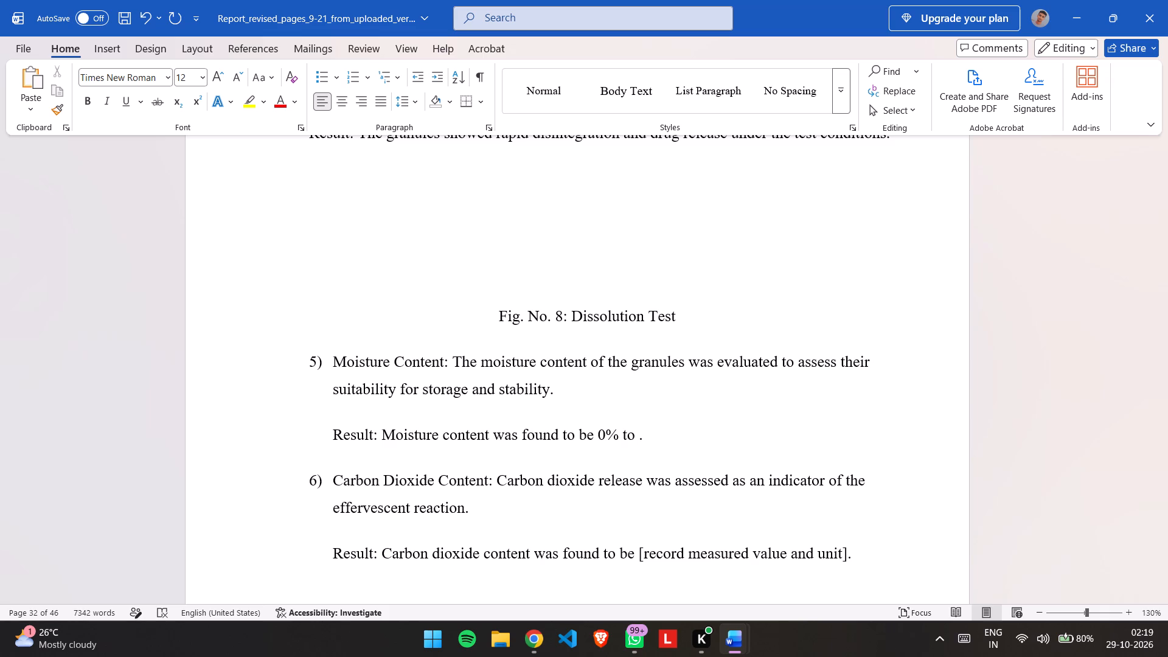
{"action": "key", "text": "5"}
{"action": "key", "text": "shift+percent"}
{"action": "key", "text": "space"}
{"action": "type", "text": "by"}
{"action": "key", "text": "space"}
{"action": "type", "text": "weight"}
{"action": "key", "text": "Right"}
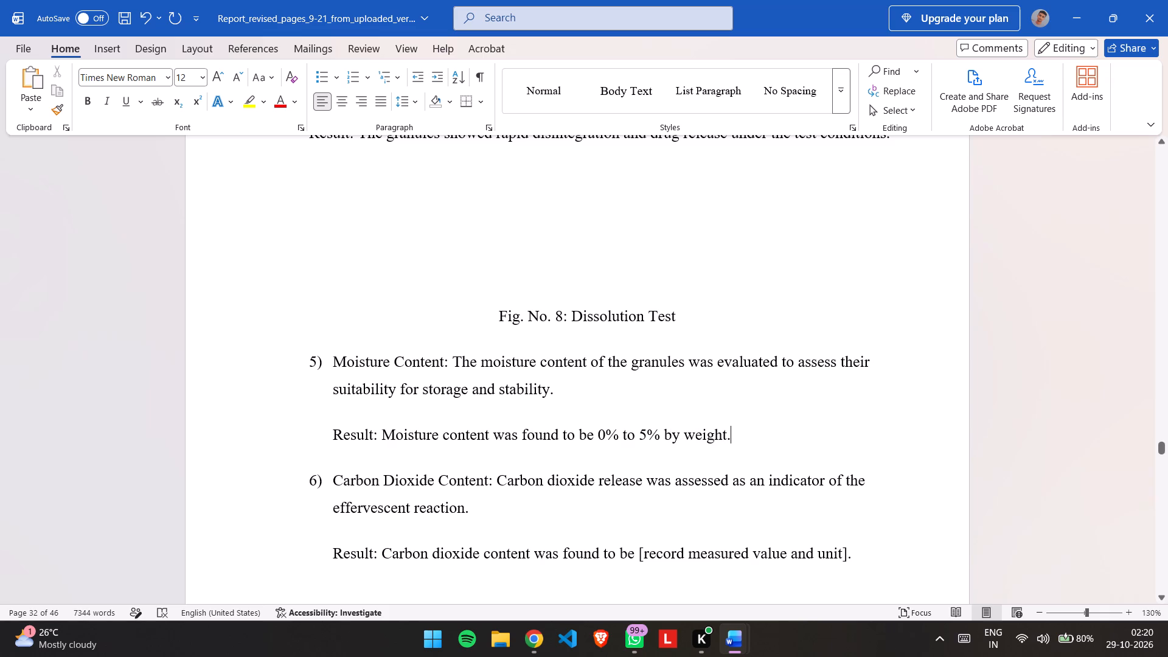
Replace the bracketed placeholder in the carbon dioxide content result with "about 5.3 to 8.8 mm/g", keeping the final period.
{"action": "scroll", "coordinate": [733, 335], "scroll_direction": "down", "scroll_amount": 1}
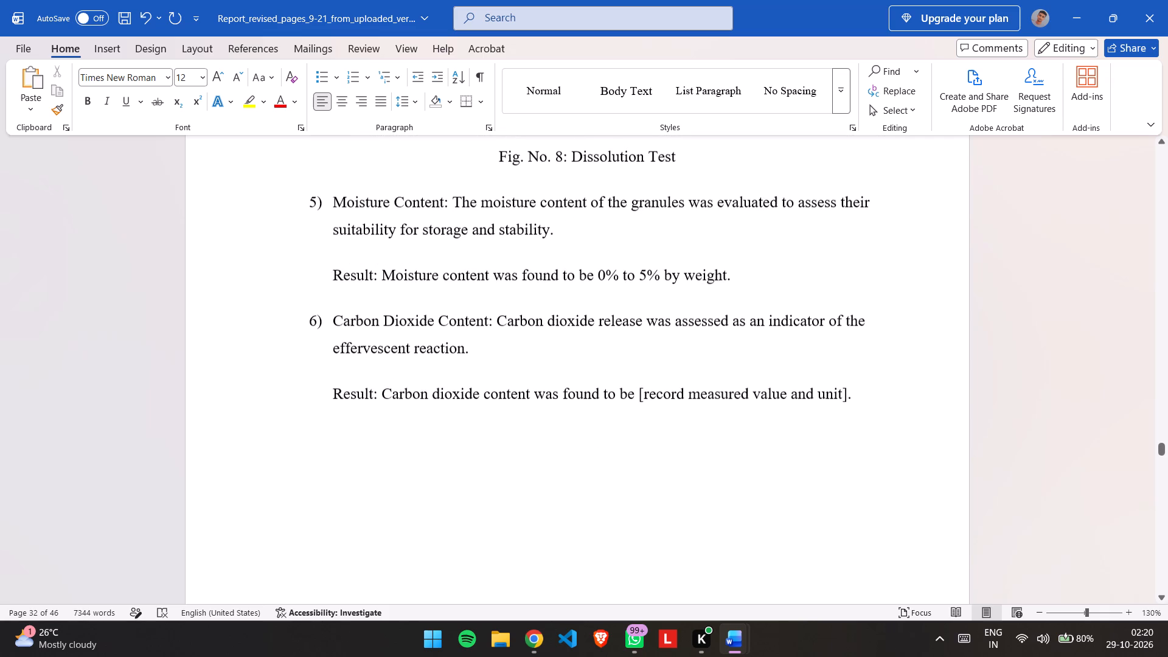
{"action": "scroll", "coordinate": [733, 335], "scroll_direction": "down", "scroll_amount": 1}
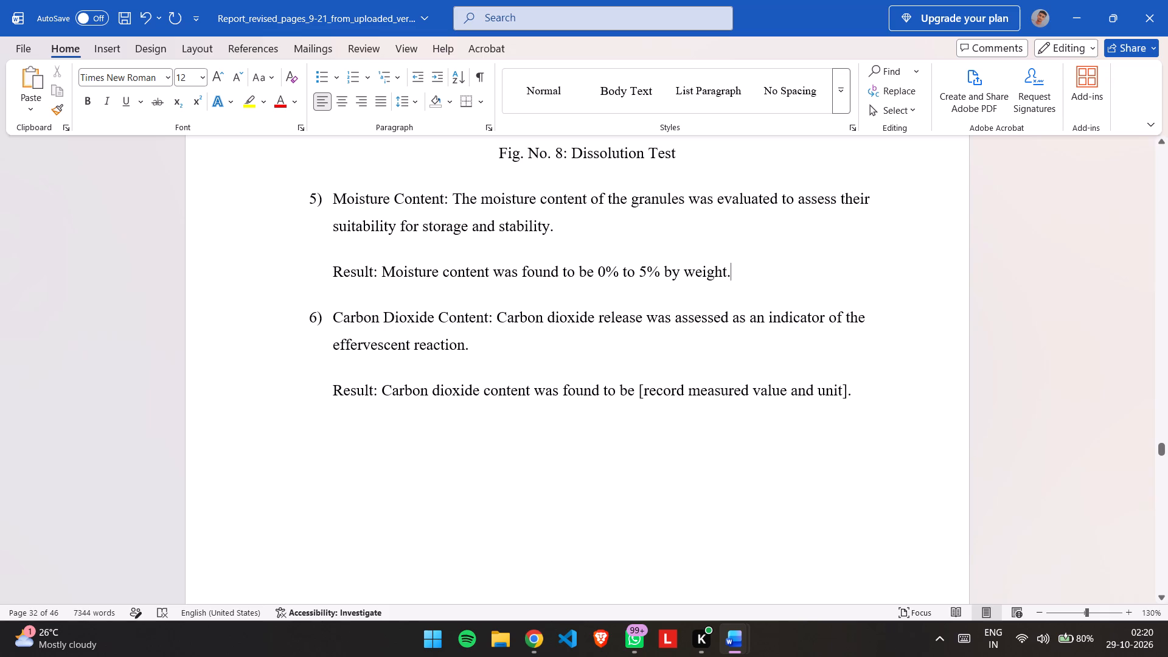
{"action": "left_click", "coordinate": [848, 391]}
{"action": "key", "text": "BackSpace"}
{"action": "key", "text": "BackSpace"}
{"action": "key", "text": "BackSpace"}
{"action": "key", "text": "BackSpace"}
{"action": "key", "text": "BackSpace"}
{"action": "key", "text": "BackSpace"}
{"action": "key", "text": "BackSpace"}
{"action": "key", "text": "BackSpace"}
{"action": "key", "text": "BackSpace"}
{"action": "key", "text": "BackSpace"}
{"action": "key", "text": "BackSpace"}
{"action": "key", "text": "BackSpace"}
{"action": "key", "text": "BackSpace"}
{"action": "key", "text": "BackSpace"}
{"action": "key", "text": "BackSpace"}
{"action": "key", "text": "BackSpace"}
{"action": "key", "text": "BackSpace"}
{"action": "key", "text": "BackSpace"}
{"action": "key", "text": "BackSpace"}
{"action": "key", "text": "BackSpace"}
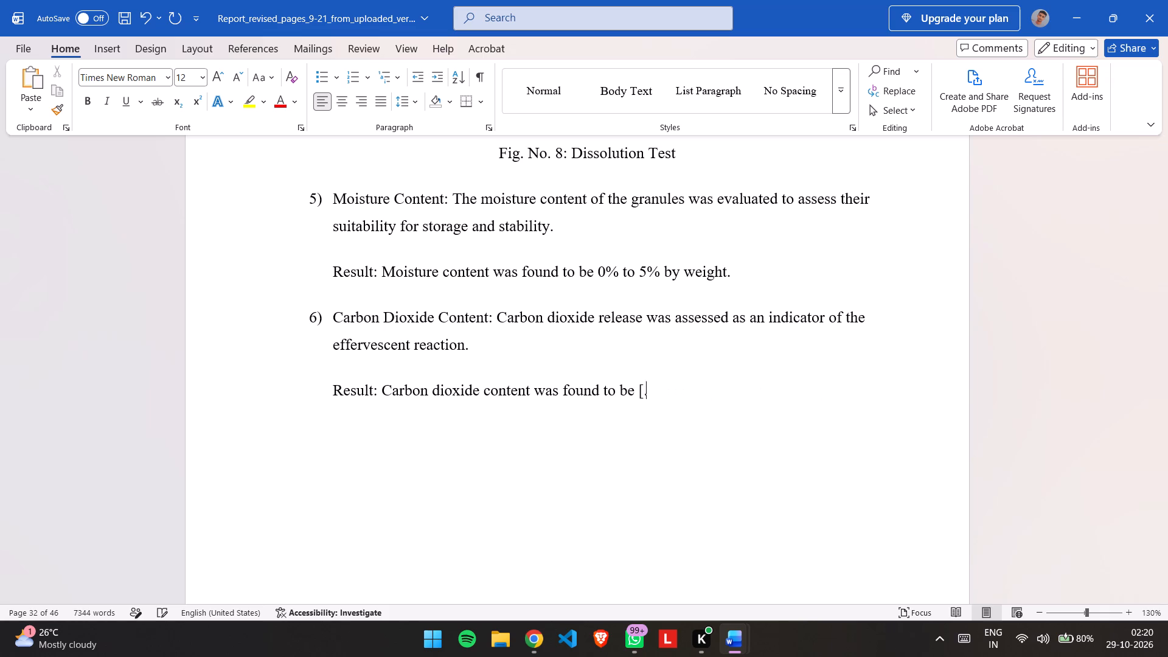
{"action": "key", "text": "BackSpace"}
{"action": "type", "text": "e"}
{"action": "key", "text": "space"}
{"action": "type", "text": "about"}
{"action": "key", "text": "space"}
{"action": "type", "text": "5.3"}
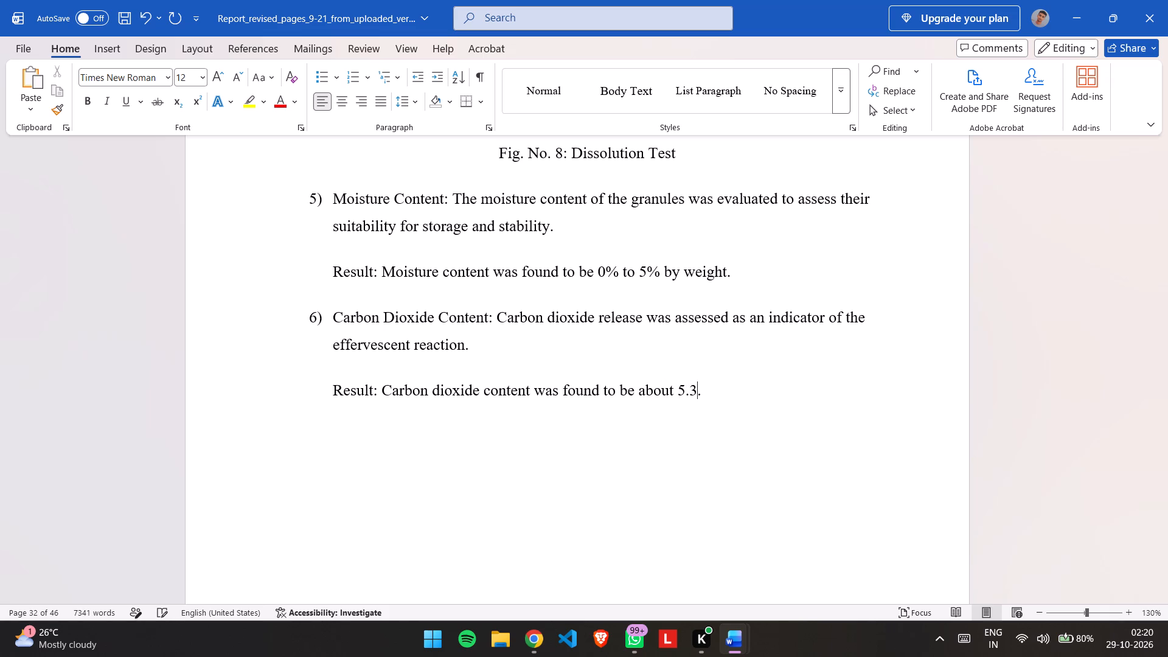
{"action": "key", "text": "space"}
{"action": "type", "text": "to"}
{"action": "key", "text": "space"}
{"action": "type", "text": "8.8"}
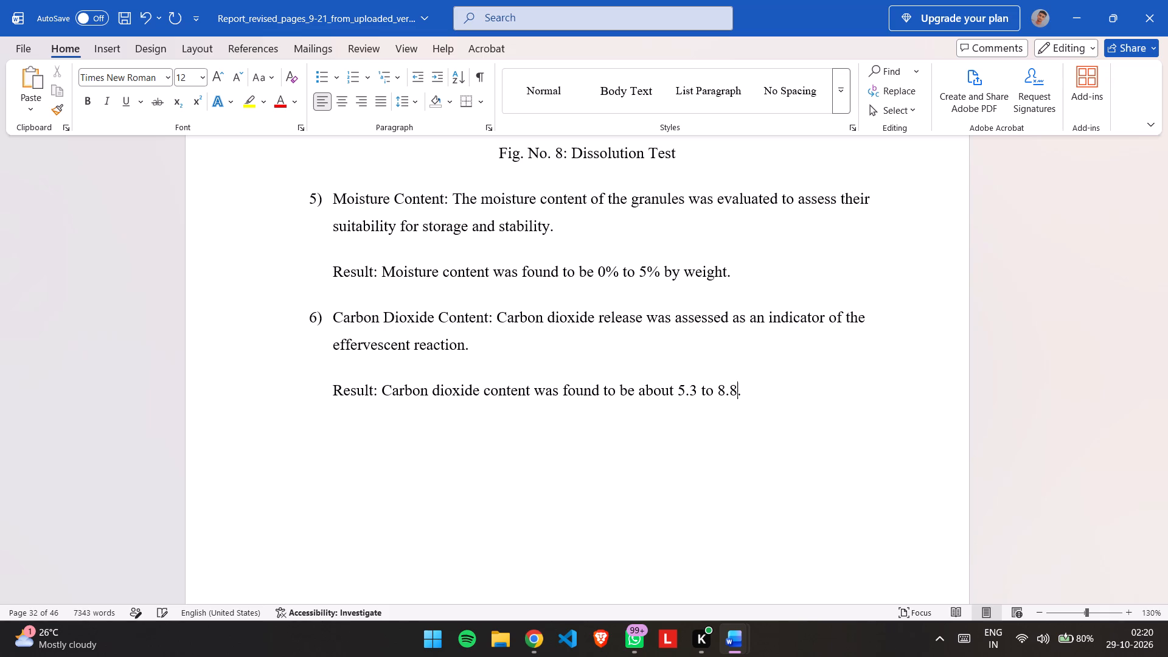
{"action": "key", "text": "space"}
{"action": "type", "text": "mm"}
{"action": "key", "text": "slash"}
{"action": "key", "text": "g"}
{"action": "key", "text": "space"}
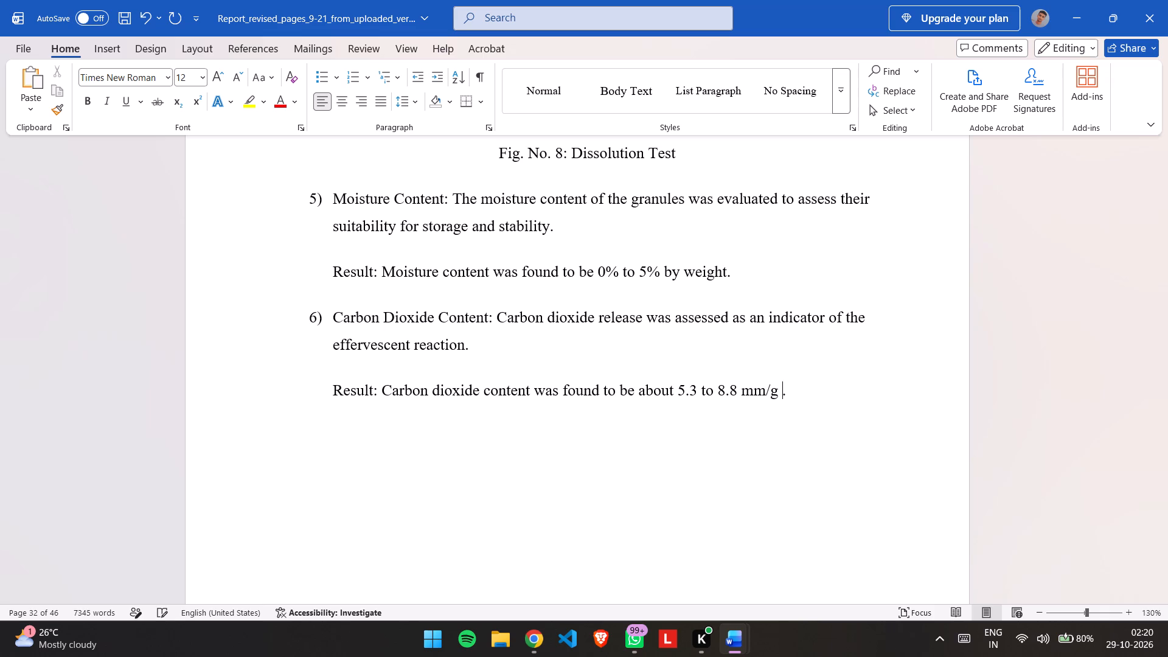
{"action": "key", "text": "BackSpace"}
{"action": "left_click", "coordinate": [823, 415]}
Review the Results of Evaluated Parameters section from Physical Appearance through Carbon Dioxide Content, including the start of the Floating Gel section.
{"action": "scroll", "coordinate": [823, 415], "scroll_direction": "down", "scroll_amount": 1}
{"action": "scroll", "coordinate": [823, 415], "scroll_direction": "up", "scroll_amount": 1}
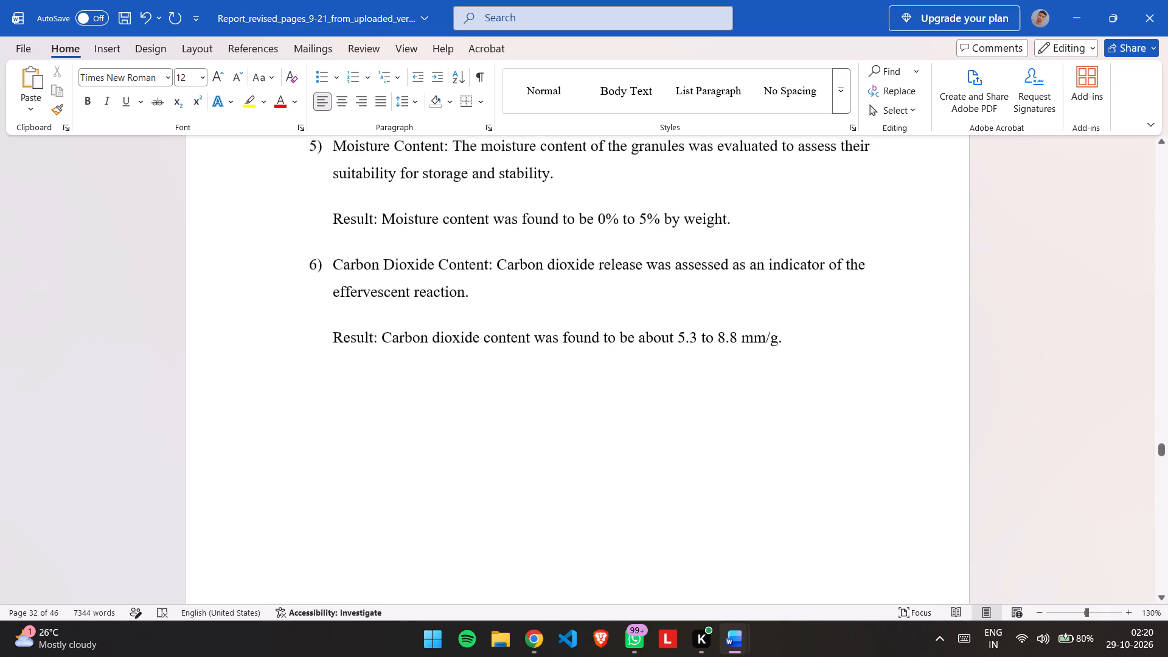
{"action": "scroll", "coordinate": [823, 415], "scroll_direction": "up", "scroll_amount": 3}
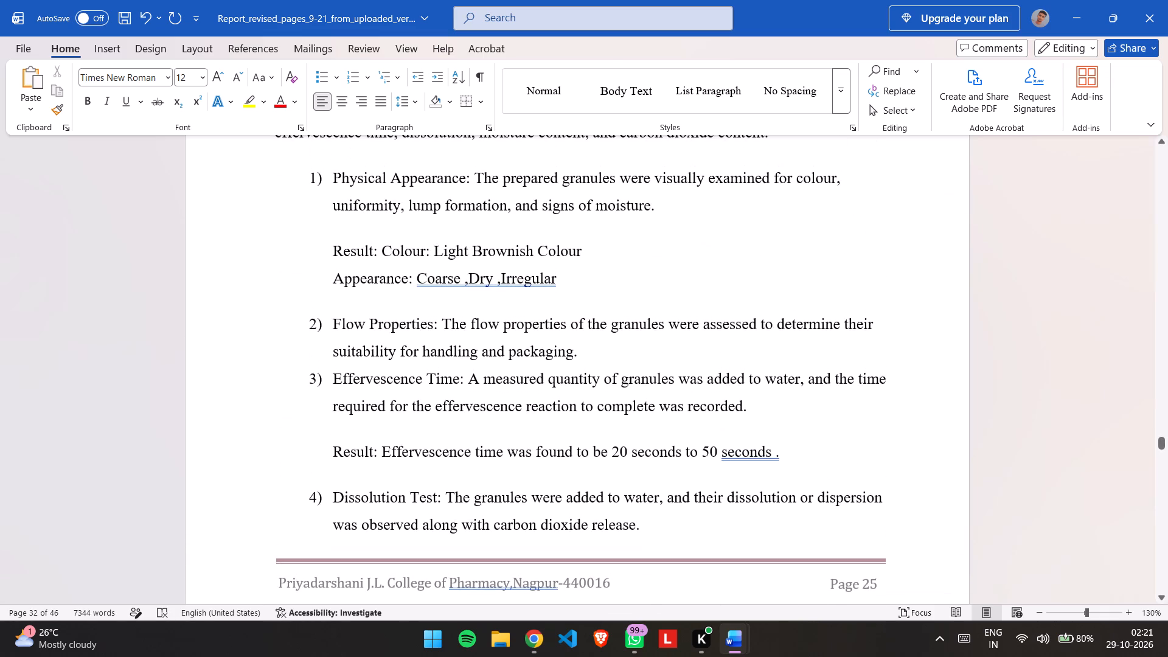
{"action": "scroll", "coordinate": [823, 415], "scroll_direction": "down", "scroll_amount": 1}
{"action": "scroll", "coordinate": [823, 415], "scroll_direction": "up", "scroll_amount": 1}
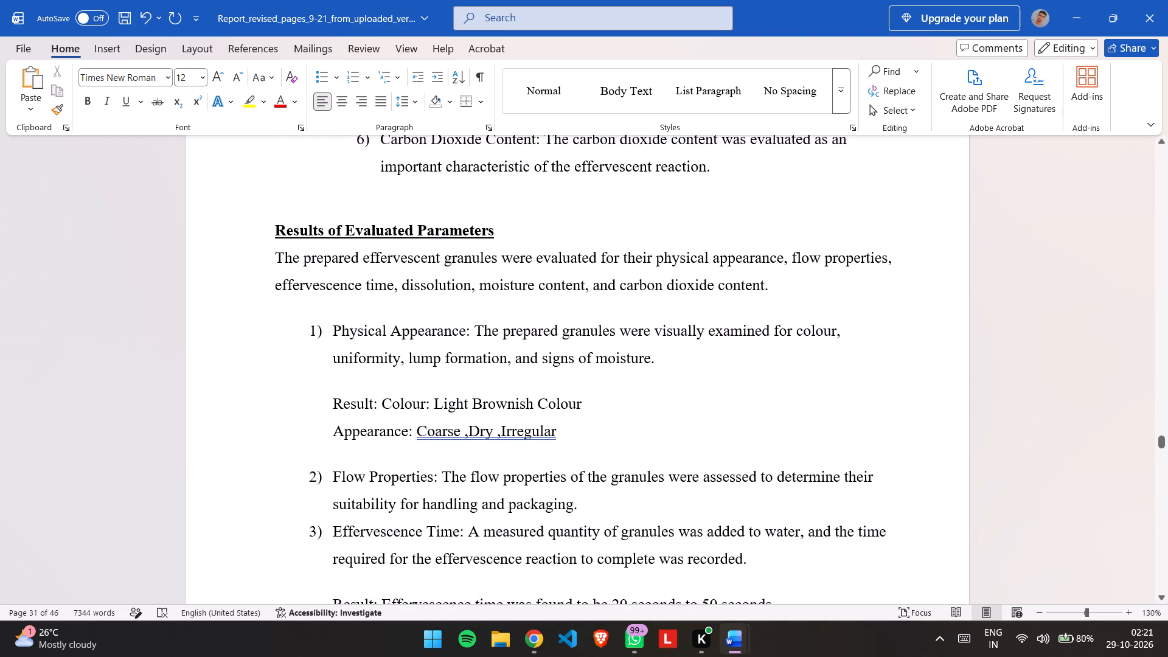
{"action": "scroll", "coordinate": [823, 415], "scroll_direction": "down", "scroll_amount": 5}
{"action": "scroll", "coordinate": [823, 415], "scroll_direction": "up", "scroll_amount": 1}
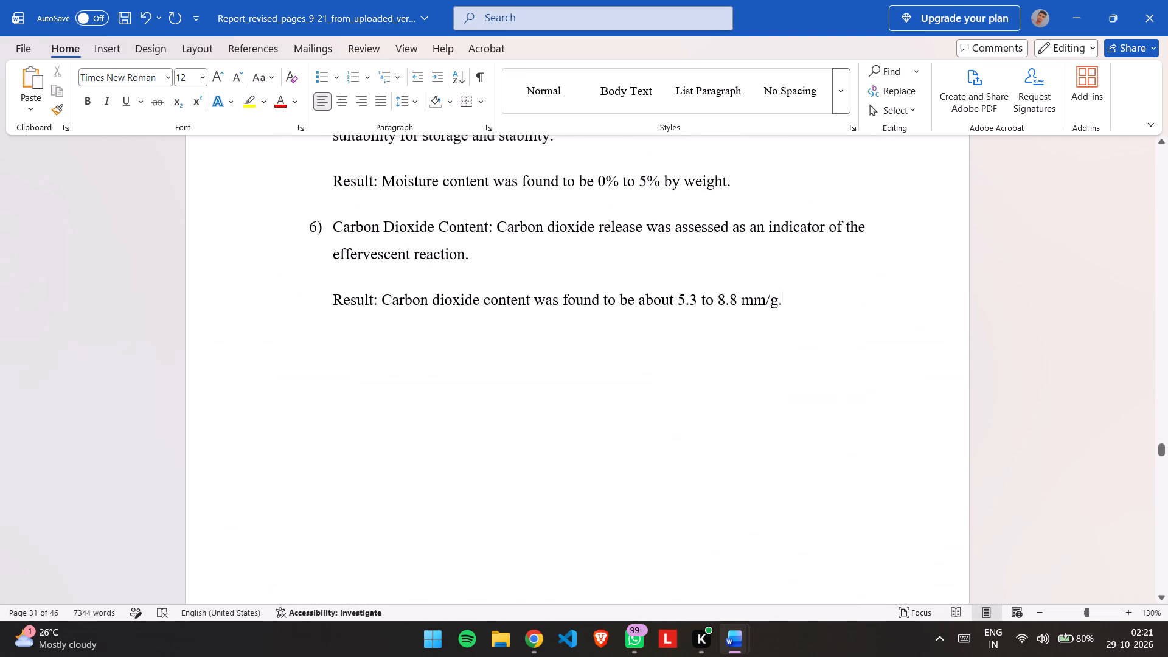
{"action": "scroll", "coordinate": [823, 415], "scroll_direction": "down", "scroll_amount": 2}
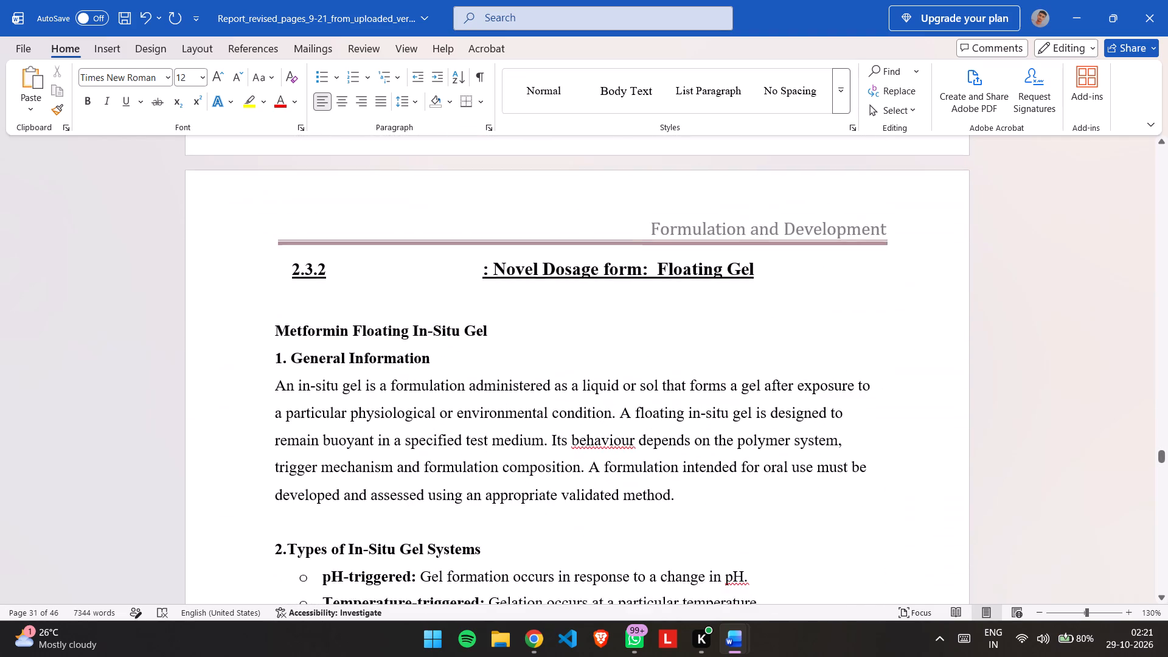
{"action": "scroll", "coordinate": [823, 415], "scroll_direction": "up", "scroll_amount": 3}
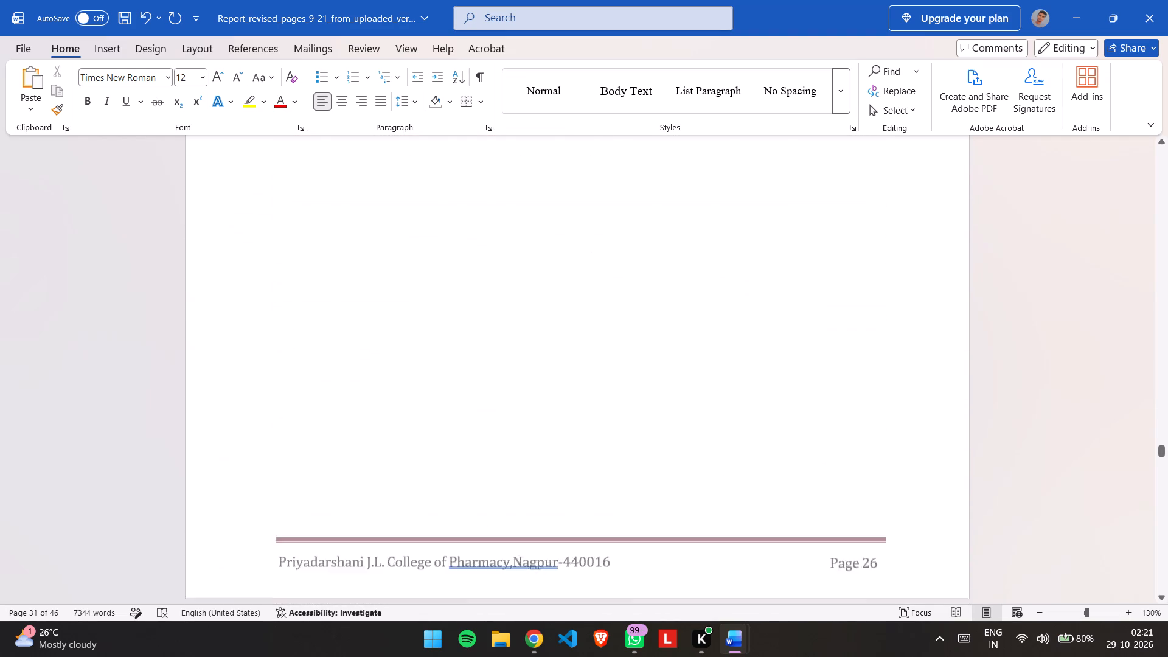
{"action": "scroll", "coordinate": [823, 415], "scroll_direction": "up", "scroll_amount": 3}
{"action": "scroll", "coordinate": [823, 415], "scroll_direction": "down", "scroll_amount": 3}
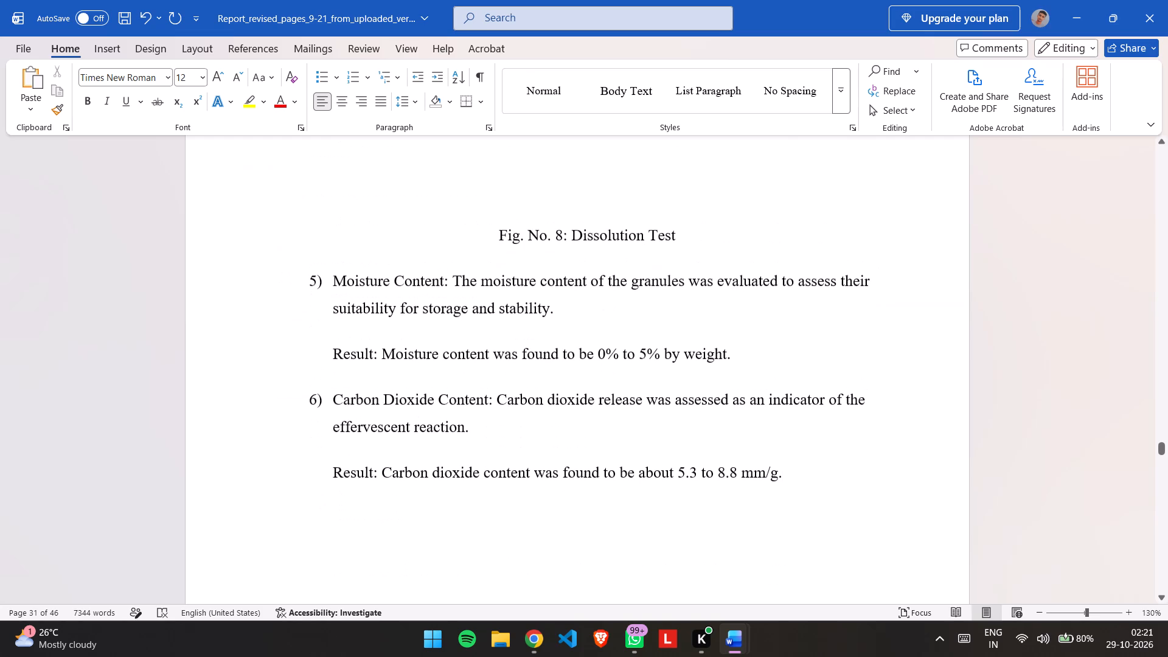
Return to the Fig. No. 8 dissolution test area and open the picture source choices for inserting a picture.
{"action": "scroll", "coordinate": [823, 415], "scroll_direction": "up", "scroll_amount": 2}
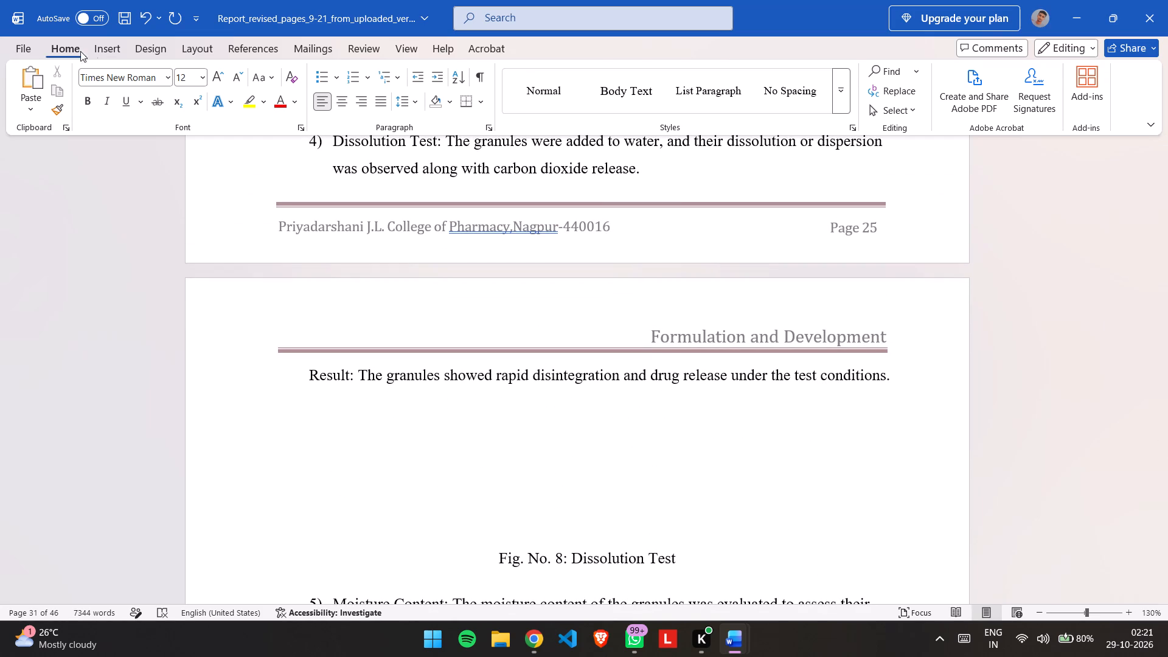
{"action": "left_click", "coordinate": [120, 40]}
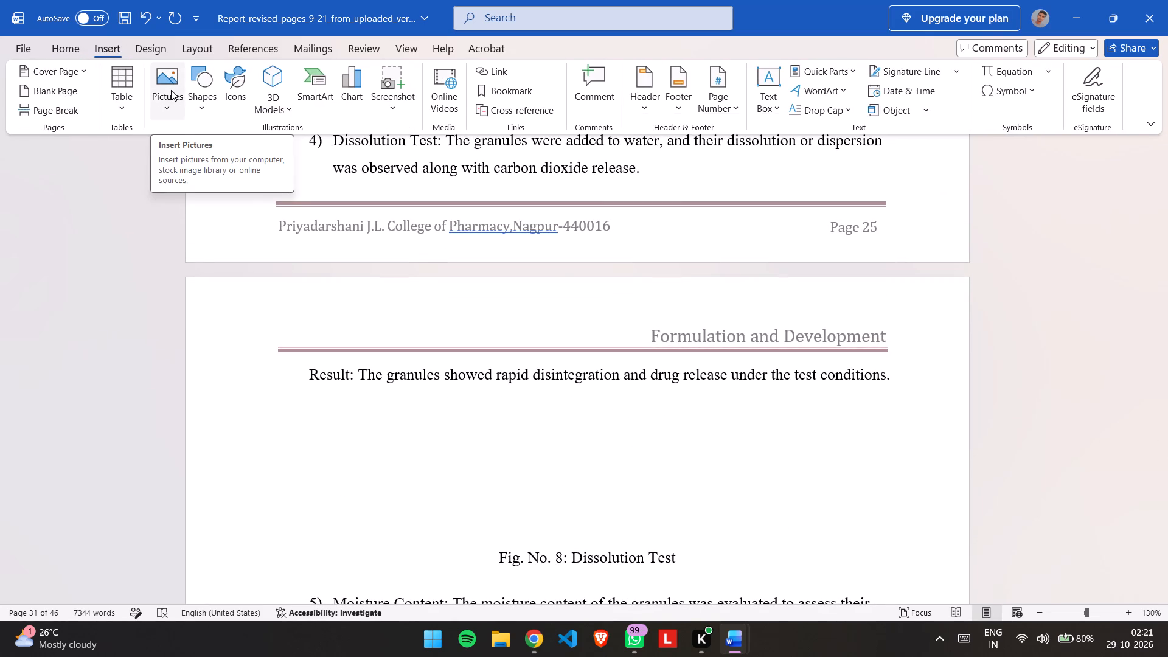
{"action": "left_click", "coordinate": [171, 90]}
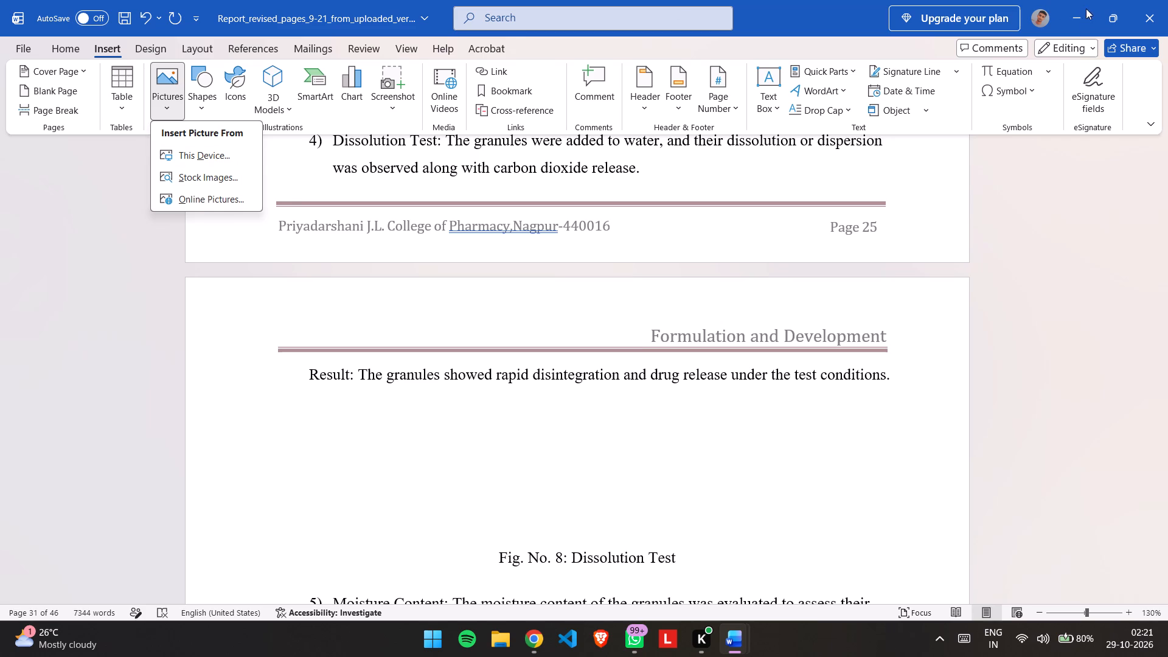
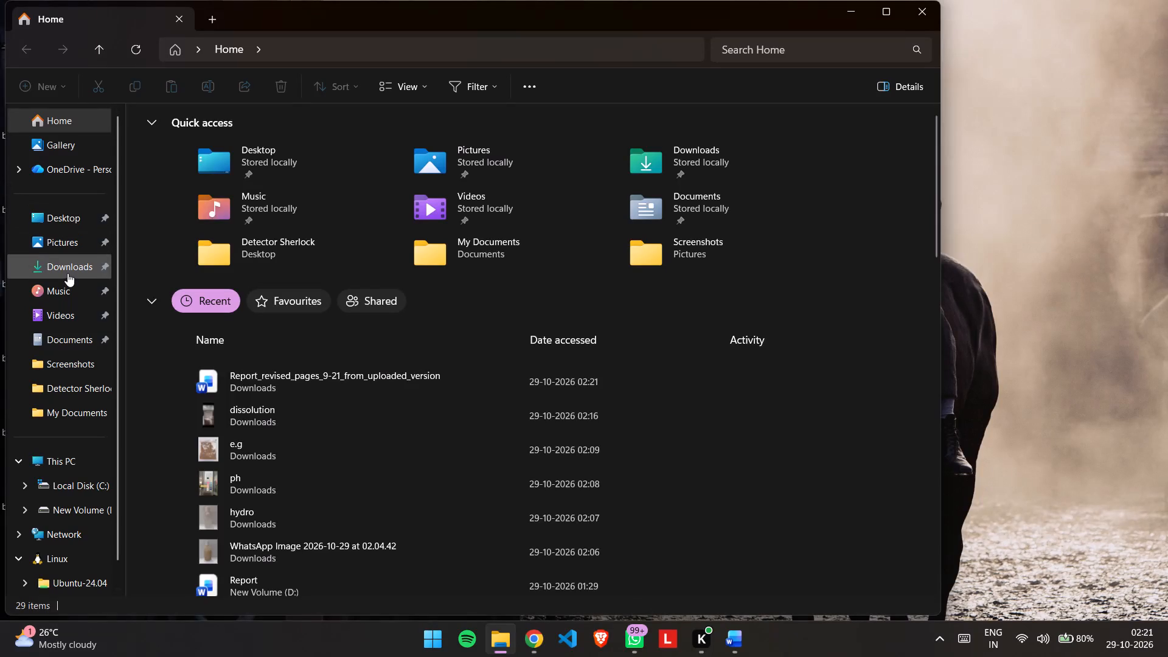
Open the dissolution picture from the Downloads folder for viewing.
{"action": "left_click", "coordinate": [68, 274]}
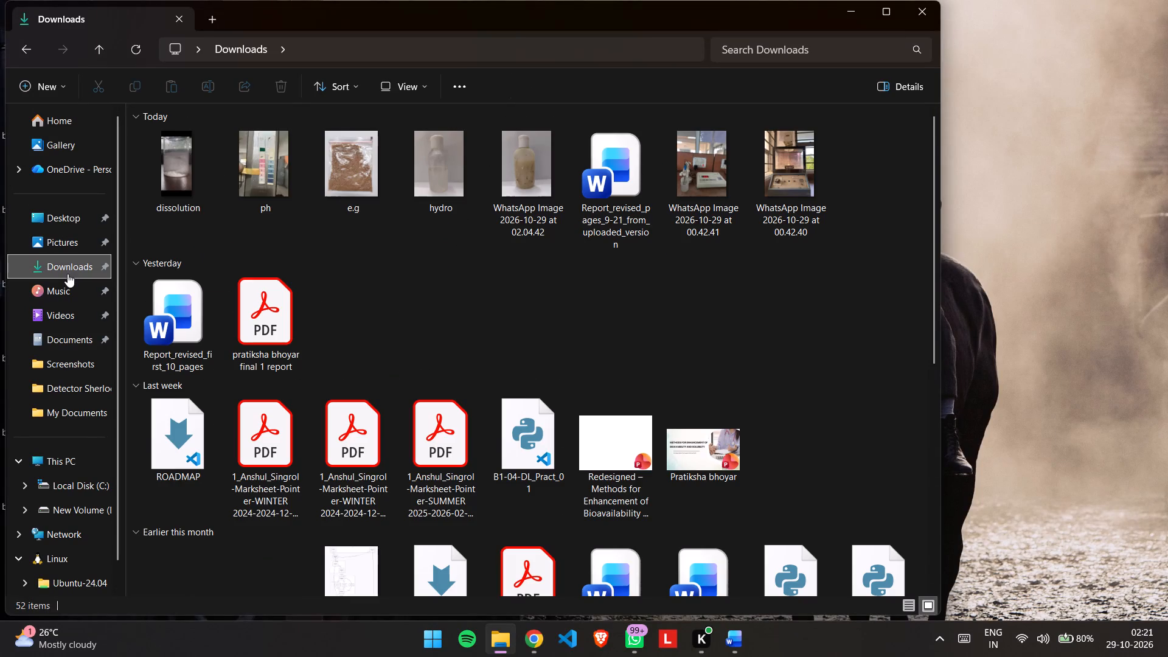
{"action": "double_click", "coordinate": [140, 195]}
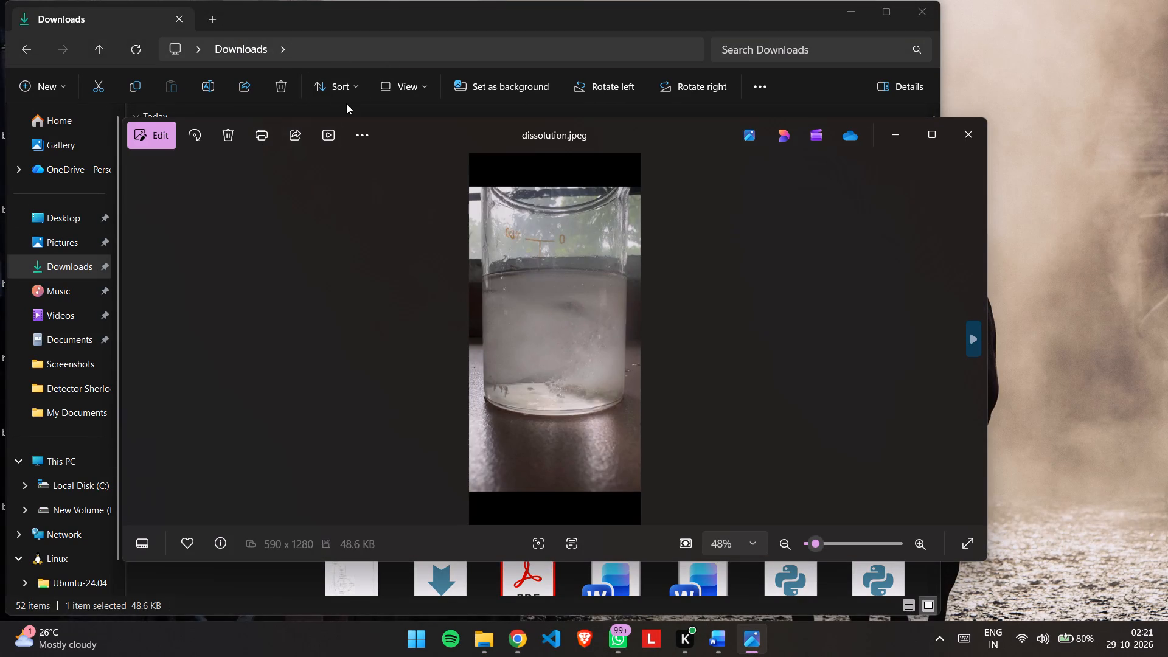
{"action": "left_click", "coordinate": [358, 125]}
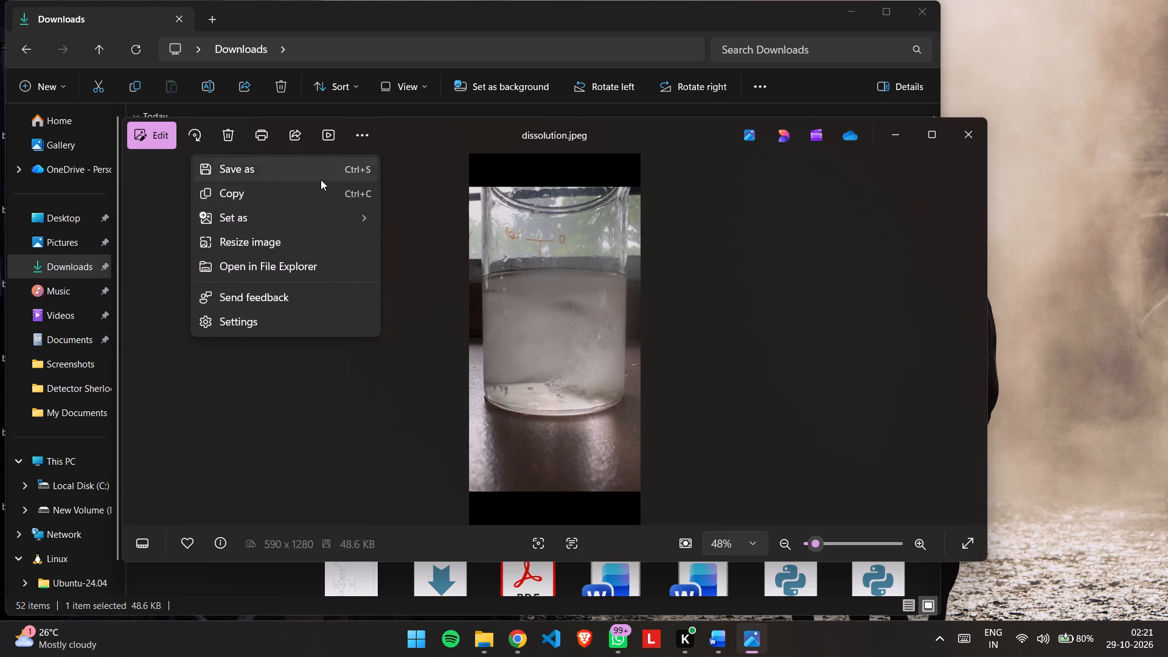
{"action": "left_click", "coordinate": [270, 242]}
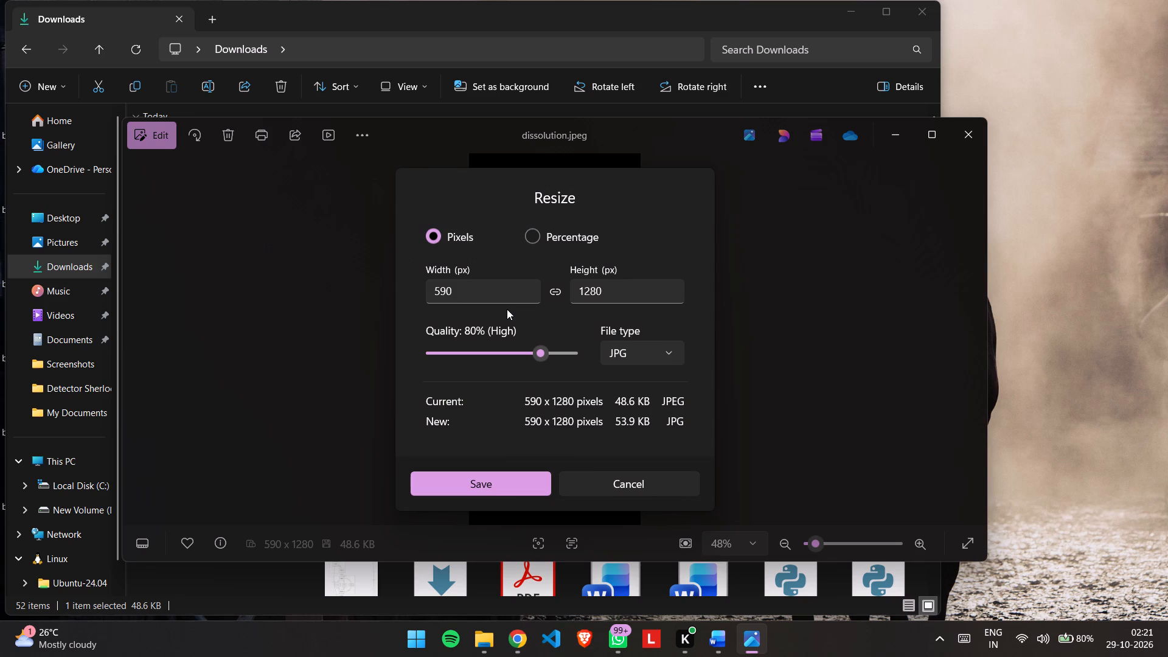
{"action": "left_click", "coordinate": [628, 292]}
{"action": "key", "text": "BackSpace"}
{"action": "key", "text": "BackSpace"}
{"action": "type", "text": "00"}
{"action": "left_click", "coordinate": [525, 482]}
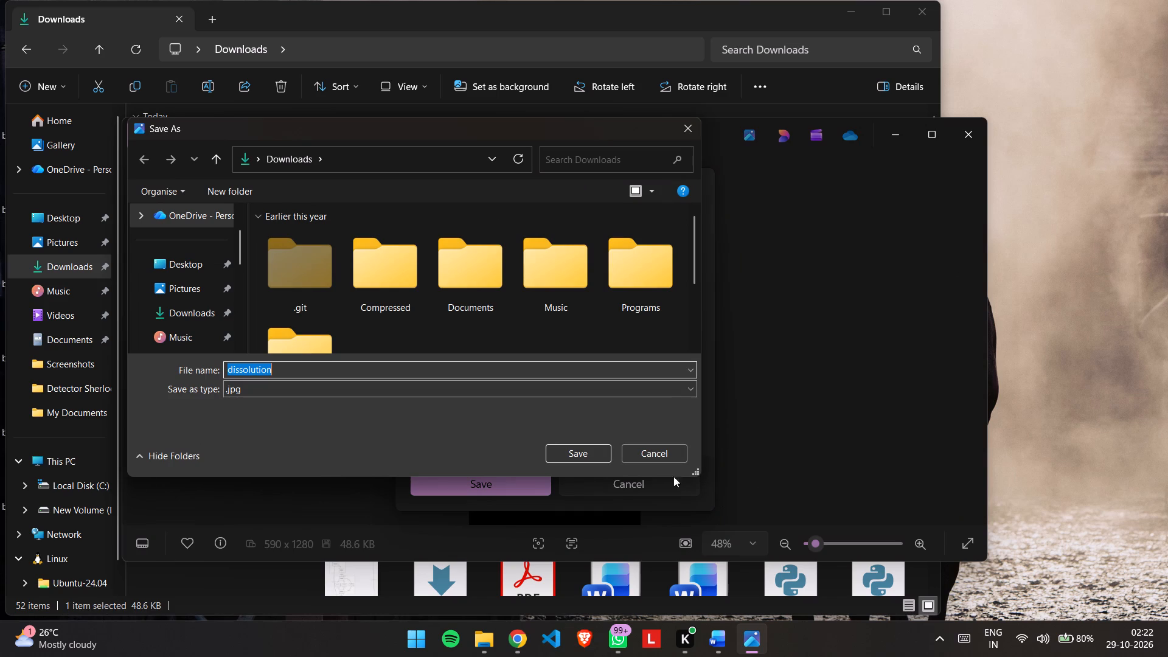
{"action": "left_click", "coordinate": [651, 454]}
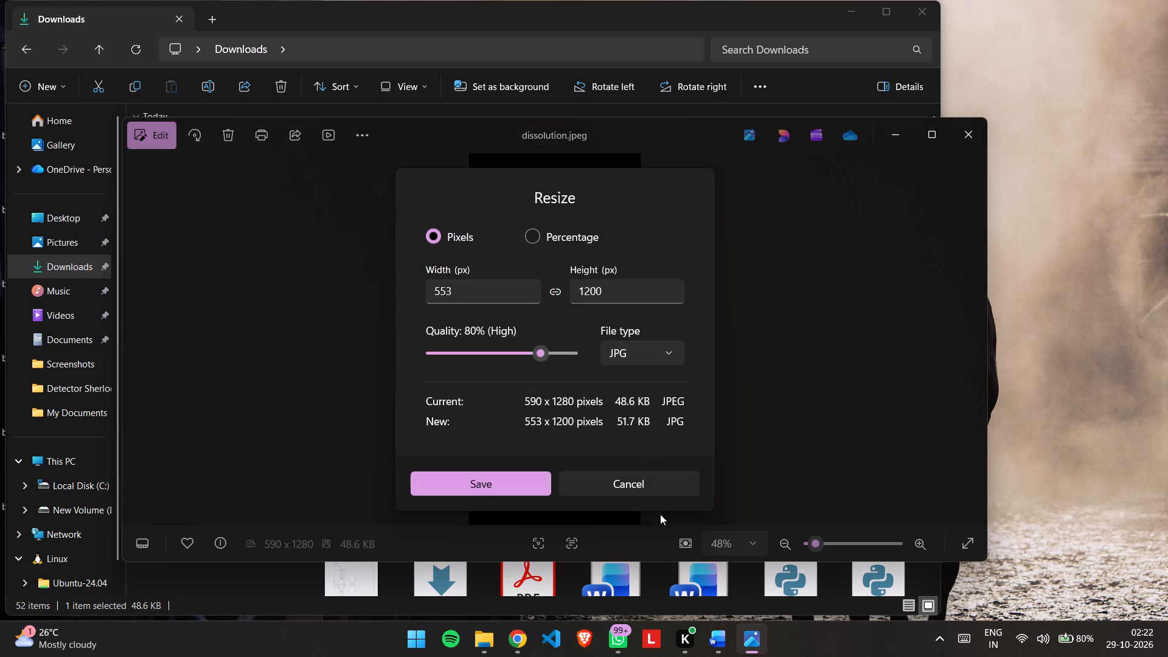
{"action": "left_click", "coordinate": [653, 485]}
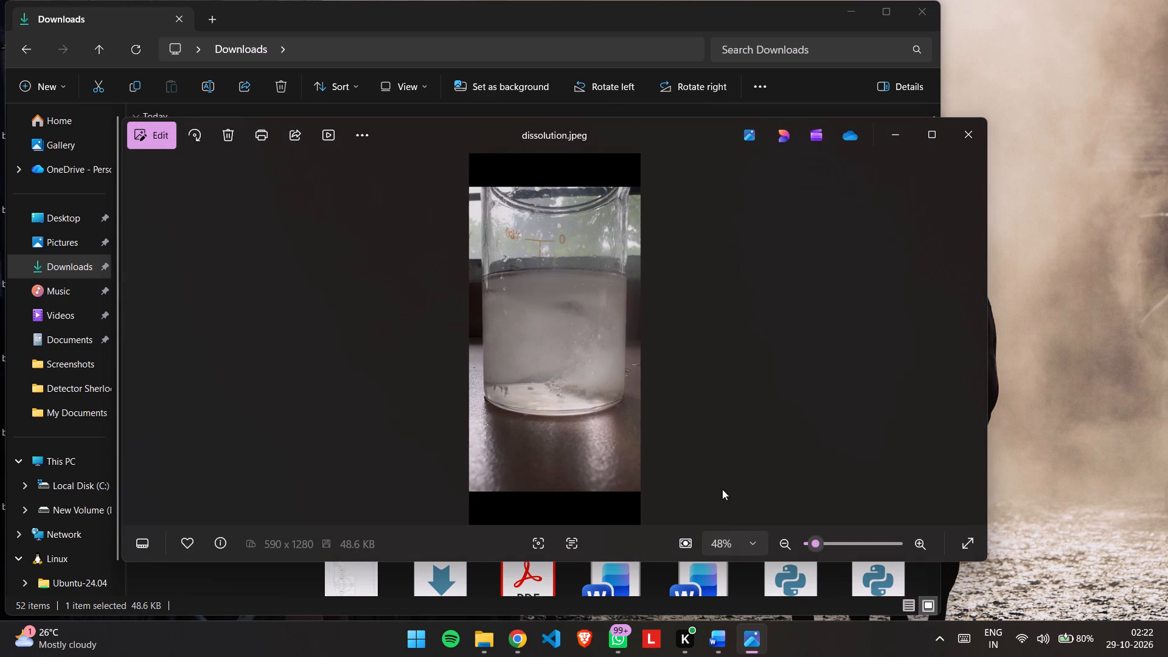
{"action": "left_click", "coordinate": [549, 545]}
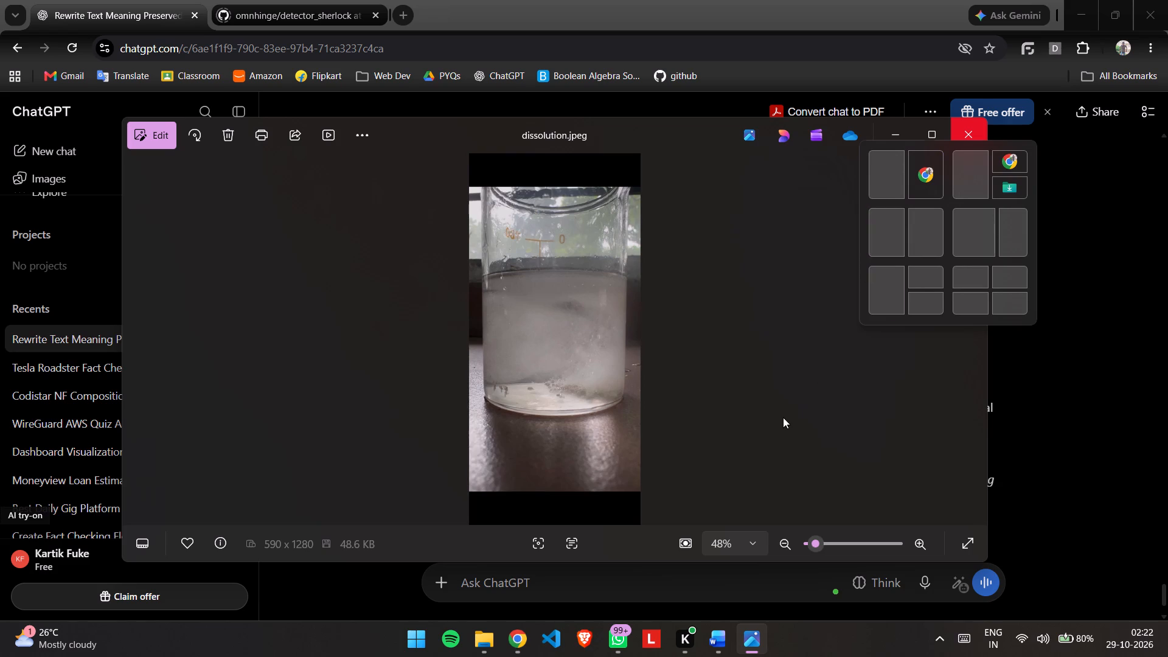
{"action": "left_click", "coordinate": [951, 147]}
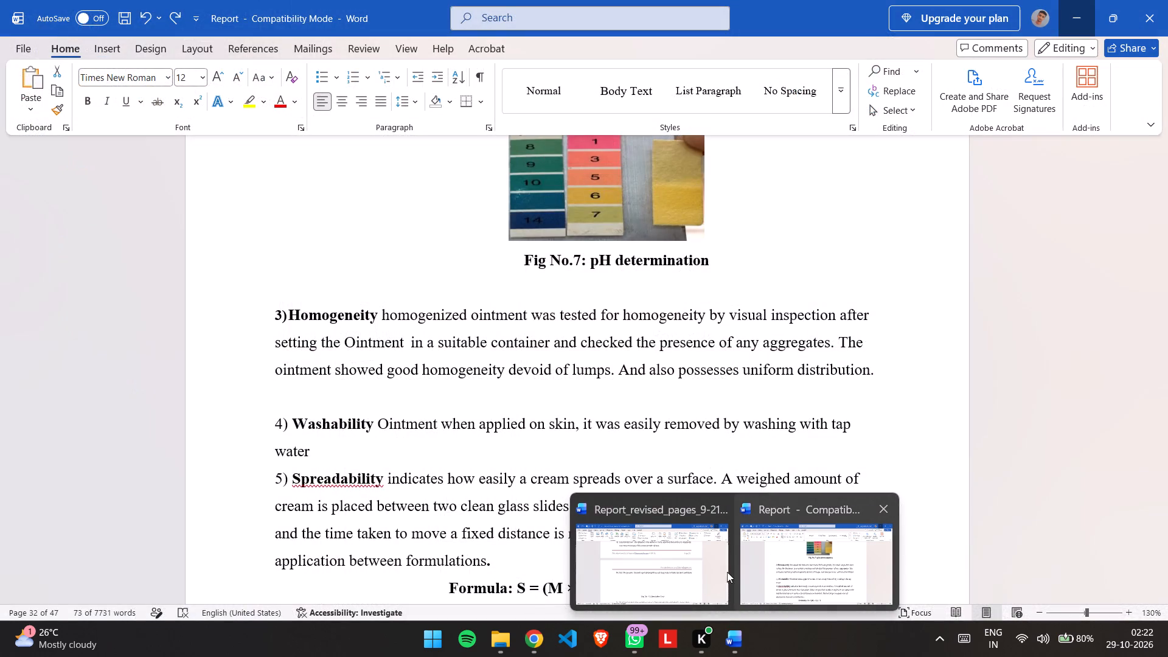
Switch to the revised Word report and review the pages from Fig. No. 8: Dissolution Test through the Floating Gel disadvantages.
{"action": "left_click", "coordinate": [692, 575]}
{"action": "scroll", "coordinate": [678, 526], "scroll_direction": "down", "scroll_amount": 1}
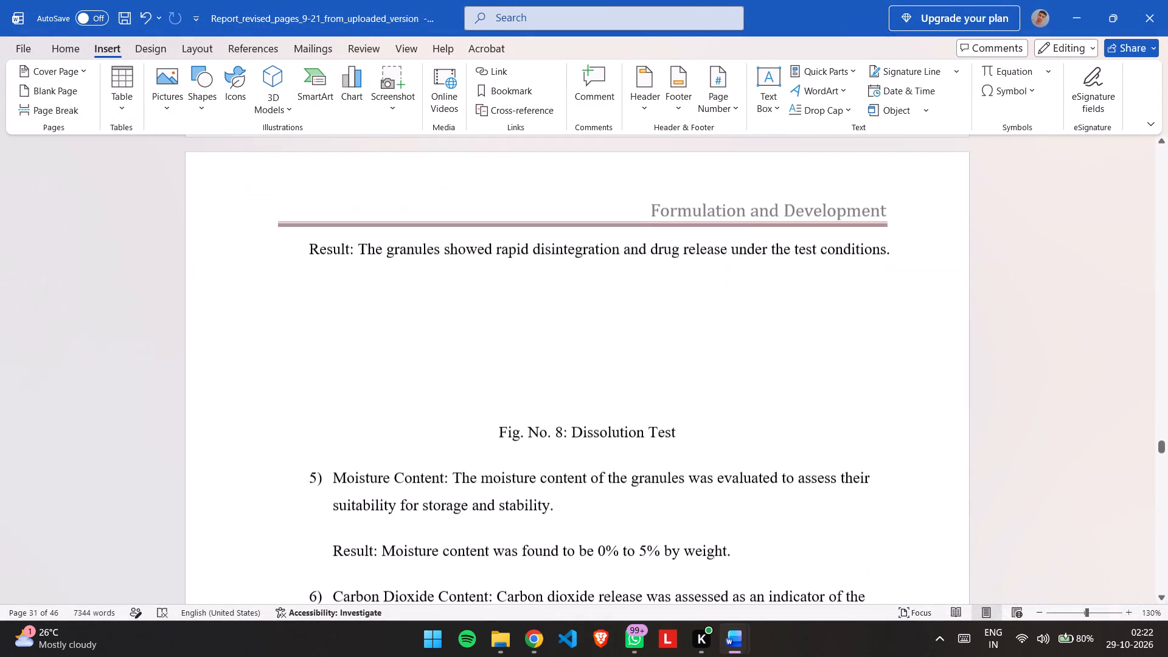
{"action": "scroll", "coordinate": [678, 526], "scroll_direction": "down", "scroll_amount": 5}
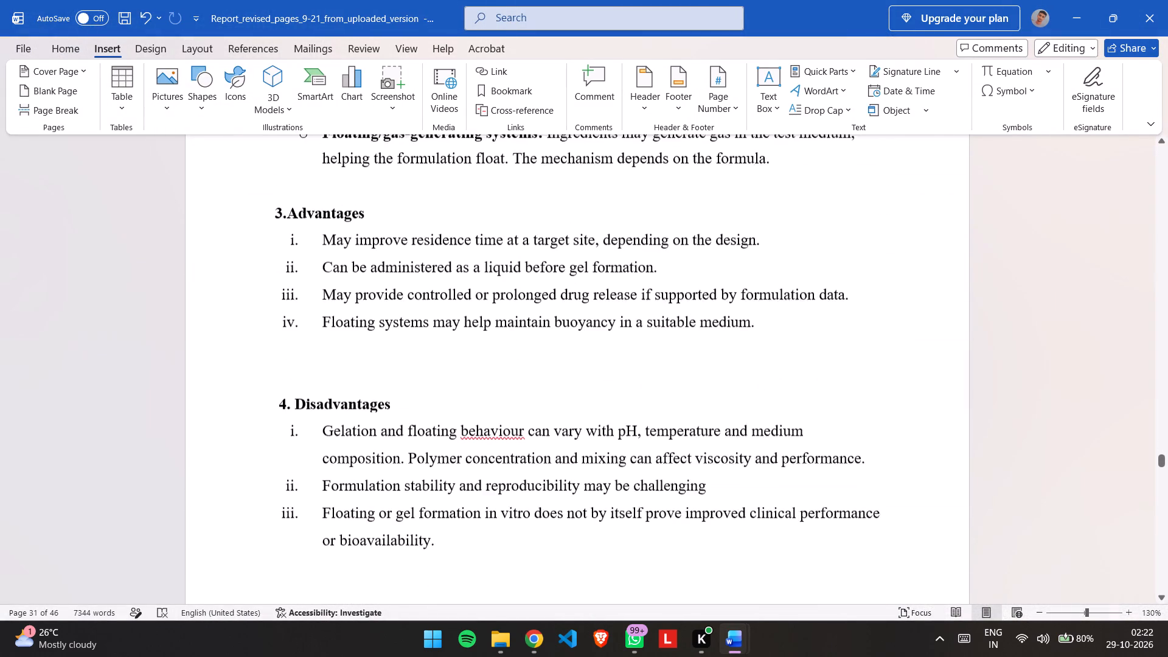
{"action": "scroll", "coordinate": [678, 526], "scroll_direction": "up", "scroll_amount": 2}
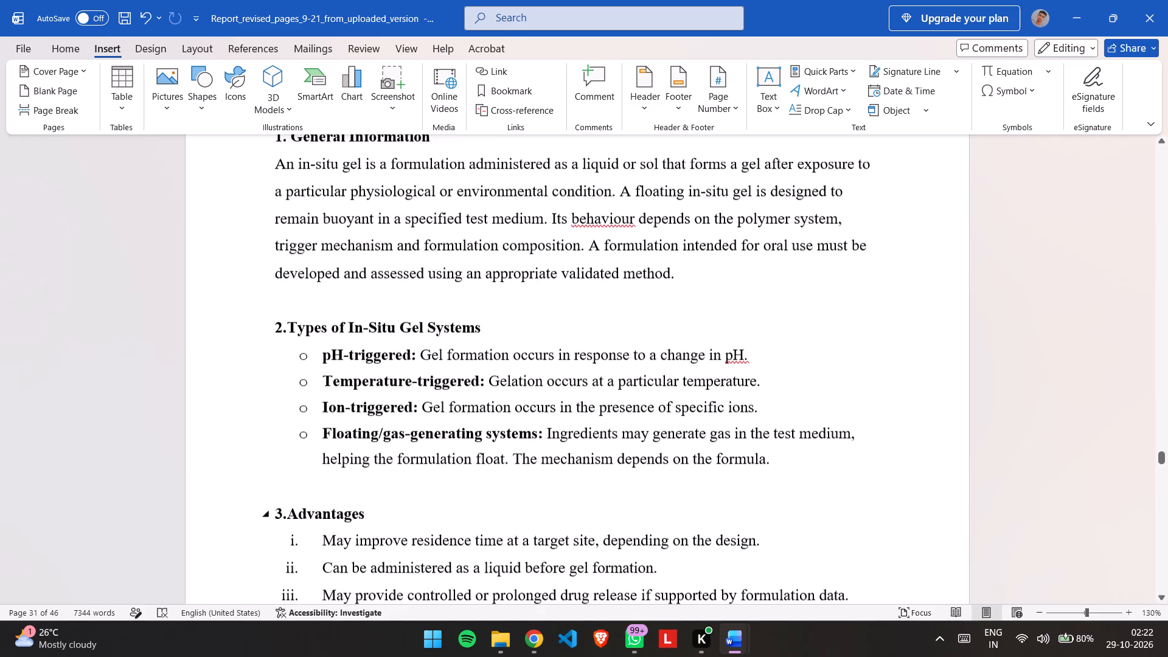
{"action": "scroll", "coordinate": [678, 526], "scroll_direction": "up", "scroll_amount": 2}
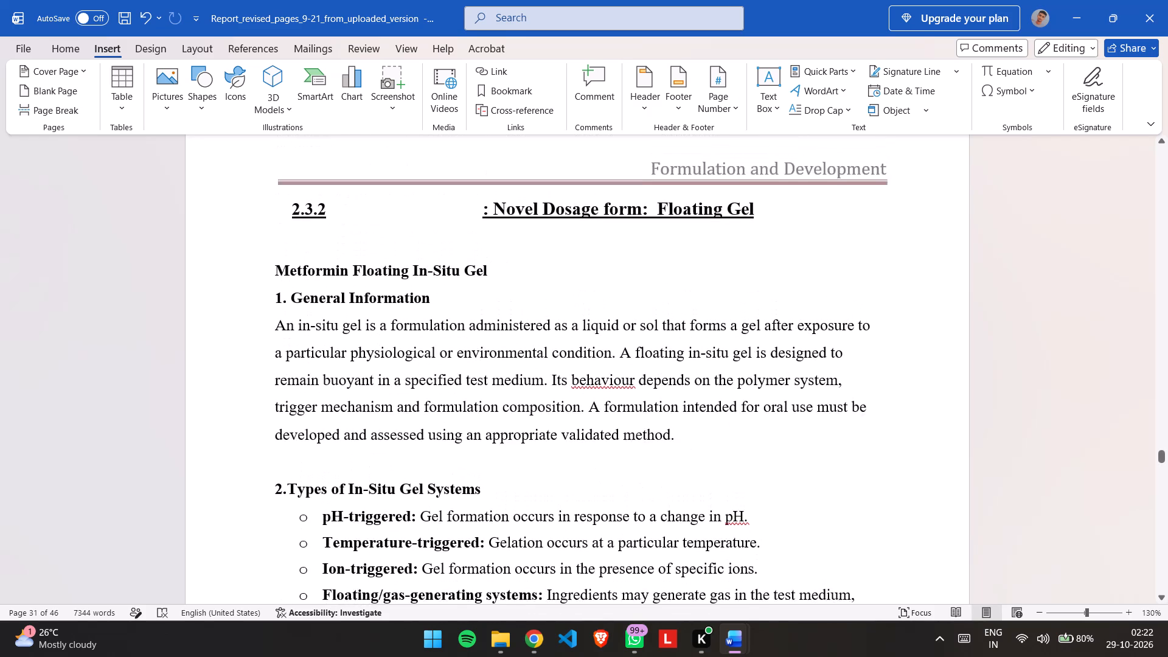
{"action": "scroll", "coordinate": [678, 526], "scroll_direction": "up", "scroll_amount": 4}
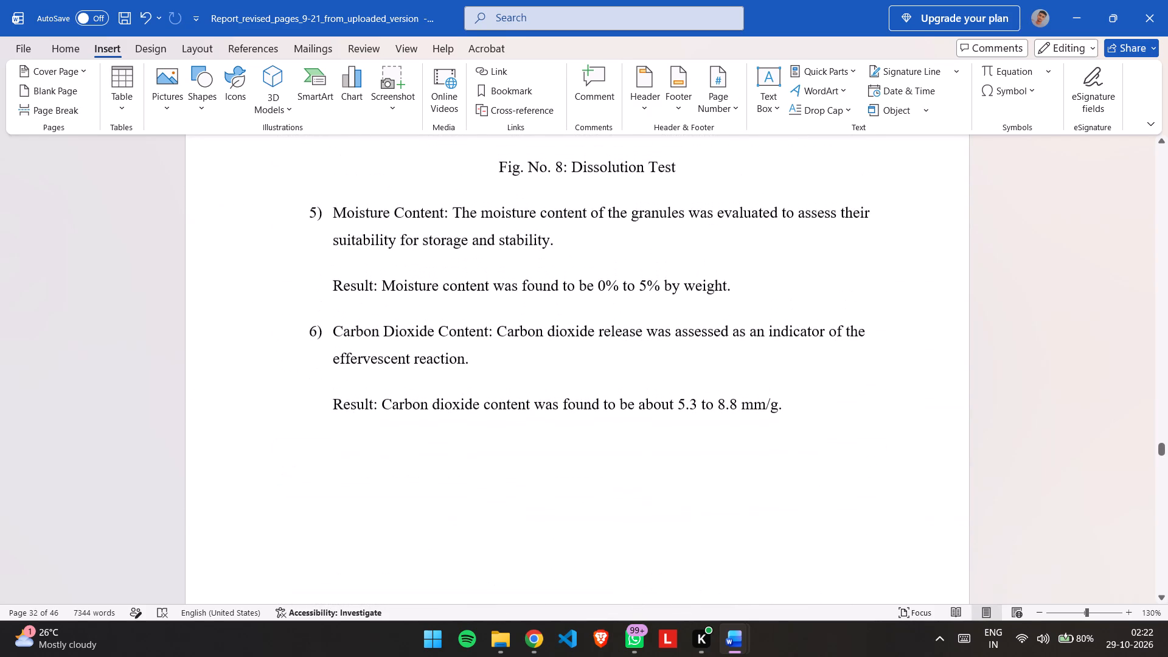
{"action": "scroll", "coordinate": [678, 526], "scroll_direction": "up", "scroll_amount": 1}
{"action": "scroll", "coordinate": [678, 526], "scroll_direction": "down", "scroll_amount": 1}
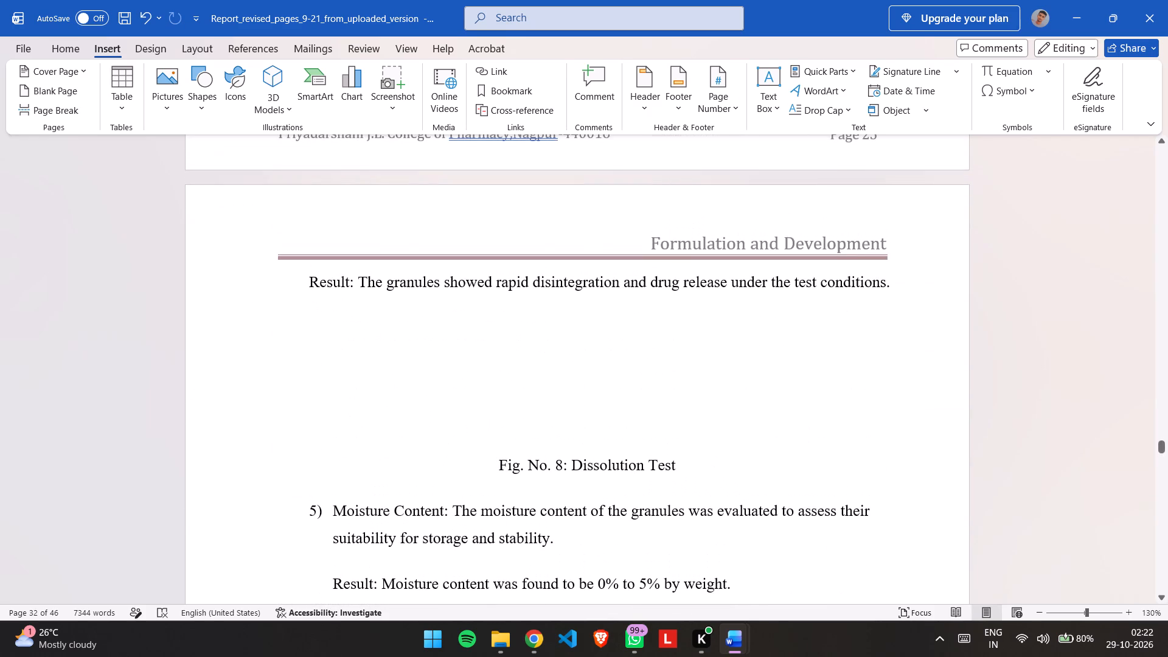
{"action": "scroll", "coordinate": [678, 526], "scroll_direction": "down", "scroll_amount": 1}
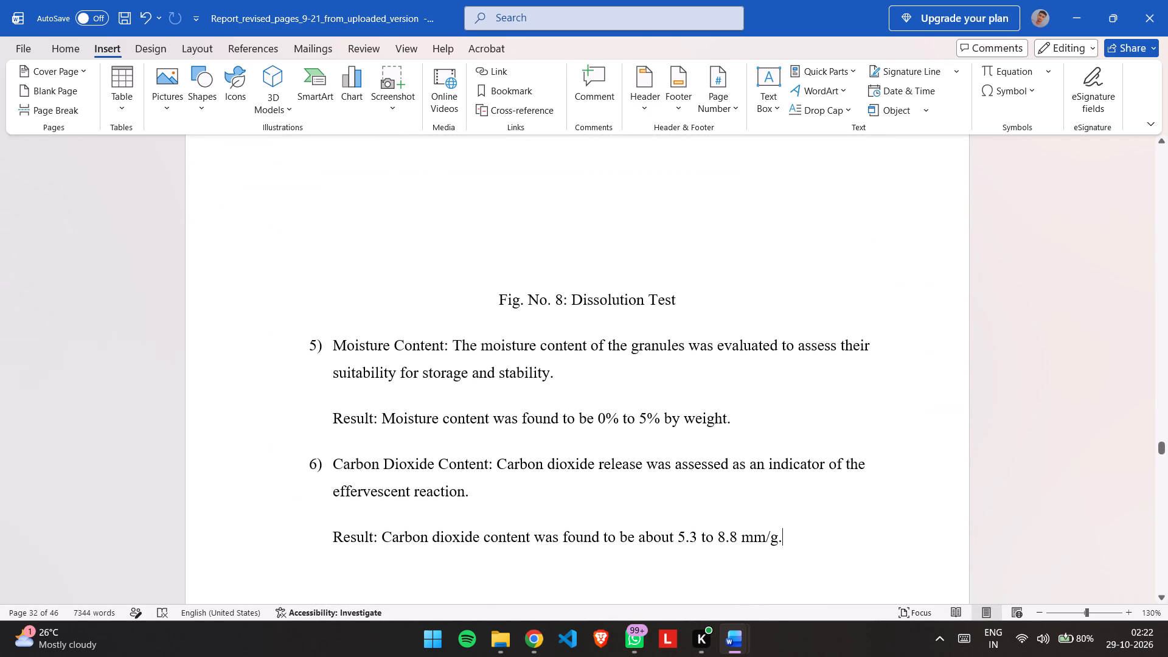
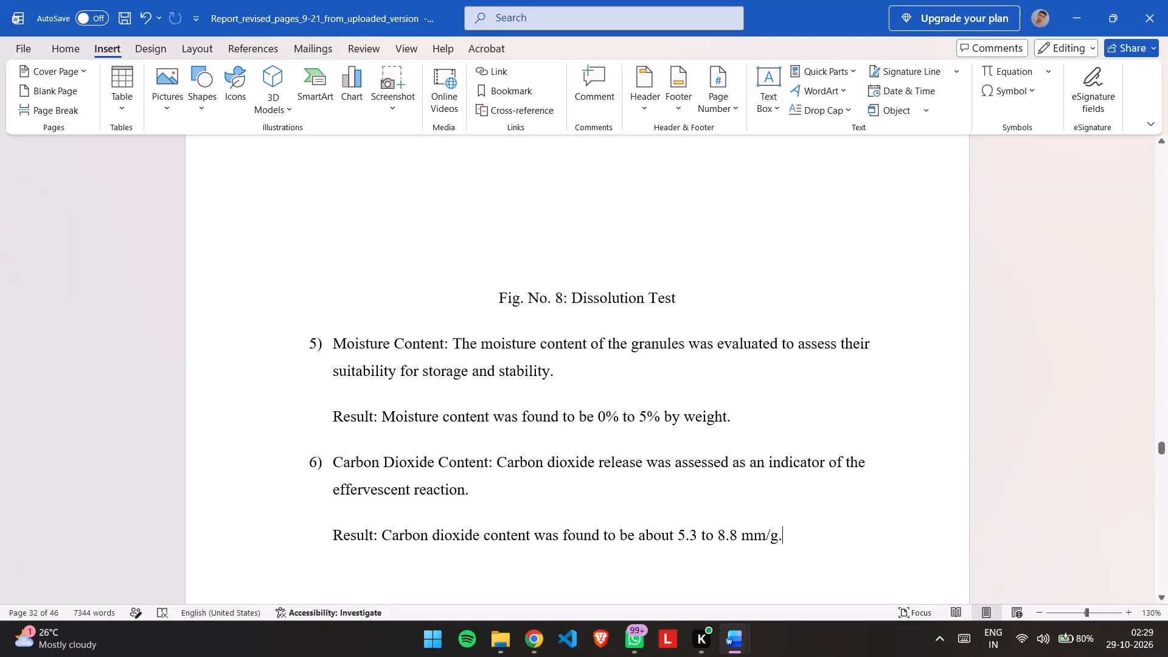
Review the Floating Gel section of the report from its general information through the formulation table and preparation procedure.
{"action": "scroll", "coordinate": [859, 397], "scroll_direction": "down", "scroll_amount": 4}
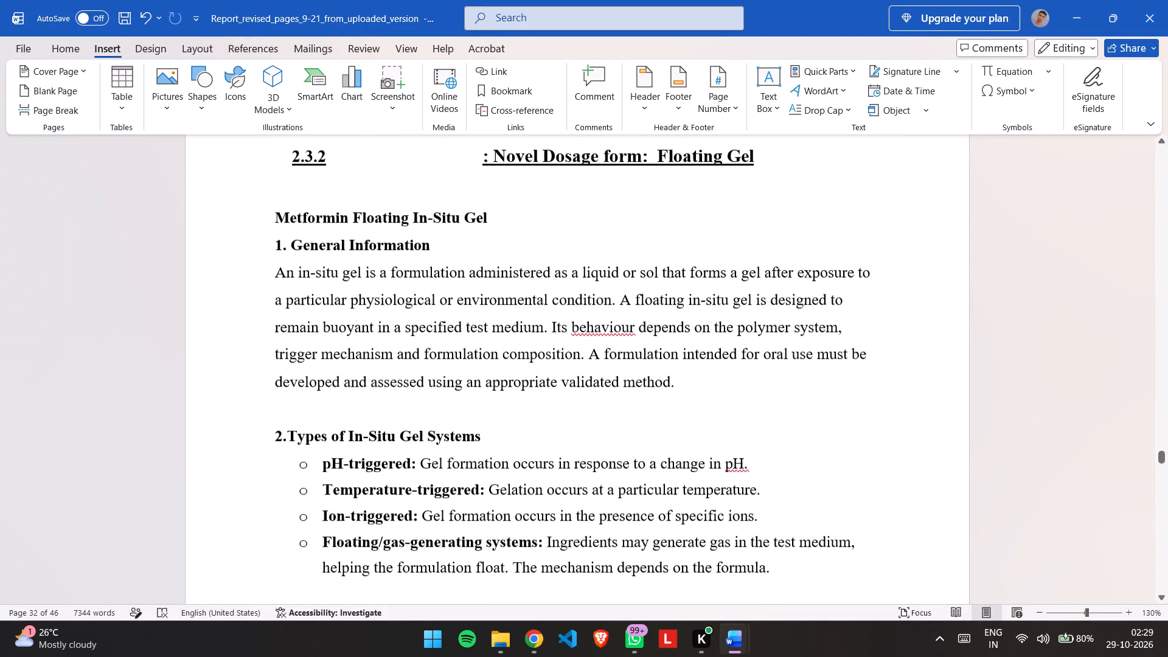
{"action": "scroll", "coordinate": [859, 397], "scroll_direction": "down", "scroll_amount": 3}
{"action": "scroll", "coordinate": [859, 397], "scroll_direction": "up", "scroll_amount": 1}
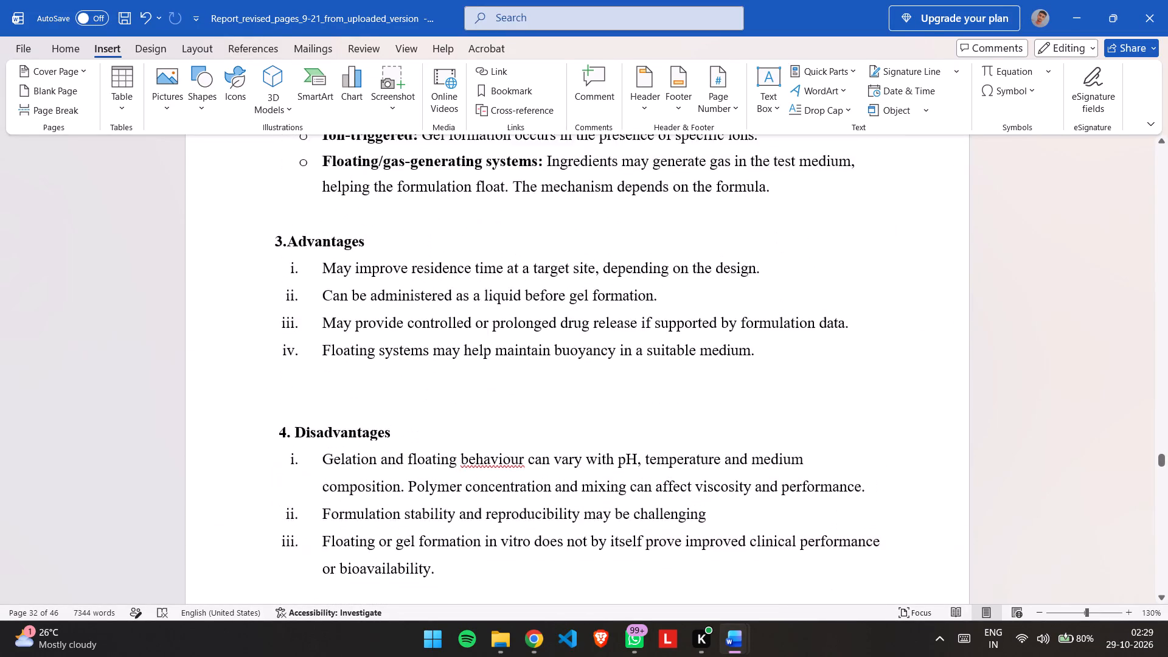
{"action": "scroll", "coordinate": [859, 397], "scroll_direction": "up", "scroll_amount": 1}
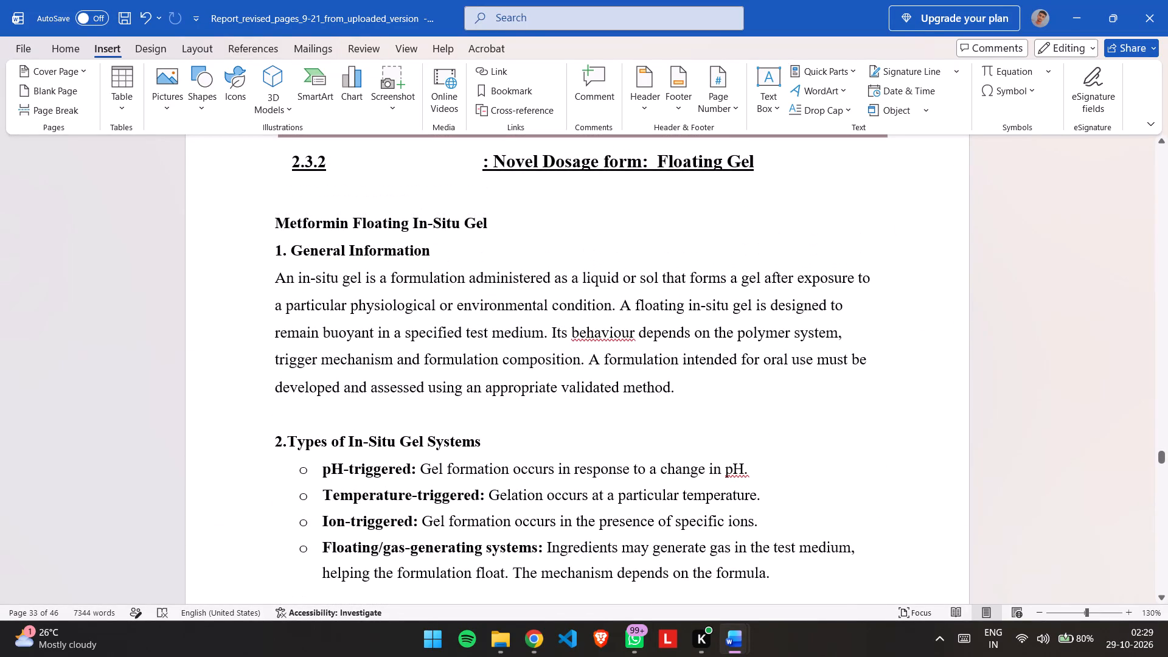
{"action": "scroll", "coordinate": [859, 397], "scroll_direction": "down", "scroll_amount": 2}
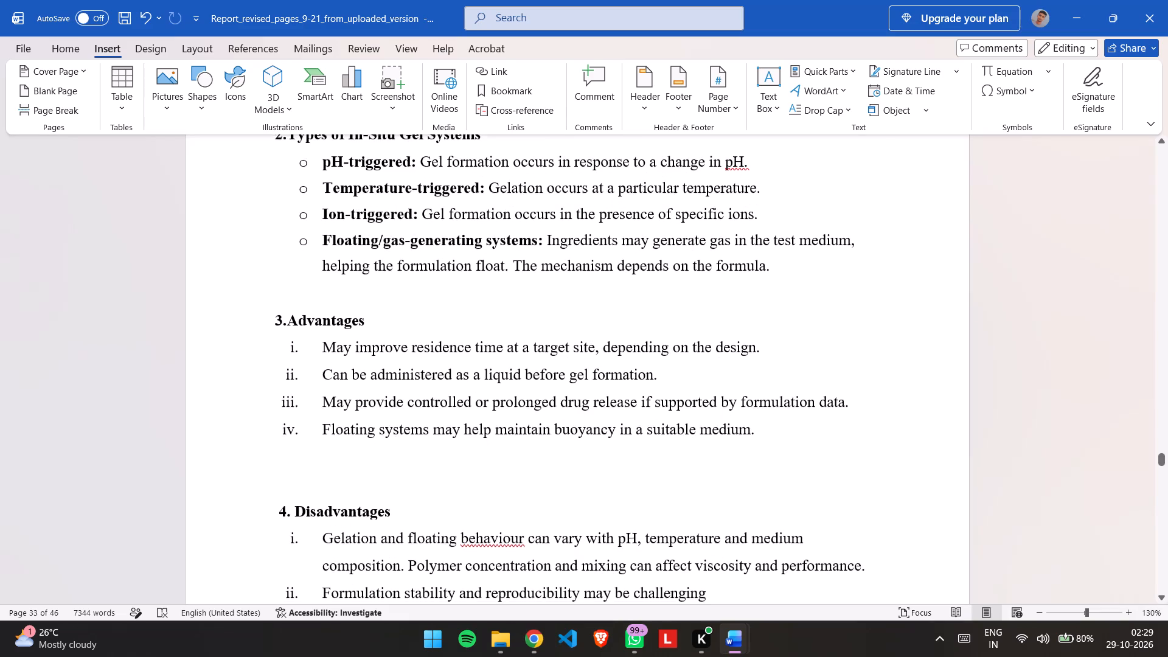
{"action": "scroll", "coordinate": [859, 397], "scroll_direction": "down", "scroll_amount": 4}
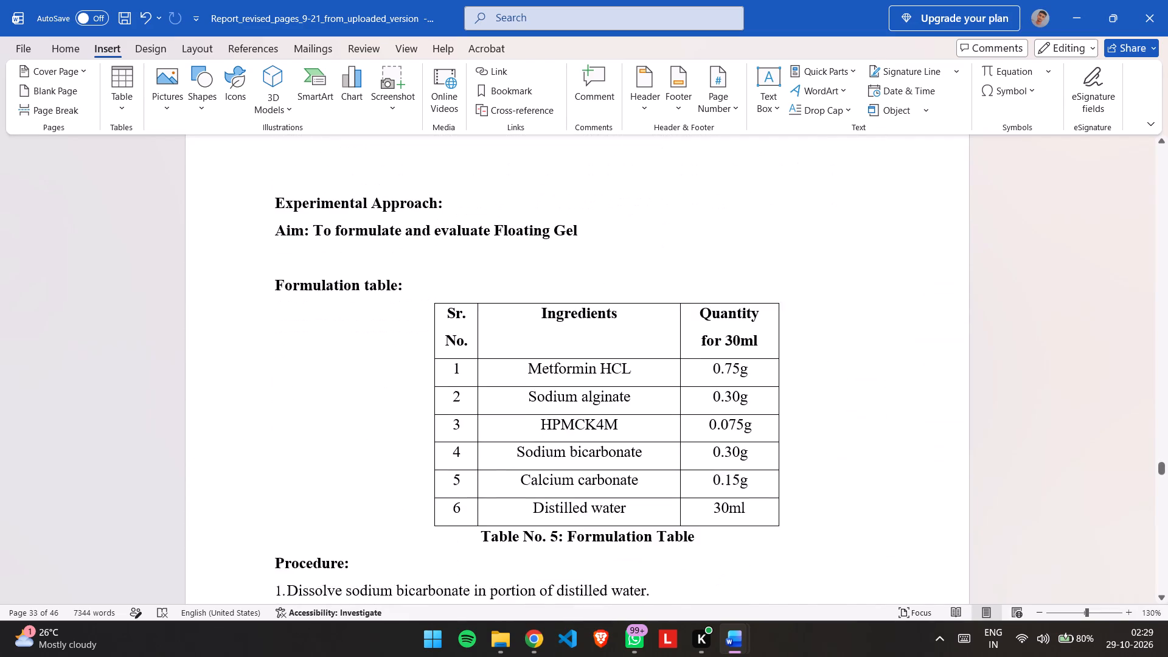
{"action": "scroll", "coordinate": [859, 397], "scroll_direction": "down", "scroll_amount": 3}
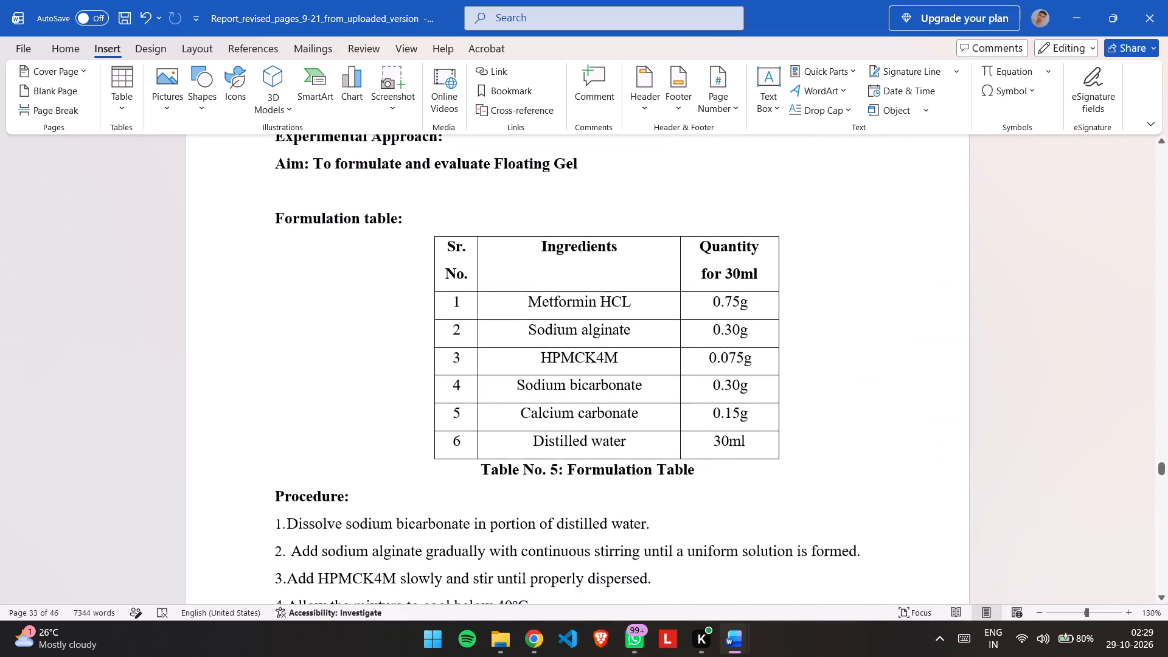
{"action": "scroll", "coordinate": [859, 397], "scroll_direction": "down", "scroll_amount": 3}
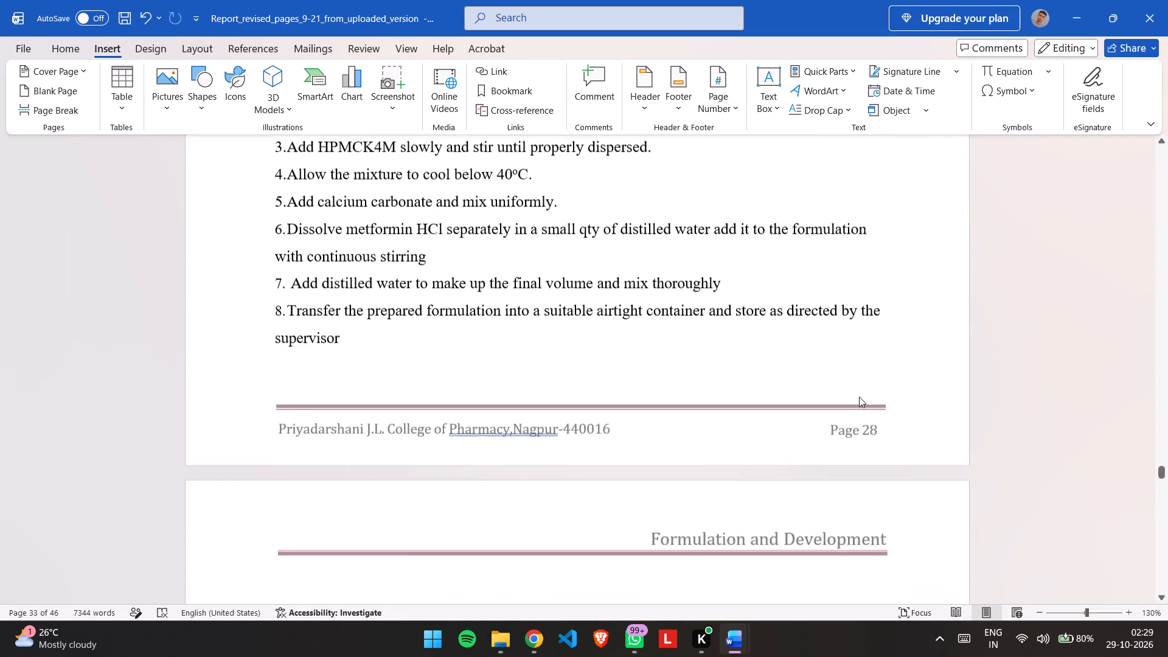
Examine the Floating Gel evaluation tests and their results, including the pH and gelling test pictures with captions.
{"action": "scroll", "coordinate": [859, 397], "scroll_direction": "down", "scroll_amount": 4}
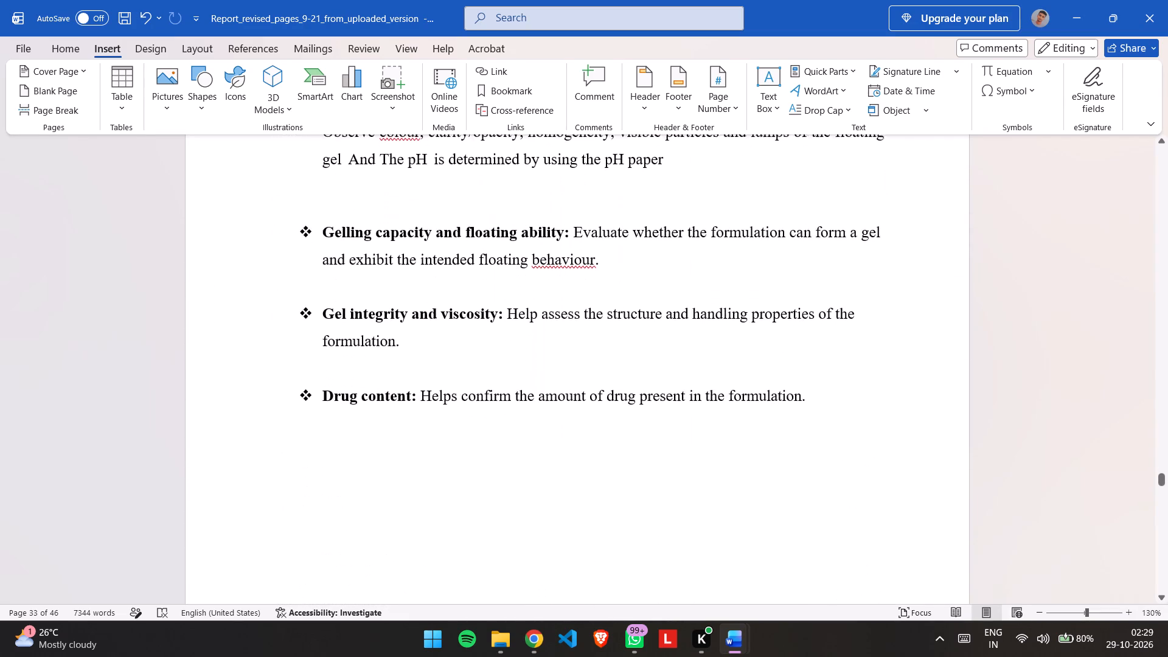
{"action": "scroll", "coordinate": [859, 397], "scroll_direction": "down", "scroll_amount": 2}
{"action": "scroll", "coordinate": [859, 397], "scroll_direction": "up", "scroll_amount": 1}
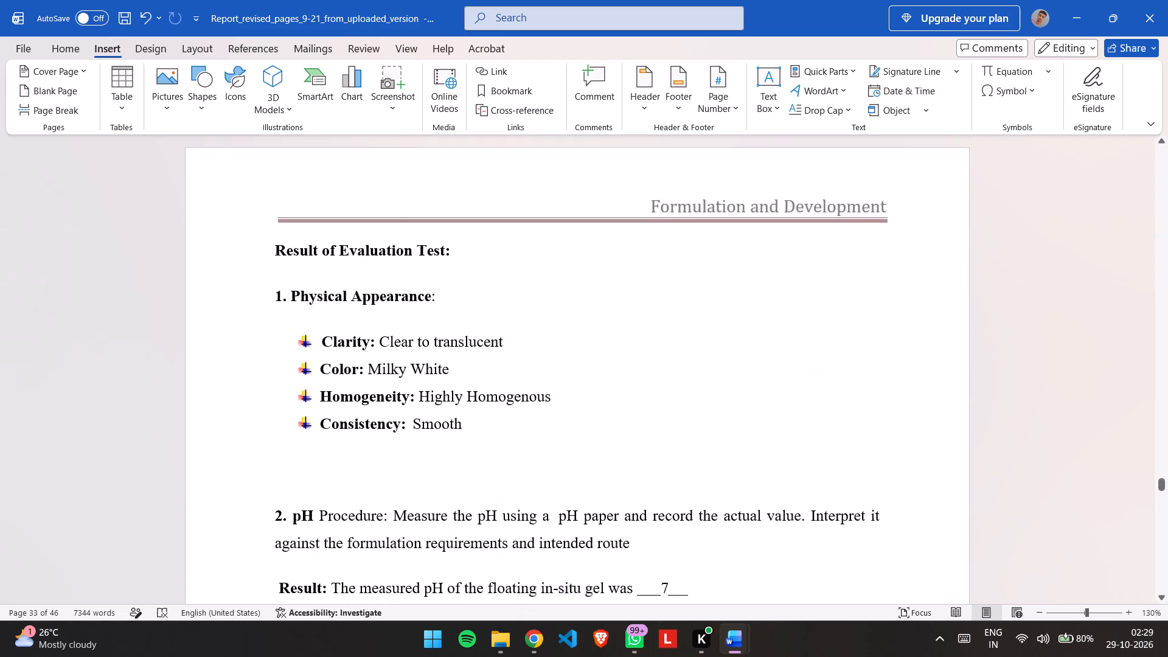
{"action": "scroll", "coordinate": [859, 397], "scroll_direction": "up", "scroll_amount": 1}
{"action": "scroll", "coordinate": [859, 397], "scroll_direction": "down", "scroll_amount": 4}
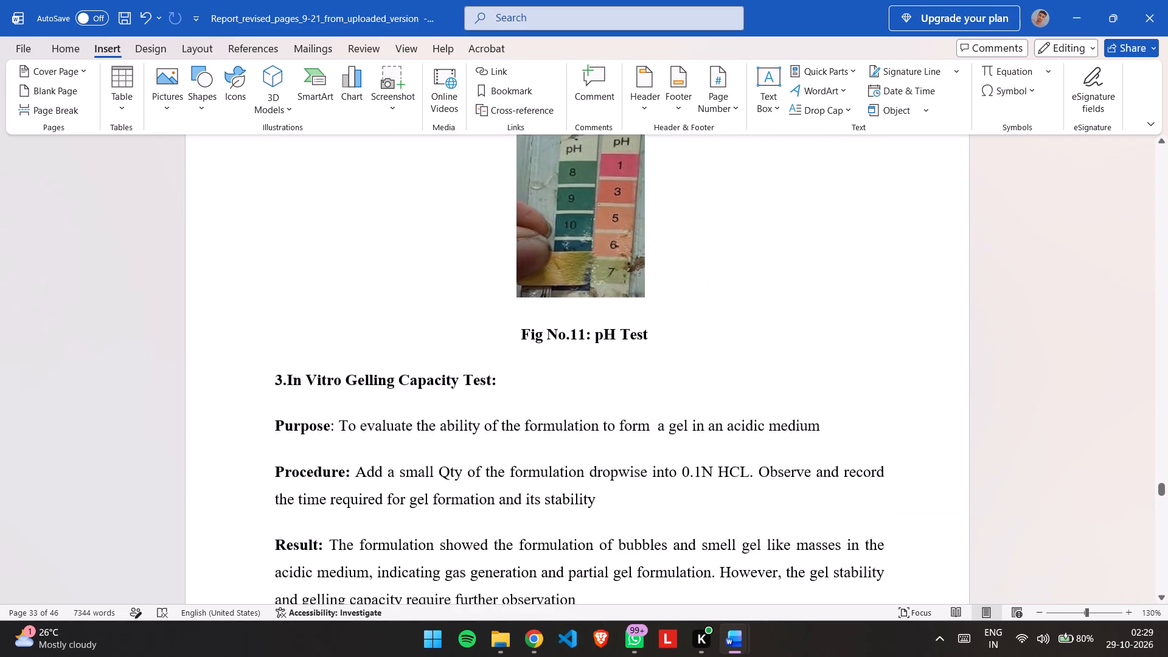
{"action": "scroll", "coordinate": [859, 397], "scroll_direction": "down", "scroll_amount": 4}
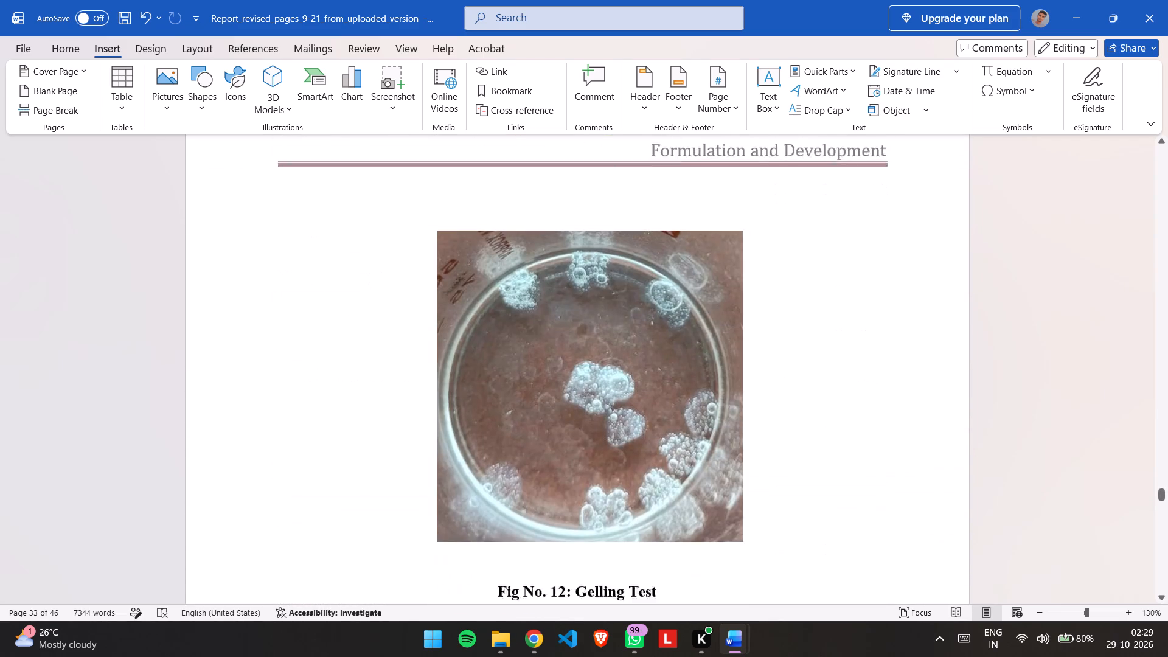
{"action": "scroll", "coordinate": [859, 397], "scroll_direction": "down", "scroll_amount": 1}
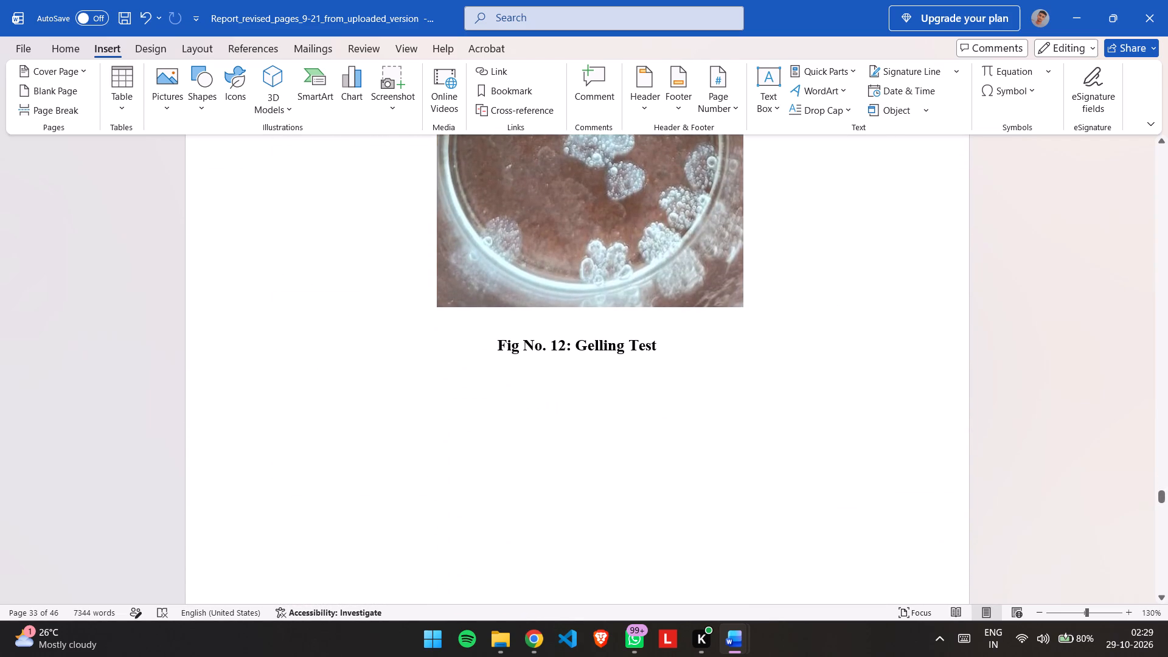
Review the Herbal Cream section, including its formulation table, preparation procedure, Fig No. 13 and evaluation results.
{"action": "scroll", "coordinate": [859, 397], "scroll_direction": "down", "scroll_amount": 2}
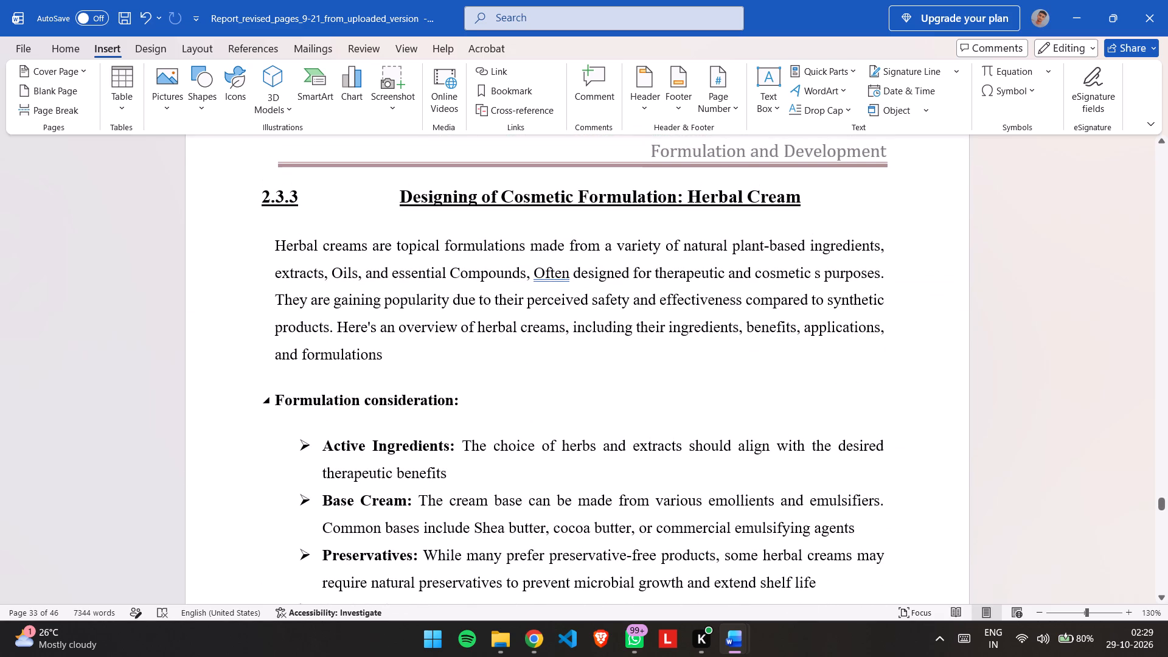
{"action": "scroll", "coordinate": [859, 397], "scroll_direction": "down", "scroll_amount": 5}
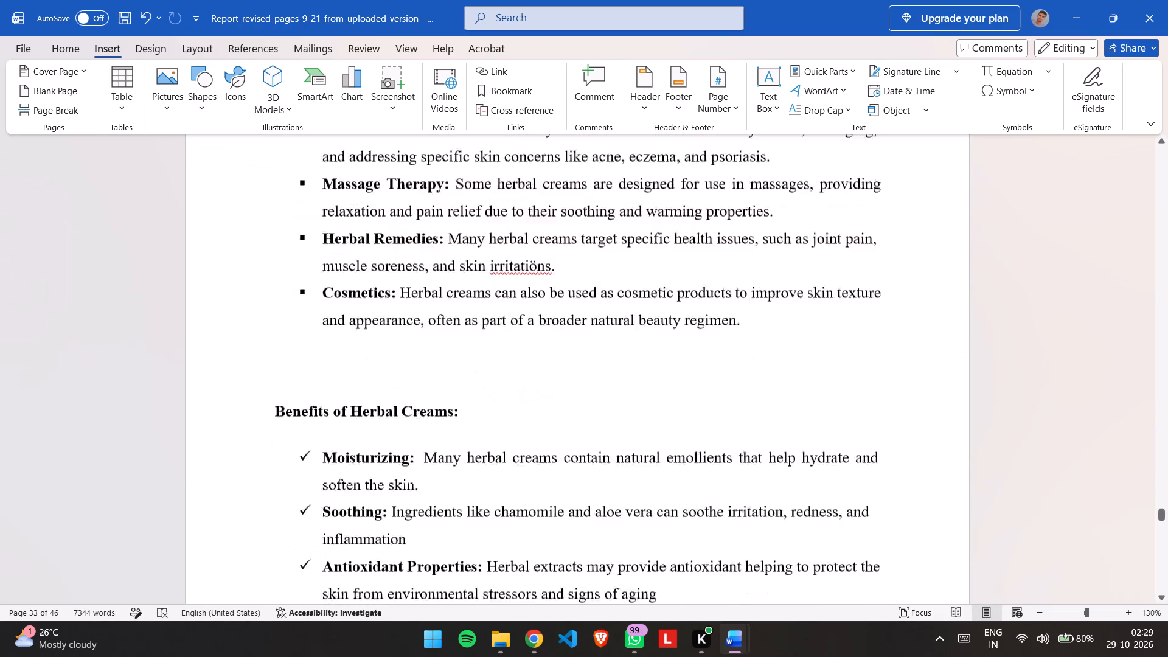
{"action": "scroll", "coordinate": [859, 397], "scroll_direction": "down", "scroll_amount": 4}
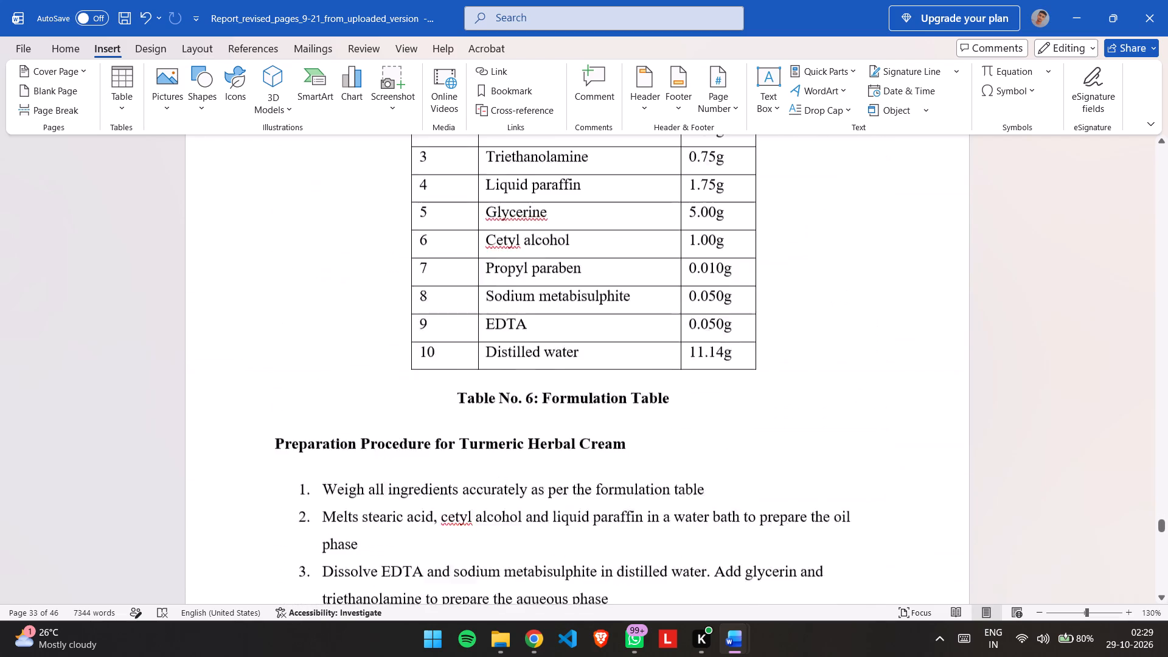
{"action": "scroll", "coordinate": [859, 397], "scroll_direction": "down", "scroll_amount": 3}
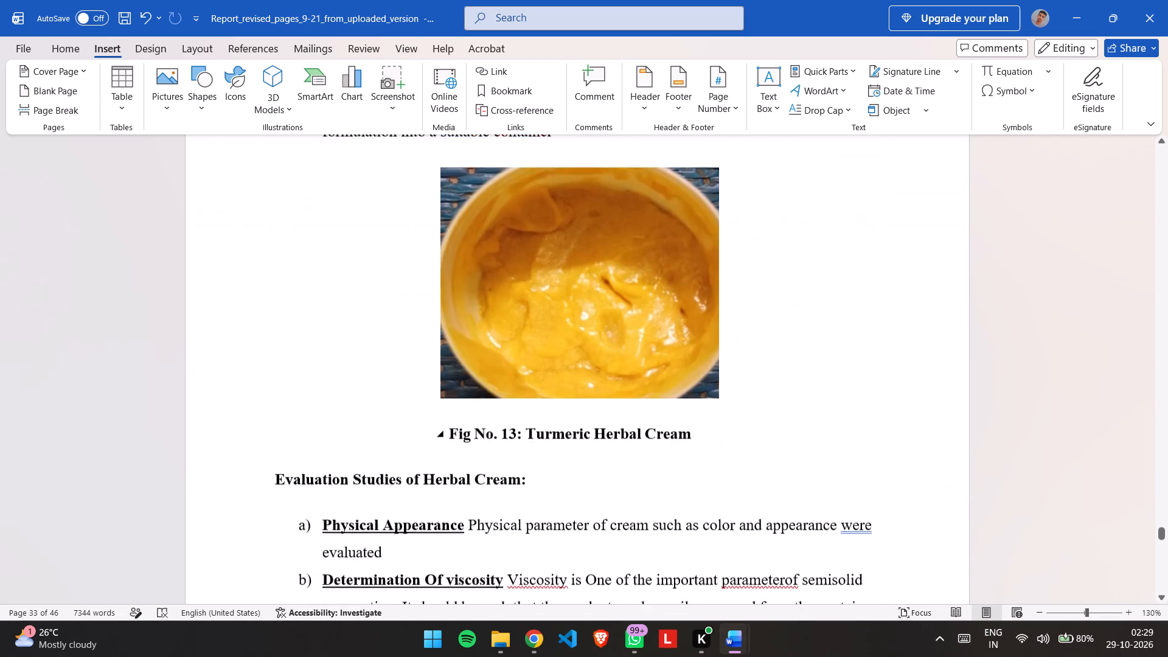
{"action": "scroll", "coordinate": [859, 397], "scroll_direction": "down", "scroll_amount": 3}
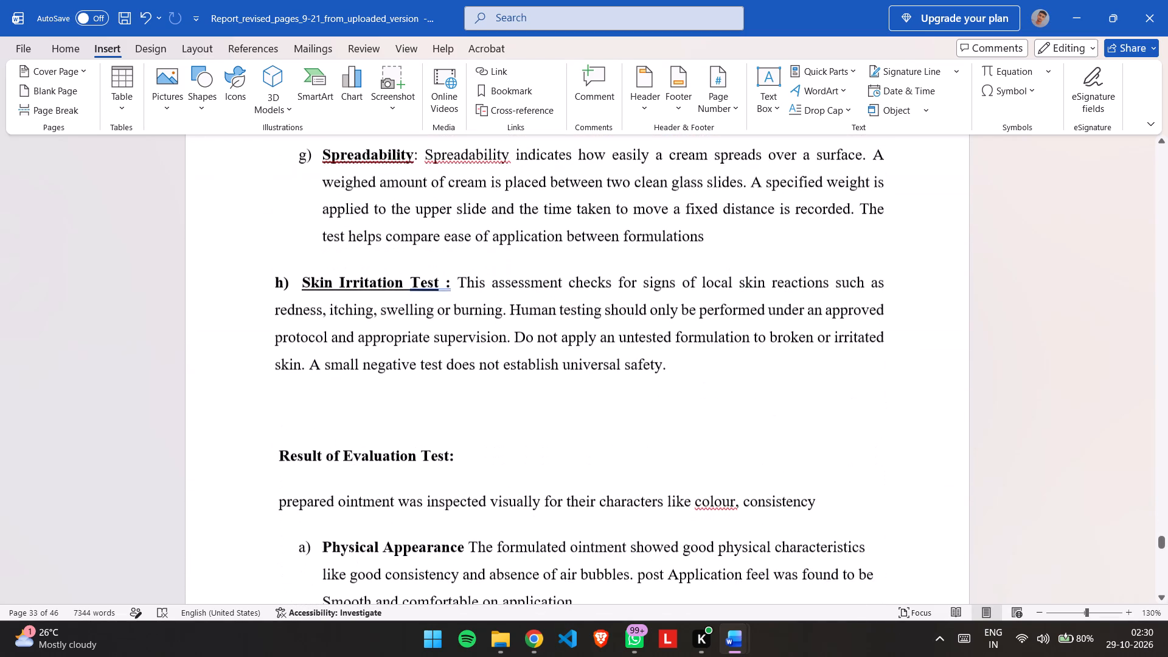
{"action": "scroll", "coordinate": [859, 397], "scroll_direction": "down", "scroll_amount": 4}
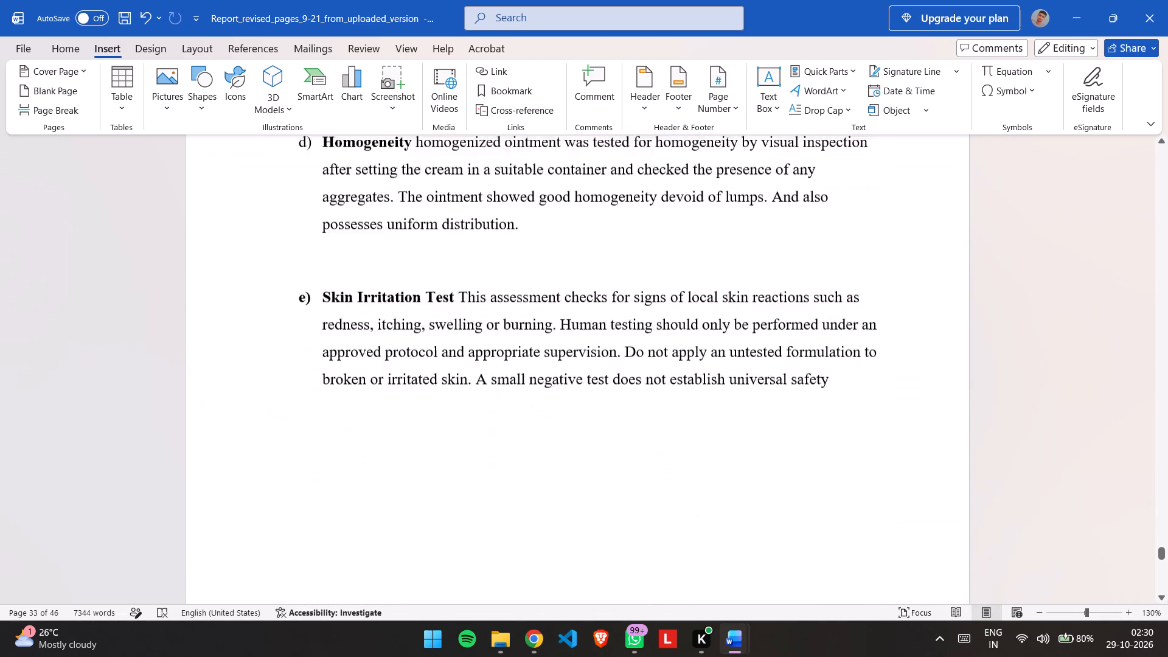
Review the report's closing pages, covering the conclusion, the references list and the student and guide signature block.
{"action": "scroll", "coordinate": [859, 397], "scroll_direction": "down", "scroll_amount": 6}
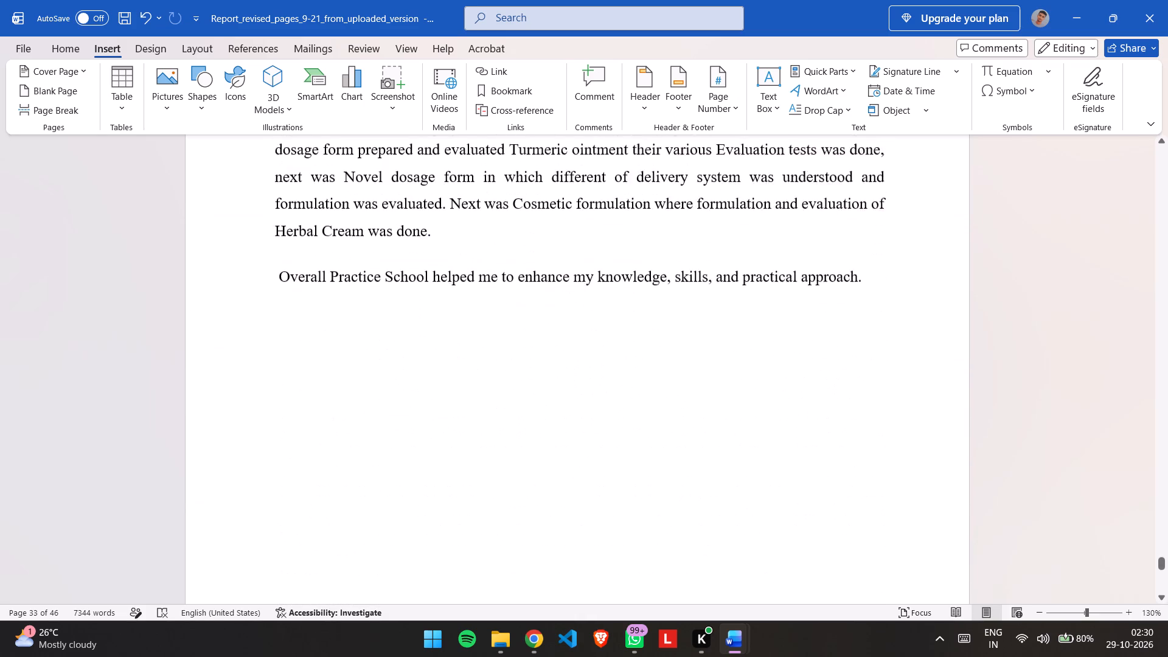
{"action": "scroll", "coordinate": [859, 397], "scroll_direction": "up", "scroll_amount": 1}
{"action": "scroll", "coordinate": [859, 397], "scroll_direction": "down", "scroll_amount": 4}
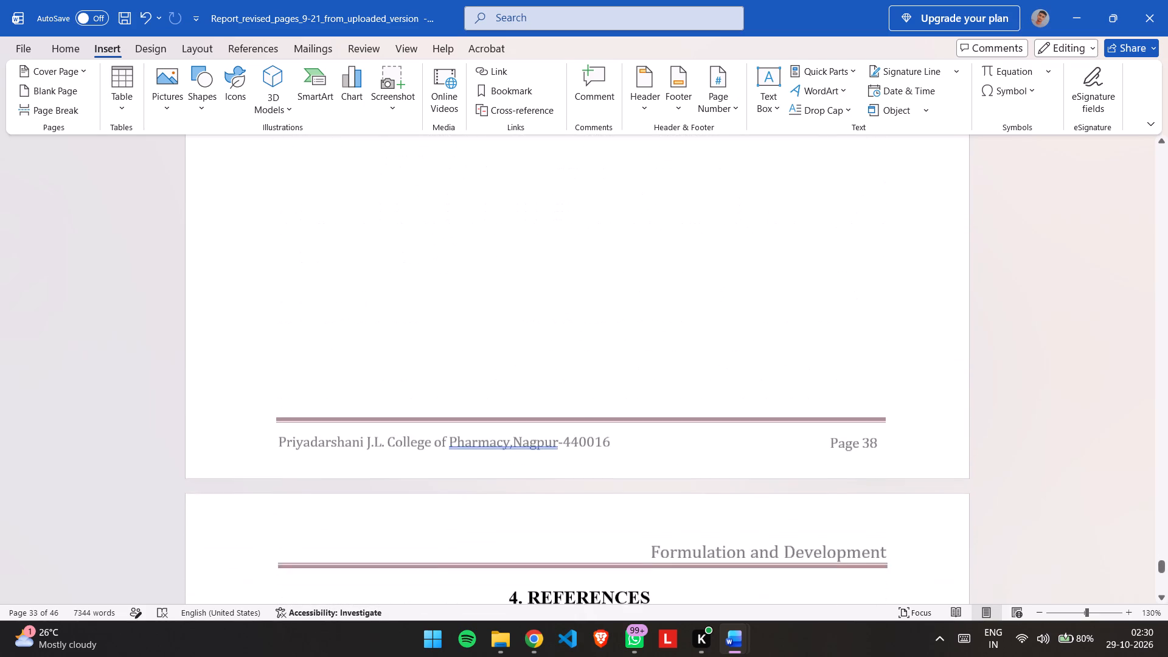
{"action": "scroll", "coordinate": [859, 397], "scroll_direction": "down", "scroll_amount": 3}
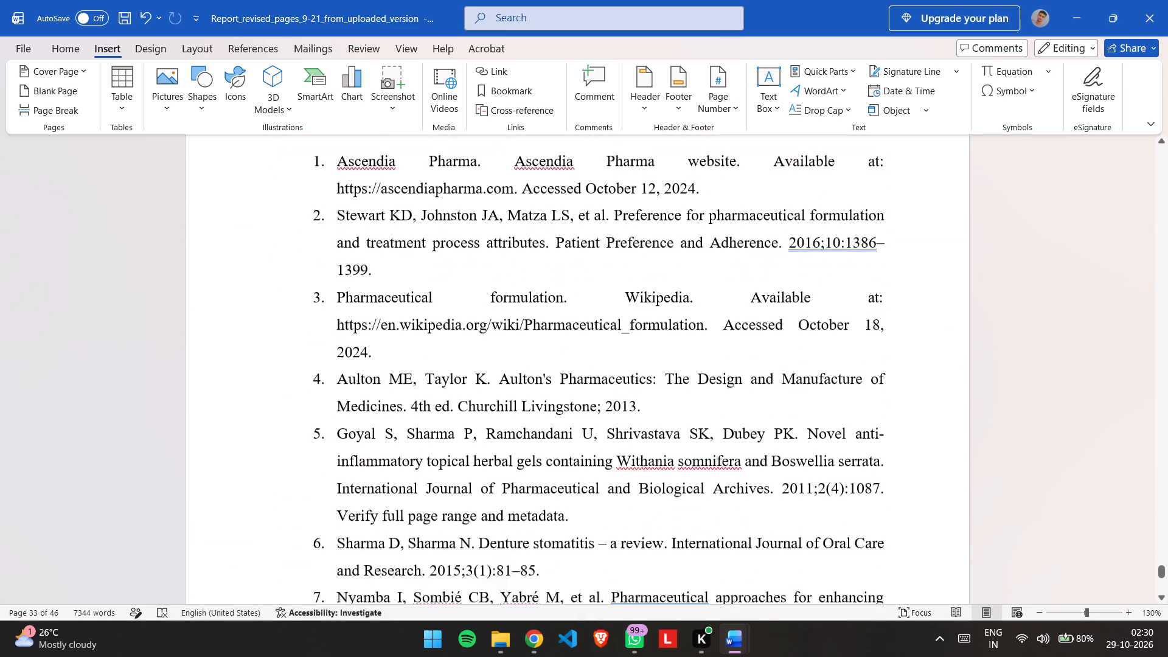
{"action": "scroll", "coordinate": [859, 397], "scroll_direction": "down", "scroll_amount": 7}
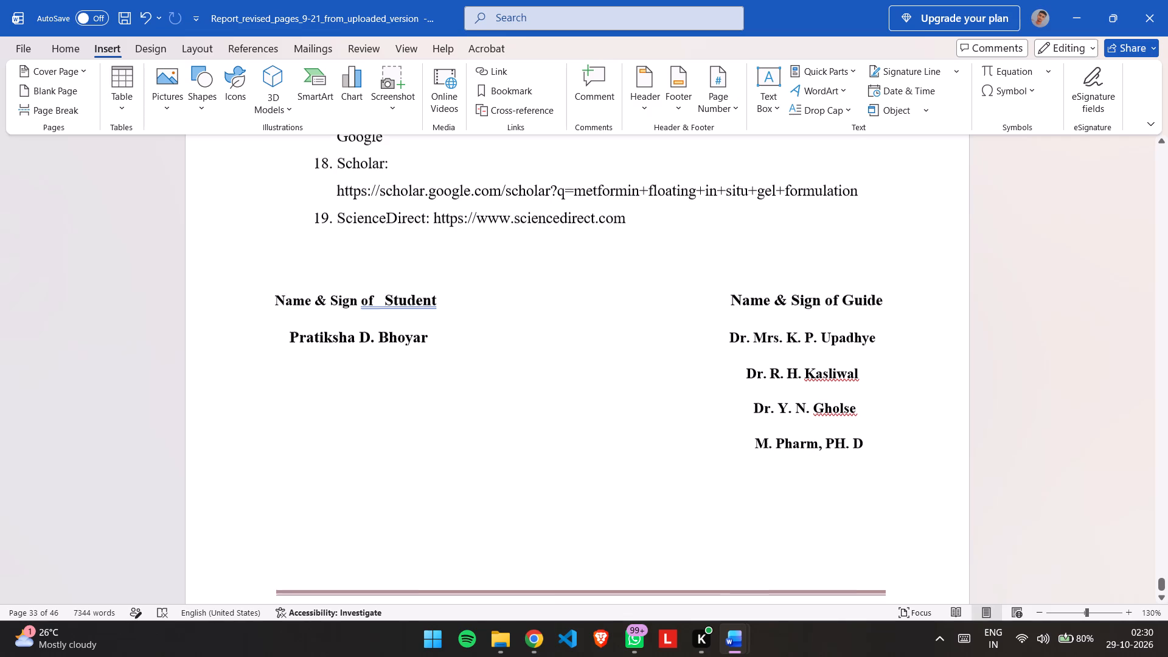
{"action": "scroll", "coordinate": [859, 397], "scroll_direction": "down", "scroll_amount": 4}
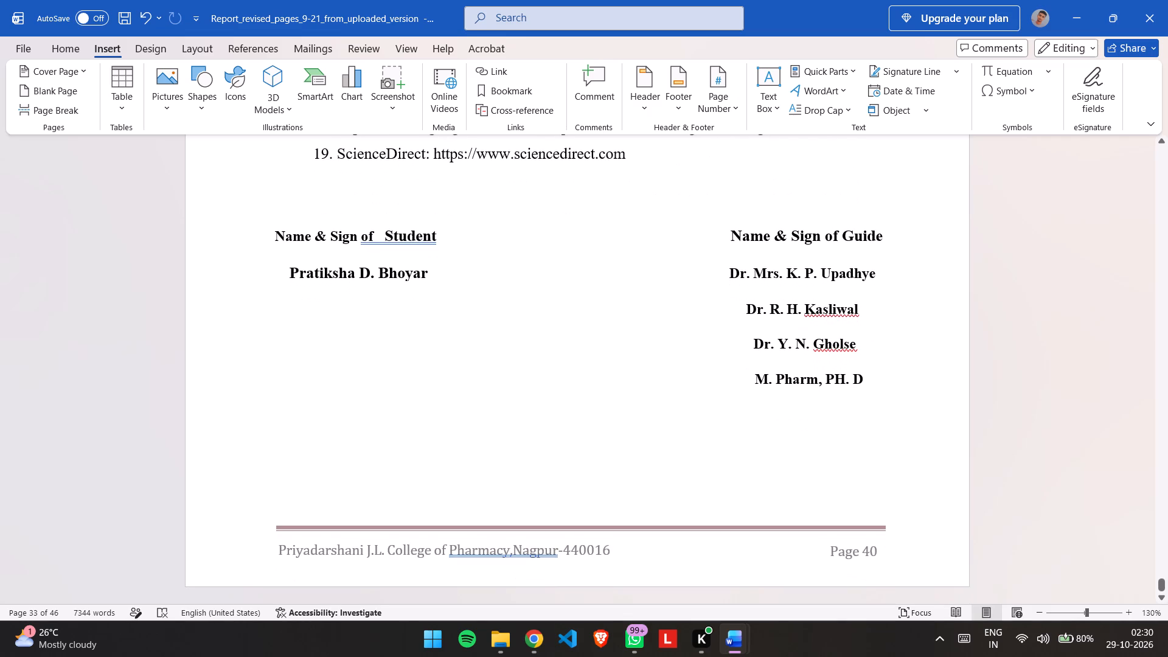
Go back through the Floating Gel pages and recheck the Fig. No. 8: Dissolution Test area and the results below it.
{"action": "scroll", "coordinate": [804, 395], "scroll_direction": "up", "scroll_amount": 20}
{"action": "scroll", "coordinate": [804, 395], "scroll_direction": "up", "scroll_amount": 12}
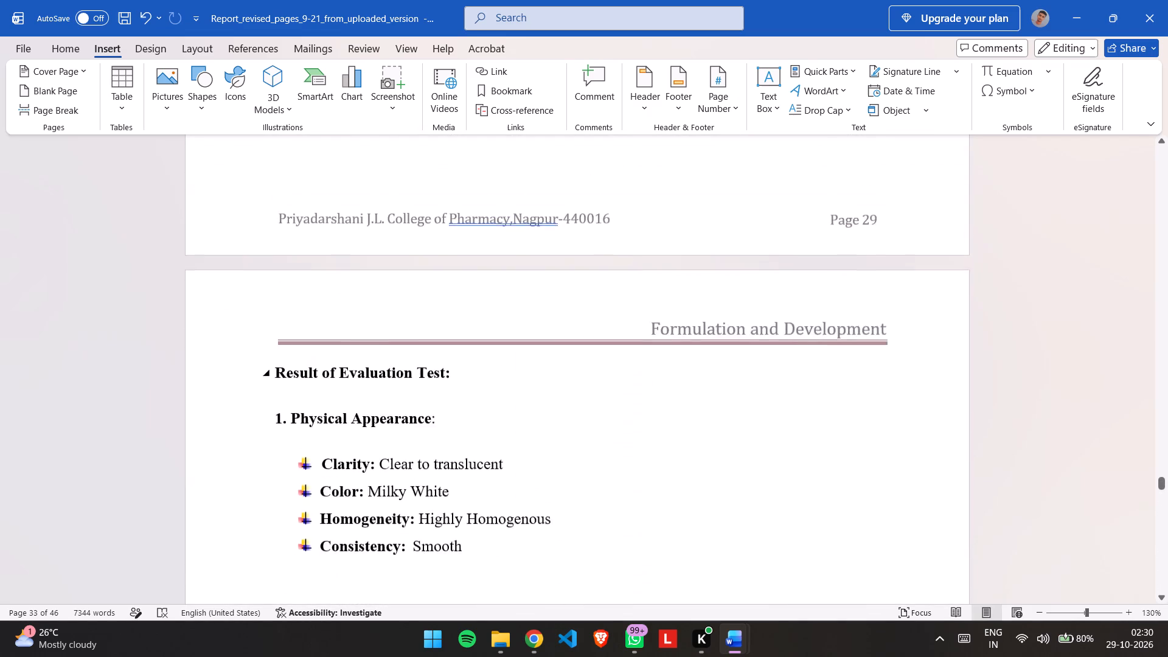
{"action": "scroll", "coordinate": [804, 395], "scroll_direction": "up", "scroll_amount": 4}
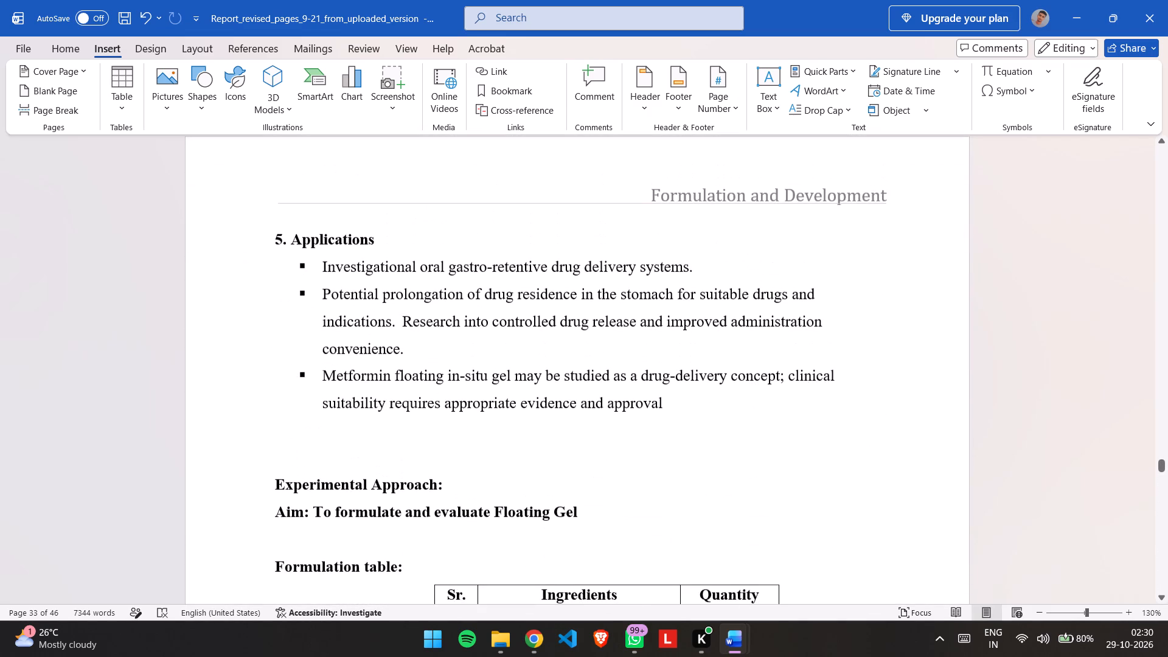
{"action": "scroll", "coordinate": [804, 395], "scroll_direction": "up", "scroll_amount": 1}
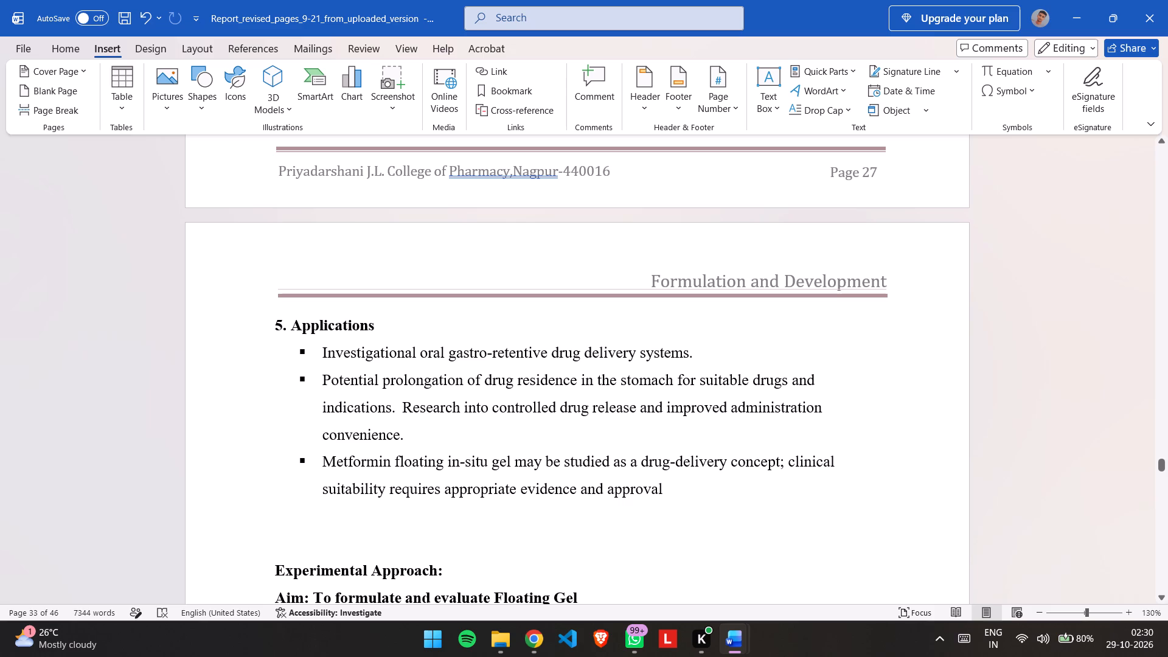
{"action": "scroll", "coordinate": [804, 395], "scroll_direction": "up", "scroll_amount": 4}
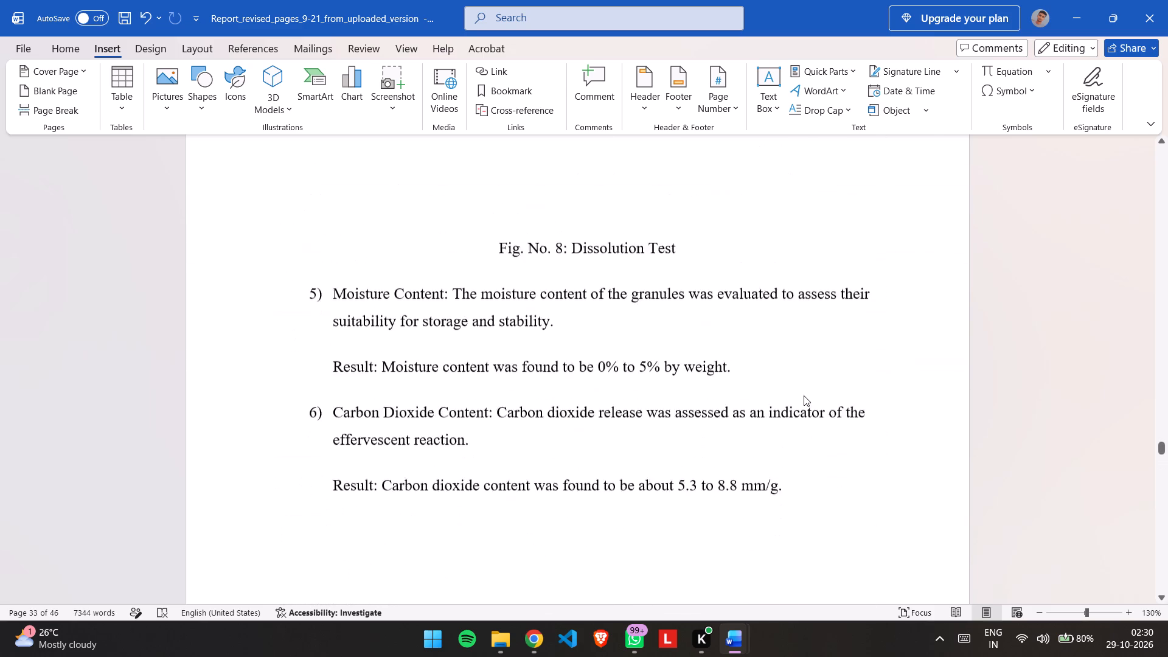
{"action": "scroll", "coordinate": [804, 395], "scroll_direction": "up", "scroll_amount": 3}
{"action": "scroll", "coordinate": [804, 395], "scroll_direction": "down", "scroll_amount": 3}
{"action": "scroll", "coordinate": [804, 395], "scroll_direction": "up", "scroll_amount": 1}
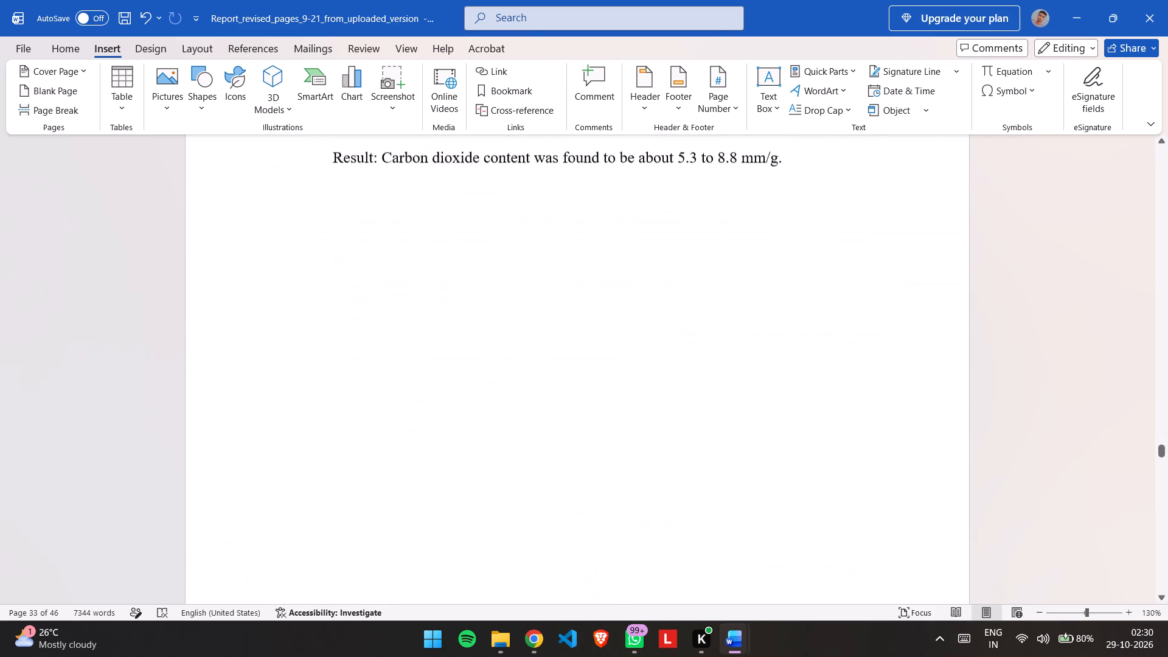
{"action": "scroll", "coordinate": [804, 395], "scroll_direction": "up", "scroll_amount": 2}
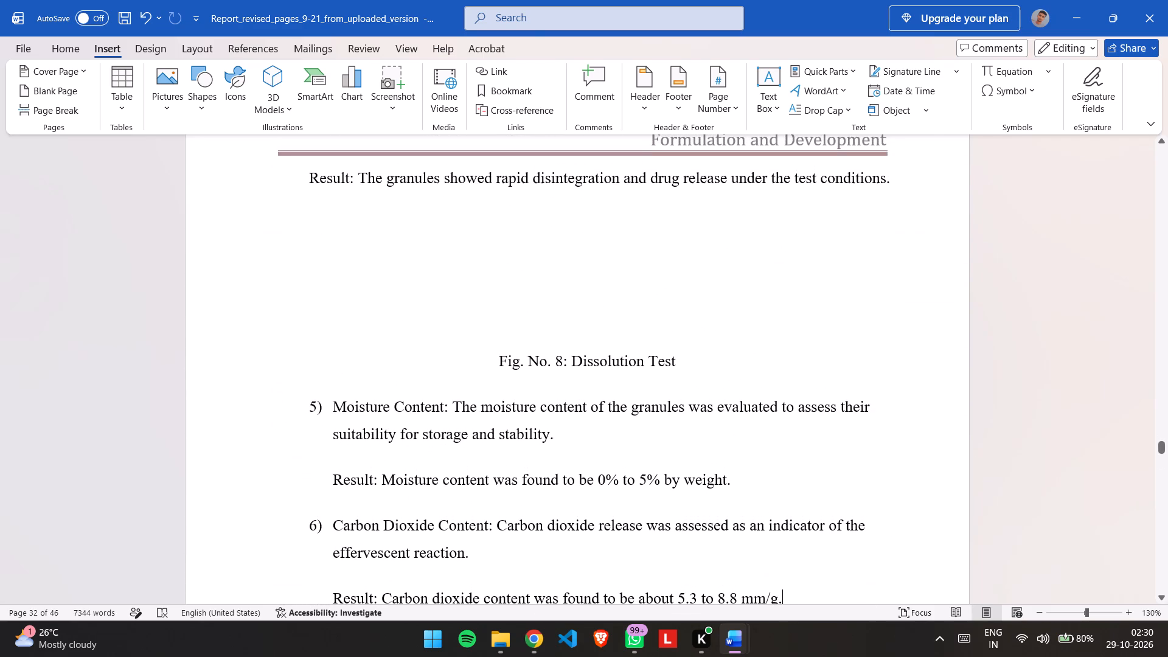
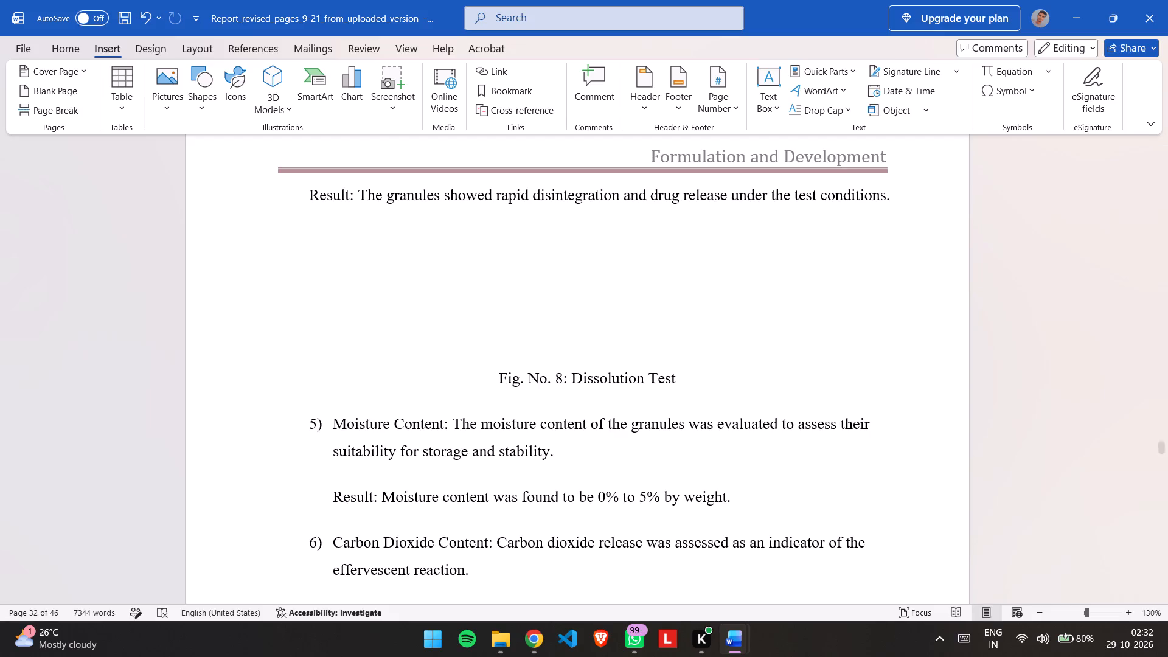
Save the current changes to the report document under its existing name.
{"action": "left_click", "coordinate": [44, 15]}
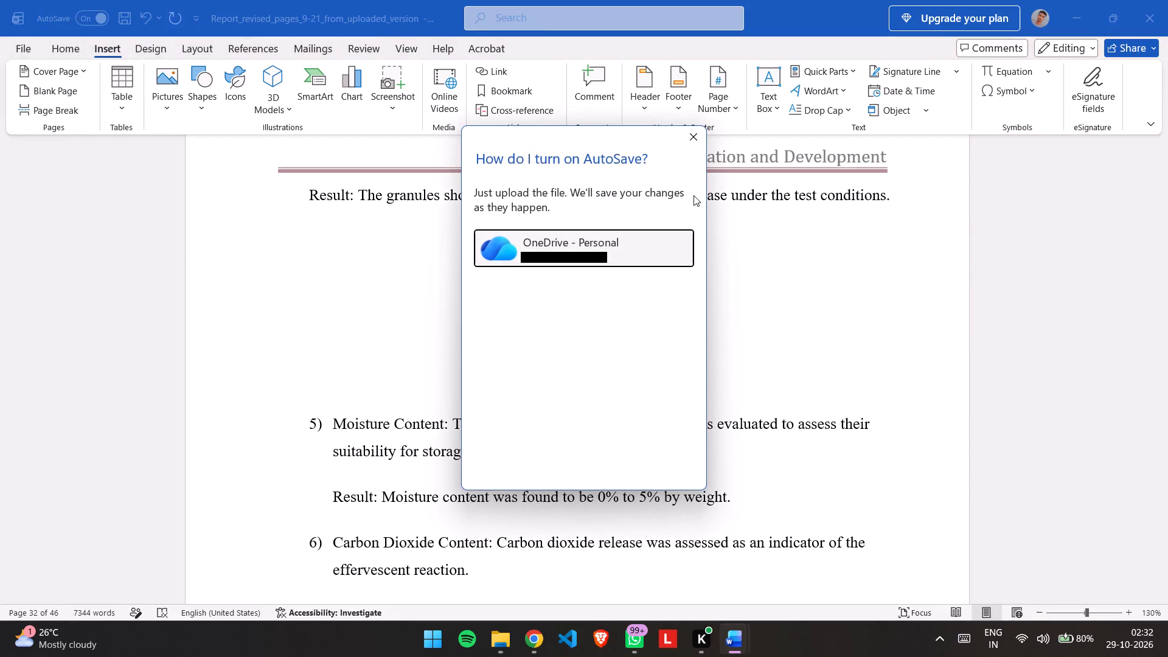
{"action": "left_click", "coordinate": [694, 137]}
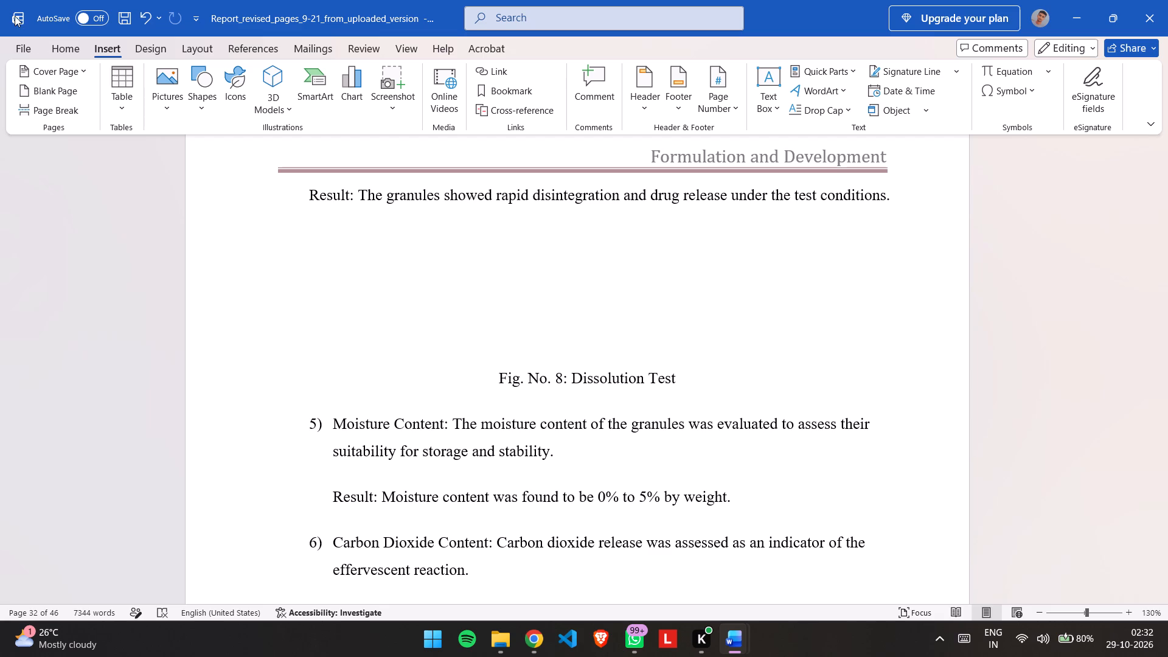
{"action": "left_click", "coordinate": [15, 16]}
{"action": "left_click_drag", "start_coordinate": [79, 383], "coordinate": [16, 45]}
{"action": "left_click", "coordinate": [16, 45]}
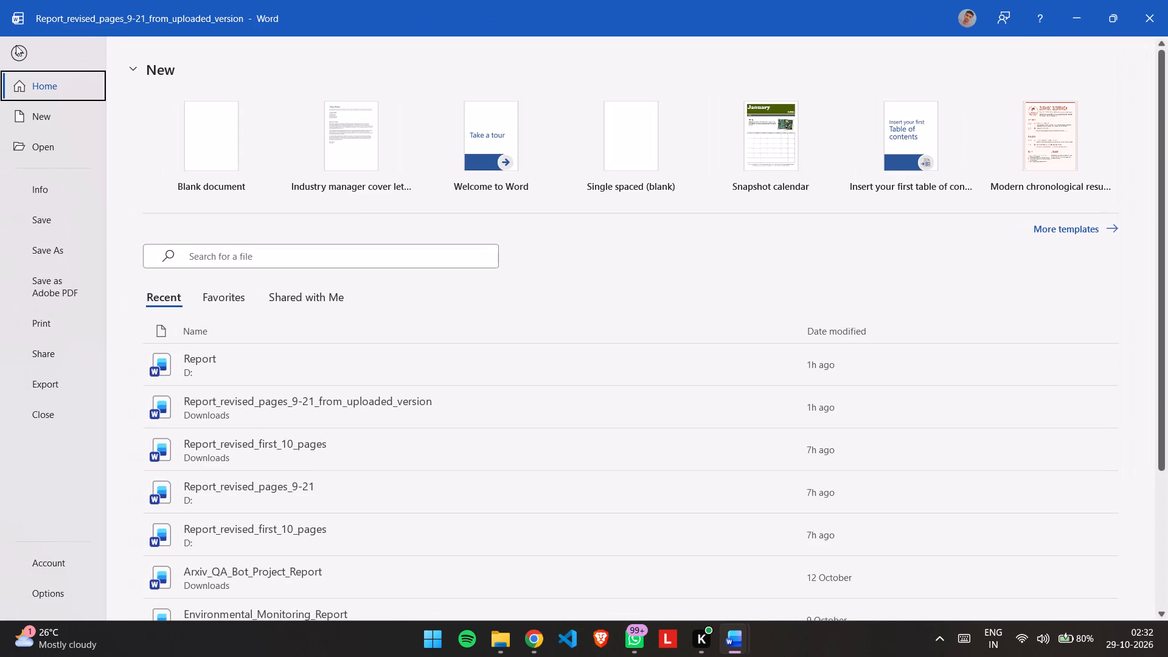
{"action": "left_click", "coordinate": [46, 215]}
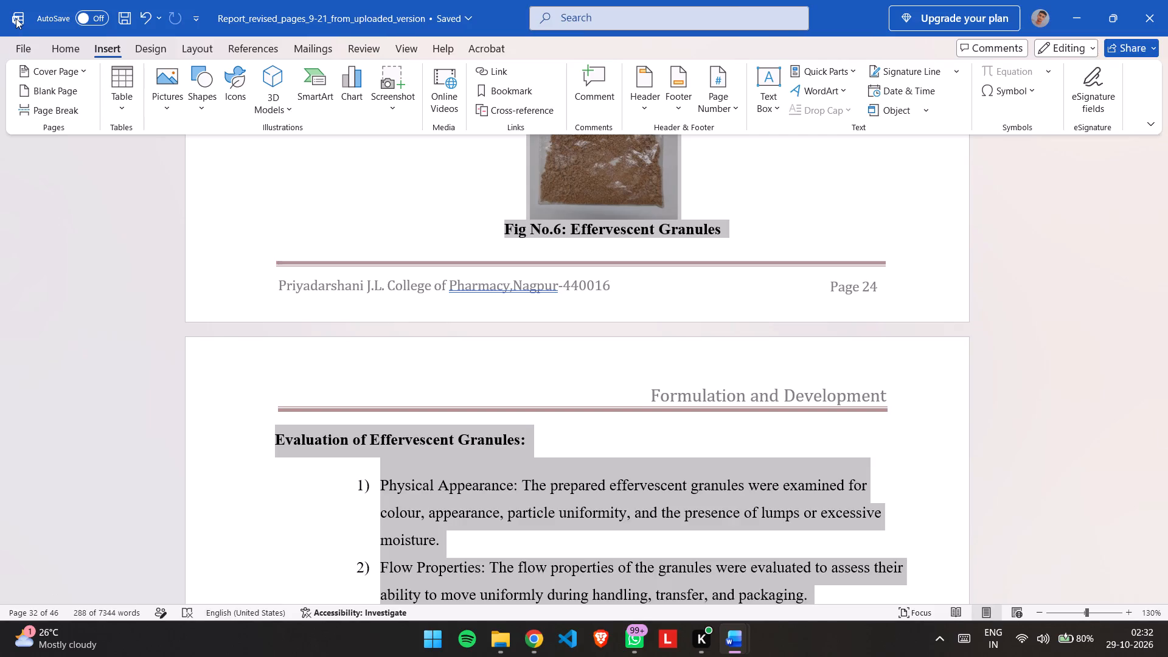
Save a copy of the report in the Downloads folder as a Word document named "prathmesh report".
{"action": "left_click", "coordinate": [16, 18]}
{"action": "left_click_drag", "start_coordinate": [49, 232], "coordinate": [0, 73]}
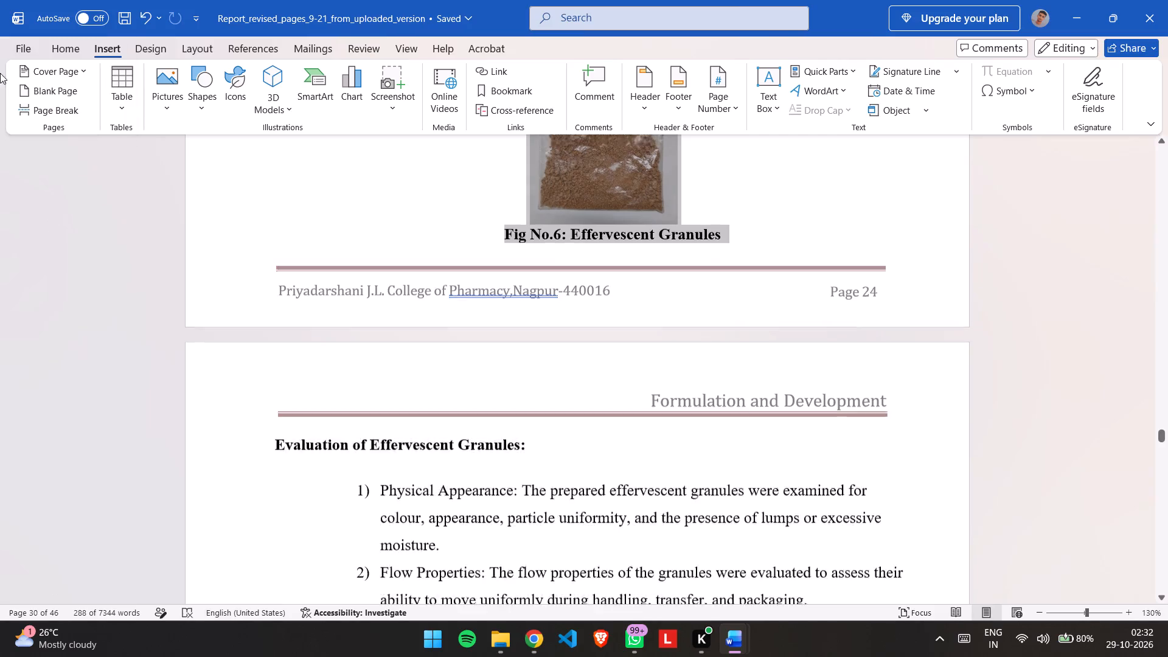
{"action": "left_click_drag", "start_coordinate": [0, 73], "coordinate": [12, 53]}
{"action": "left_click", "coordinate": [12, 53]}
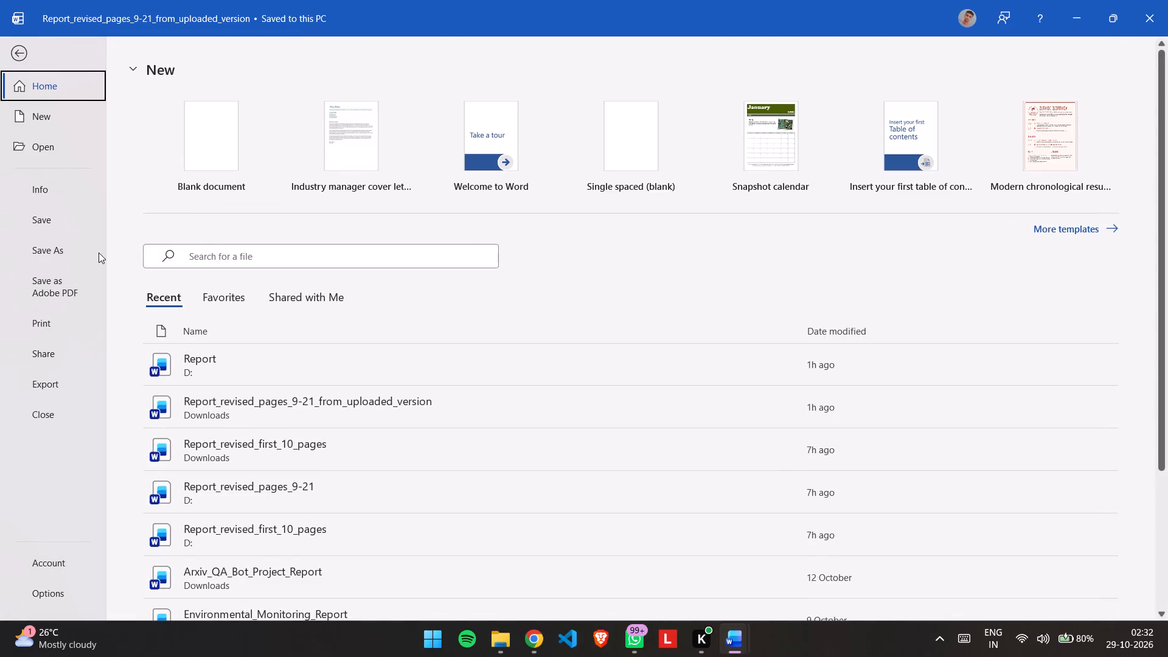
{"action": "left_click", "coordinate": [66, 249]}
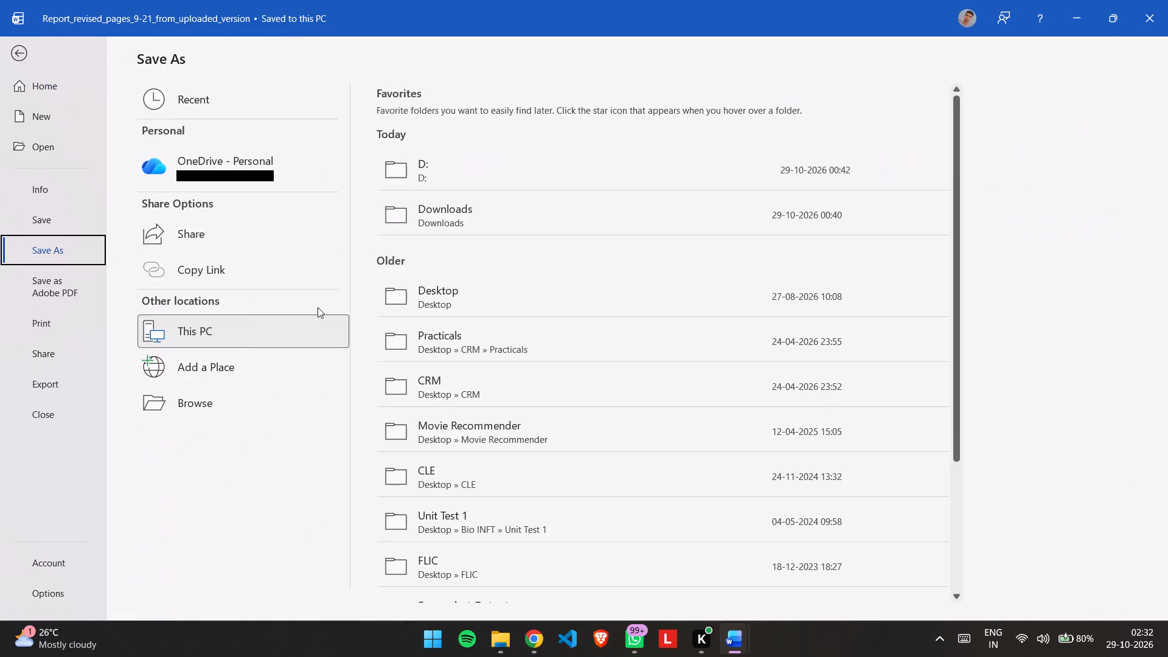
{"action": "left_click", "coordinate": [235, 338]}
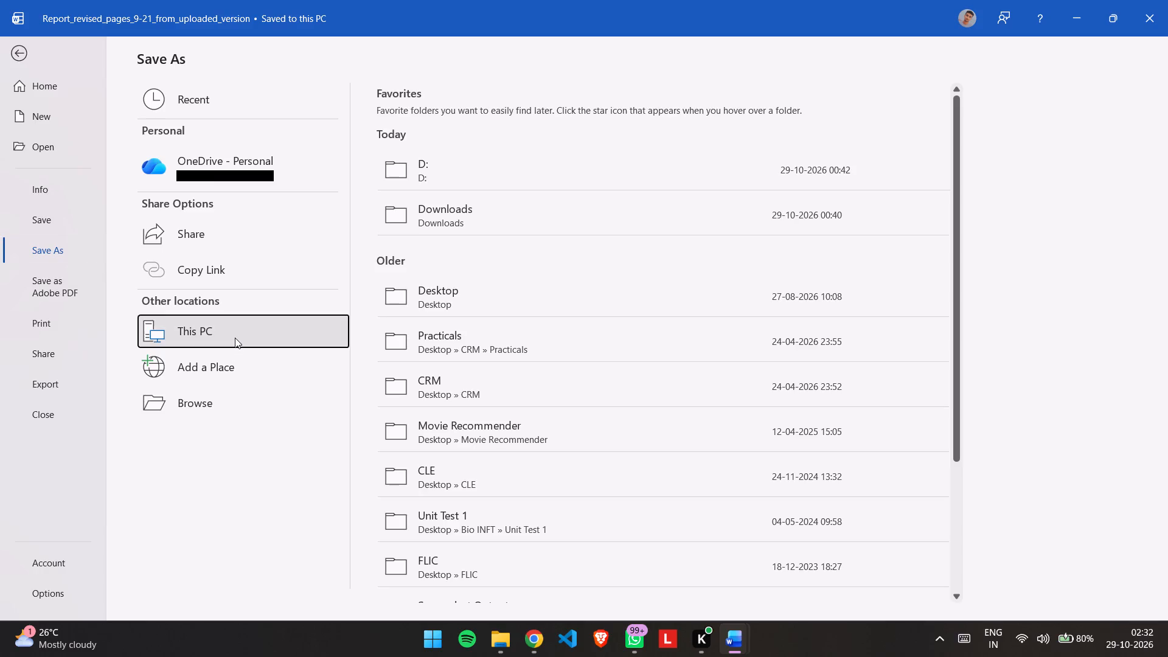
{"action": "left_click", "coordinate": [235, 338]}
{"action": "left_click", "coordinate": [544, 234]}
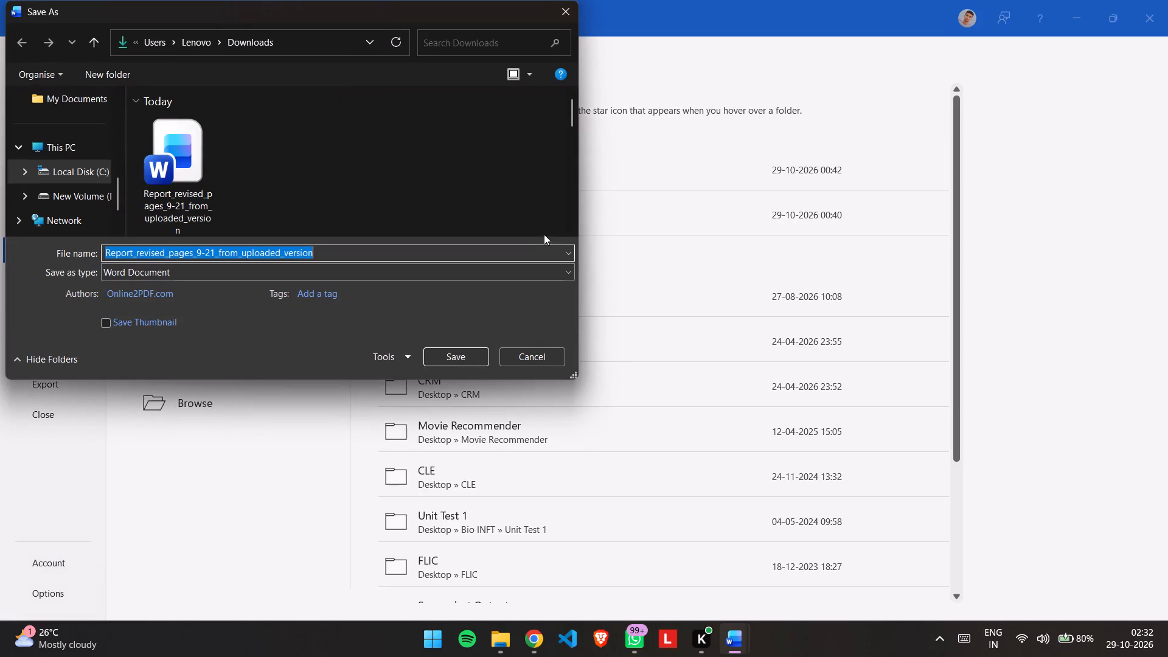
{"action": "key", "text": "BackSpace"}
{"action": "type", "text": "prathmes"}
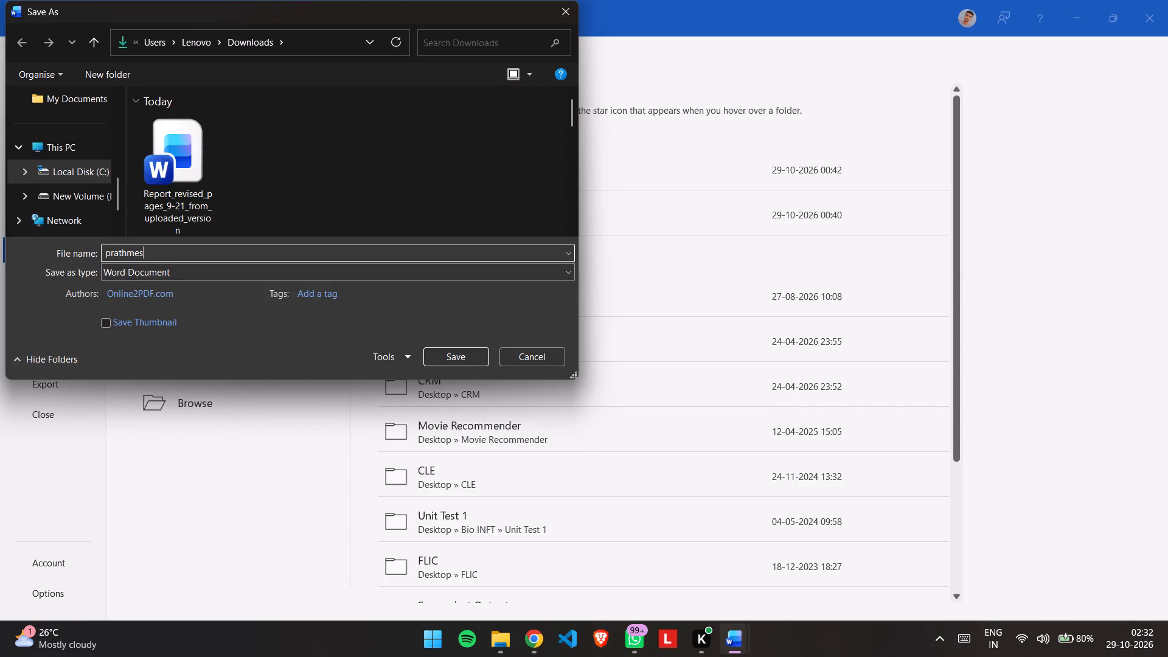
{"action": "type", "text": "h report"}
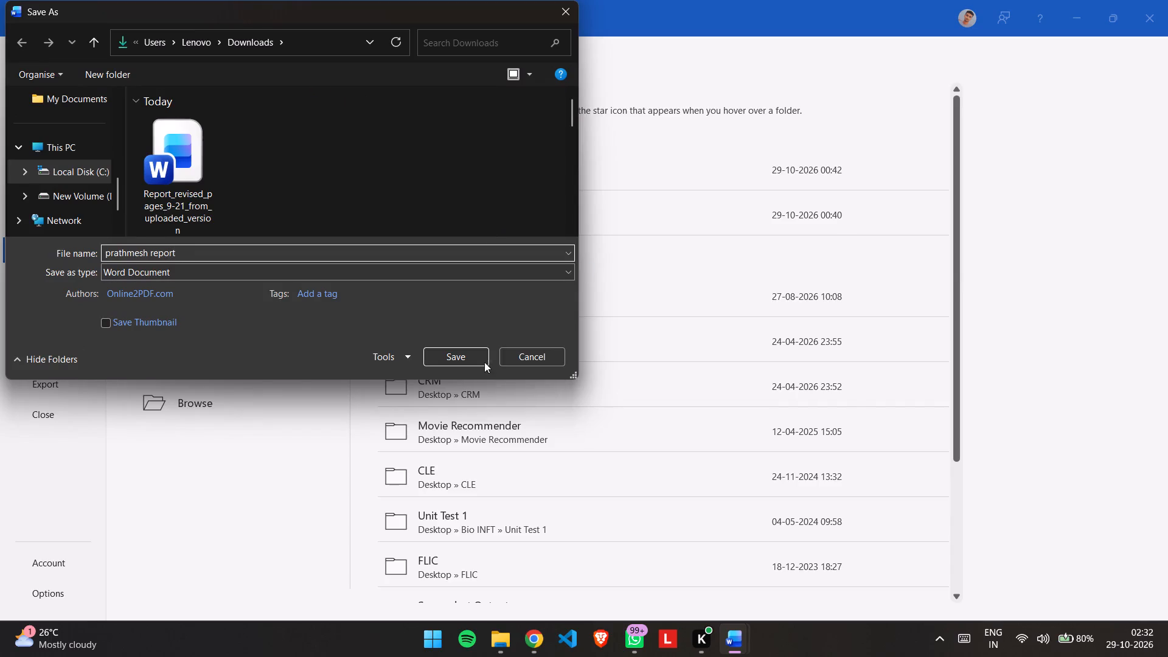
{"action": "left_click", "coordinate": [476, 361]}
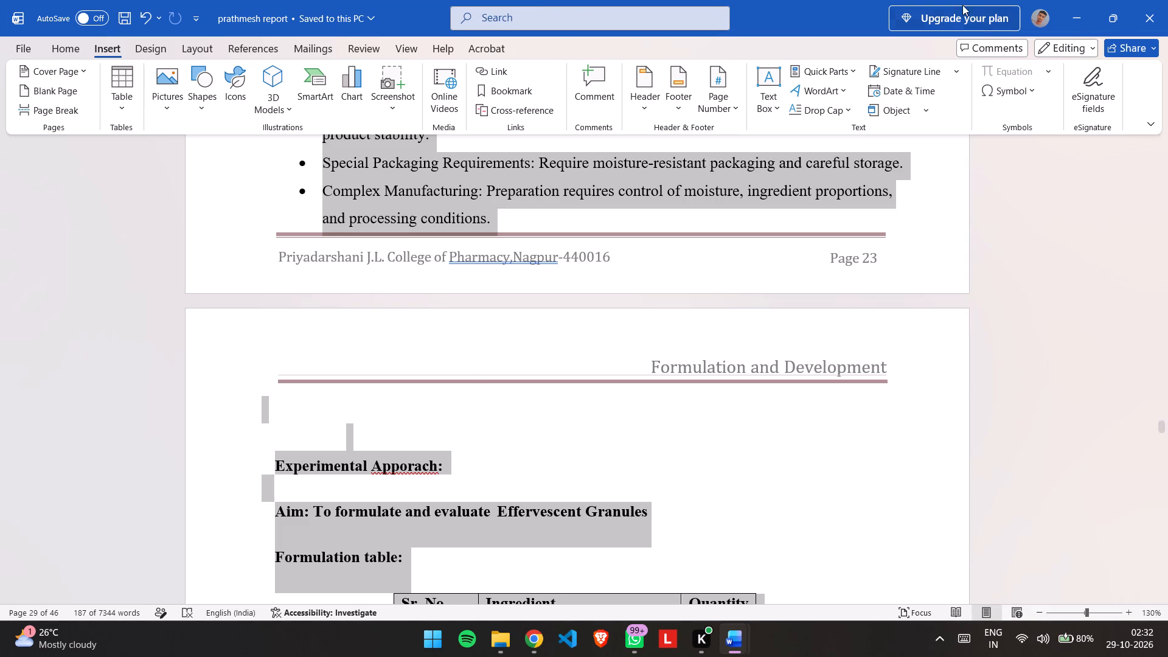
Switch to File Explorer and bring up the app-sharing choices for the "prathmesh report" document in Downloads.
{"action": "left_click", "coordinate": [1077, 24]}
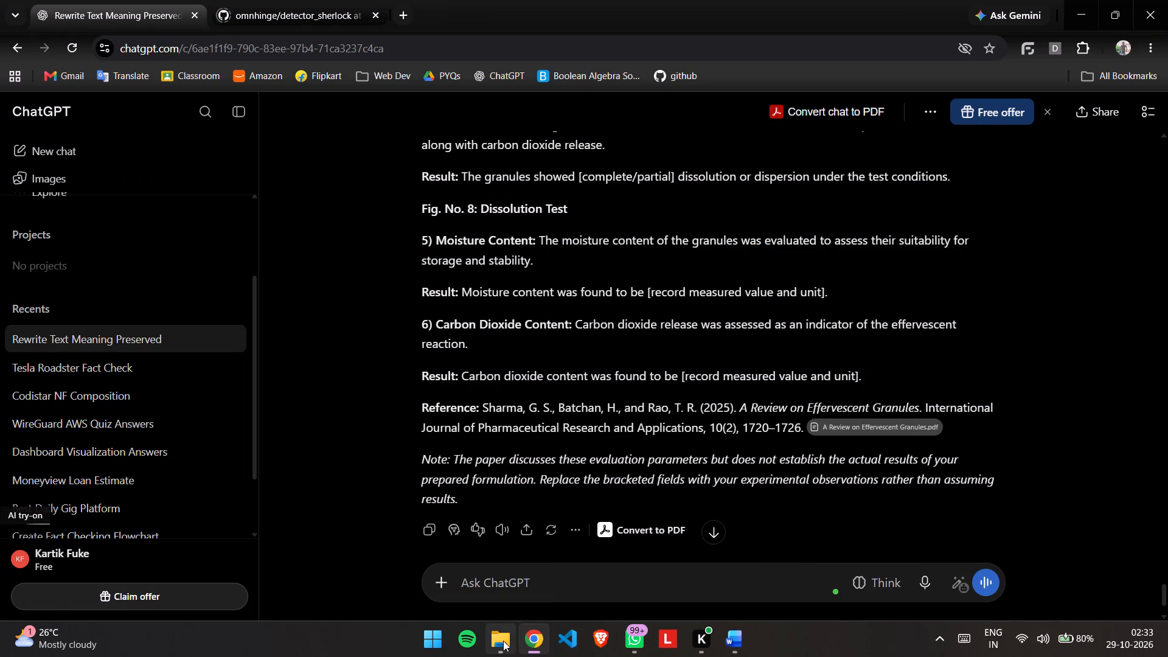
{"action": "left_click", "coordinate": [503, 641]}
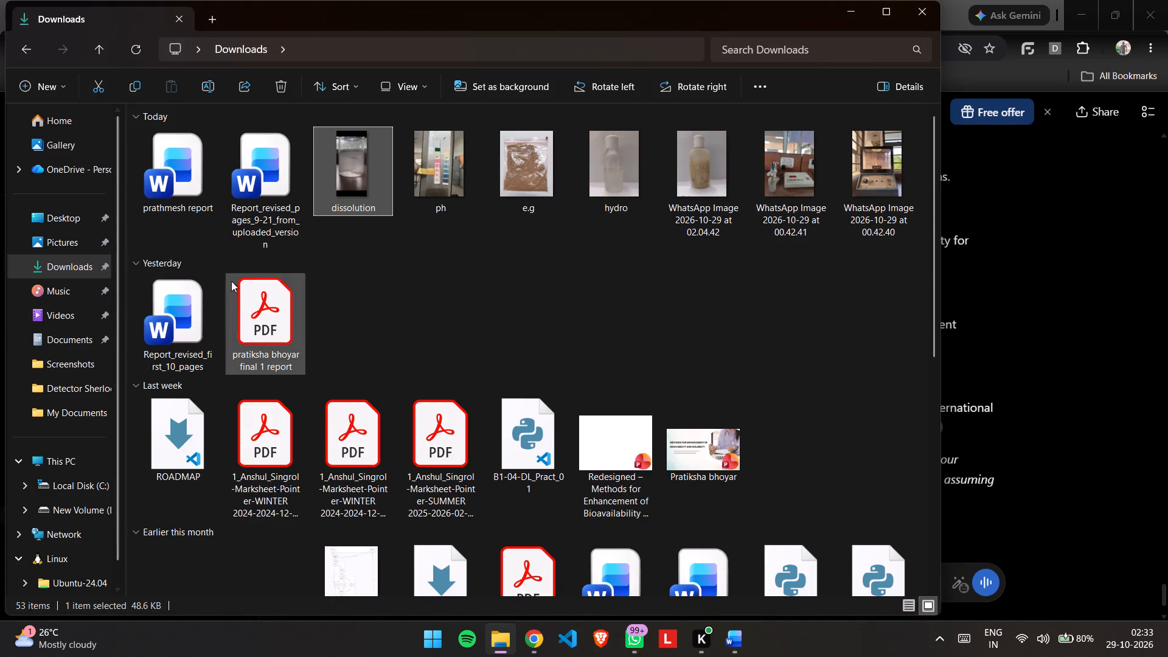
{"action": "left_click", "coordinate": [202, 181]}
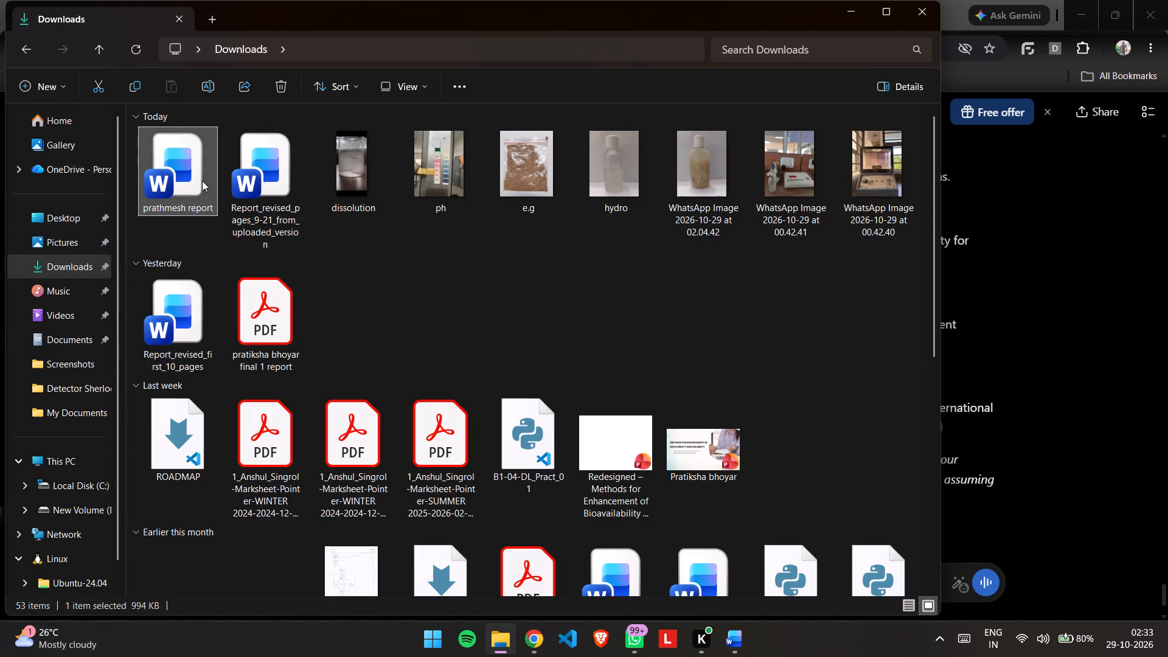
{"action": "left_click", "coordinate": [202, 156]}
{"action": "right_click", "coordinate": [193, 172]}
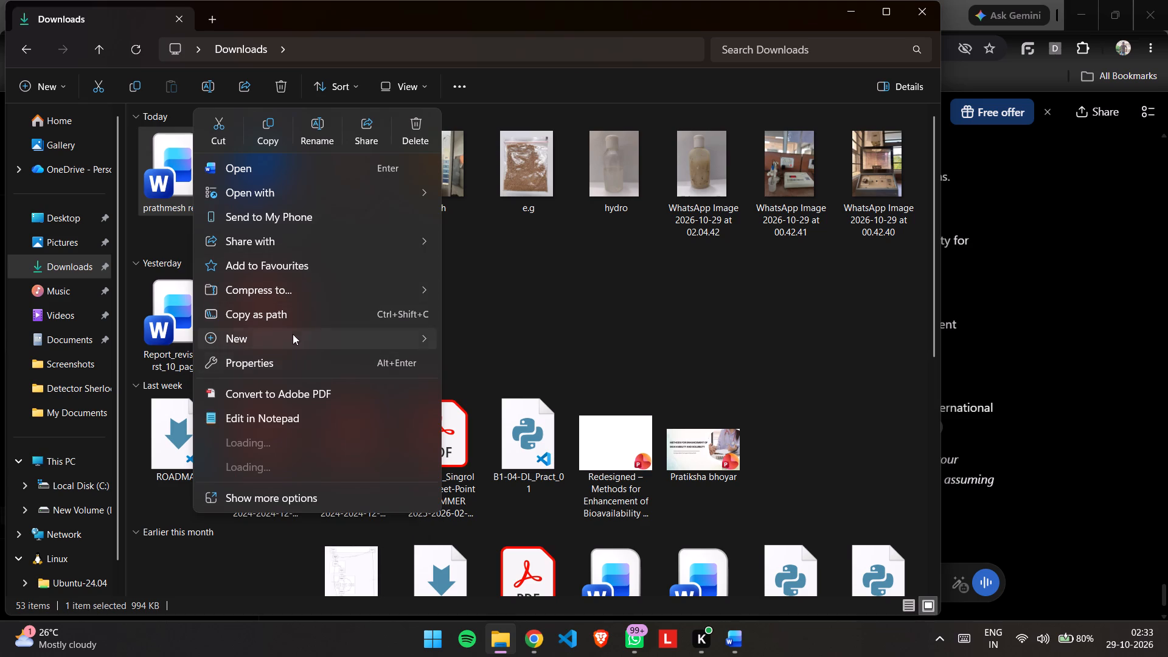
{"action": "left_click", "coordinate": [323, 245]}
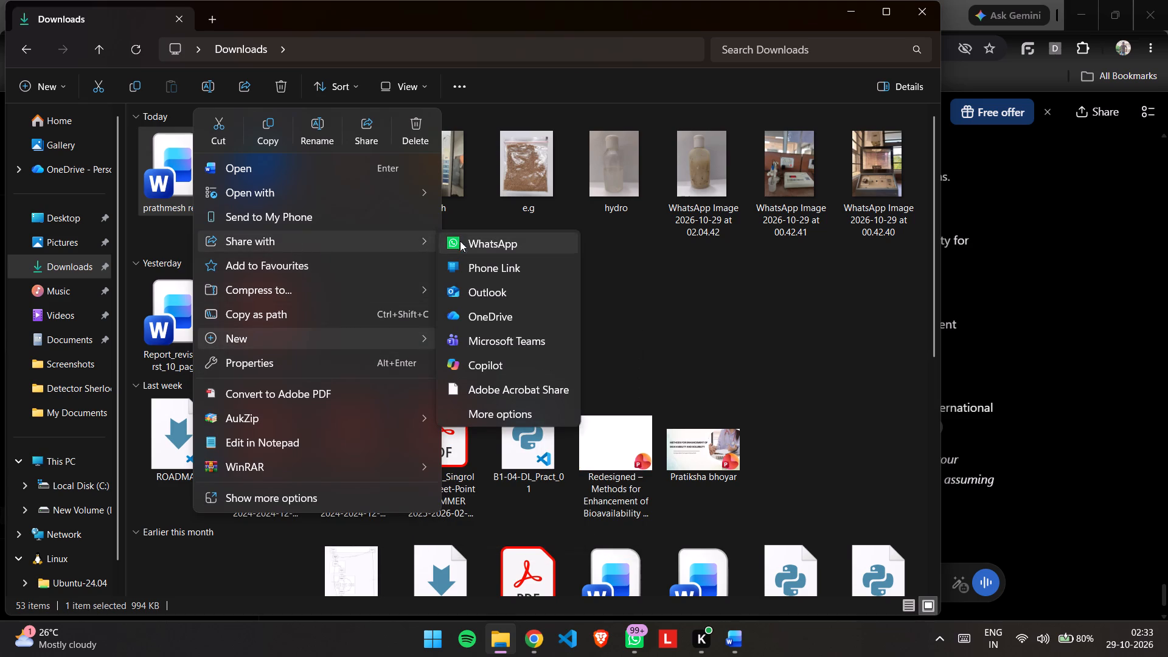
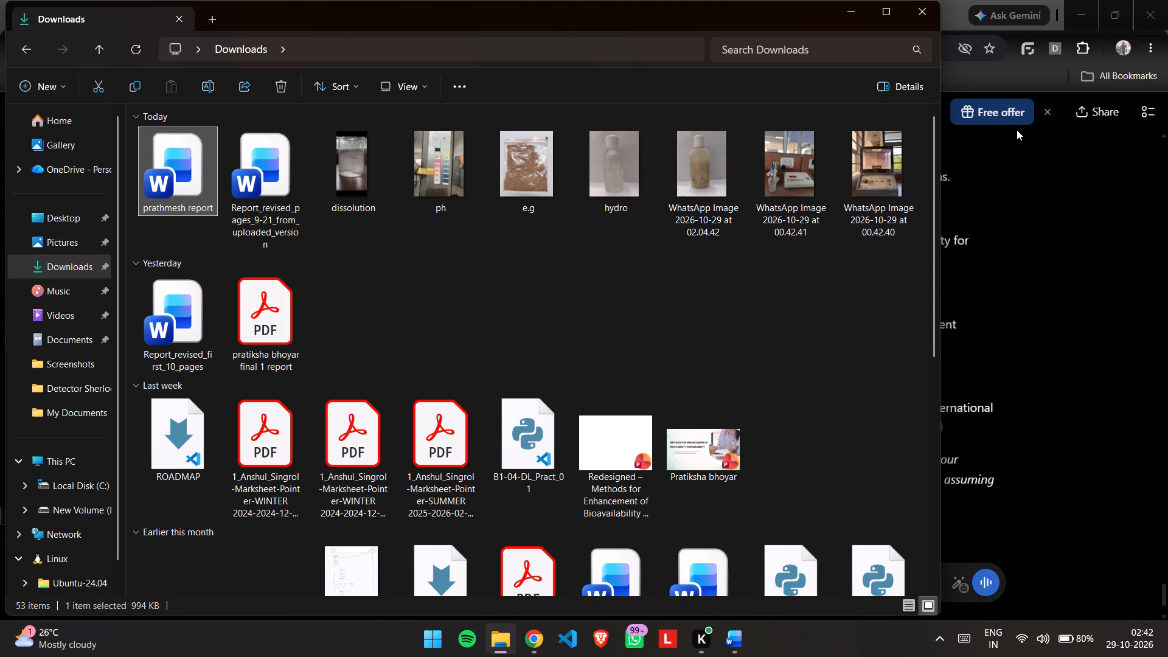
Switch back to the "prathmesh report" document in Word and review the effervescent granules section from its disadvantages to the dissolution test figure.
{"action": "left_click", "coordinate": [731, 318]}
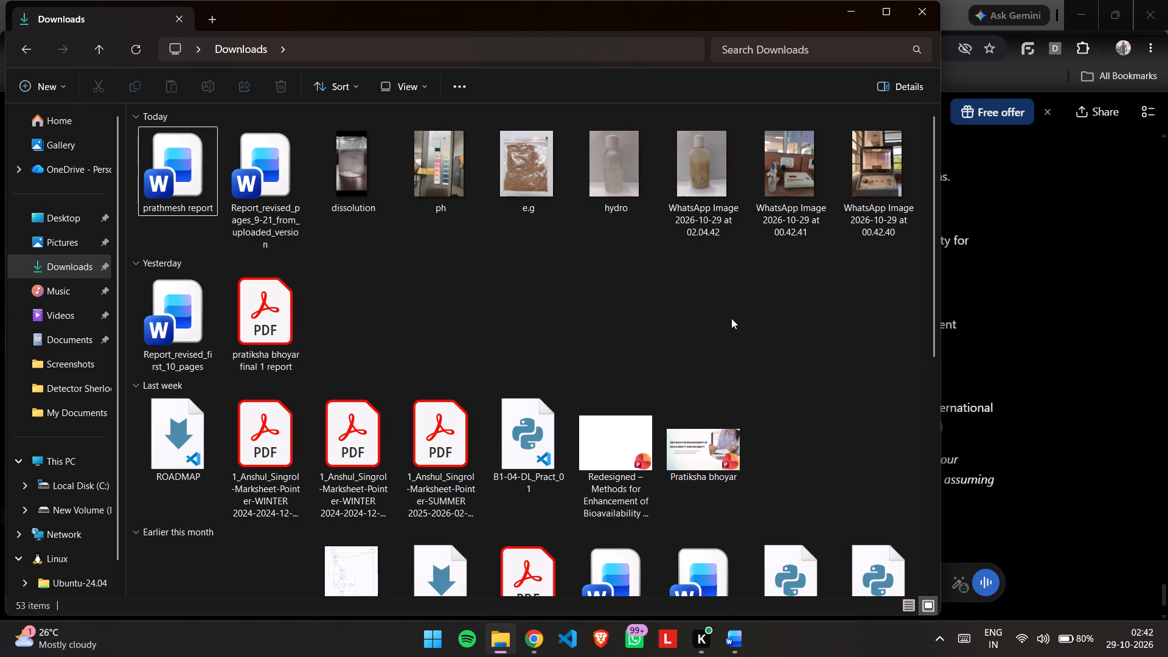
{"action": "key", "text": "alt+Tab"}
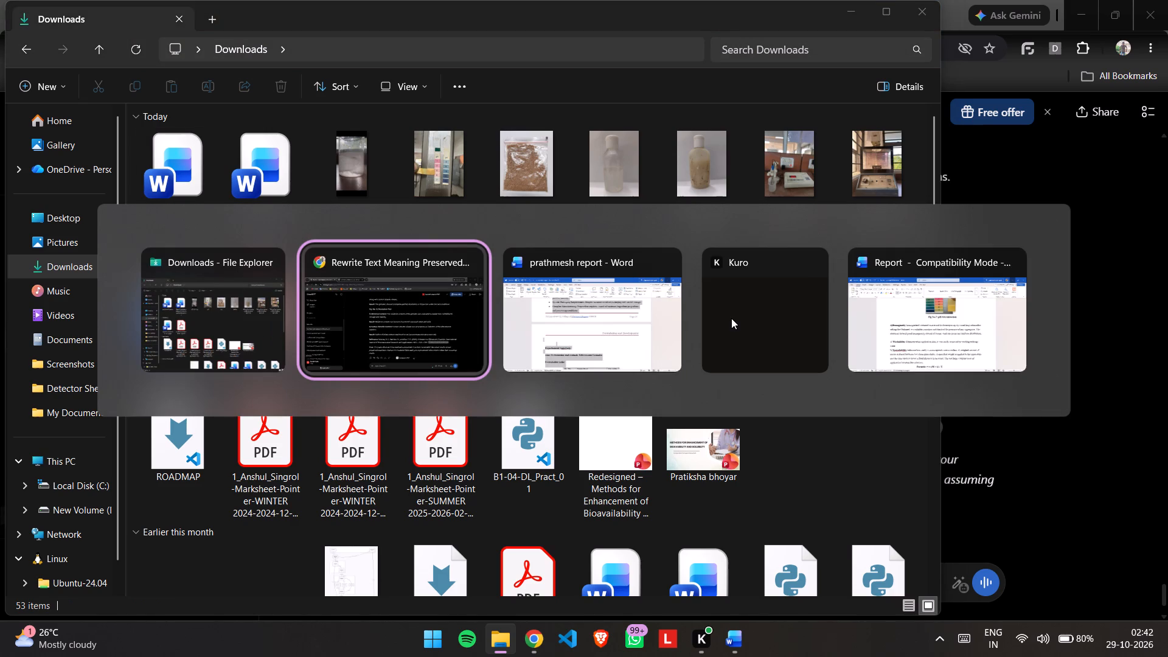
{"action": "key", "text": "alt+Tab"}
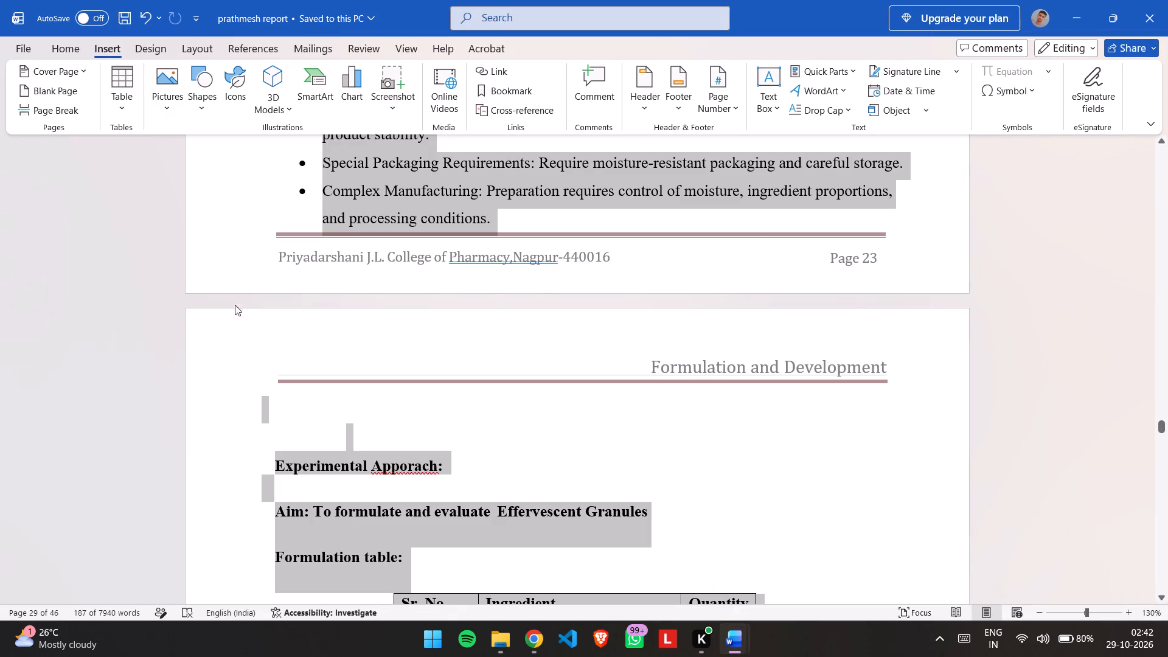
{"action": "left_click", "coordinate": [148, 321]}
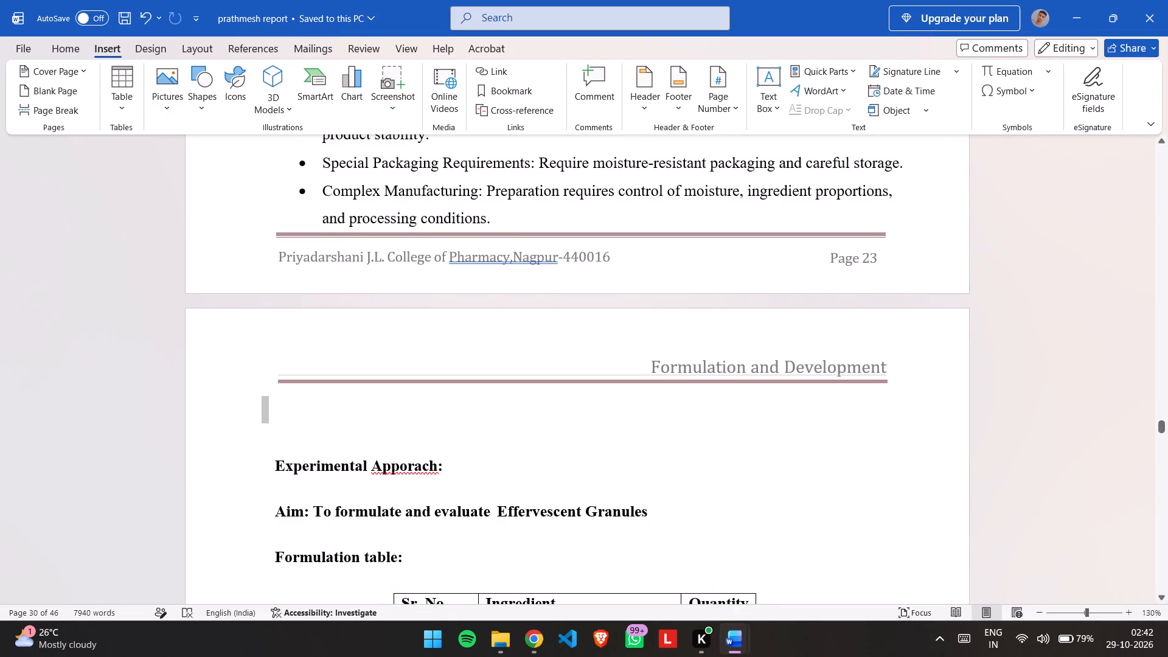
{"action": "scroll", "coordinate": [233, 457], "scroll_direction": "up", "scroll_amount": 3}
{"action": "scroll", "coordinate": [233, 457], "scroll_direction": "down", "scroll_amount": 4}
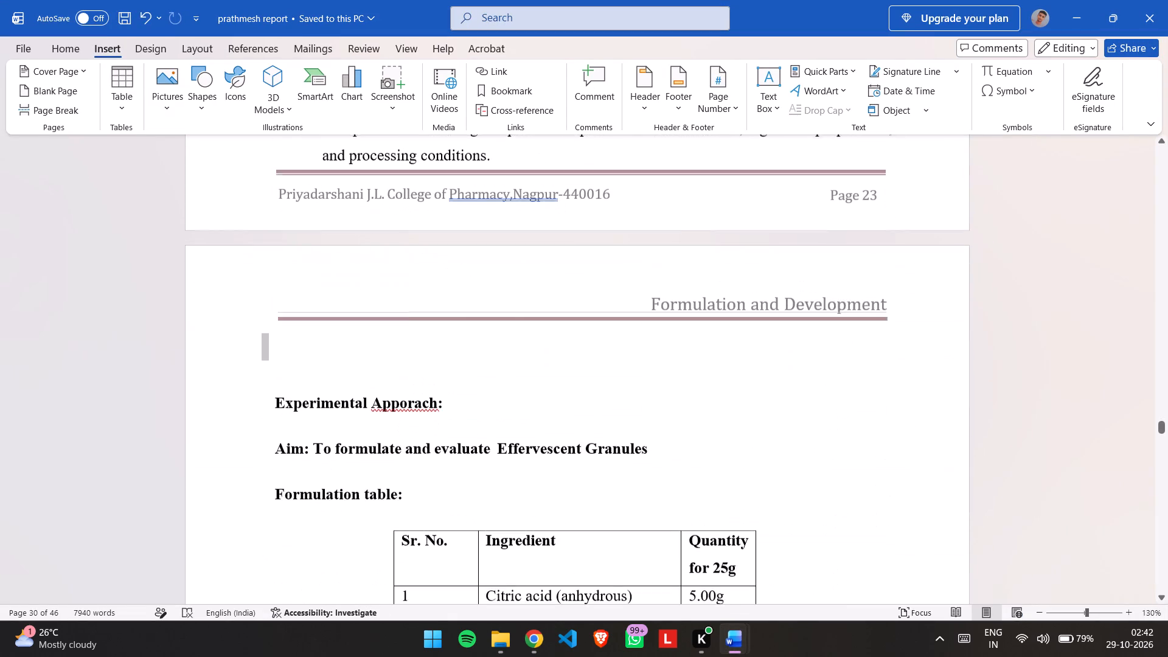
{"action": "scroll", "coordinate": [233, 457], "scroll_direction": "up", "scroll_amount": 1}
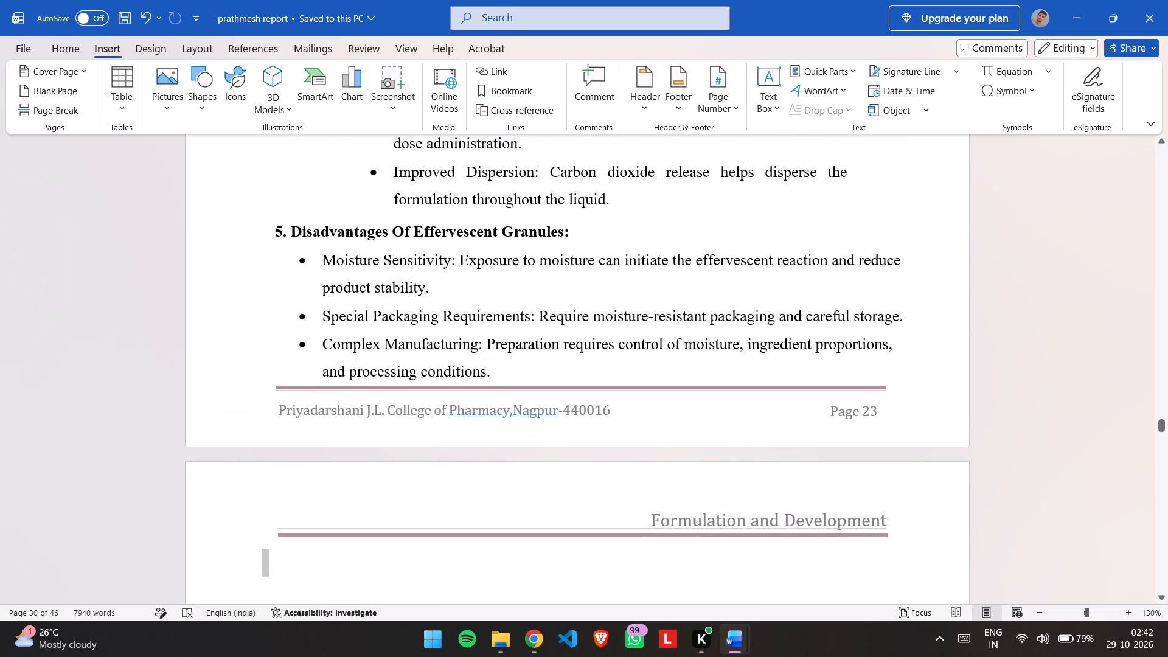
{"action": "scroll", "coordinate": [233, 457], "scroll_direction": "down", "scroll_amount": 4}
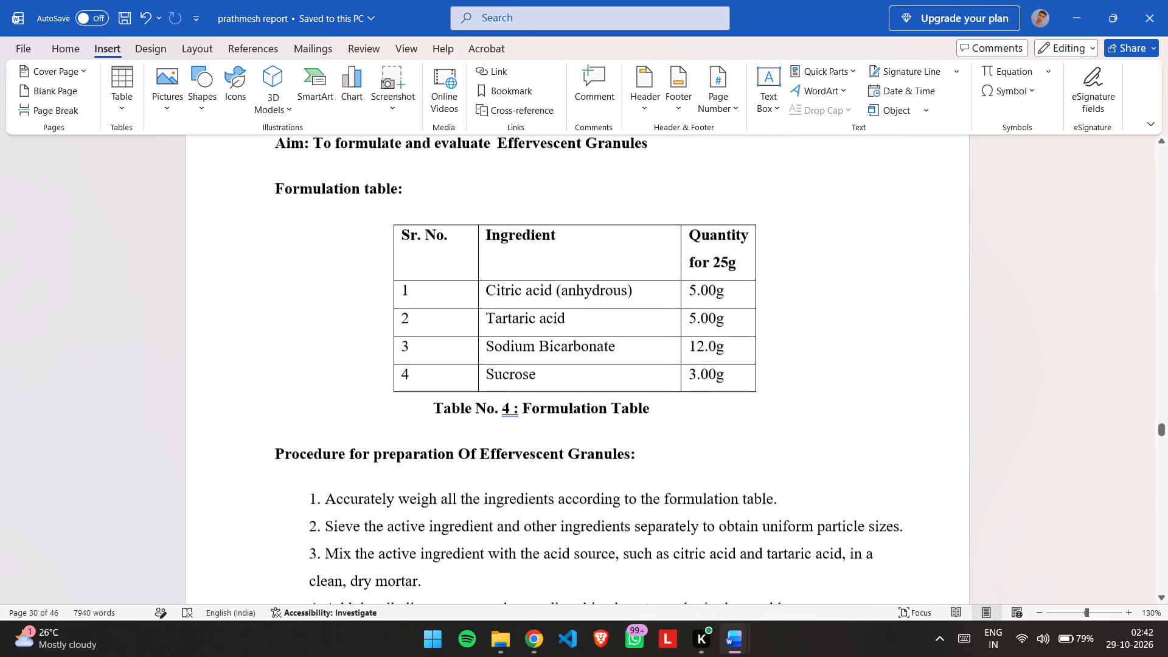
{"action": "scroll", "coordinate": [233, 457], "scroll_direction": "down", "scroll_amount": 1}
{"action": "scroll", "coordinate": [233, 457], "scroll_direction": "up", "scroll_amount": 1}
{"action": "scroll", "coordinate": [233, 457], "scroll_direction": "down", "scroll_amount": 1}
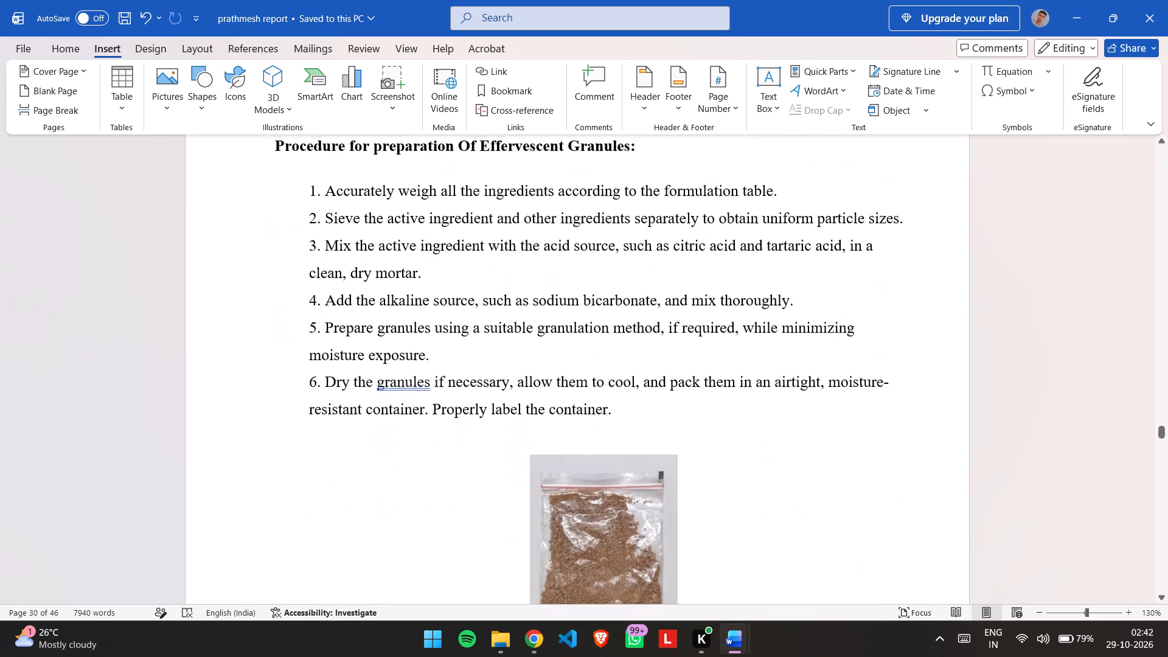
{"action": "scroll", "coordinate": [233, 457], "scroll_direction": "down", "scroll_amount": 3}
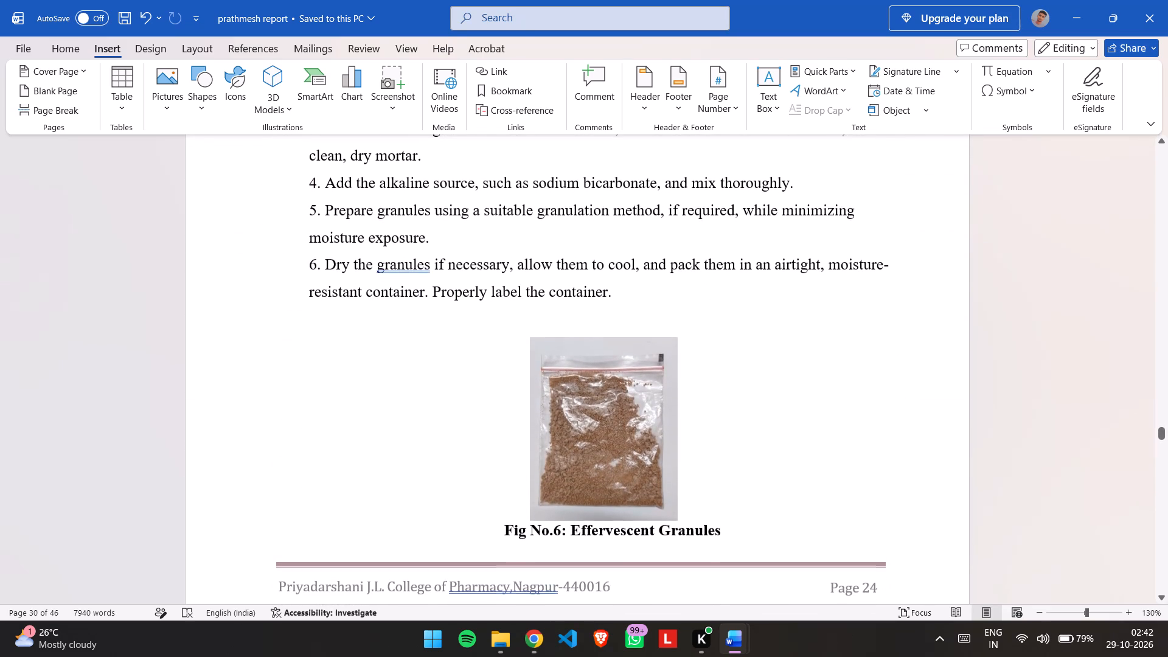
{"action": "scroll", "coordinate": [626, 434], "scroll_direction": "down", "scroll_amount": 3}
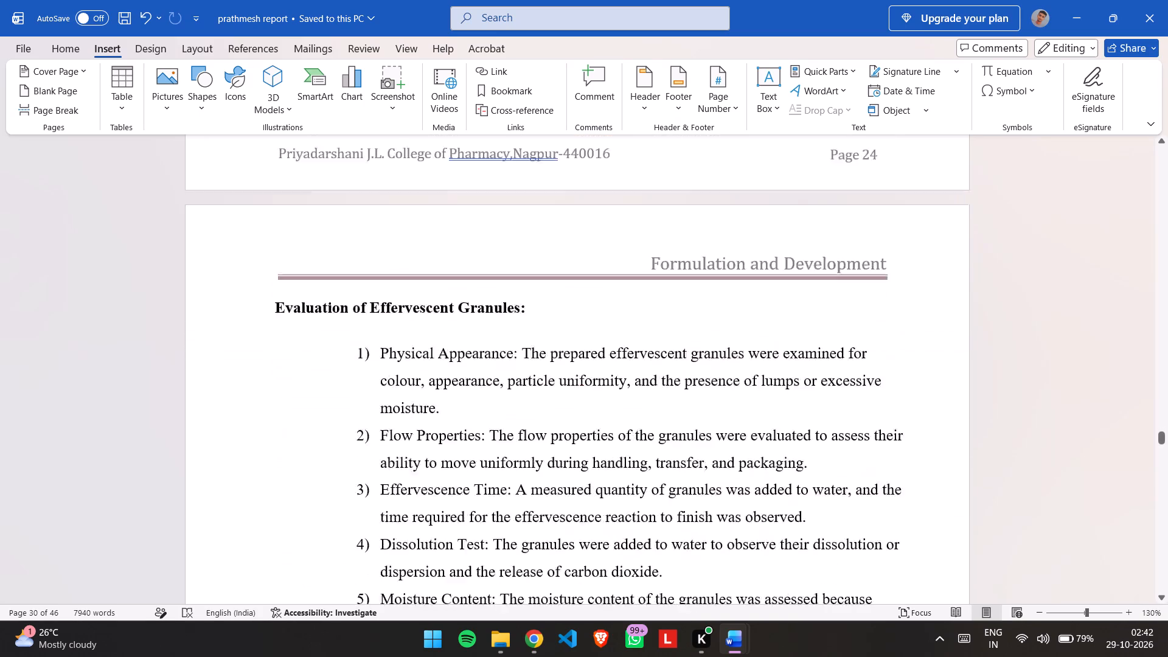
{"action": "scroll", "coordinate": [626, 434], "scroll_direction": "down", "scroll_amount": 1}
{"action": "scroll", "coordinate": [626, 434], "scroll_direction": "up", "scroll_amount": 4}
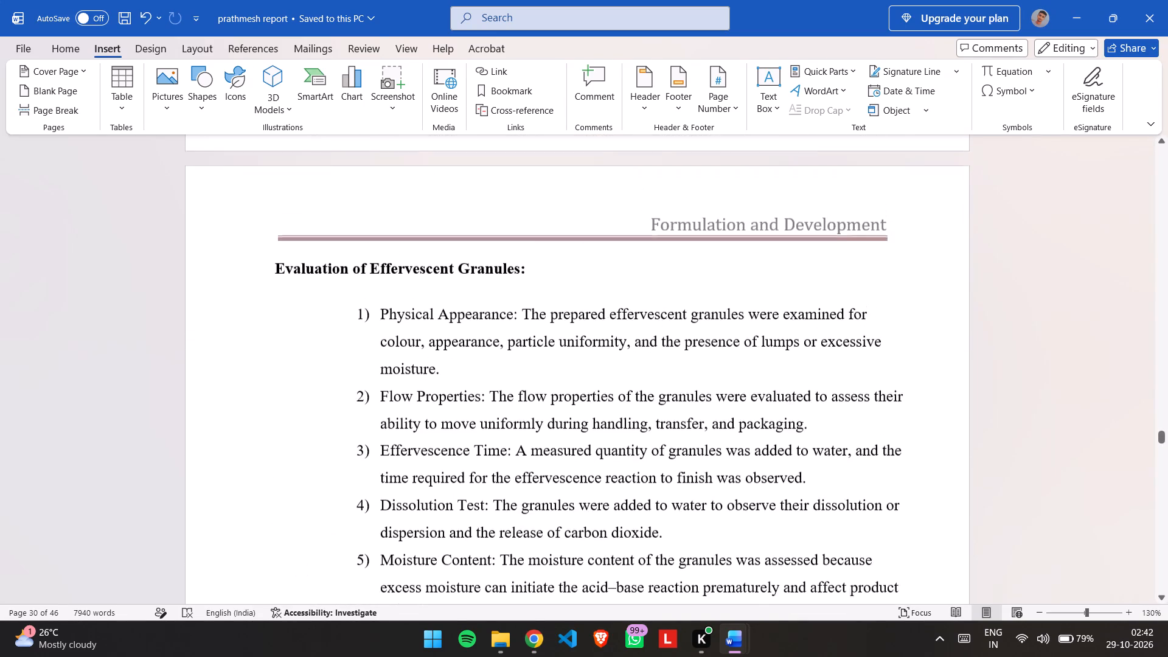
{"action": "scroll", "coordinate": [626, 434], "scroll_direction": "down", "scroll_amount": 1}
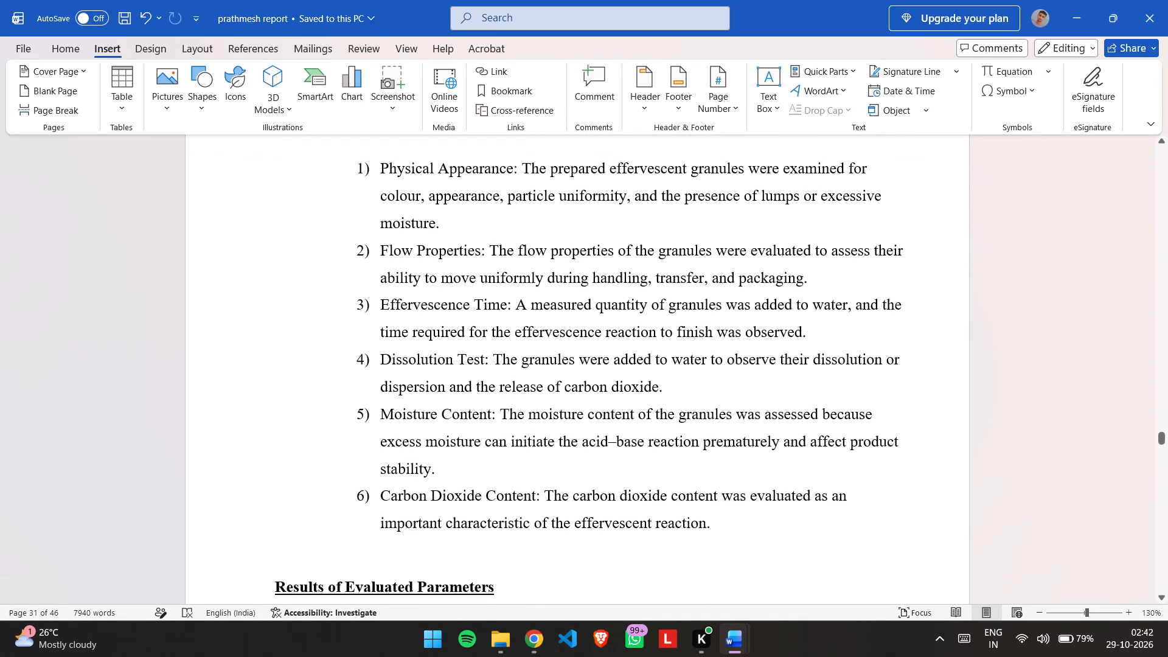
{"action": "scroll", "coordinate": [506, 332], "scroll_direction": "down", "scroll_amount": 1}
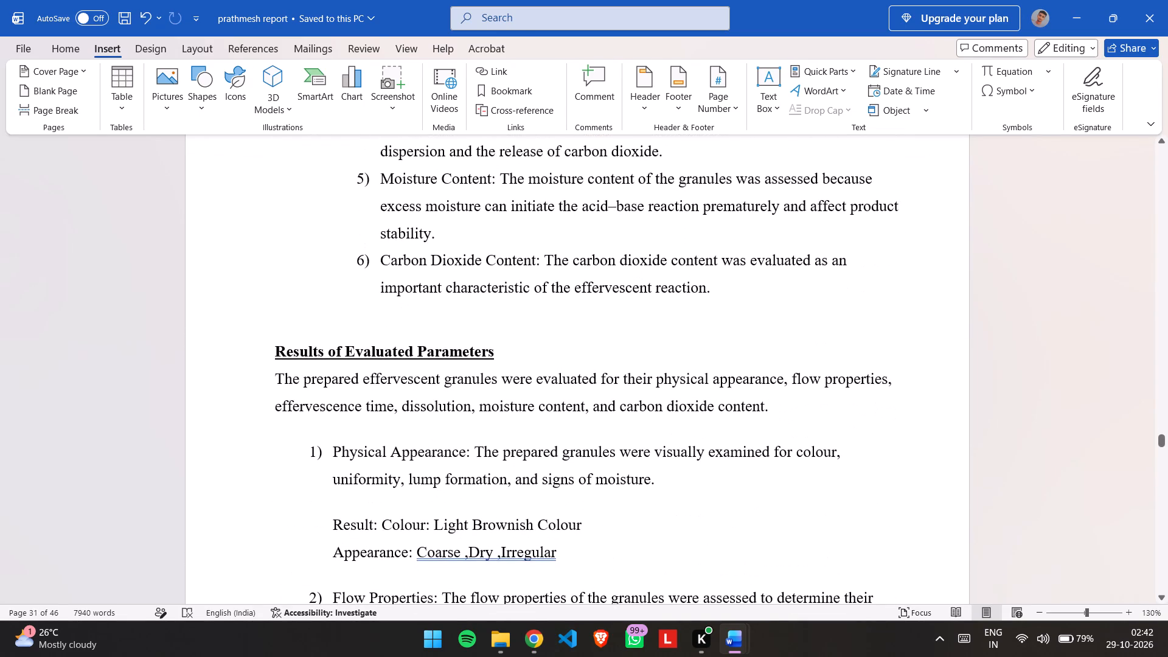
{"action": "scroll", "coordinate": [506, 332], "scroll_direction": "down", "scroll_amount": 1}
{"action": "scroll", "coordinate": [512, 401], "scroll_direction": "down", "scroll_amount": 2}
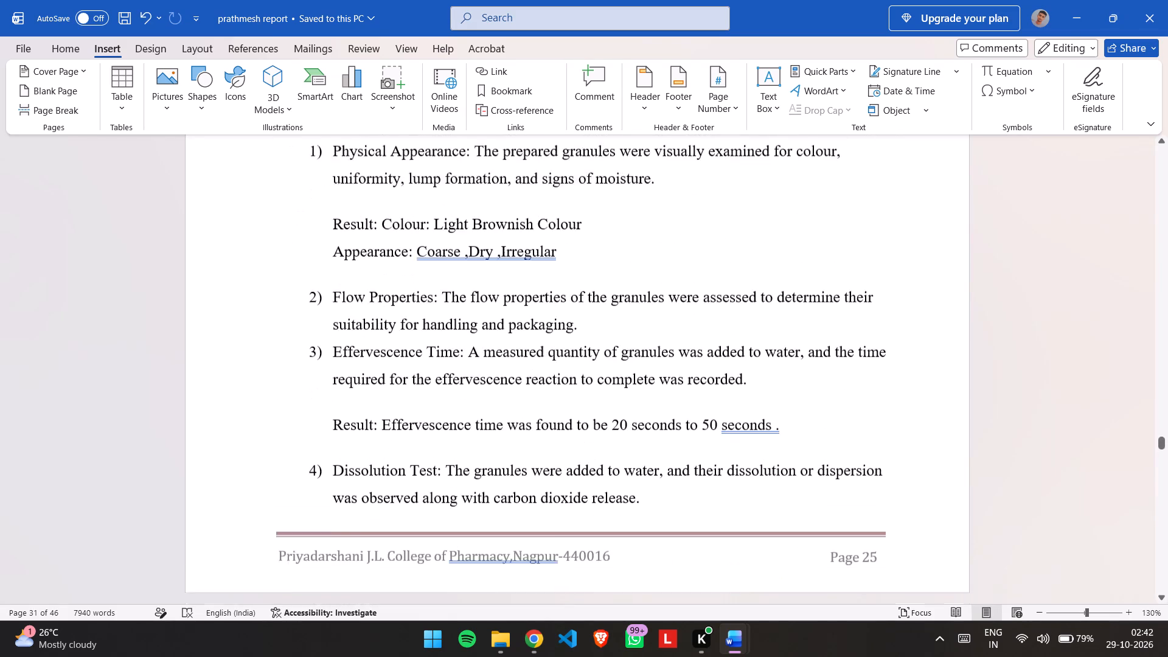
{"action": "scroll", "coordinate": [512, 401], "scroll_direction": "down", "scroll_amount": 2}
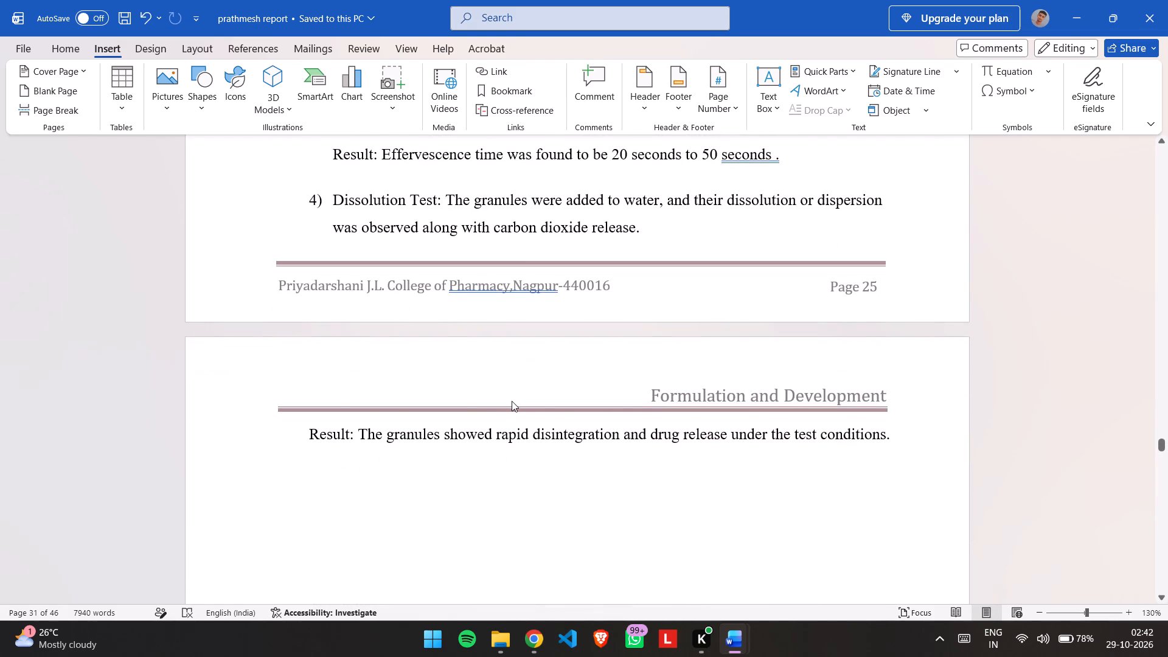
{"action": "scroll", "coordinate": [512, 401], "scroll_direction": "down", "scroll_amount": 1}
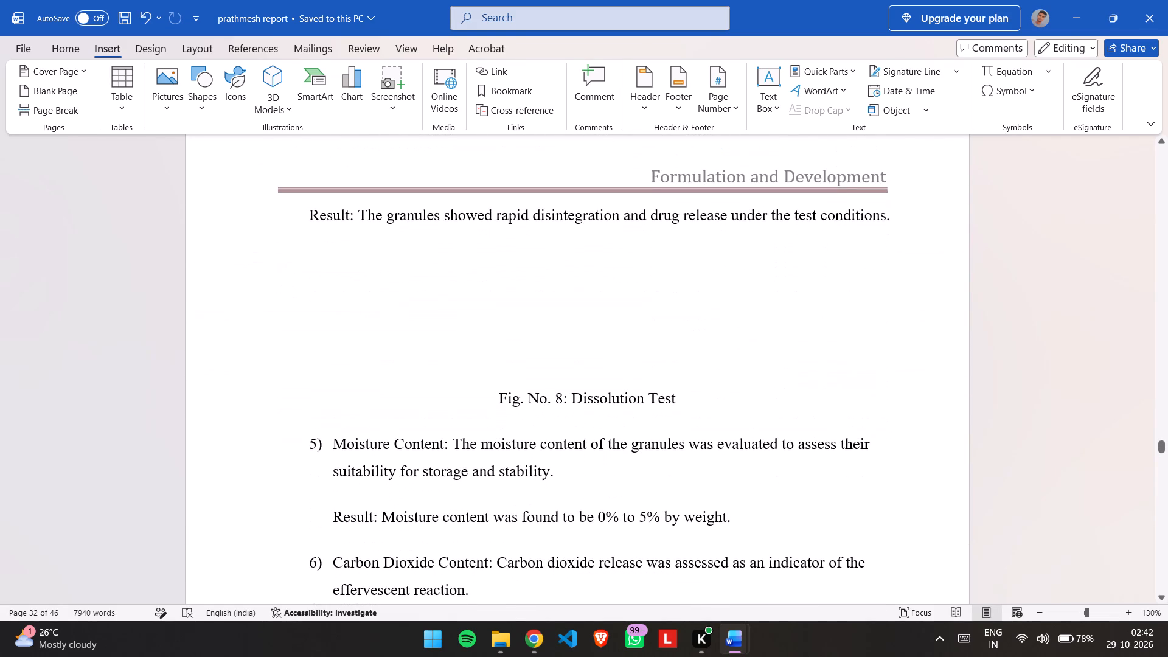
Insert the "dissolution" picture from the Downloads folder in the blank space above the "Fig. No. 8: Dissolution Test" caption.
{"action": "left_click", "coordinate": [580, 296]}
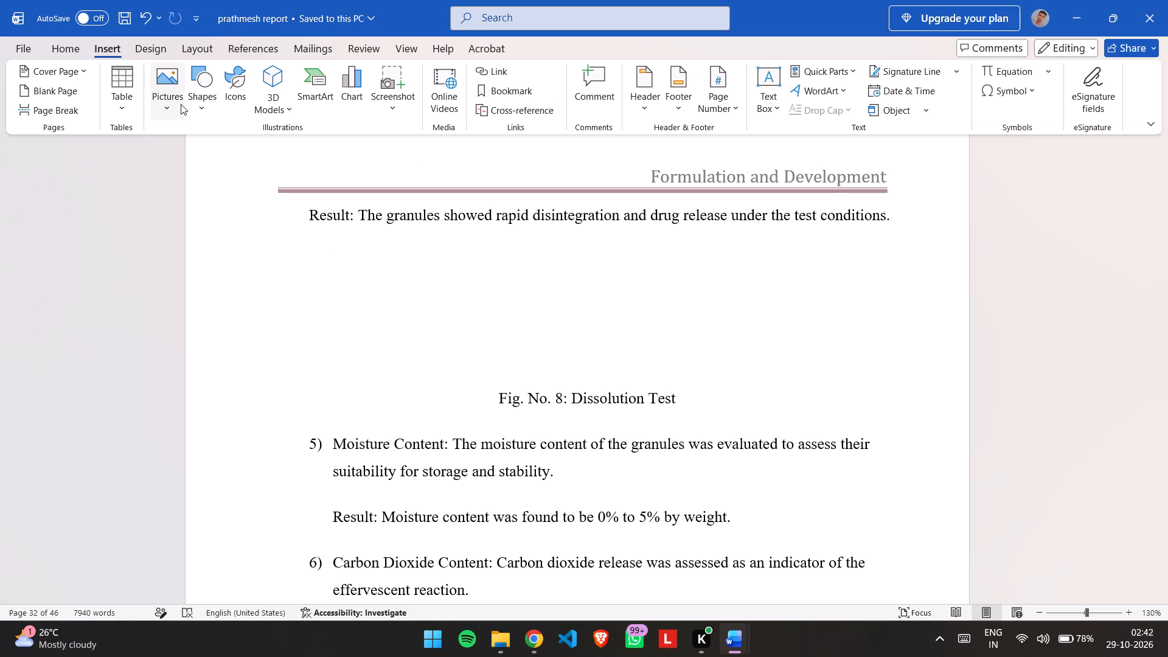
{"action": "left_click", "coordinate": [172, 84]}
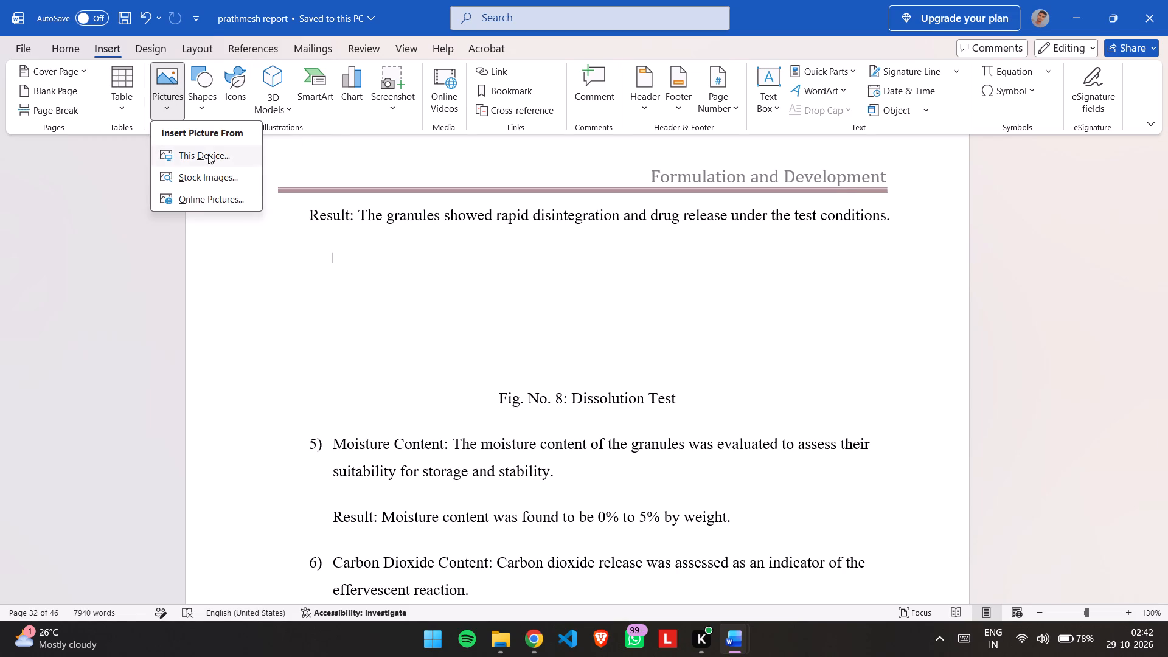
{"action": "left_click", "coordinate": [211, 158]}
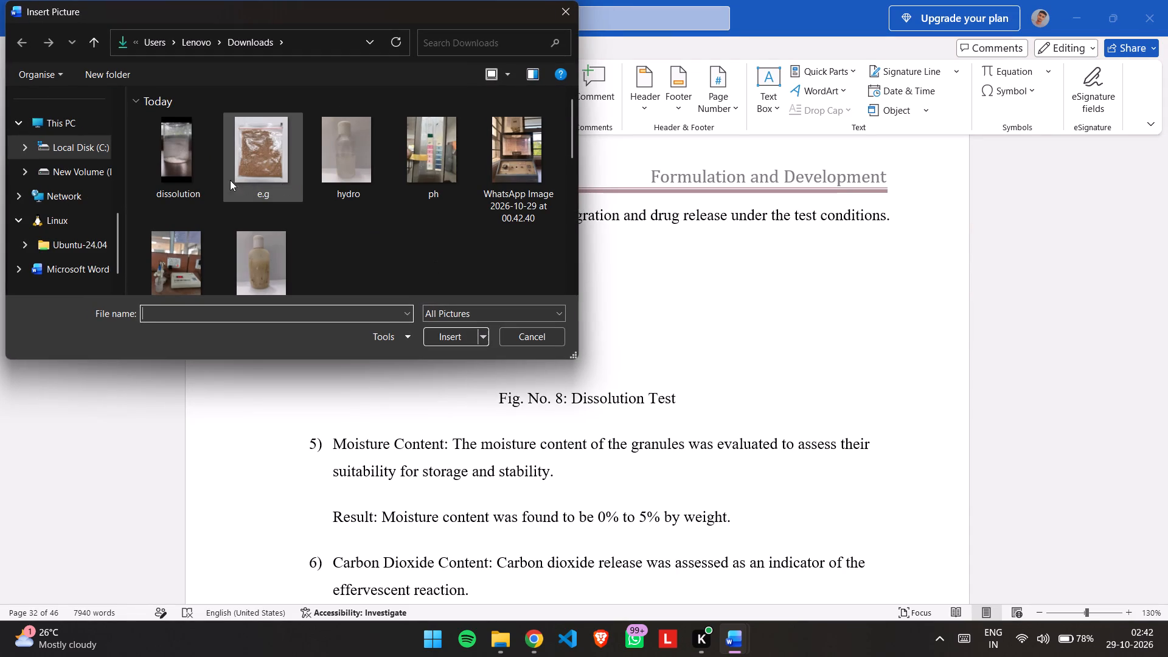
{"action": "left_click", "coordinate": [201, 175]}
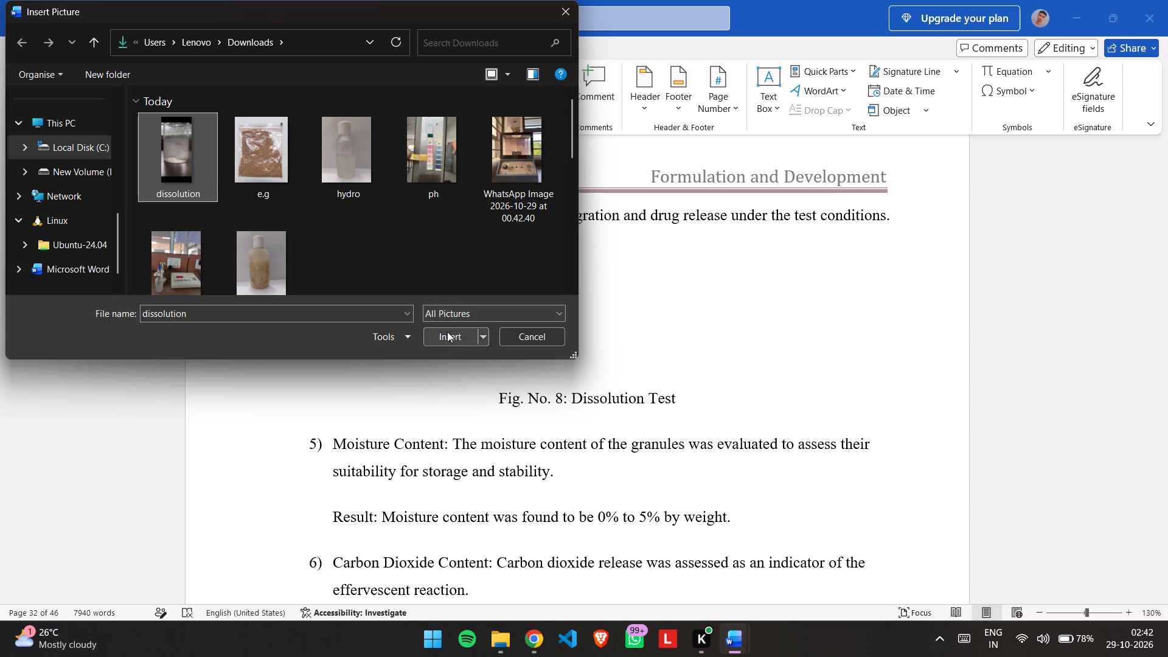
{"action": "left_click", "coordinate": [447, 332]}
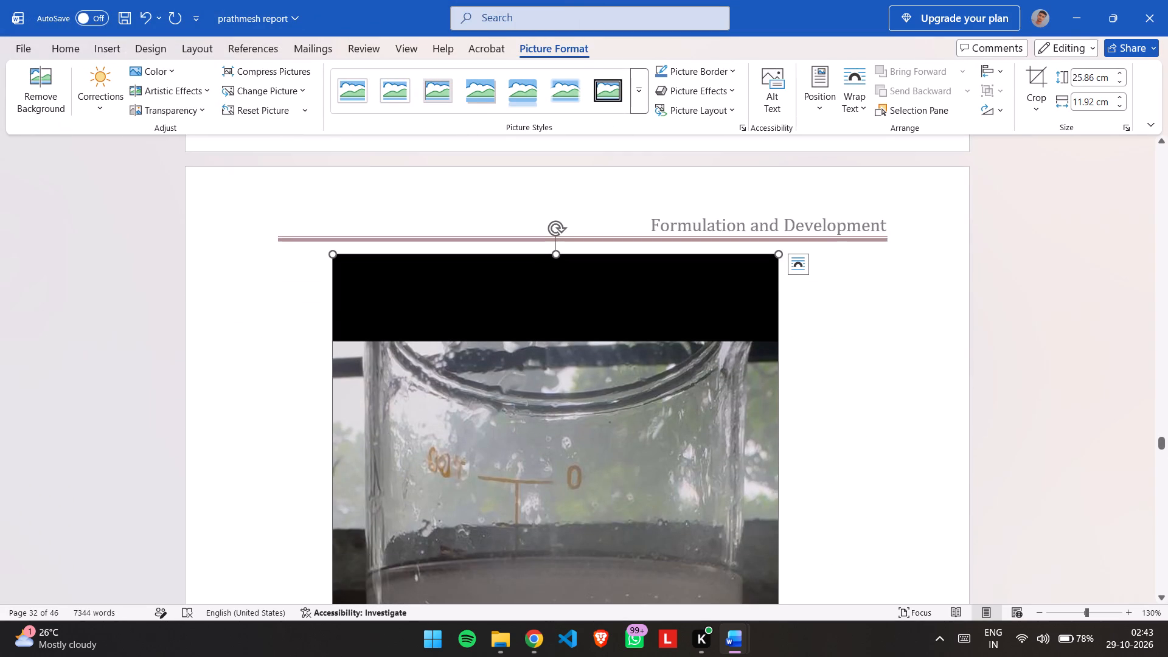
Shrink the inserted dissolution picture proportionally to about 6.54 cm high and 3.01 cm wide so it fits above its caption.
{"action": "scroll", "coordinate": [447, 332], "scroll_direction": "down", "scroll_amount": 3}
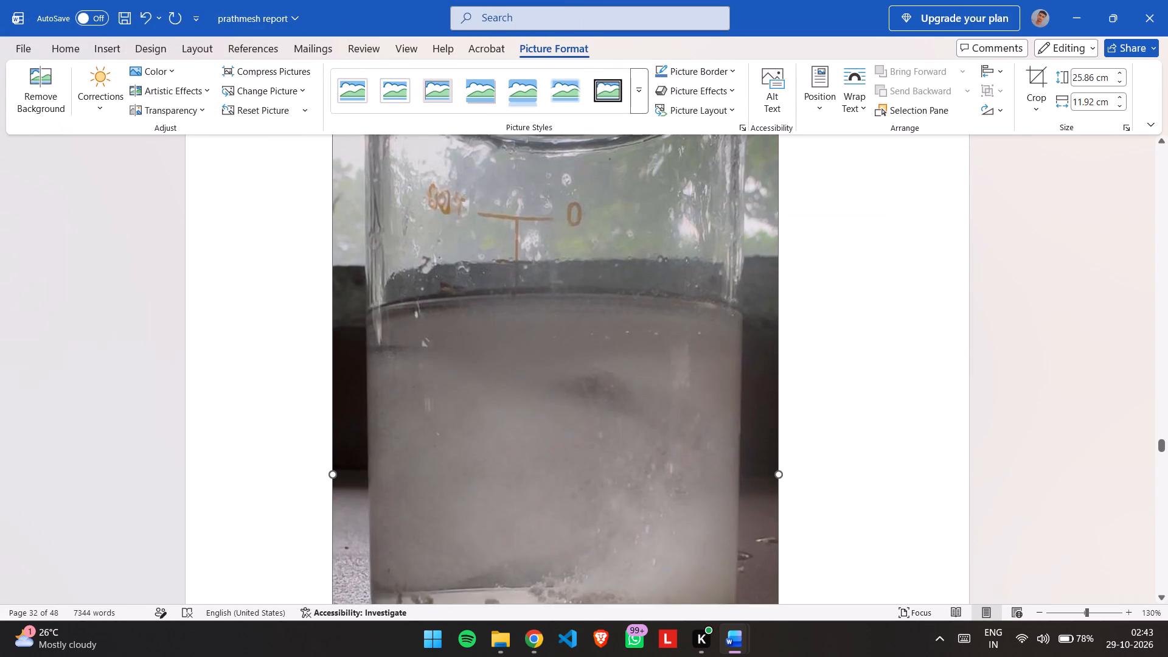
{"action": "scroll", "coordinate": [447, 332], "scroll_direction": "down", "scroll_amount": 4}
{"action": "scroll", "coordinate": [447, 332], "scroll_direction": "up", "scroll_amount": 1}
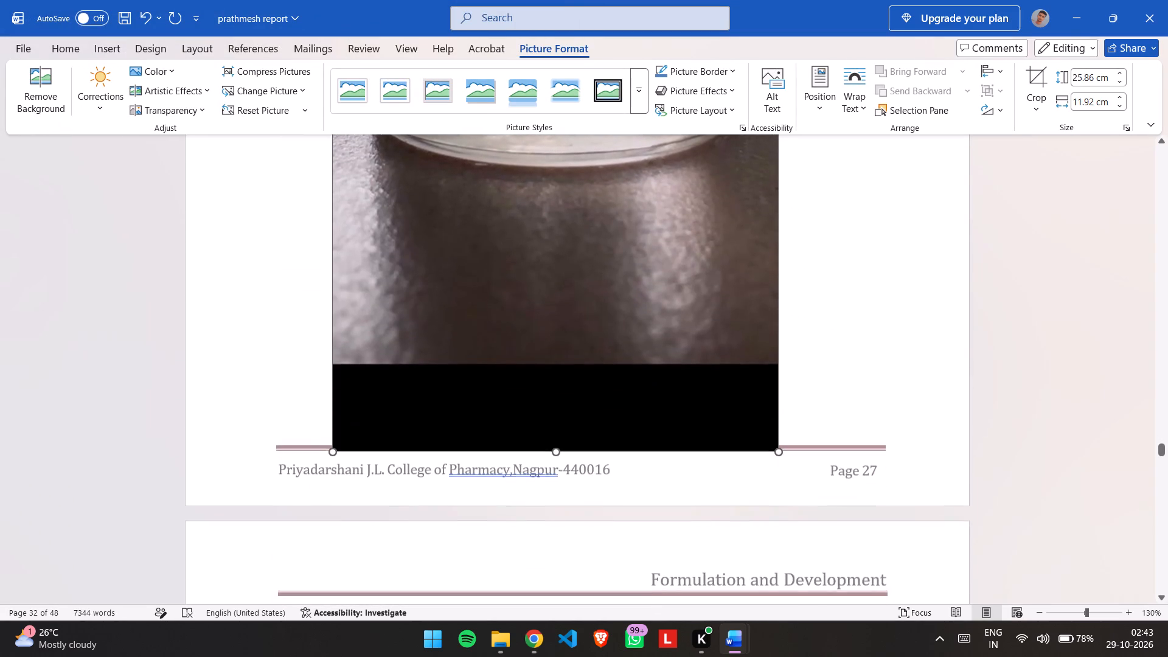
{"action": "scroll", "coordinate": [447, 332], "scroll_direction": "up", "scroll_amount": 3}
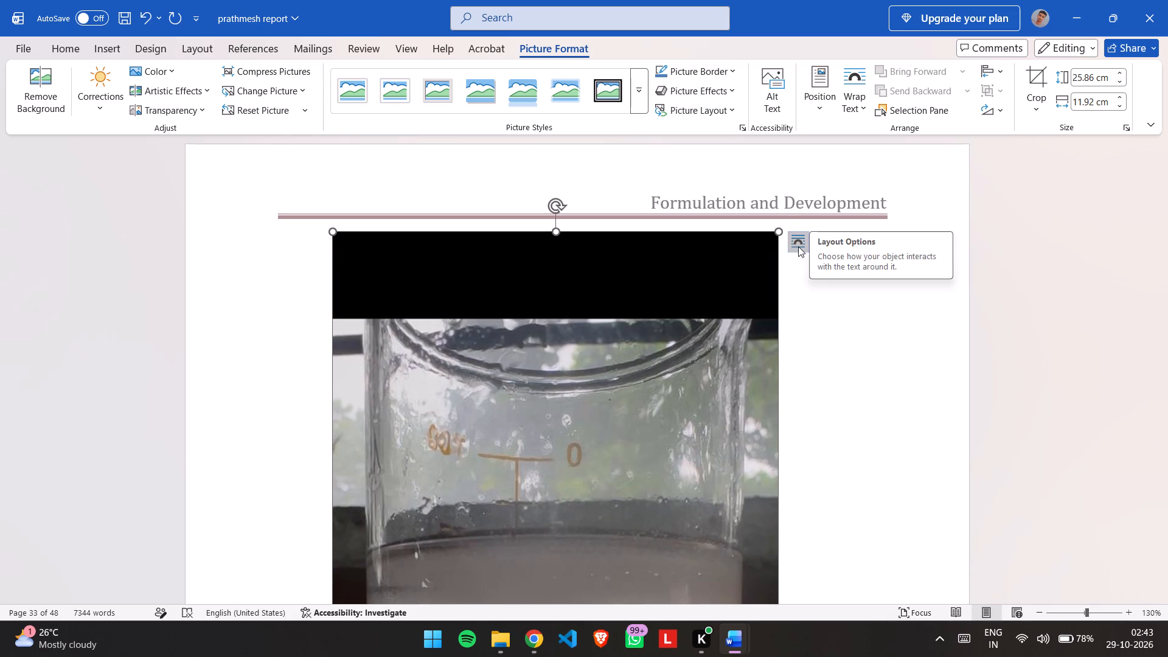
{"action": "right_click", "coordinate": [763, 260]}
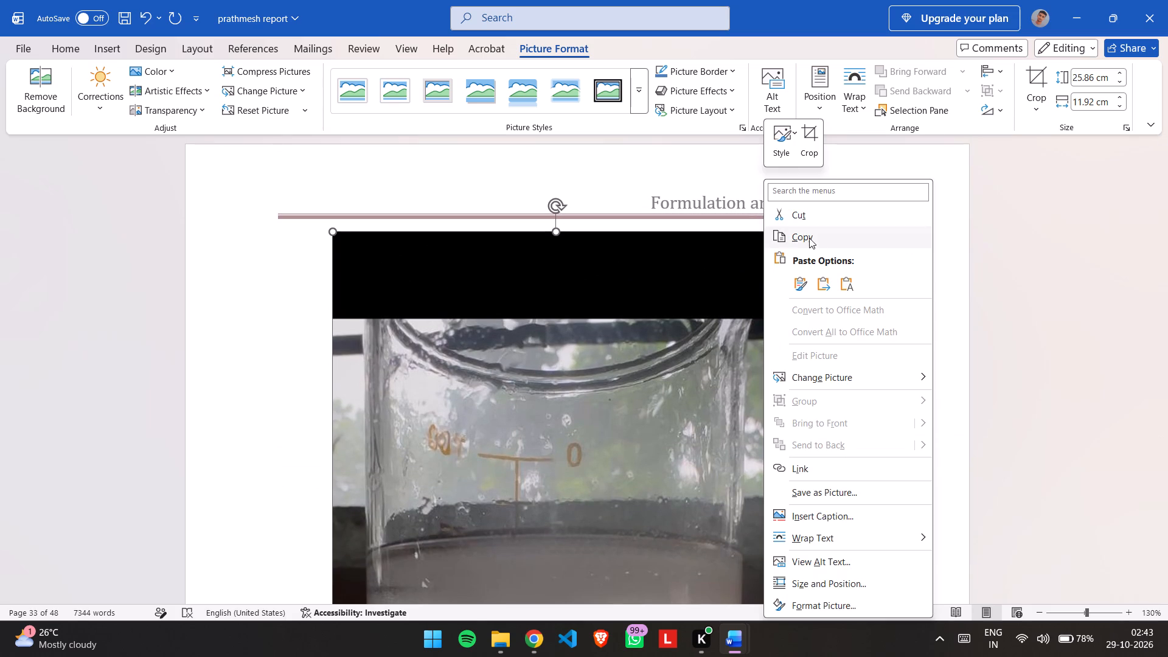
{"action": "left_click", "coordinate": [707, 305]}
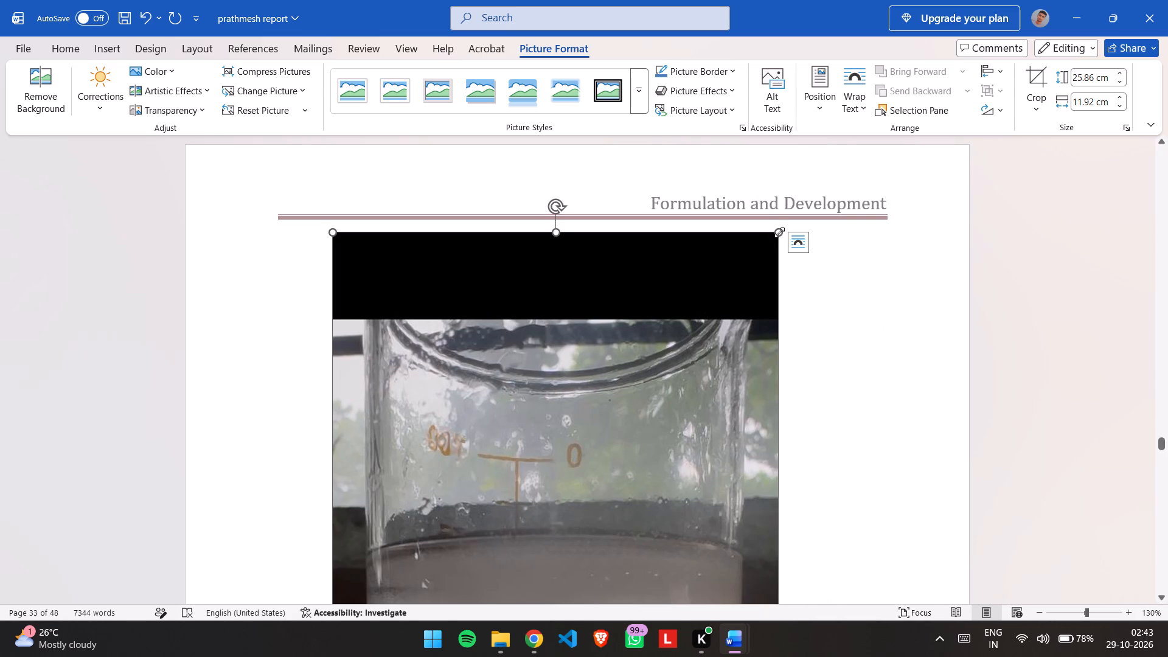
{"action": "left_click_drag", "start_coordinate": [779, 232], "coordinate": [637, 543]}
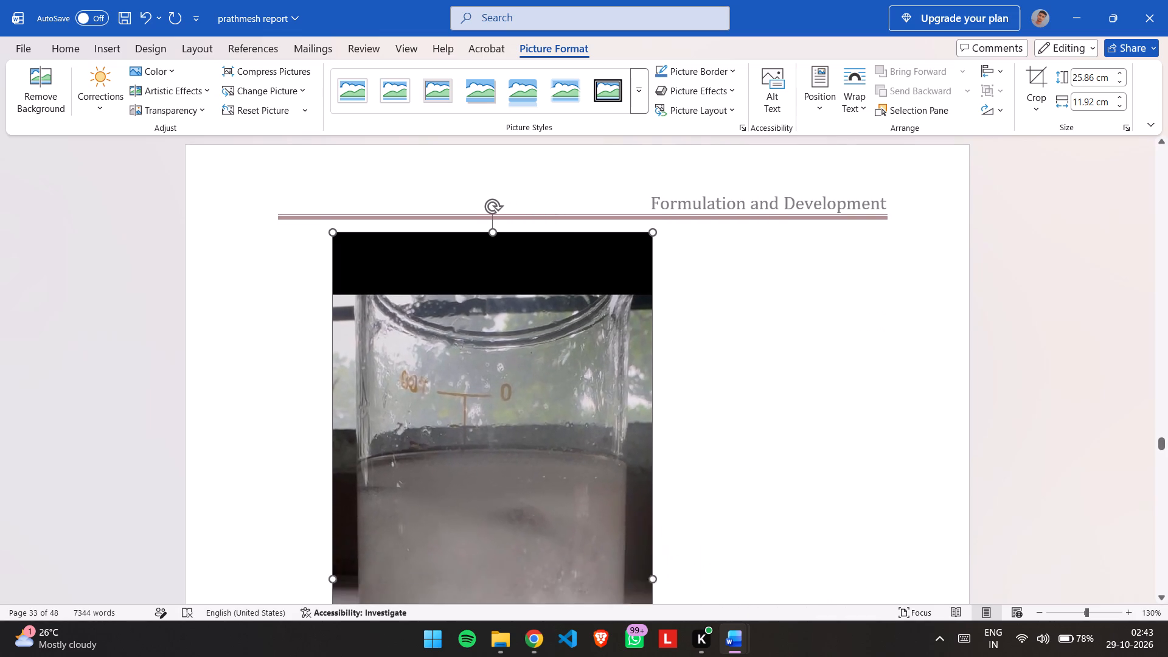
{"action": "left_click_drag", "start_coordinate": [637, 543], "coordinate": [602, 406]}
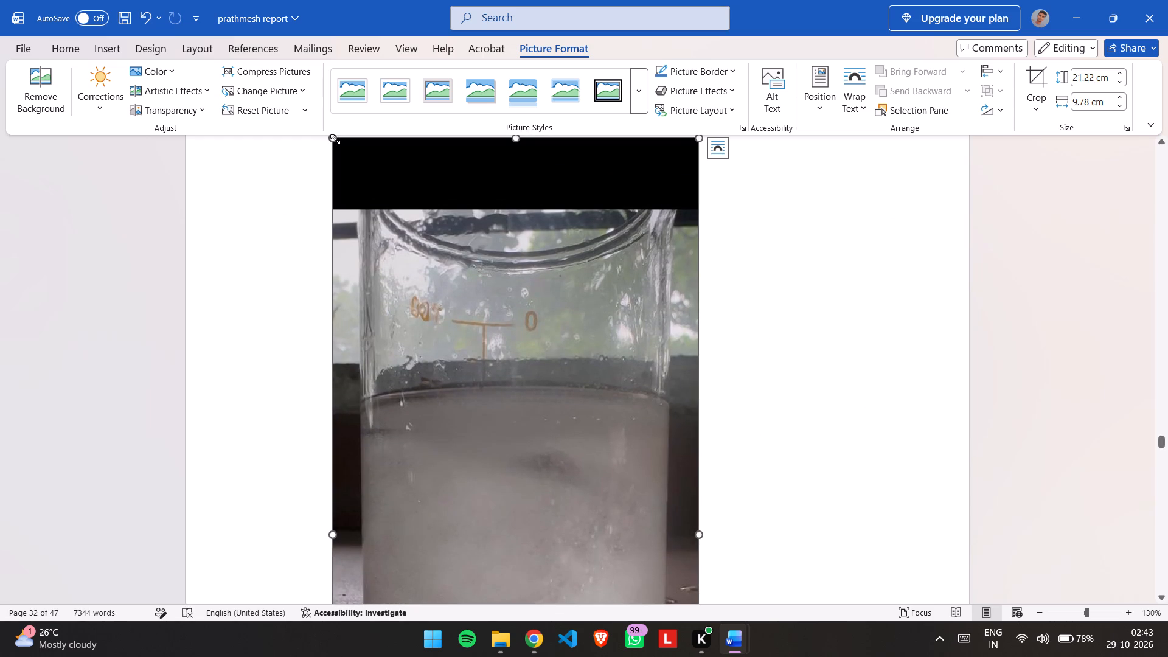
{"action": "left_click_drag", "start_coordinate": [335, 139], "coordinate": [584, 417]}
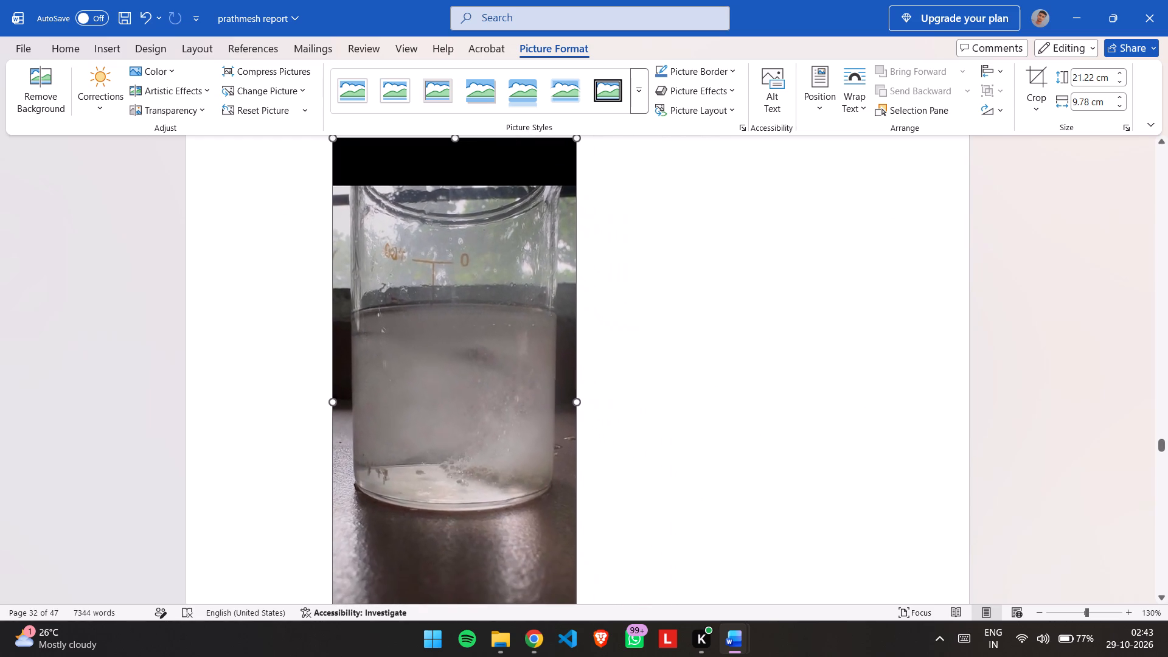
{"action": "left_click_drag", "start_coordinate": [584, 417], "coordinate": [821, 597]}
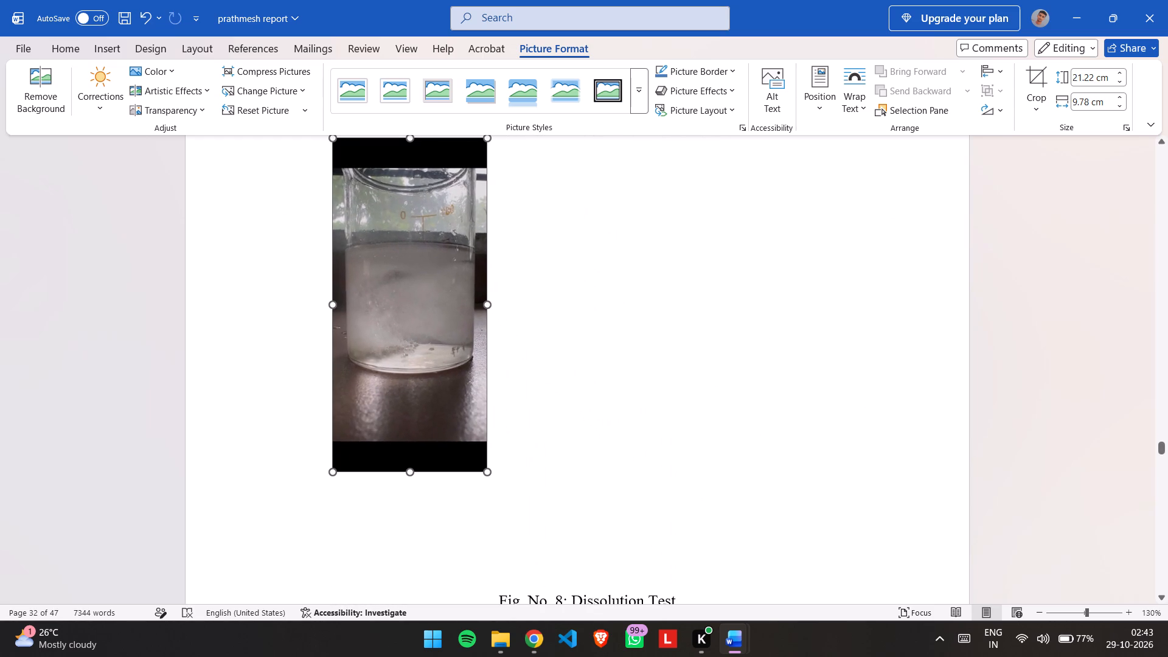
{"action": "scroll", "coordinate": [429, 321], "scroll_direction": "up", "scroll_amount": 1}
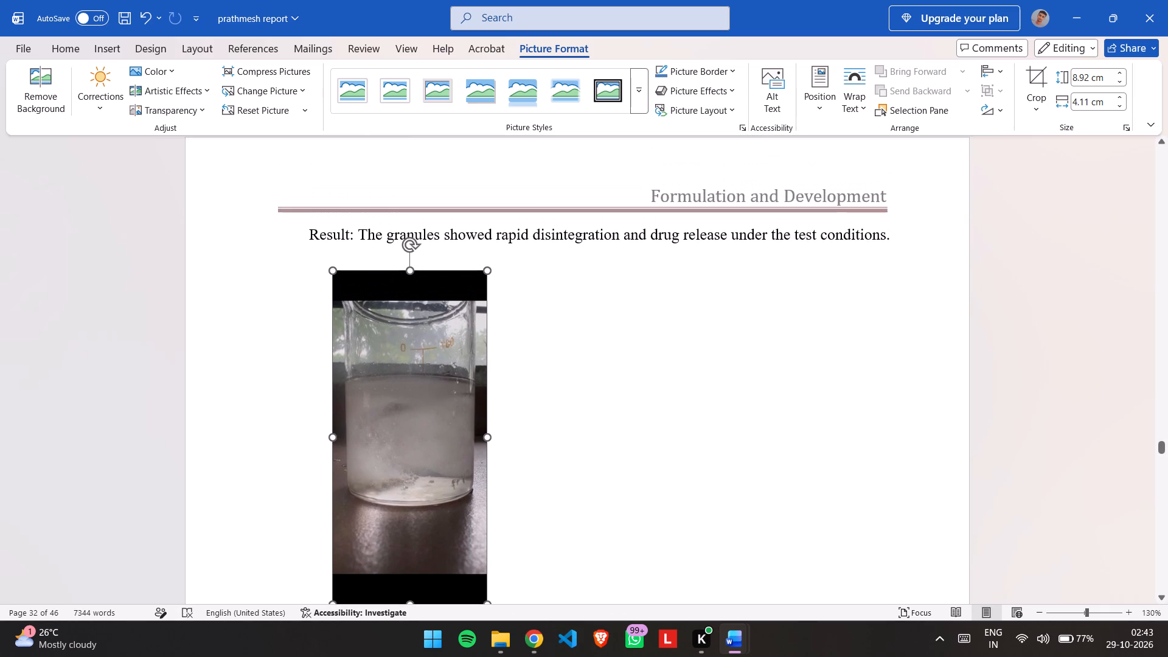
{"action": "scroll", "coordinate": [484, 550], "scroll_direction": "down", "scroll_amount": 1}
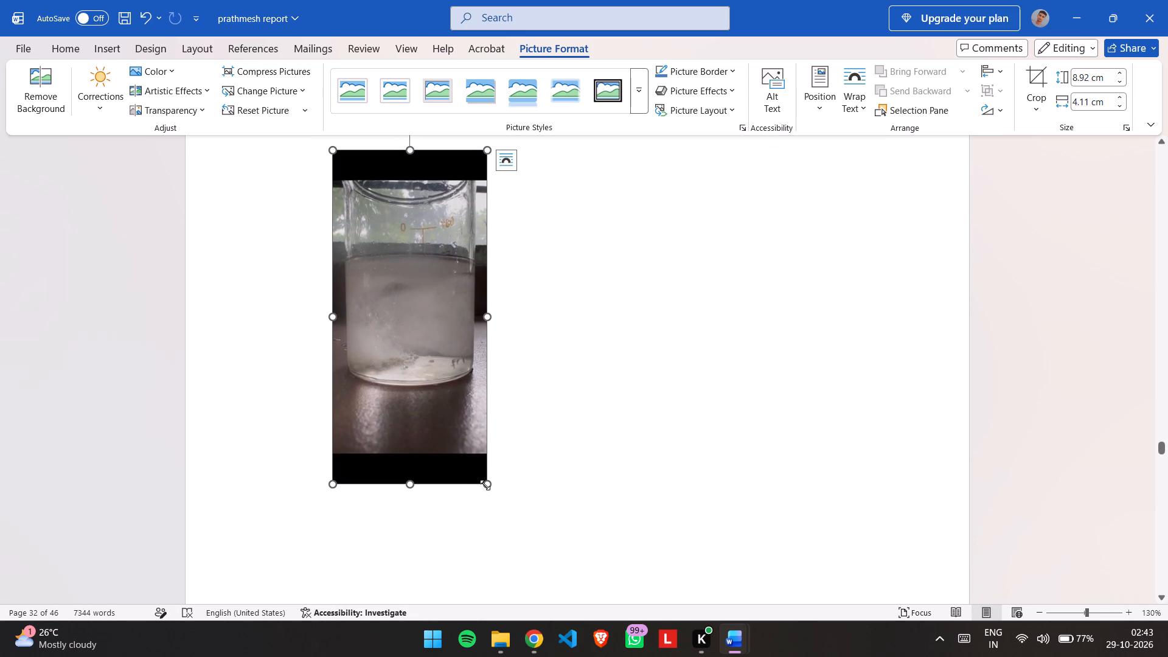
{"action": "left_click_drag", "start_coordinate": [485, 485], "coordinate": [445, 356]}
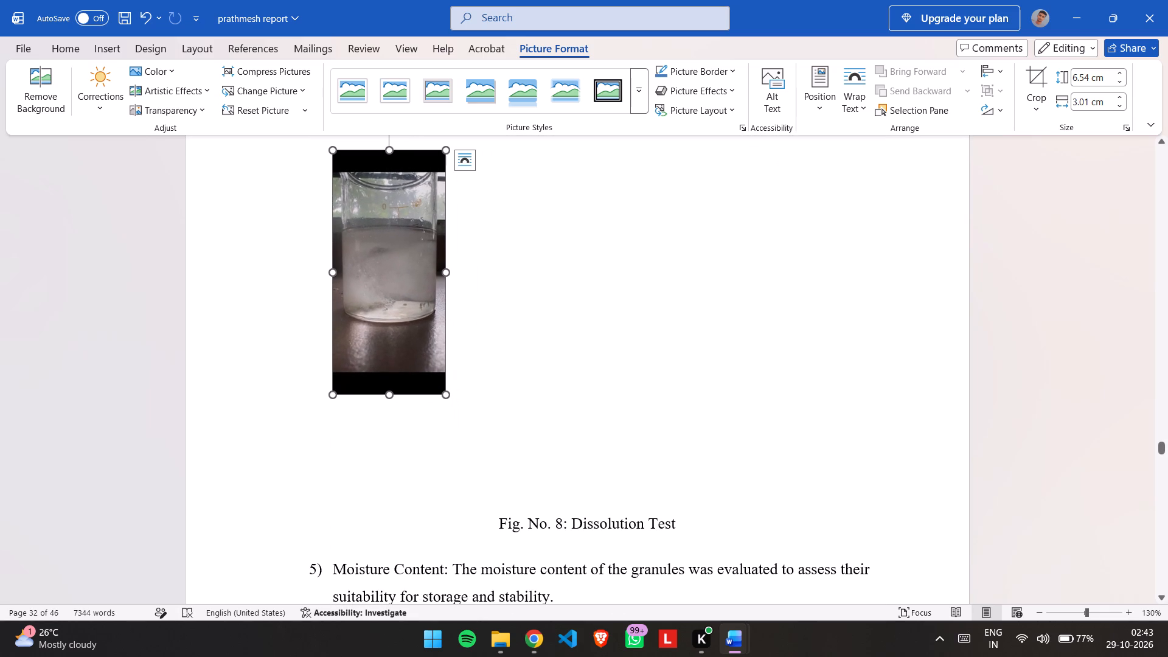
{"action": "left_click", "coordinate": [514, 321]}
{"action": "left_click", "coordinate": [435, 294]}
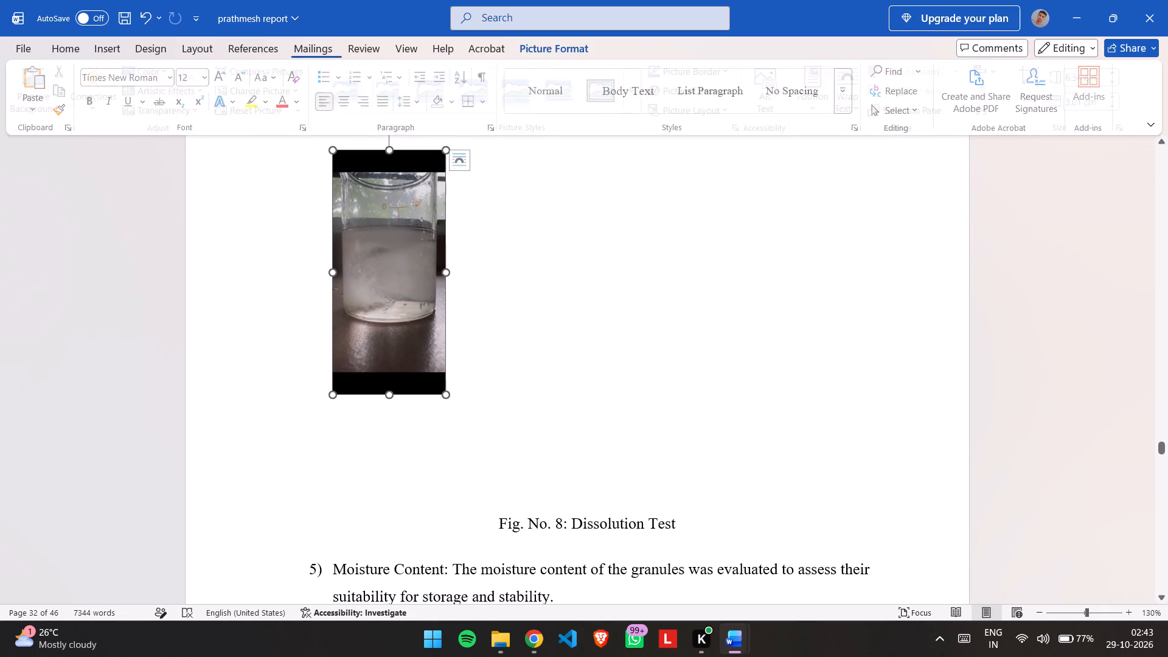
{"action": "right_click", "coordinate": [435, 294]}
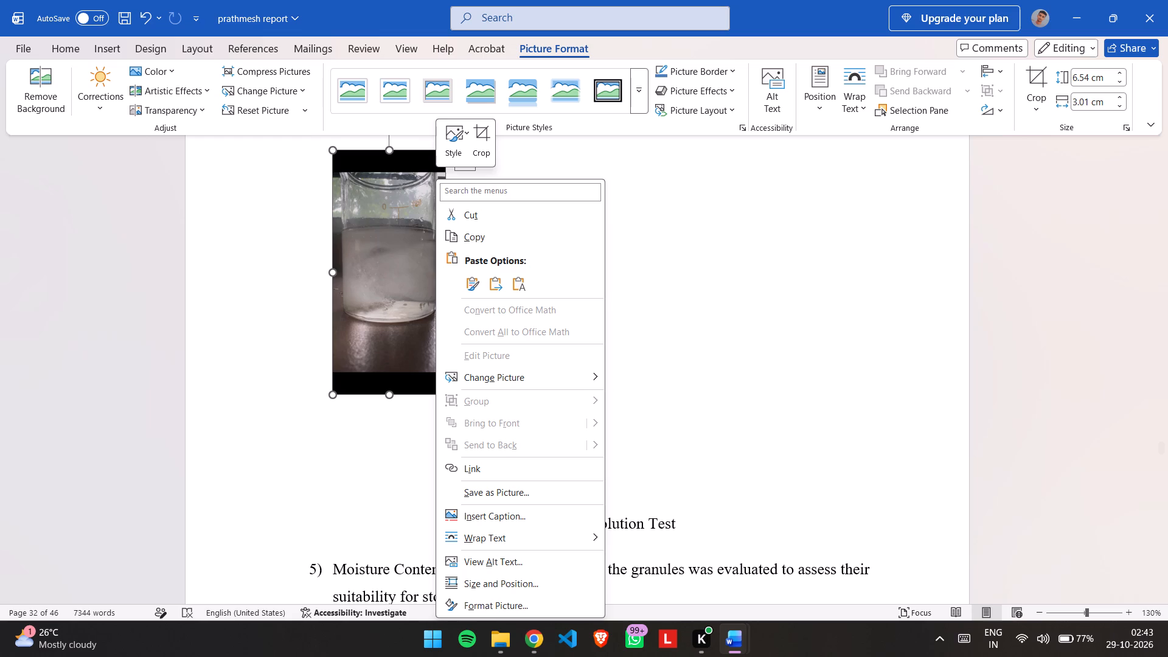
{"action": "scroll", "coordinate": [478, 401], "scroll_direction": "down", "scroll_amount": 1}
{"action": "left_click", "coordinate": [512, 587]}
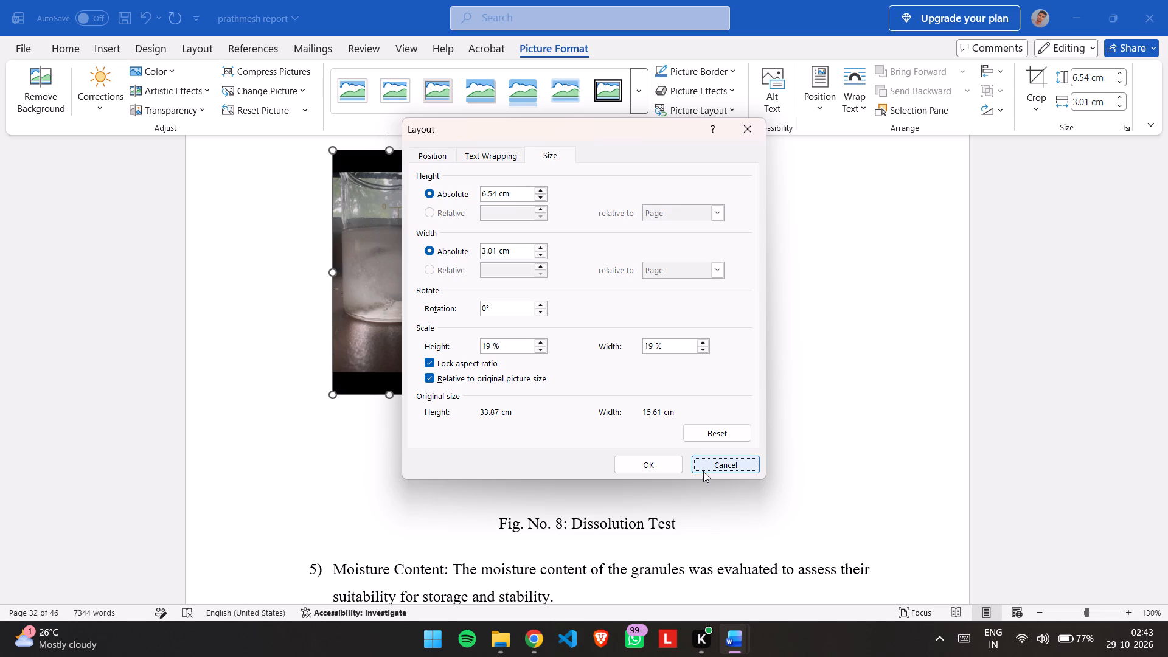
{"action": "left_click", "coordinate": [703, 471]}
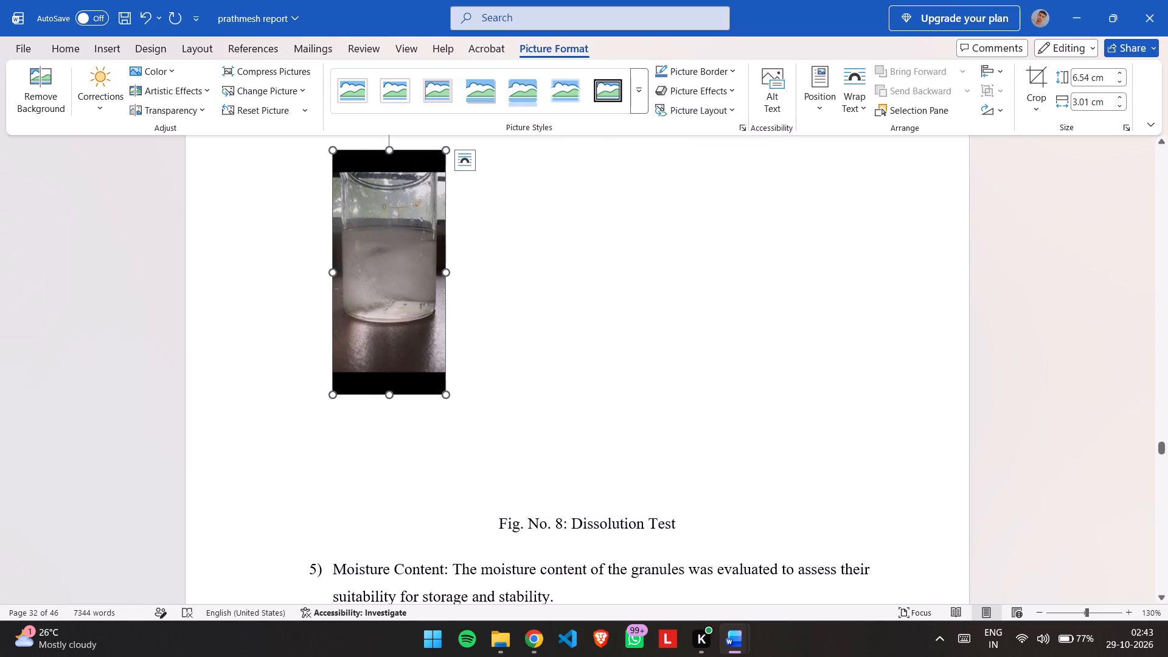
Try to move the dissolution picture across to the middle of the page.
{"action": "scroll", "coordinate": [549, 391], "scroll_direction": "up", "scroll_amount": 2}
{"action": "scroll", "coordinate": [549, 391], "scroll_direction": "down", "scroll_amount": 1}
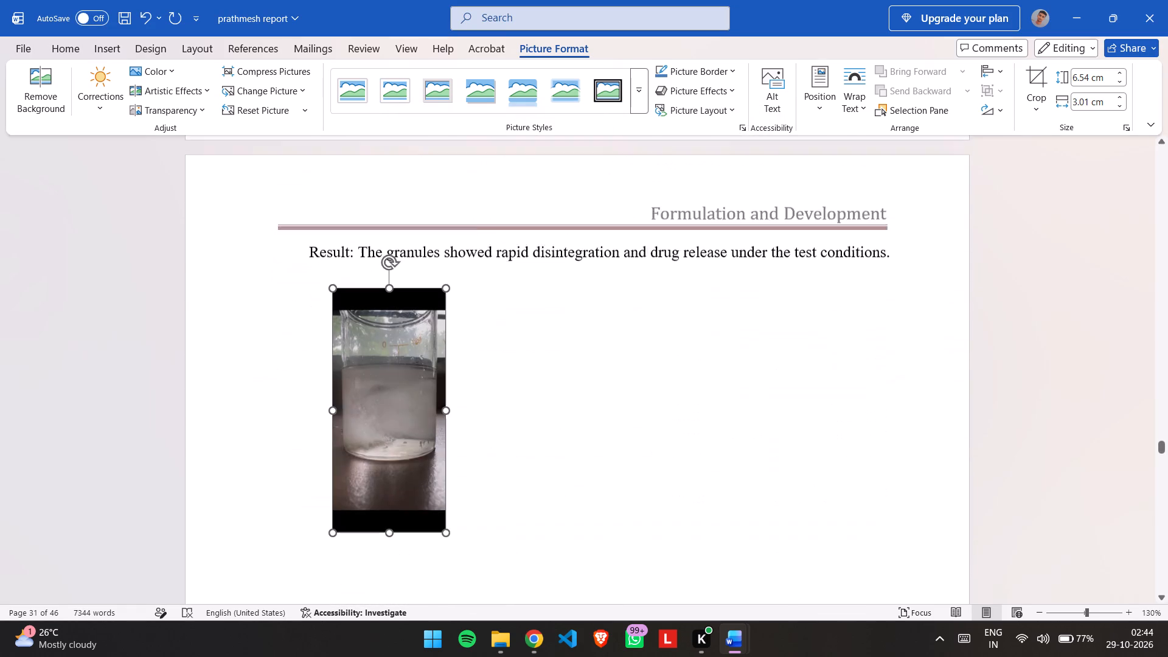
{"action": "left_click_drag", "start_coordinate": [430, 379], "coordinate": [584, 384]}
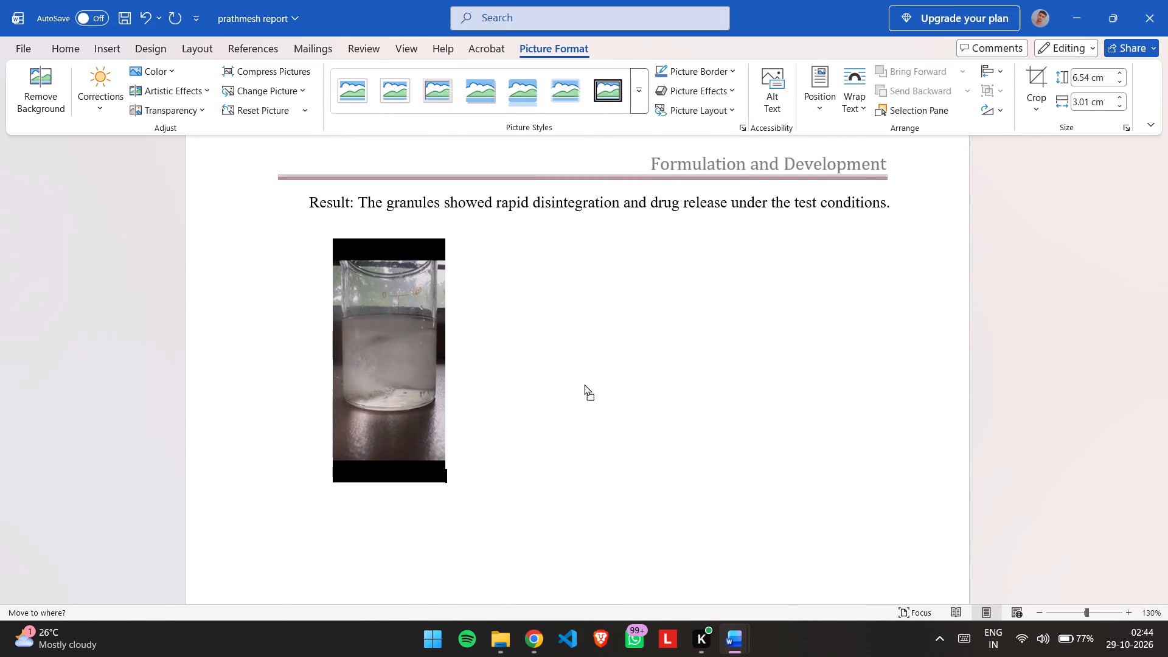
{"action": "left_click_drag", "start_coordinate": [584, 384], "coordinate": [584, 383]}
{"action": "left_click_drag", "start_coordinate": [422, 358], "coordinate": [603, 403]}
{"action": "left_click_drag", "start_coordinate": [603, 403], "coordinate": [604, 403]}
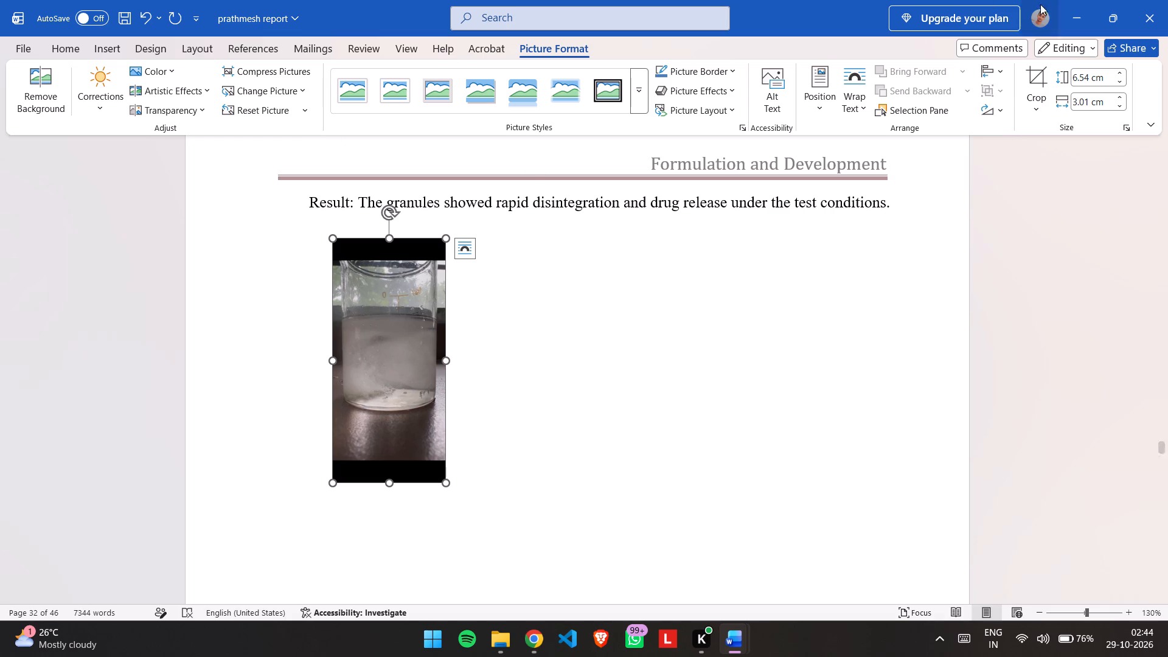
Crop the black bands off the top and bottom of the dissolution picture, leaving it about 4.41 cm high and 2.95 cm wide.
{"action": "left_click", "coordinate": [1035, 76]}
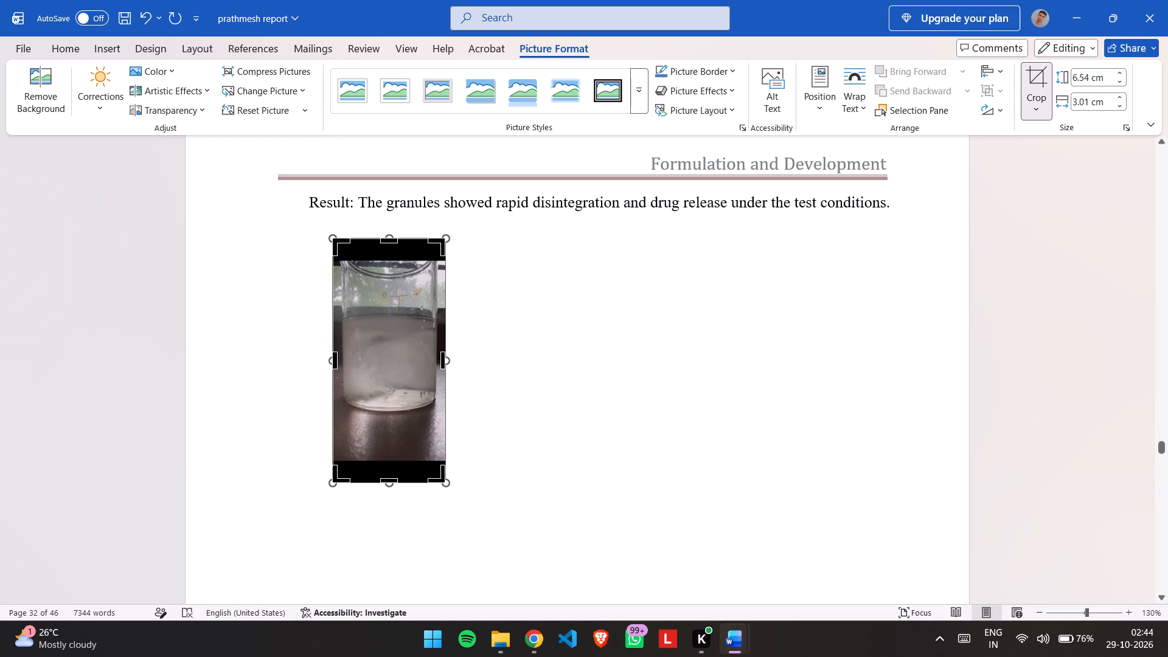
{"action": "left_click_drag", "start_coordinate": [443, 244], "coordinate": [443, 248]}
{"action": "left_click_drag", "start_coordinate": [443, 248], "coordinate": [443, 264]}
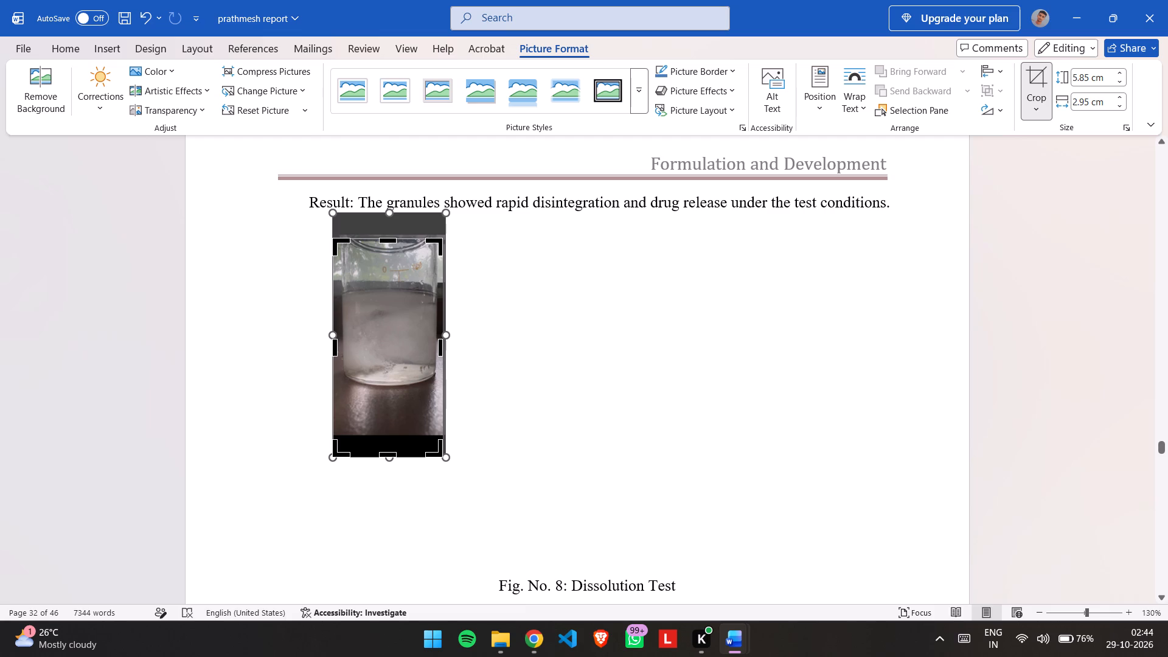
{"action": "left_click_drag", "start_coordinate": [391, 454], "coordinate": [392, 402]}
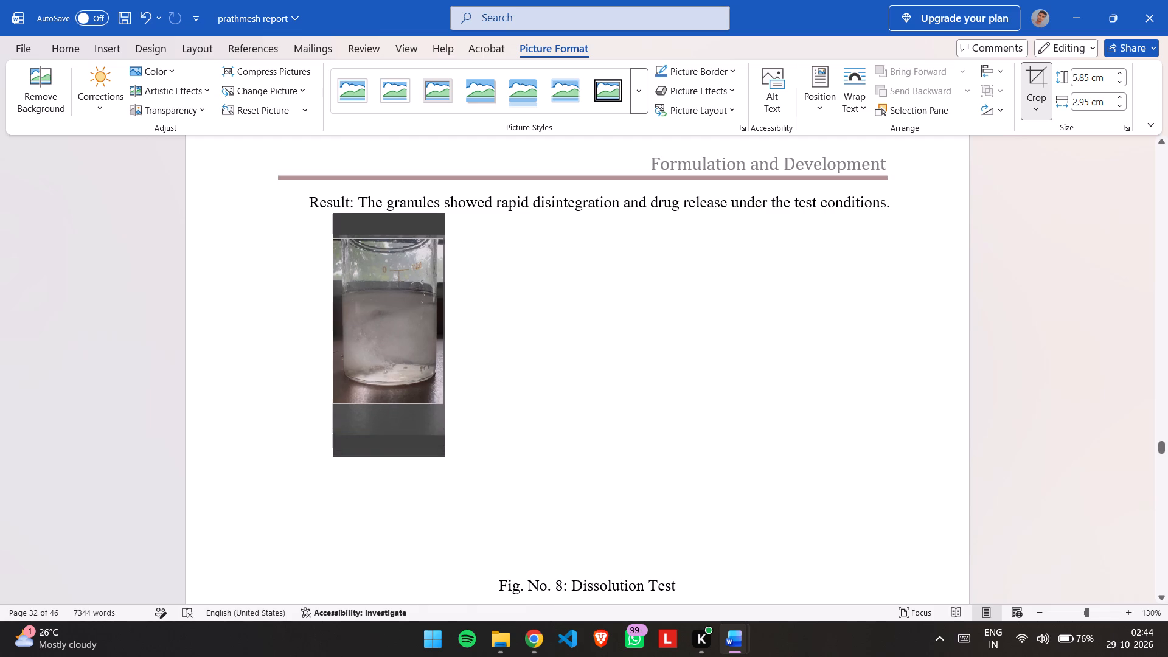
{"action": "left_click_drag", "start_coordinate": [392, 402], "coordinate": [392, 401]}
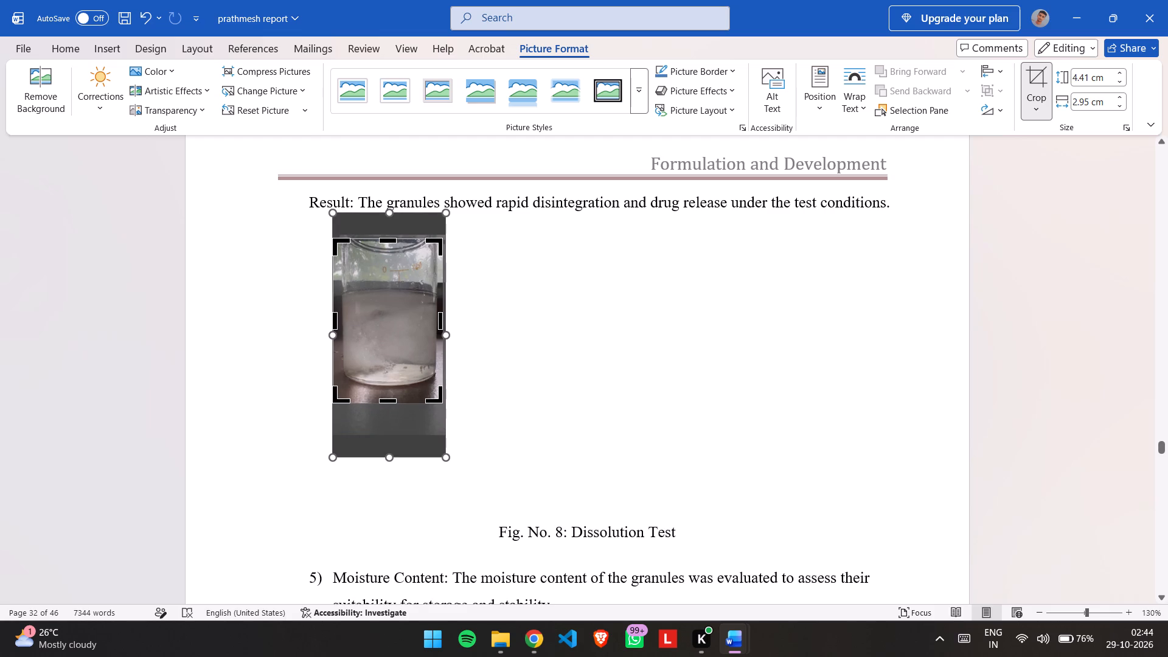
{"action": "left_click", "coordinate": [777, 288]}
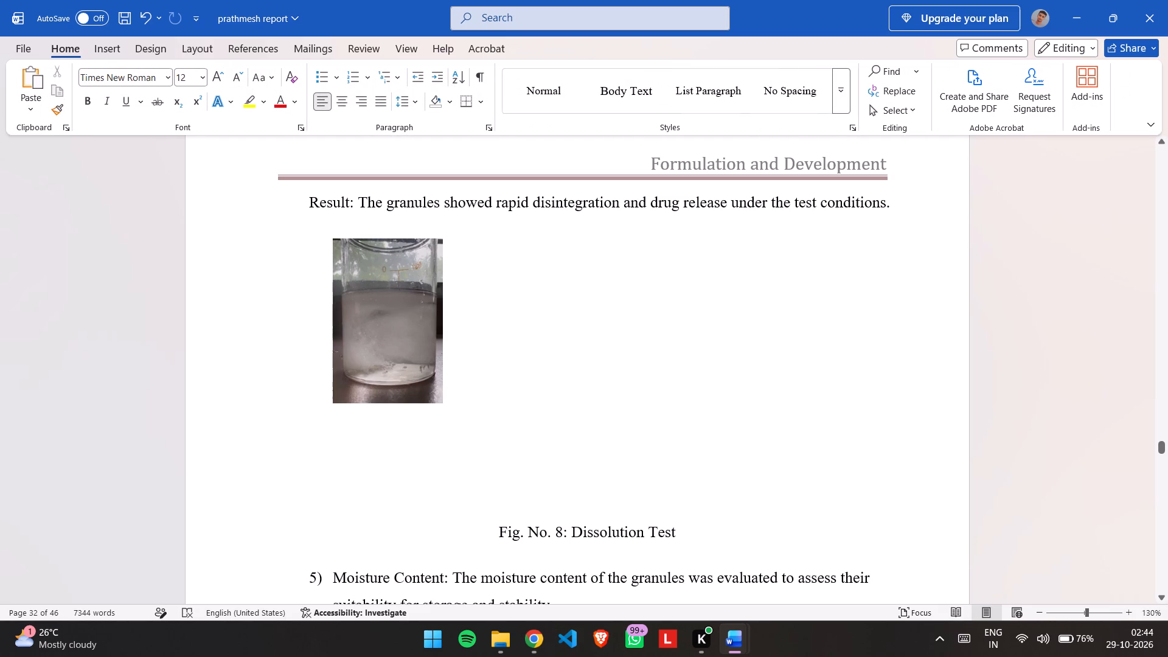
Centre the cropped dissolution picture horizontally in its paragraph.
{"action": "left_click", "coordinate": [312, 330]}
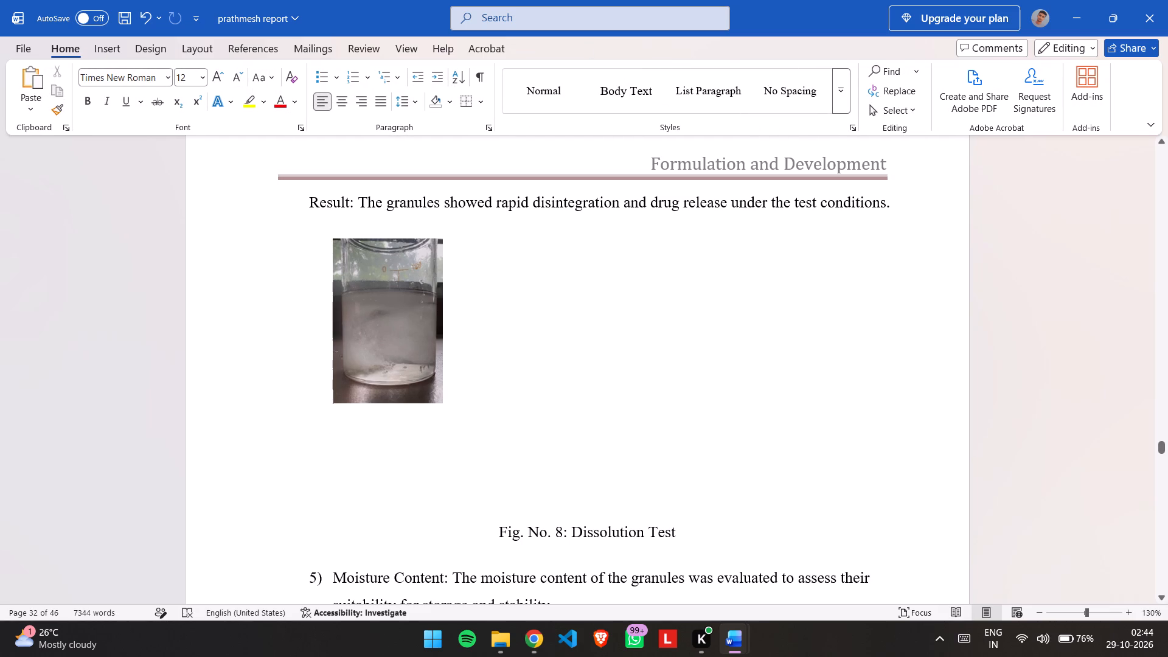
{"action": "double_click", "coordinate": [312, 330]}
{"action": "left_click", "coordinate": [312, 280]}
{"action": "left_click", "coordinate": [330, 285]}
{"action": "left_click", "coordinate": [348, 291]}
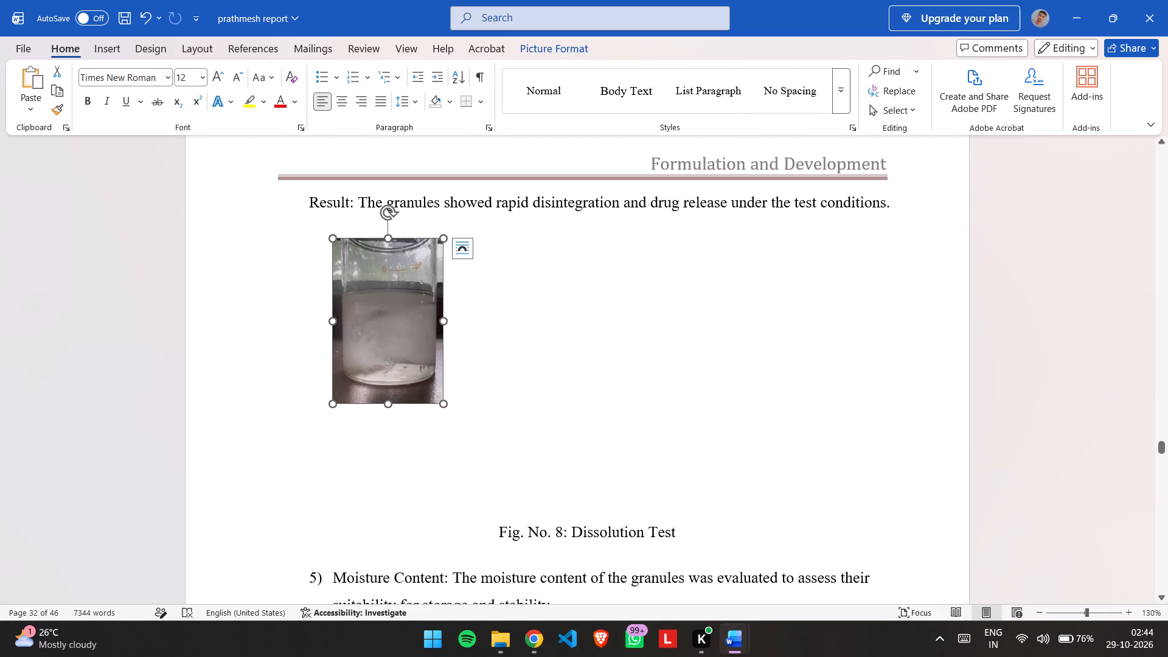
{"action": "left_click", "coordinate": [342, 101]}
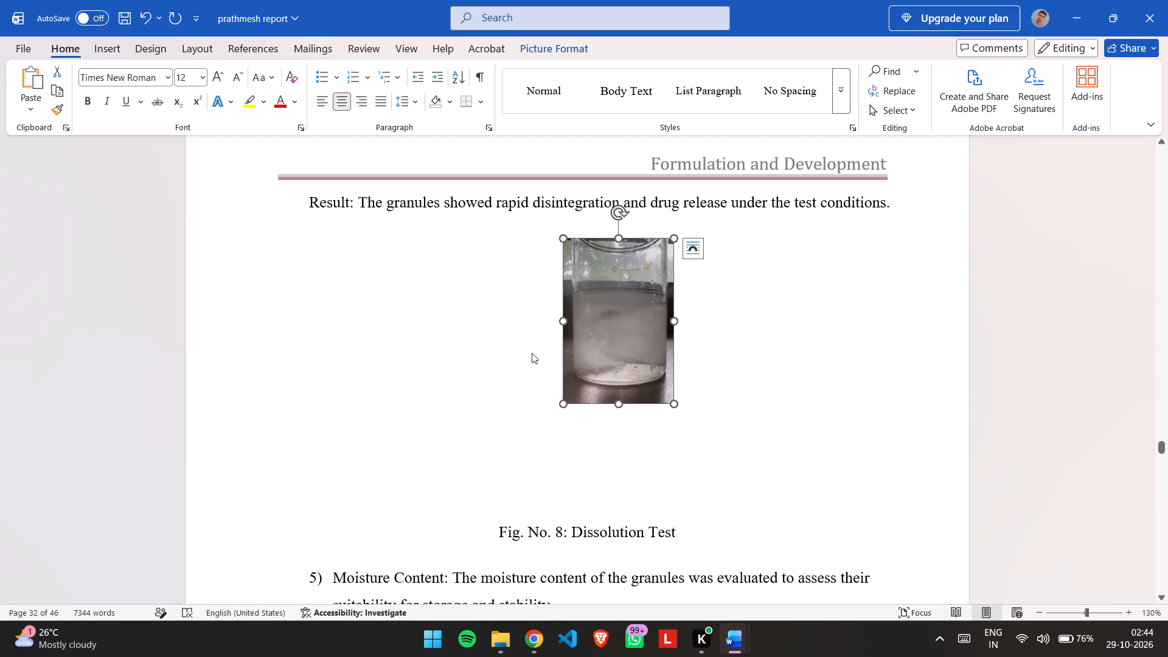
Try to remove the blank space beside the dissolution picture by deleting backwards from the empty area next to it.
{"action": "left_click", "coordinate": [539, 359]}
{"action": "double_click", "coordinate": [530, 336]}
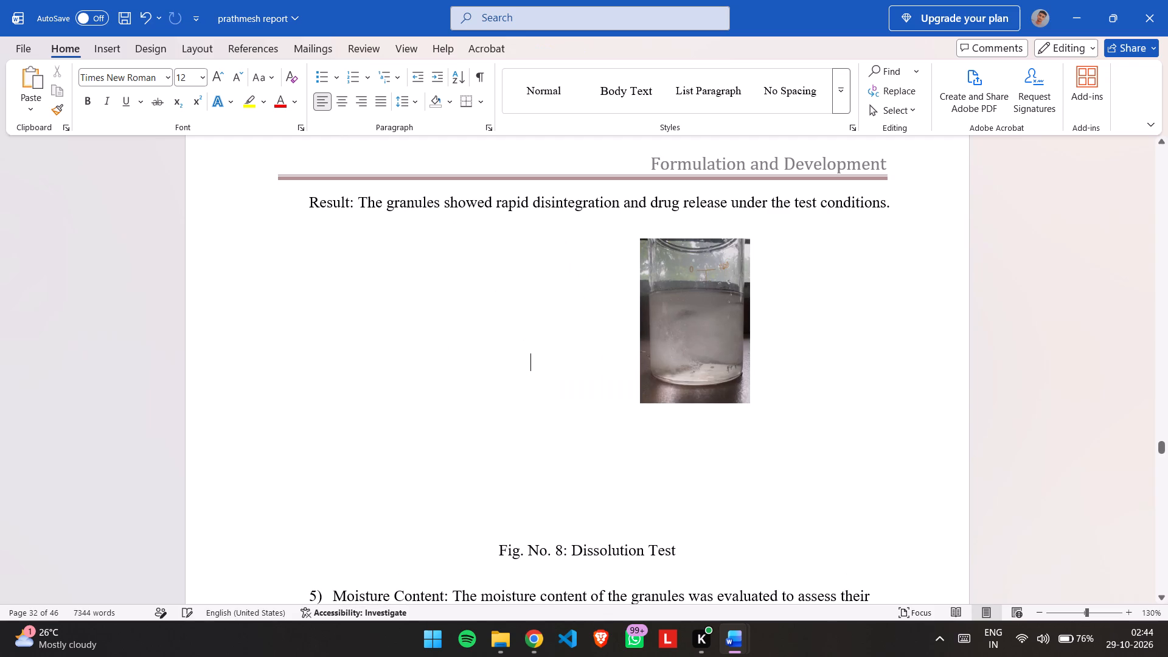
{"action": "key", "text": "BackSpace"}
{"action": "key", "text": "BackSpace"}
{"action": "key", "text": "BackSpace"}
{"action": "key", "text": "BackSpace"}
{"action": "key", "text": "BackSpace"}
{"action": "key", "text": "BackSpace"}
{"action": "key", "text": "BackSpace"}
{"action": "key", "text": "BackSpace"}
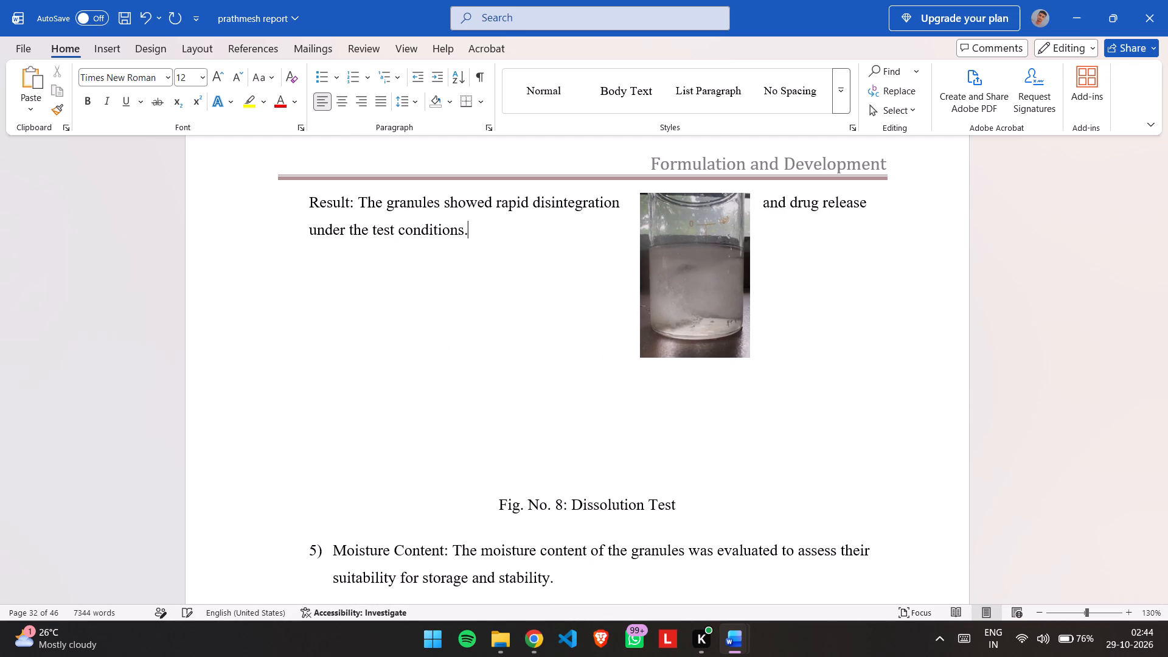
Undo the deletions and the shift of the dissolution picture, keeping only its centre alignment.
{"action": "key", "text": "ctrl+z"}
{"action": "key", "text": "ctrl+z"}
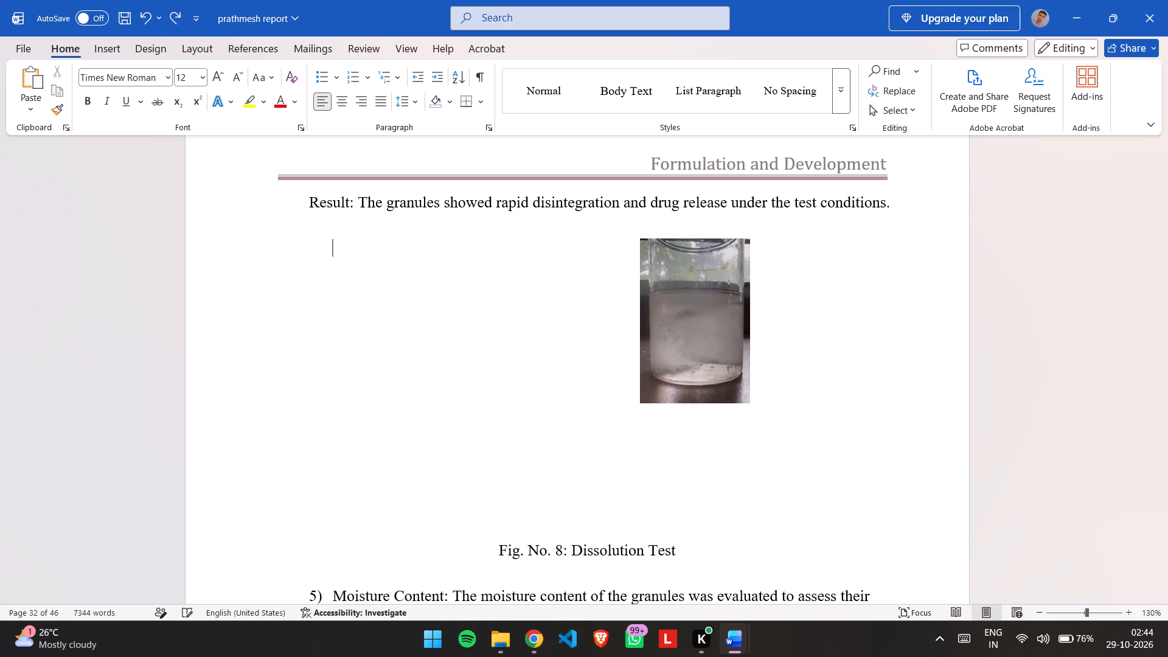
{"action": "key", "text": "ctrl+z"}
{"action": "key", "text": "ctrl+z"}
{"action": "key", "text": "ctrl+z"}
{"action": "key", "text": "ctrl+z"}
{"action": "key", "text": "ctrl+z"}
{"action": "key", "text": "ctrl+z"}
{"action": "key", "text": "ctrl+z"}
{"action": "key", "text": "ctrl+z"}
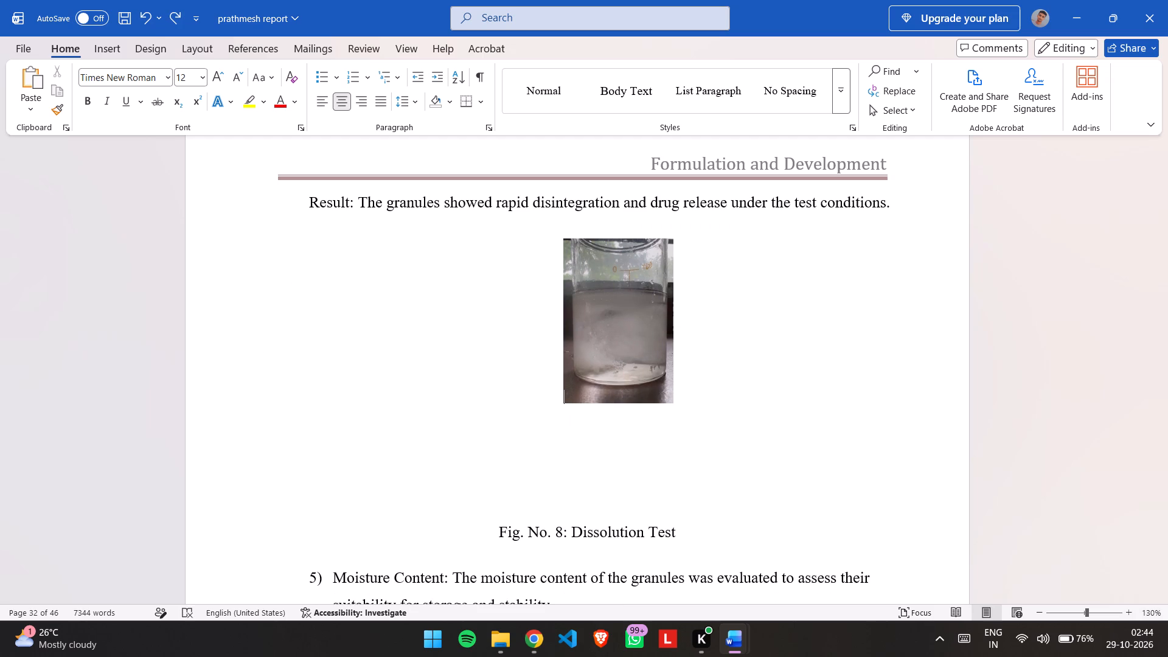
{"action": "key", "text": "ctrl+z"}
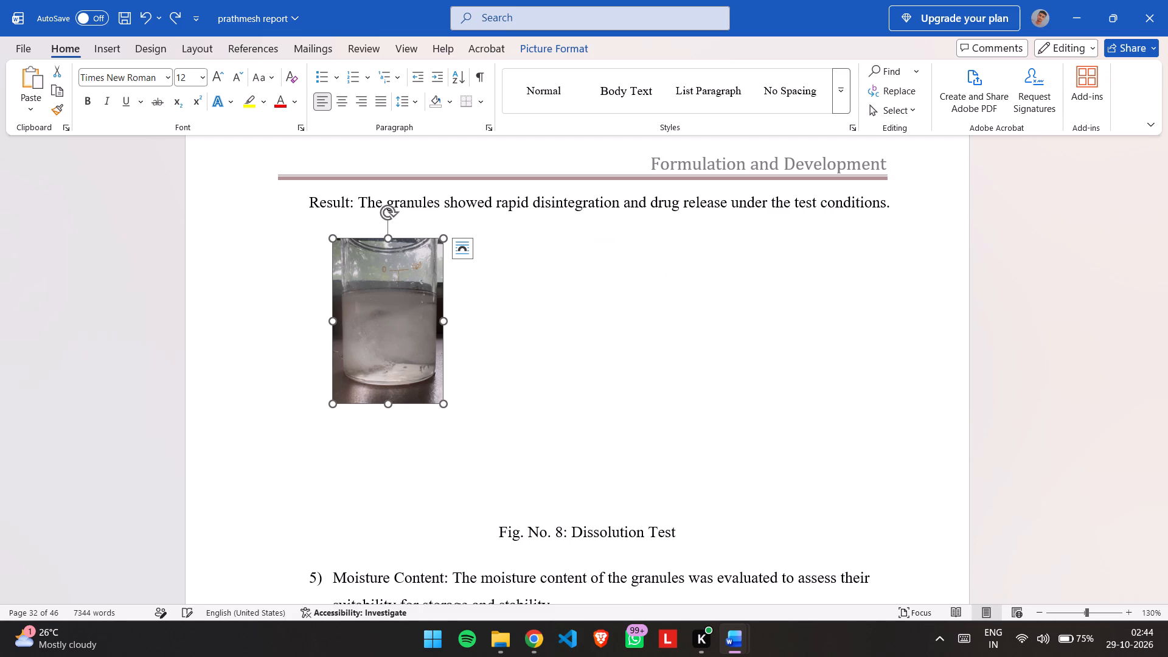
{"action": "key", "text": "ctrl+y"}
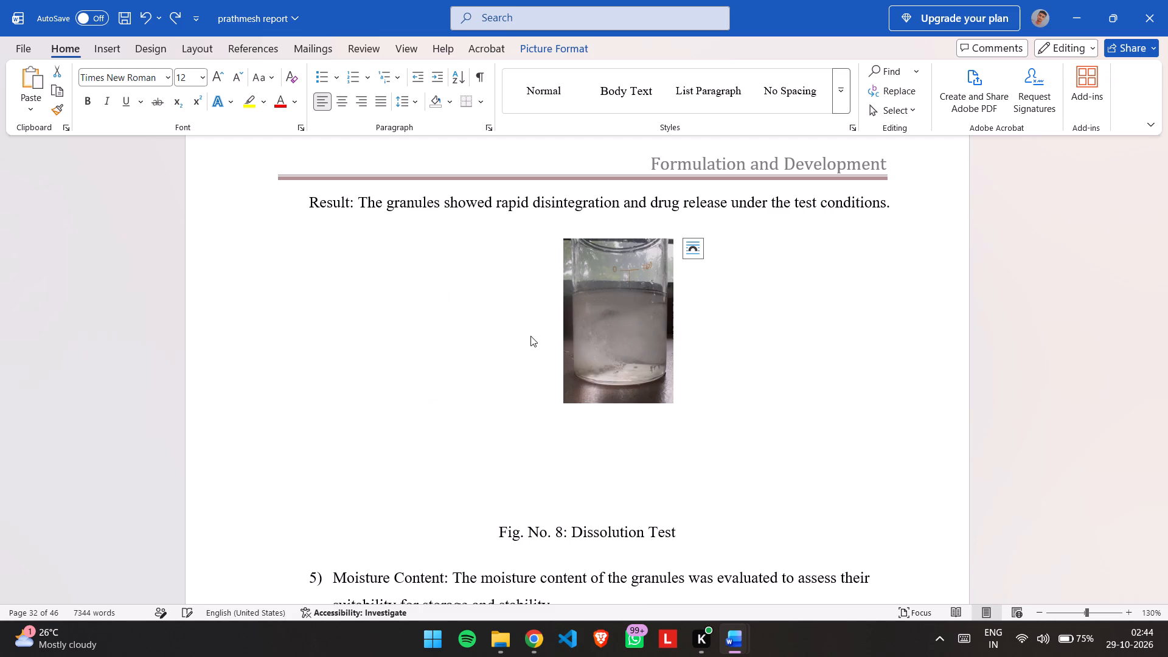
Delete the blank lines between the dissolution picture and the "Fig. No. 8: Dissolution Test" caption.
{"action": "scroll", "coordinate": [530, 336], "scroll_direction": "down", "scroll_amount": 1}
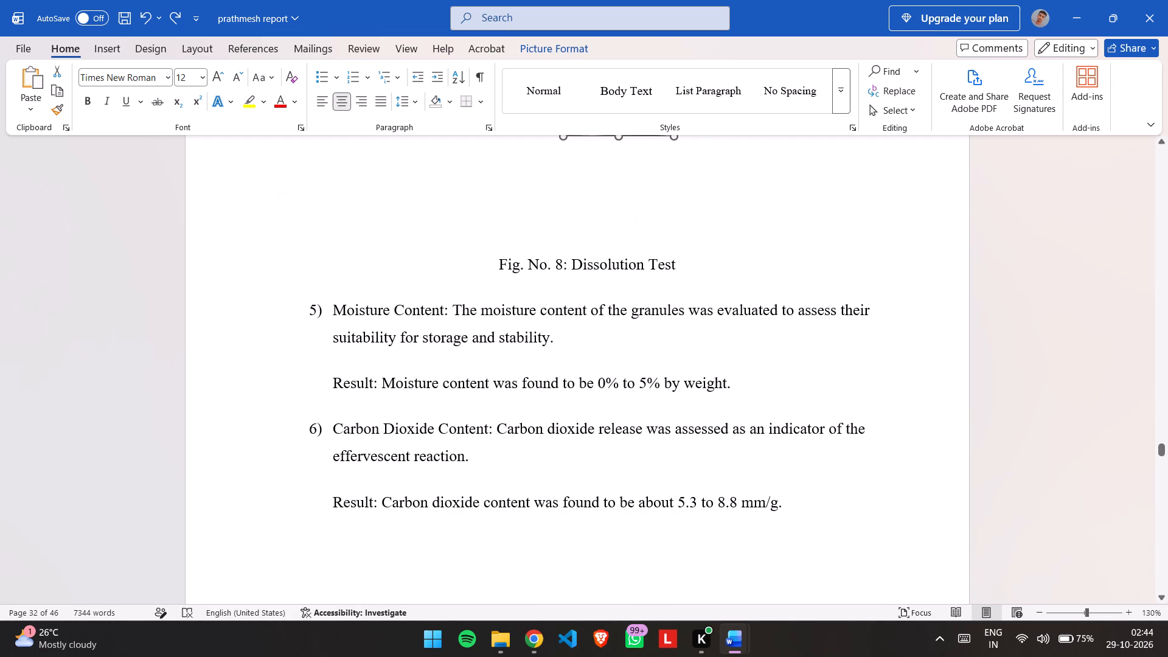
{"action": "left_click", "coordinate": [529, 217]}
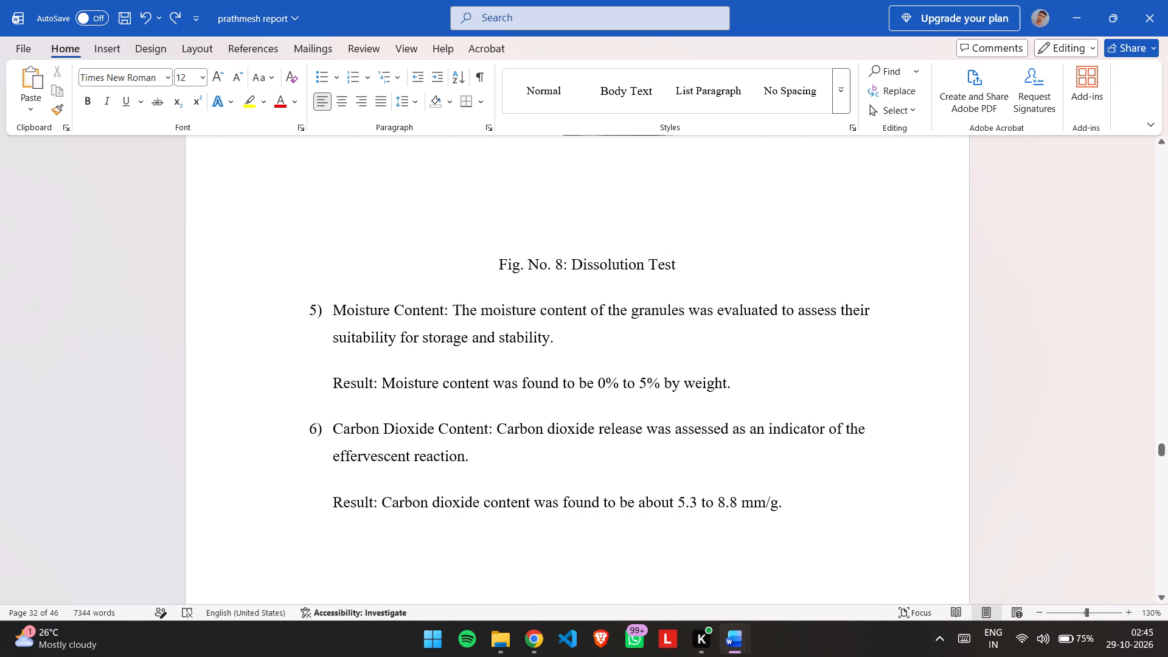
{"action": "scroll", "coordinate": [529, 217], "scroll_direction": "up", "scroll_amount": 1}
{"action": "key", "text": "BackSpace"}
{"action": "key", "text": "BackSpace"}
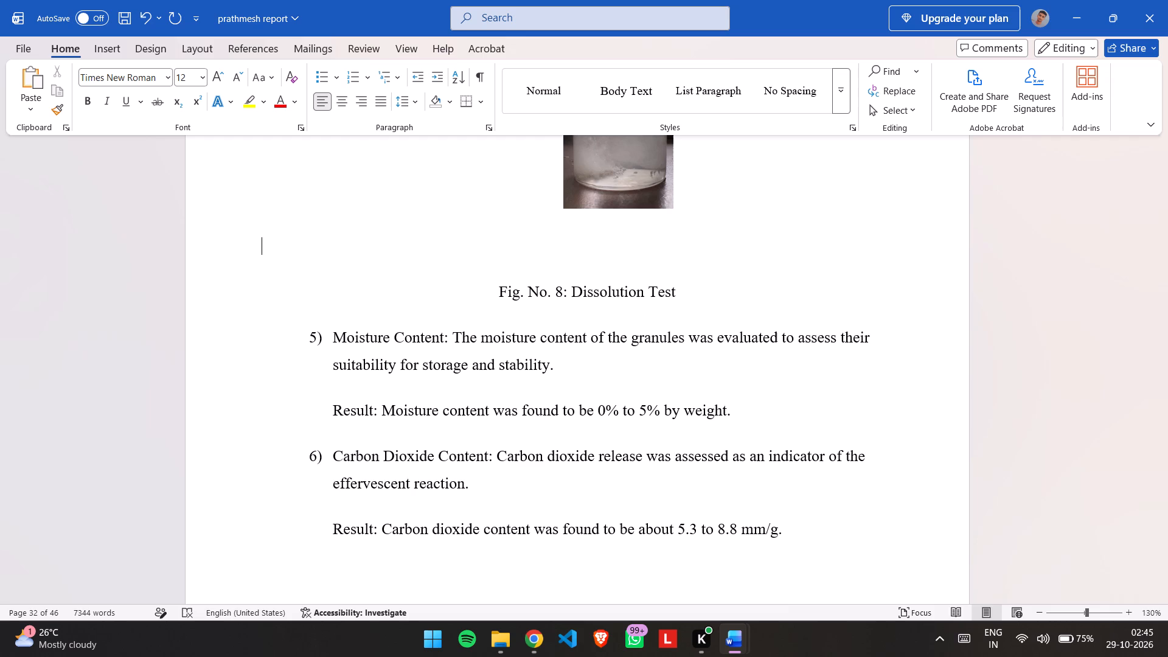
{"action": "left_click", "coordinate": [543, 271]}
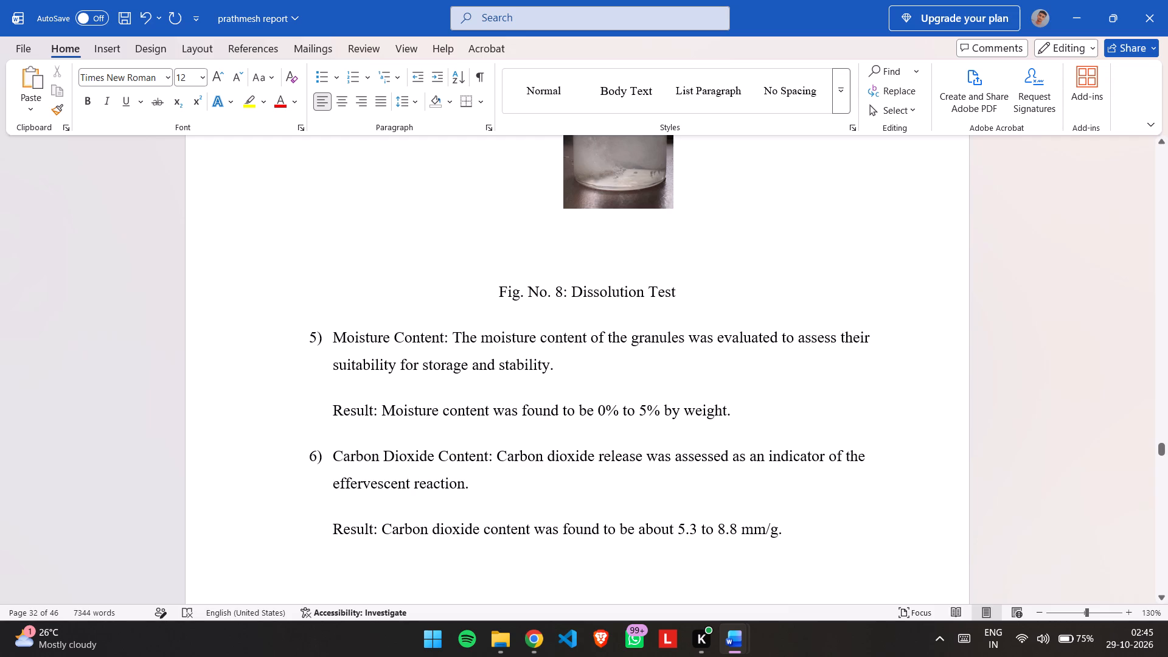
{"action": "left_click", "coordinate": [494, 267]}
{"action": "key", "text": "BackSpace"}
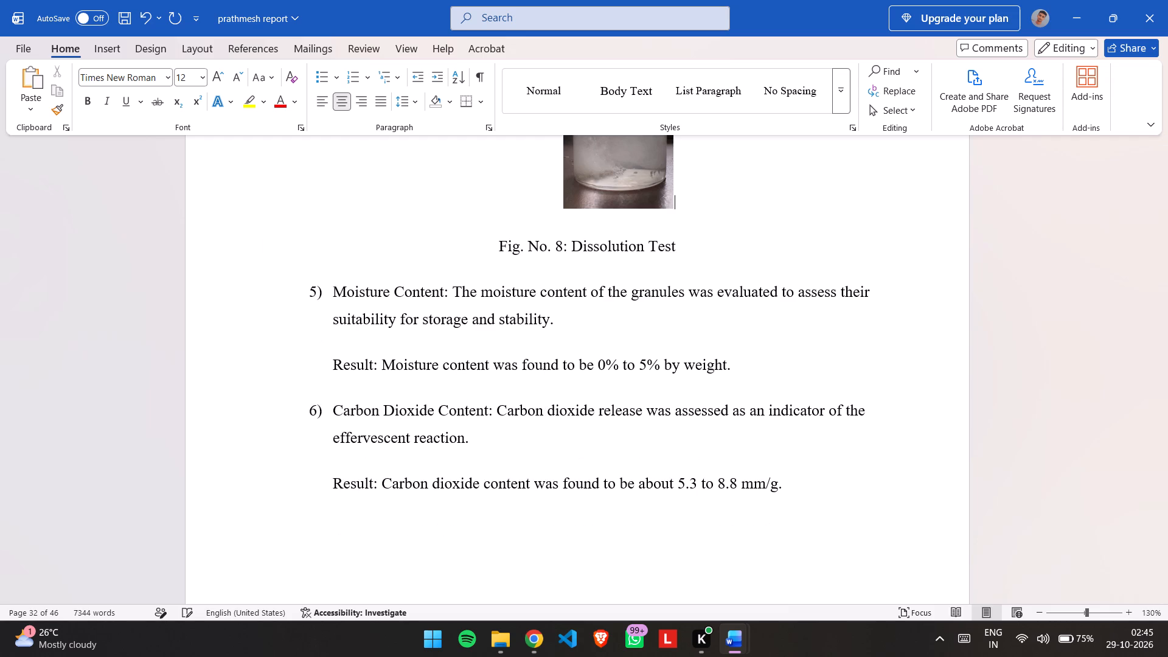
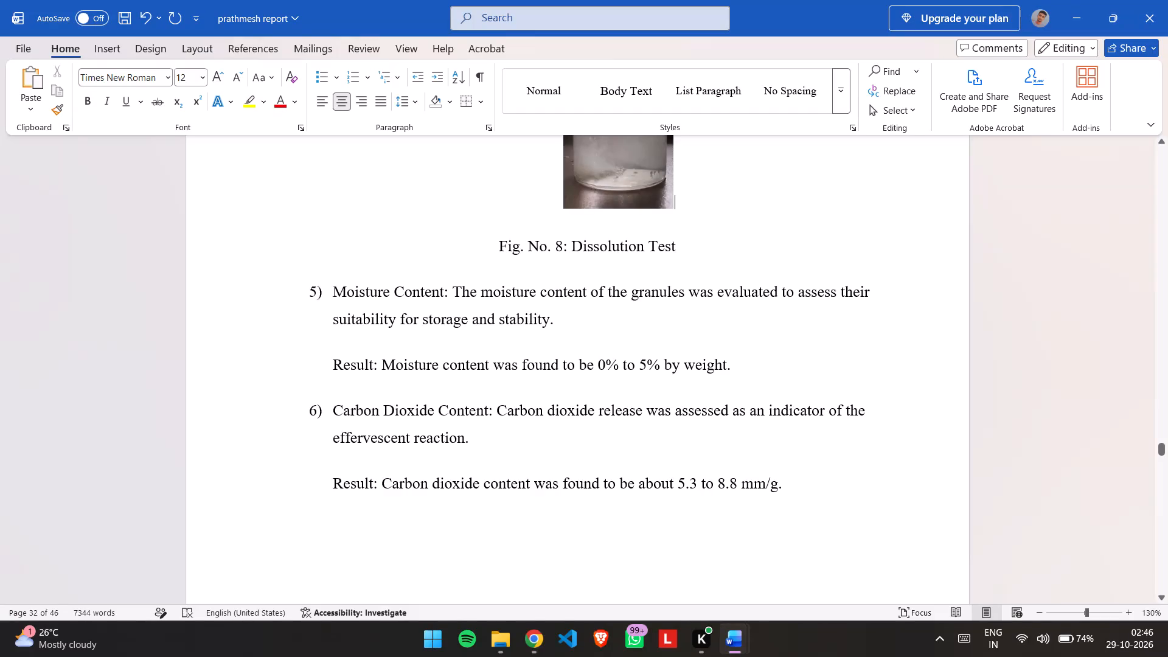
Remove the centre alignment of the dissolution picture and indent it to mid-page so it sits above its caption.
{"action": "scroll", "coordinate": [401, 355], "scroll_direction": "up", "scroll_amount": 2}
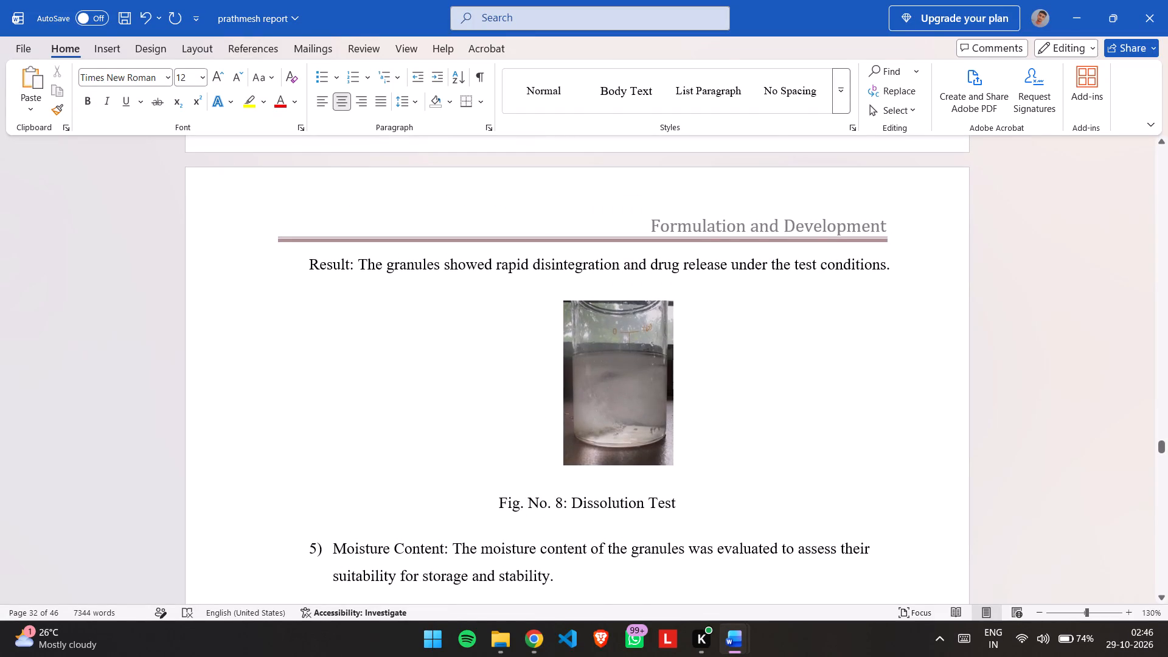
{"action": "left_click", "coordinate": [537, 438]}
{"action": "key", "text": "BackSpace"}
{"action": "key", "text": "Tab"}
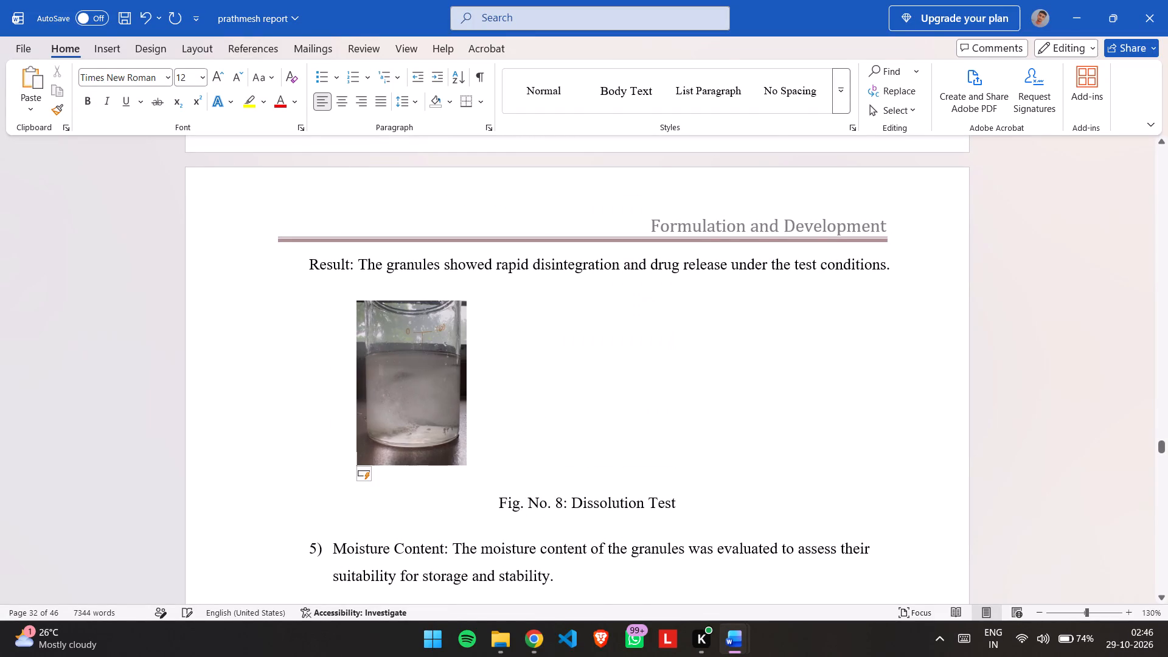
{"action": "key", "text": "Tab"}
{"action": "key", "text": "Tab"}
{"action": "key", "text": "Tab"}
{"action": "key", "text": "Tab"}
{"action": "key", "text": "Tab"}
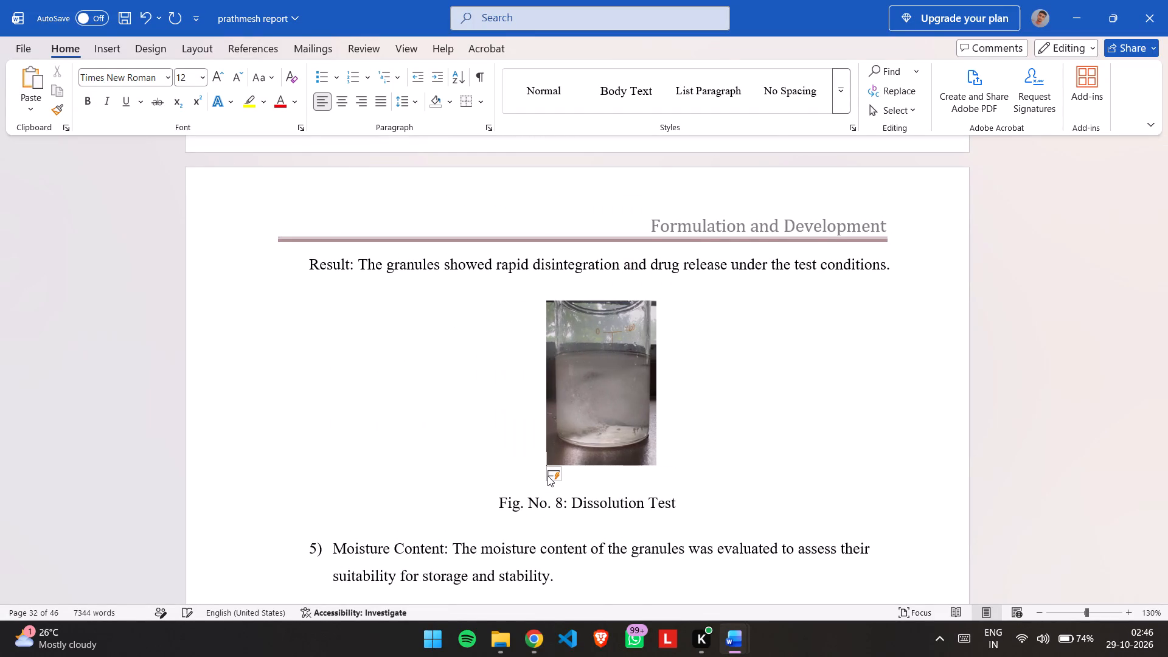
{"action": "key", "text": "BackSpace"}
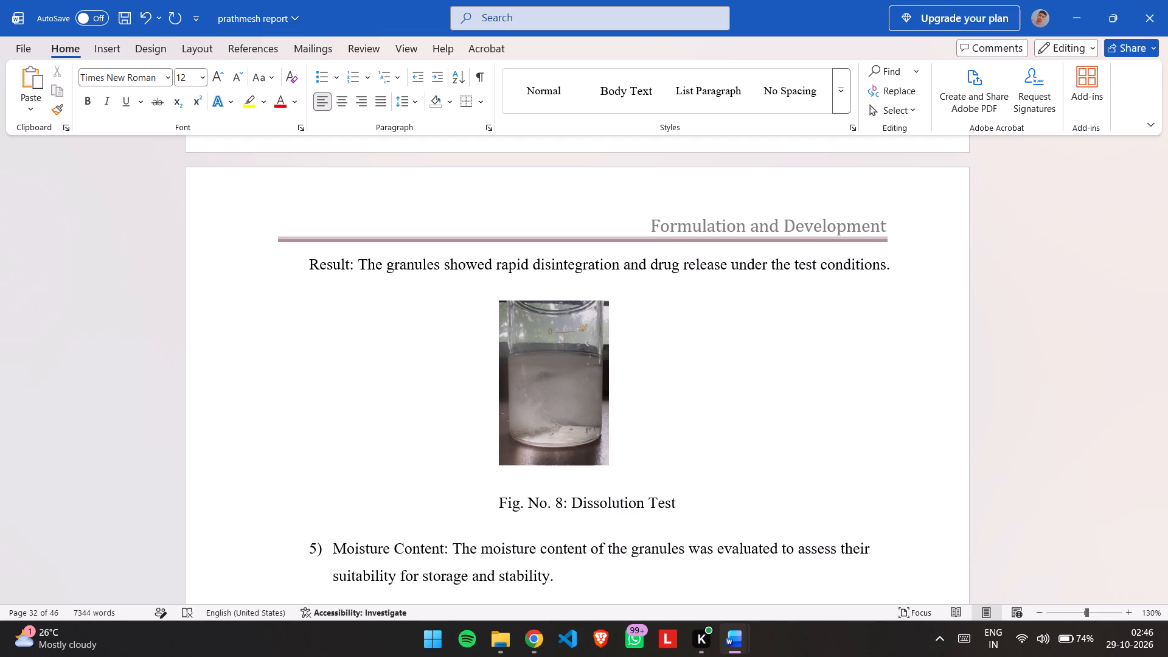
Remove the "Fig. No. 8: Dissolution Test" caption's existing indentation and re-indent it, fine-tuning with three spaces, so it sits centred beneath the picture.
{"action": "left_click", "coordinate": [572, 500]}
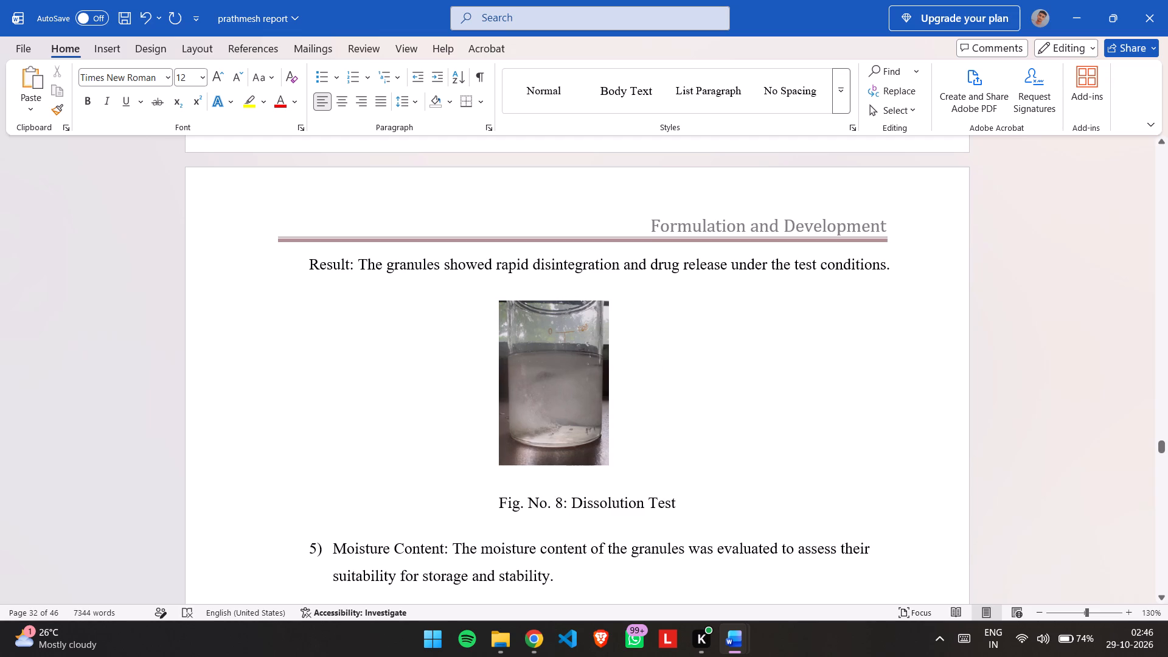
{"action": "left_click", "coordinate": [501, 500]}
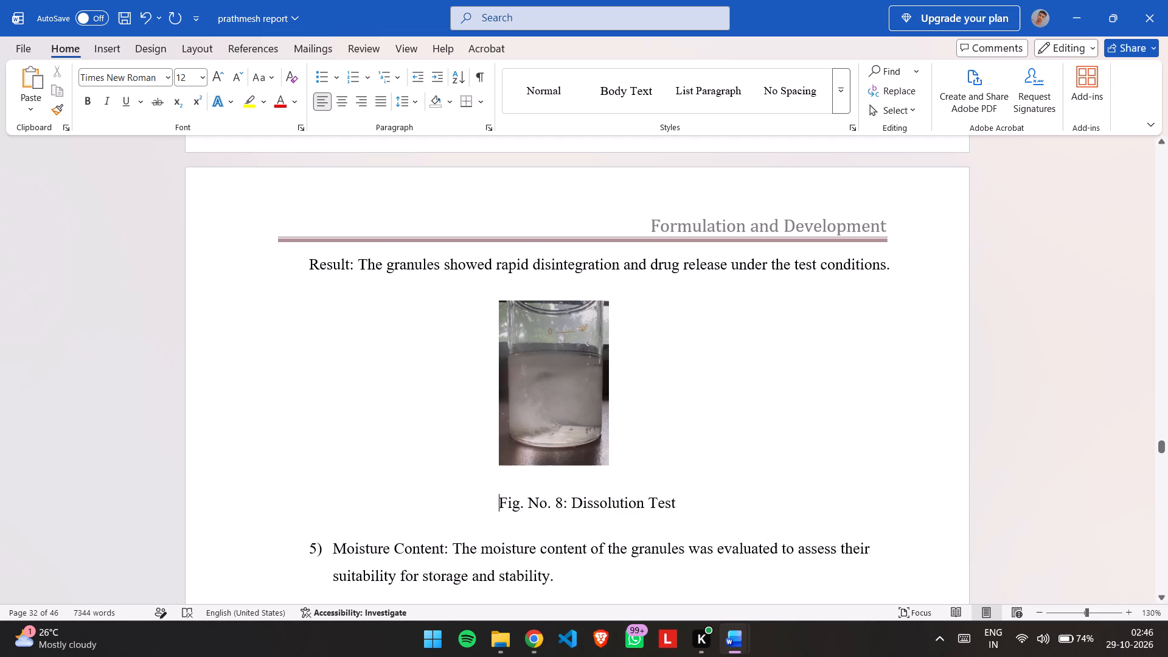
{"action": "left_click", "coordinate": [496, 502]}
{"action": "key", "text": "BackSpace"}
{"action": "key", "text": "Tab"}
{"action": "key", "text": "Tab"}
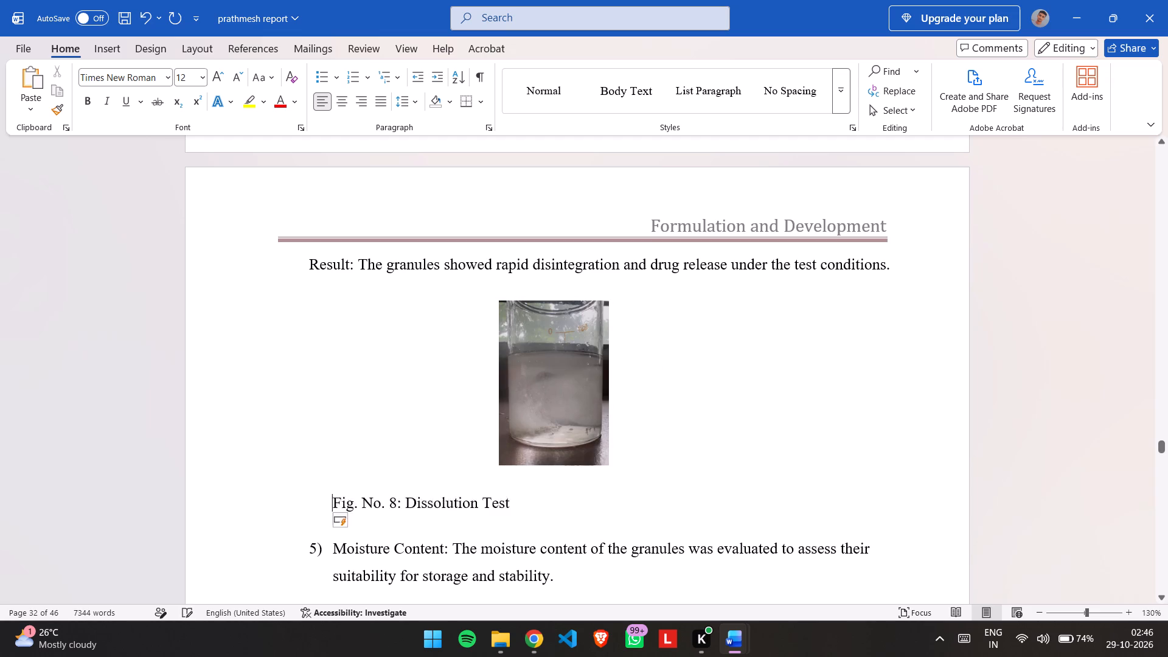
{"action": "key", "text": "Tab"}
{"action": "key", "text": "Tab"}
{"action": "key", "text": "Tab"}
{"action": "key", "text": "Tab"}
{"action": "key", "text": "BackSpace"}
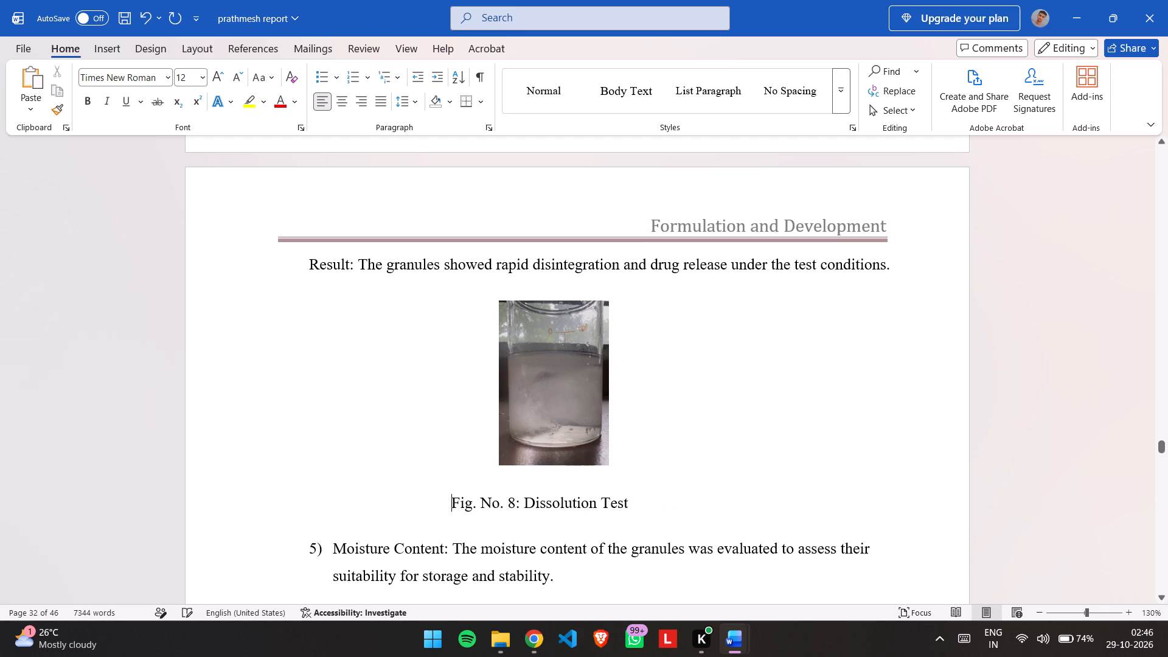
{"action": "key", "text": "space"}
{"action": "key", "text": "space"}
{"action": "key", "text": "space"}
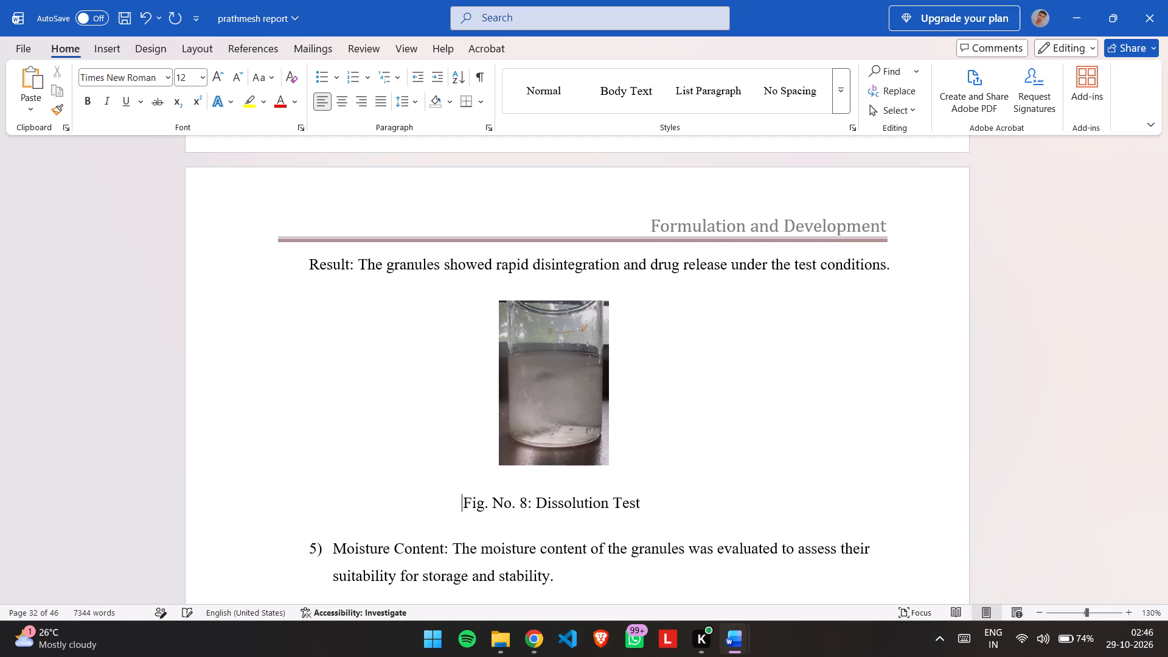
{"action": "key", "text": "space"}
{"action": "key", "text": "BackSpace"}
Apply 1.5 line spacing to the result line, the dissolution picture and its Fig. No. 8 caption.
{"action": "left_click_drag", "start_coordinate": [292, 258], "coordinate": [688, 528]}
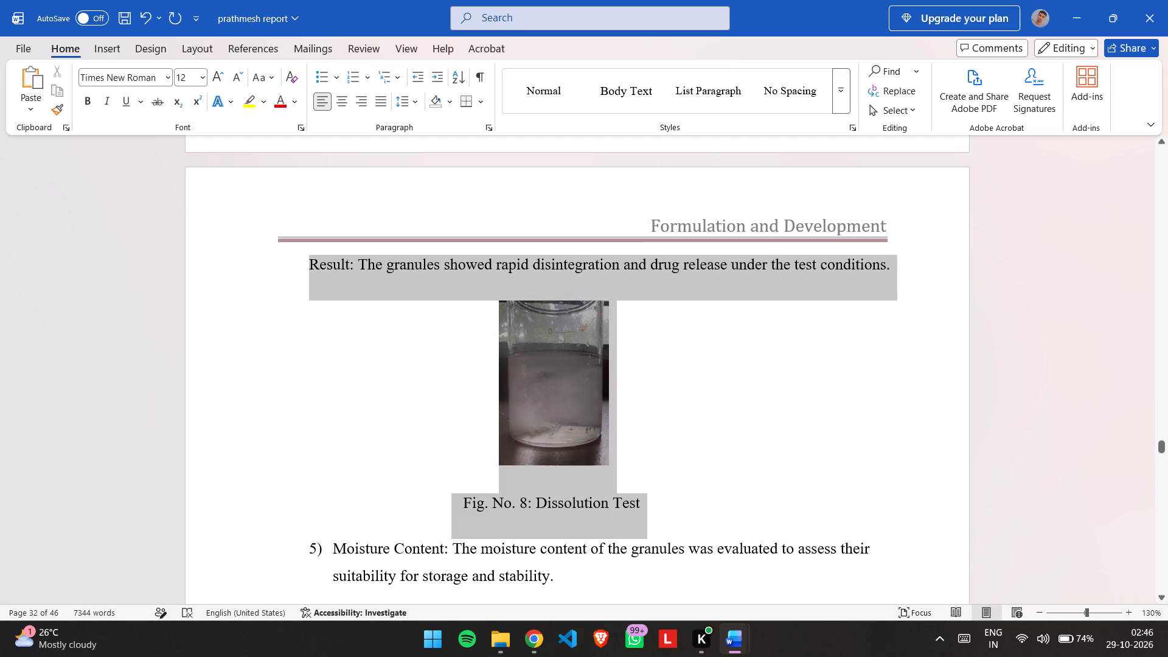
{"action": "left_click_drag", "start_coordinate": [688, 528], "coordinate": [690, 530]}
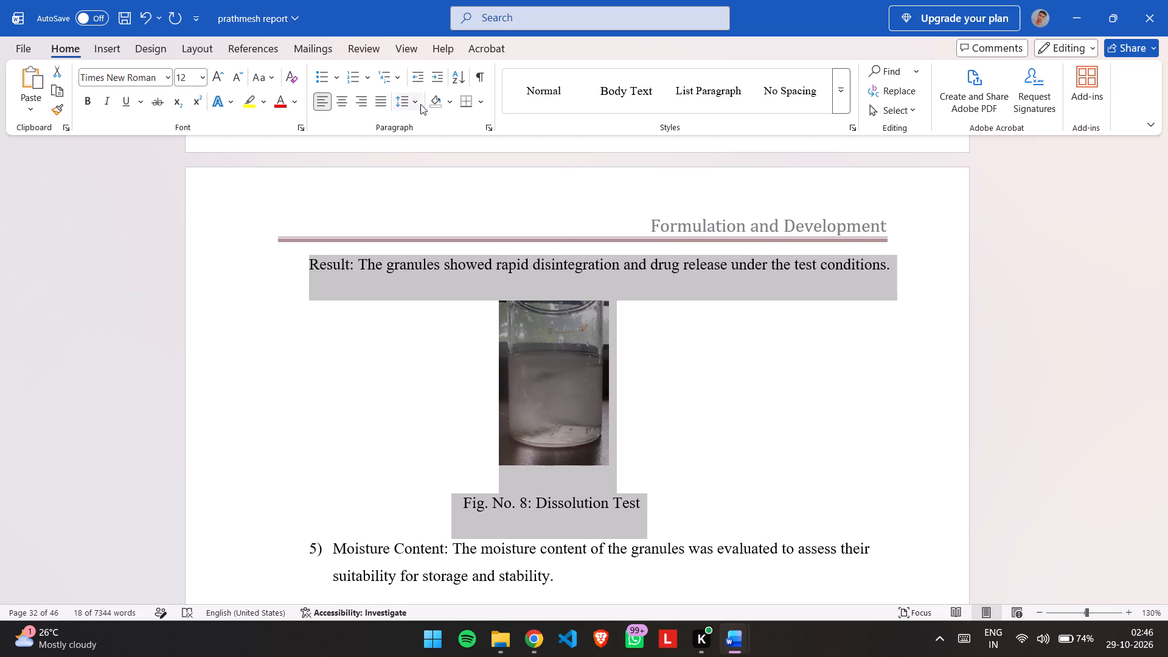
{"action": "left_click", "coordinate": [422, 104]}
{"action": "left_click", "coordinate": [446, 173]}
{"action": "left_click", "coordinate": [465, 439]}
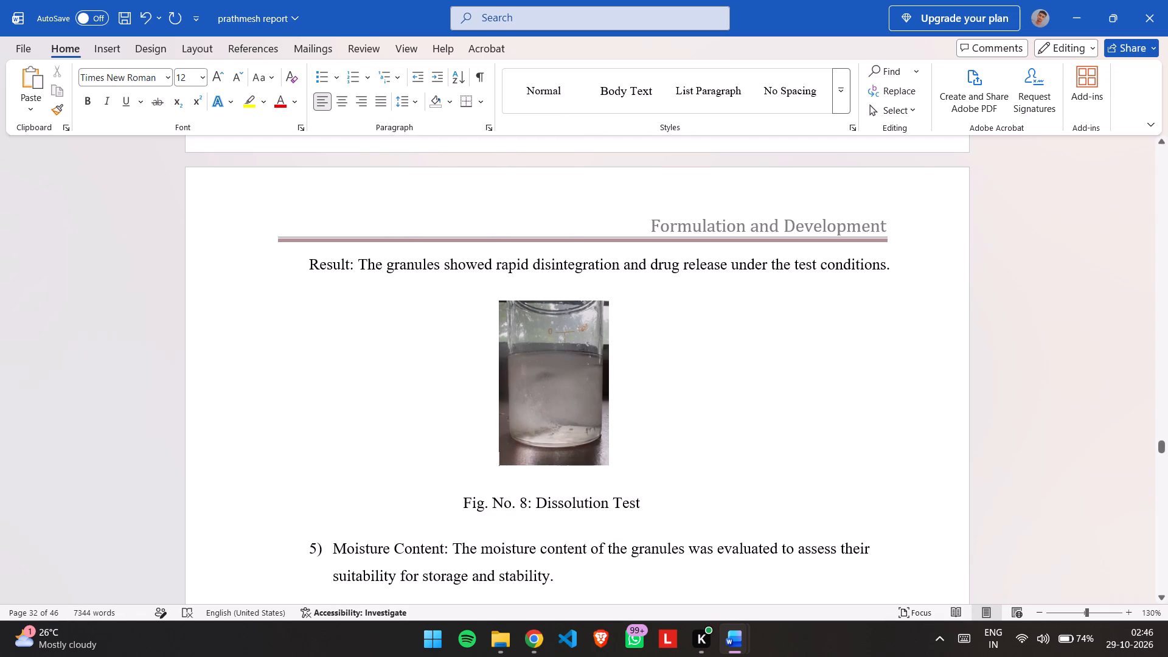
{"action": "left_click_drag", "start_coordinate": [484, 466], "coordinate": [503, 512]}
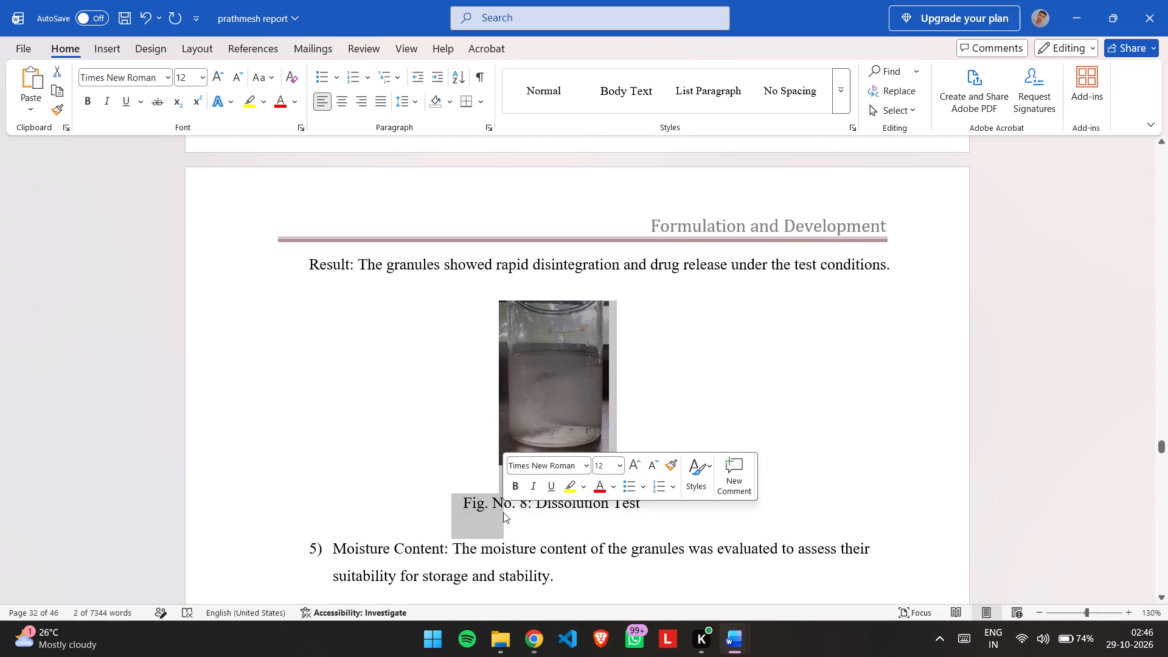
{"action": "left_click", "coordinate": [418, 109]}
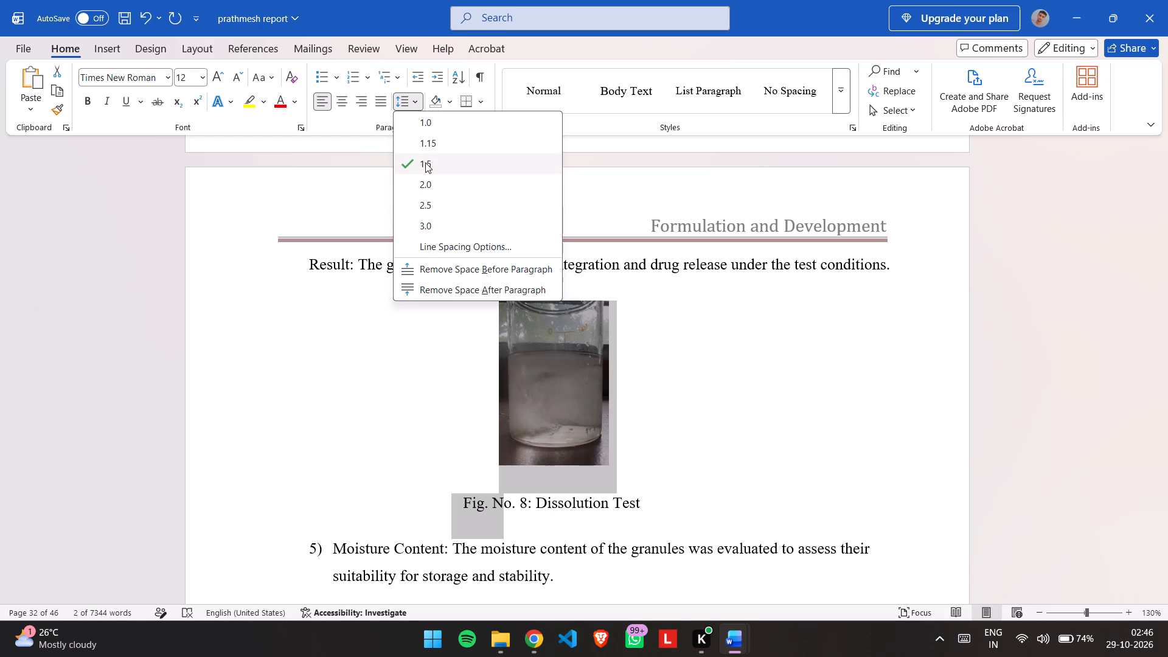
{"action": "left_click", "coordinate": [425, 162]}
{"action": "left_click", "coordinate": [406, 330]}
Check the rest of the page below the caption and save the report.
{"action": "scroll", "coordinate": [406, 330], "scroll_direction": "down", "scroll_amount": 2}
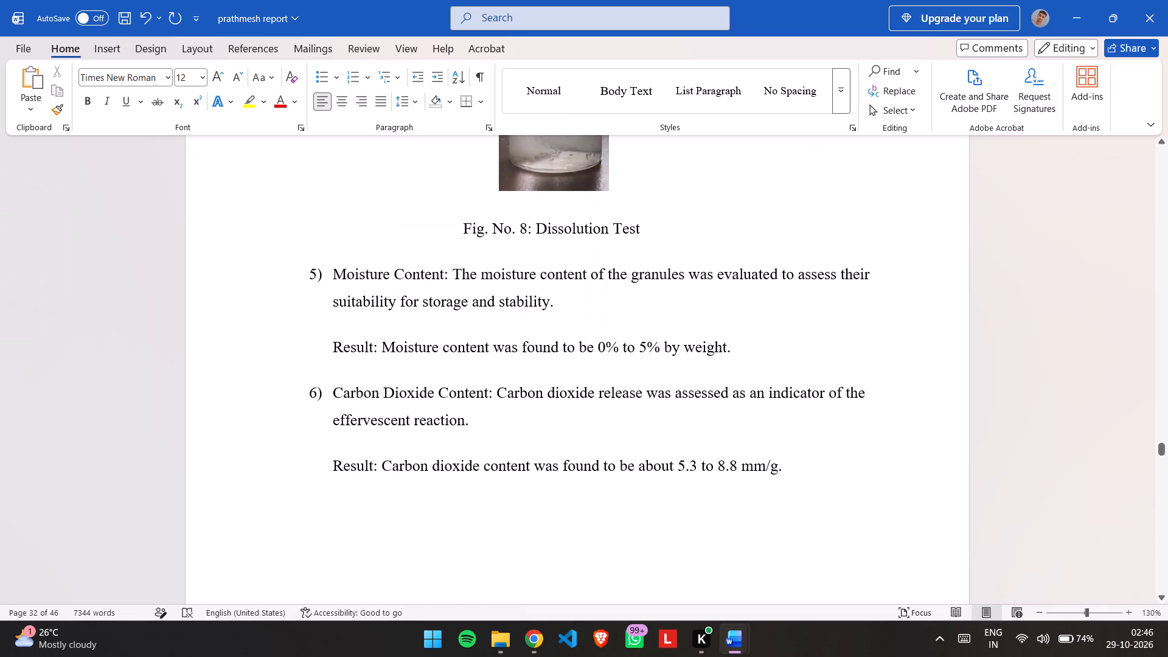
{"action": "scroll", "coordinate": [406, 330], "scroll_direction": "down", "scroll_amount": 2}
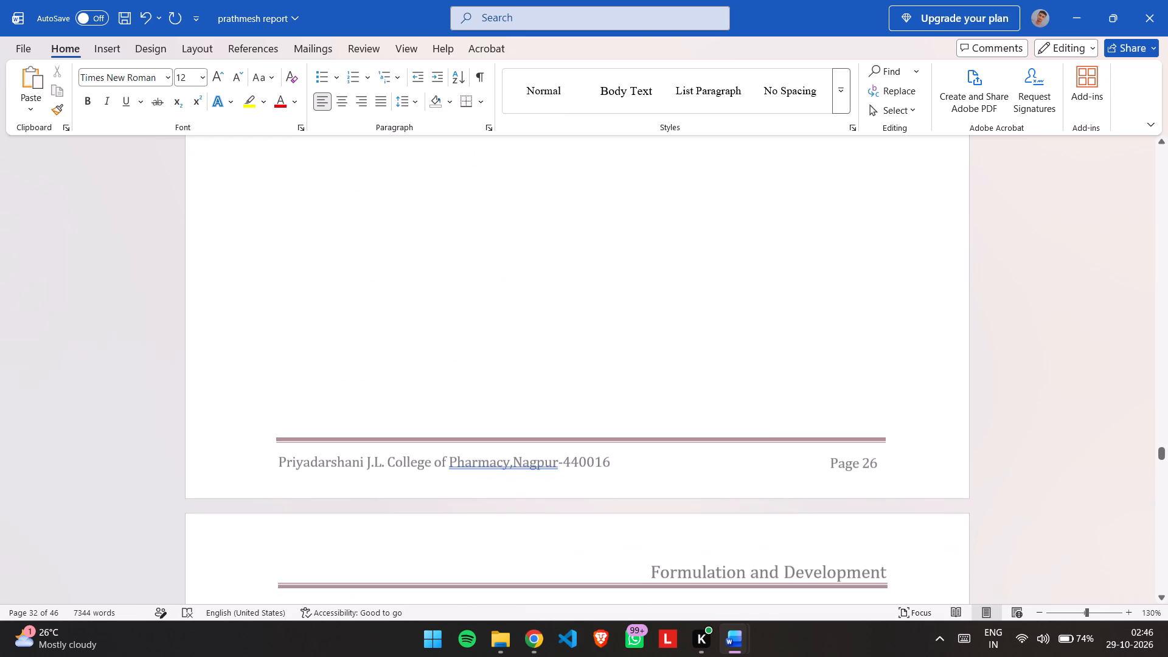
{"action": "key", "text": "ctrl+s"}
{"action": "key", "text": "ctrl+s"}
{"action": "key", "text": "ctrl+s"}
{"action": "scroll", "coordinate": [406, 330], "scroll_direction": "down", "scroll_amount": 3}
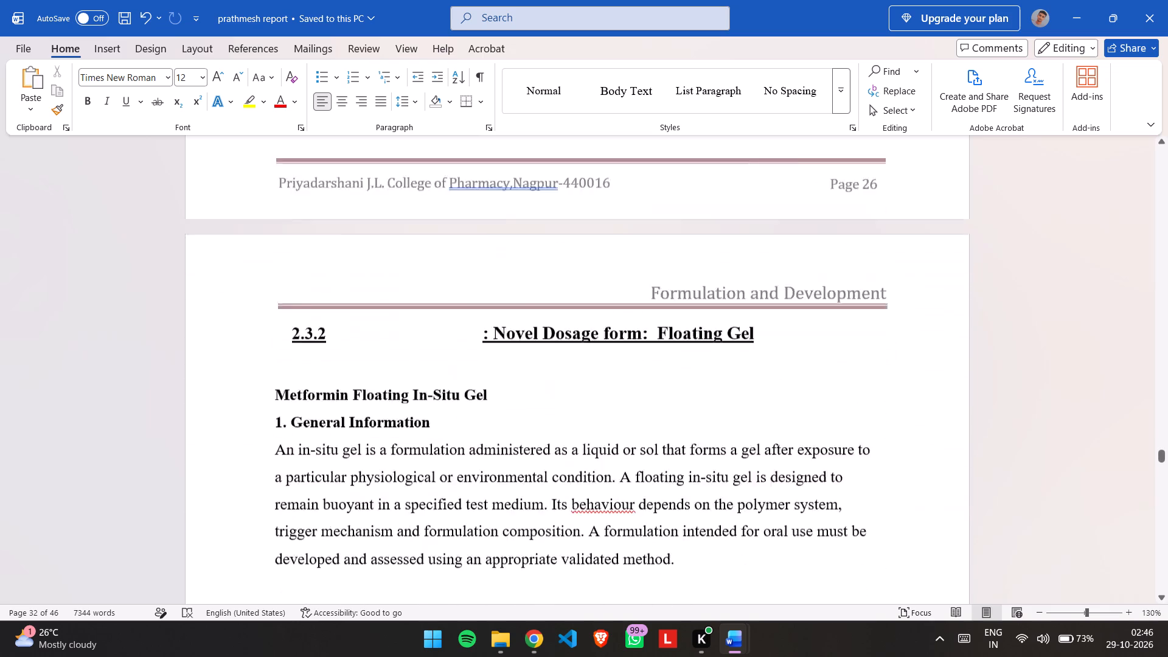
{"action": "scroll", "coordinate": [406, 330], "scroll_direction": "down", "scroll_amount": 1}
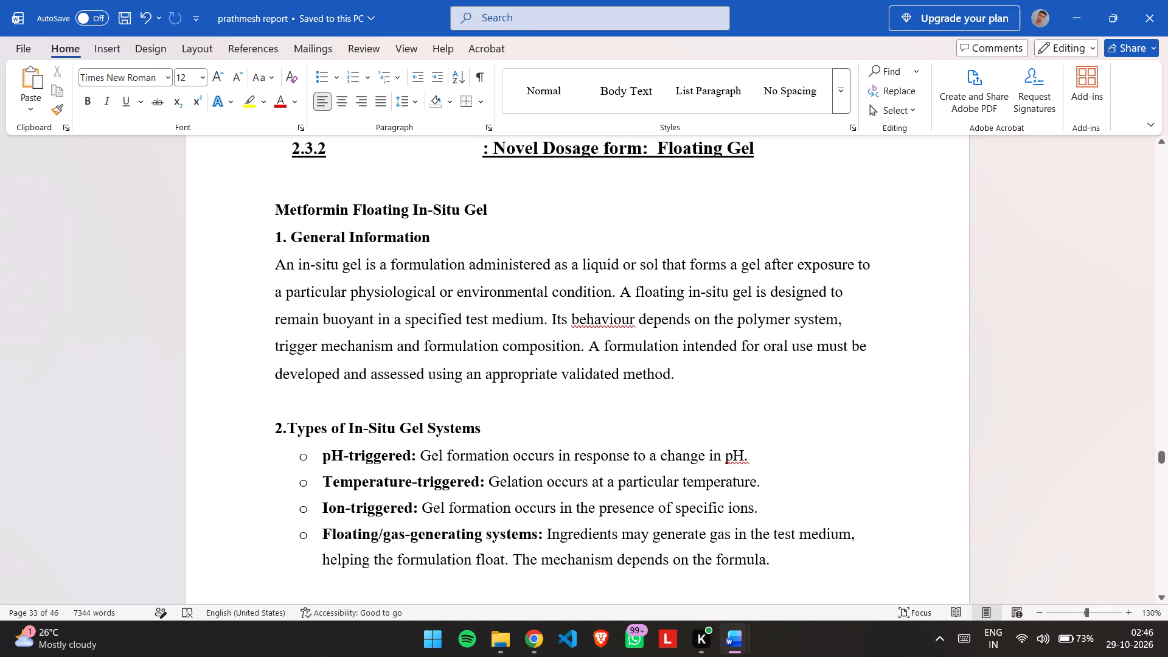
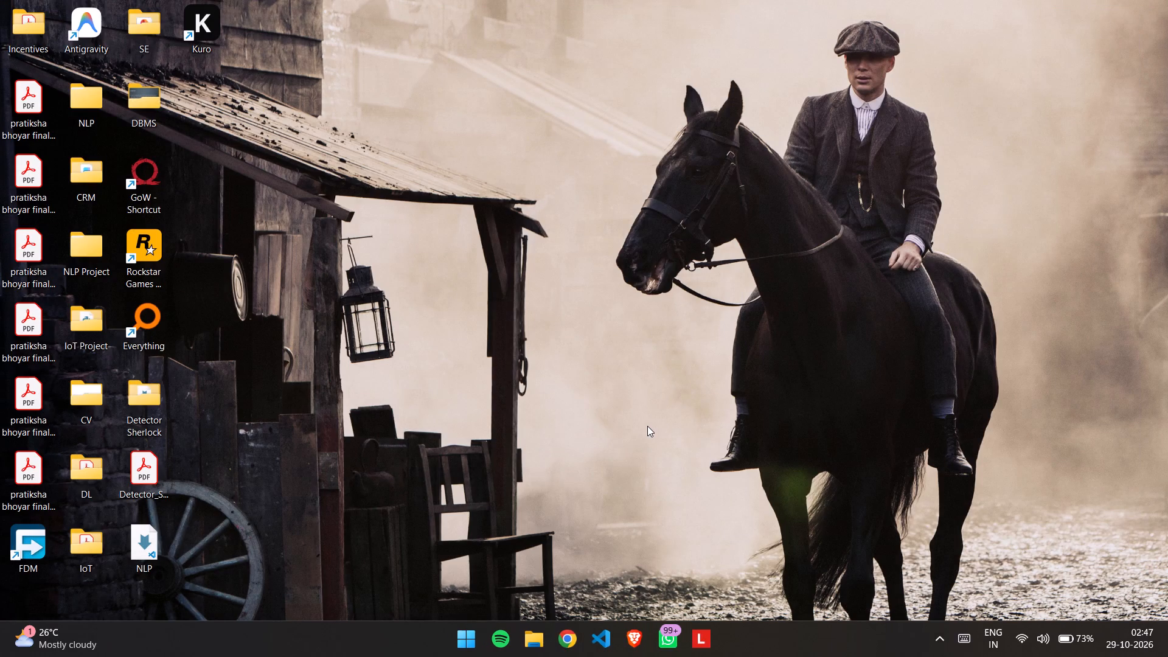
From the desktop, open the Shut Down Windows dialog and shut down the computer.
{"action": "key", "text": "alt+F4"}
{"action": "right_click", "coordinate": [647, 426]}
{"action": "left_click_drag", "start_coordinate": [703, 252], "coordinate": [697, 243]}
{"action": "double_click", "coordinate": [697, 243]}
{"action": "key", "text": "alt+F4"}
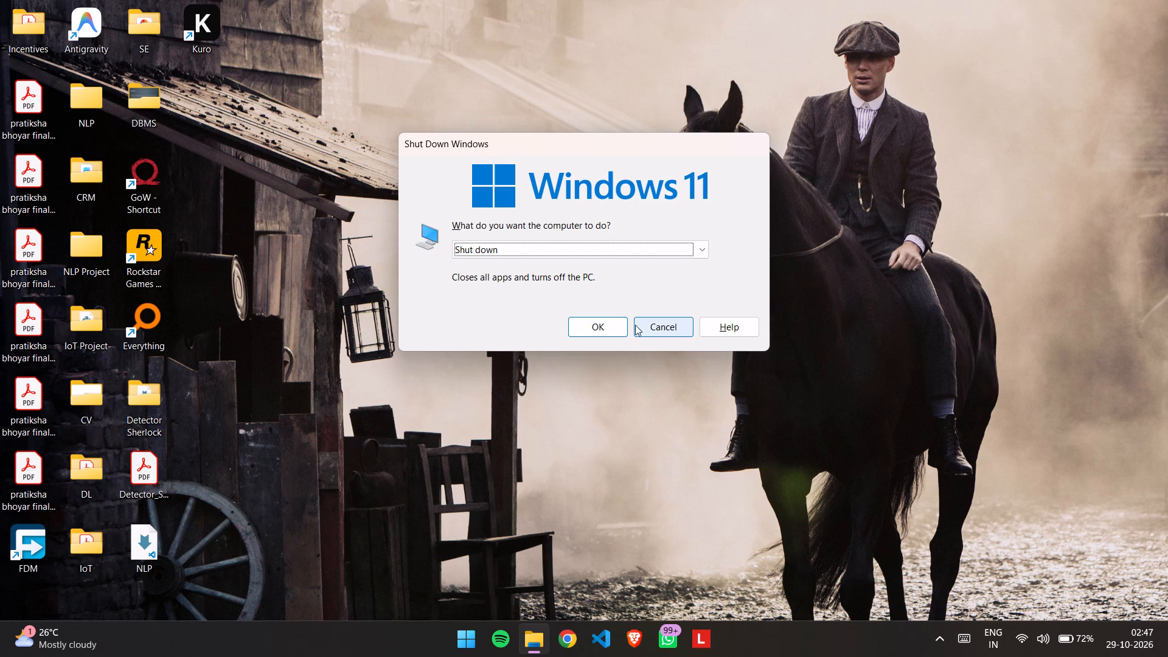
{"action": "left_click", "coordinate": [613, 326]}
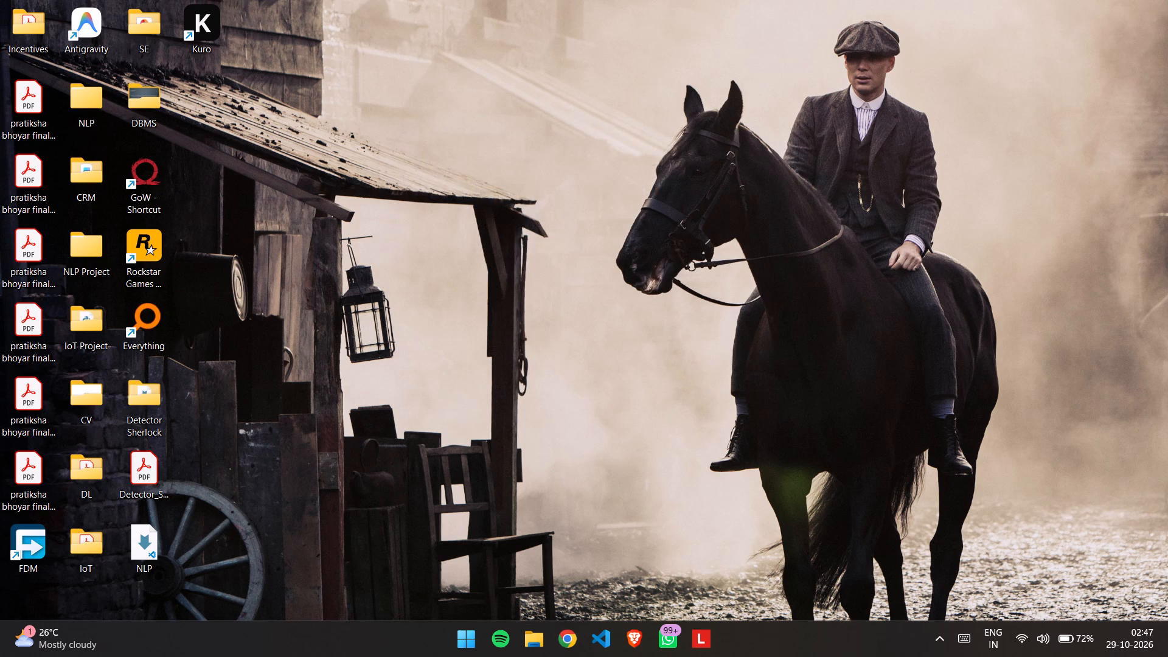